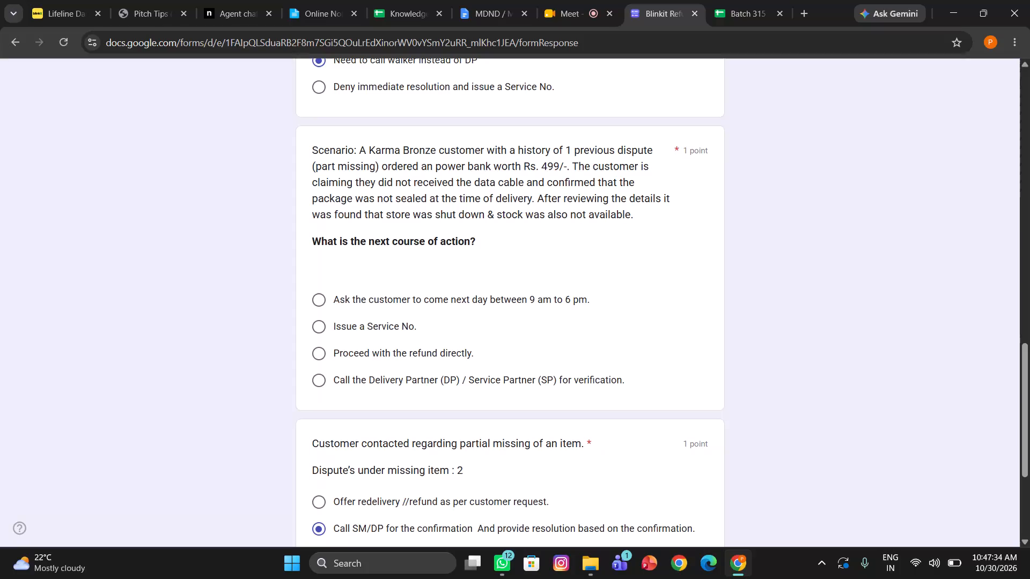
In the Knowledge Hub -CD spreadsheet, find the Part Missing rules on the Missing Item Complaints - upto 1k sheet for a complaint count of 1.
left_click(219, 4)
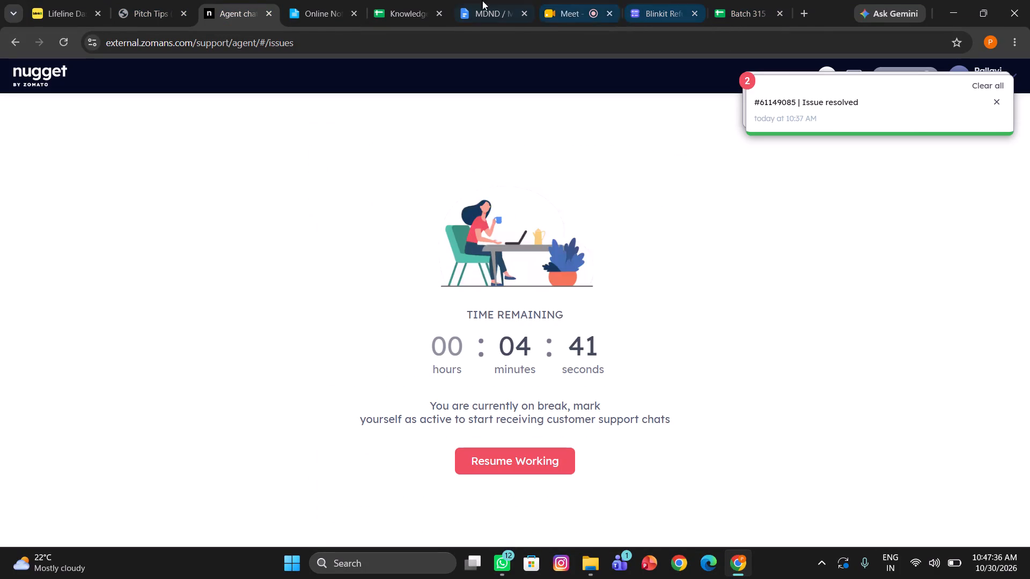
left_click(420, 4)
scroll(756, 397, "left", 7)
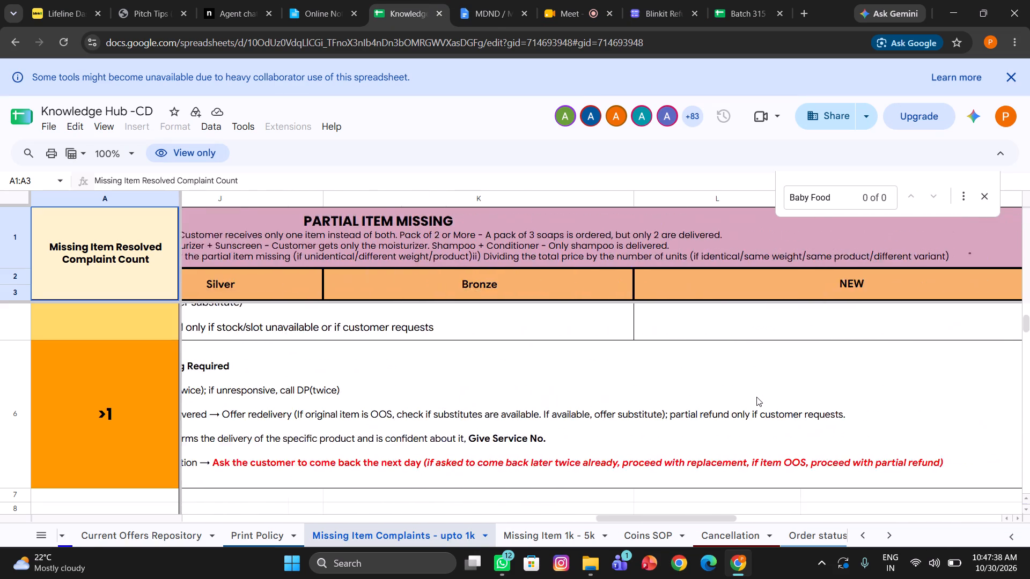
scroll(756, 397, "left", 6)
scroll(756, 397, "down", 2)
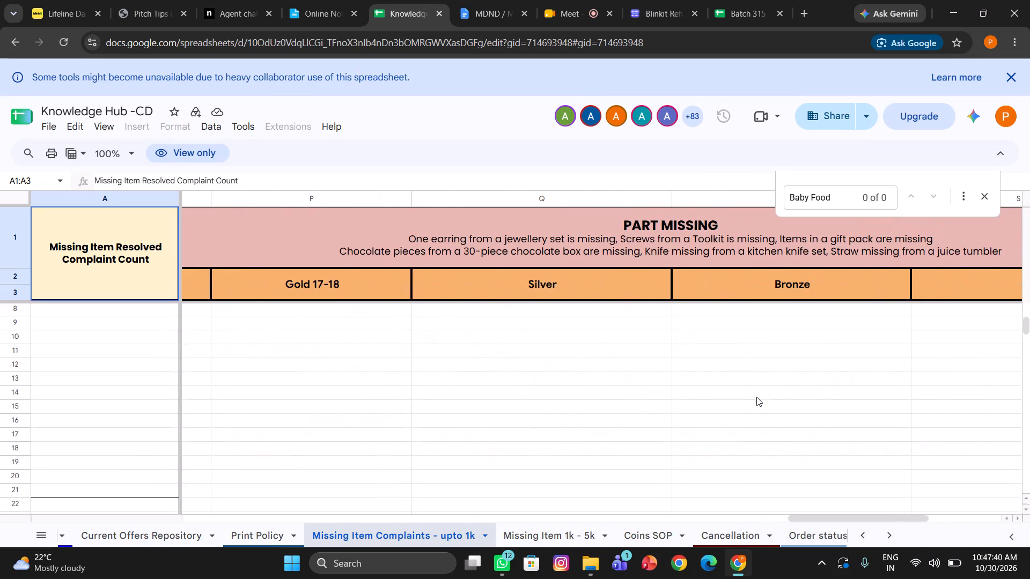
scroll(756, 397, "up", 5)
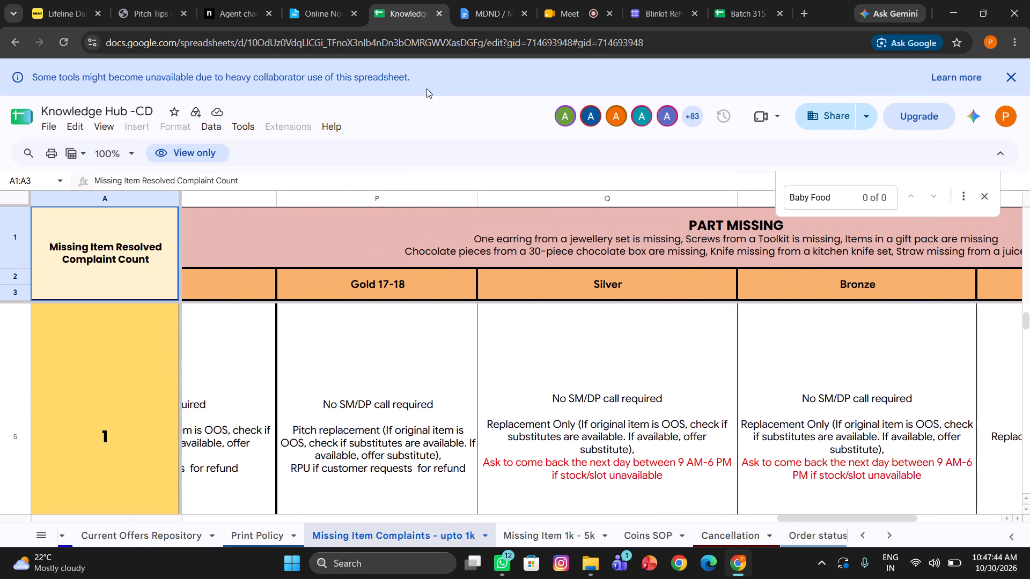
Recheck the power bank scenario in the quiz form, and compare the Part Missing rules for Silver, Bronze and New customers in the Knowledge Hub.
left_click(665, 14)
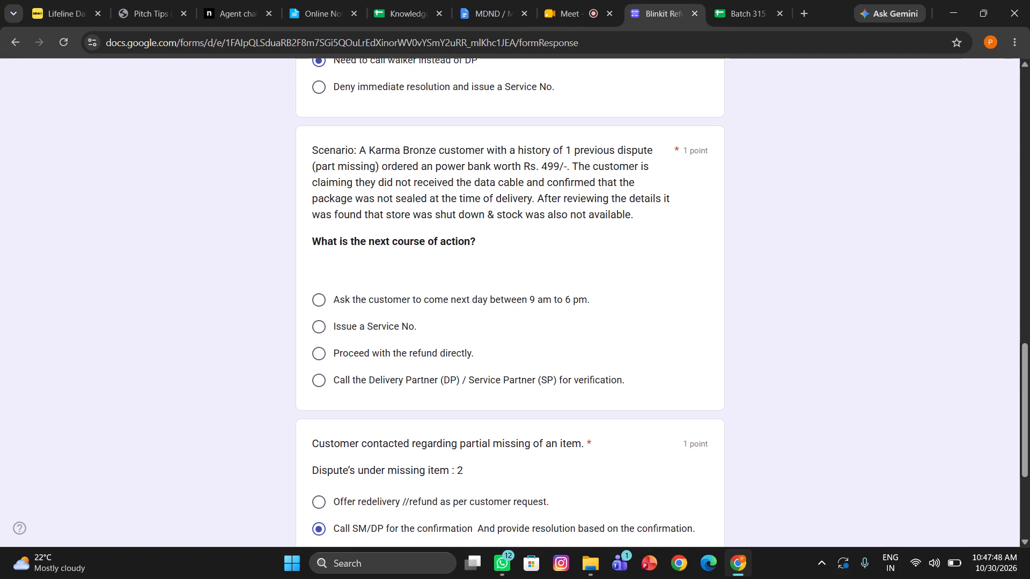
left_click(237, 4)
left_click(387, 13)
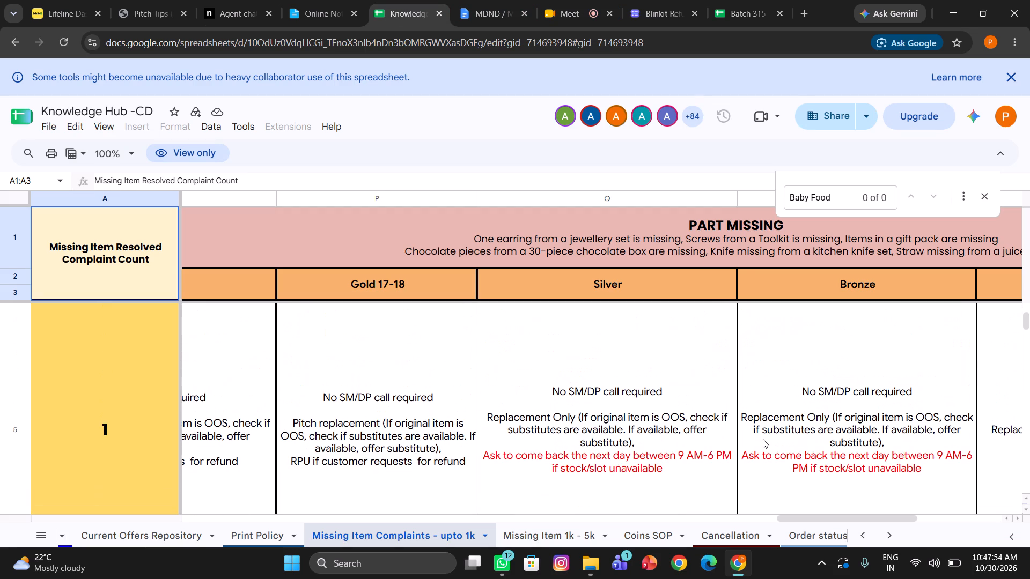
scroll(763, 439, "left", 5)
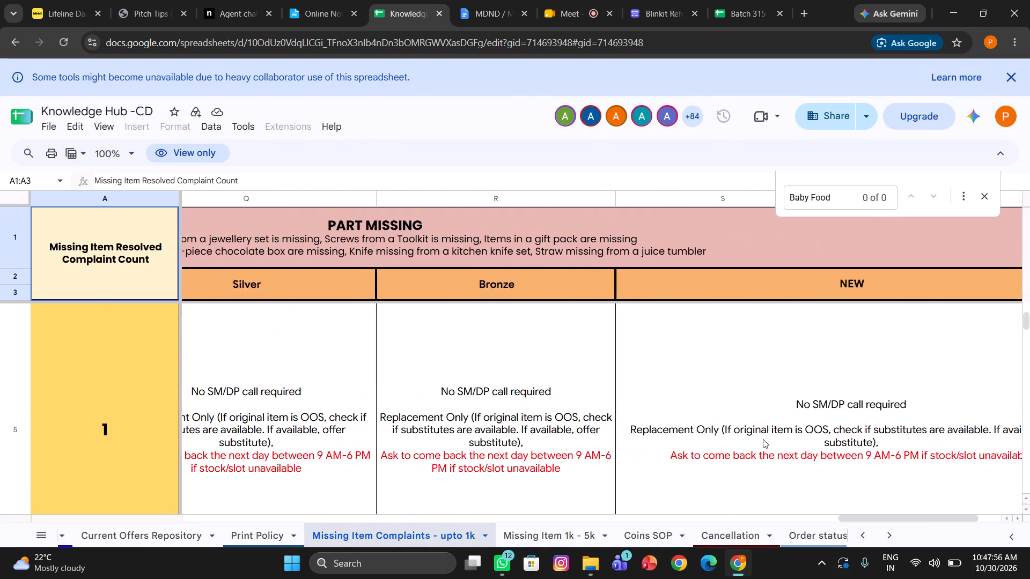
scroll(763, 439, "left", 4)
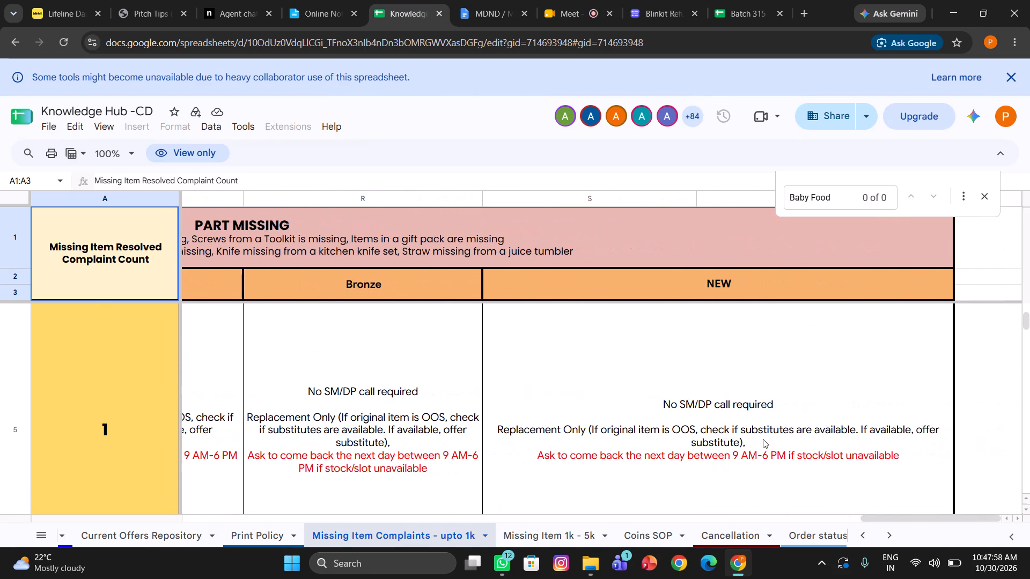
scroll(763, 439, "right", 1)
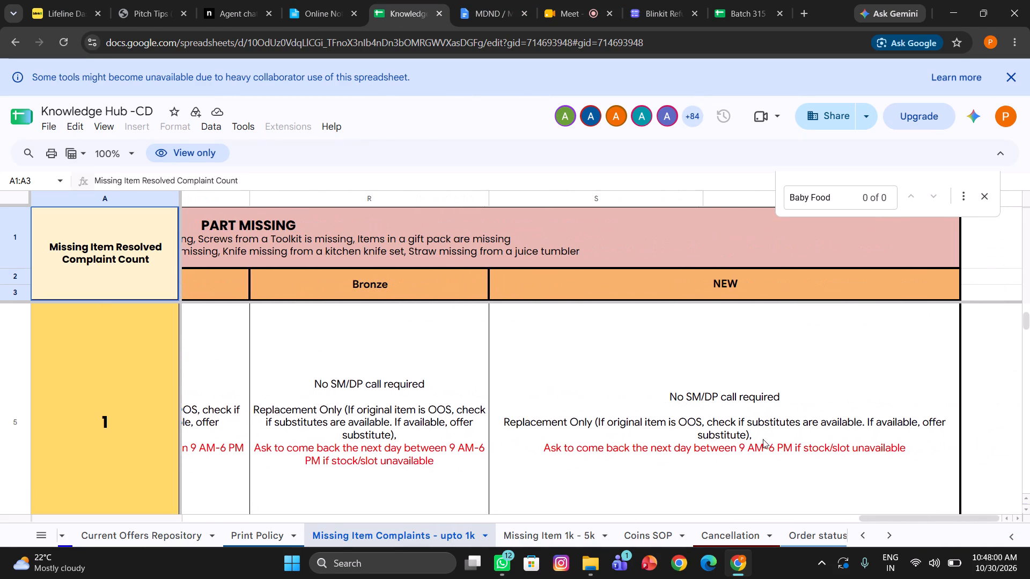
scroll(763, 439, "right", 3)
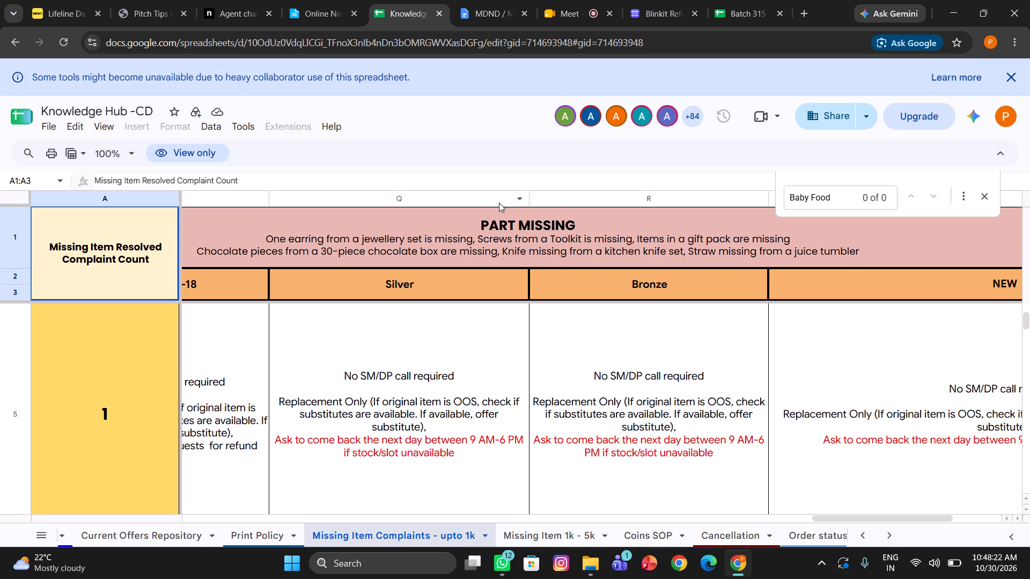
Answer the Karma Bronze power bank scenario in the quiz form with "Ask the customer to come next day between 9 am to 6 pm.".
left_click(236, 0)
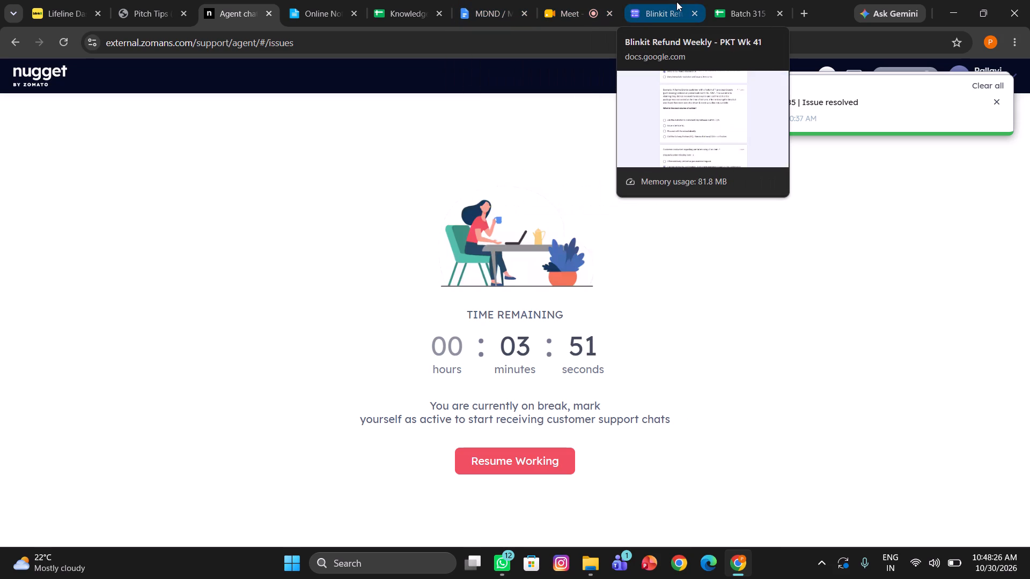
left_click(651, 9)
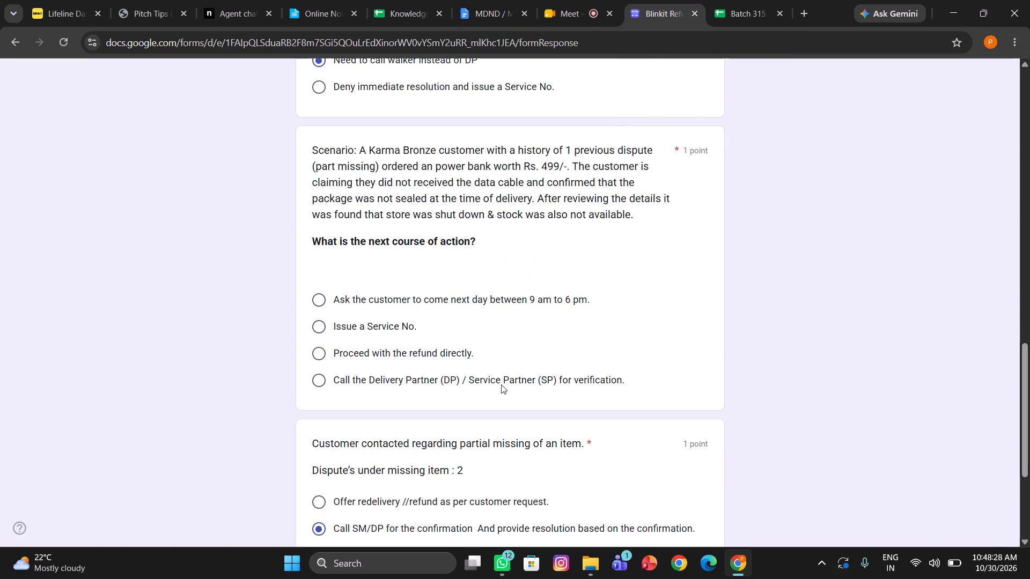
scroll(501, 384, "down", 3)
scroll(377, 349, "up", 1)
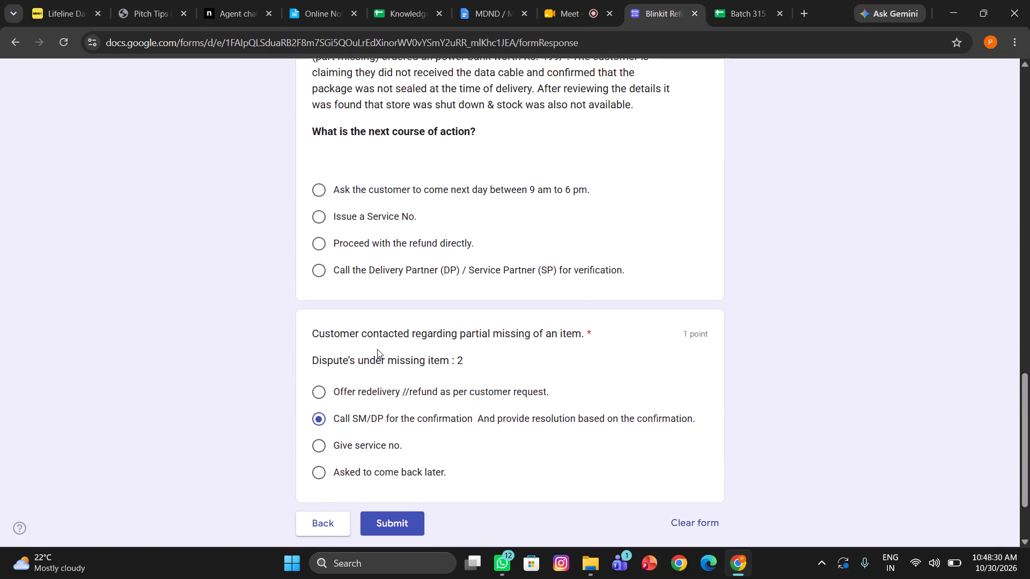
scroll(377, 349, "up", 1)
scroll(381, 256, "up", 1)
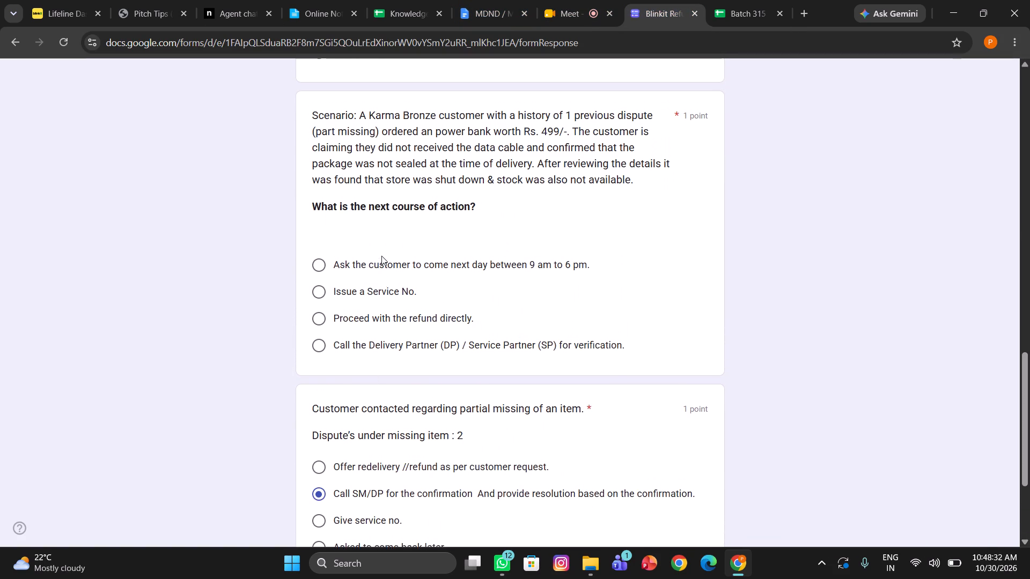
scroll(381, 256, "up", 1)
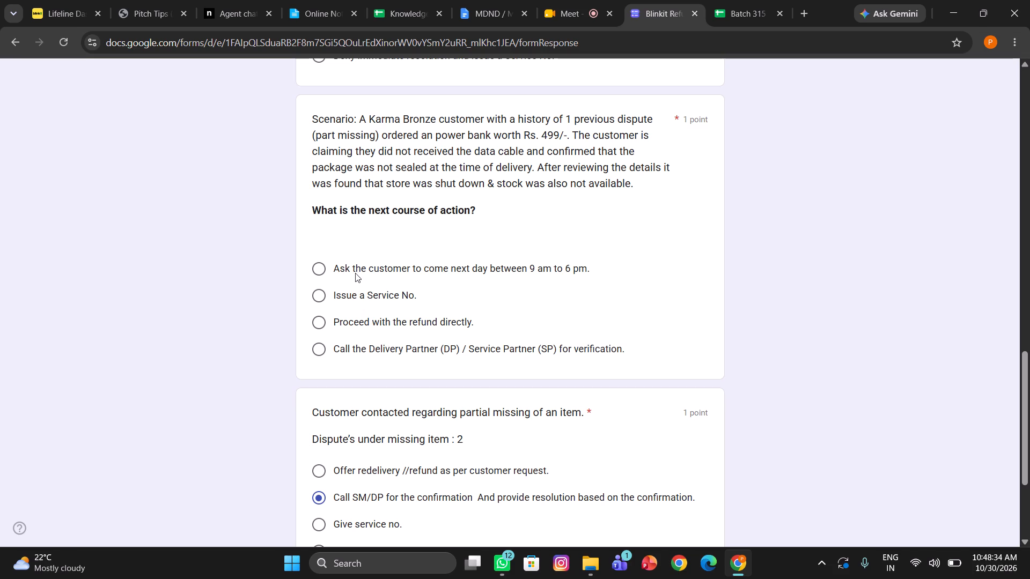
left_click(355, 272)
Submit the completed Blinkit Refund Weekly - PKT Wk 41 form.
scroll(448, 349, "down", 4)
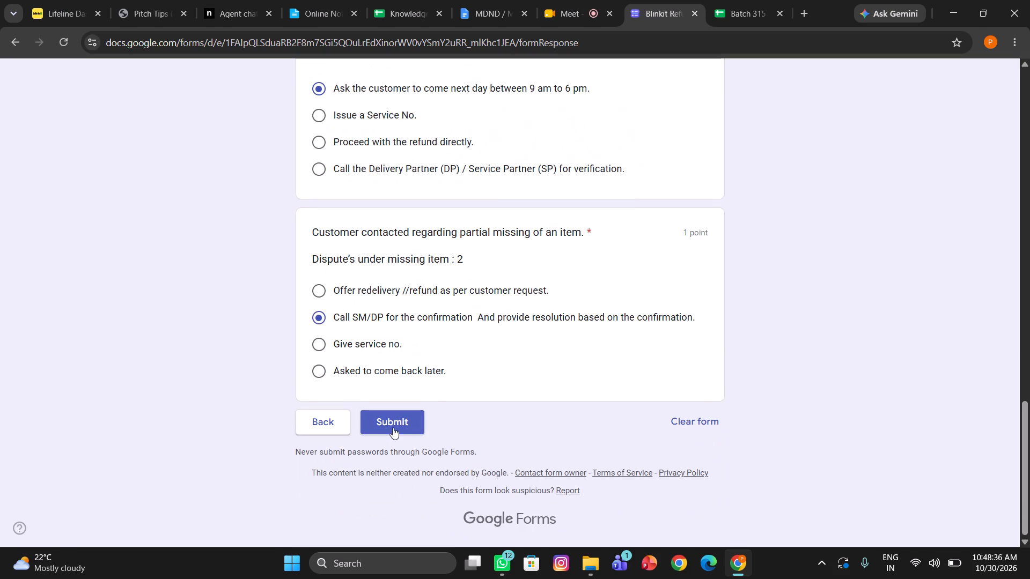
left_click(393, 425)
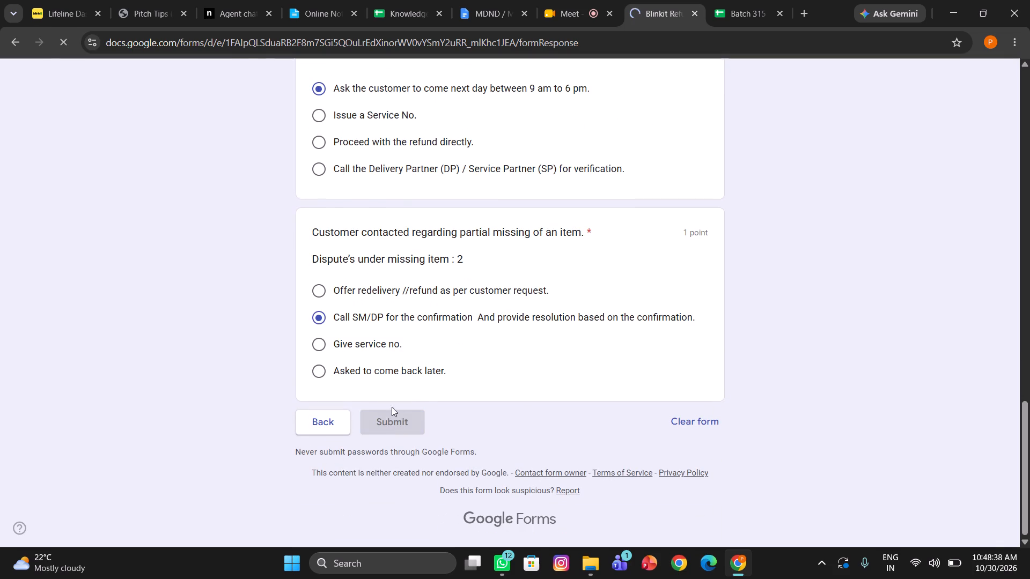
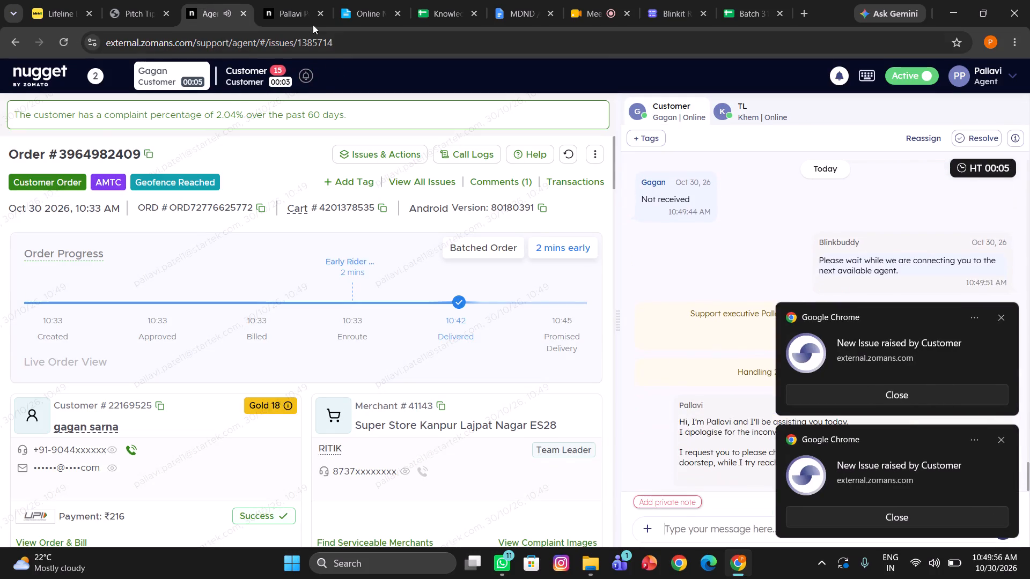
Open the second customer's newly raised support chat, the one about a complete order missing.
left_click(259, 65)
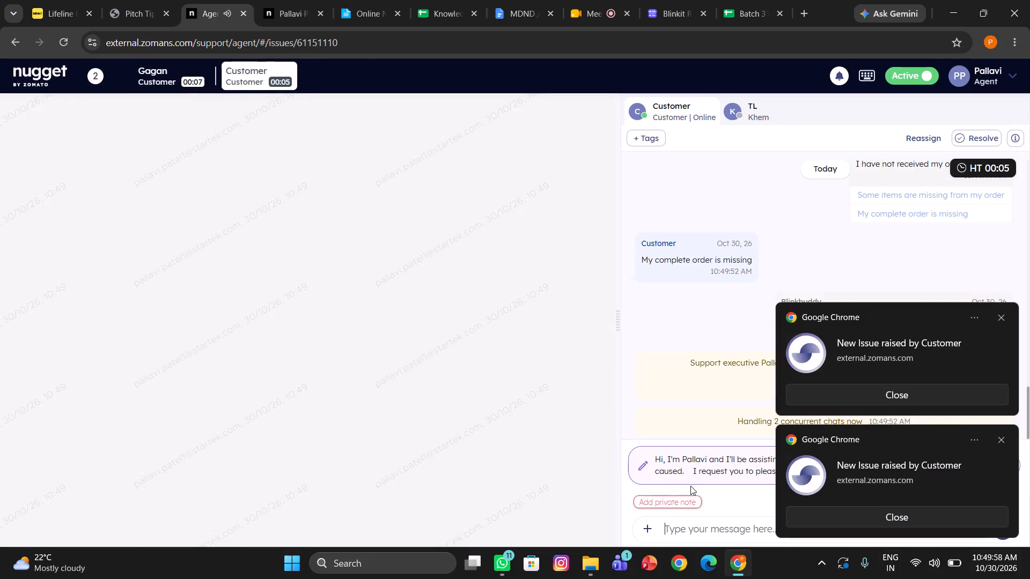
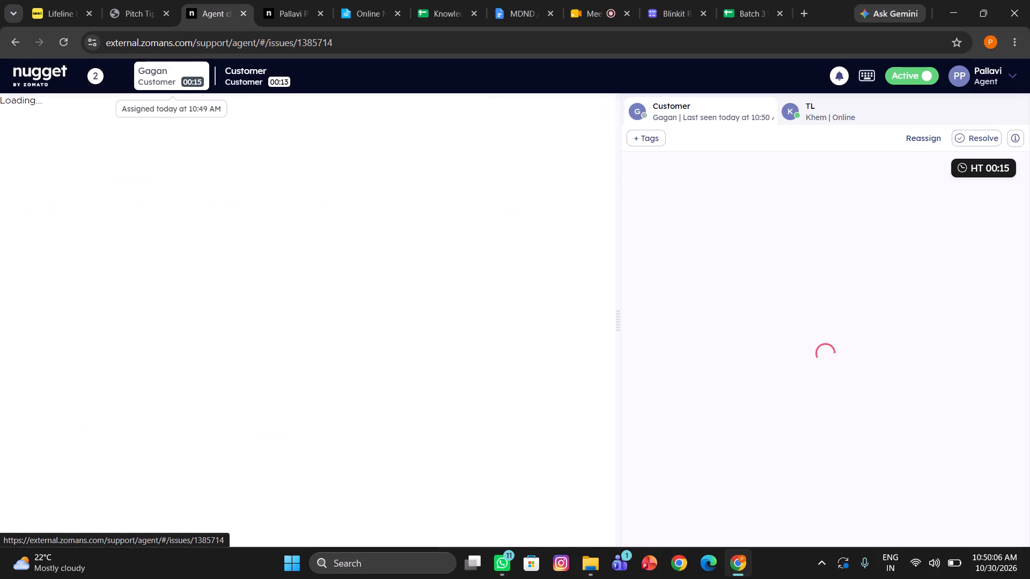
Place a call to the delivery rider from the rider details of the order reported as not received.
scroll(668, 343, "down", 2)
scroll(326, 389, "down", 1)
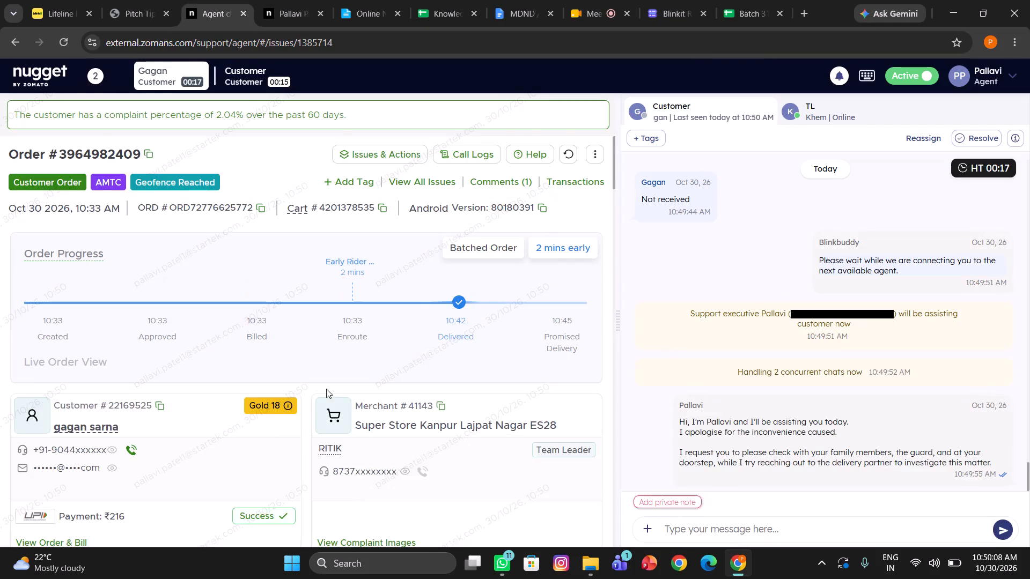
scroll(326, 389, "down", 1)
left_click(422, 515)
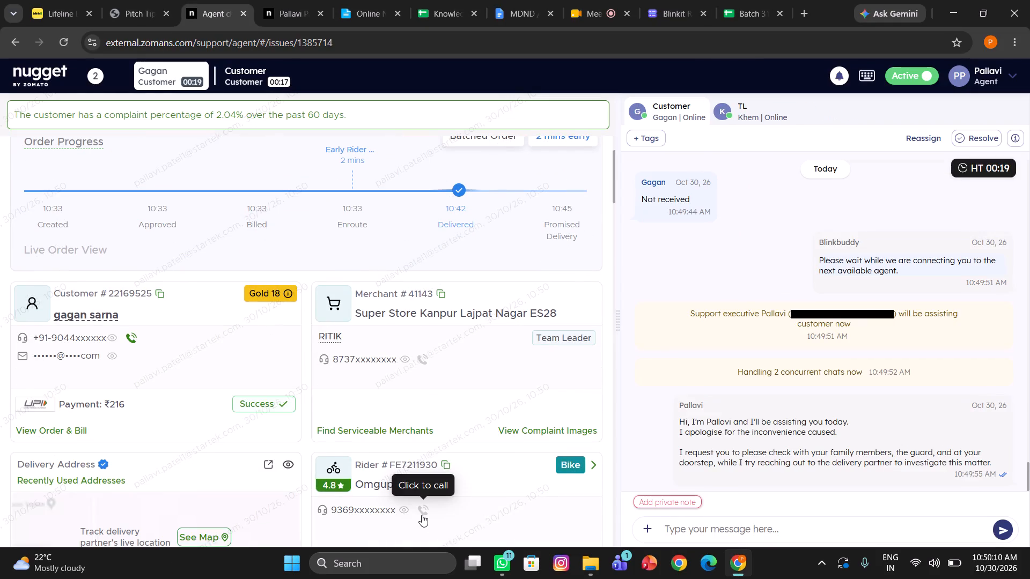
left_click(575, 393)
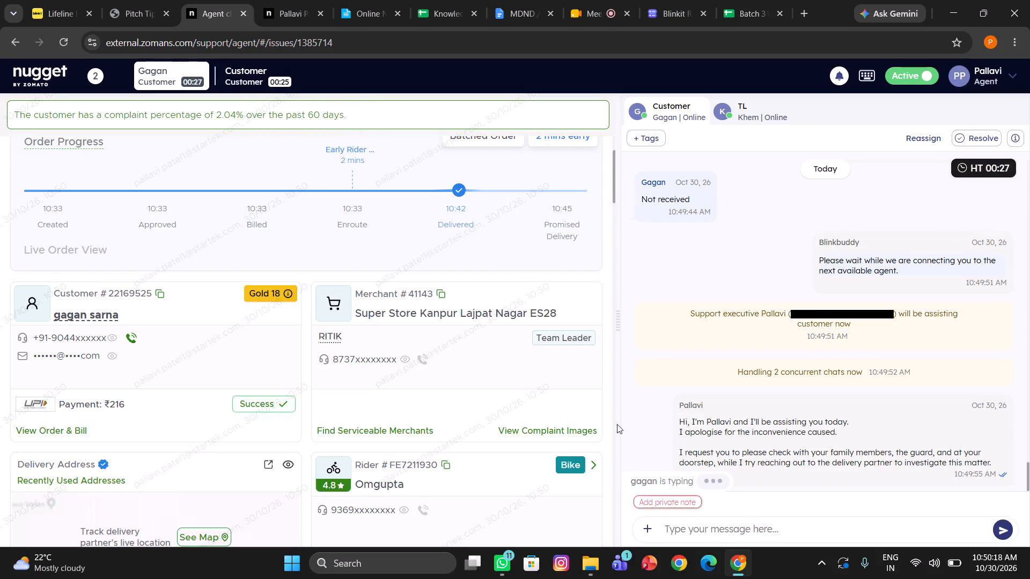
Add a private note reading "called dp" to the chat about the order not received.
left_click(663, 503)
type("ca")
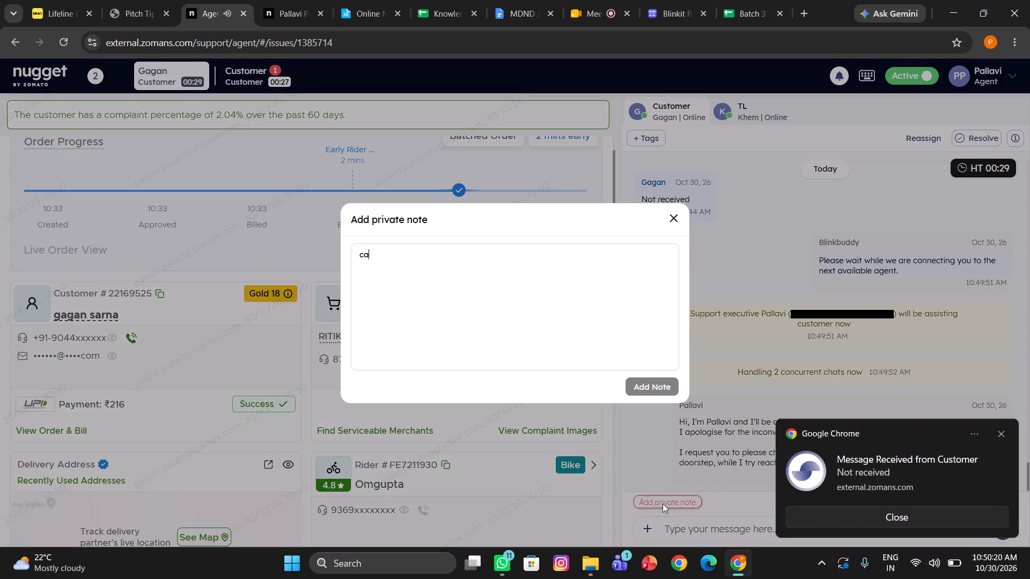
type("lled dp")
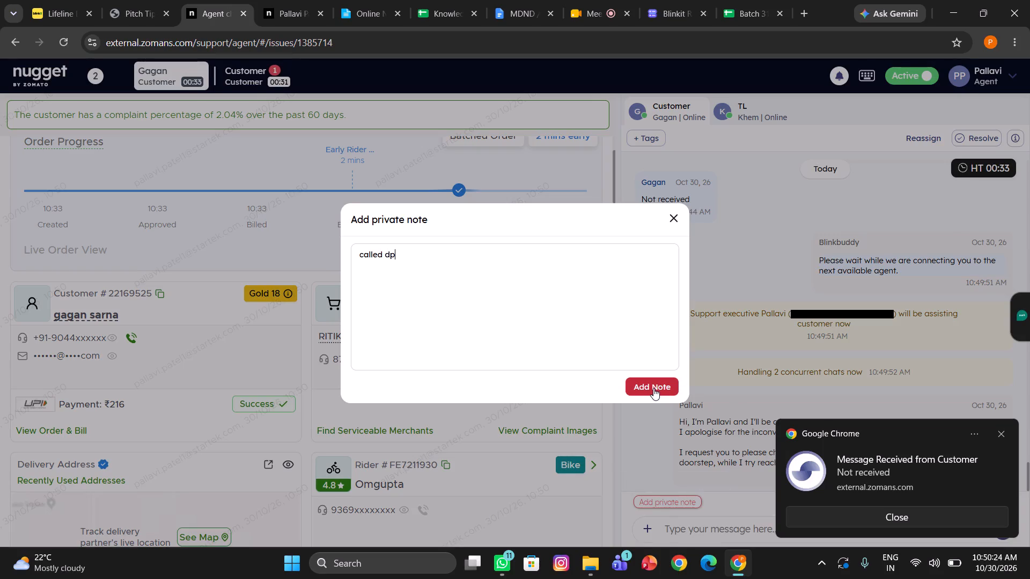
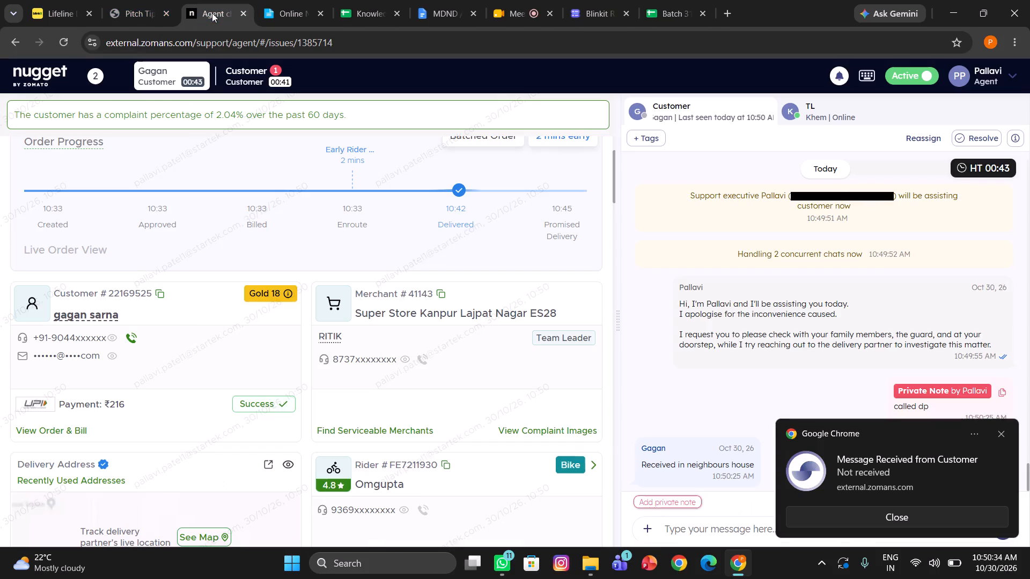
Copy "I am extremely sorry for this inconvenience." from the APOLOGY section of the MDND / Missing Response Sheet and send it in the open customer chat.
left_click(212, 13)
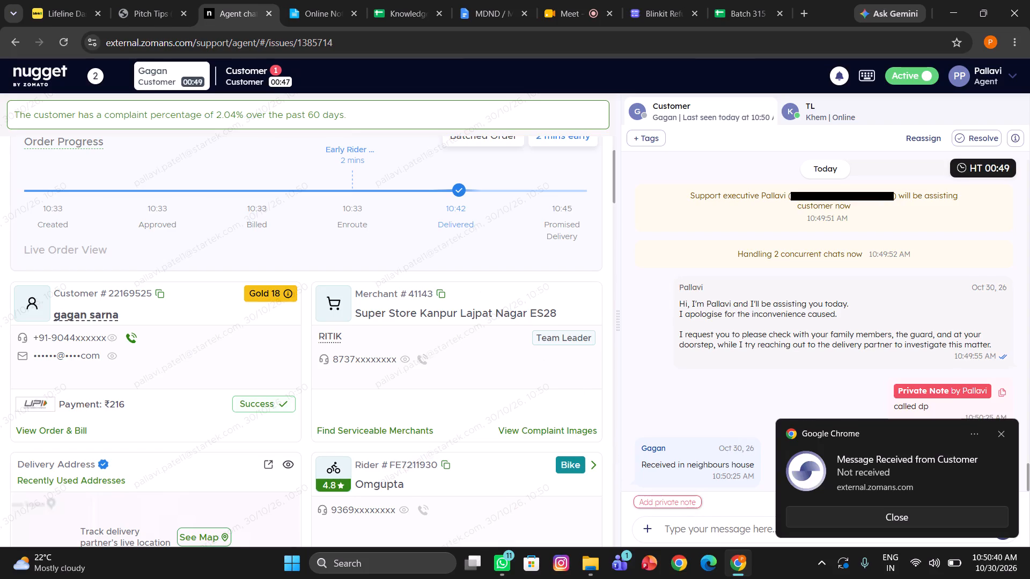
left_click(332, 0)
left_click(501, 0)
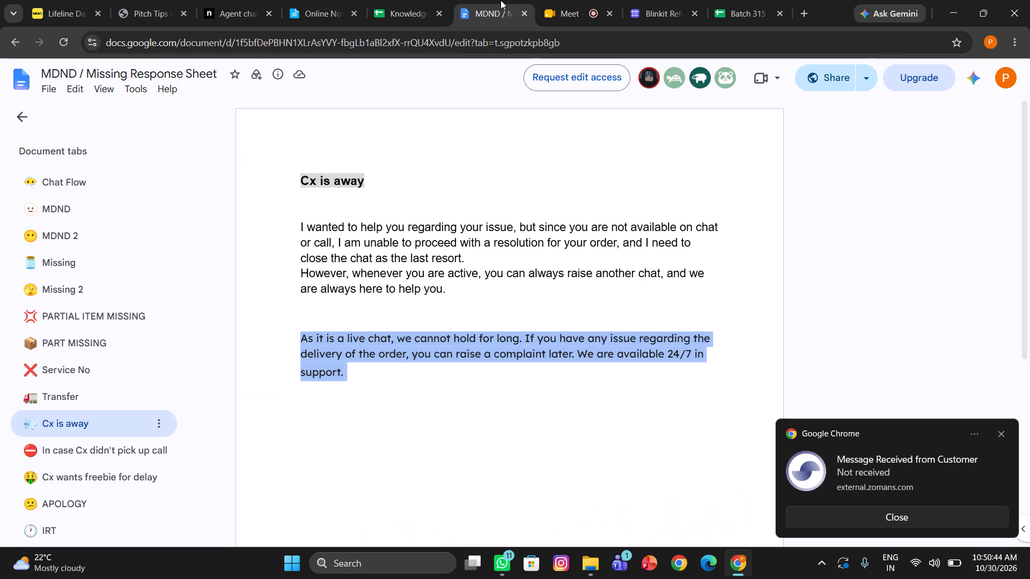
left_click(76, 472)
left_click(75, 491)
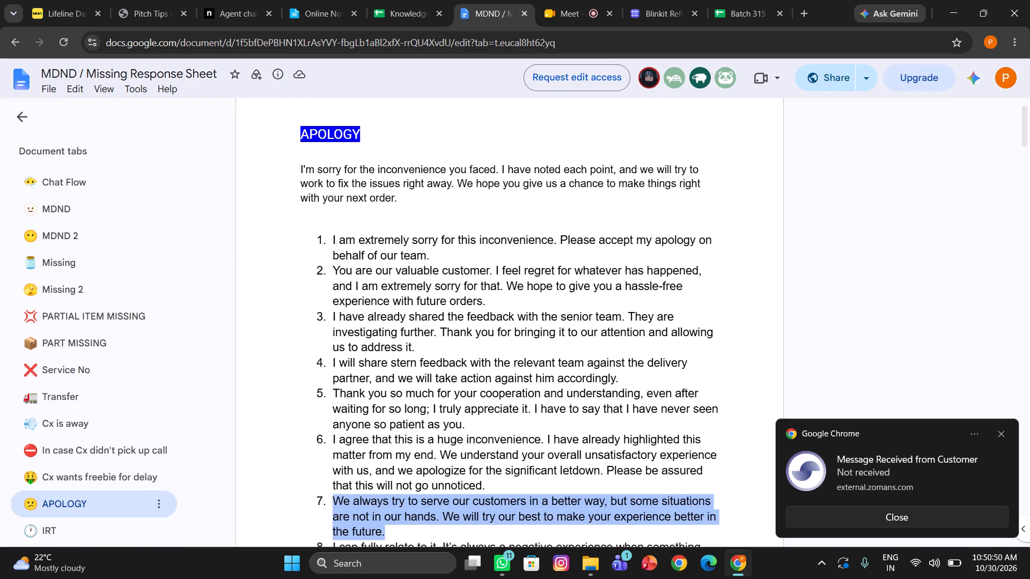
scroll(389, 318, "down", 1)
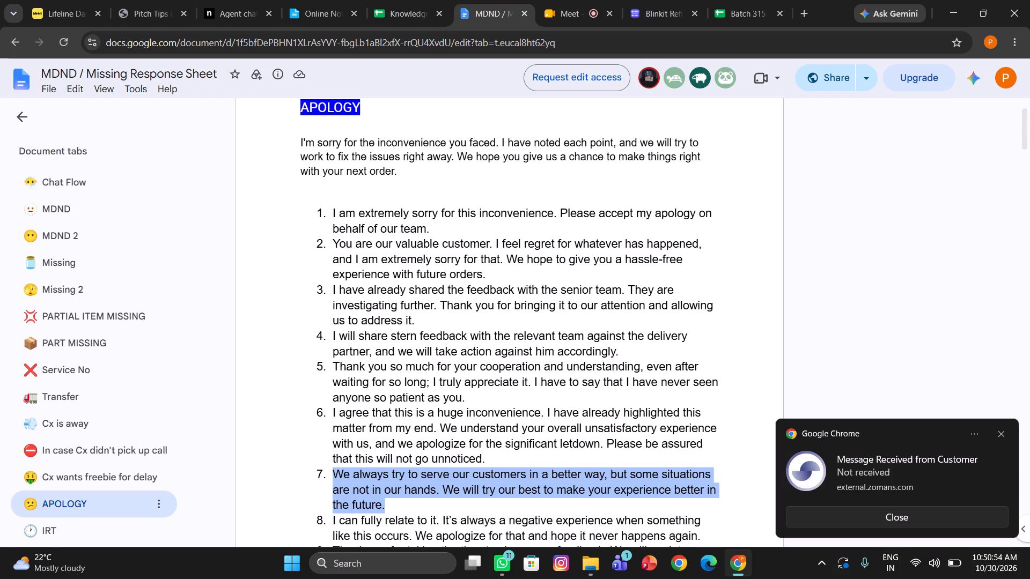
scroll(396, 228, "down", 3)
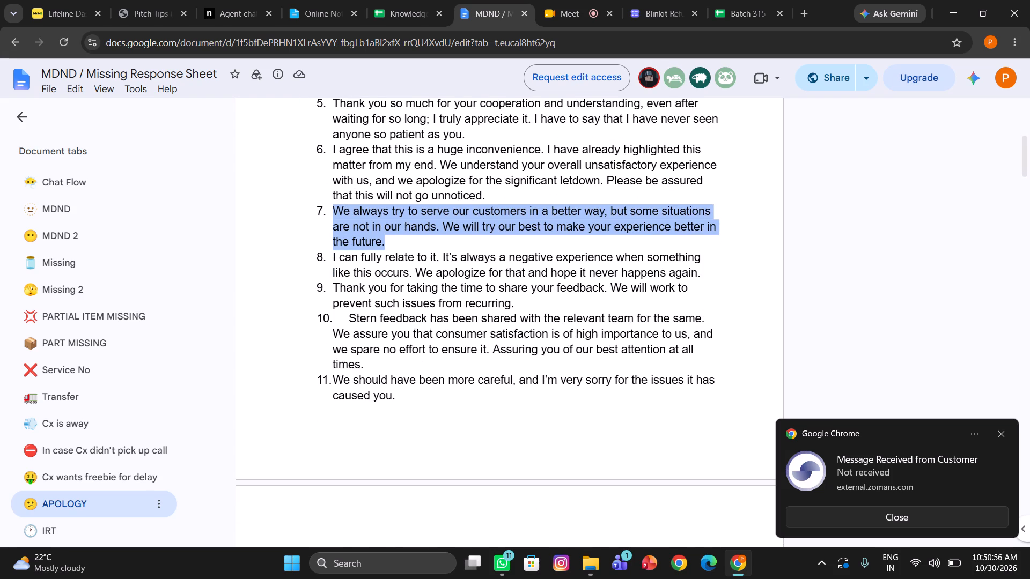
scroll(356, 261, "up", 3)
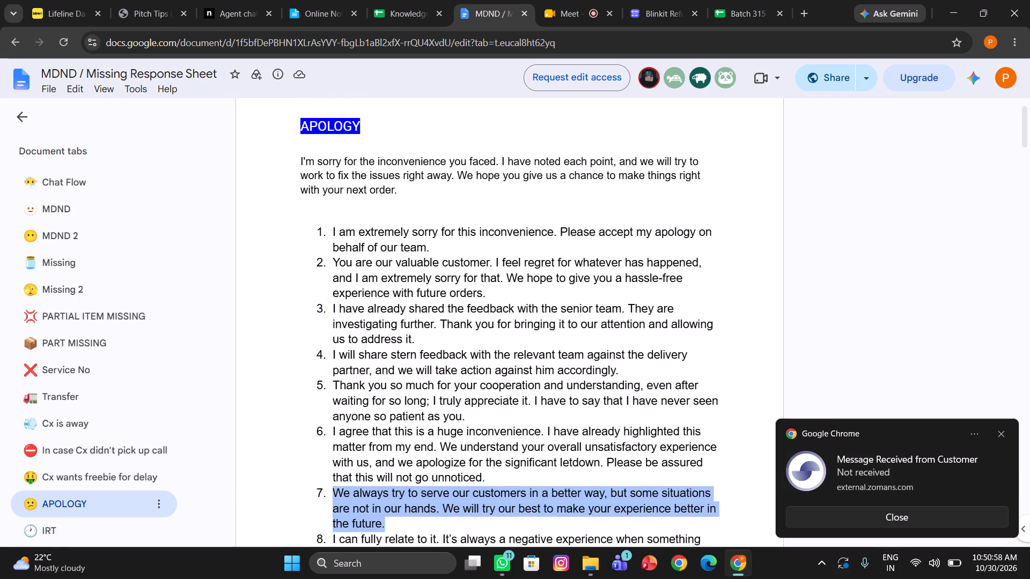
left_click_drag(557, 232, 341, 233)
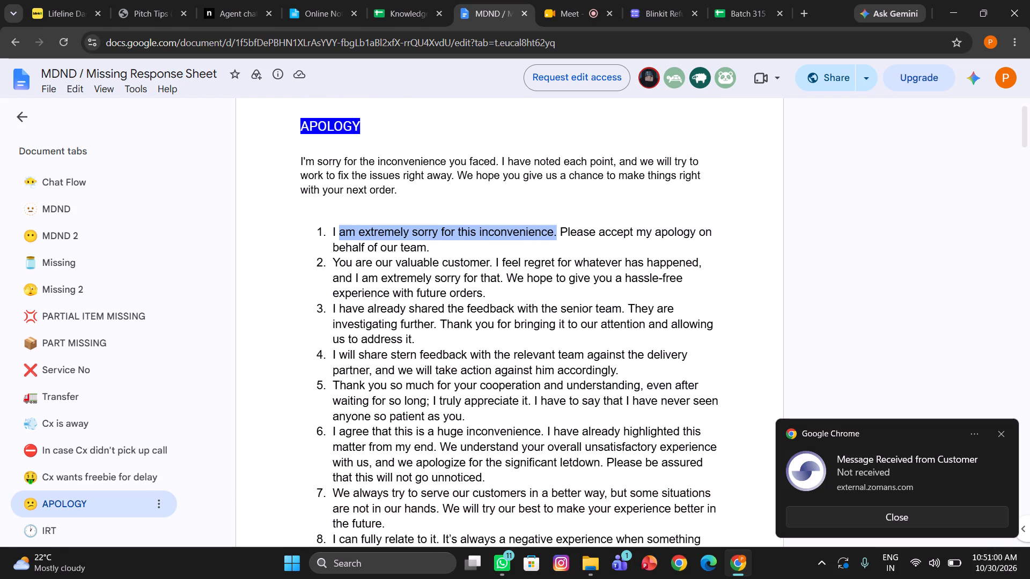
left_click_drag(341, 233, 329, 234)
key("ctrl+c")
left_click(224, 4)
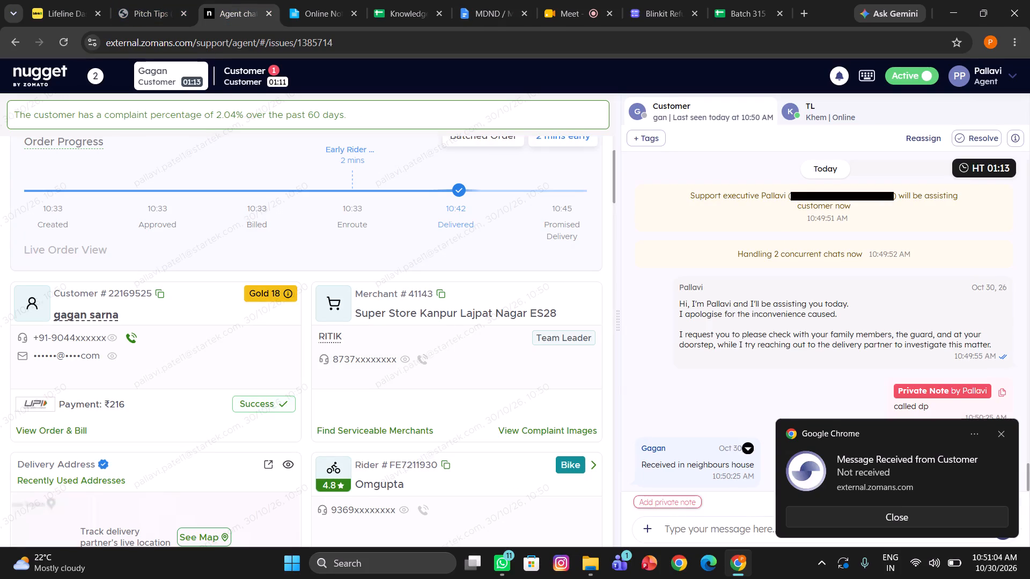
left_click(686, 529)
key("ctrl+v")
key("Return")
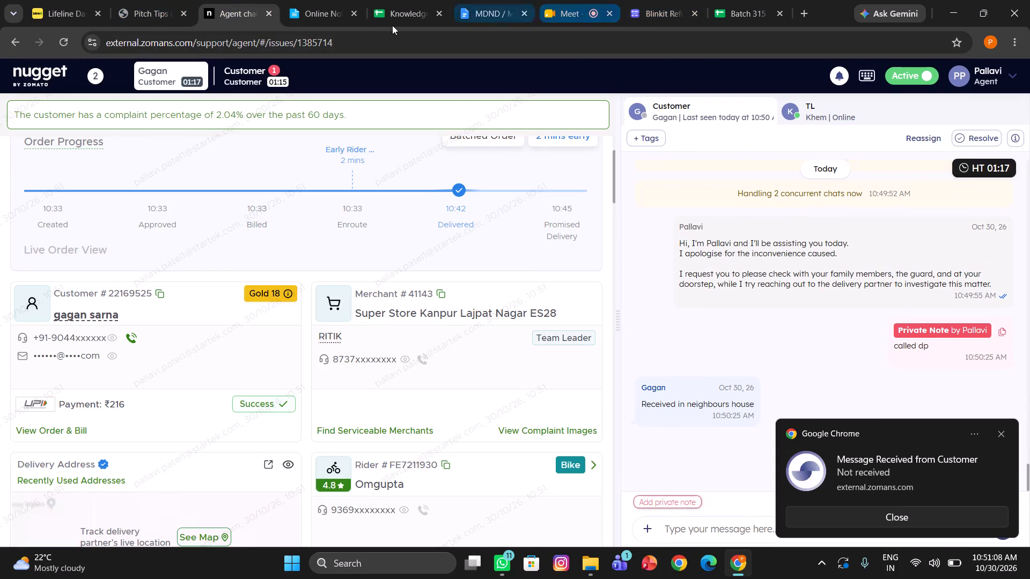
Send the same customer apology 11 from the response sheet: "We should have been more careful, and I'm very sorry for the issues it has caused you.".
left_click(308, 13)
left_click(487, 5)
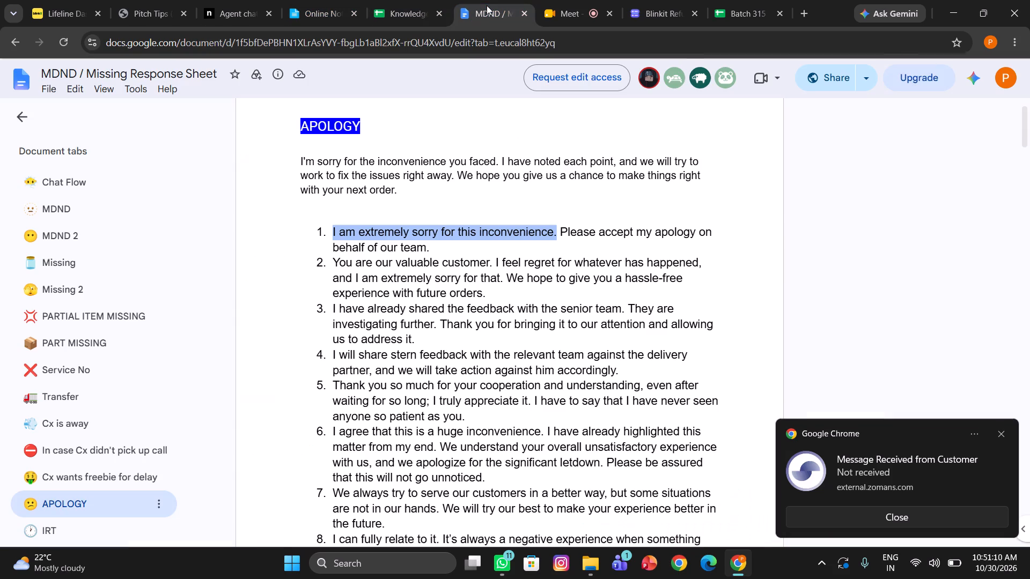
scroll(421, 412, "down", 2)
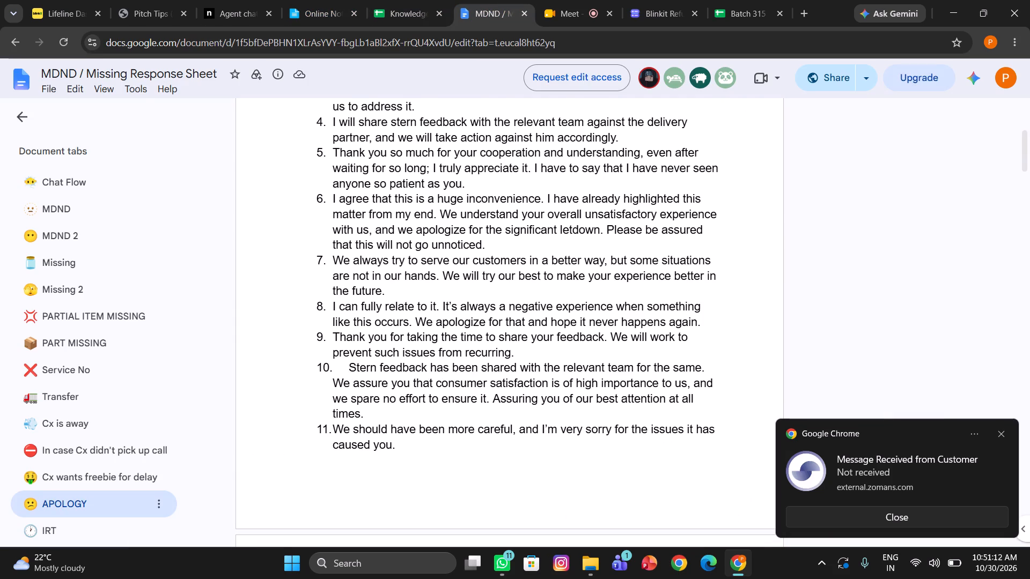
left_click_drag(399, 447, 327, 422)
key("ctrl+c")
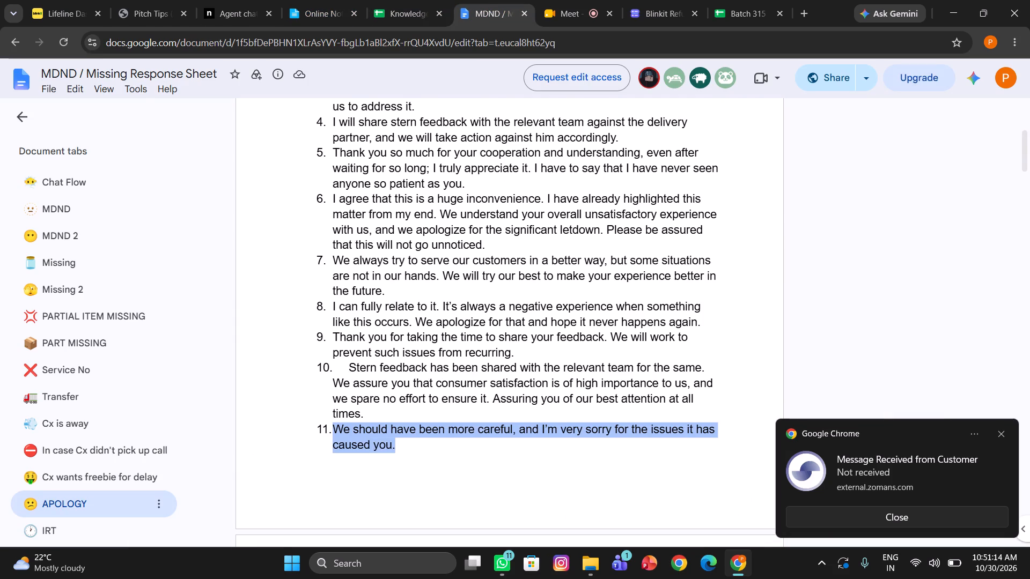
left_click(224, 0)
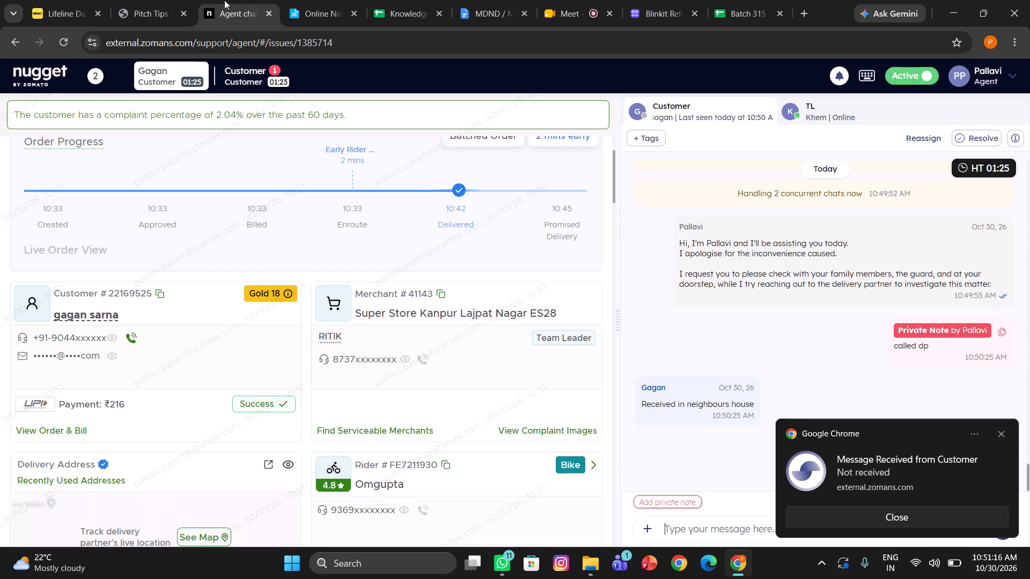
key("ctrl+v")
key("Return")
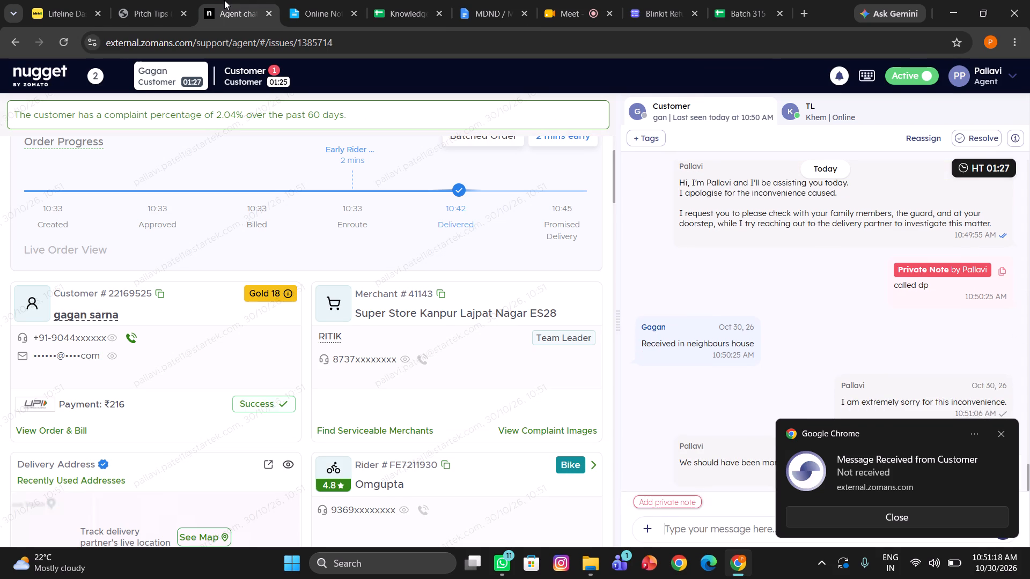
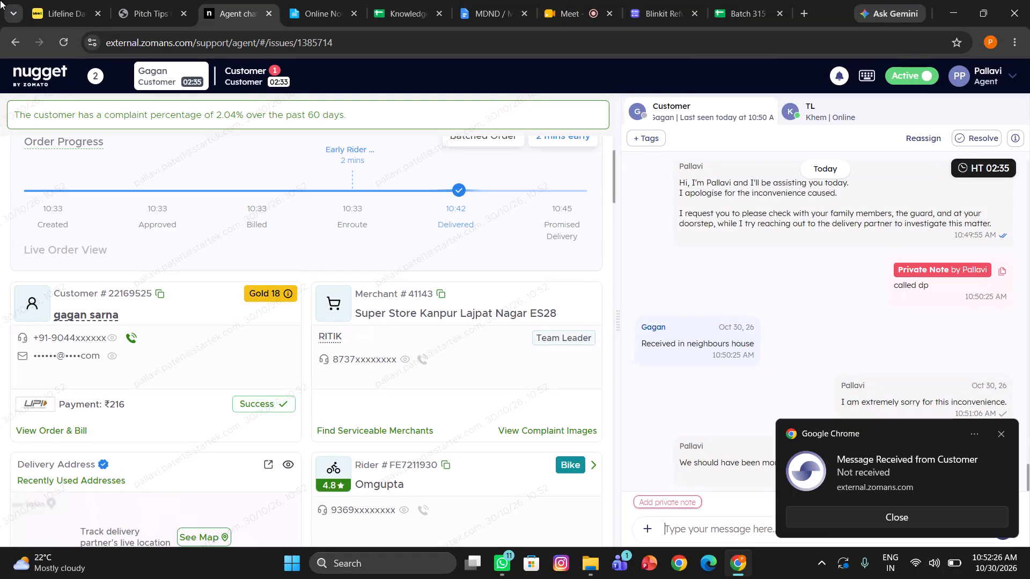
Send the "/Further assistance" canned response, "Is there anything else I may help you with?", in the open customer chat.
type("/fur")
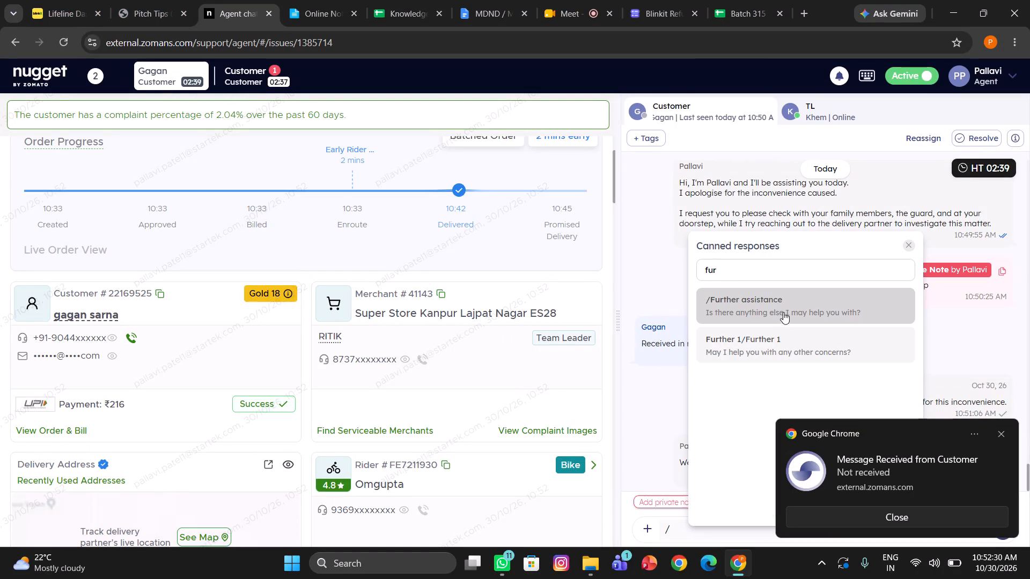
left_click(783, 315)
key("Return")
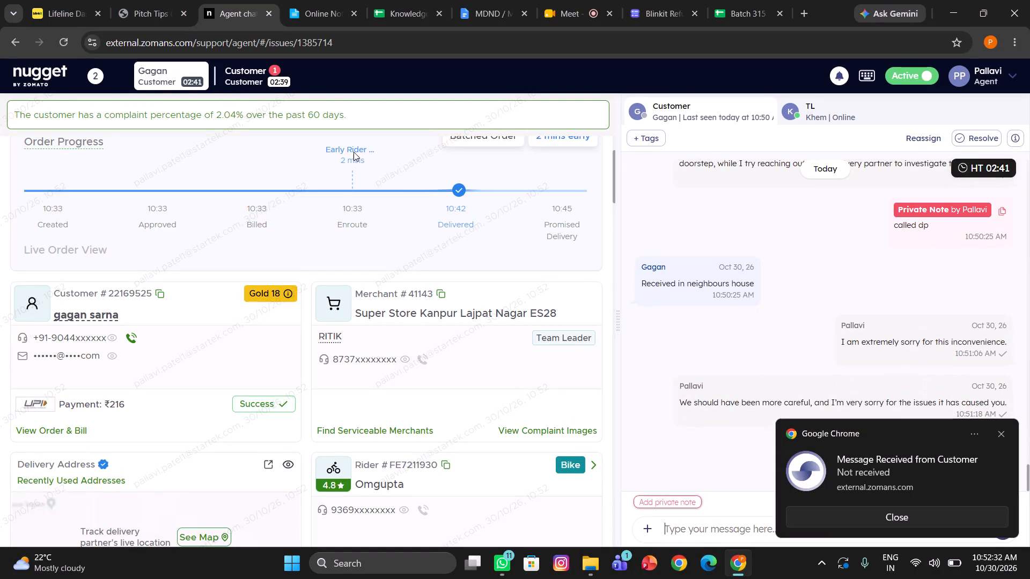
Switch to the other customer's chat about the complete order missing and call that order's delivery rider.
left_click(259, 76)
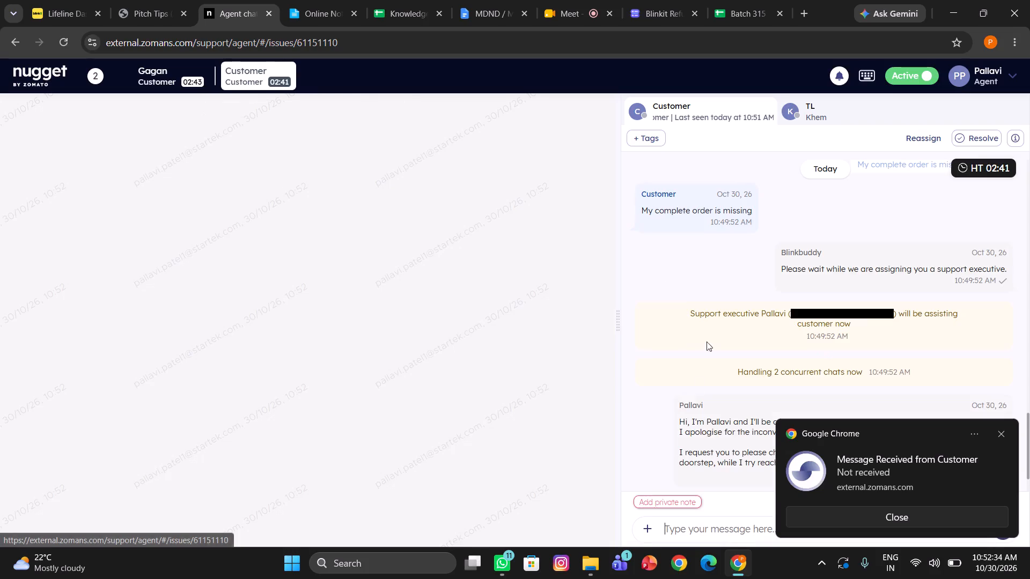
scroll(450, 400, "down", 5)
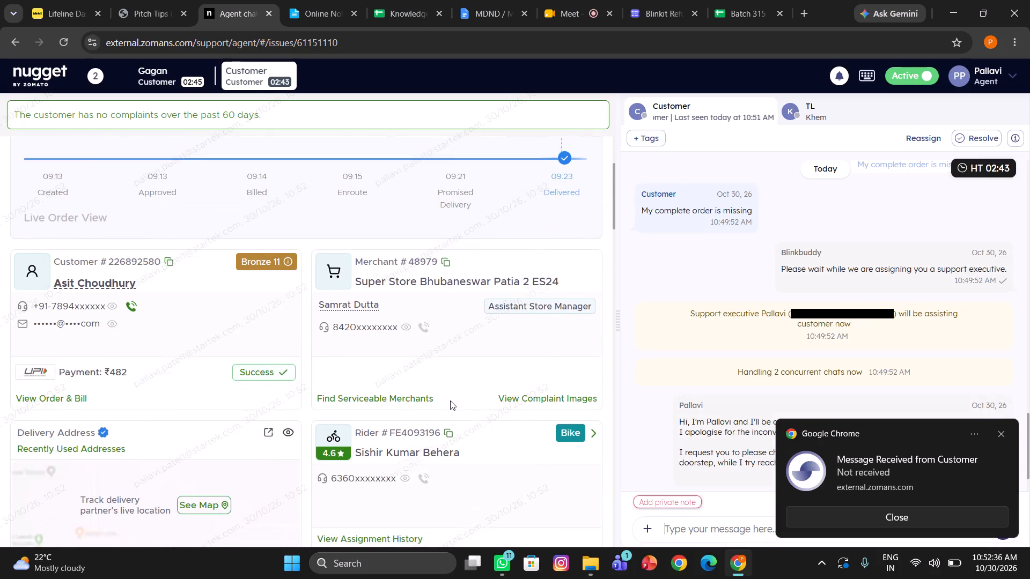
scroll(450, 400, "down", 1)
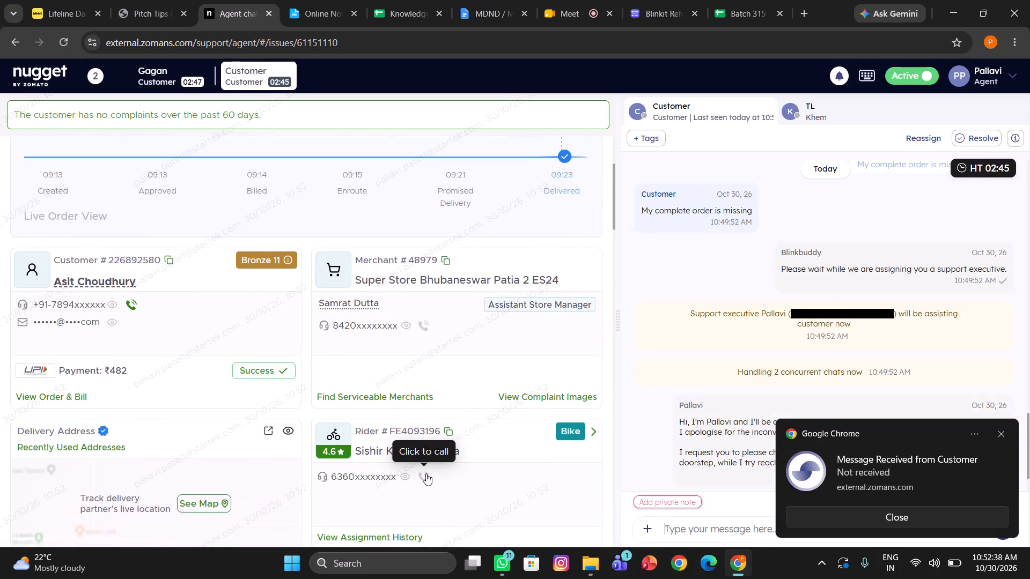
left_click(426, 473)
left_click(577, 406)
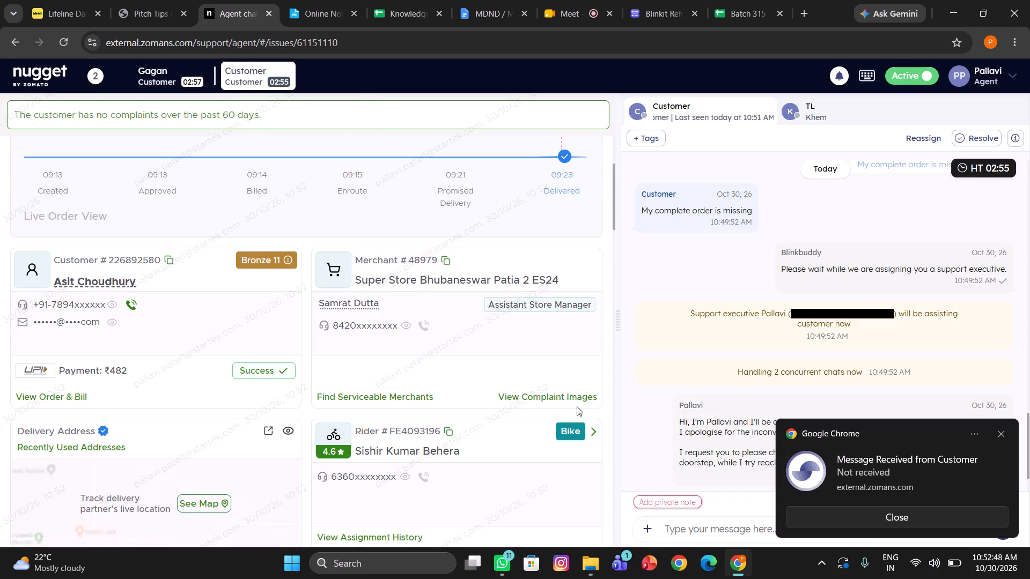
Add the private note "called dp" to the missing-order chat.
left_click(660, 504)
type("called cx")
key("BackSpace")
key("BackSpace")
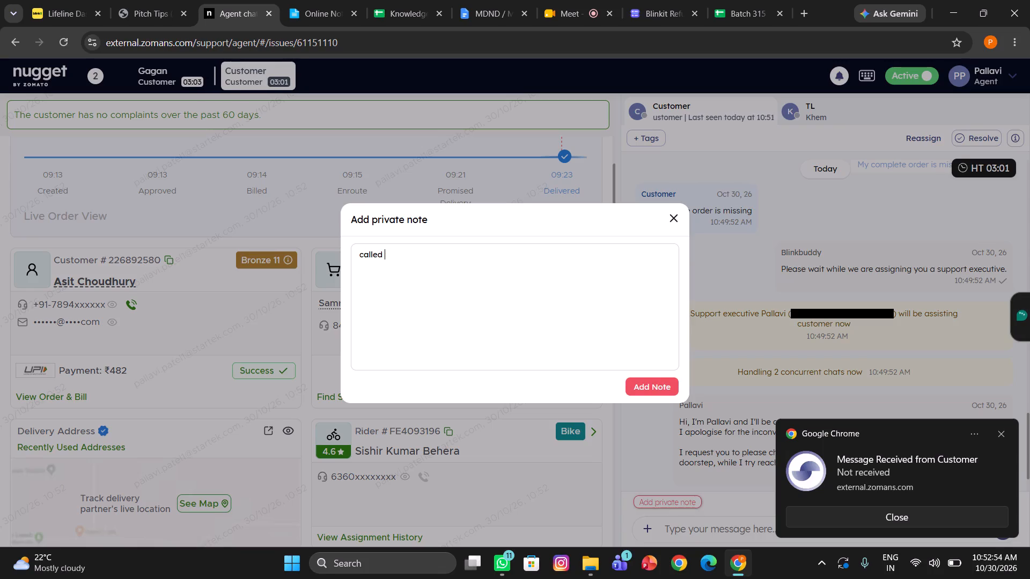
type("dp")
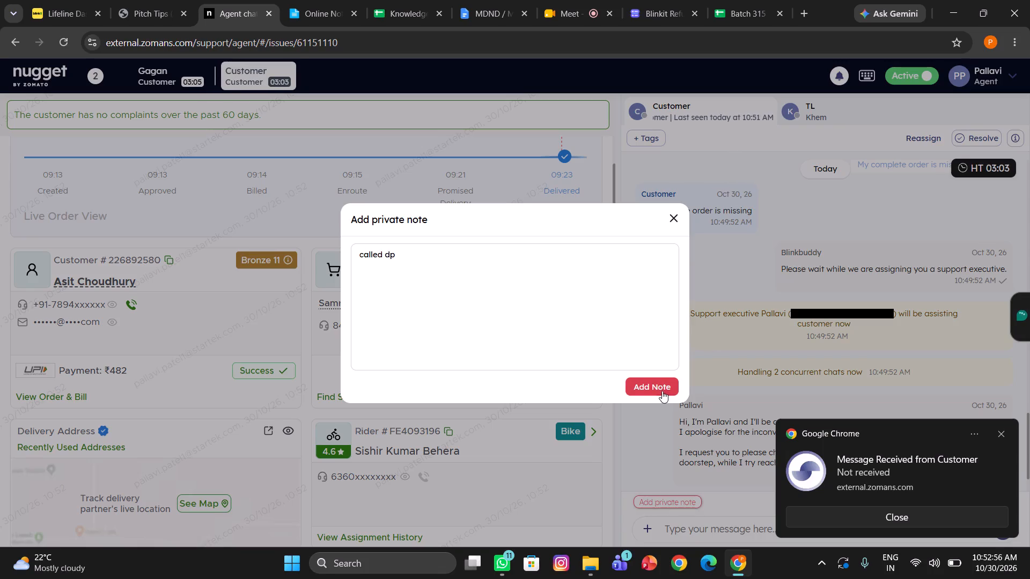
left_click(660, 391)
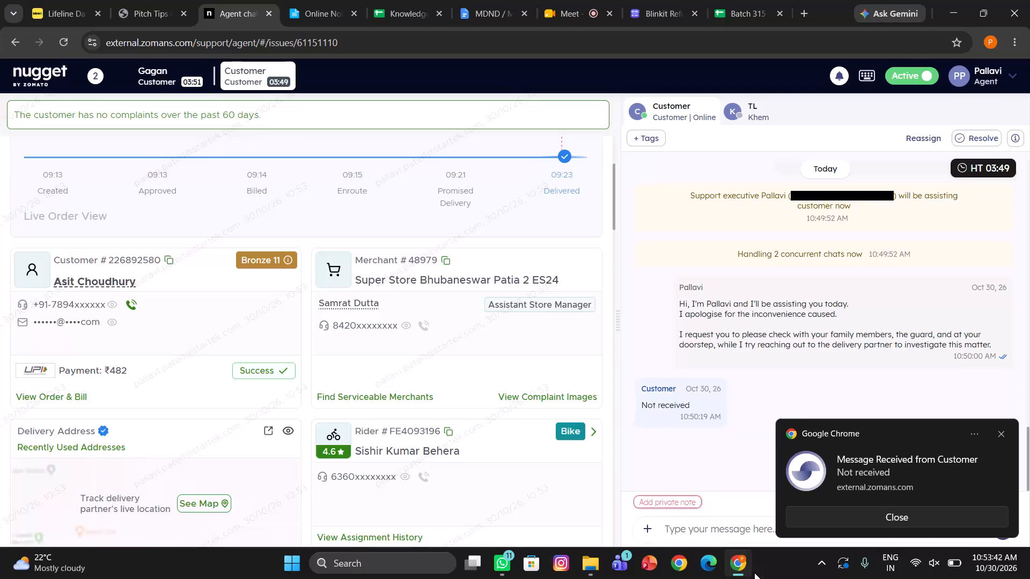
Look up a canned response starting with "th" for the reply in the missing-order chat.
left_click(703, 530)
type("/th")
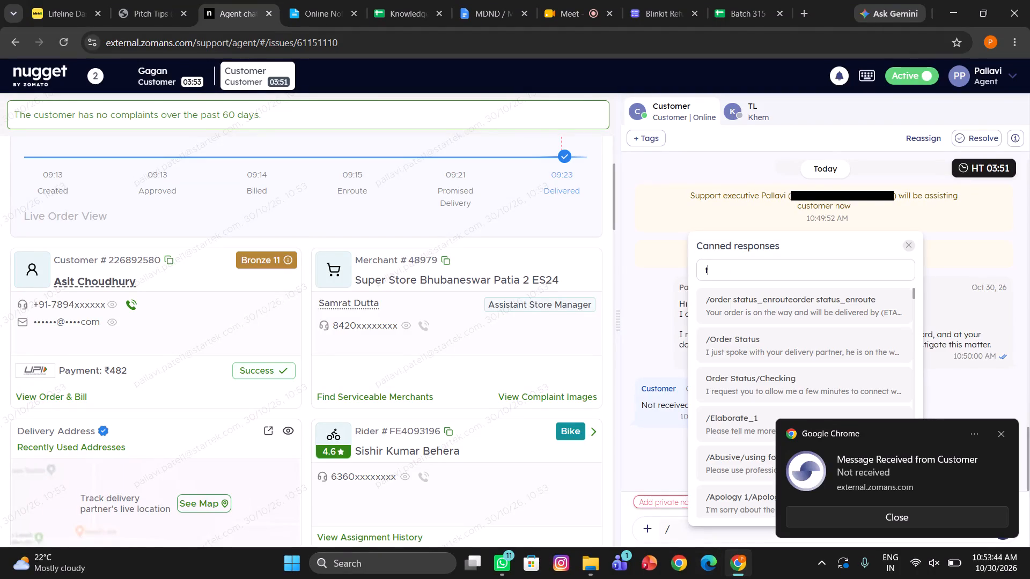
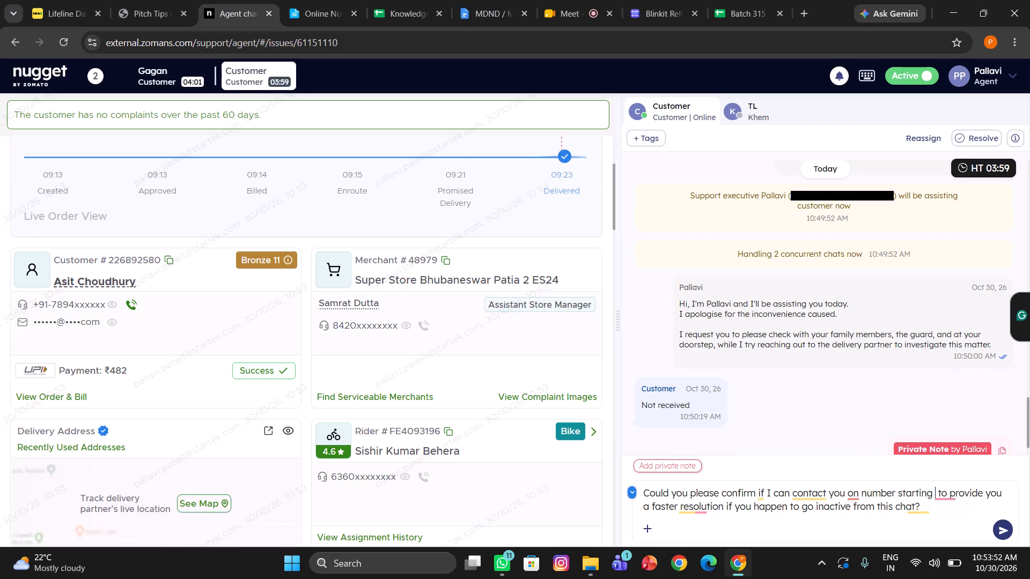
Complete the contact-confirmation reply with the first four digits of the customer's phone number and send it in the missing-order chat.
type("78")
type("94")
key("Return")
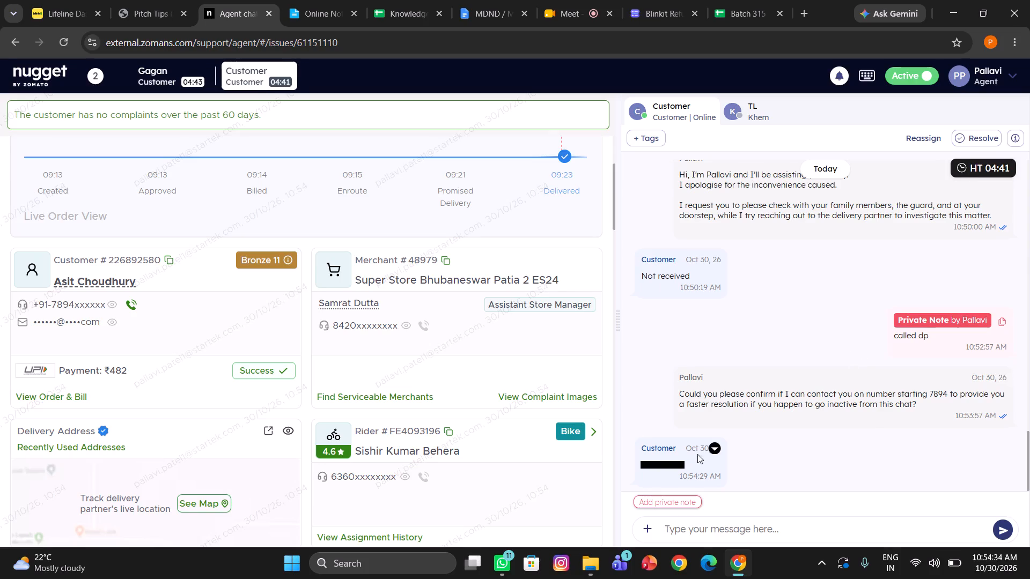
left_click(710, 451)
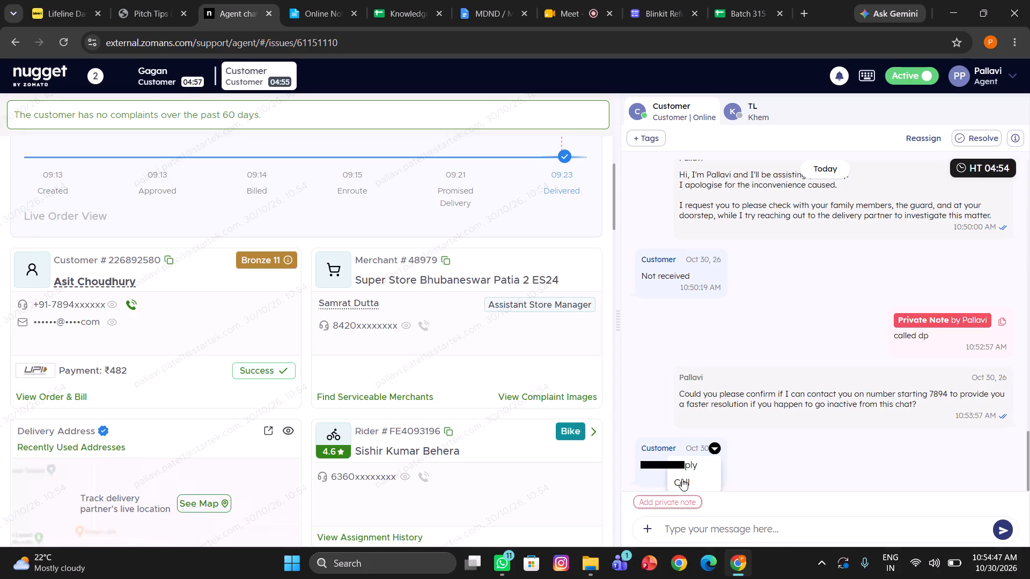
Switch to the chat about the order received at the neighbour's house and send the "/Rate us/Service no" canned response.
left_click(171, 78)
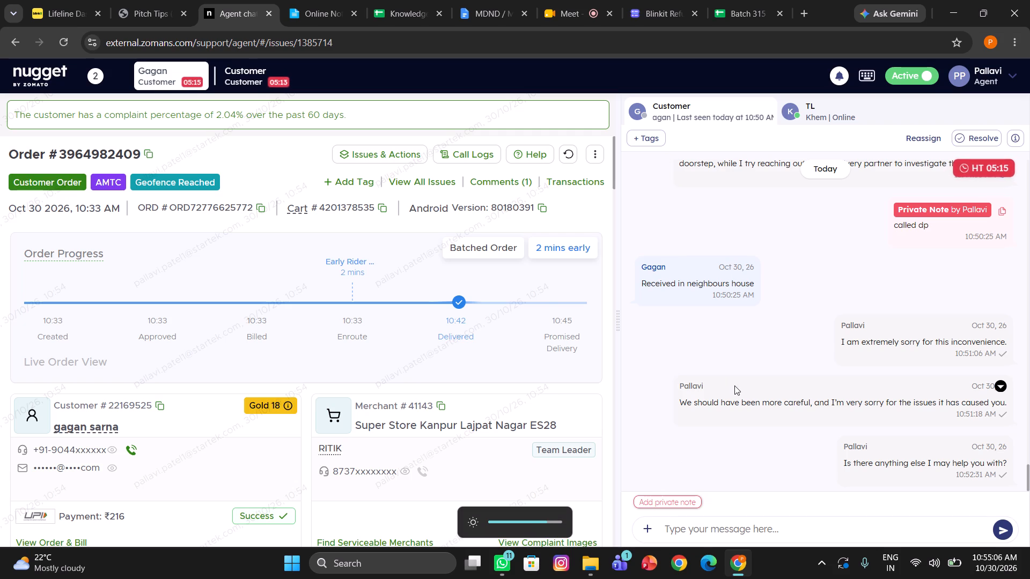
type("/ra")
left_click(782, 314)
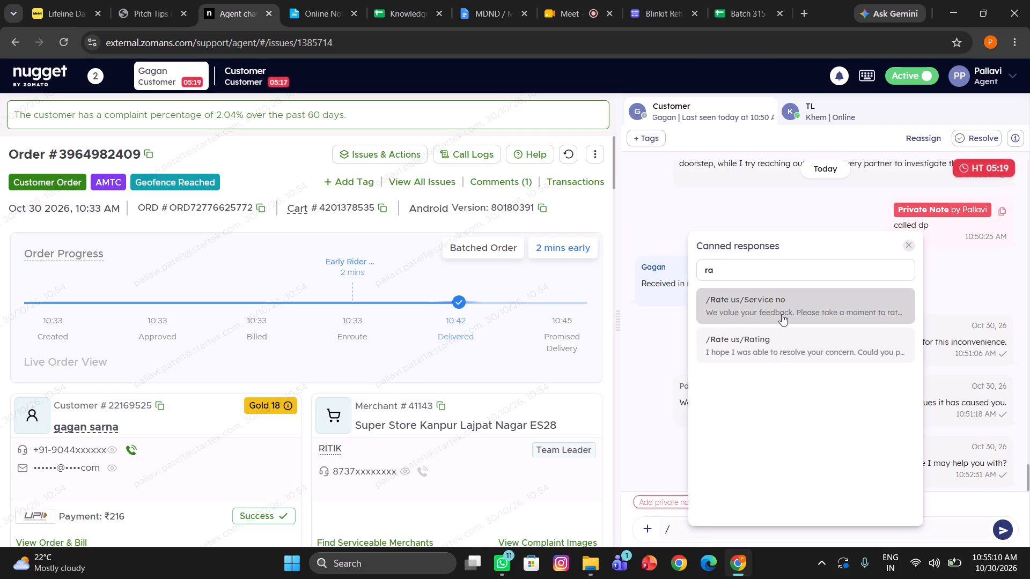
scroll(782, 314, "down", 2)
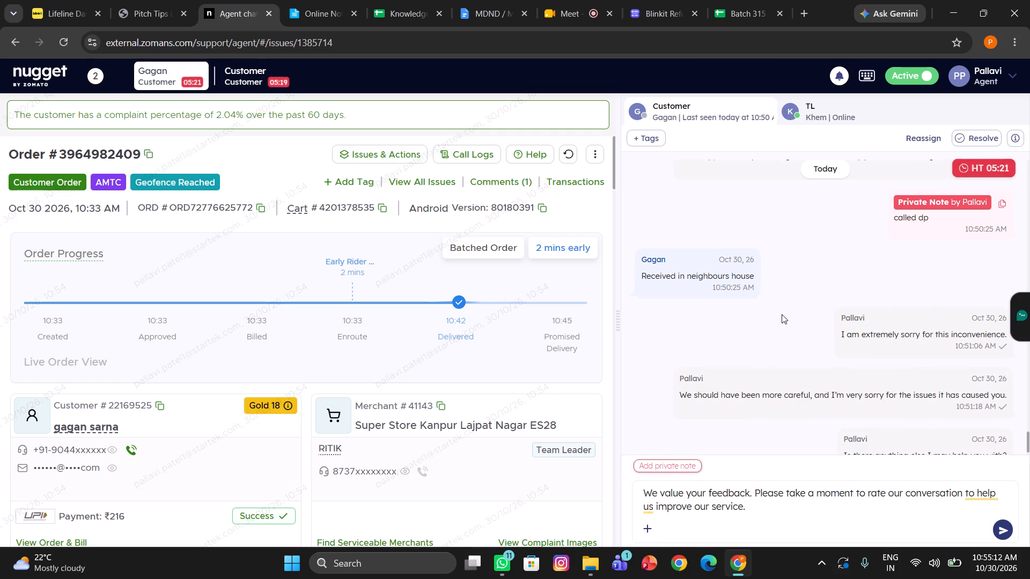
key("Return")
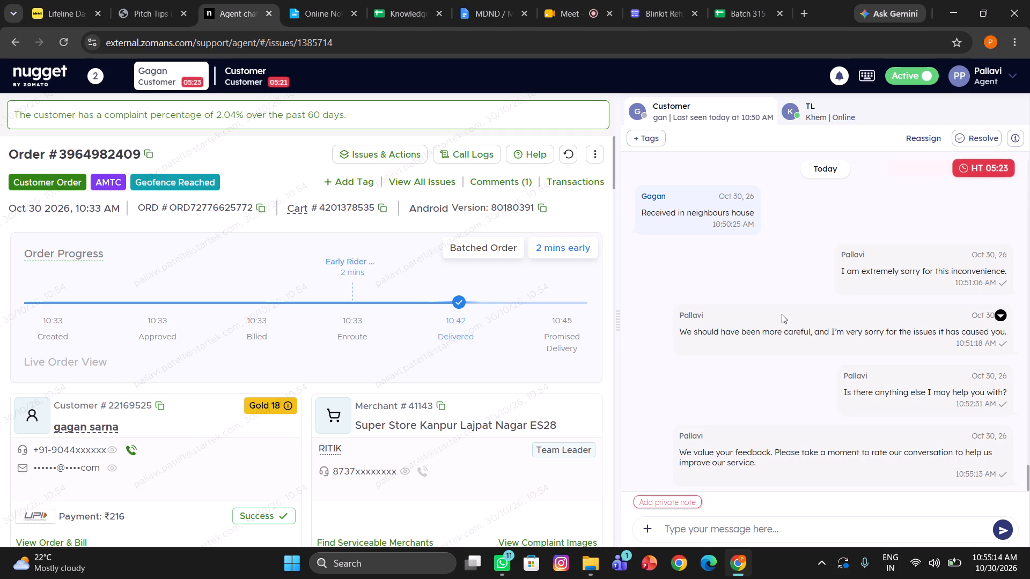
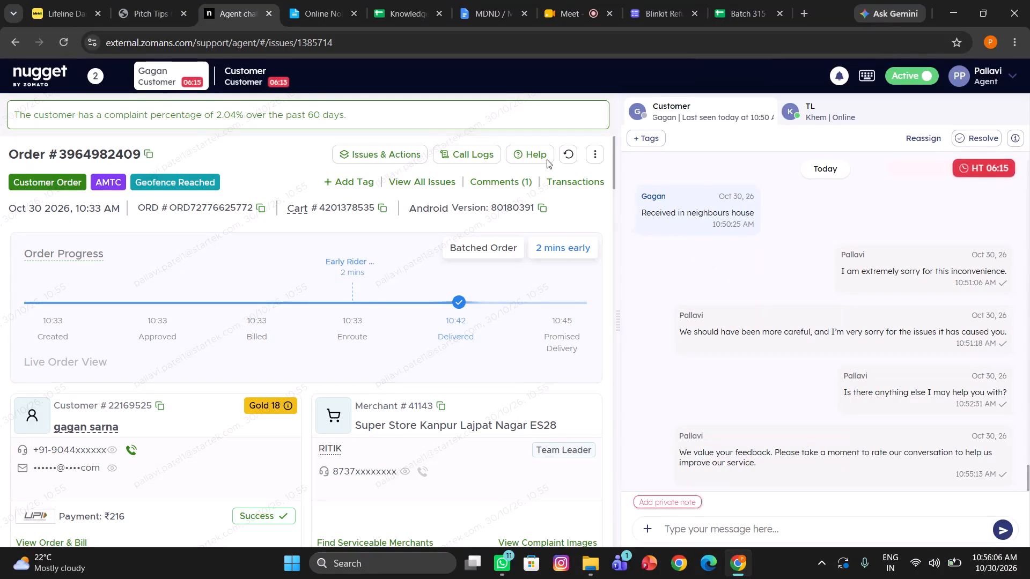
Switch to the missing-order chat and place a call to the contact number the customer sent in their last message.
left_click(262, 77)
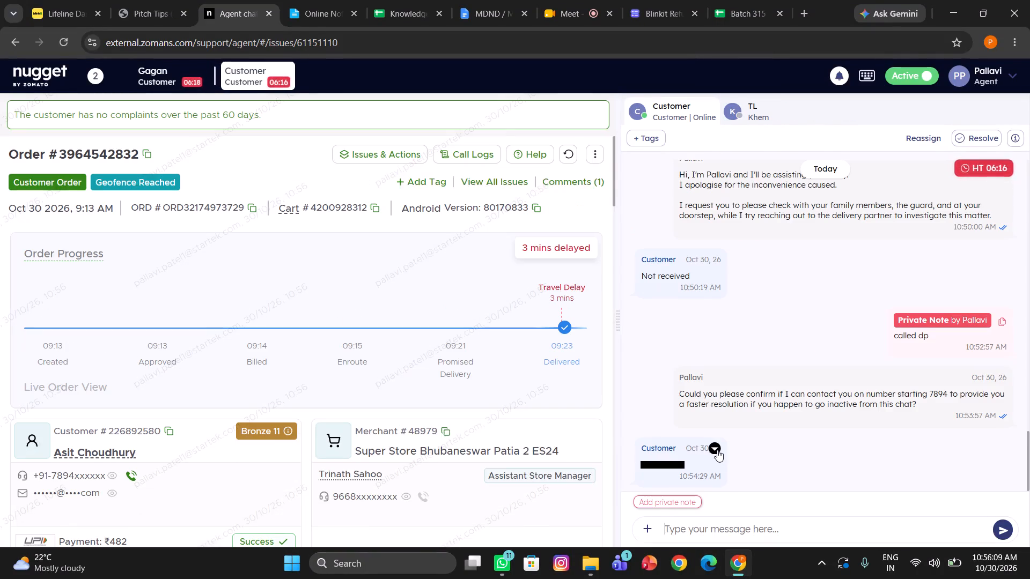
left_click(717, 450)
left_click(680, 483)
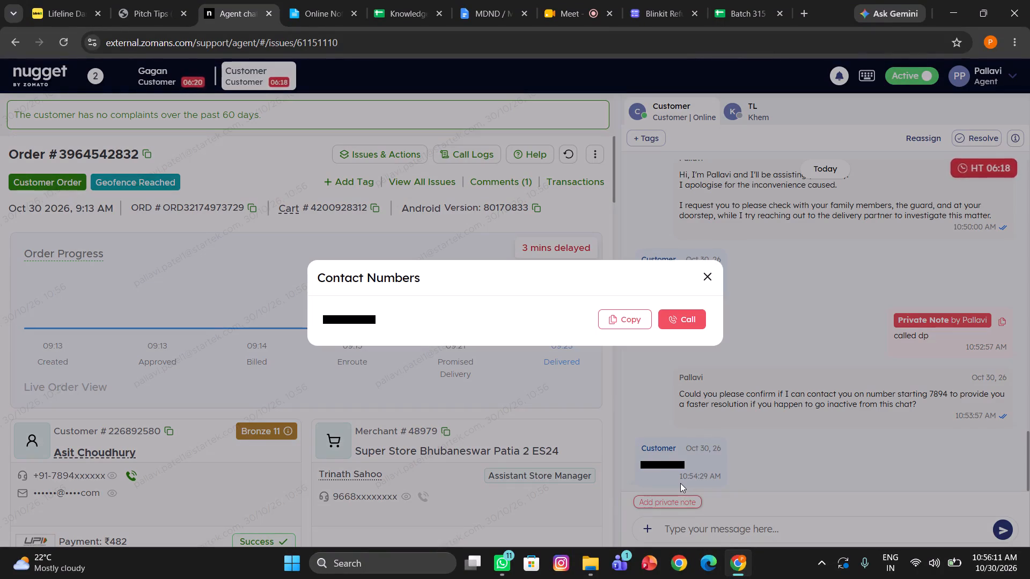
left_click(679, 314)
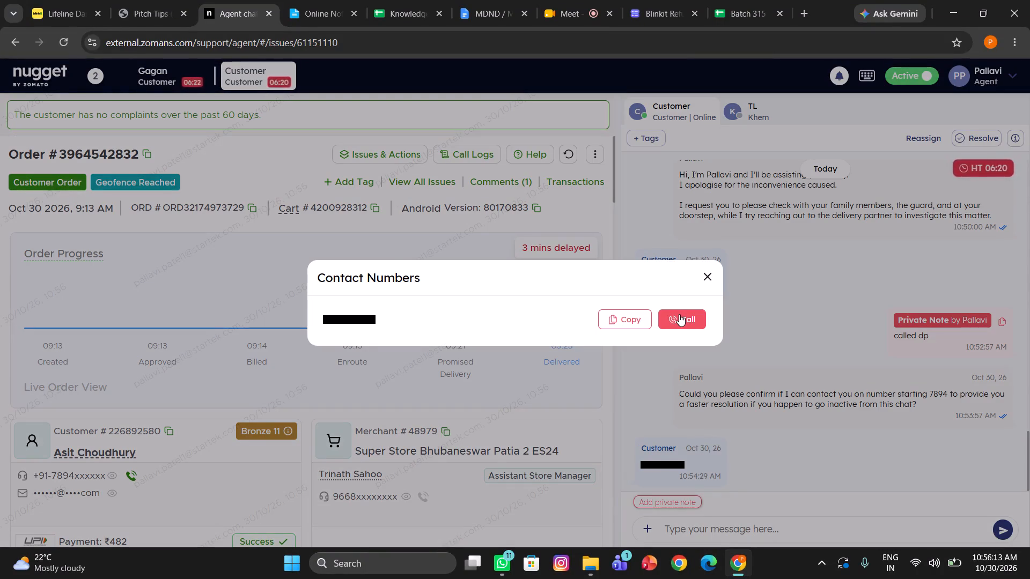
left_click(679, 314)
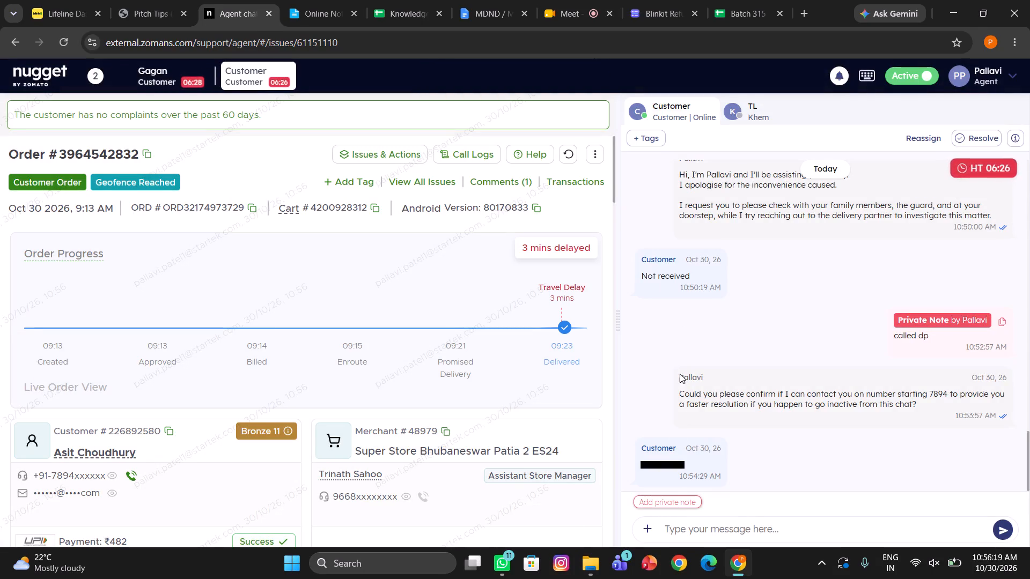
Add the private note "called cx" to the missing-order chat.
left_click(667, 503)
type("called cx")
left_click(650, 378)
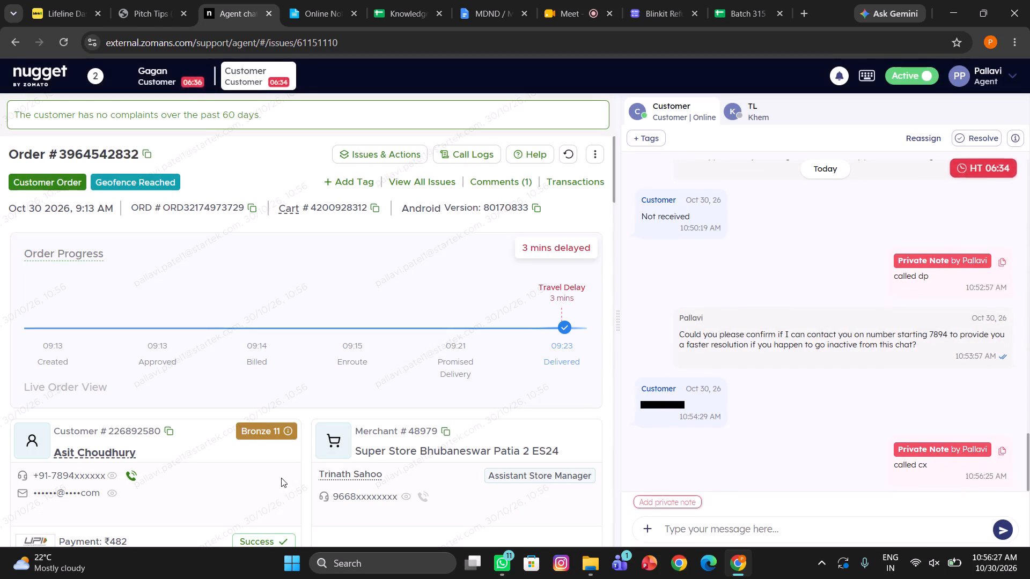
left_click(124, 472)
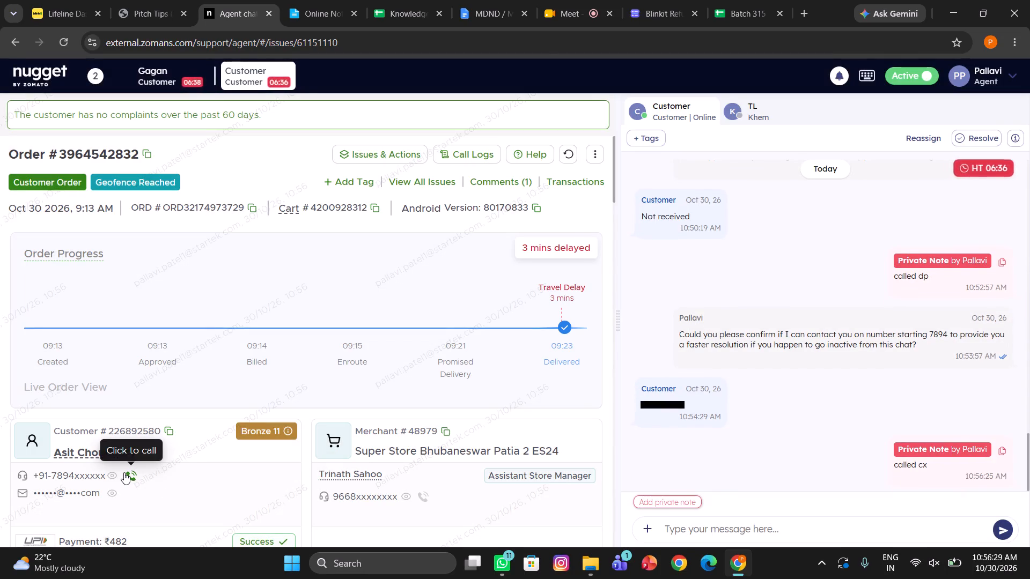
left_click(547, 393)
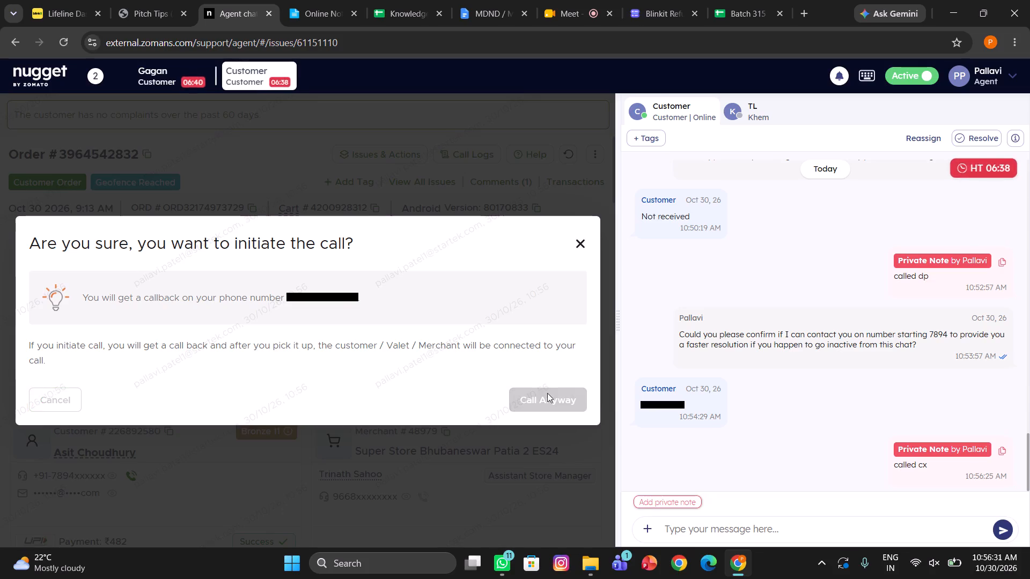
Return to the neighbour's-house chat, and copy the Private Note Format text from Knowledge Hub's MDND-Specific channel Policy sheet.
left_click(187, 70)
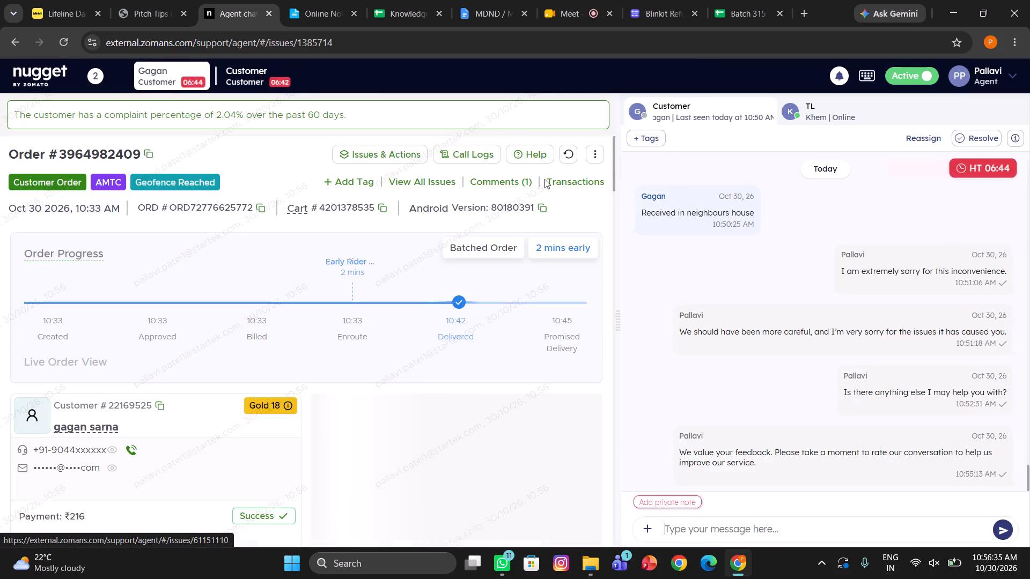
left_click(408, 0)
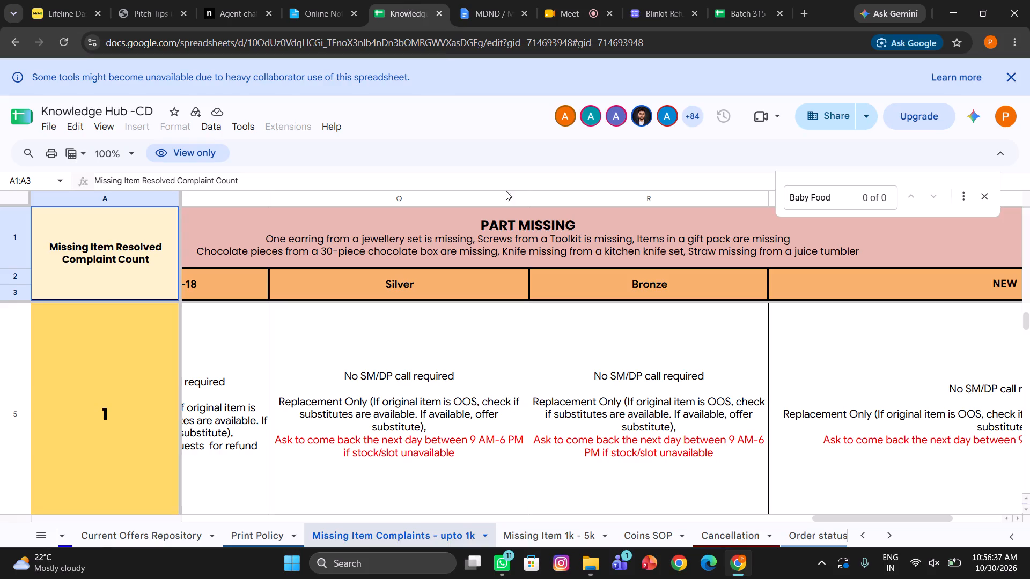
scroll(613, 531, "left", 20)
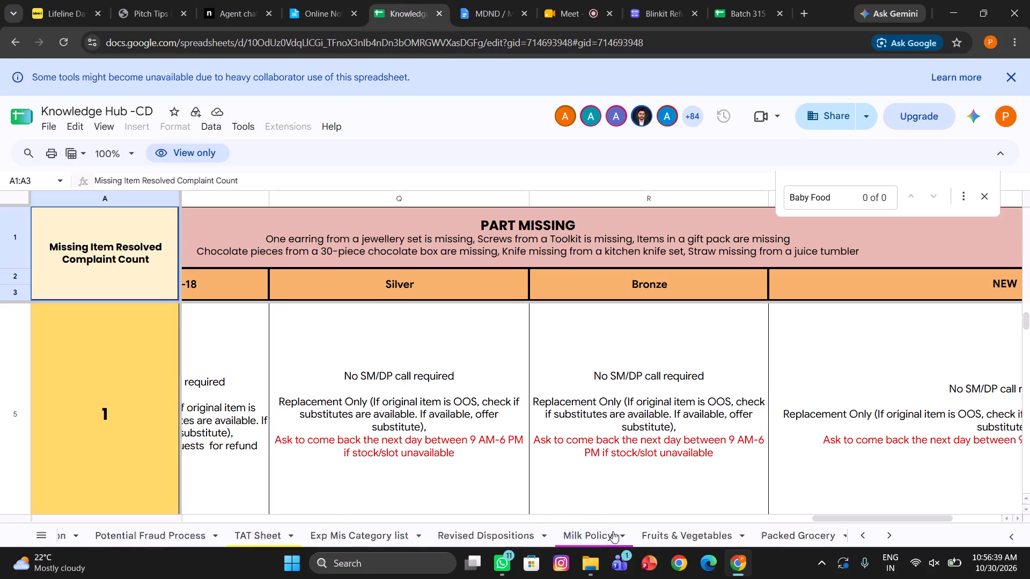
left_click(613, 531)
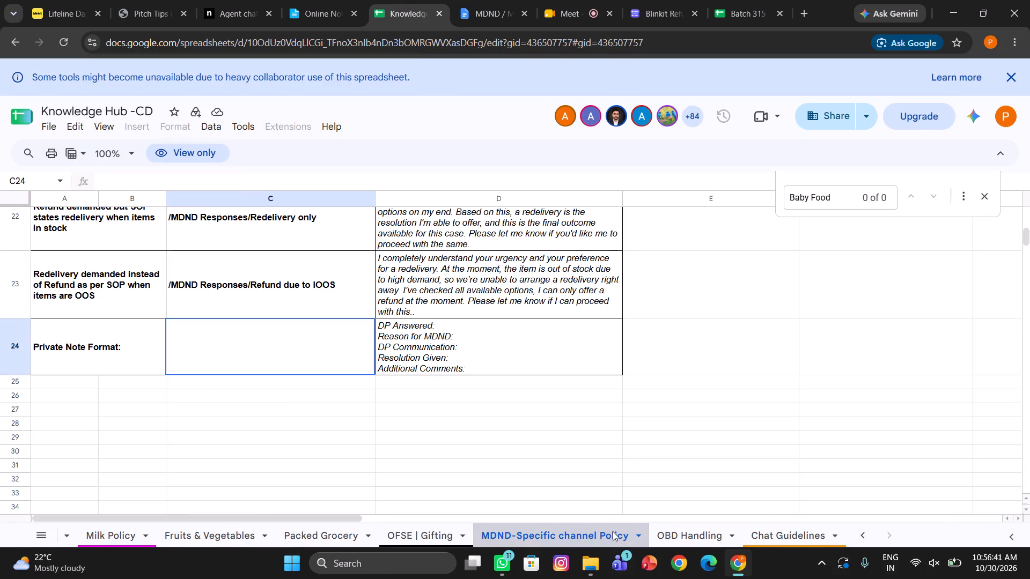
left_click(468, 369)
left_click_drag(468, 369, 426, 359)
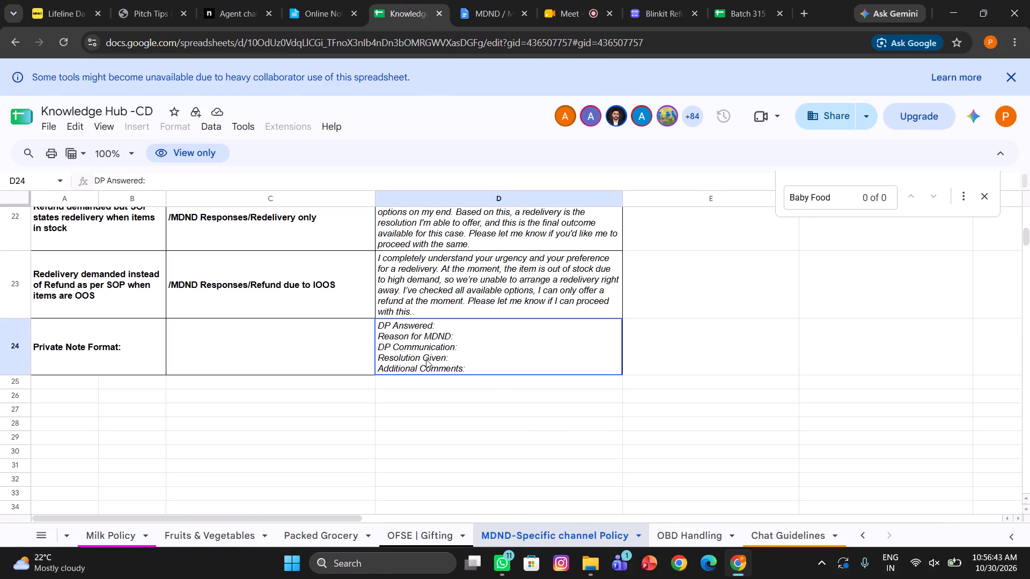
left_click_drag(426, 359, 378, 327)
left_click(378, 327)
left_click_drag(378, 327, 453, 358)
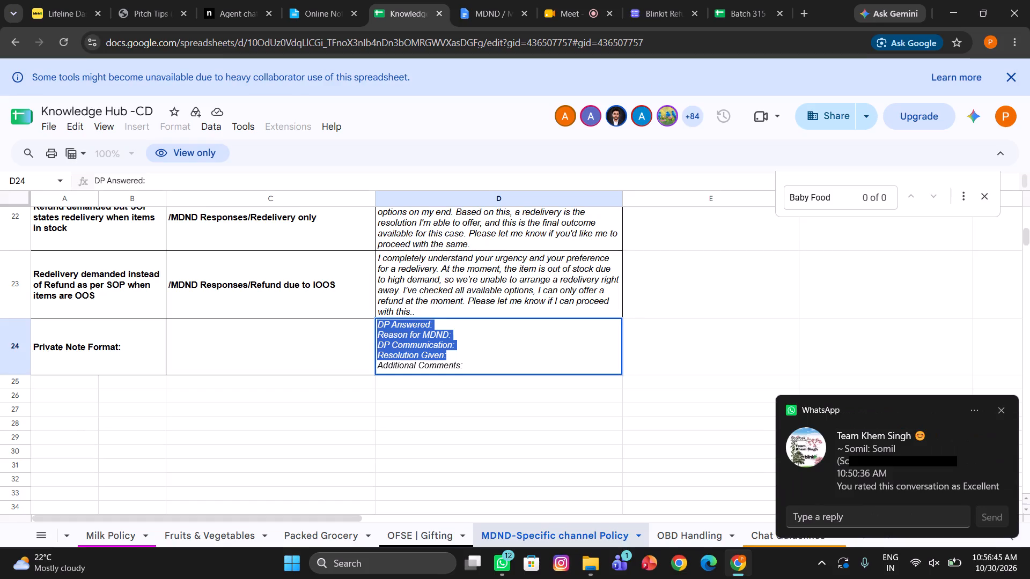
left_click_drag(453, 358, 472, 368)
key("ctrl+c")
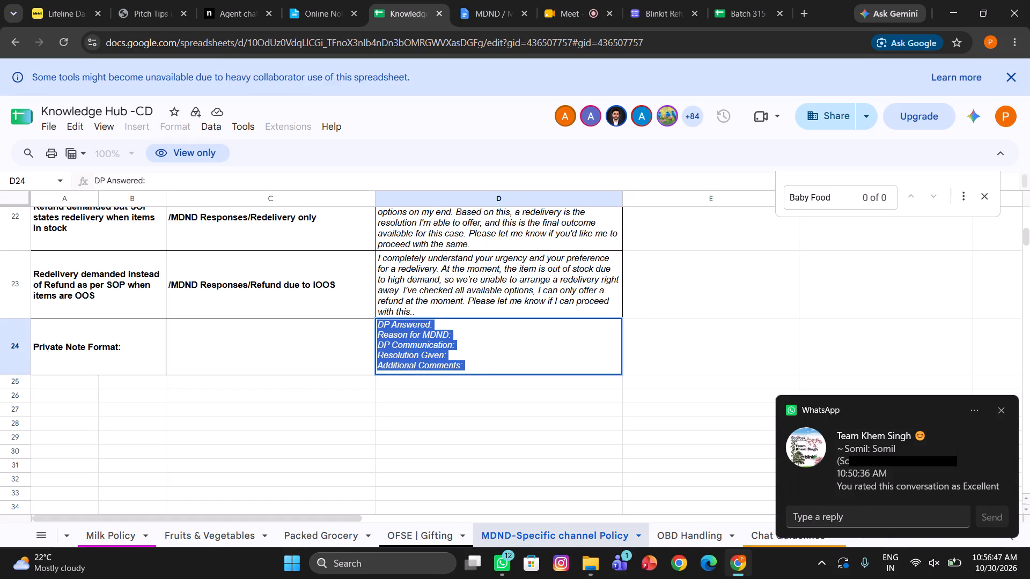
Back in the neighbour's-house chat, dismiss the WhatsApp notification and paste the copied format into a new private note.
left_click(221, 9)
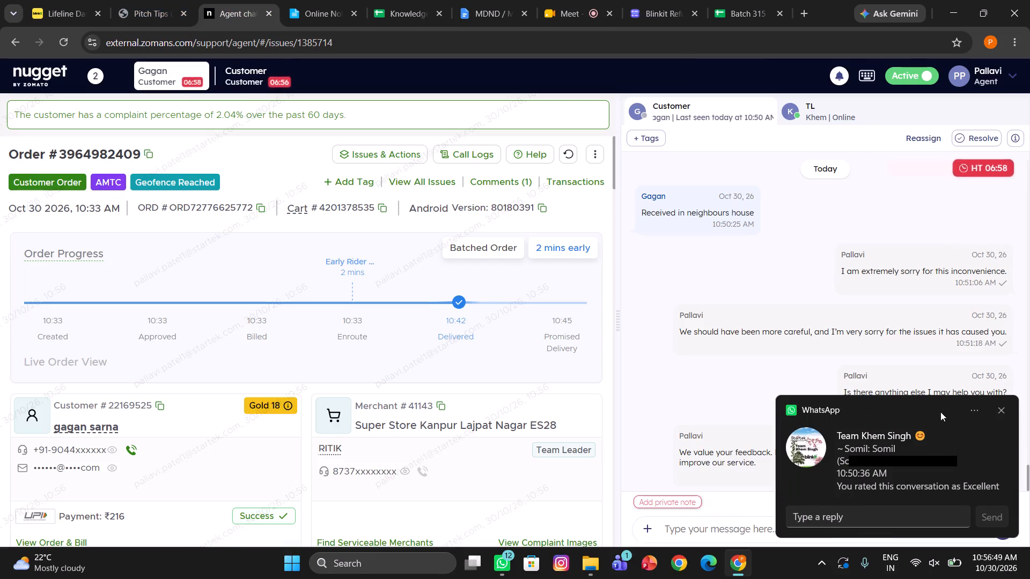
left_click(999, 414)
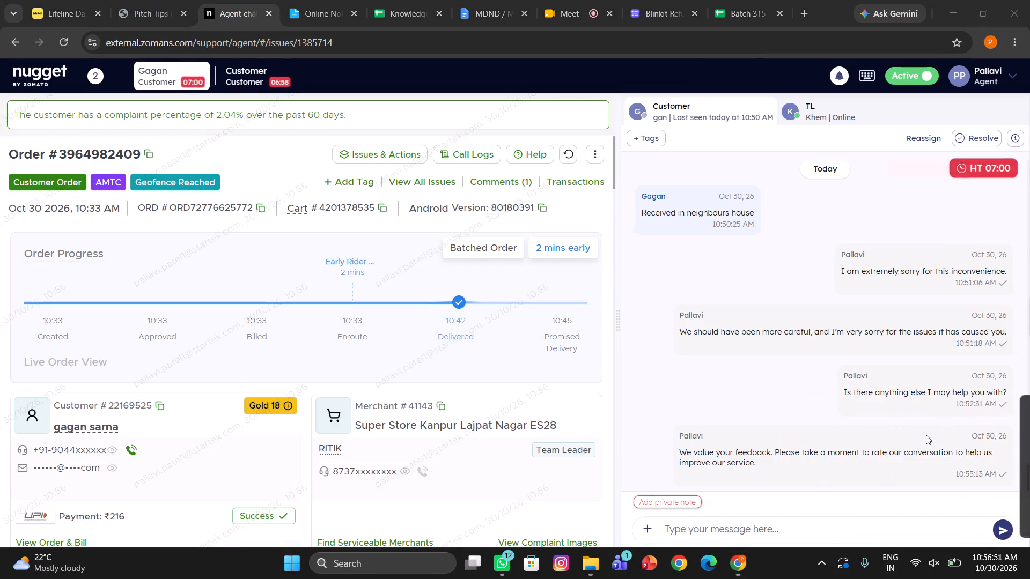
left_click(661, 501)
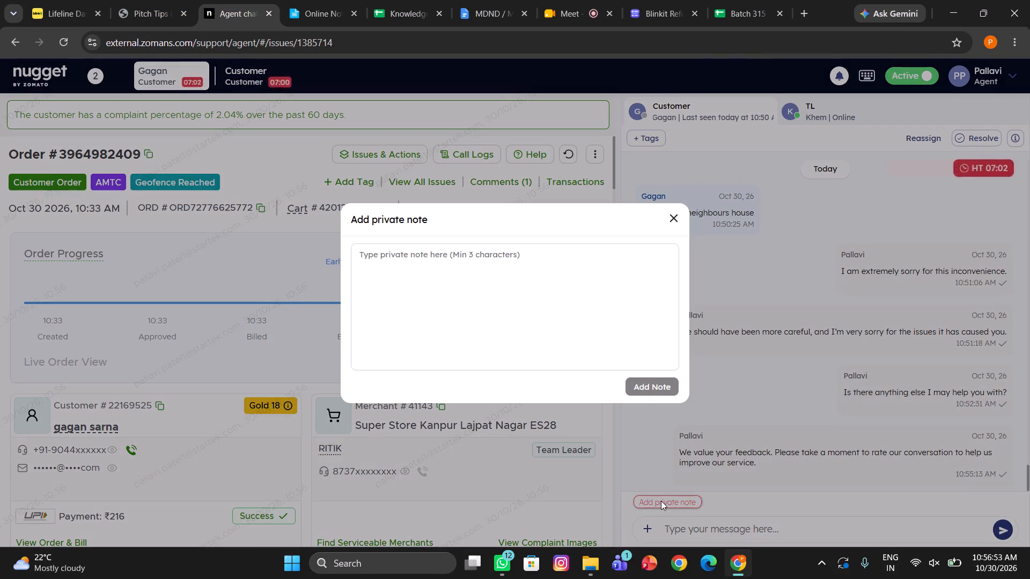
key("ctrl+v")
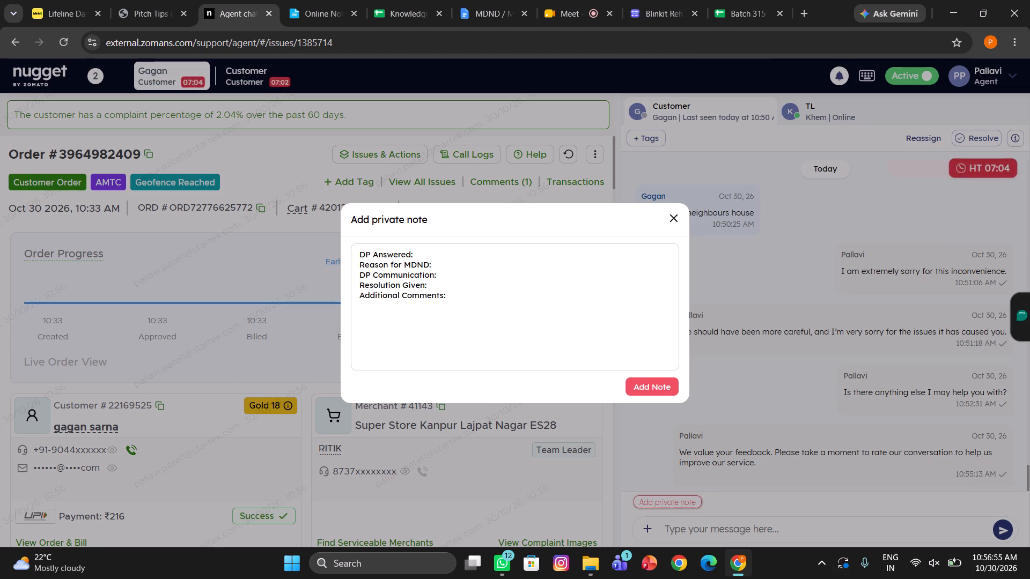
Fill in the private note with "no" for DP Answered and "cx not received" for Reason for MDND.
left_click(420, 256)
key("space")
type("yes")
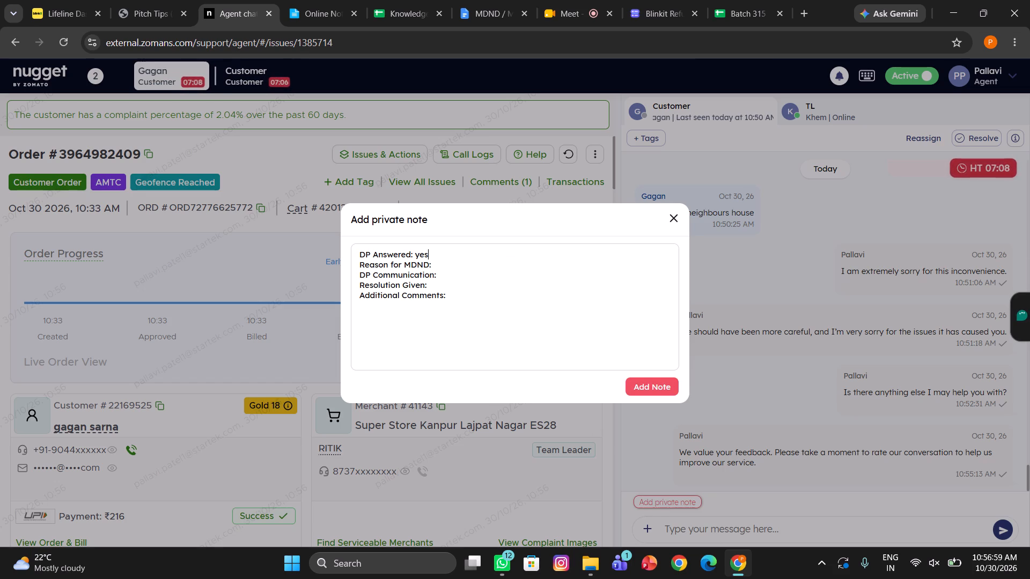
key("BackSpace")
key("BackSpace")
key("BackSpace")
type("no")
left_click(440, 263)
key("space")
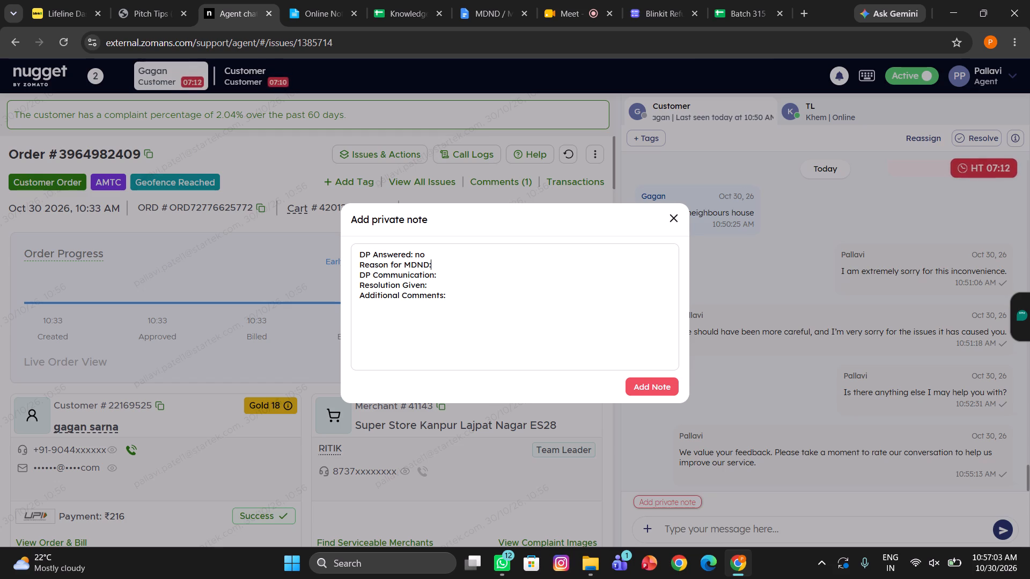
type("cx not received")
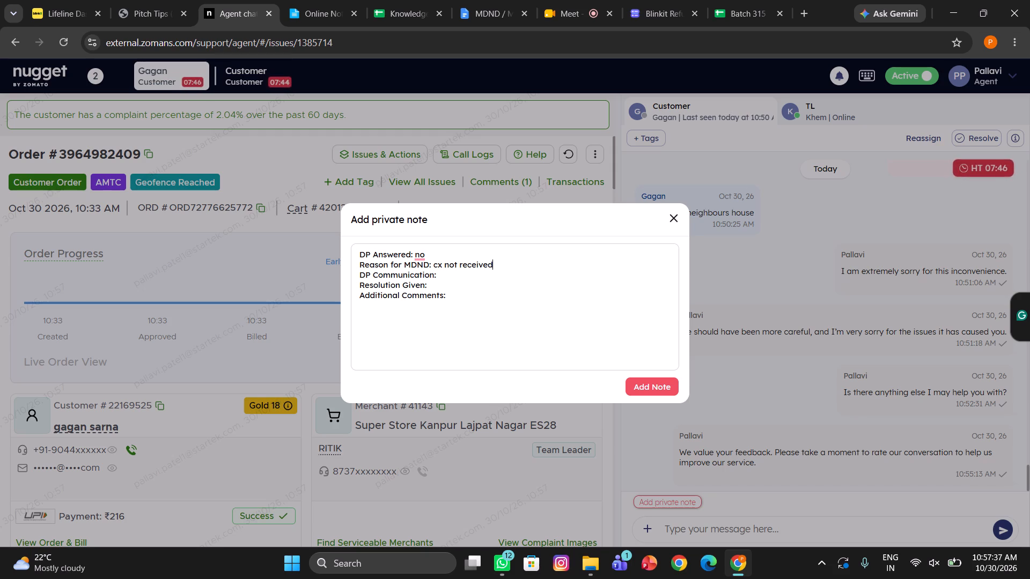
left_click(453, 273)
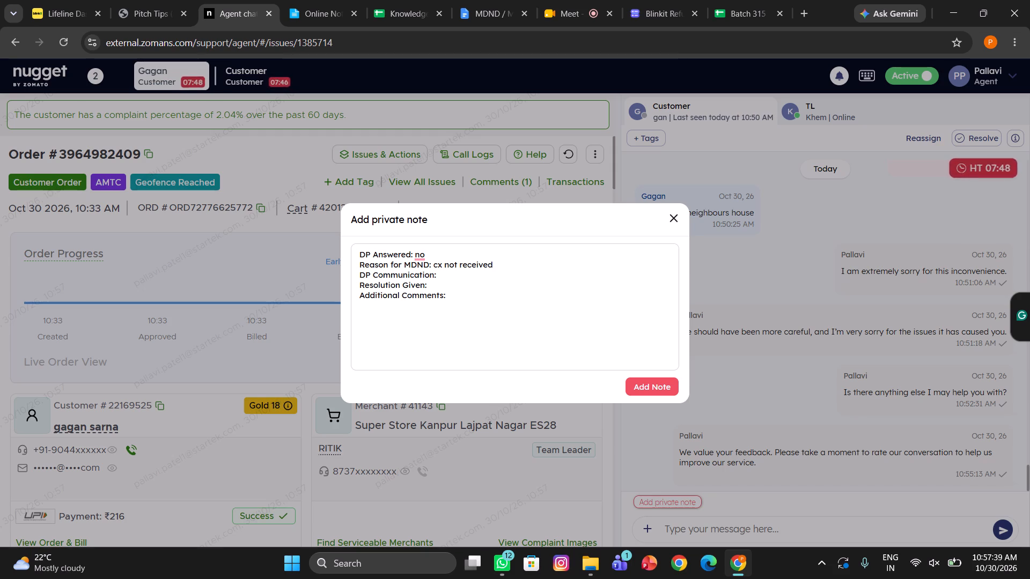
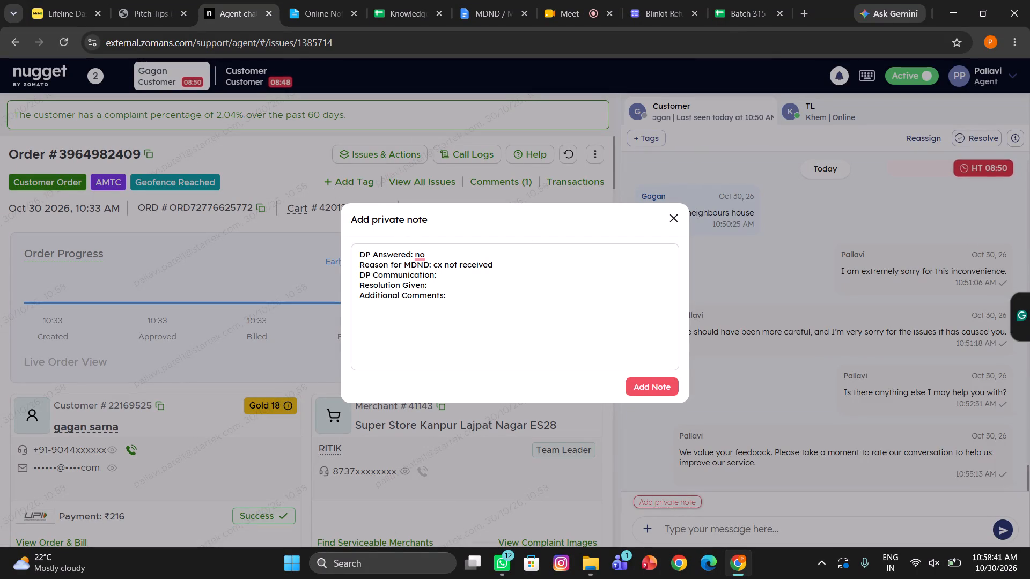
Complete the private note with "na" for DP Communication and "cx received" for Resolution Given, and add it to the chat.
key("space")
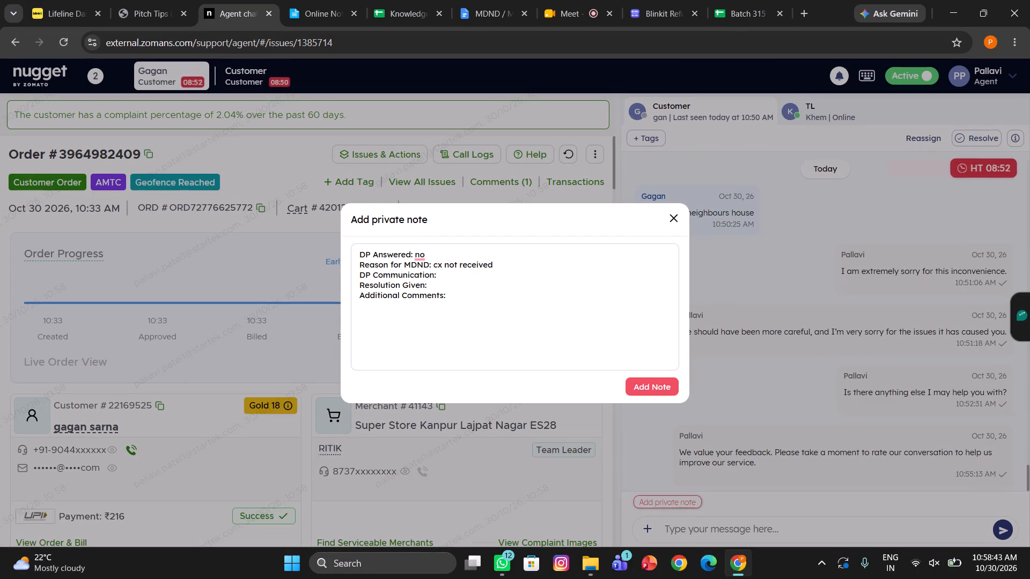
type("na")
left_click(440, 285)
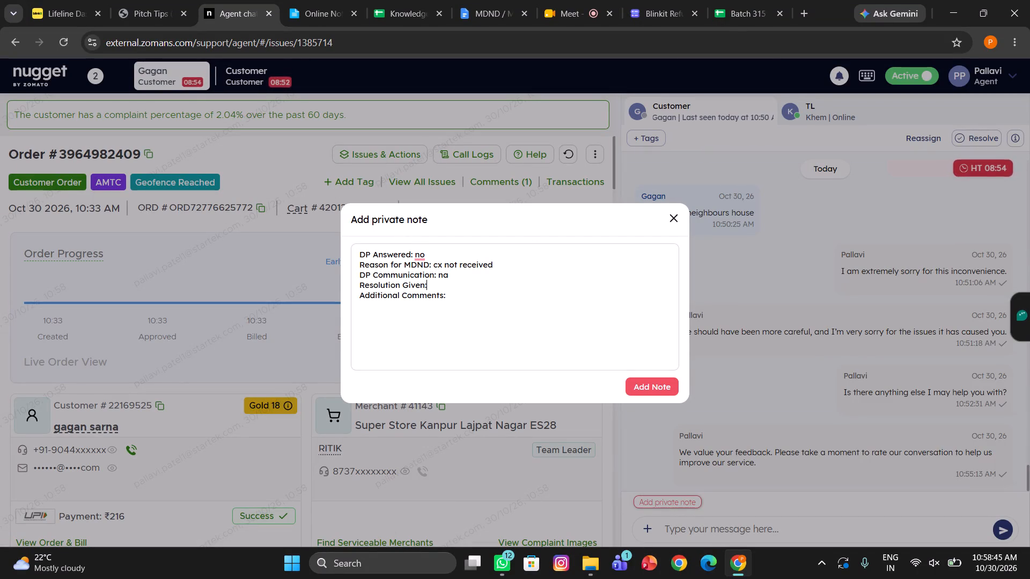
key("space")
type("cx received")
left_click(669, 382)
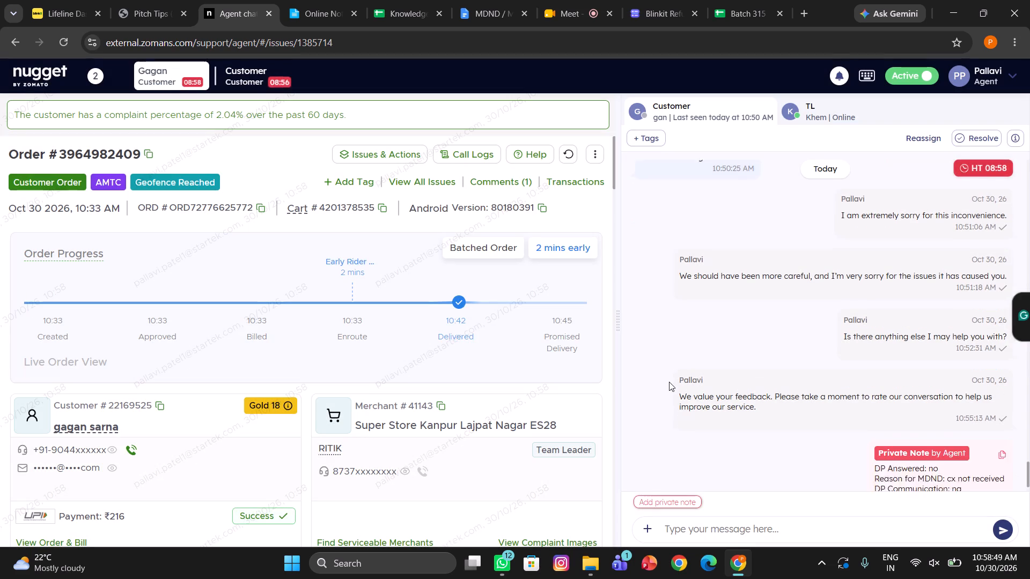
left_click(318, 1)
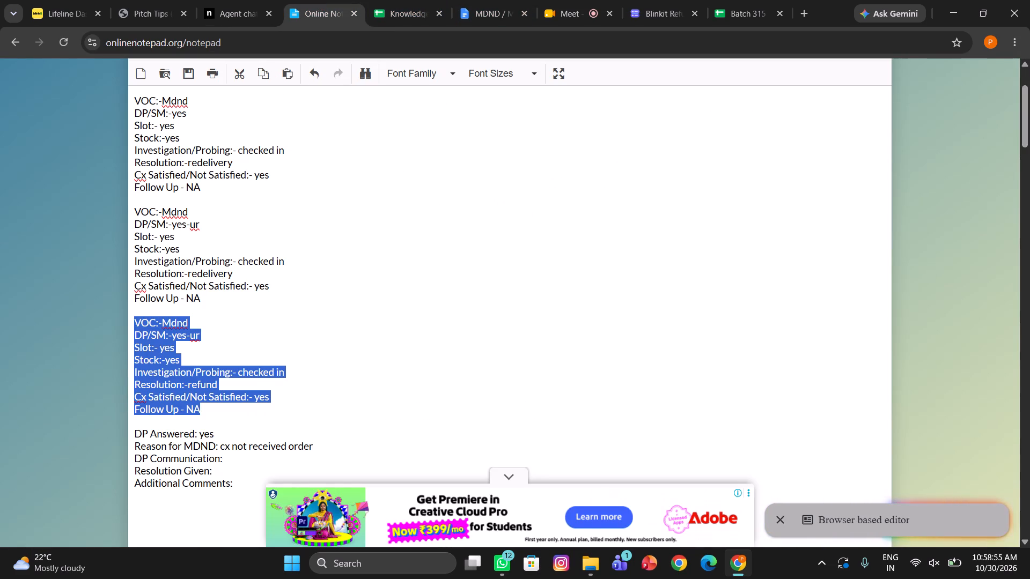
left_click_drag(205, 191, 120, 95)
key("ctrl+c")
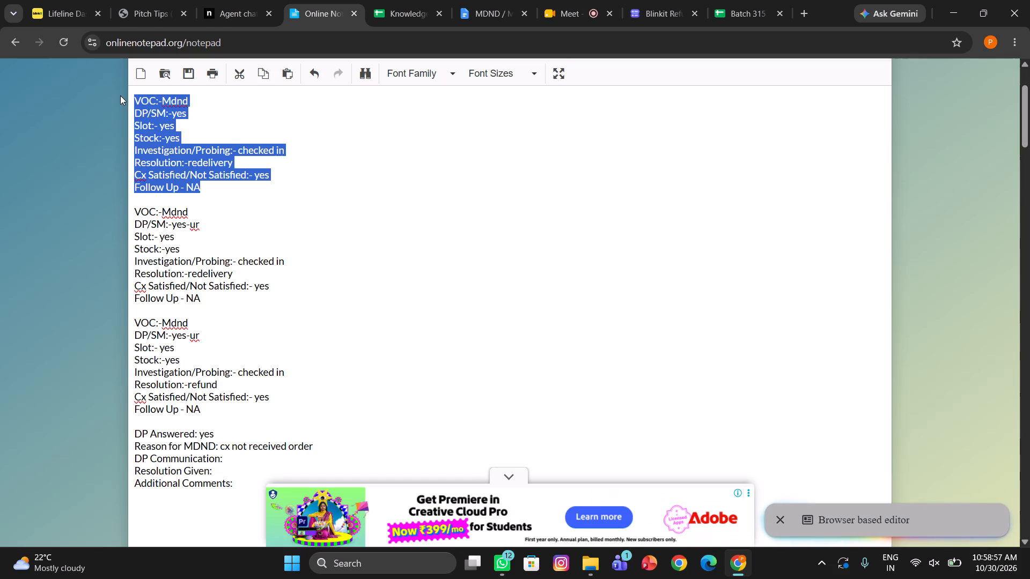
left_click(236, 0)
scroll(307, 360, "down", 1)
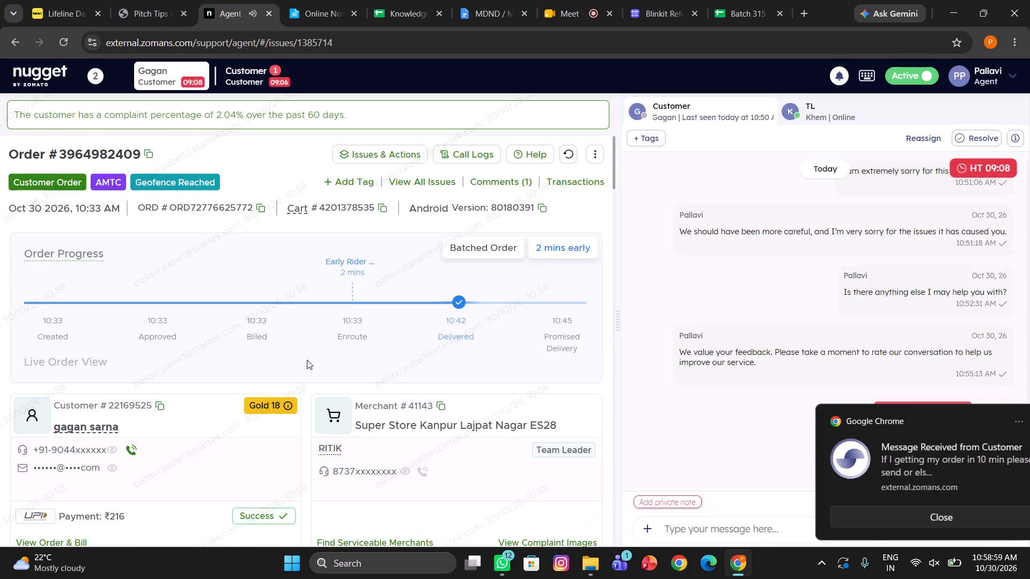
scroll(307, 360, "down", 3)
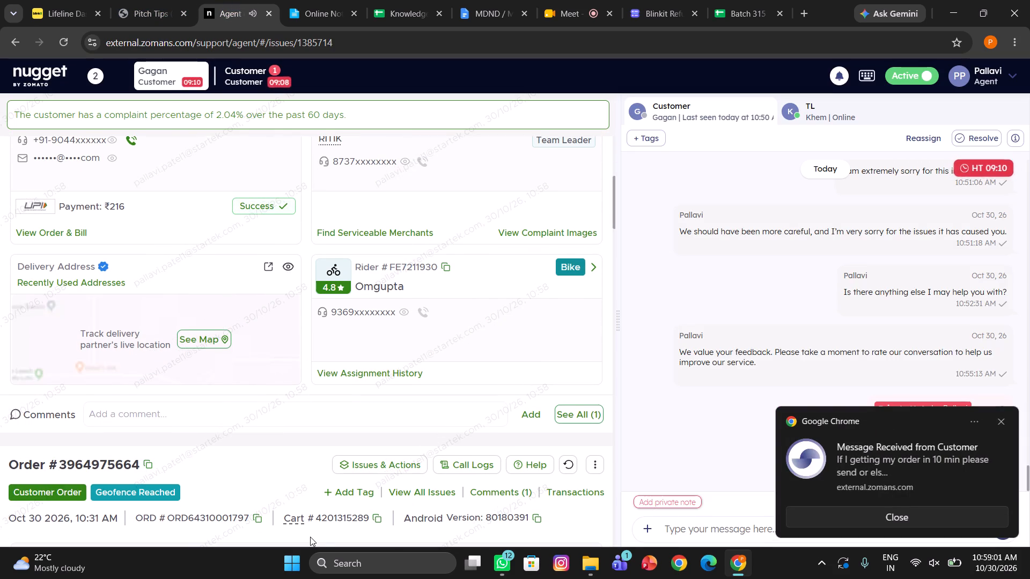
left_click(254, 418)
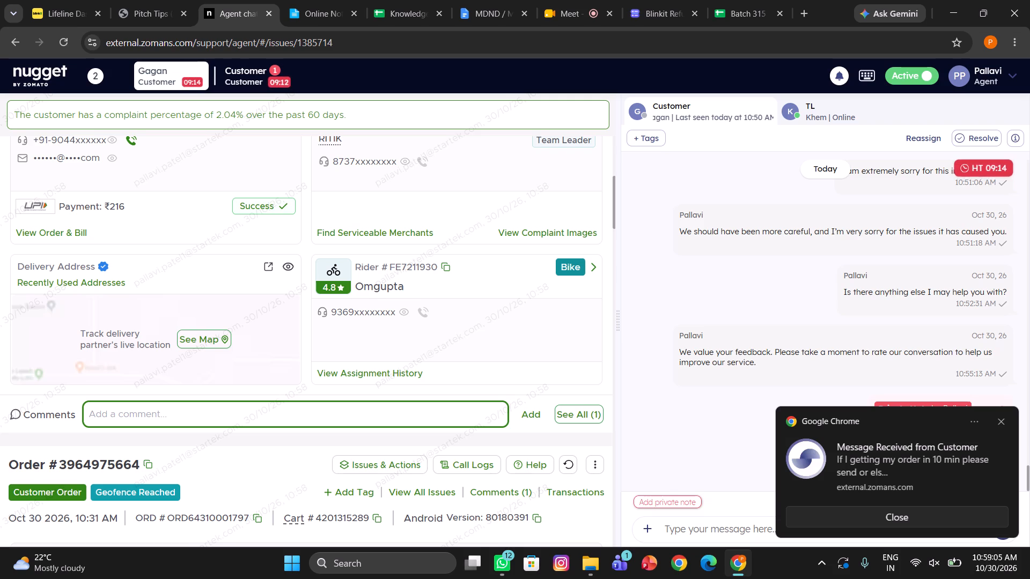
key("ctrl+v")
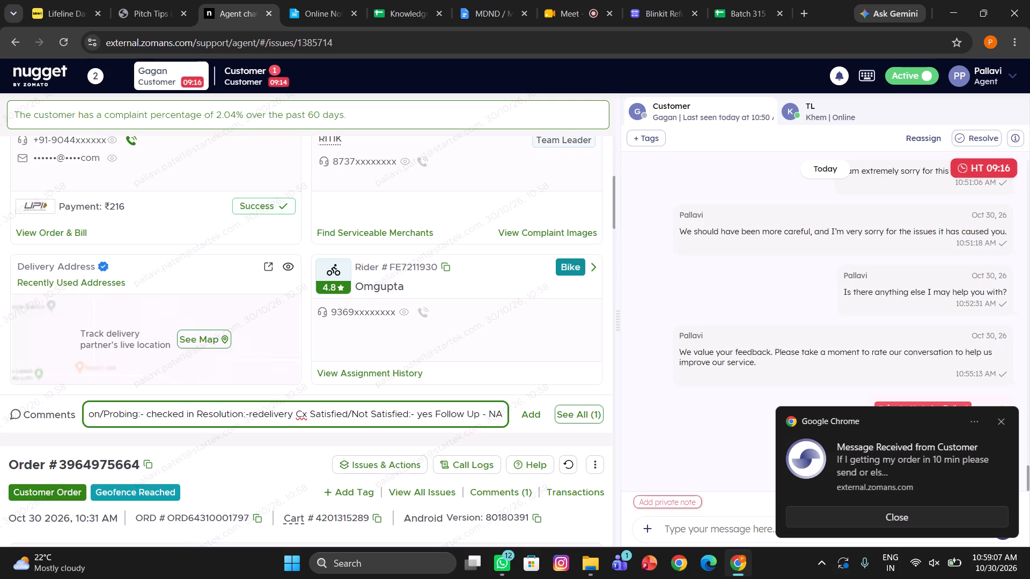
left_click_drag(292, 418, 253, 421)
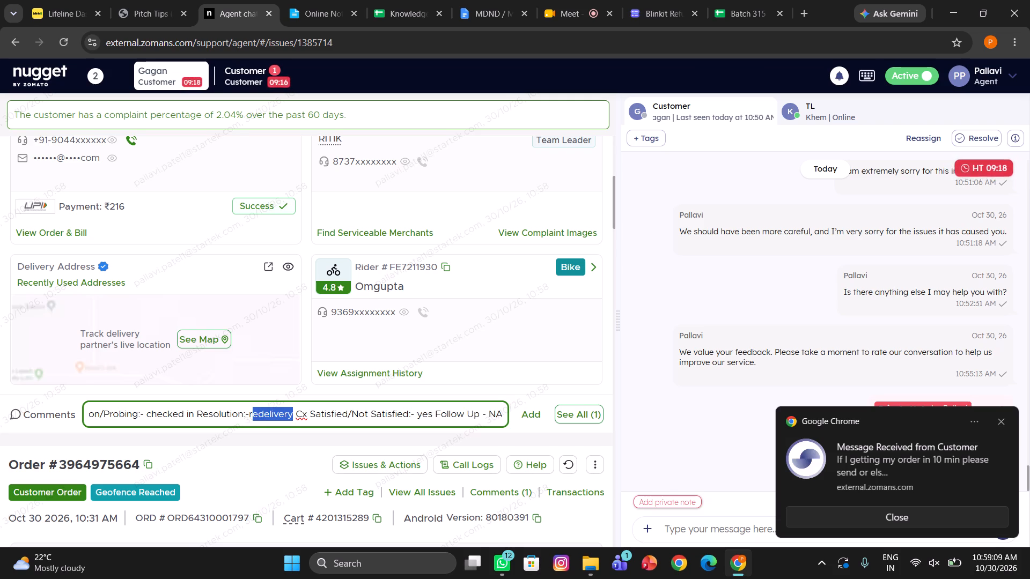
left_click_drag(253, 421, 248, 420)
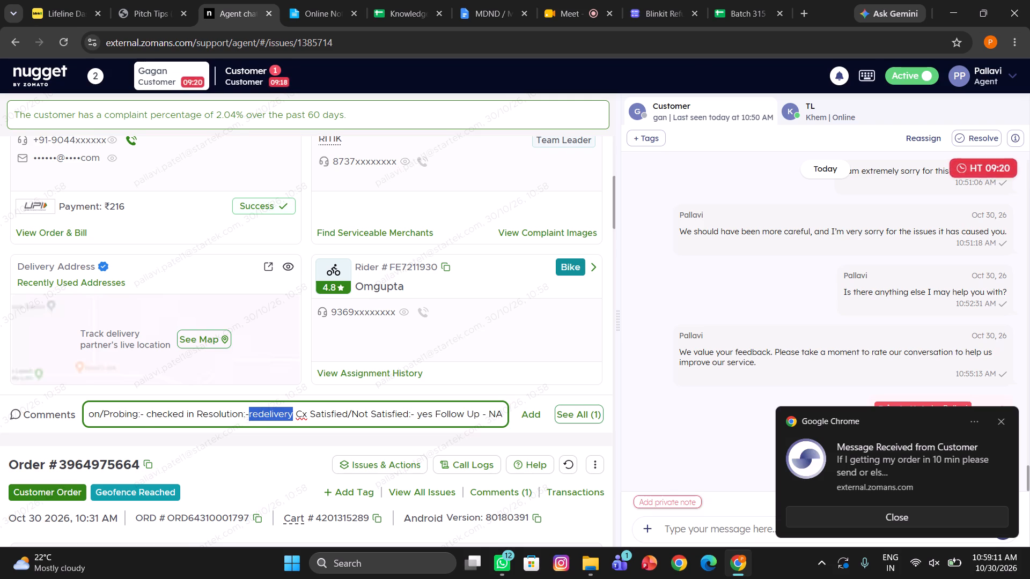
key("BackSpace")
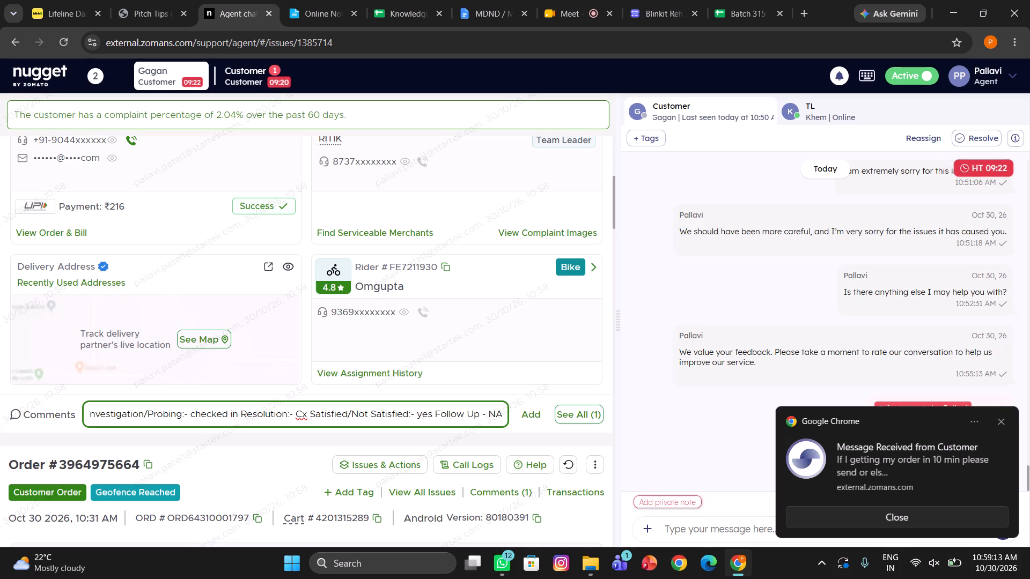
type("received")
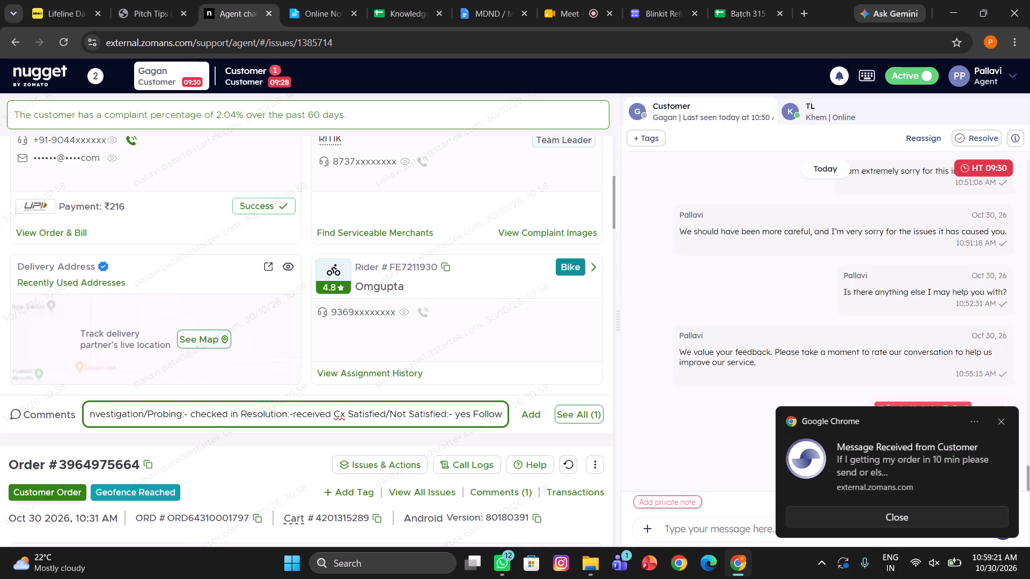
scroll(179, 418, "right", 4)
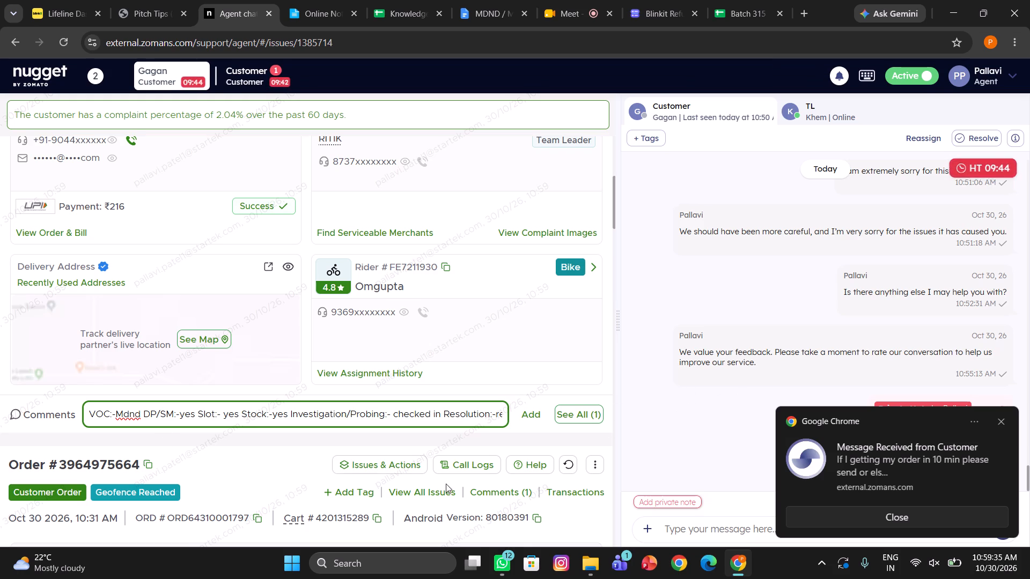
scroll(339, 406, "left", 5)
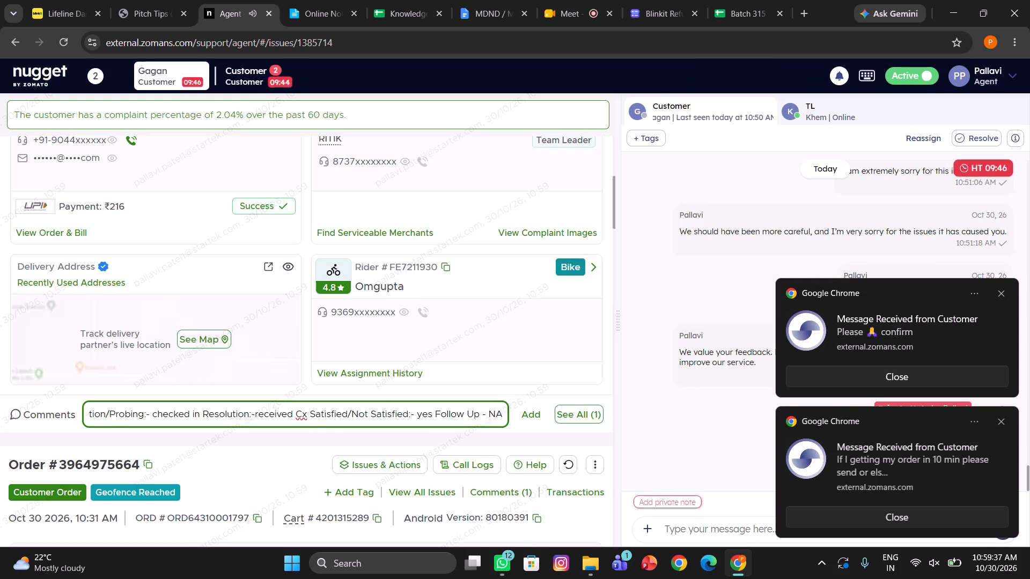
key("Return")
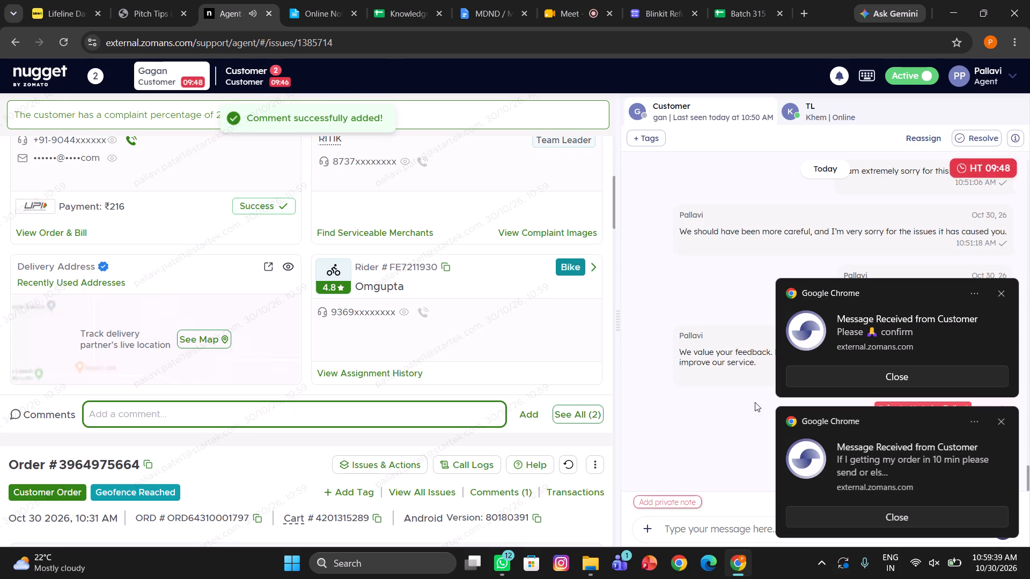
Send the /Closing canned response in the neighbour's-house chat.
scroll(755, 402, "down", 1)
left_click(698, 532)
type("/clo")
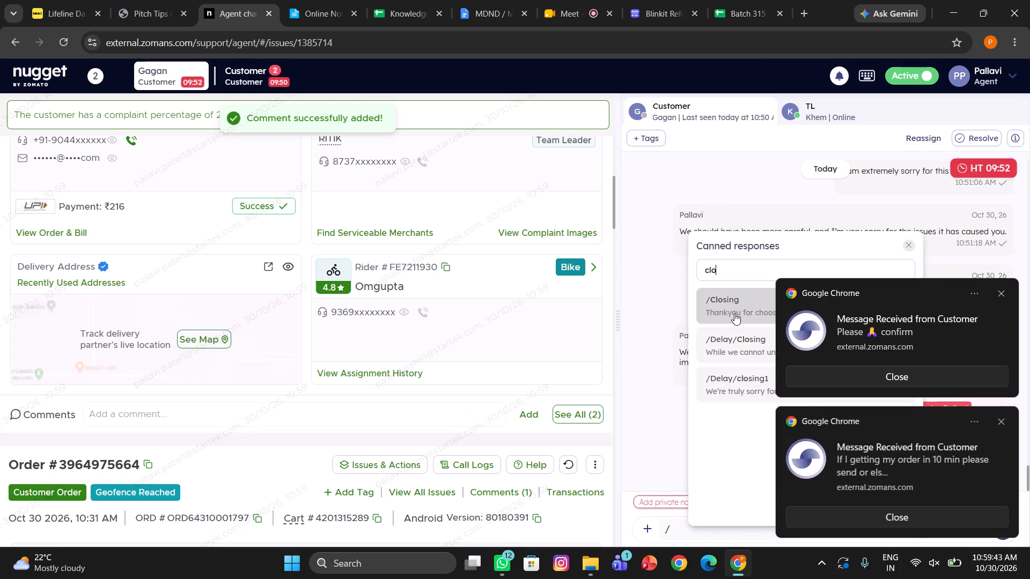
left_click(734, 313)
key("Return")
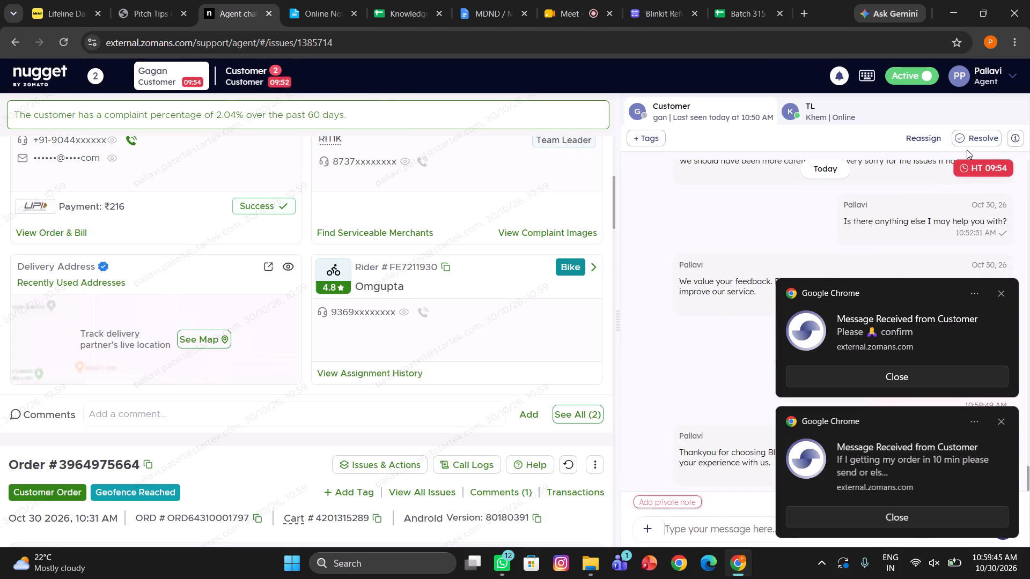
Start resolving the neighbour's-house chat, search its tags for "mdnd", and select the MDND – Order Found disposition.
left_click(967, 150)
left_click(969, 144)
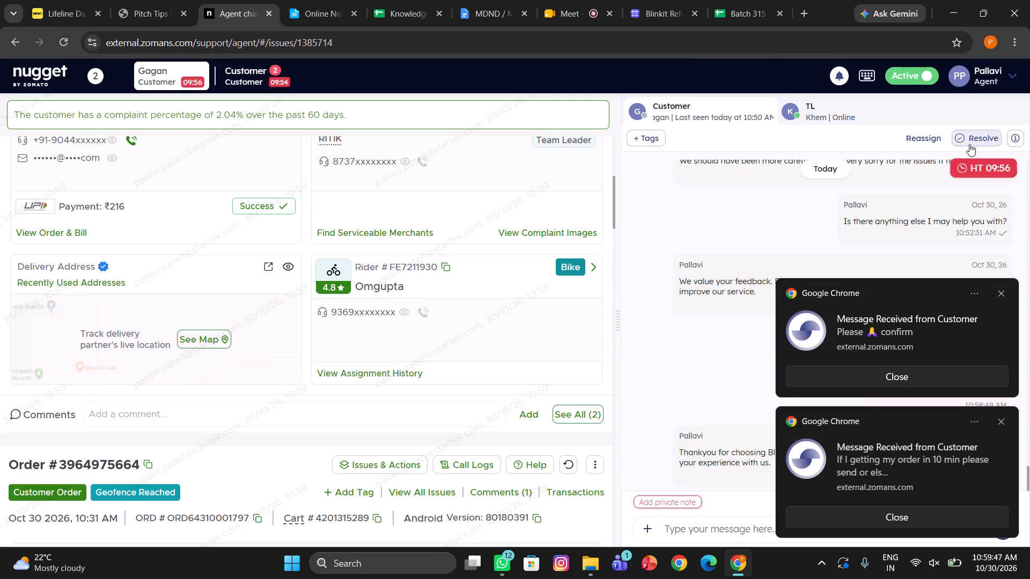
type("mdnd")
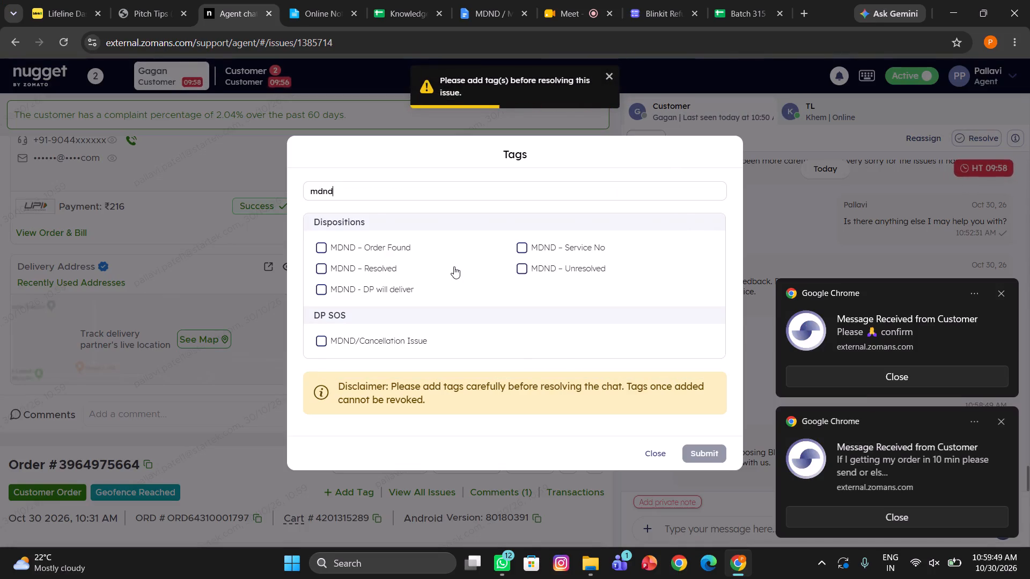
left_click(427, 248)
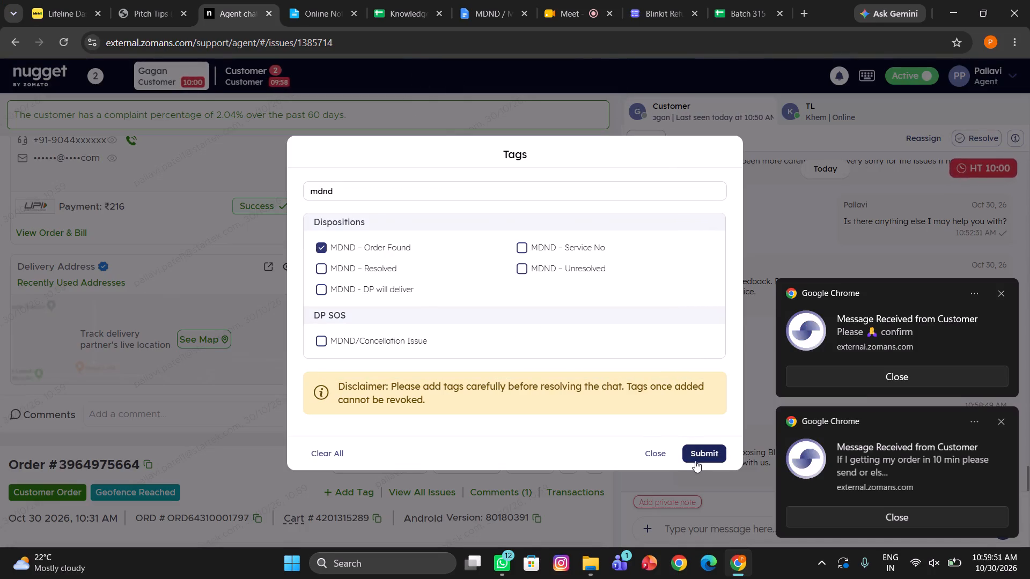
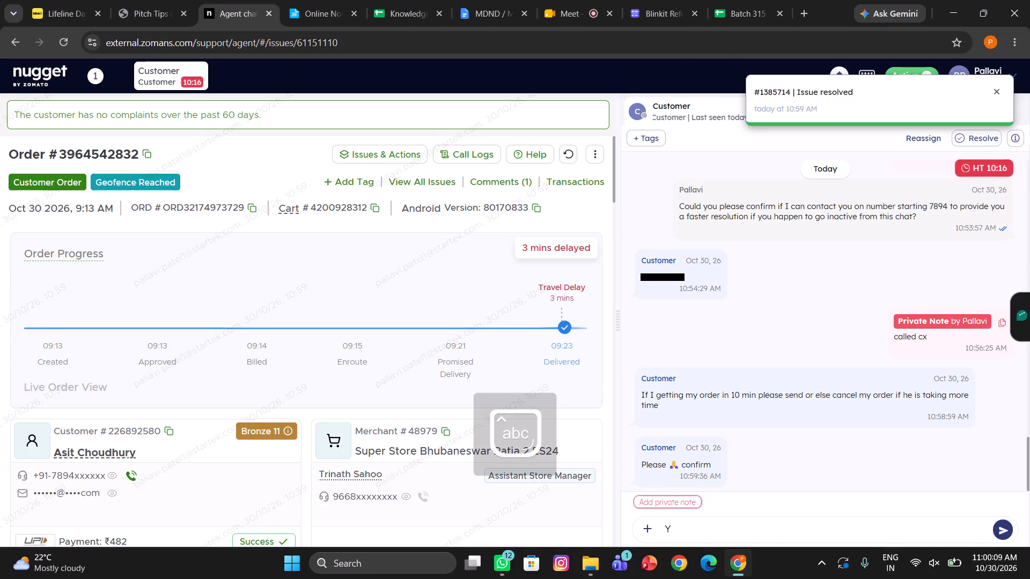
key("BackSpace")
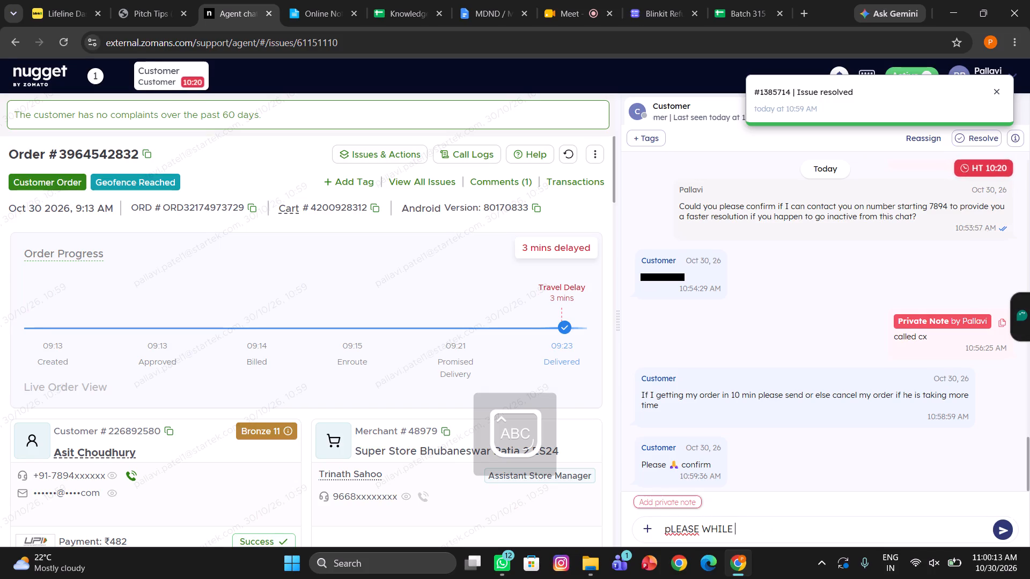
key("BackSpace")
key("BackSpace")
key("BackSpace")
key("BackSpace")
key("BackSpace")
key("BackSpace")
key("BackSpace")
key("BackSpace")
key("BackSpace")
key("BackSpace")
key("BackSpace")
key("BackSpace")
key("BackSpace")
key("BackSpace")
key("BackSpace")
key("BackSpace")
key("BackSpace")
key("BackSpace")
key("BackSpace")
key("BackSpace")
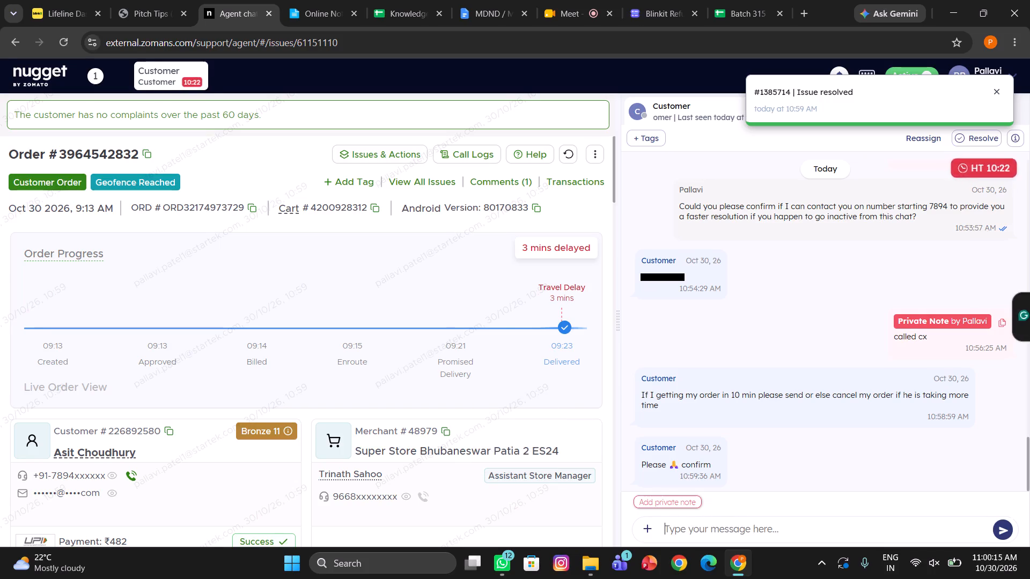
Write the reply "Please wait while I am trying to connect with delivery partner." to the customer asking for delivery within 10 minutes or cancellation.
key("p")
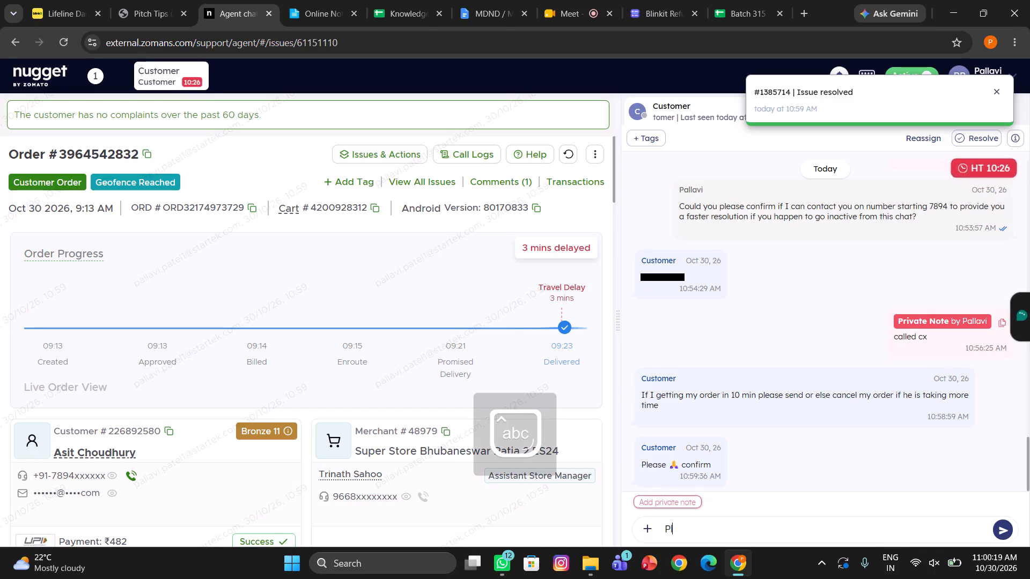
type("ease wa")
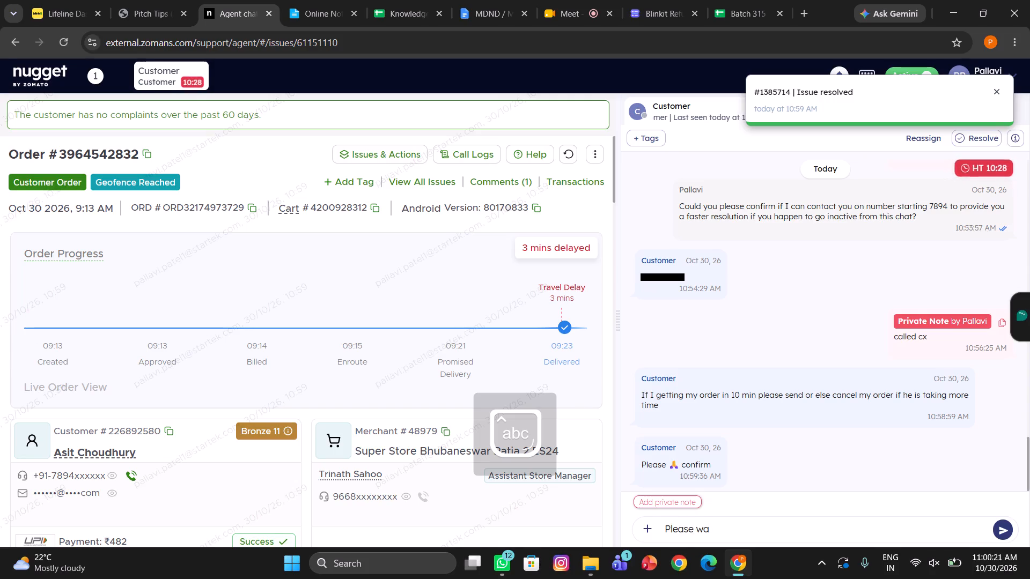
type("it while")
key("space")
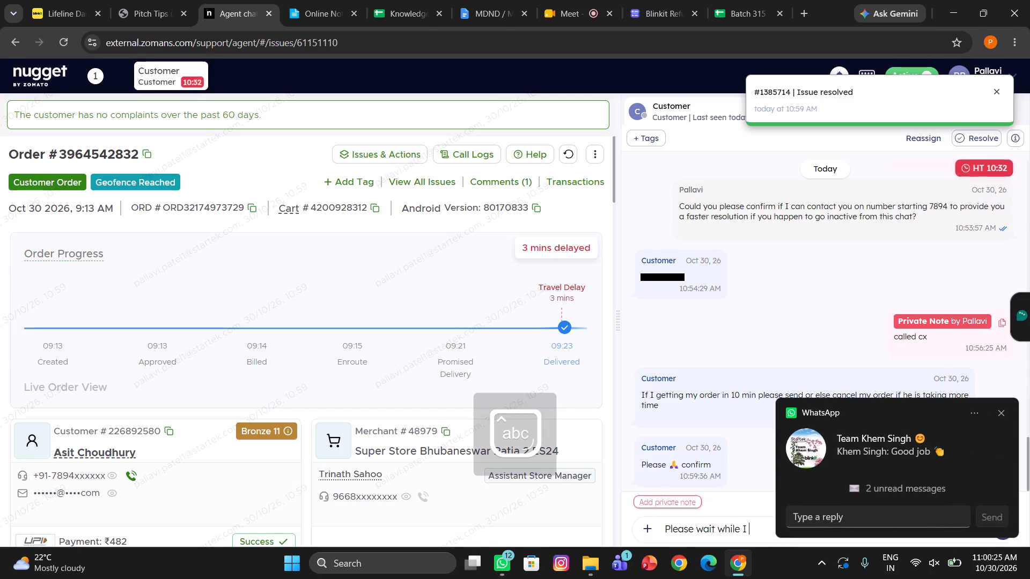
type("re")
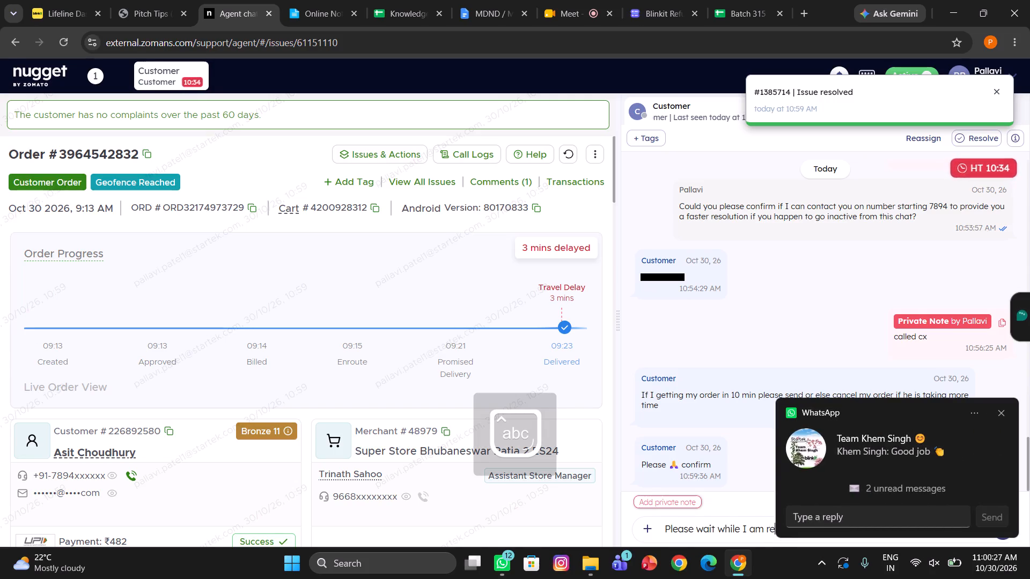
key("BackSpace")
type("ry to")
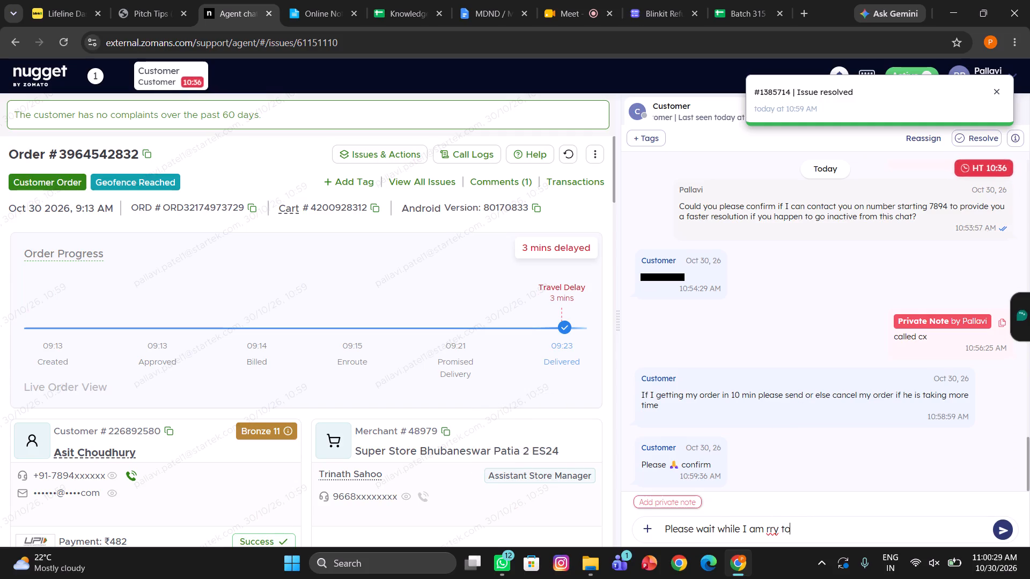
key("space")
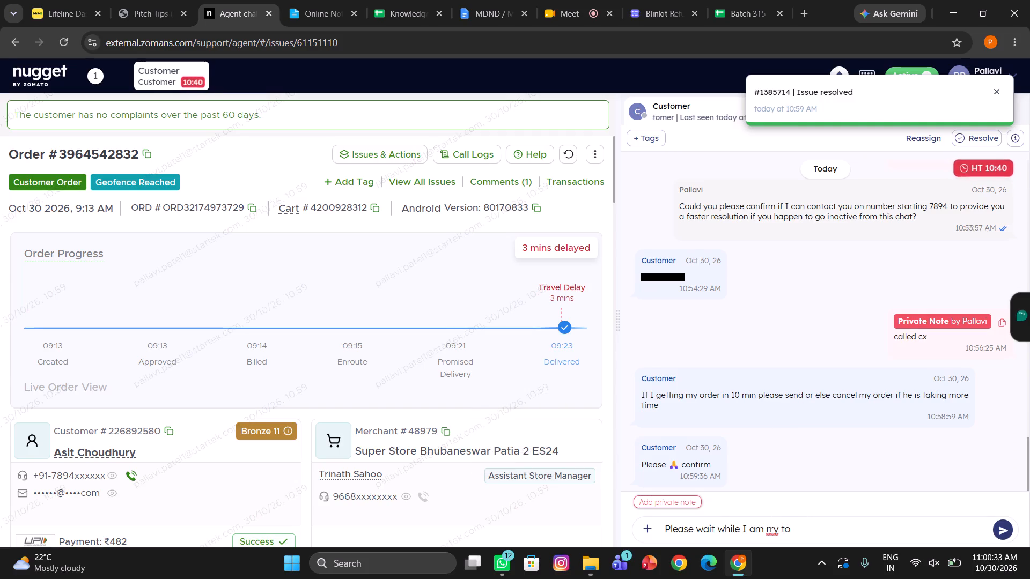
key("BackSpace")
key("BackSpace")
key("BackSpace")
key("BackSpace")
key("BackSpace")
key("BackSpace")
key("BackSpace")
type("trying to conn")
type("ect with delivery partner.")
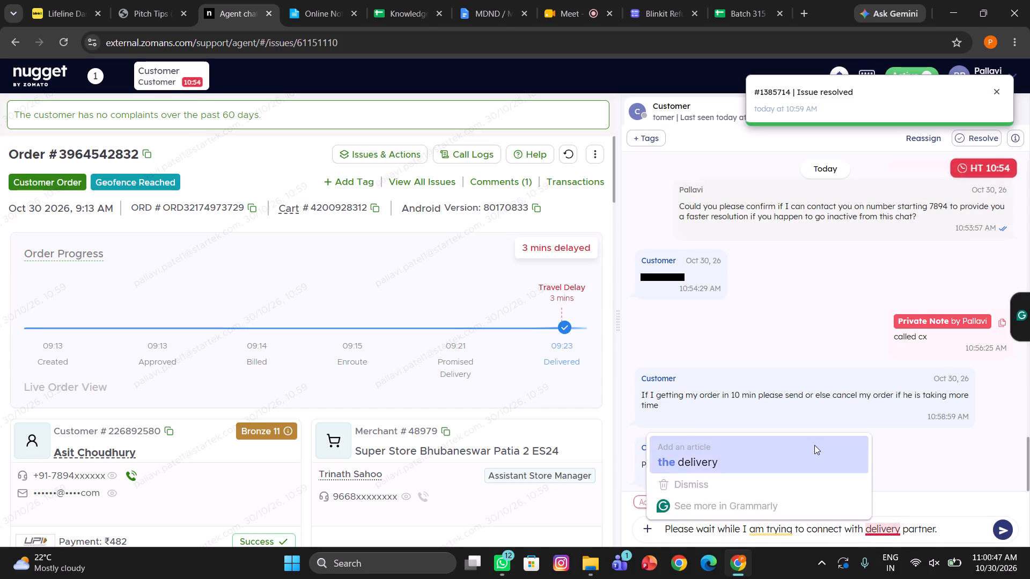
left_click(814, 444)
type("the")
key("space")
key("Return")
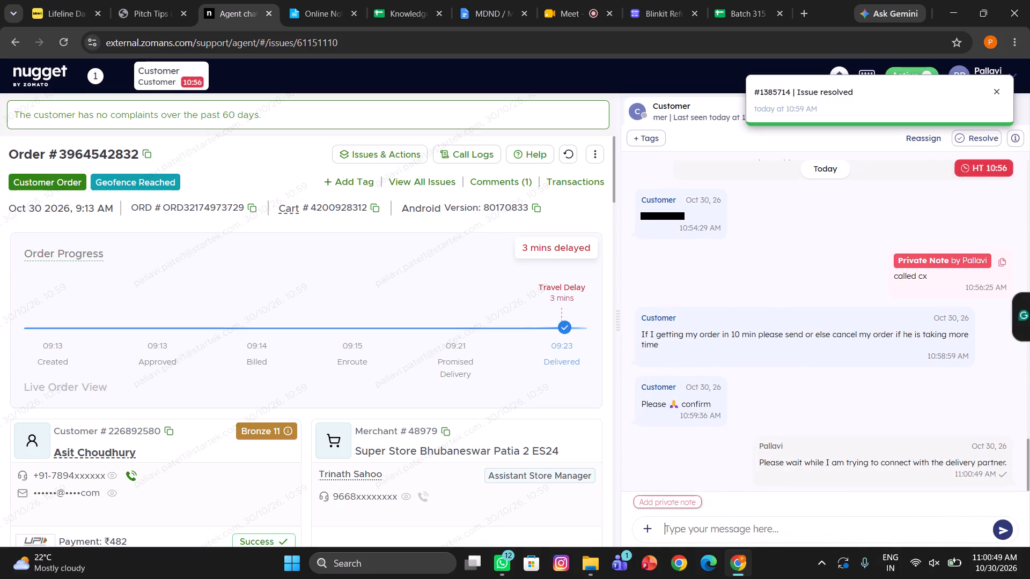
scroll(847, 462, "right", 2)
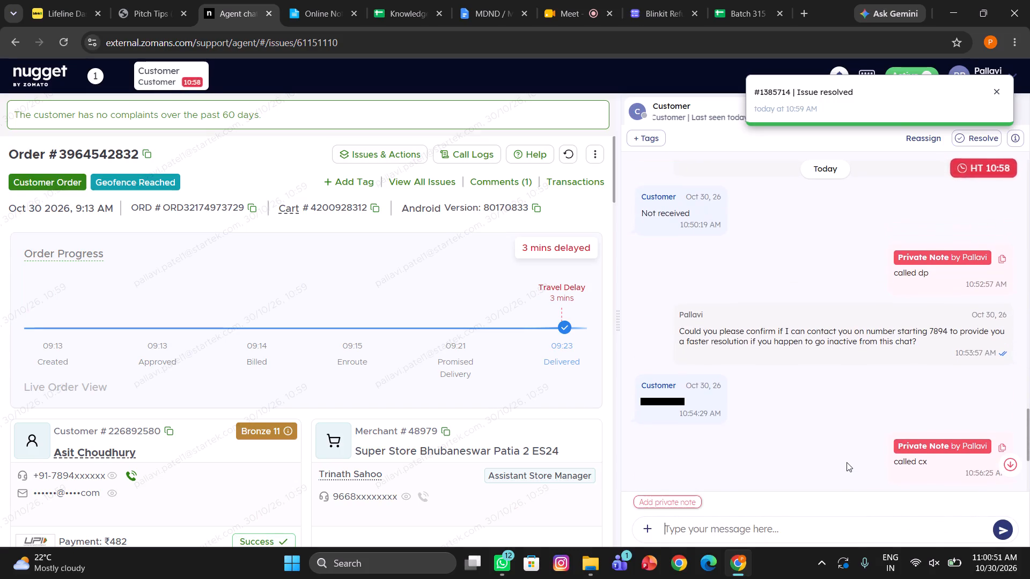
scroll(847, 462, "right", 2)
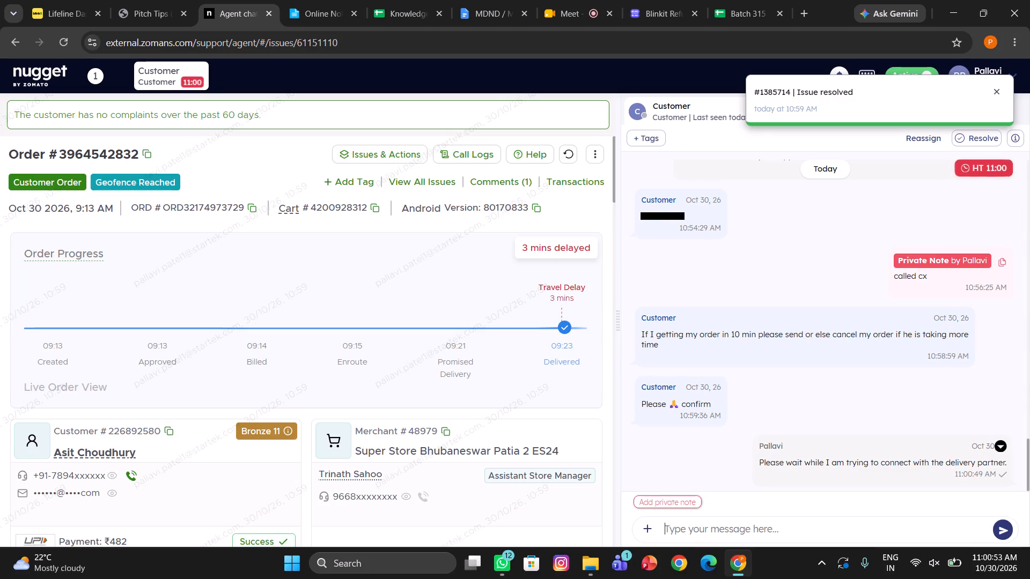
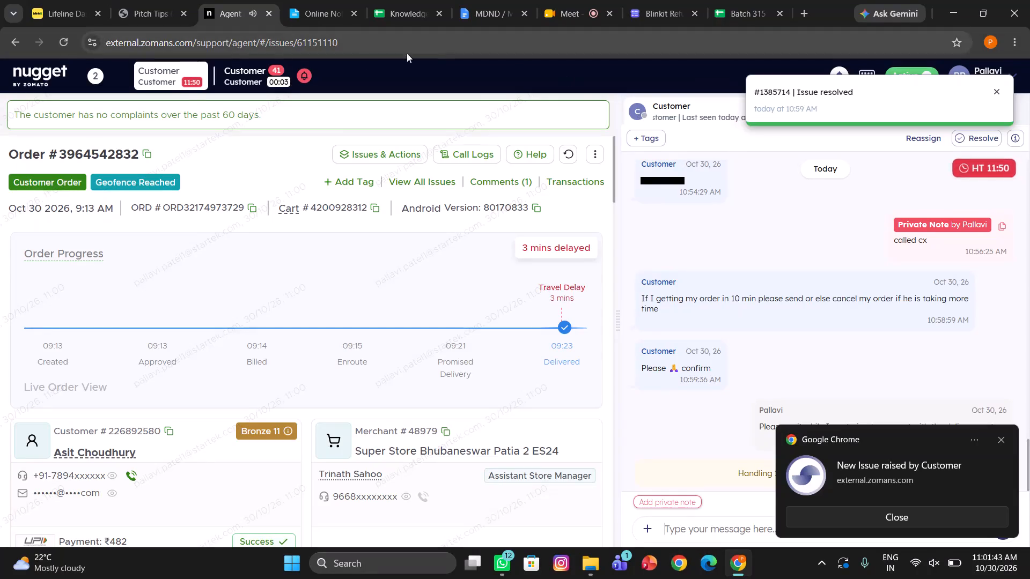
Open the newly assigned customer chat and send the suggested greeting that apologises and asks the customer to check with family and the guard.
left_click(269, 73)
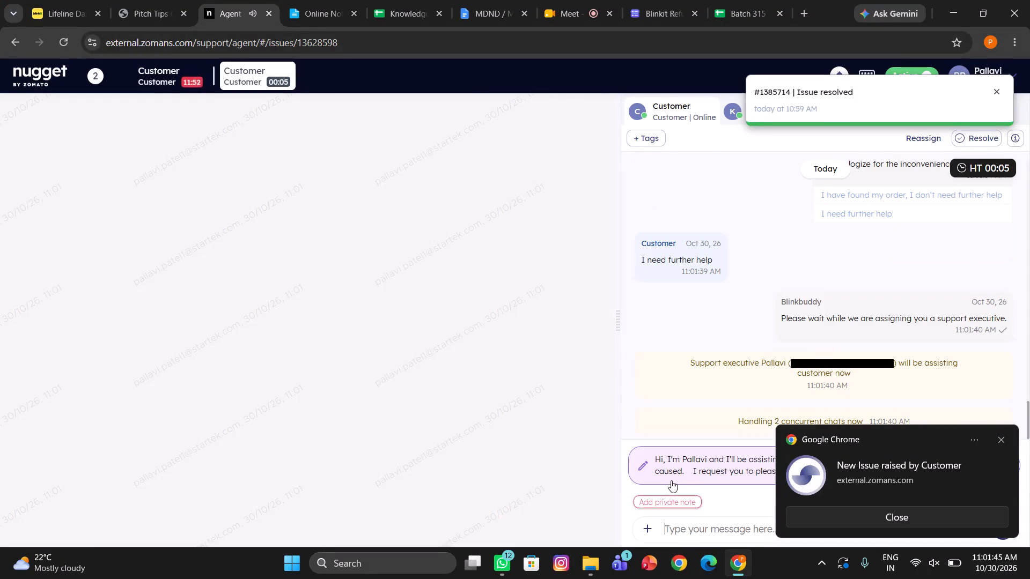
left_click(681, 472)
left_click(681, 472)
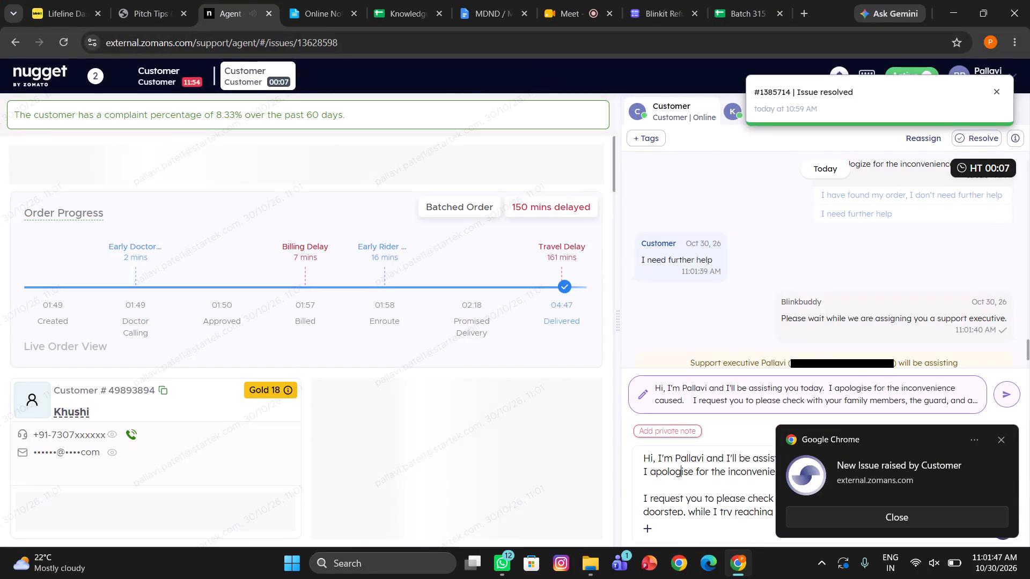
key("Return")
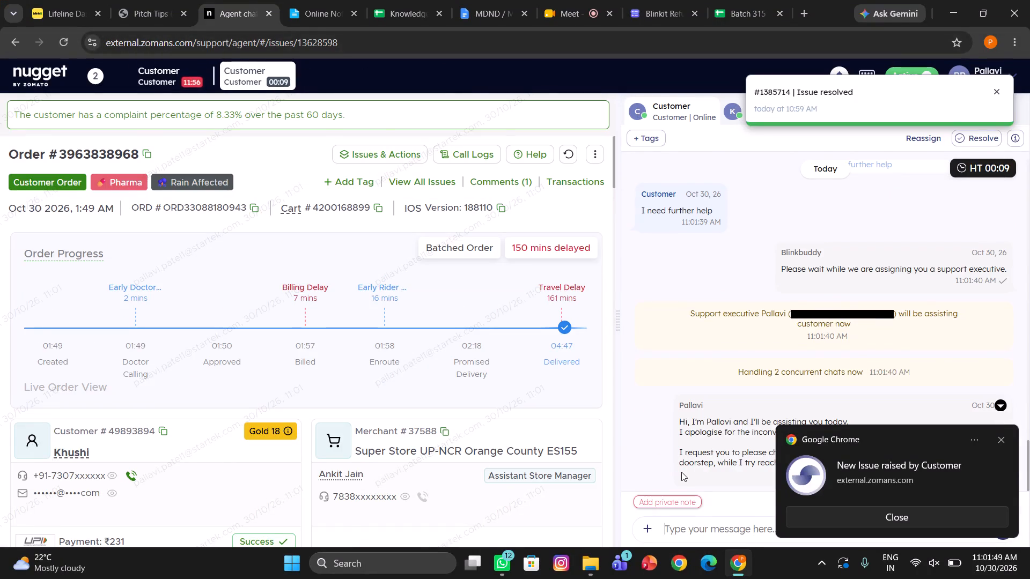
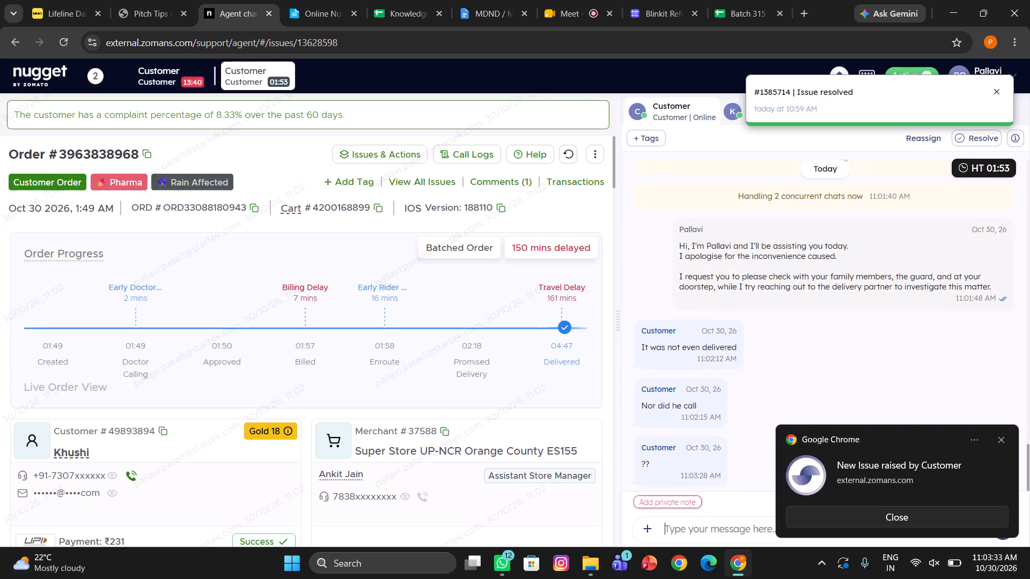
type("/th")
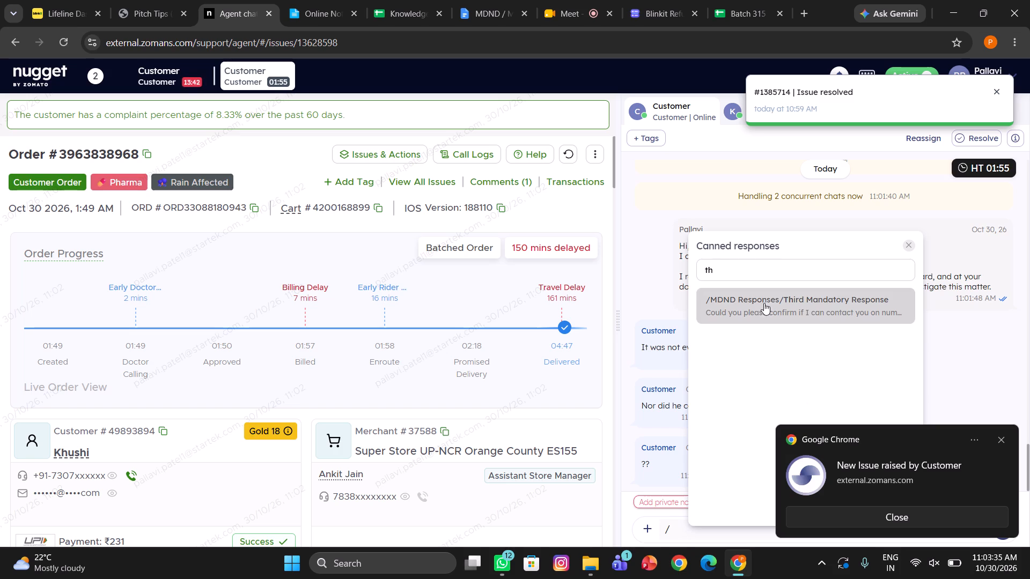
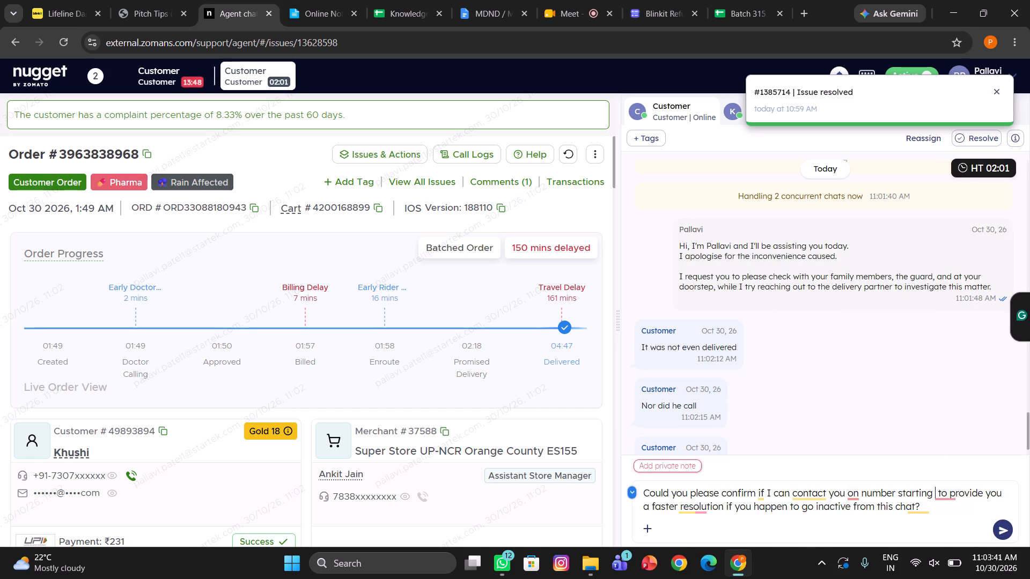
Complete the contact-number confirmation reply with the first four digits of the customer's phone number and send it.
type("7307")
key("Return")
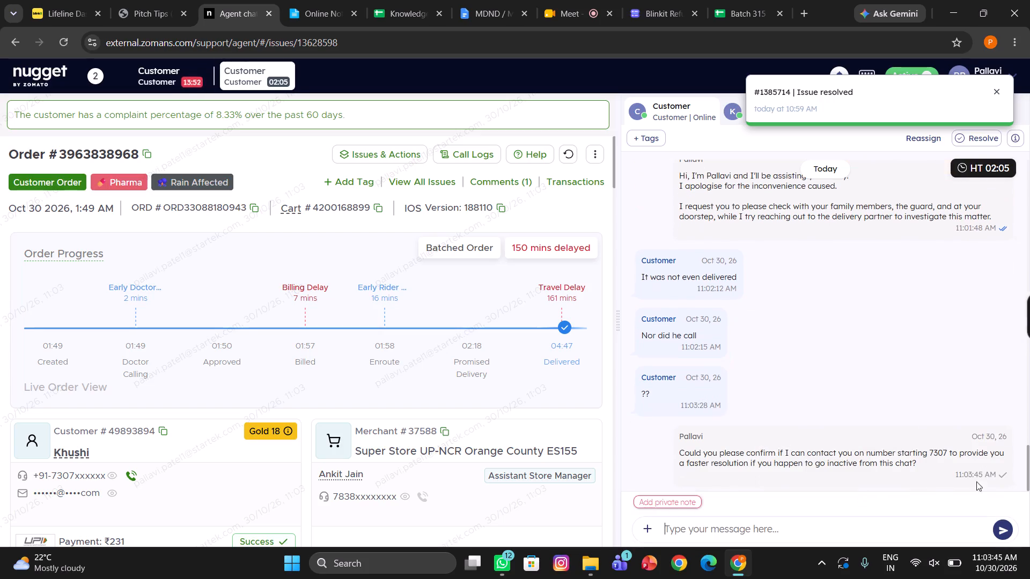
left_click(172, 68)
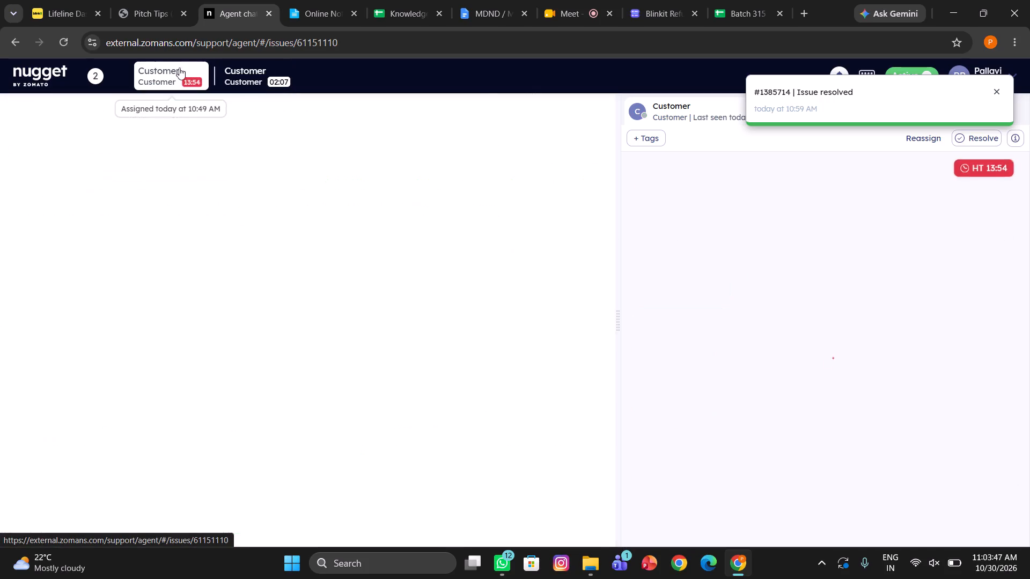
scroll(980, 283, "down", 5)
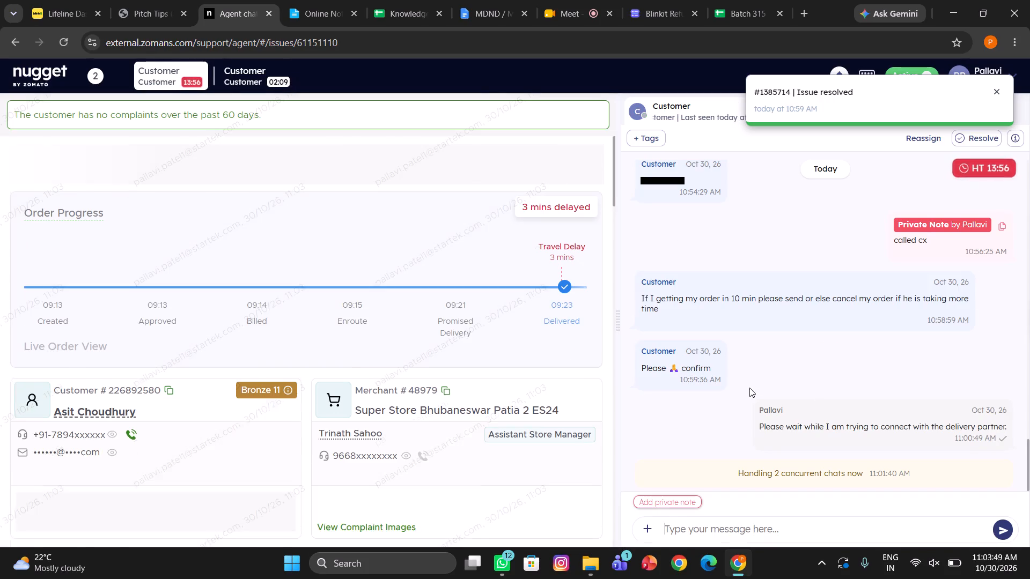
scroll(503, 414, "down", 2)
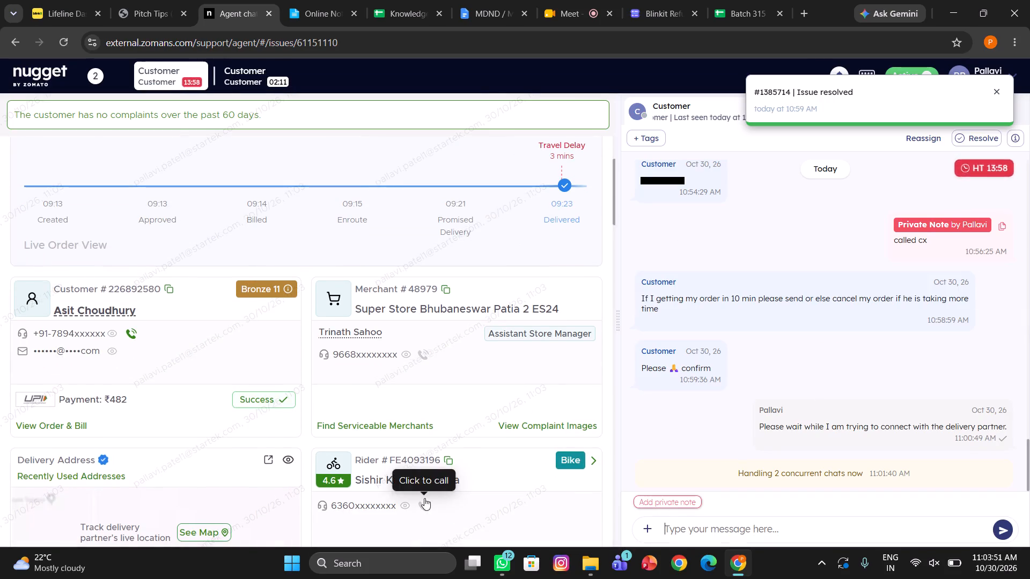
left_click(424, 498)
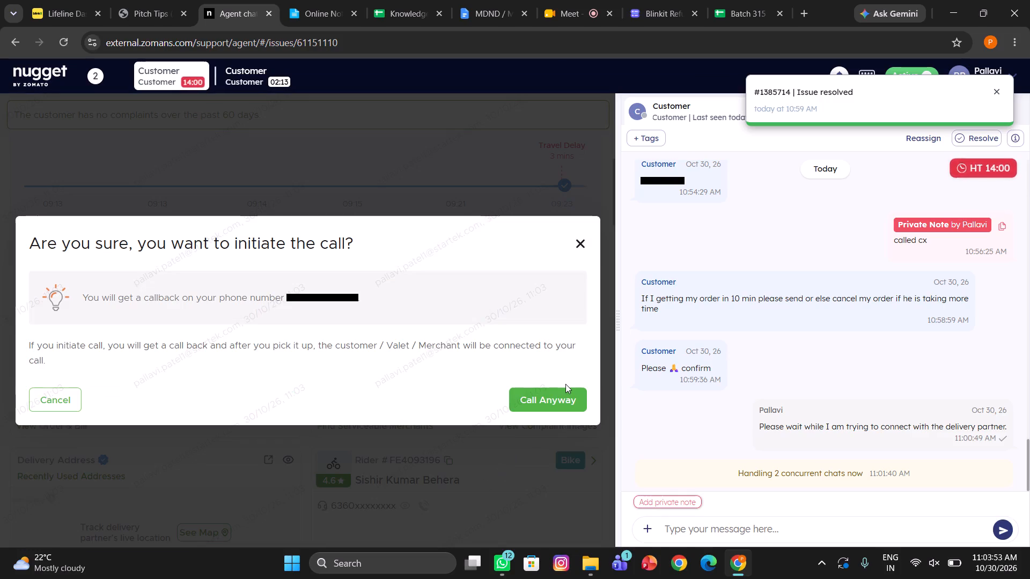
left_click(541, 403)
left_click(661, 500)
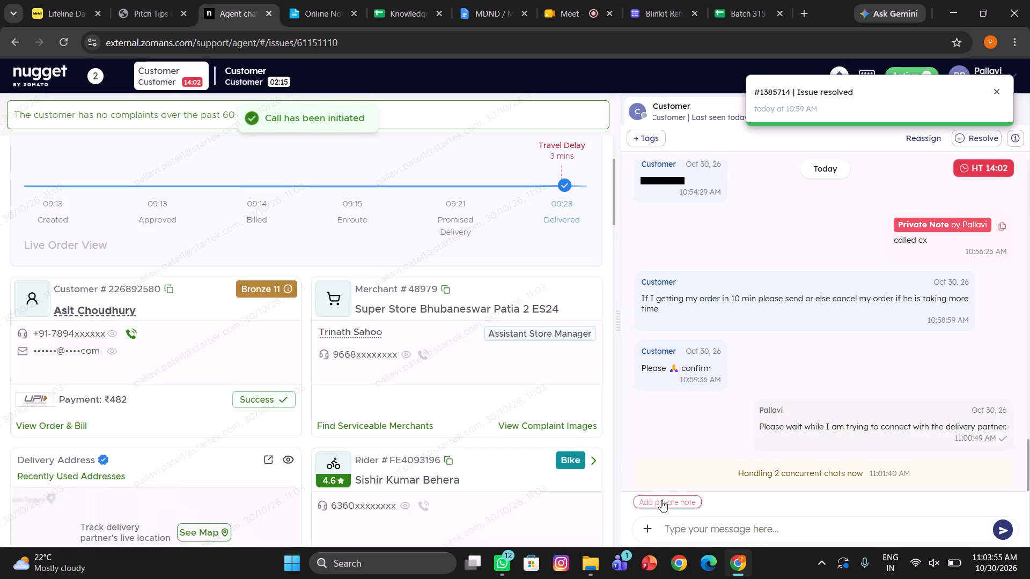
type("called")
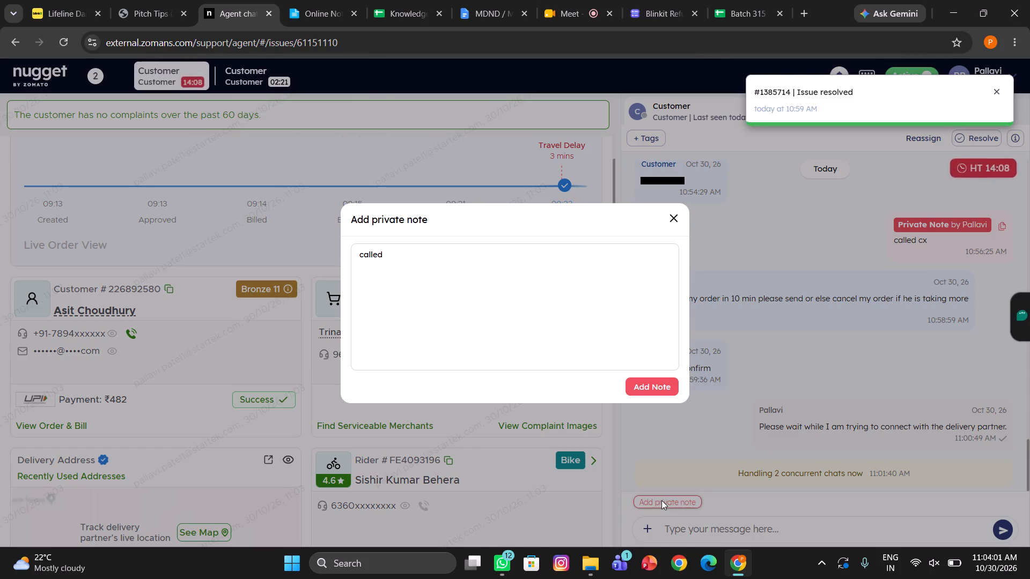
key("space")
type("dp")
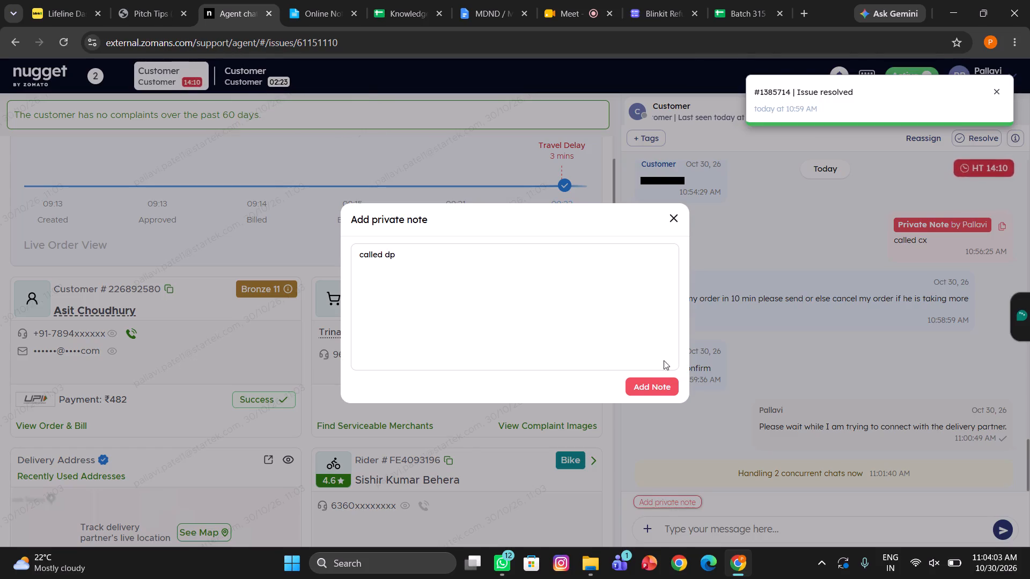
left_click(635, 387)
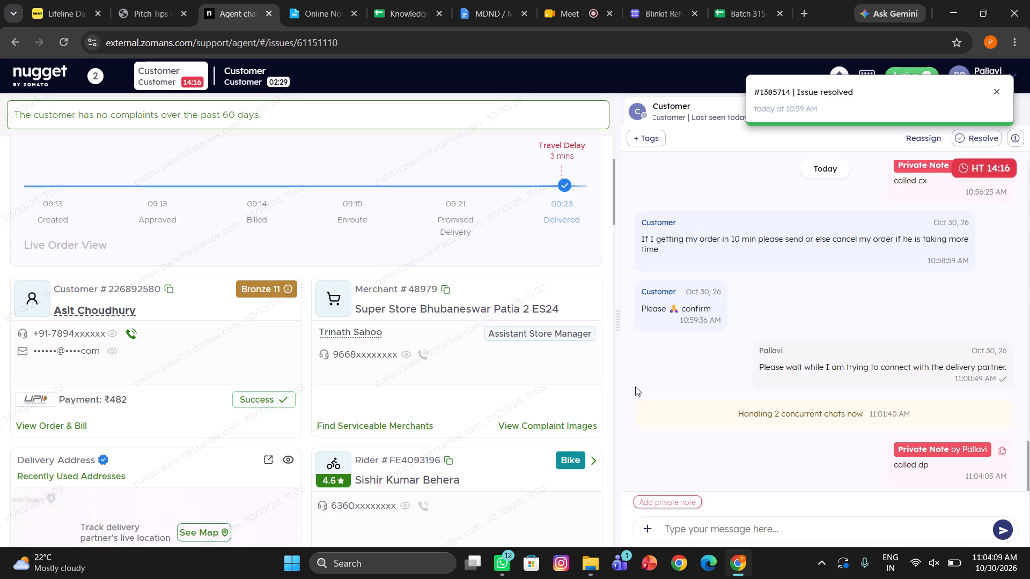
scroll(151, 273, "up", 1)
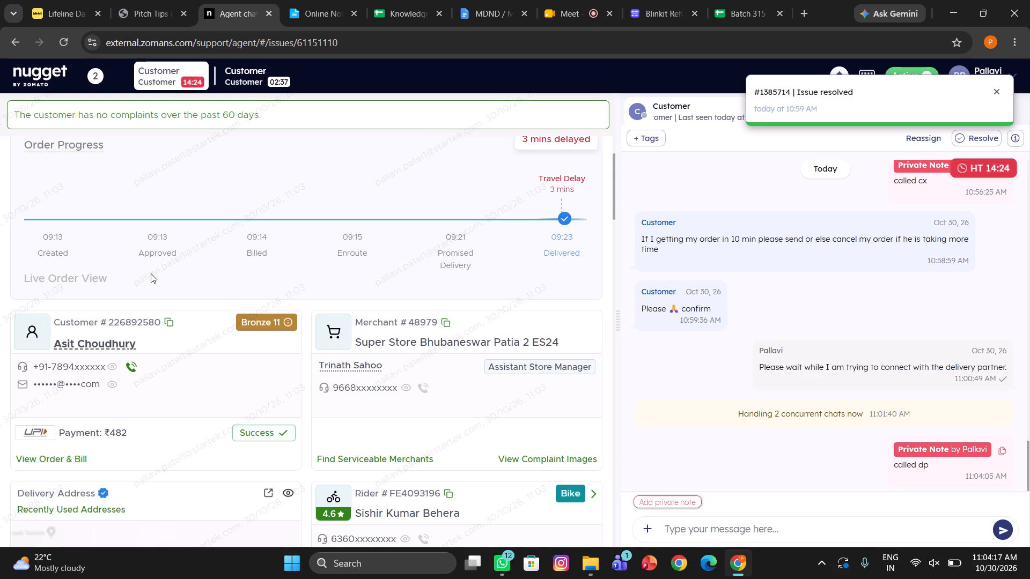
left_click(289, 492)
scroll(281, 410, "down", 2)
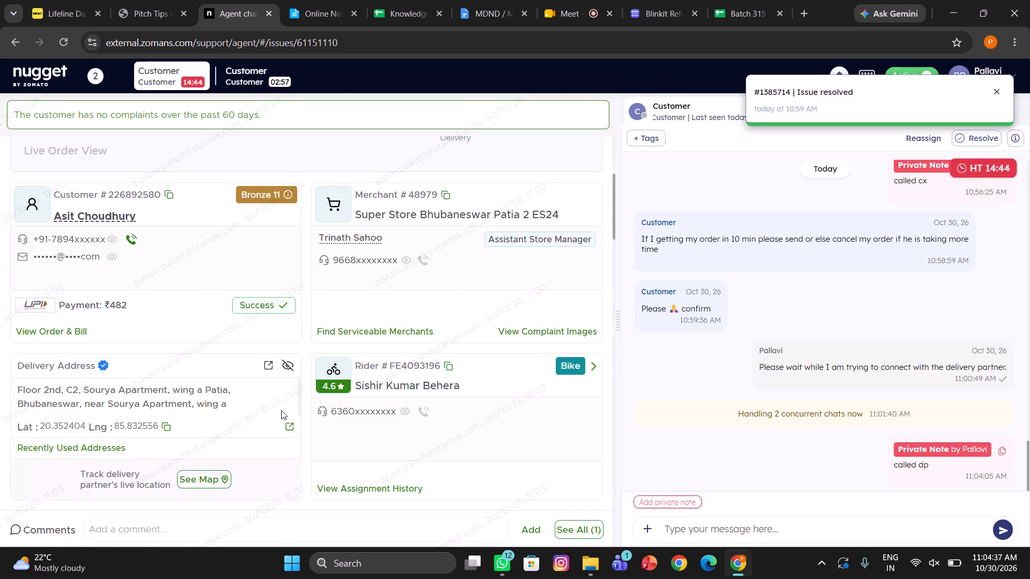
scroll(281, 410, "down", 5)
scroll(281, 410, "up", 8)
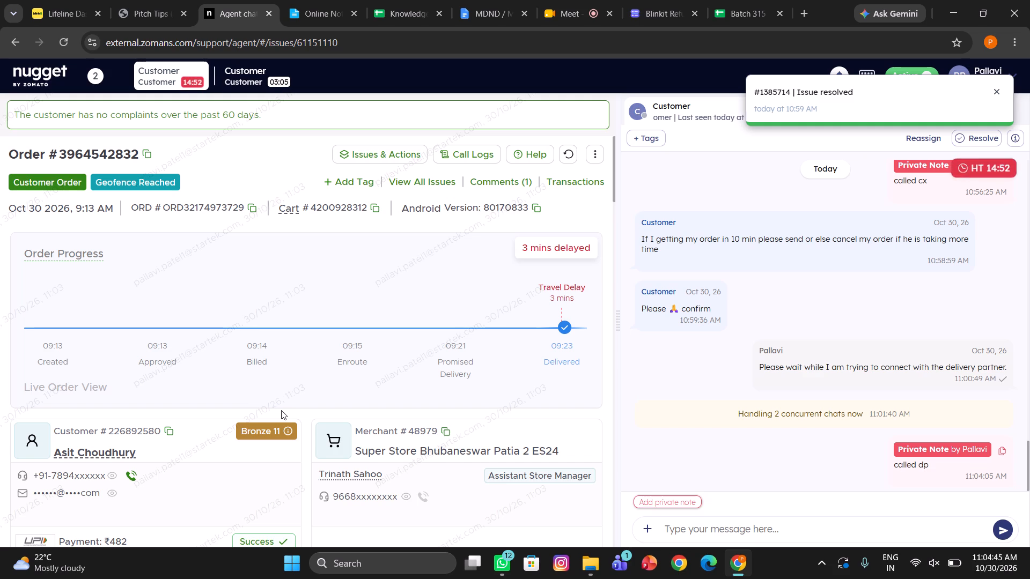
scroll(281, 410, "down", 2)
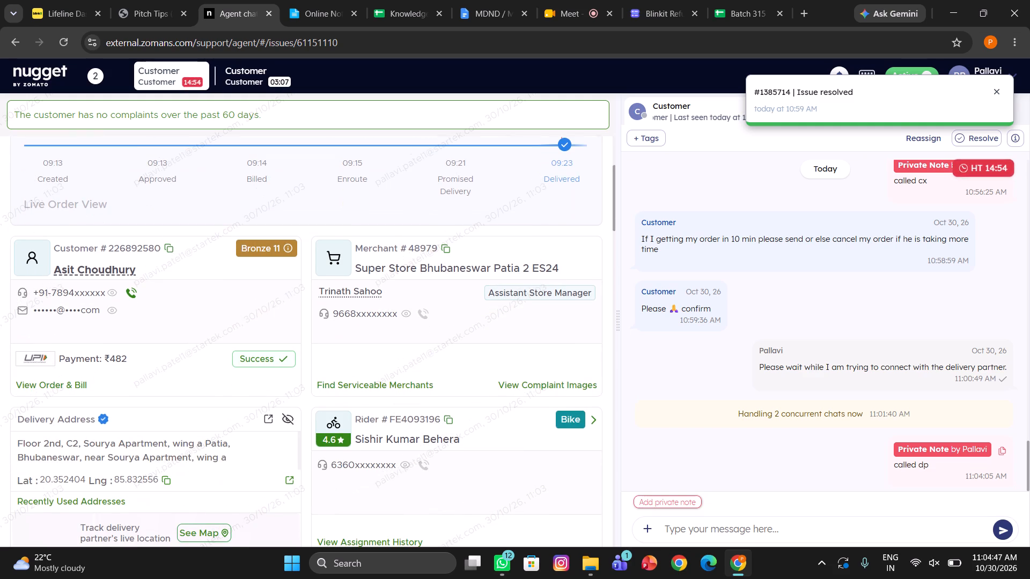
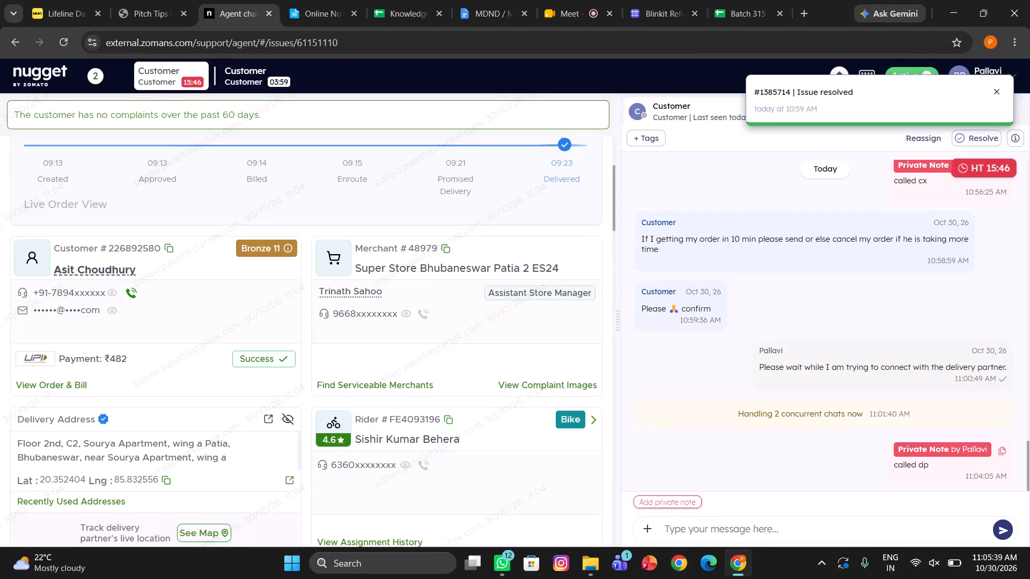
left_click(688, 534)
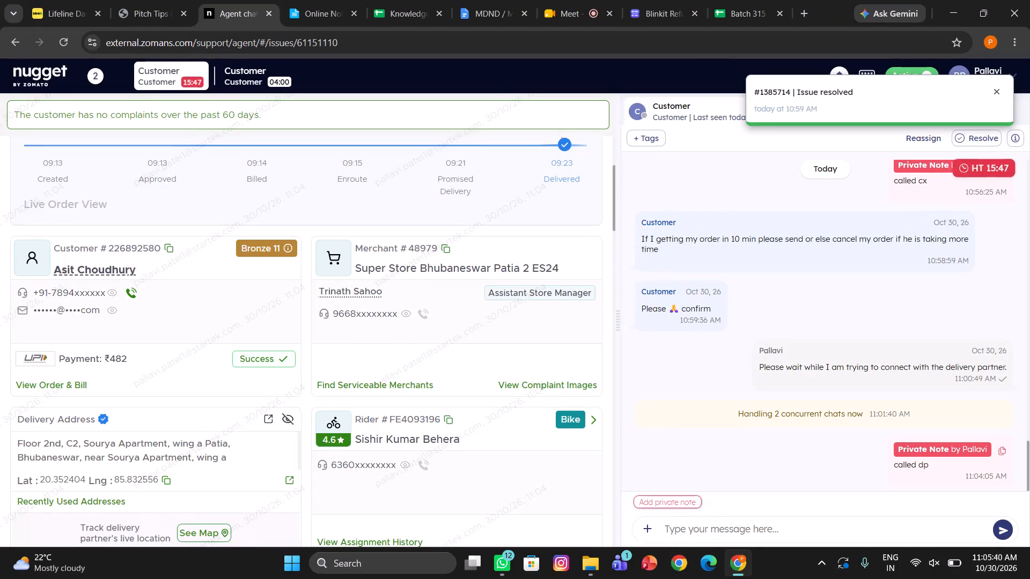
left_click(133, 289)
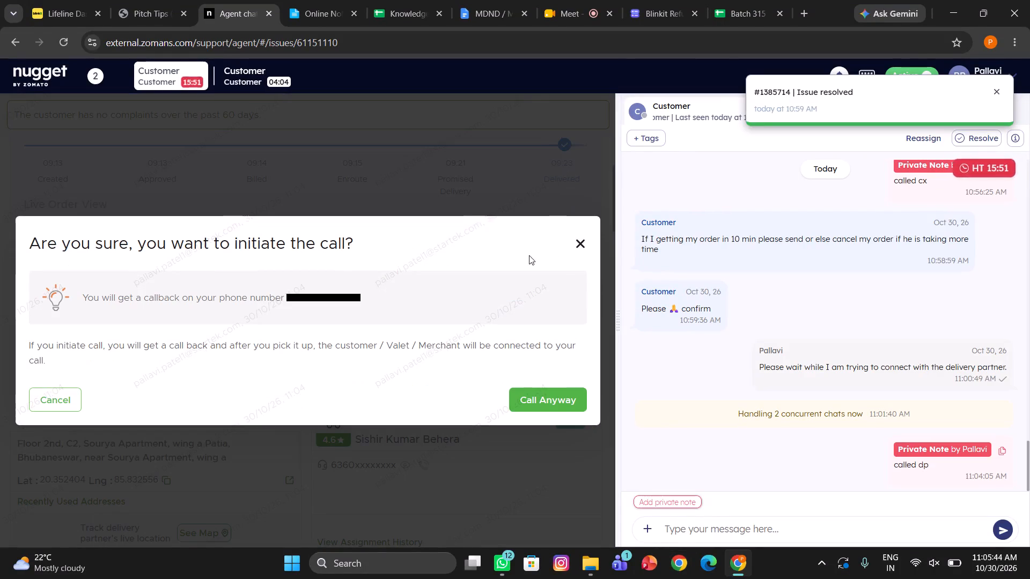
left_click(574, 243)
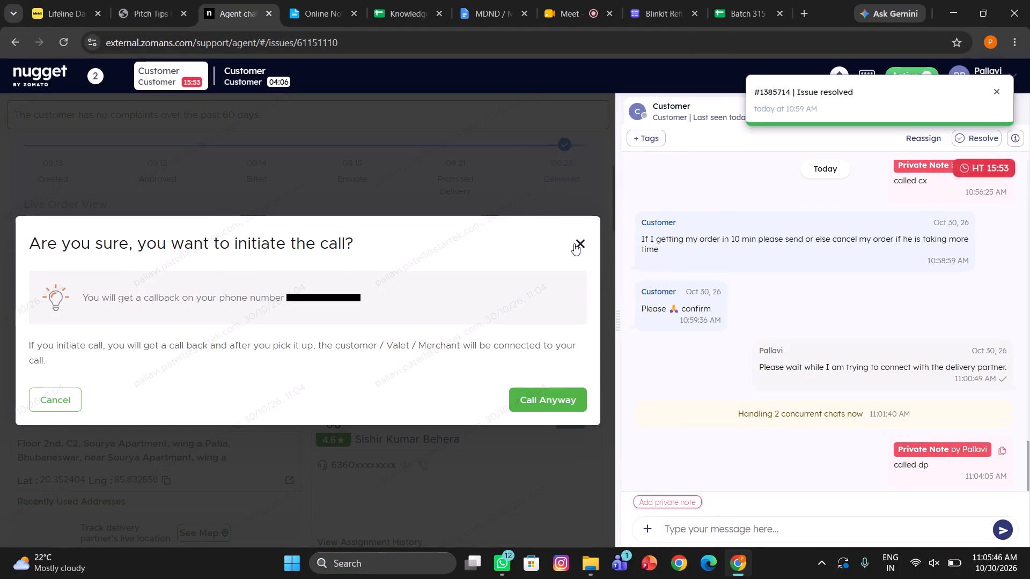
scroll(261, 426, "down", 1)
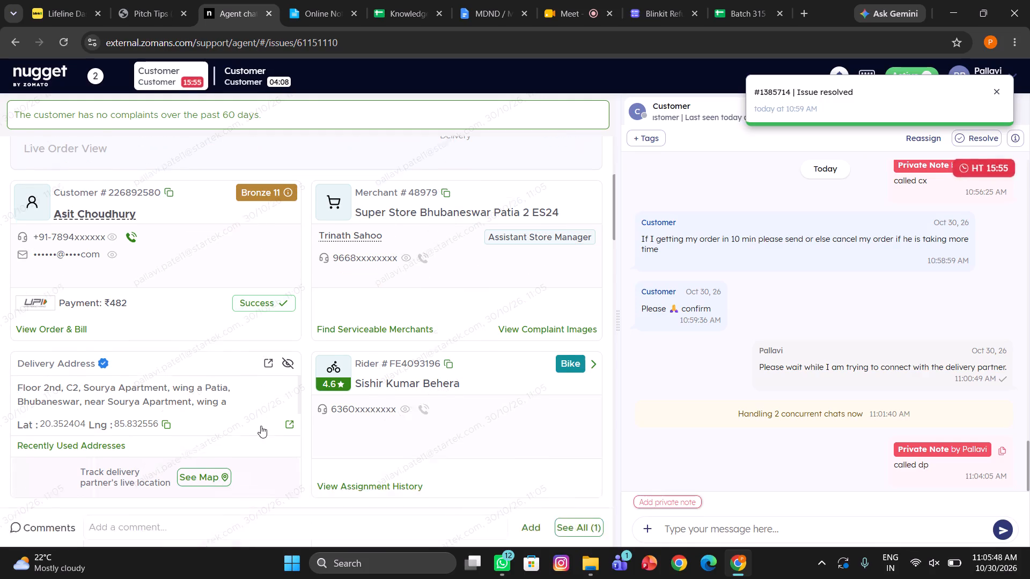
scroll(261, 426, "down", 1)
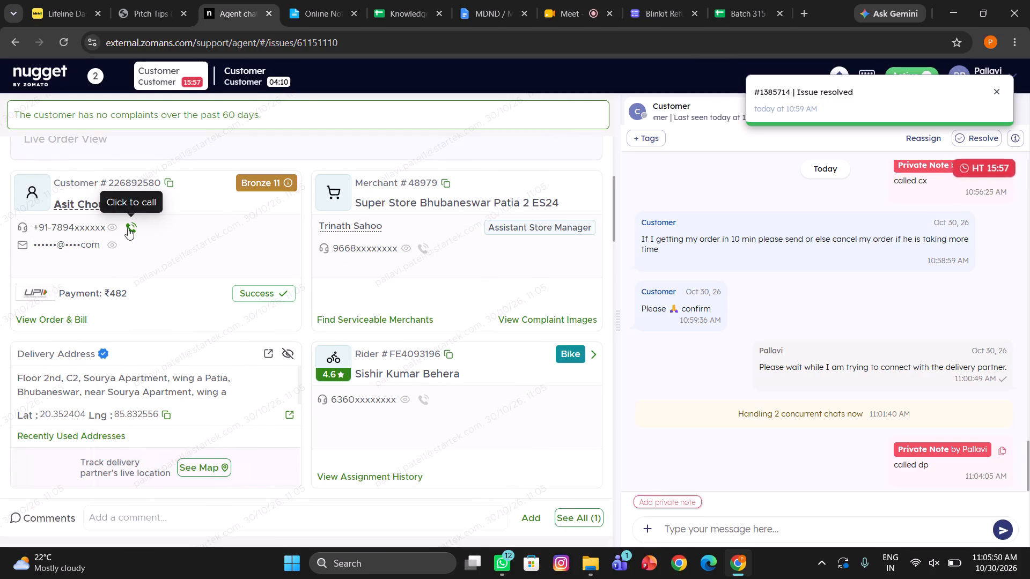
left_click(128, 228)
left_click(529, 390)
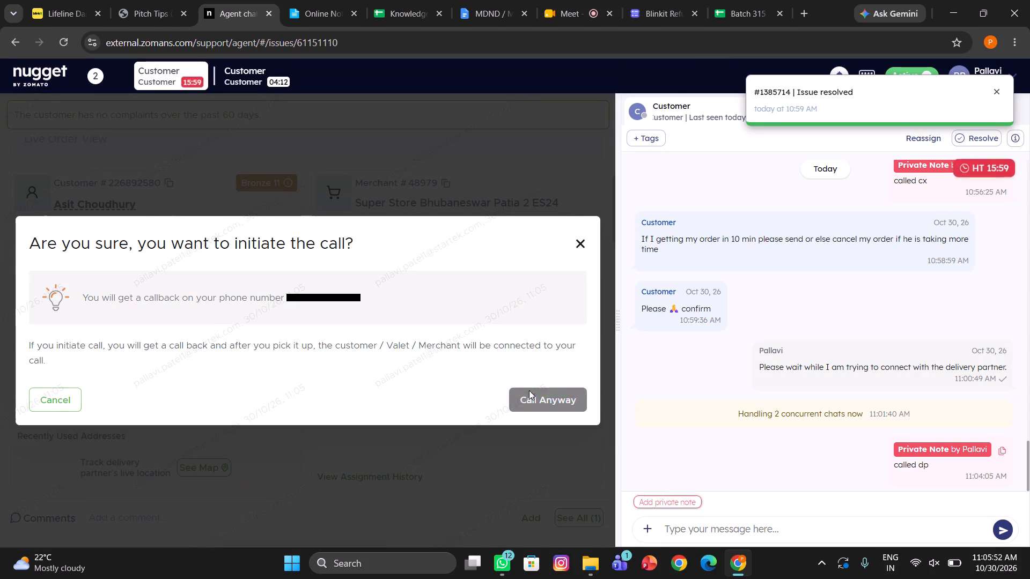
left_click(658, 506)
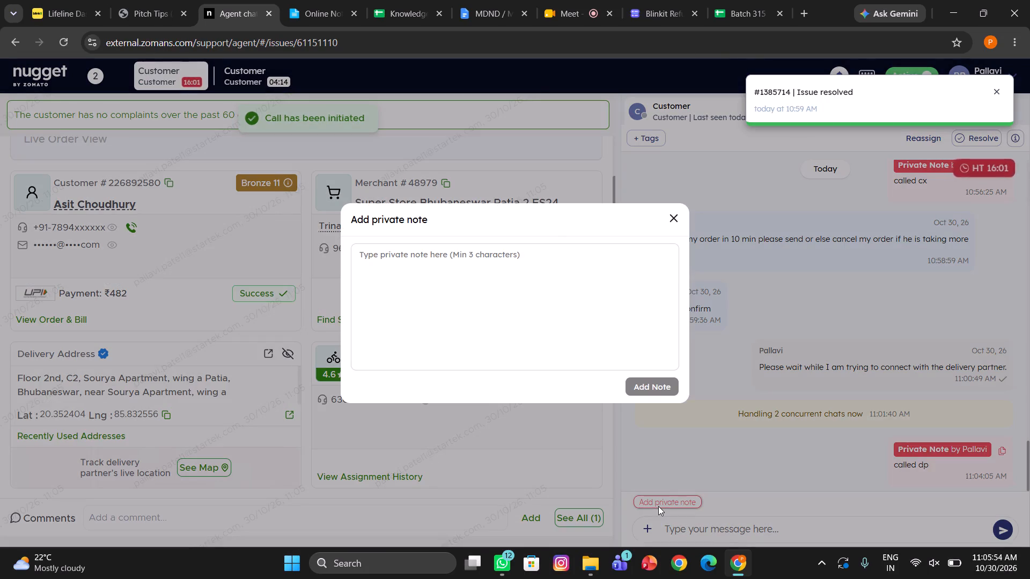
key("c")
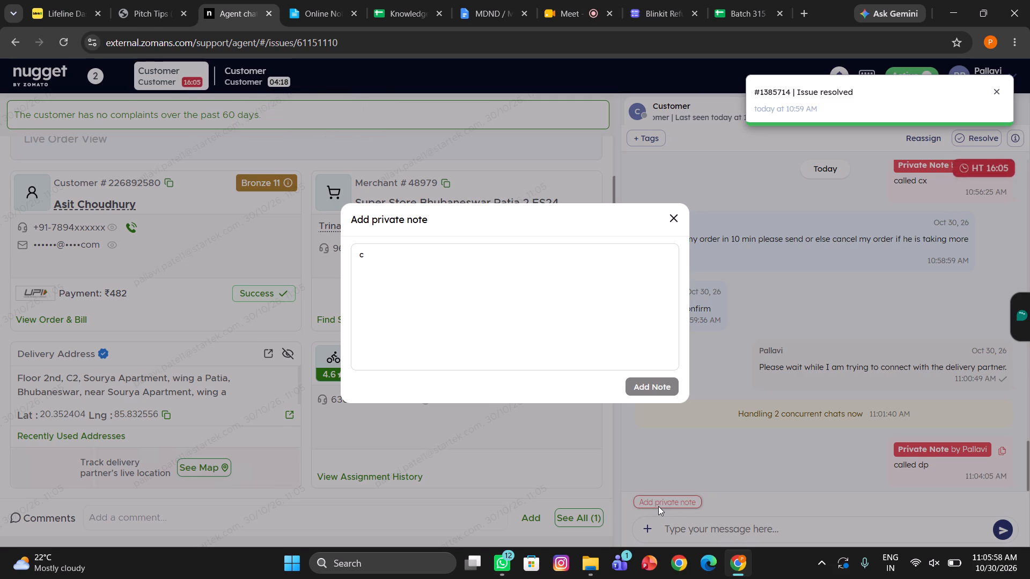
type("alled cx")
left_click(651, 381)
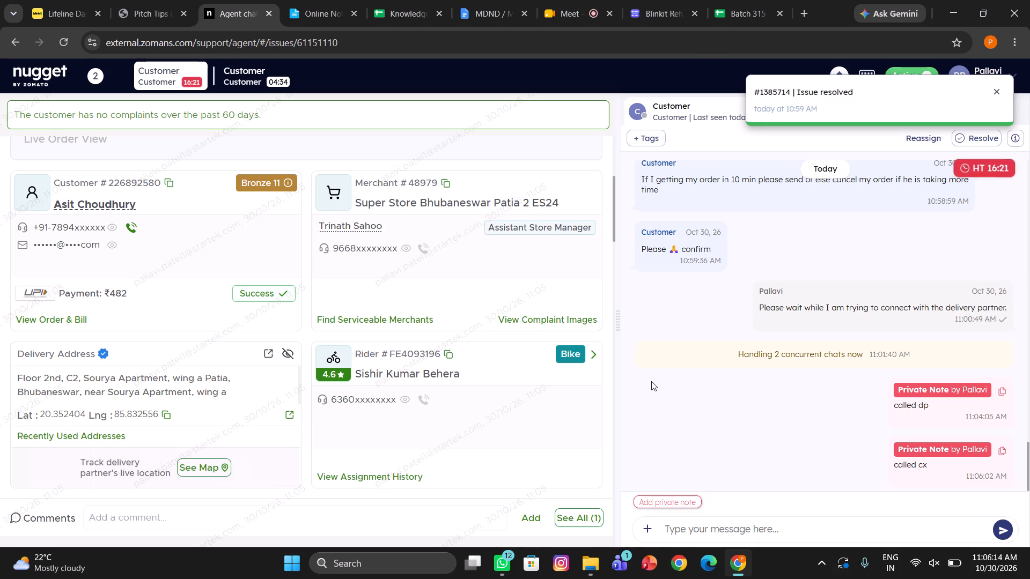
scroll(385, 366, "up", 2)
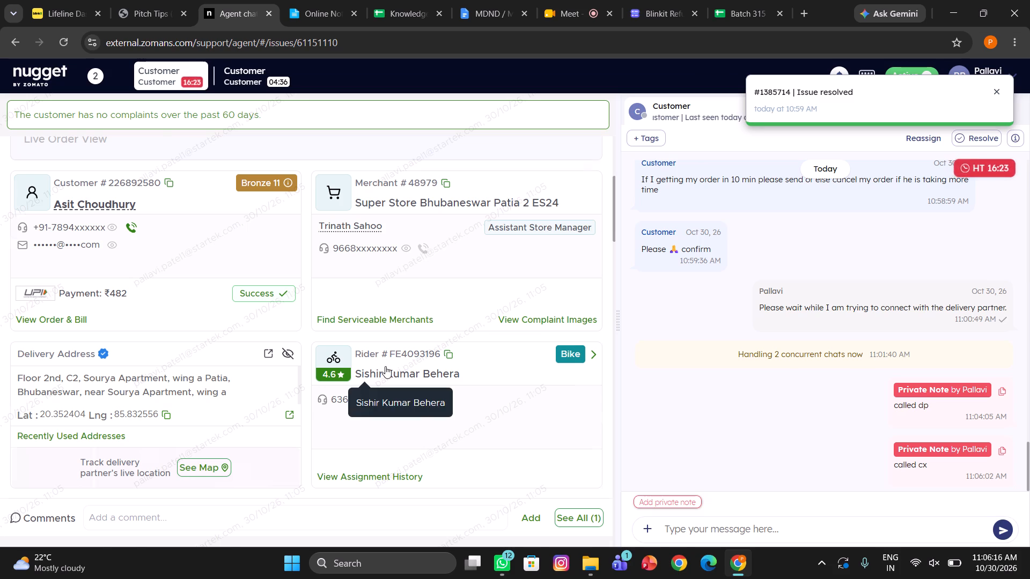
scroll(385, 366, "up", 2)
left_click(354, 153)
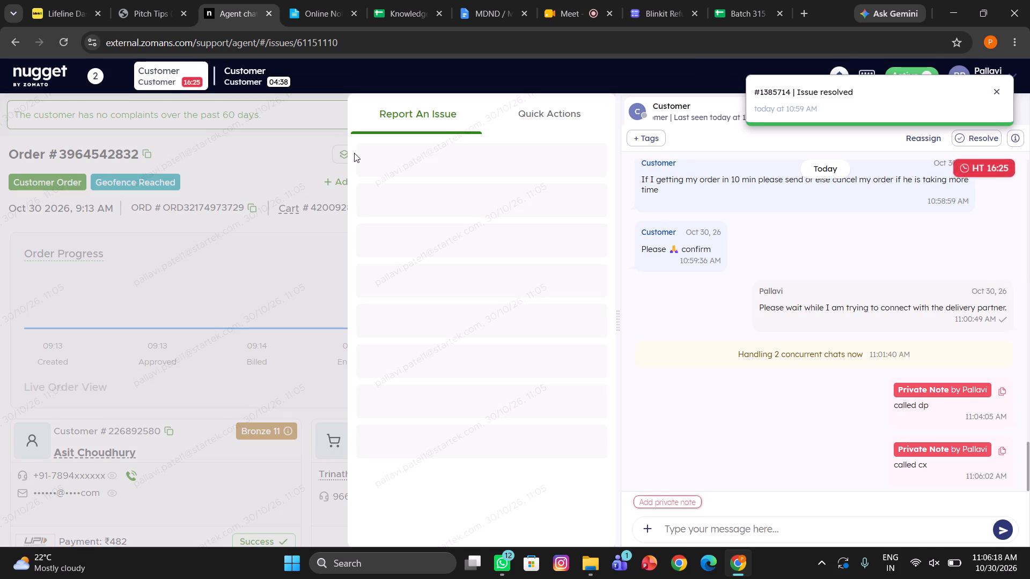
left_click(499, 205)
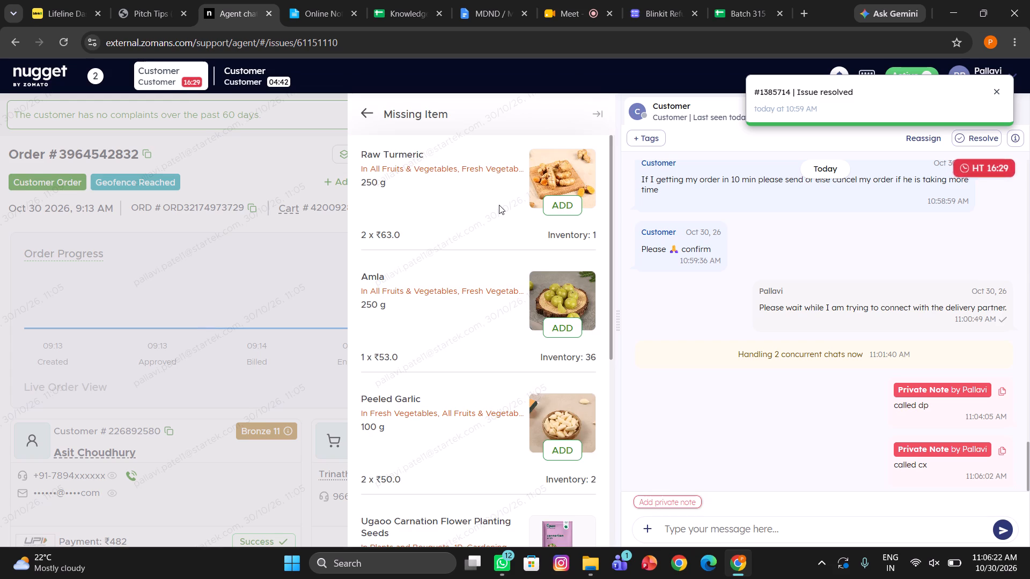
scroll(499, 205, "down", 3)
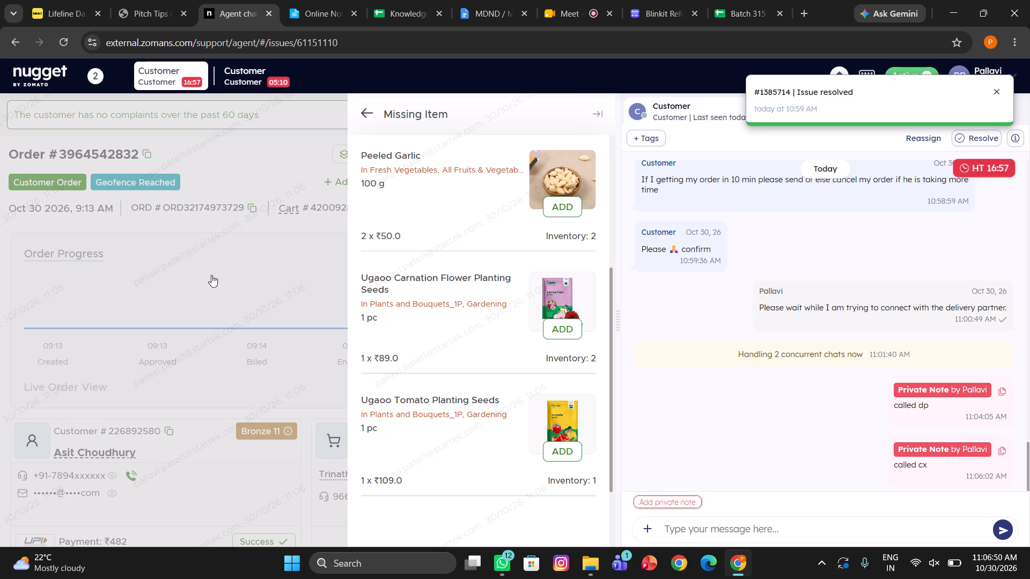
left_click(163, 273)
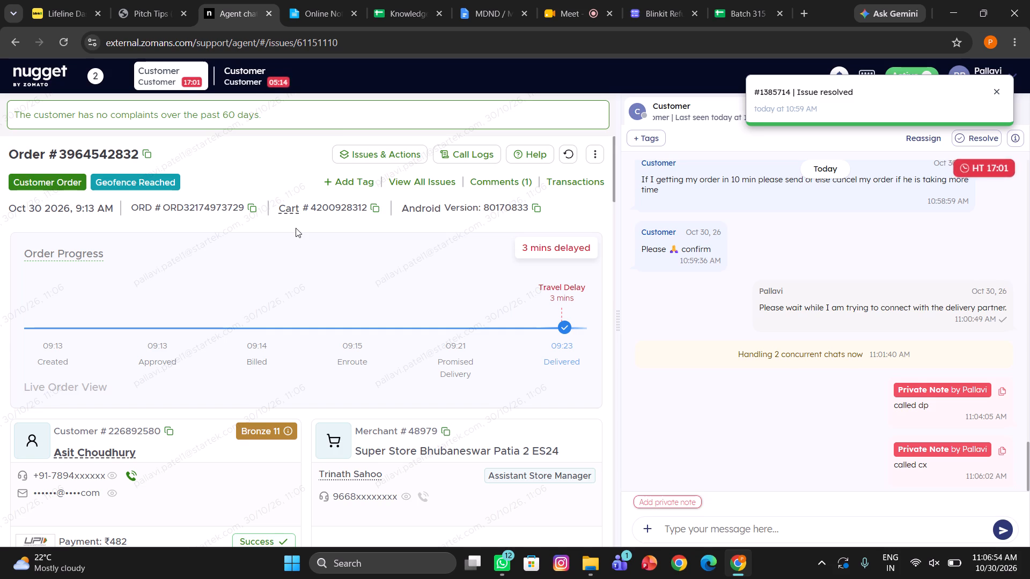
left_click(399, 154)
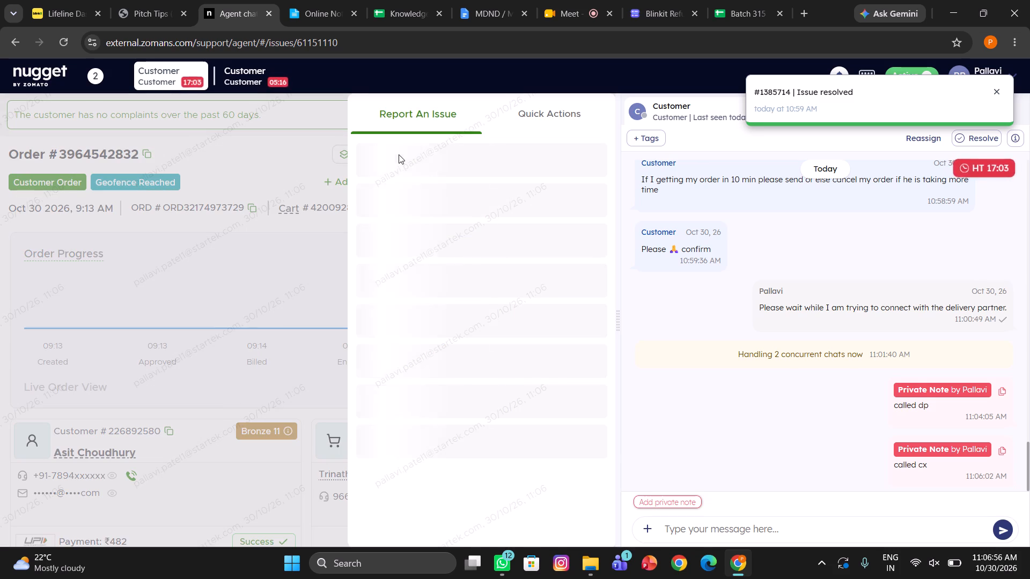
left_click(417, 159)
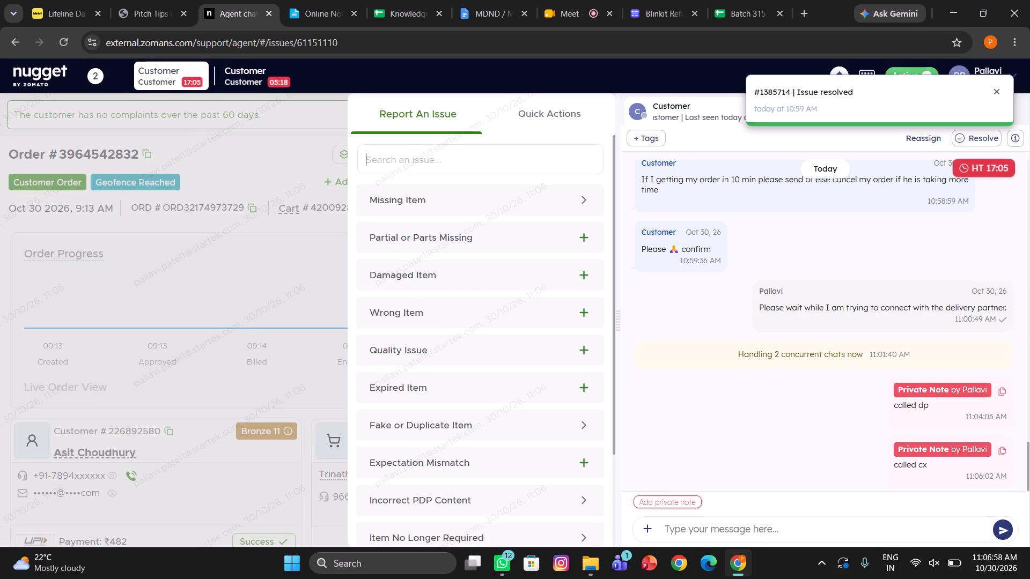
type("ord")
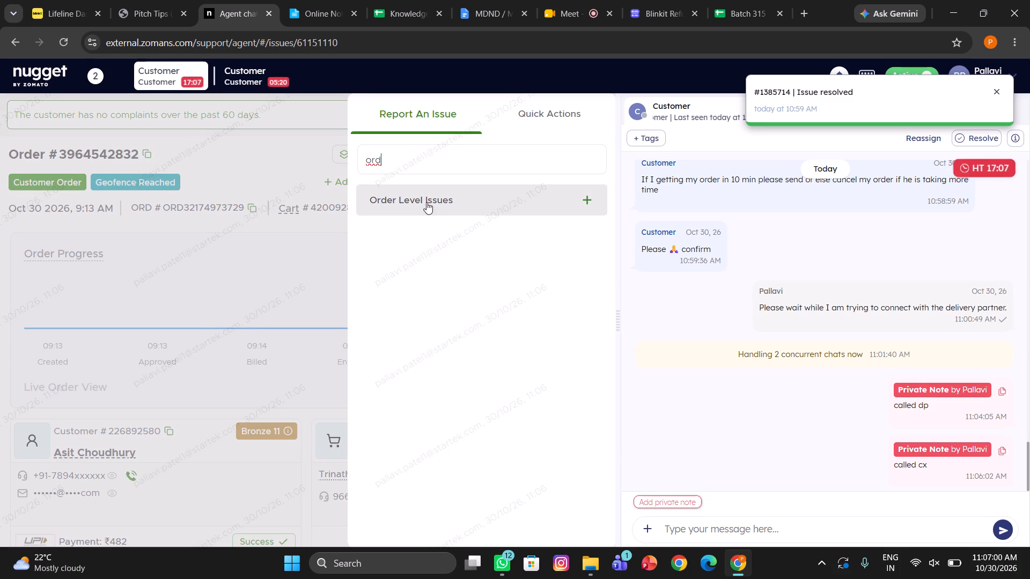
left_click(426, 202)
left_click(418, 228)
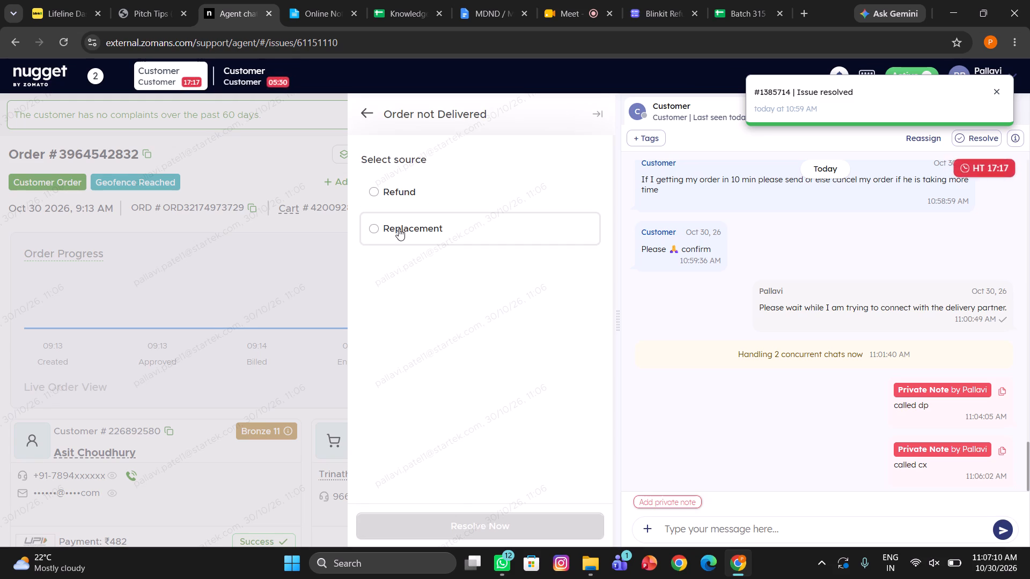
left_click(399, 228)
scroll(461, 382, "down", 3)
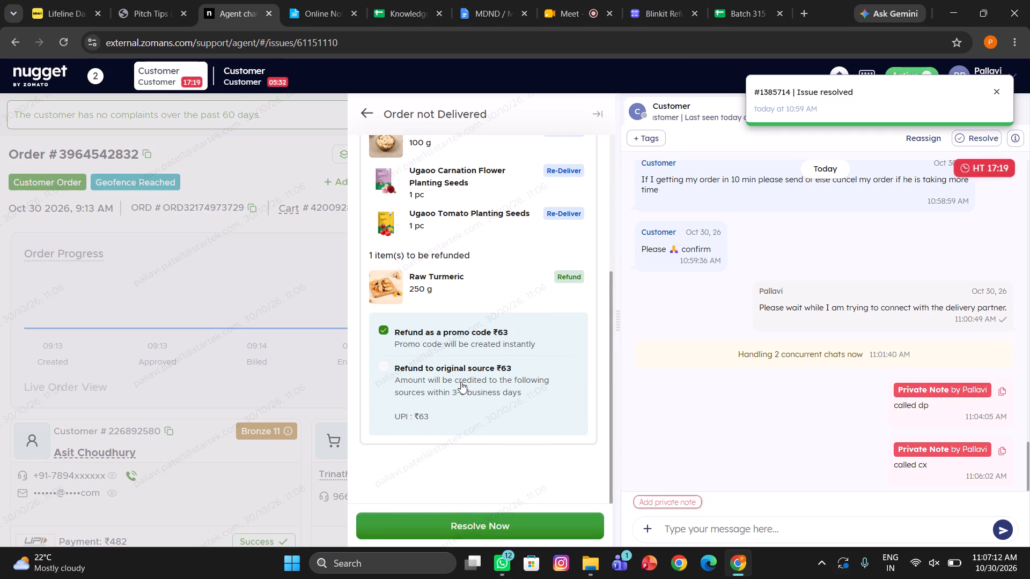
left_click(452, 379)
left_click(402, 523)
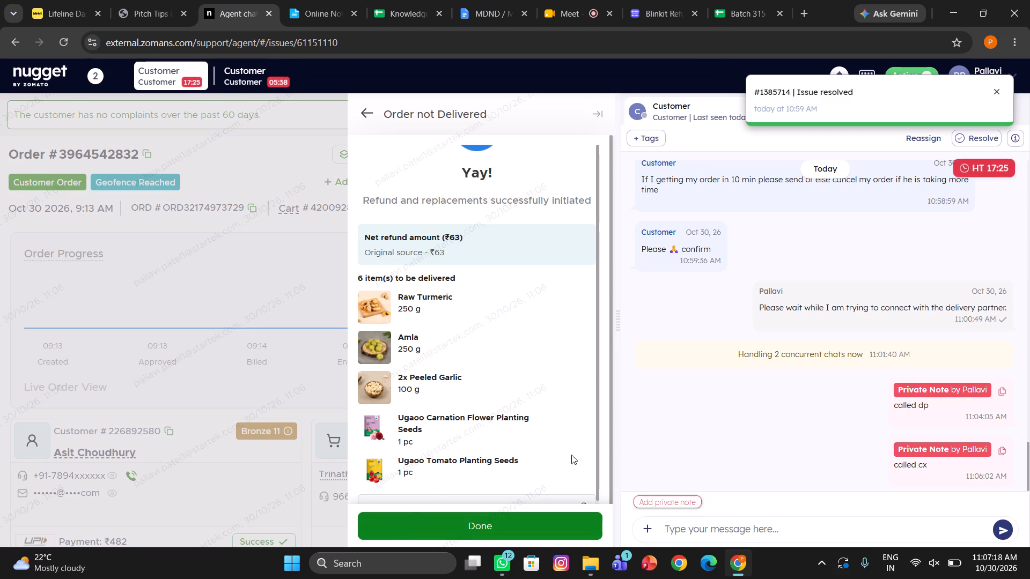
Send the customer the suggested replies acknowledging that the order did not arrive and listing the items being redelivered.
scroll(521, 445, "down", 3)
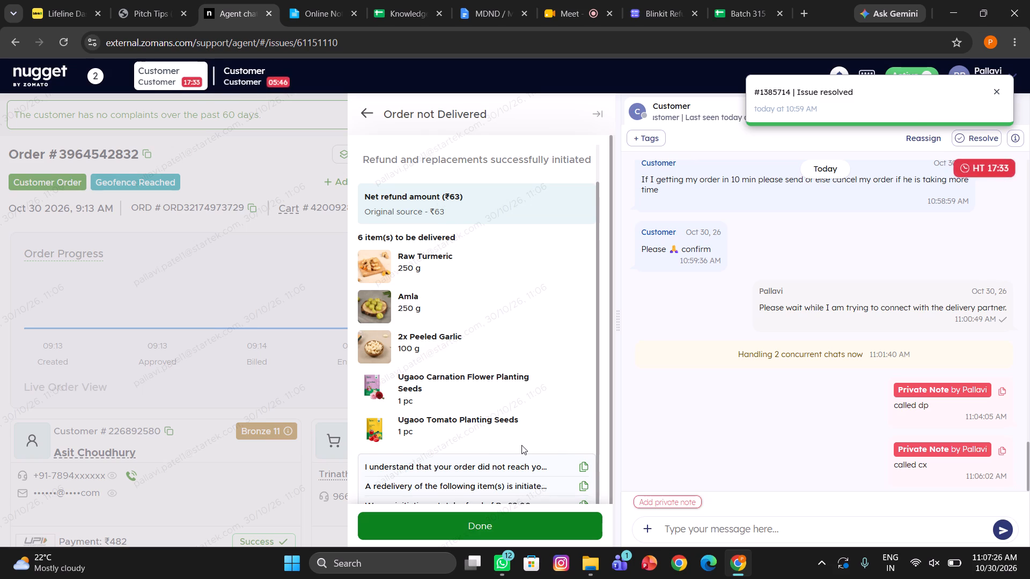
left_click(585, 462)
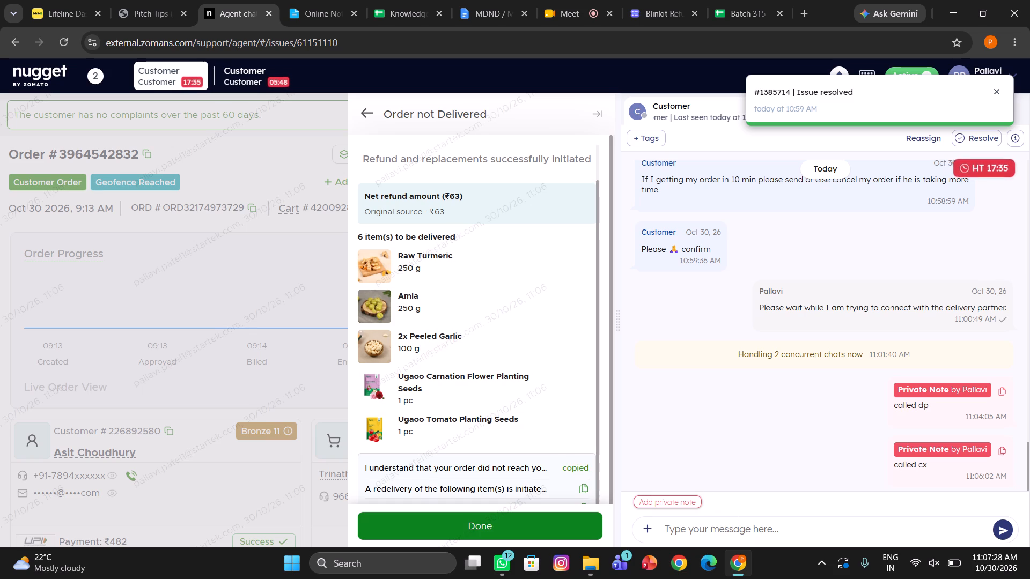
left_click(731, 525)
key("ctrl+v")
key("Return")
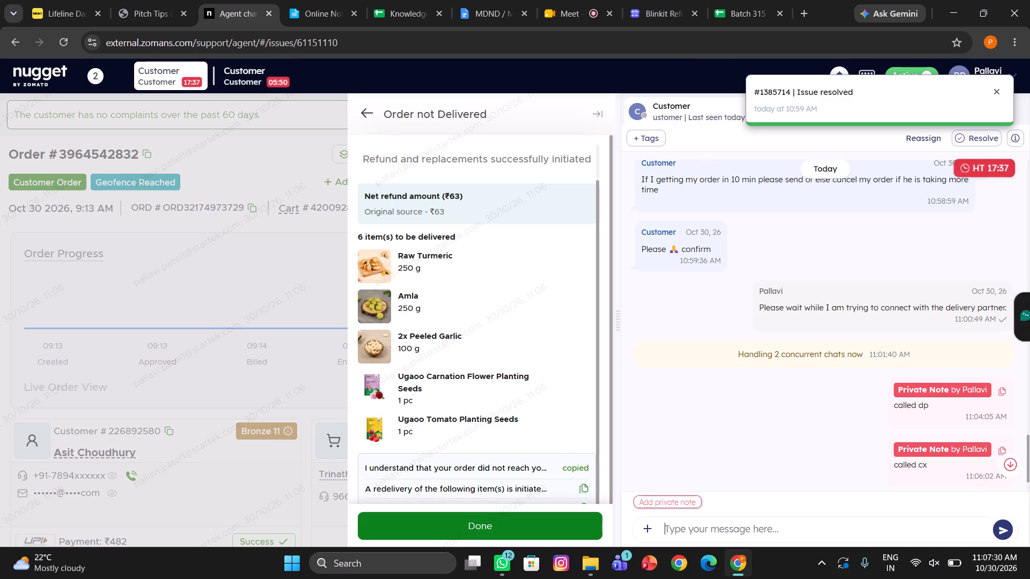
scroll(490, 480, "down", 8)
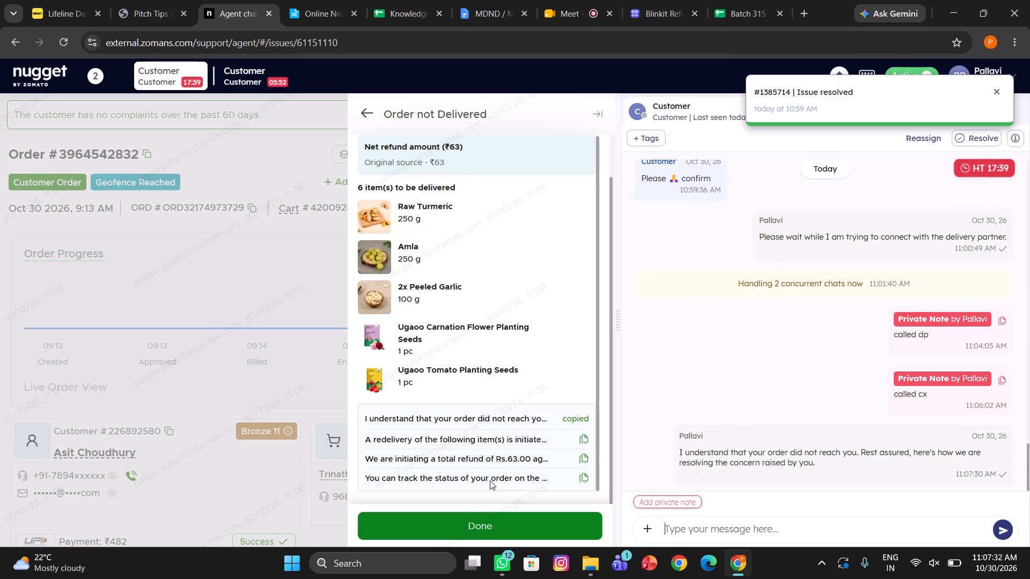
scroll(490, 480, "down", 2)
left_click(582, 440)
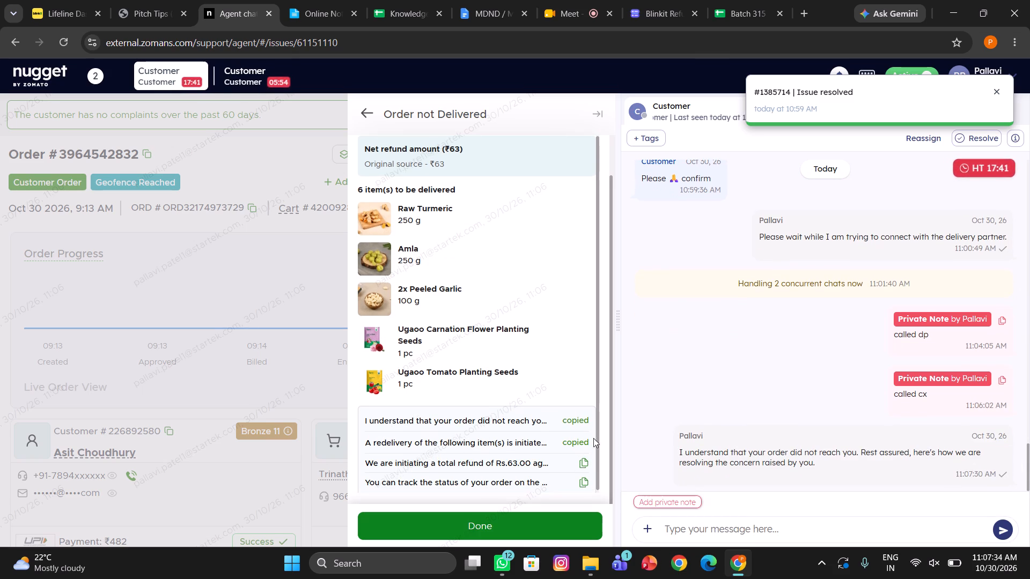
left_click(691, 525)
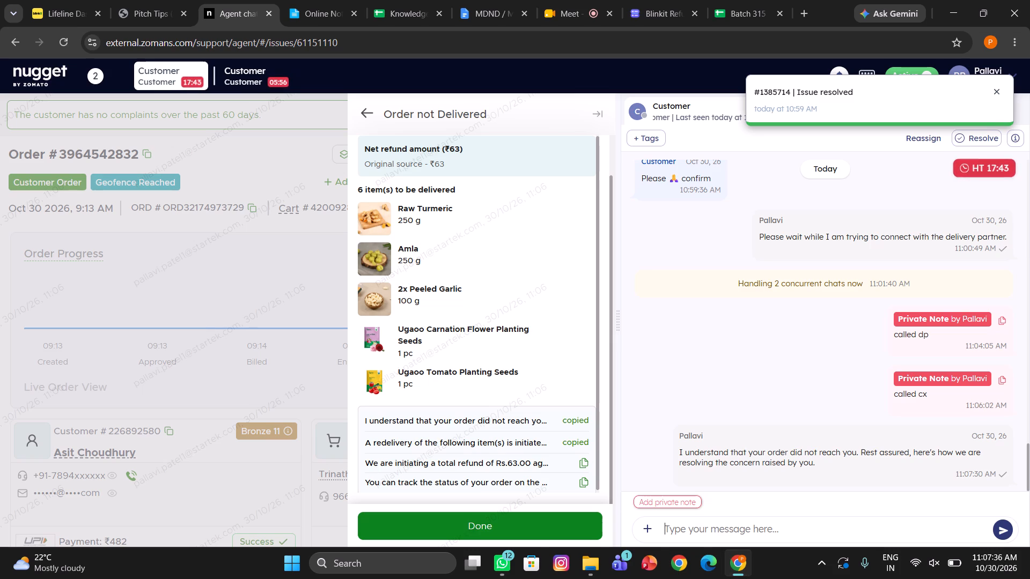
key("ctrl+v")
key("Return")
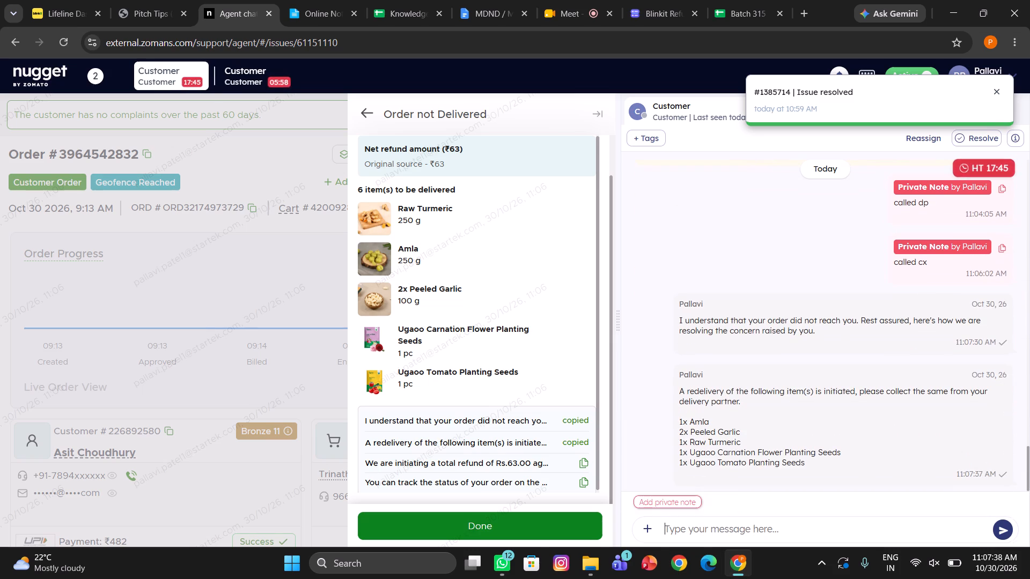
Send the suggested replies about the Rs.63.00 refund and order status tracking, and close the completed issue report.
left_click(583, 462)
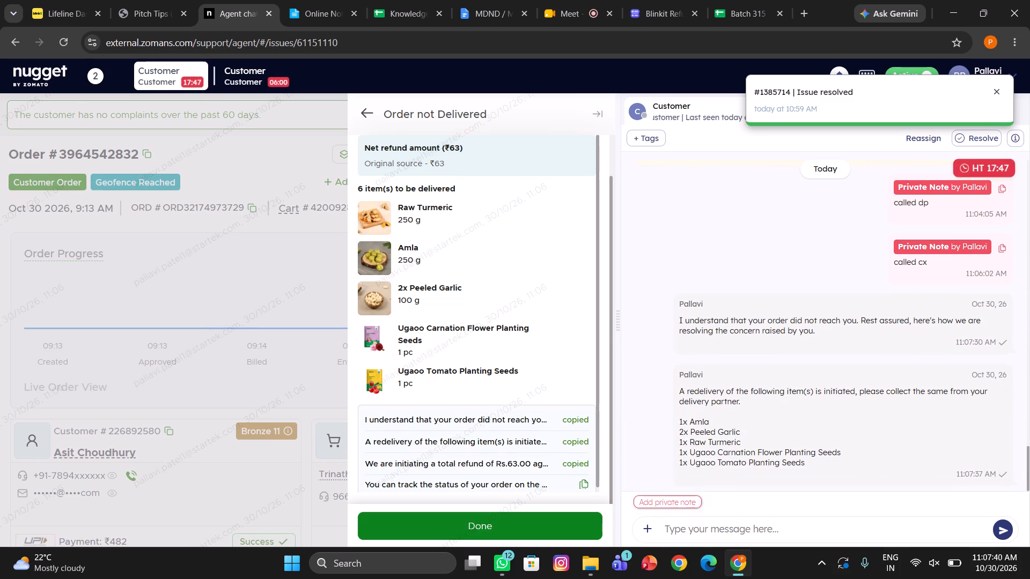
left_click(706, 531)
key("ctrl+v")
key("Return")
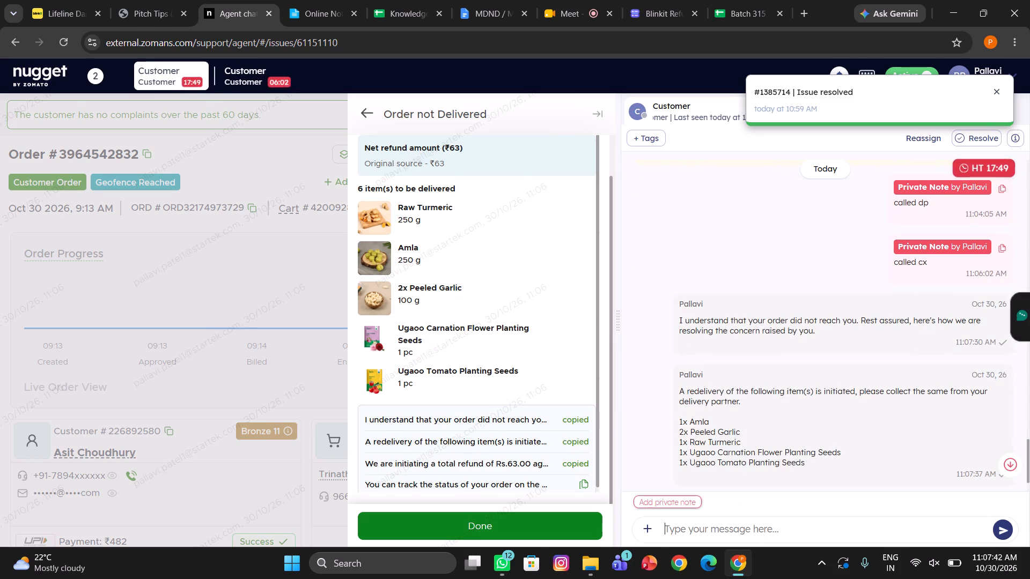
left_click(579, 488)
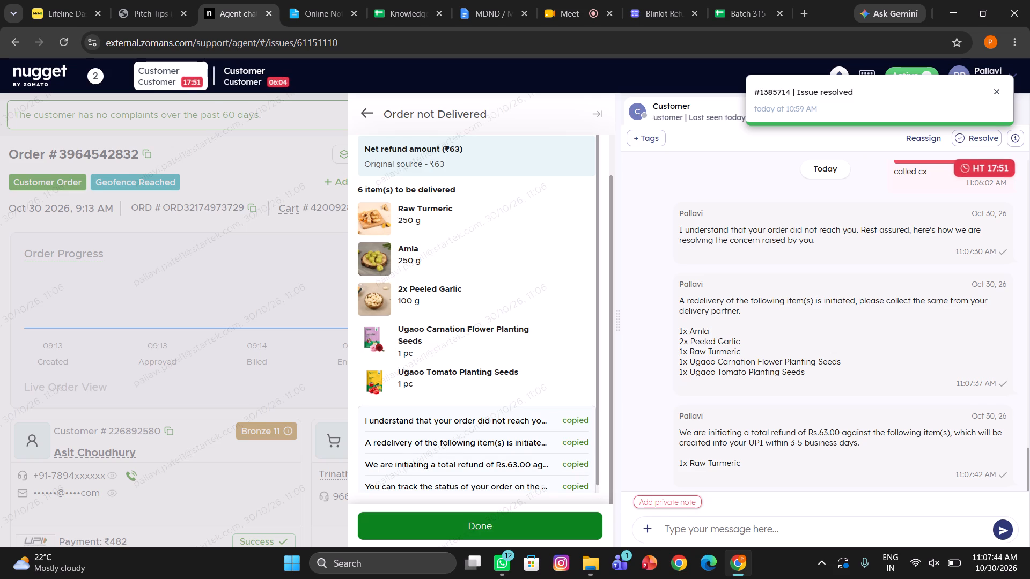
left_click(690, 530)
key("ctrl+v")
key("Return")
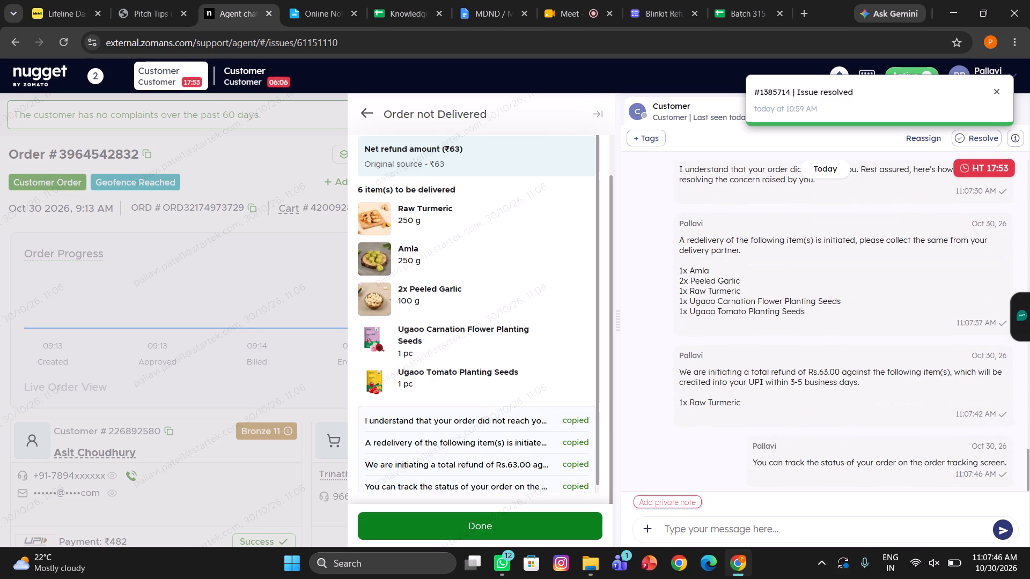
left_click(468, 506)
left_click(429, 523)
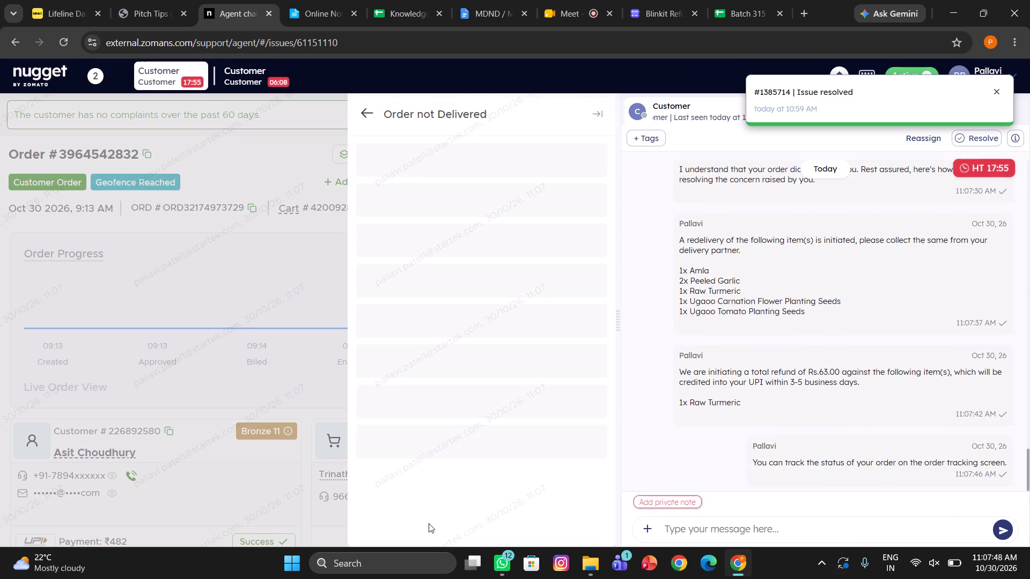
left_click(301, 442)
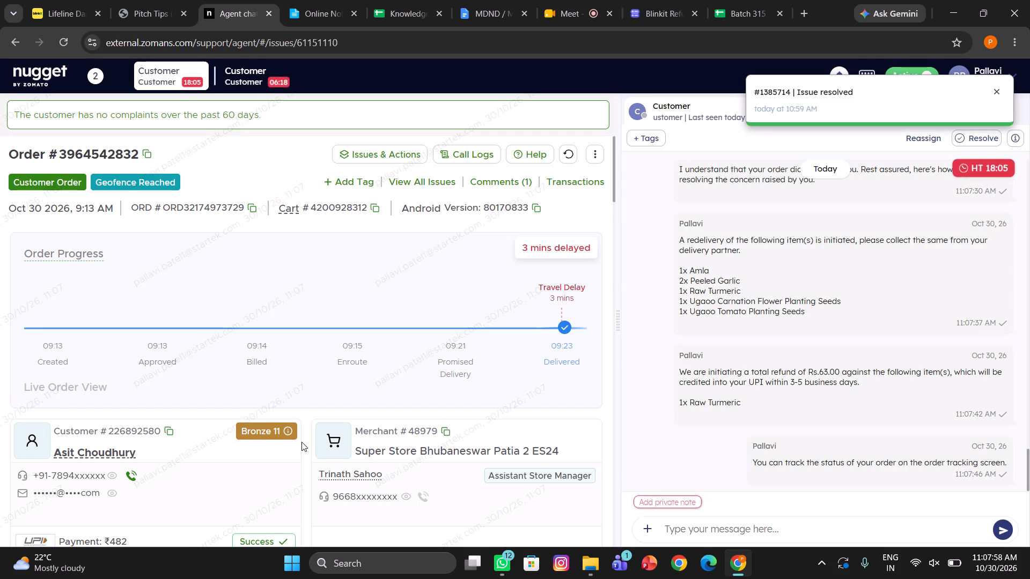
scroll(691, 418, "down", 2)
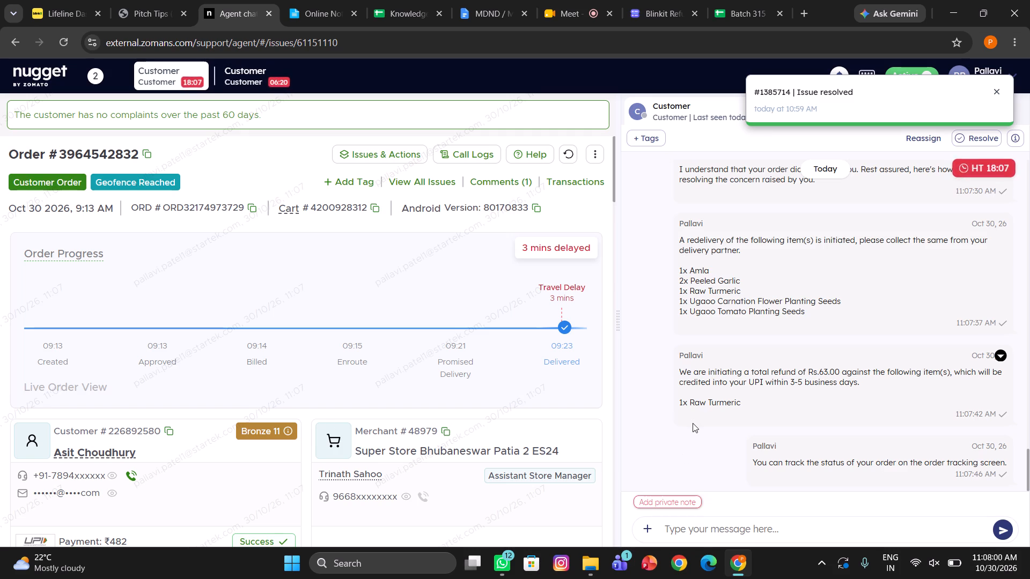
left_click(685, 536)
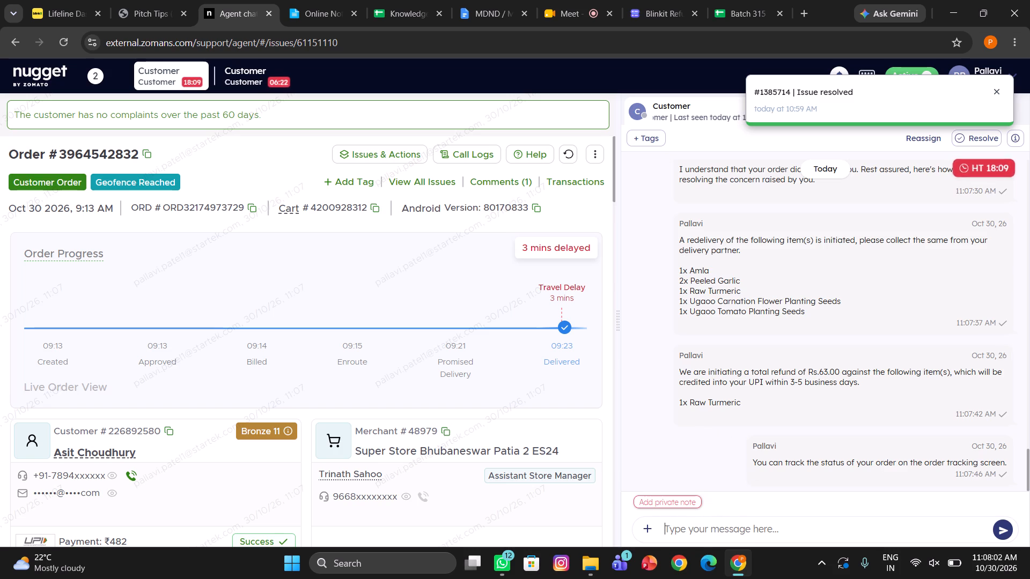
type("/ra")
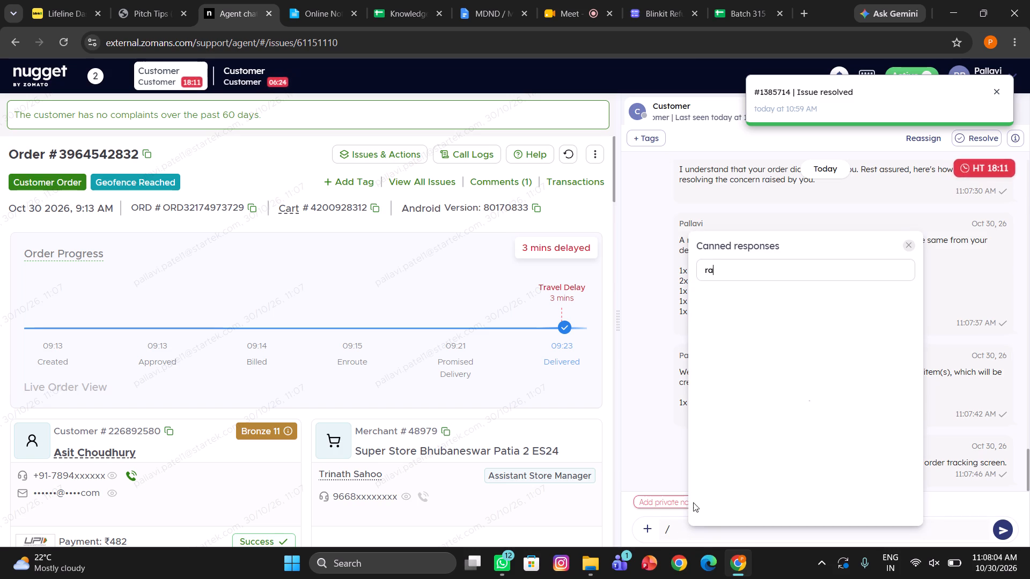
left_click(730, 337)
key("Return")
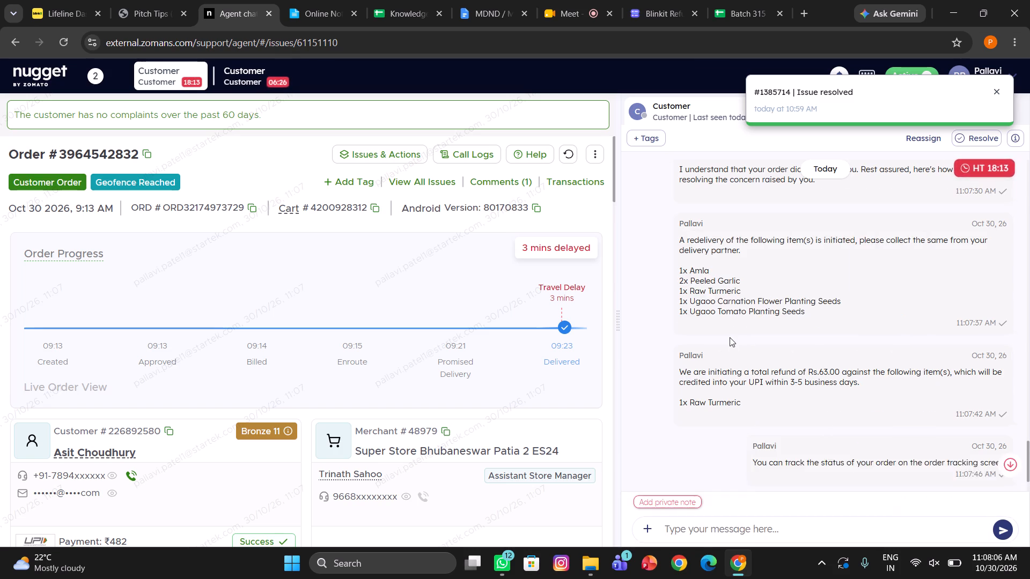
left_click(236, 70)
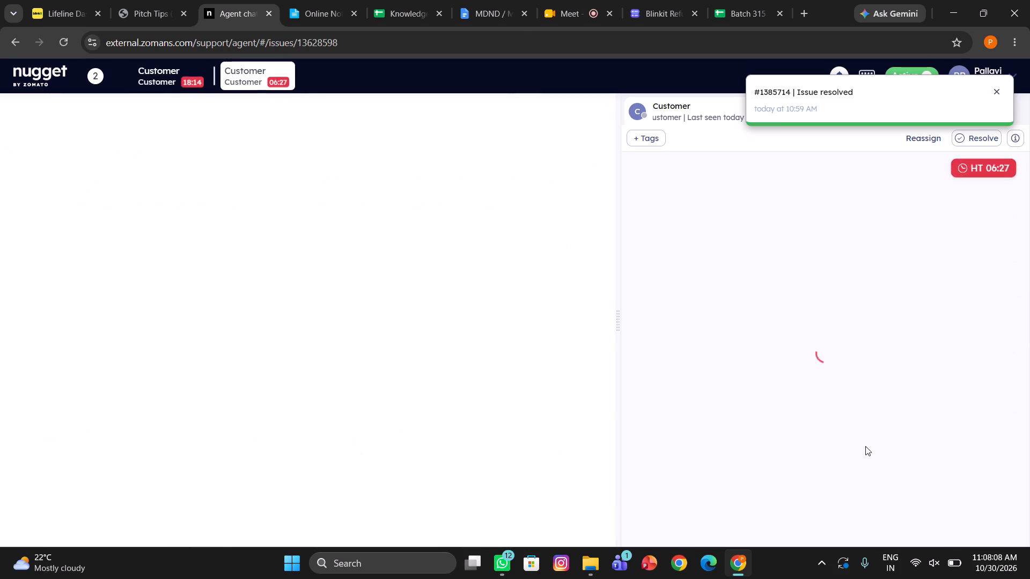
scroll(865, 446, "down", 3)
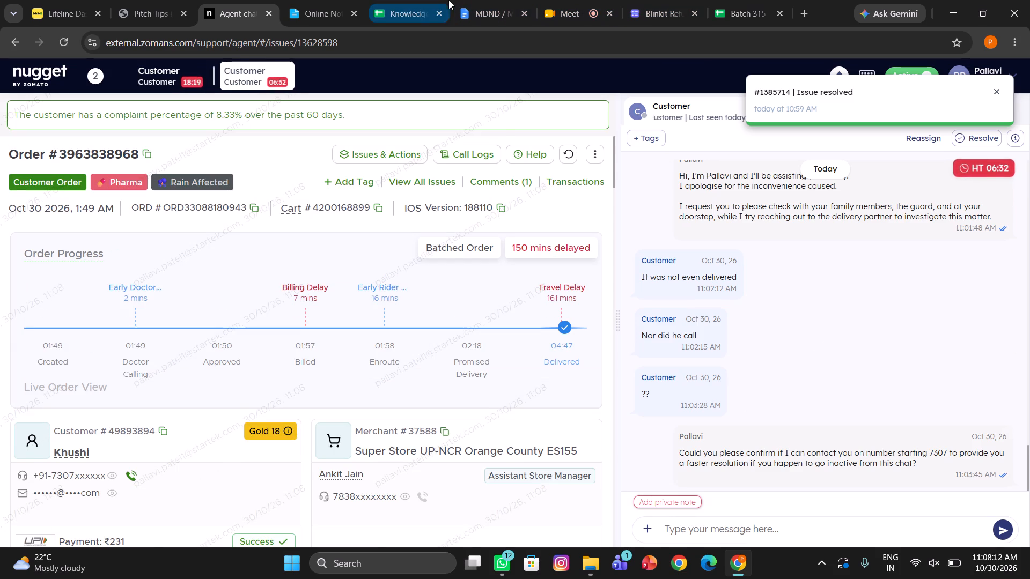
left_click(448, 0)
left_click(147, 1)
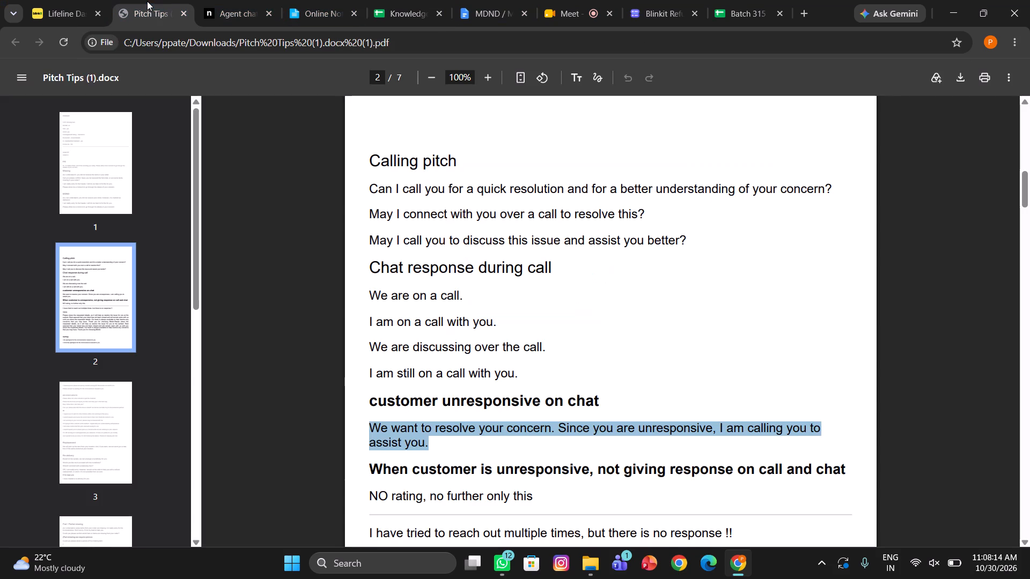
key("ctrl+c")
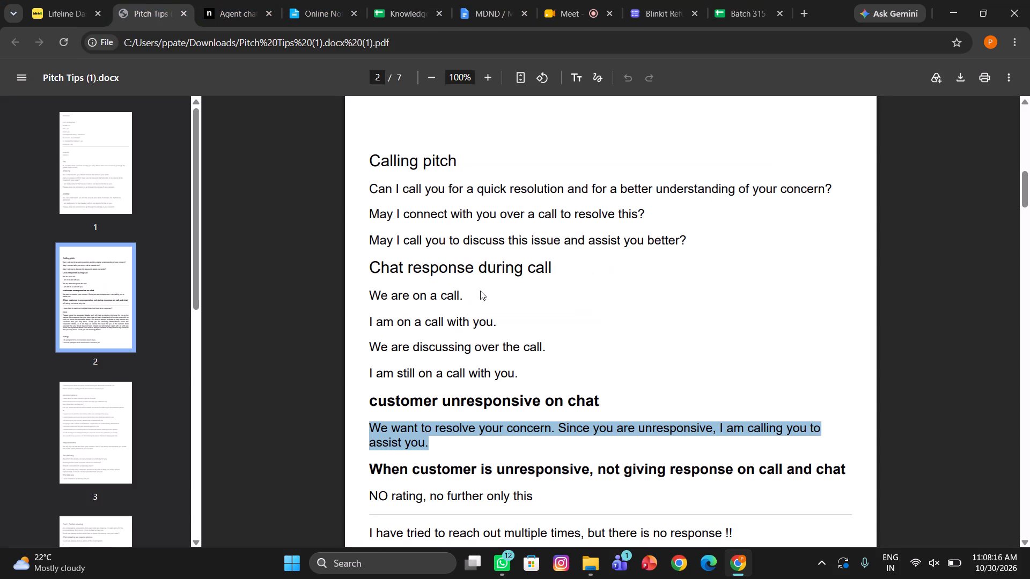
left_click(218, 0)
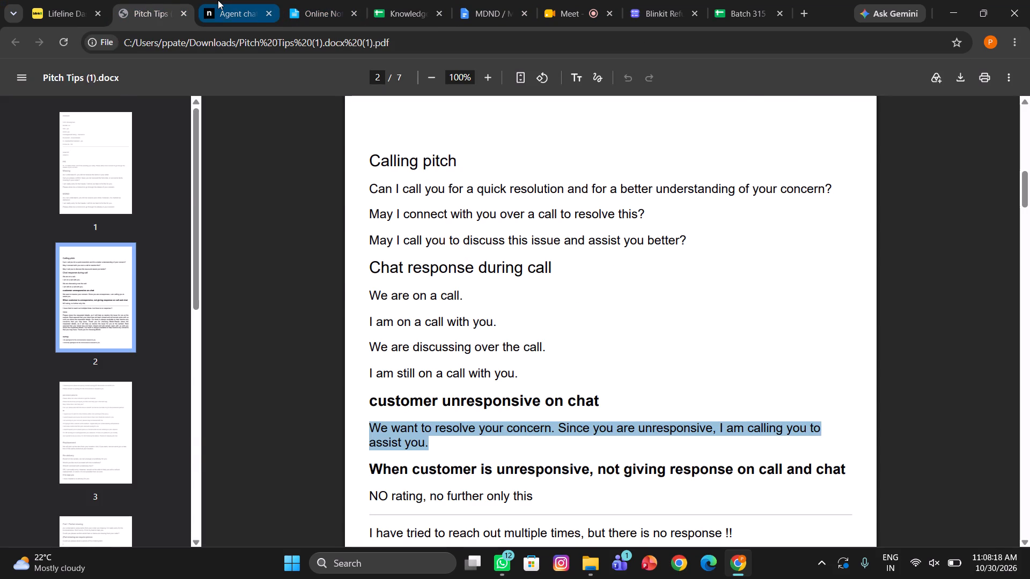
key("ctrl+v")
key("Return")
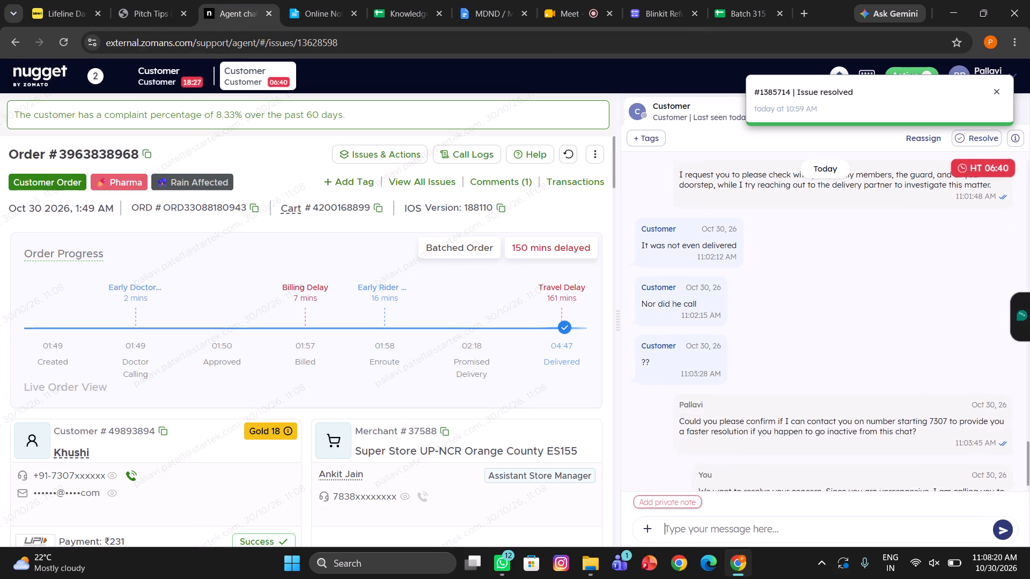
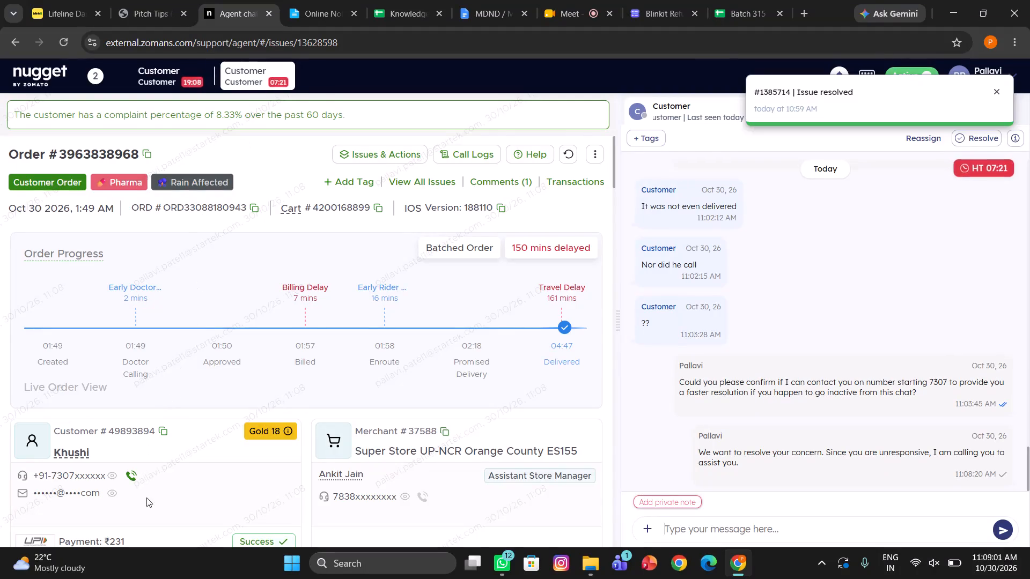
left_click(133, 480)
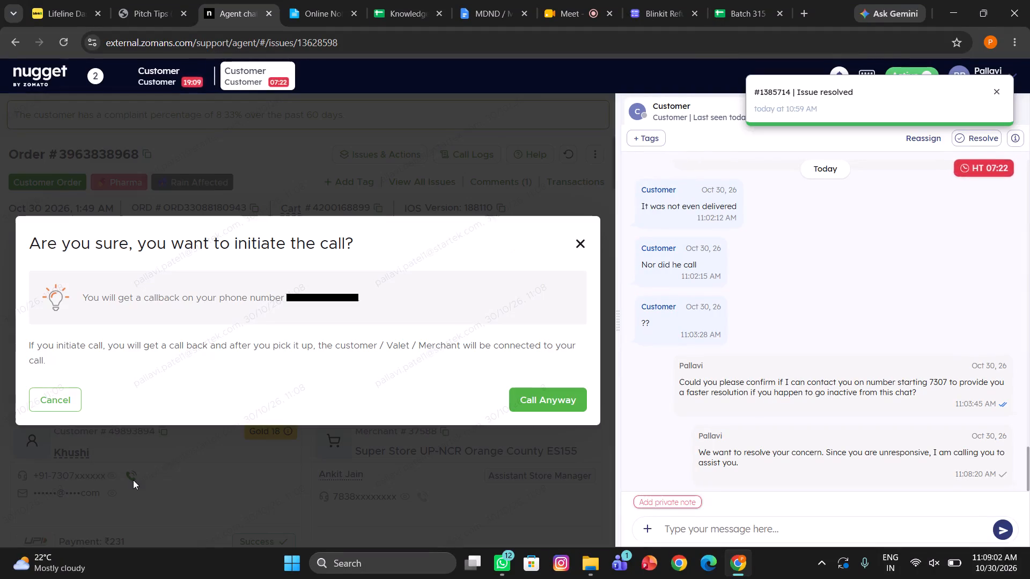
left_click(530, 397)
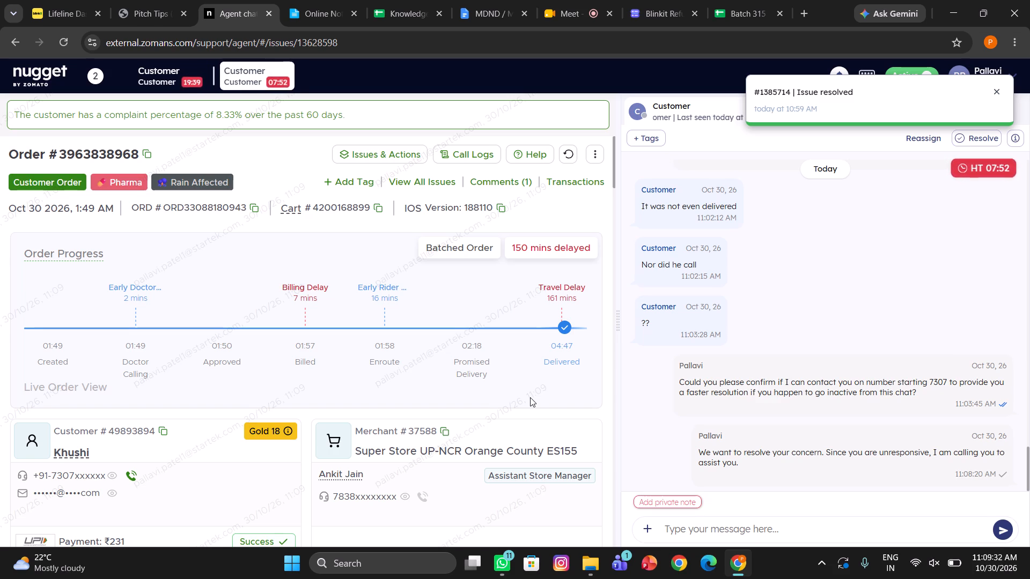
left_click(653, 500)
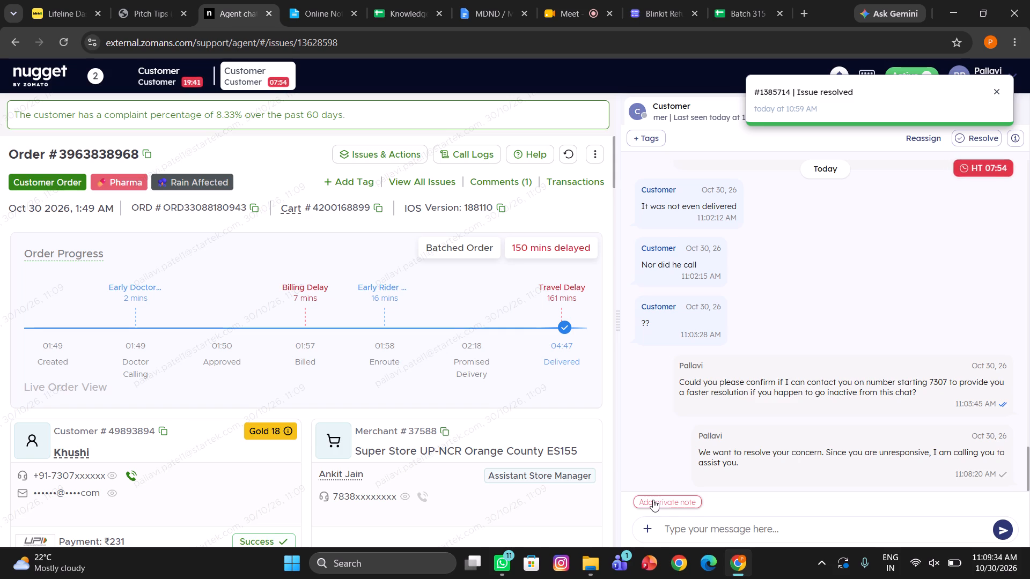
type("calledc")
key("BackSpace")
key("space")
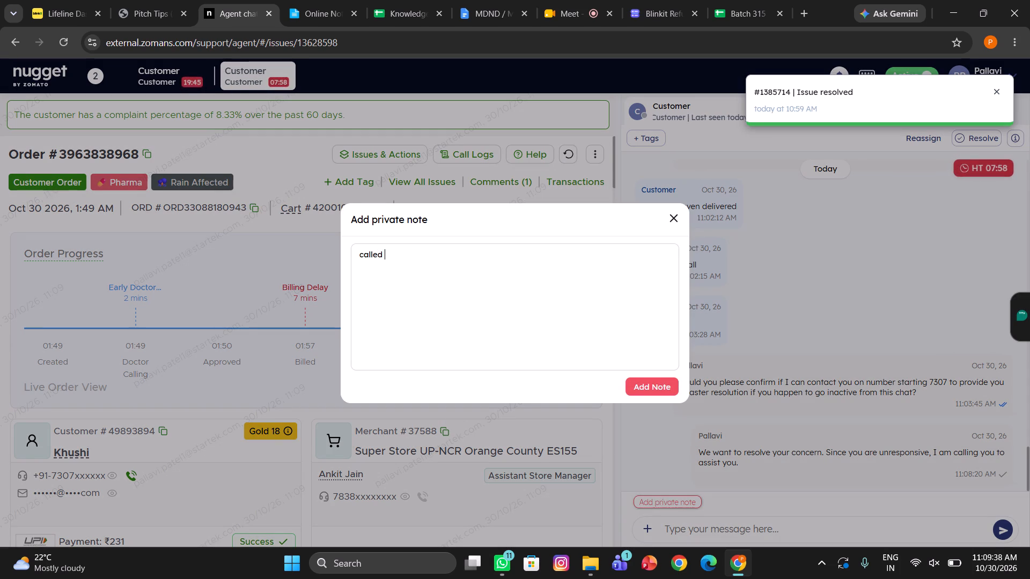
type("cx")
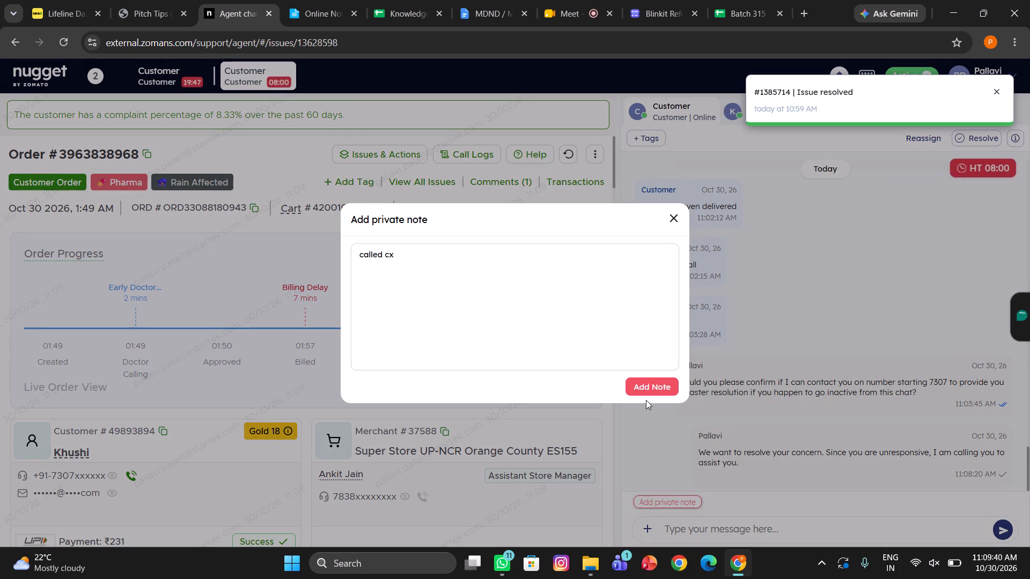
left_click(639, 381)
scroll(639, 381, "down", 1)
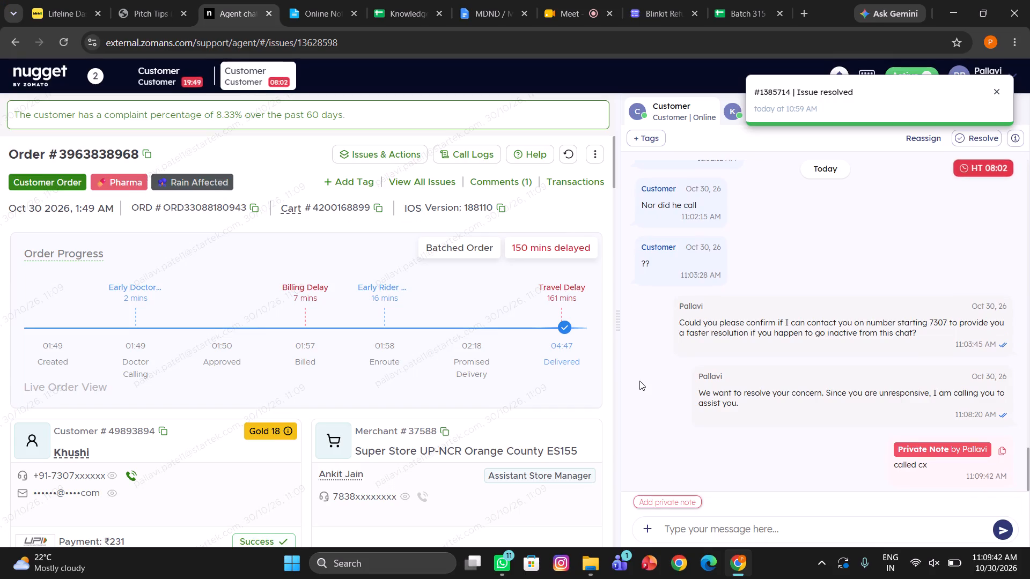
scroll(639, 381, "down", 1)
left_click(151, 73)
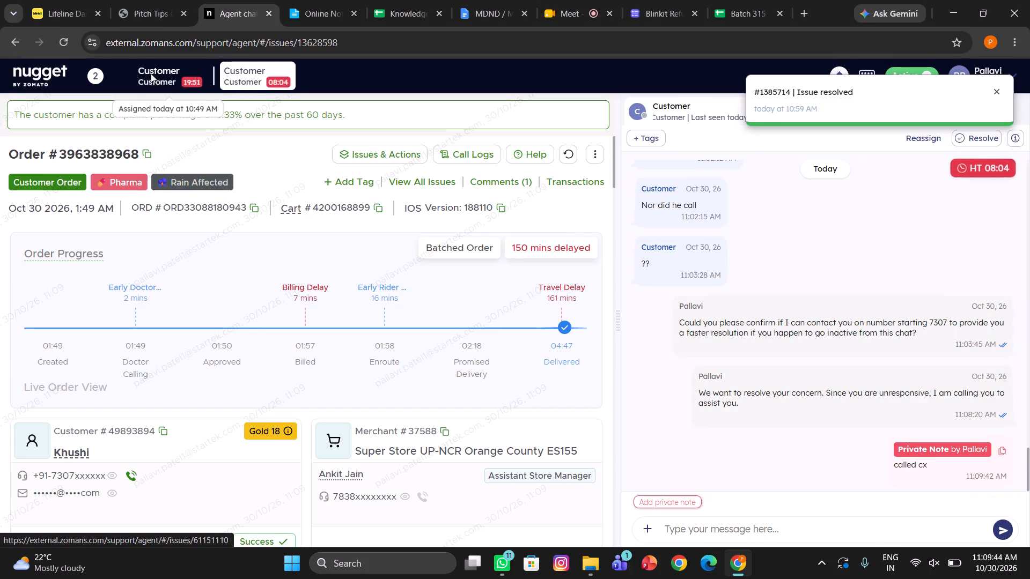
scroll(663, 358, "down", 2)
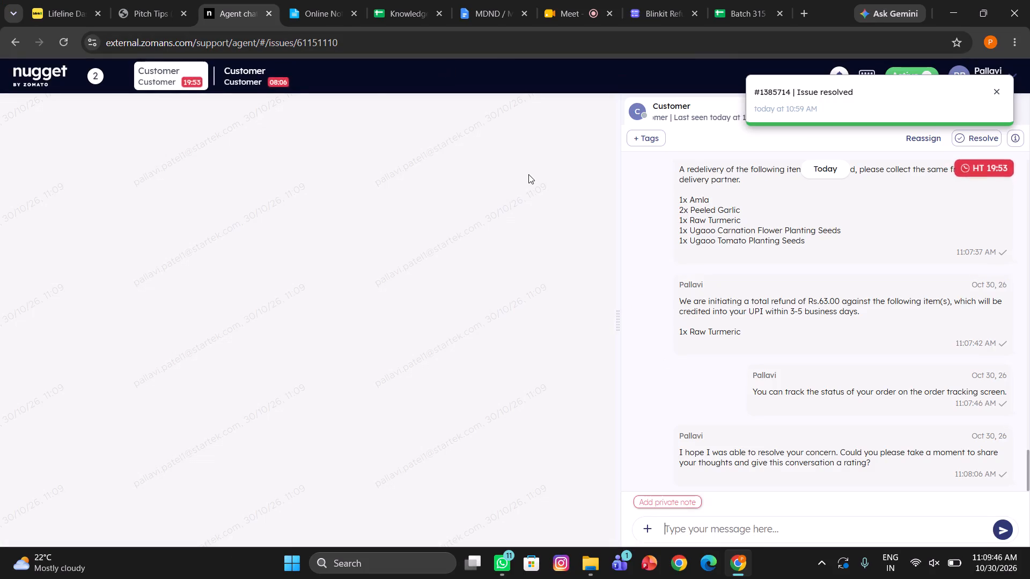
left_click(245, 87)
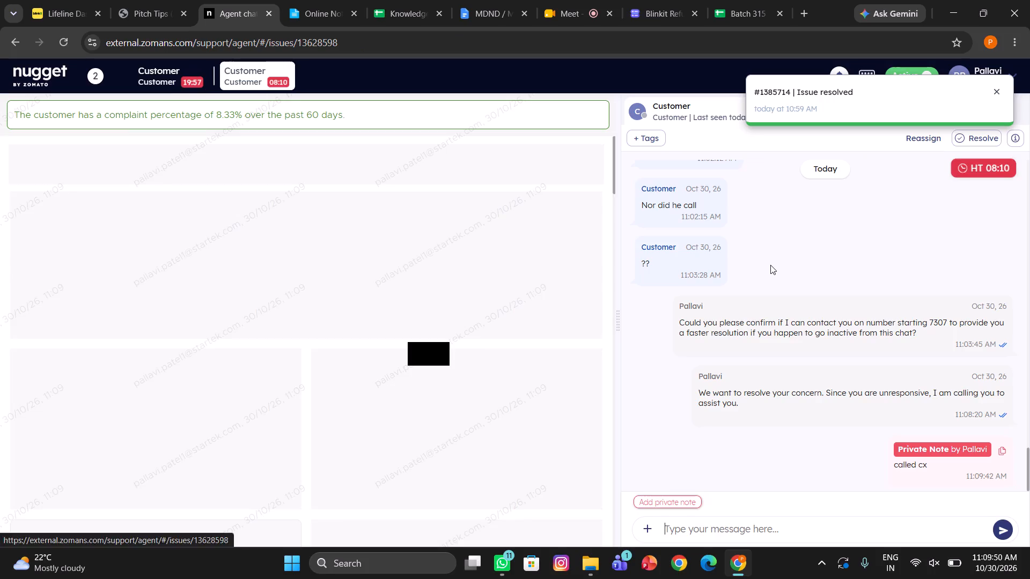
scroll(770, 265, "up", 4)
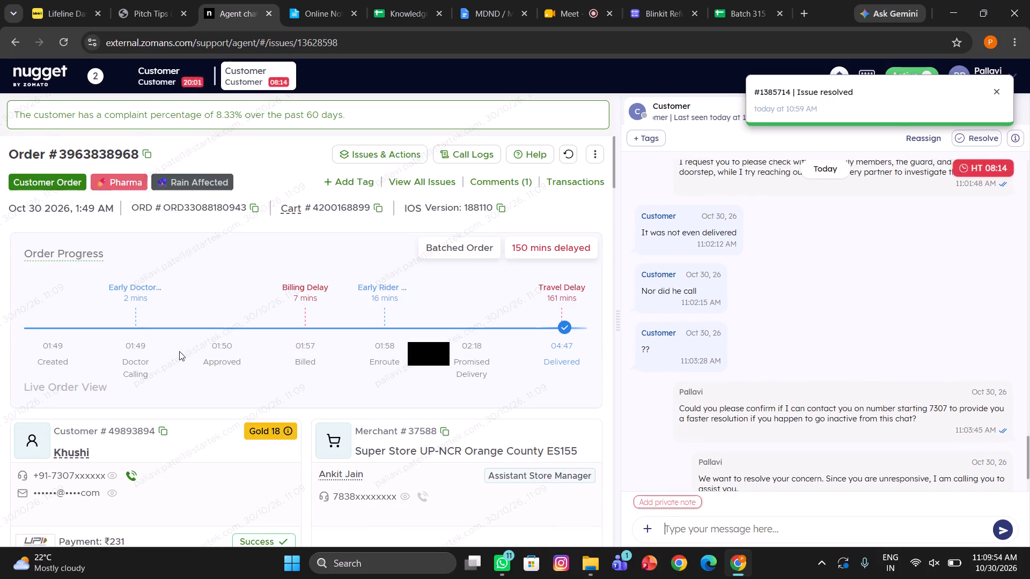
left_click(496, 154)
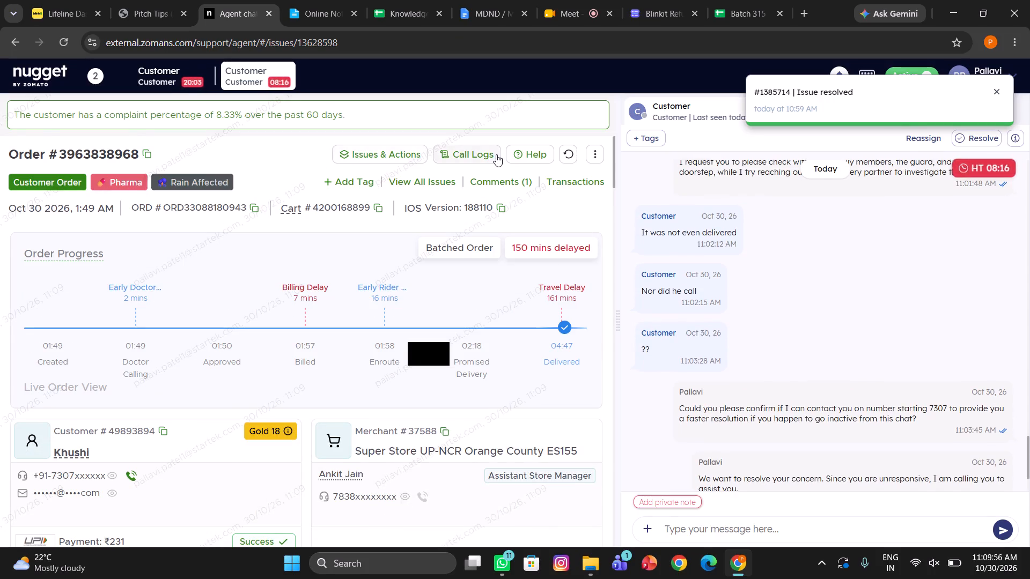
scroll(490, 361, "down", 1)
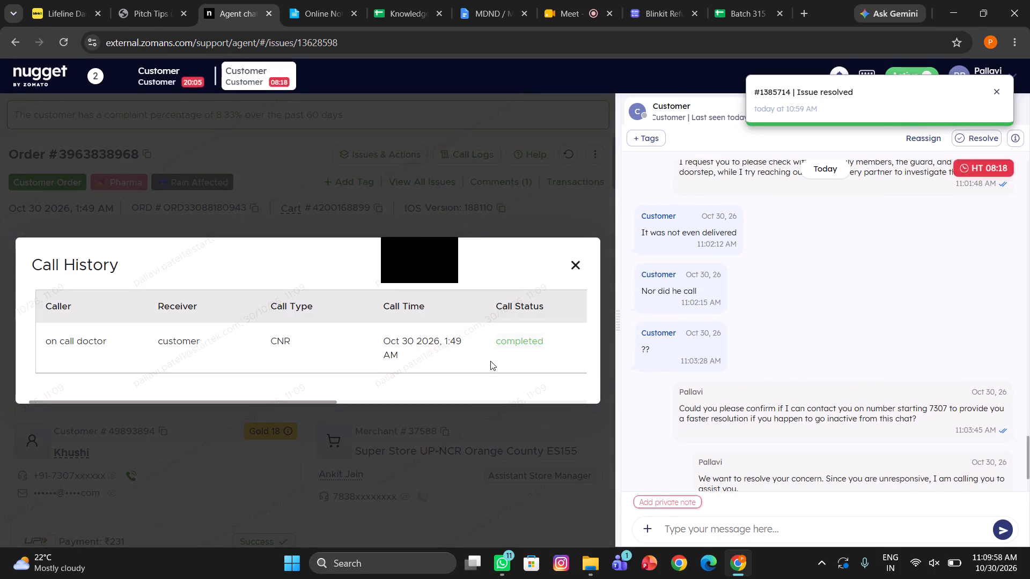
scroll(490, 361, "down", 1)
scroll(490, 361, "left", 2)
scroll(772, 337, "up", 3)
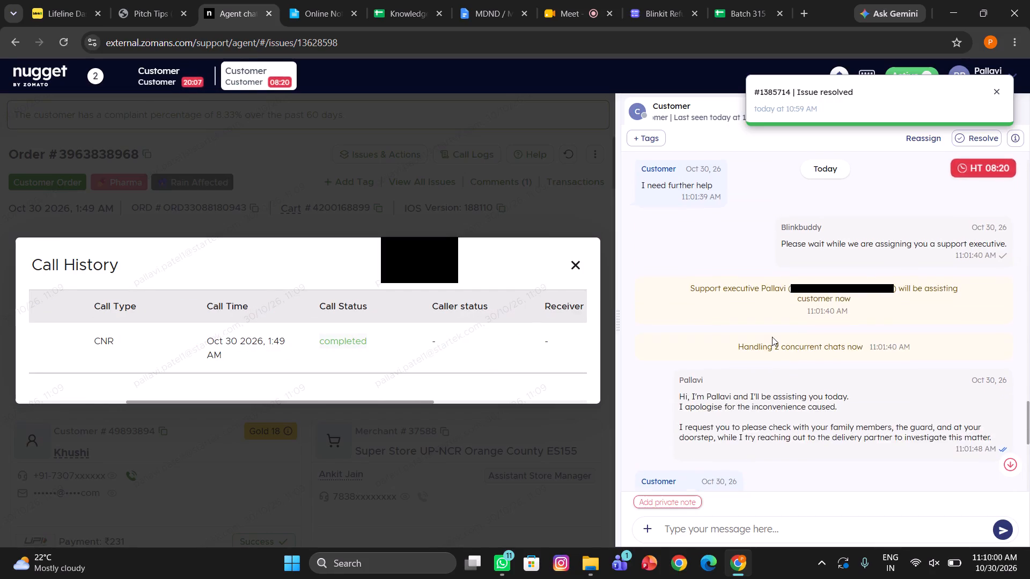
scroll(772, 337, "down", 6)
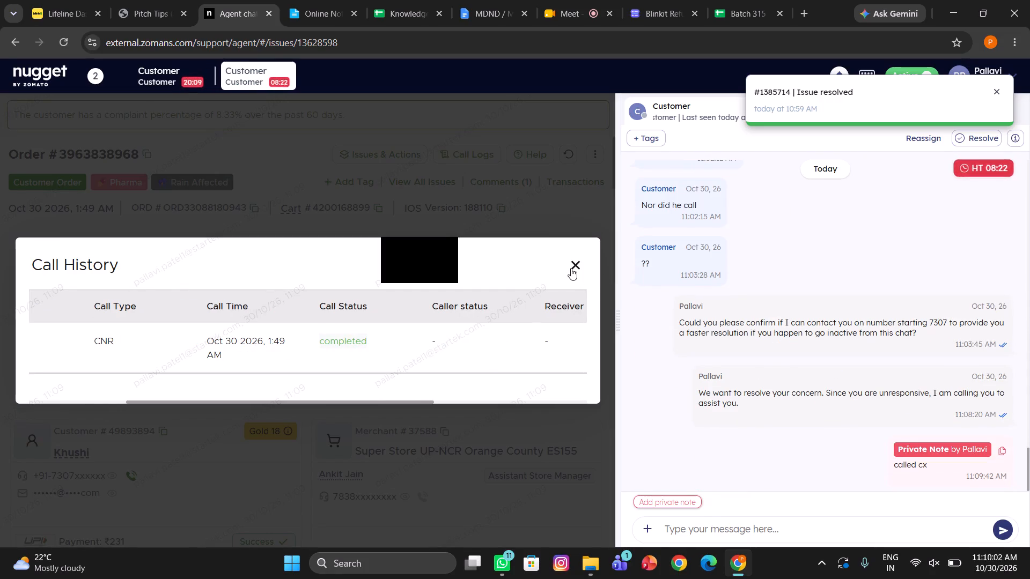
left_click(571, 268)
scroll(699, 288, "up", 1)
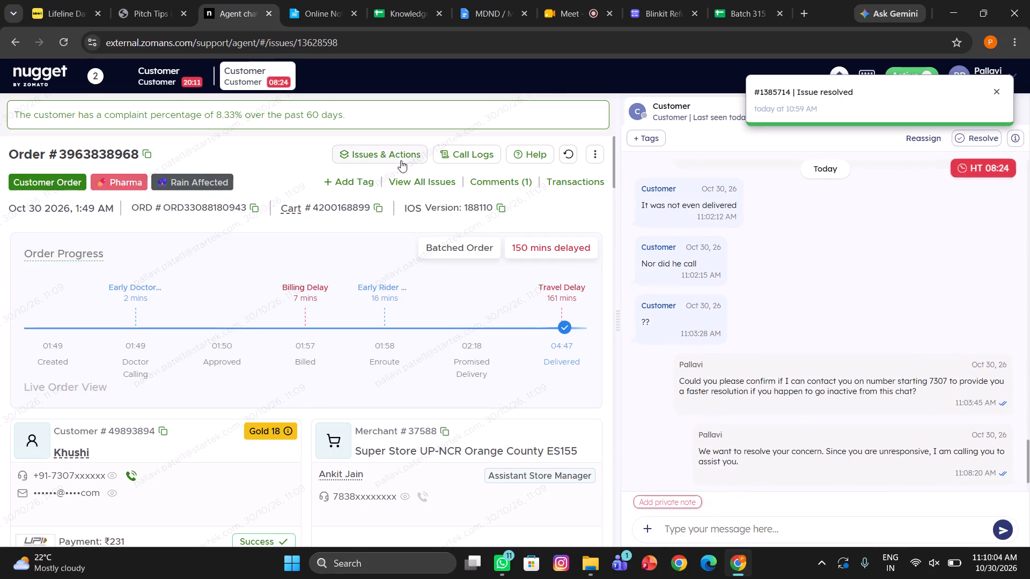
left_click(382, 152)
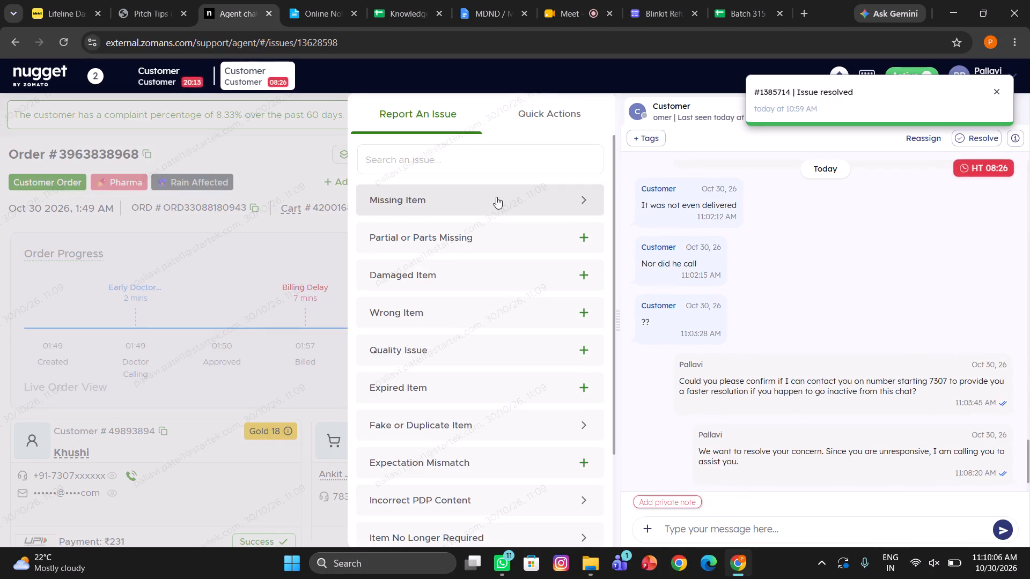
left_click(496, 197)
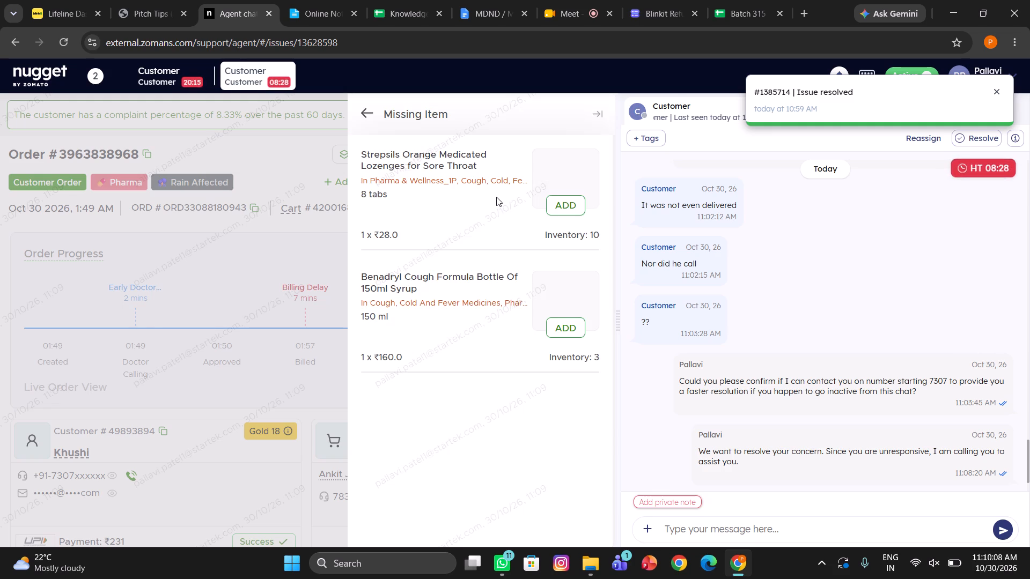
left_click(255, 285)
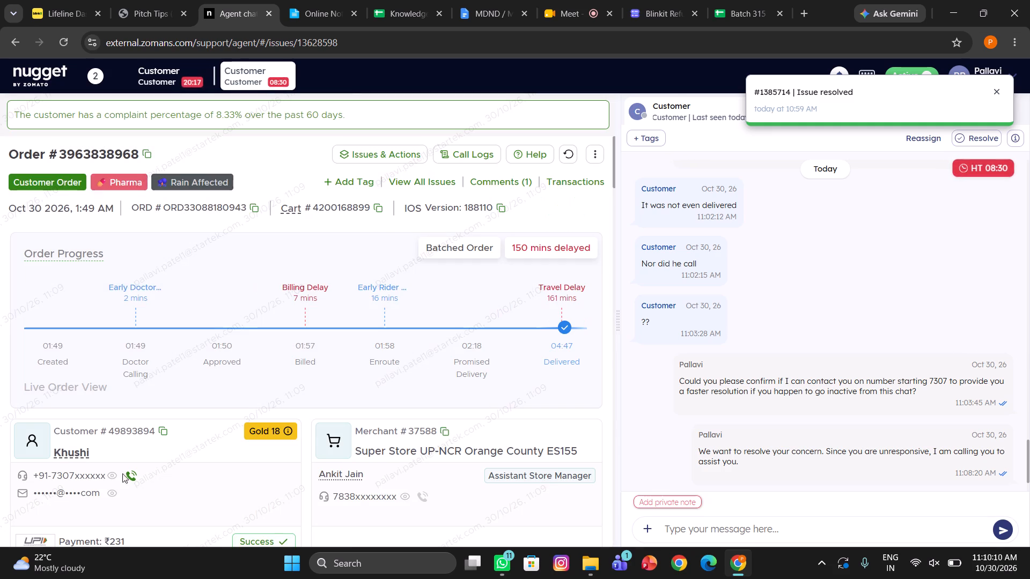
left_click(70, 456)
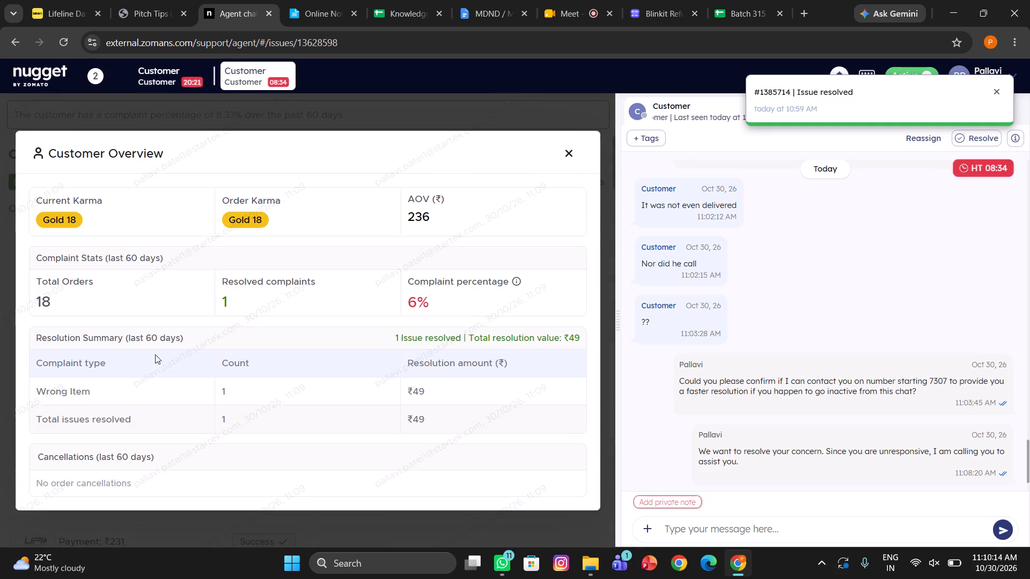
left_click(573, 158)
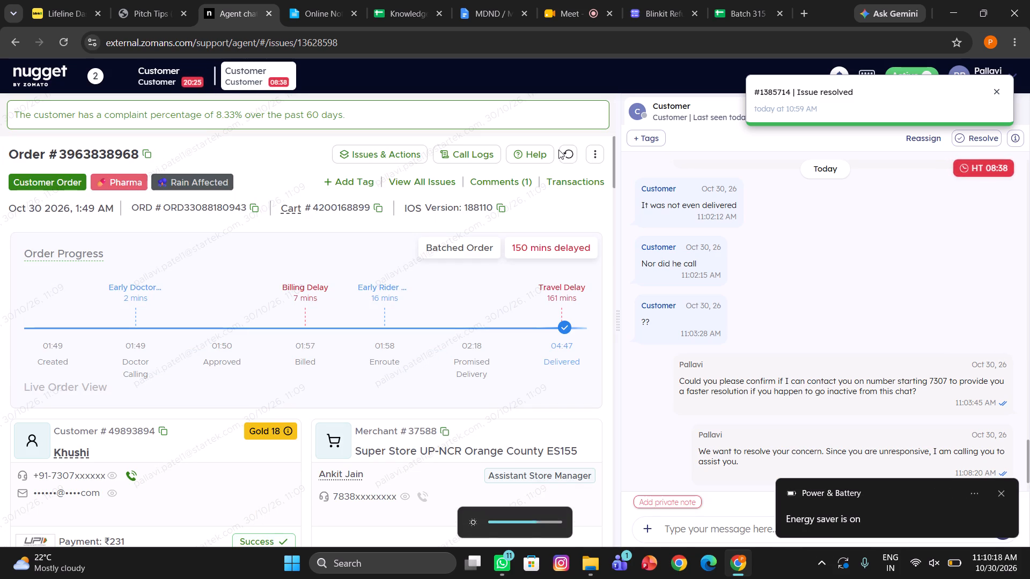
left_click(996, 489)
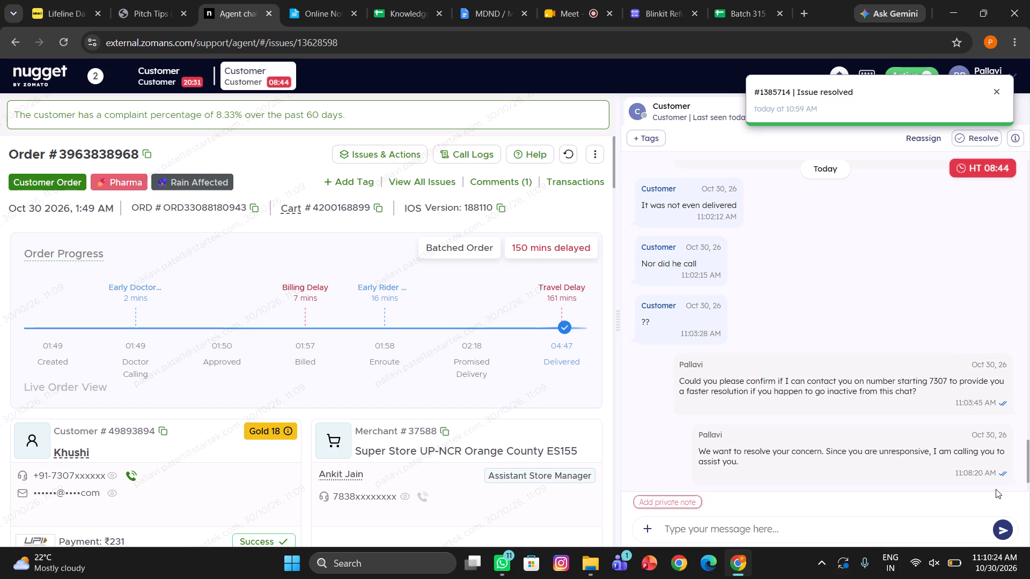
scroll(556, 452, "down", 1)
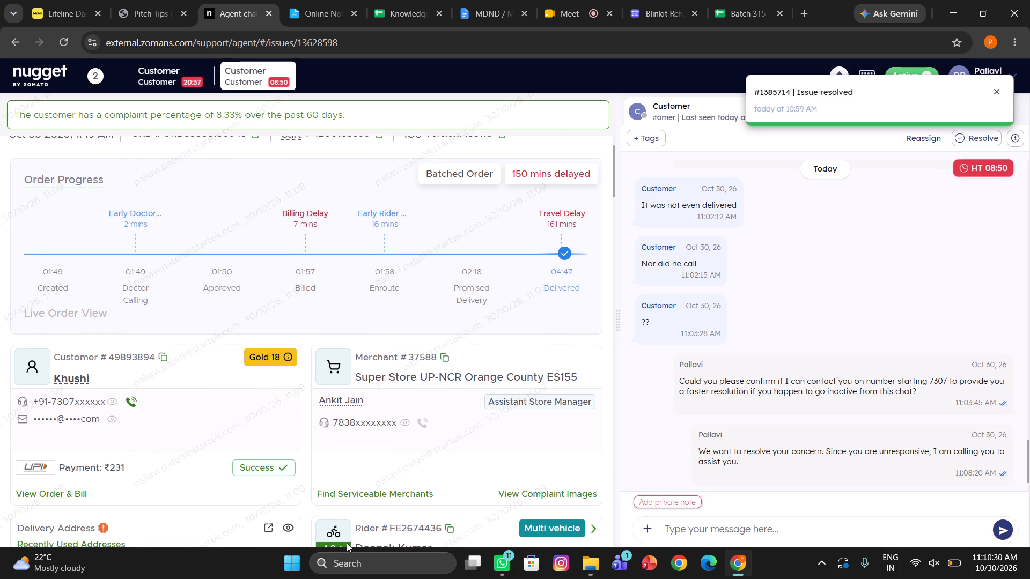
scroll(379, 461, "down", 2)
left_click(414, 320)
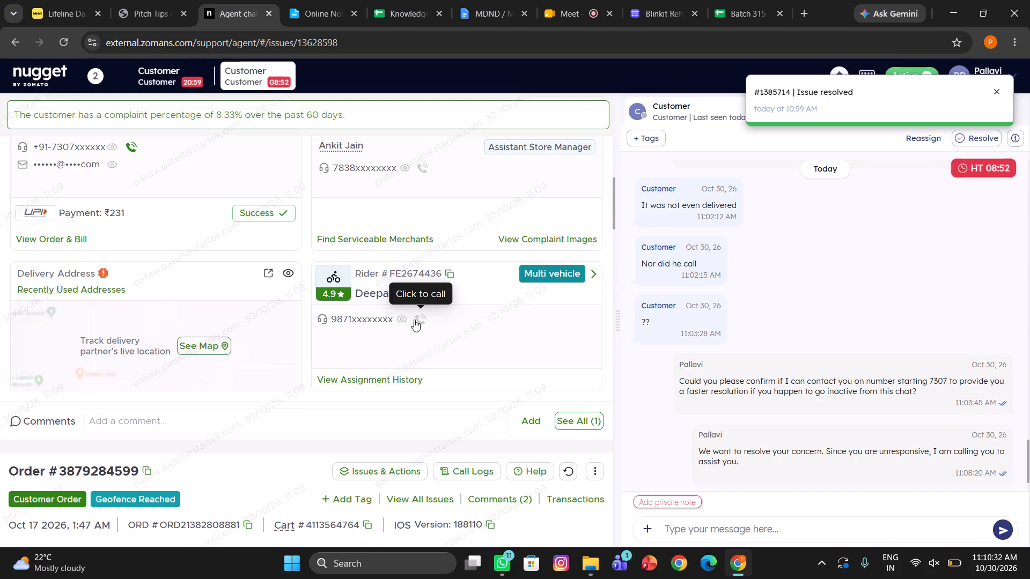
left_click(534, 397)
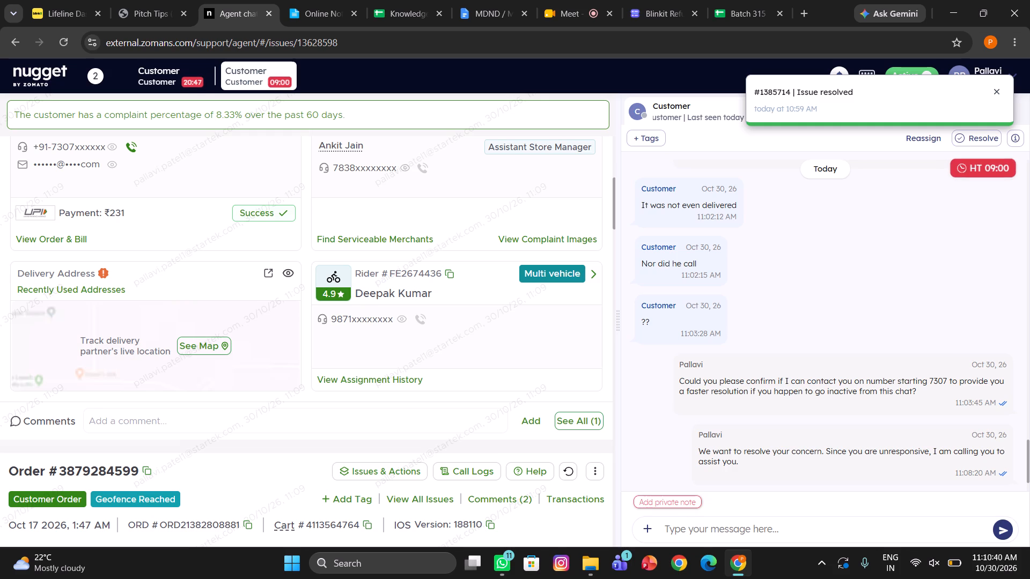
left_click(677, 508)
type("called dp")
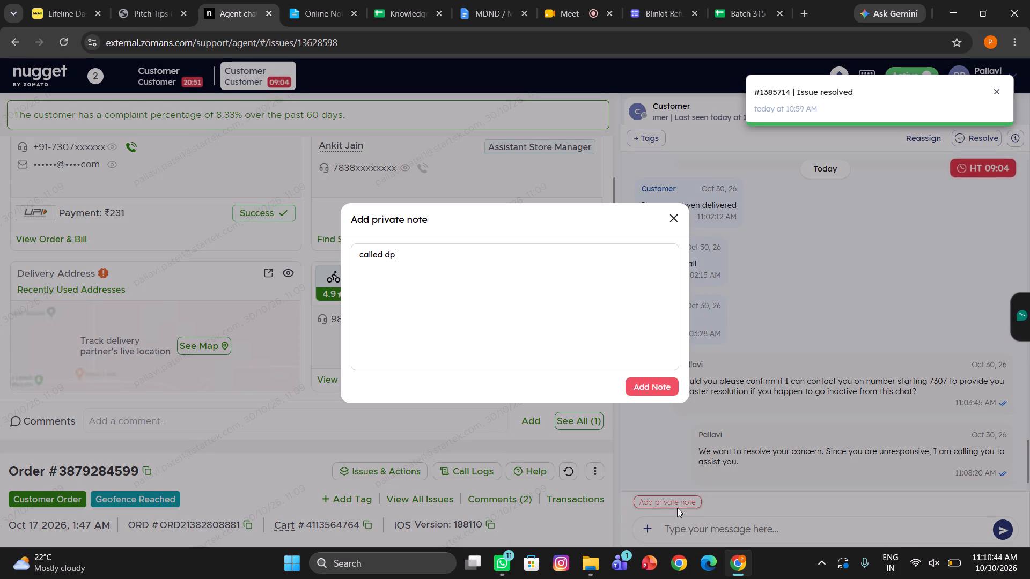
left_click(647, 388)
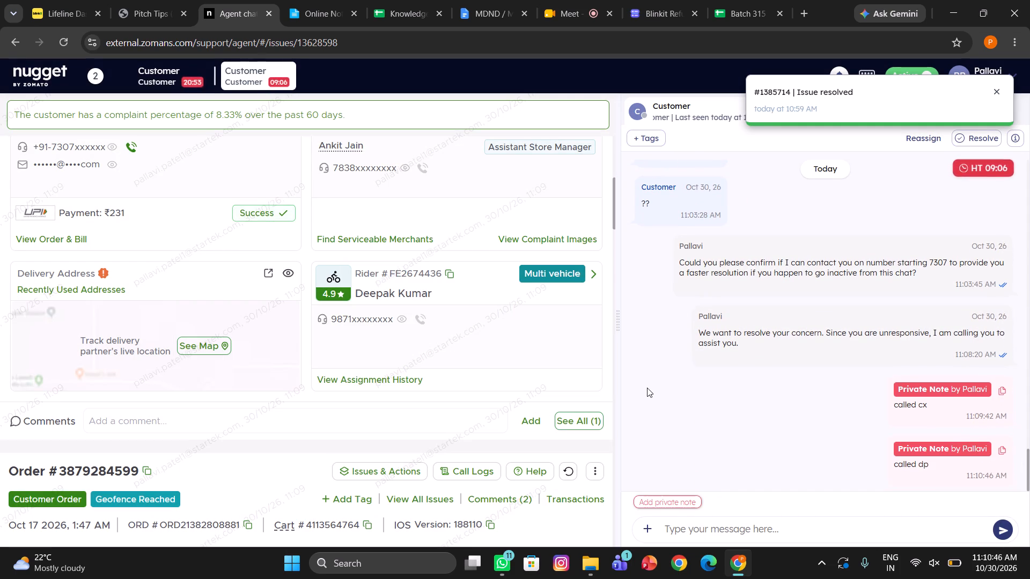
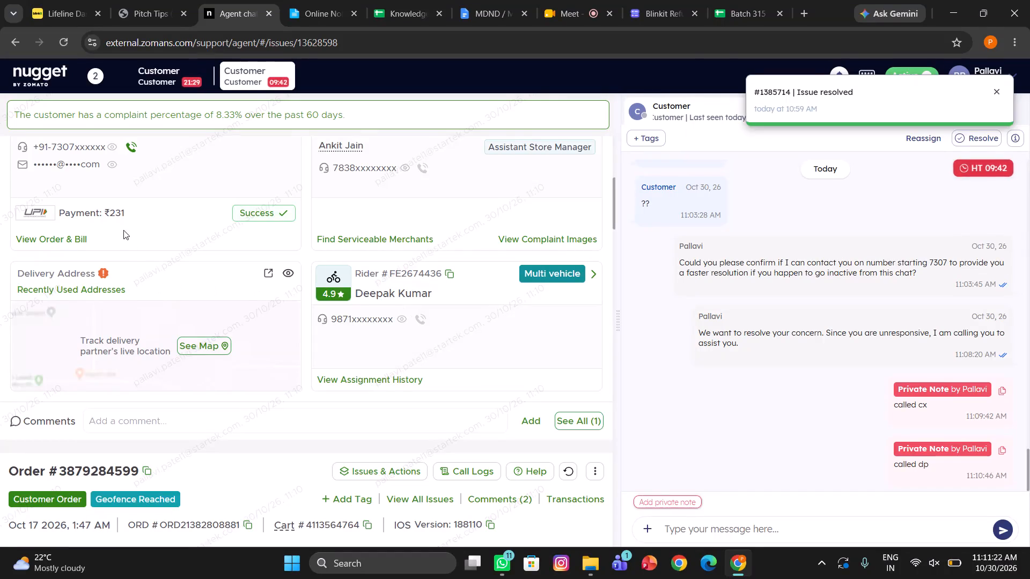
scroll(152, 234, "up", 1)
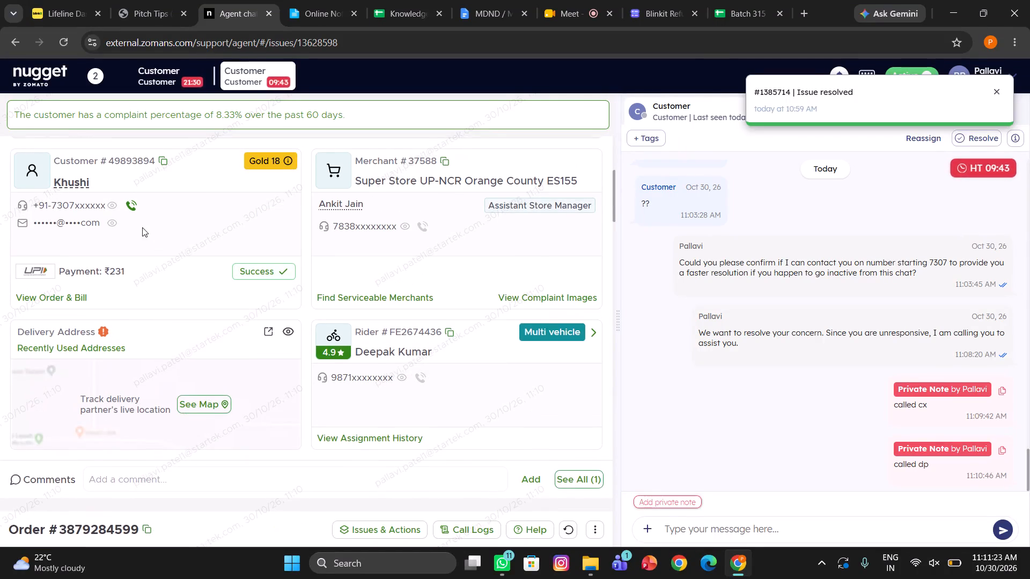
left_click(421, 375)
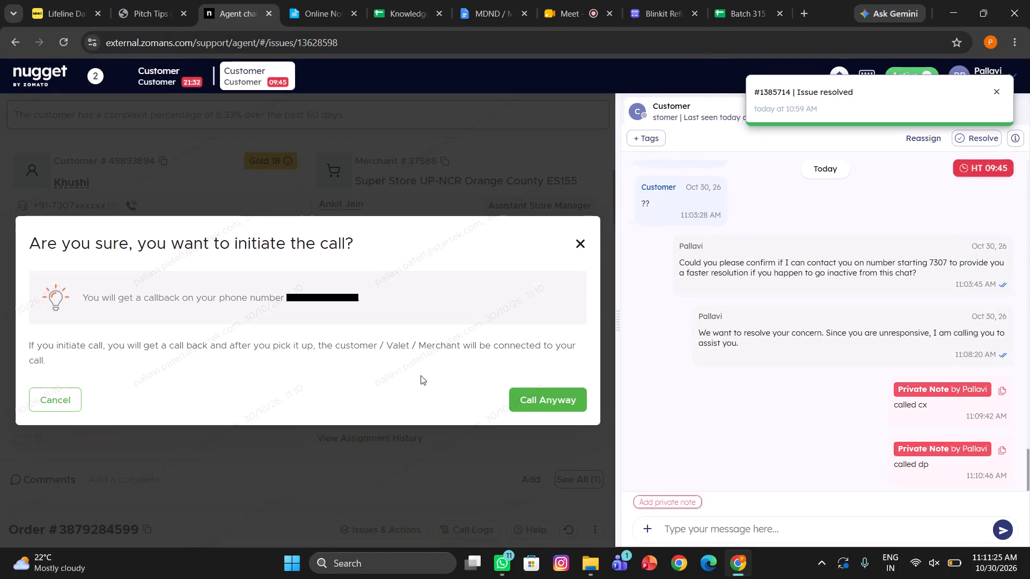
left_click(545, 392)
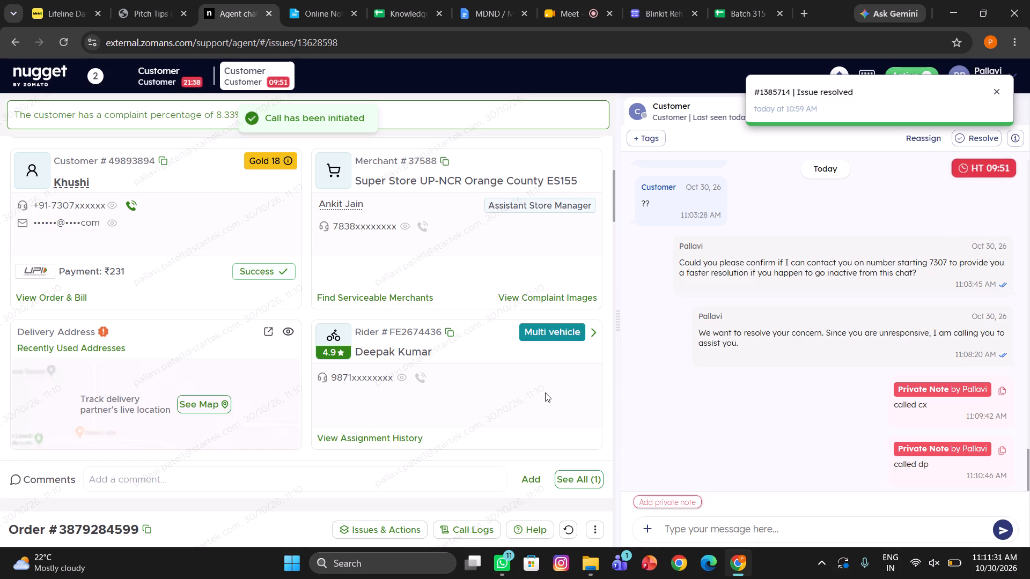
scroll(426, 218, "up", 5)
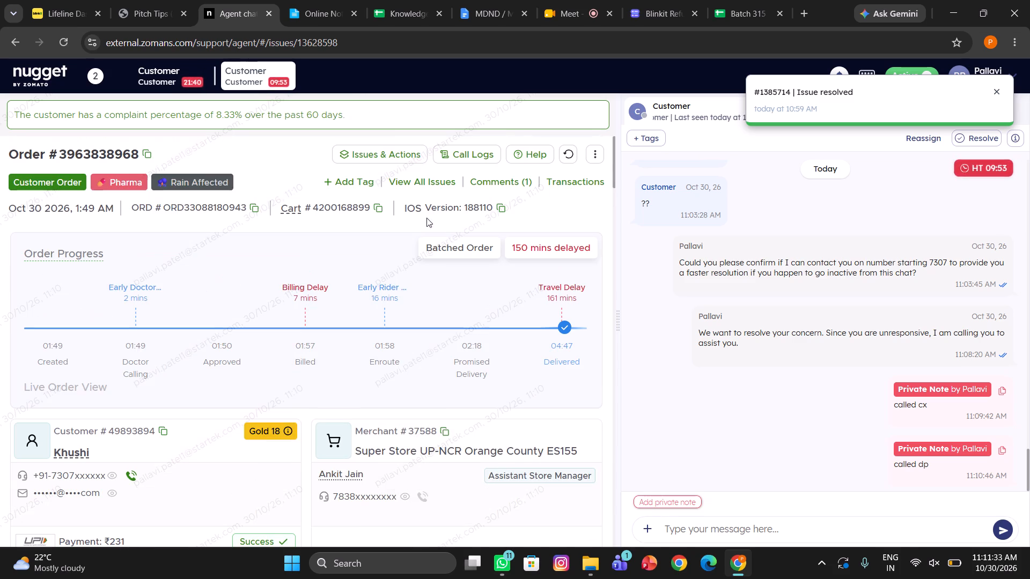
left_click(394, 152)
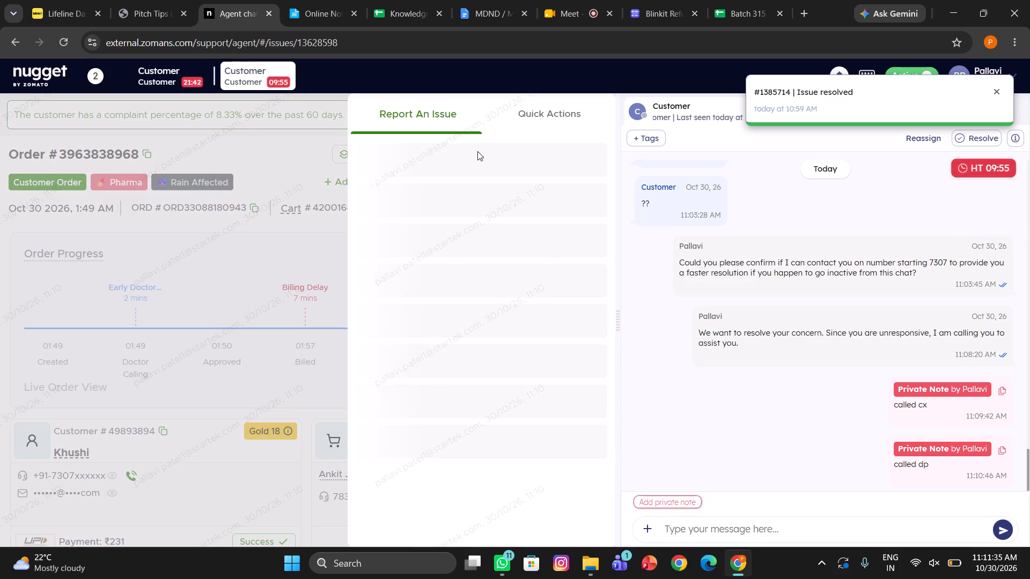
left_click(482, 152)
type("or")
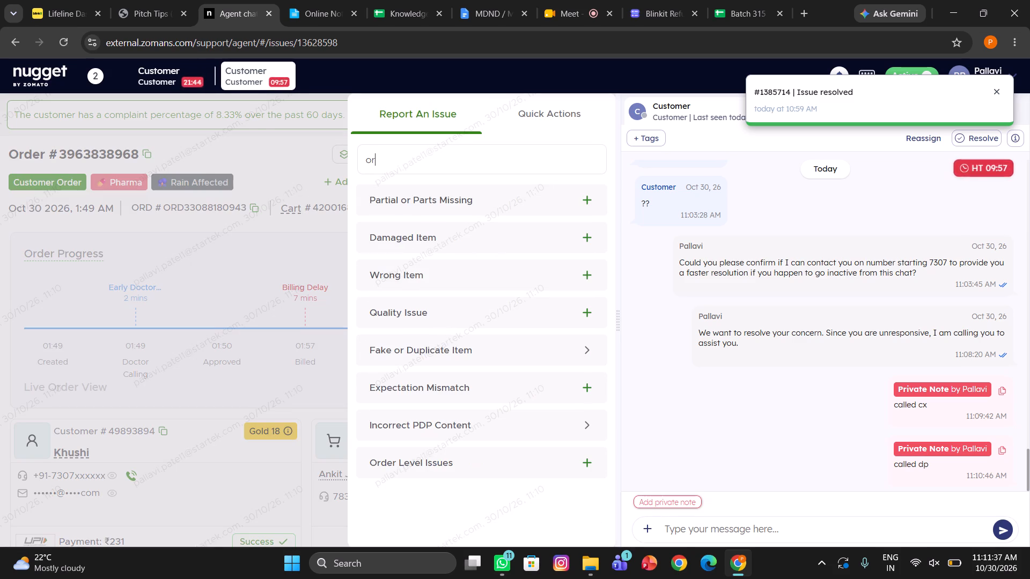
left_click(379, 461)
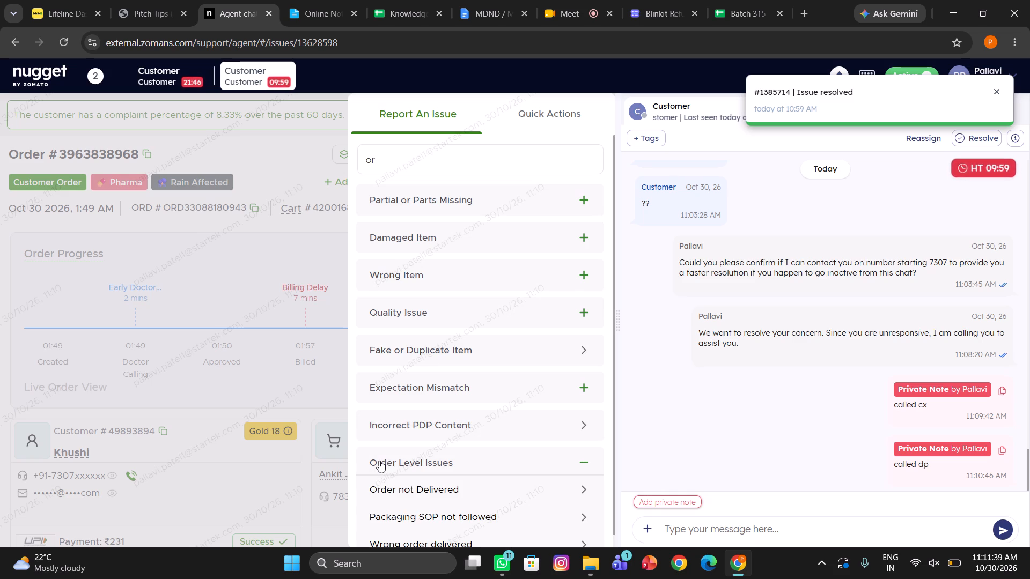
left_click(377, 480)
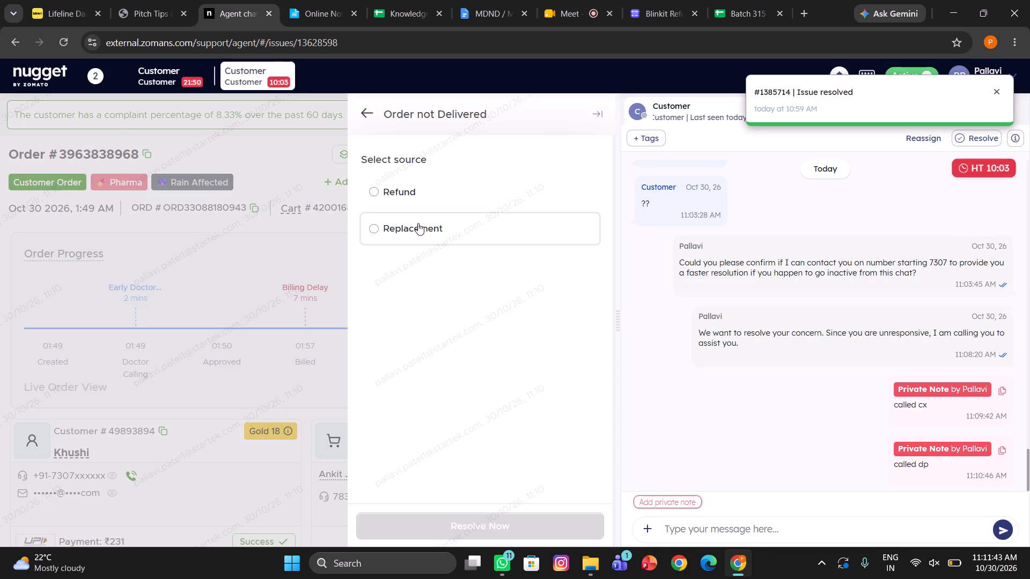
left_click(409, 191)
left_click(451, 328)
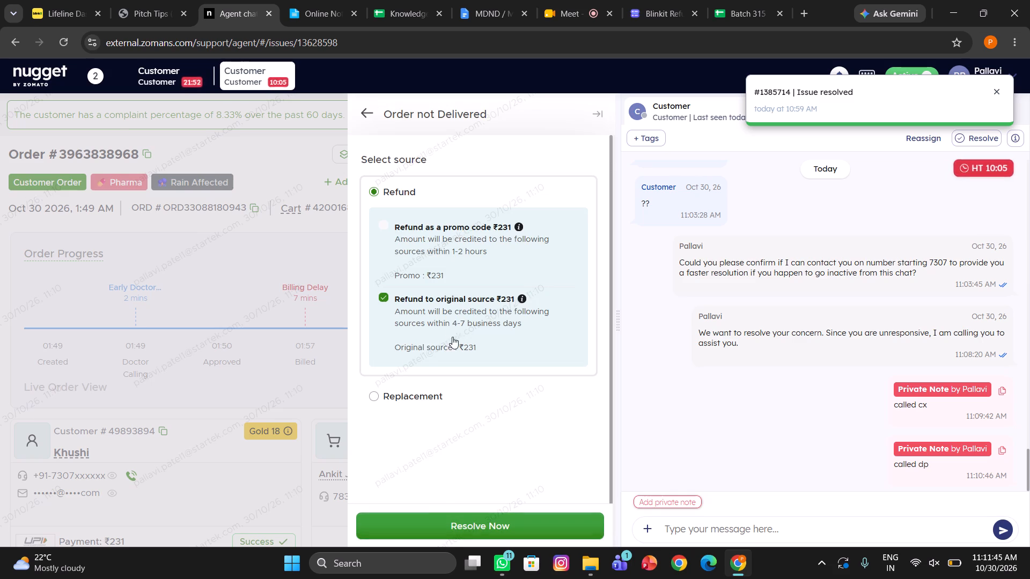
left_click(390, 534)
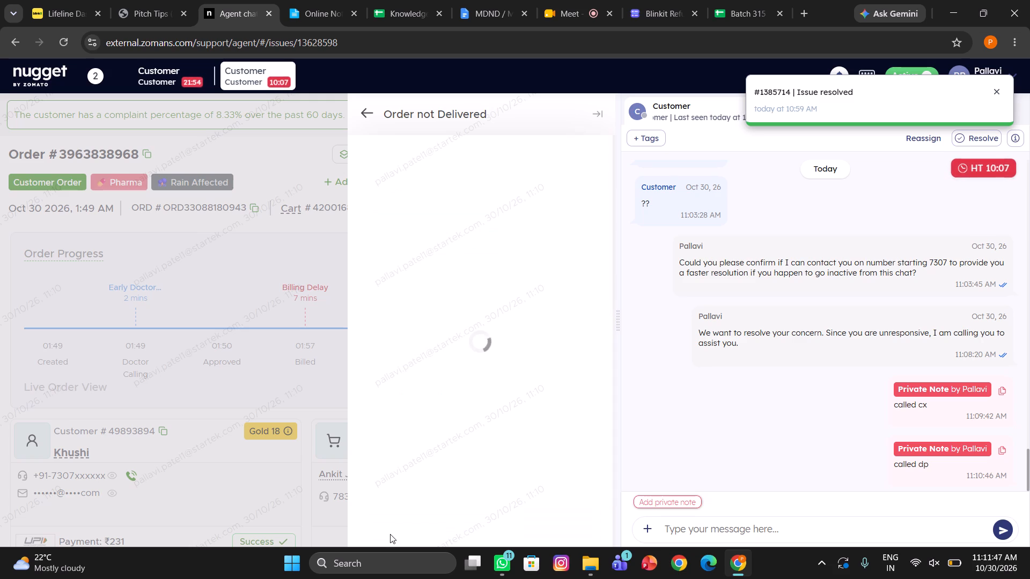
left_click(658, 501)
type("dp-ur")
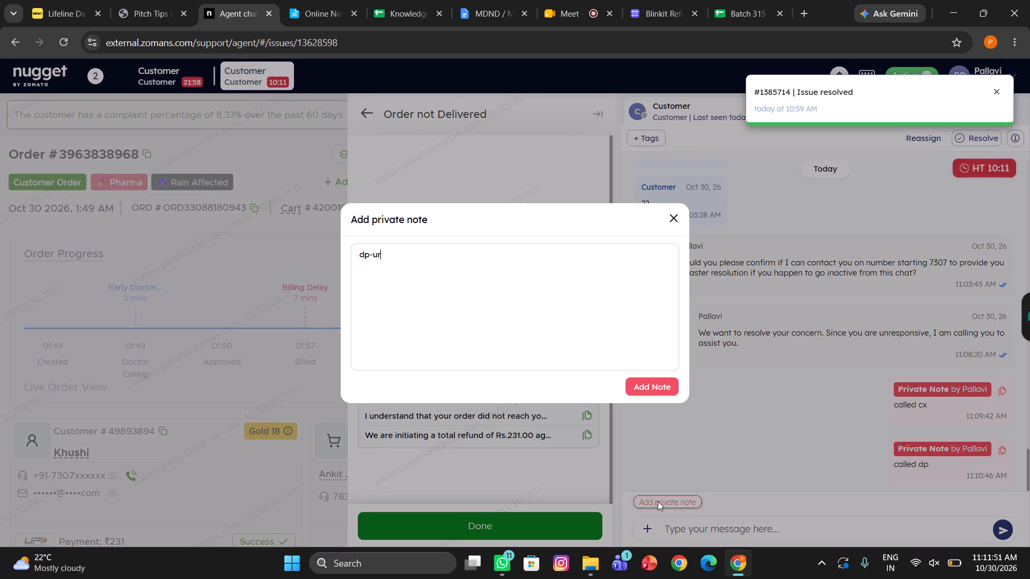
left_click(652, 385)
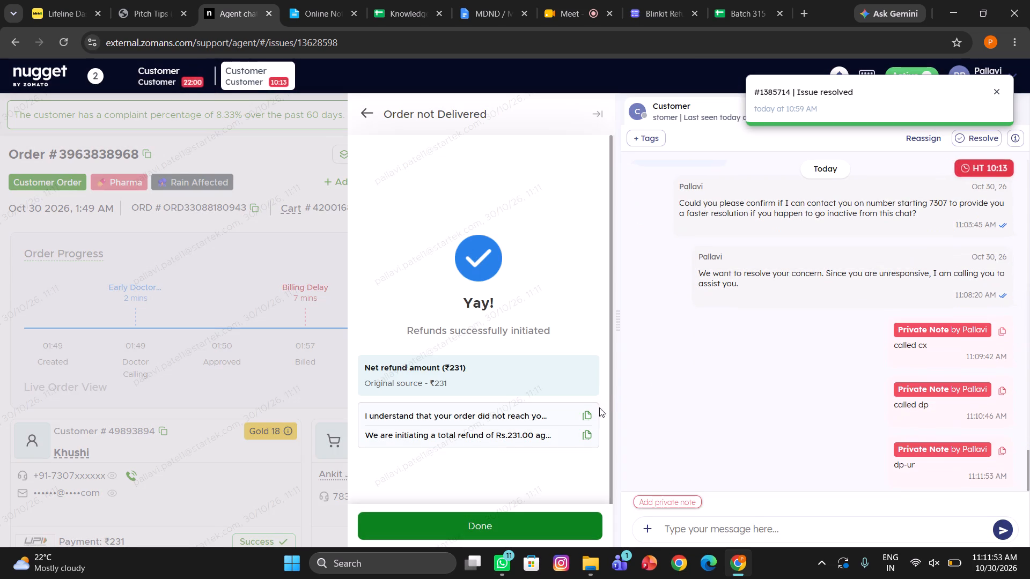
Send the customer both suggested replies on the undelivered order and the Rs.231.00 refund, and close the refund confirmation.
left_click(585, 411)
left_click(686, 533)
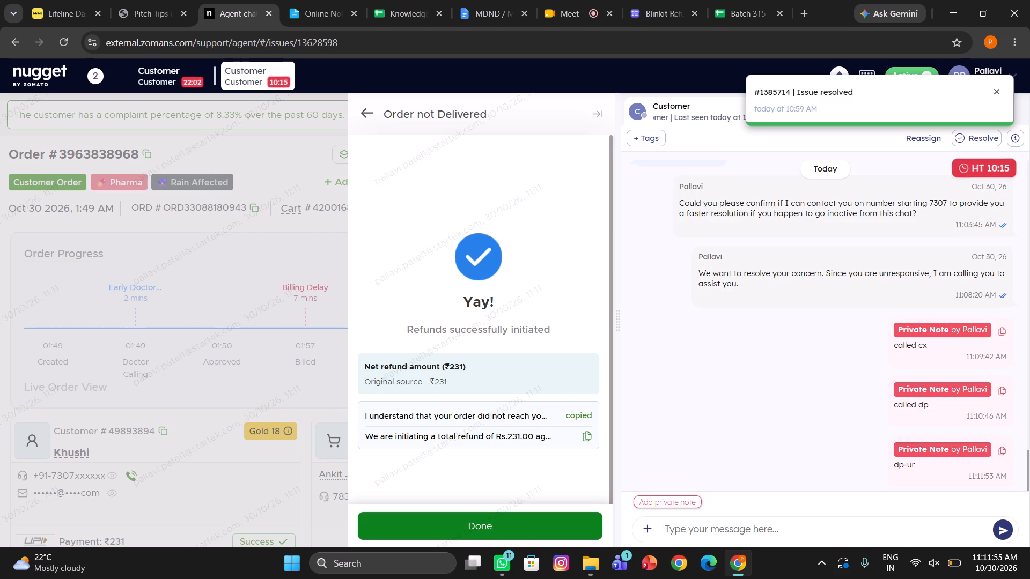
key("ctrl+v")
key("Return")
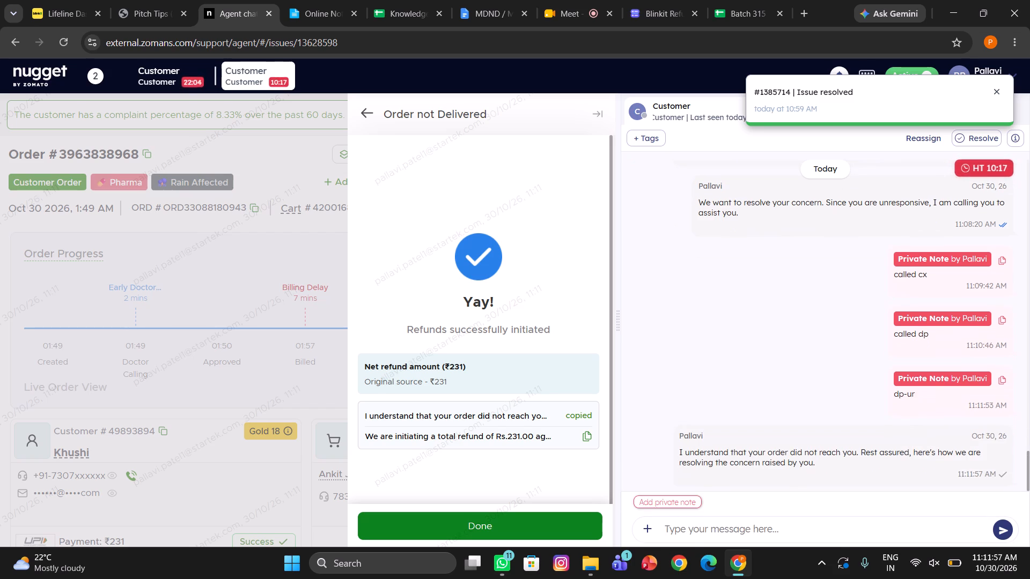
left_click(590, 437)
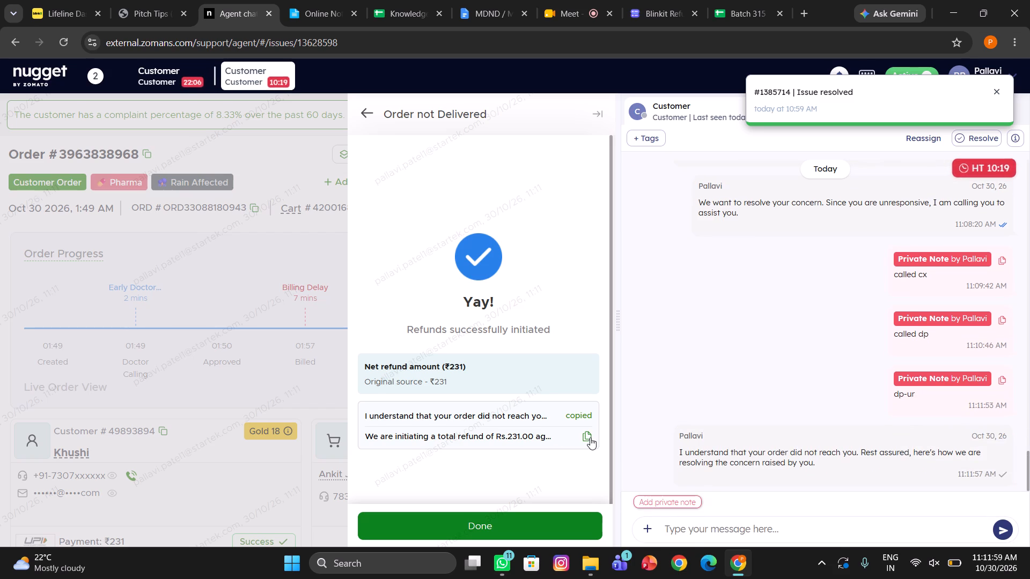
left_click(680, 522)
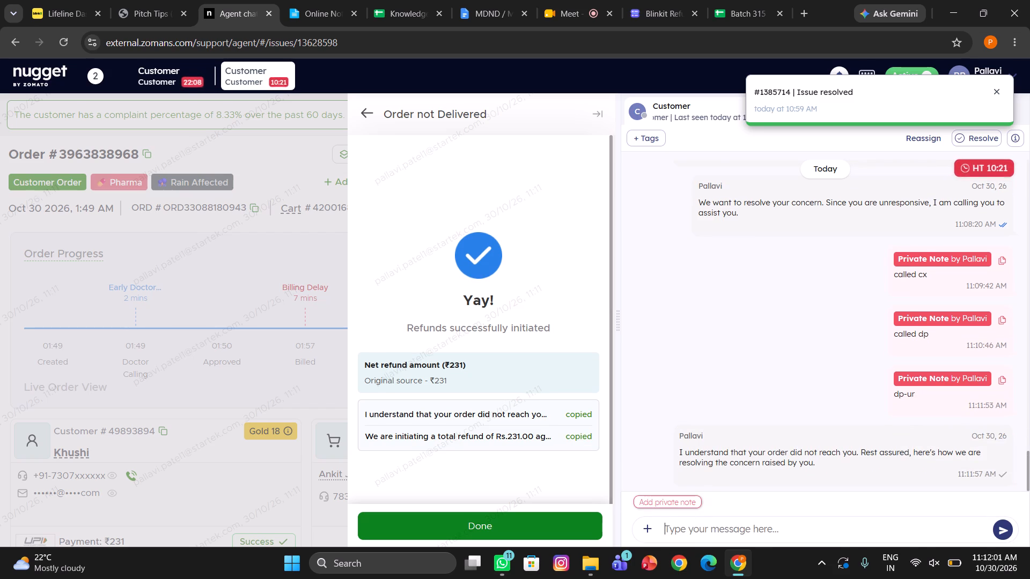
key("ctrl+v")
key("Return")
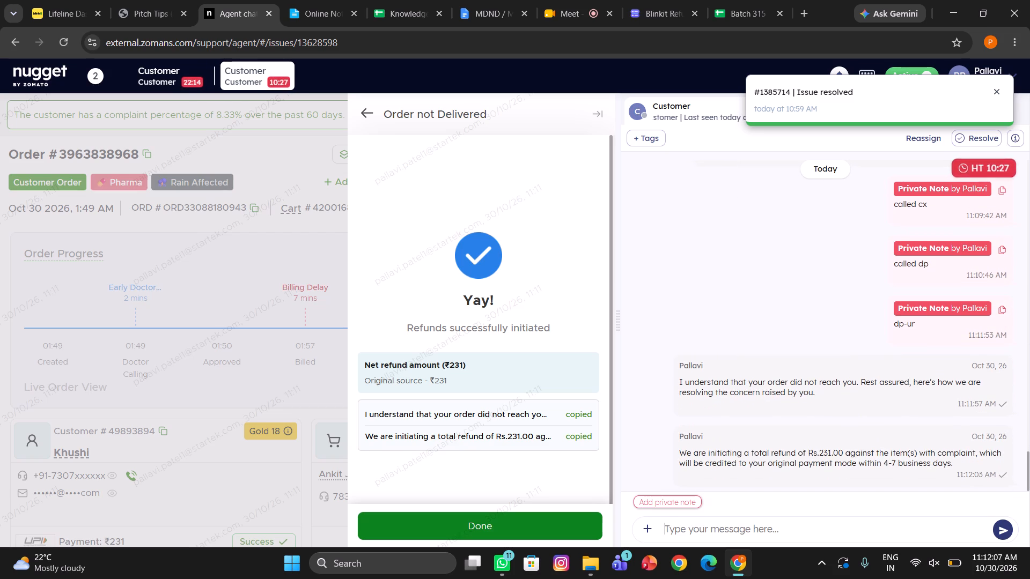
left_click(571, 522)
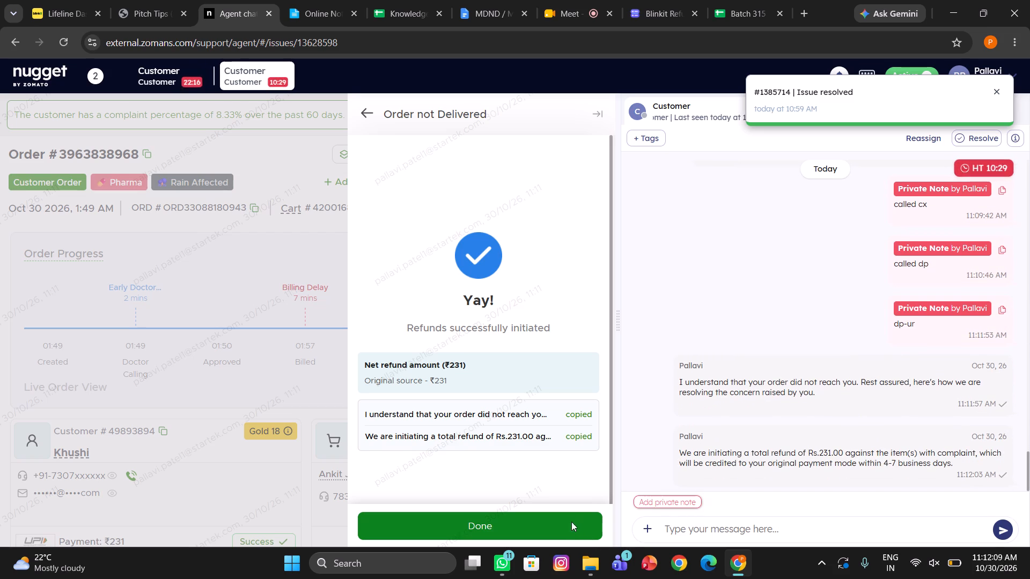
Send the canned response asking the customer to rate the conversation, found with "ra".
left_click(760, 532)
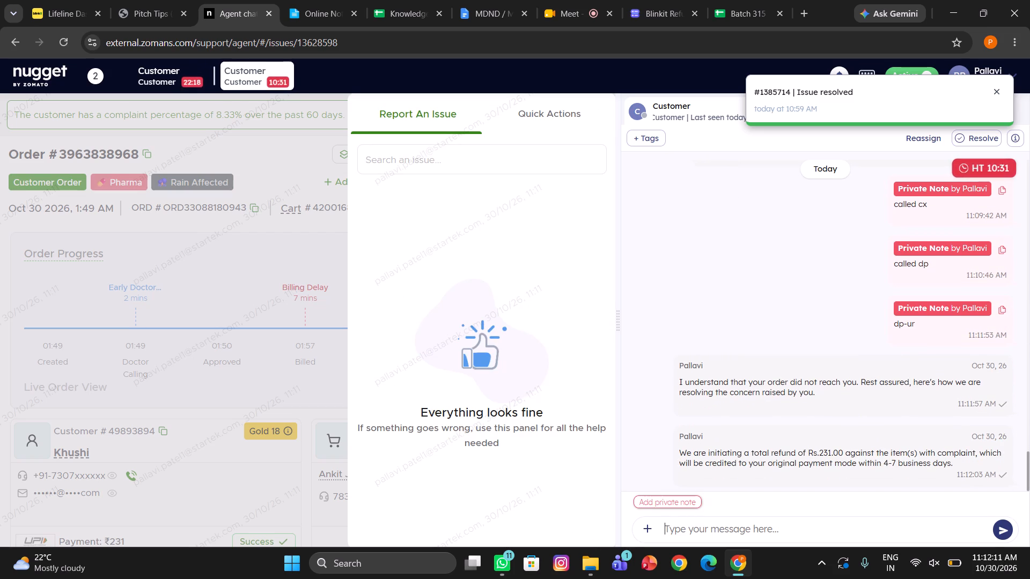
type("/ra")
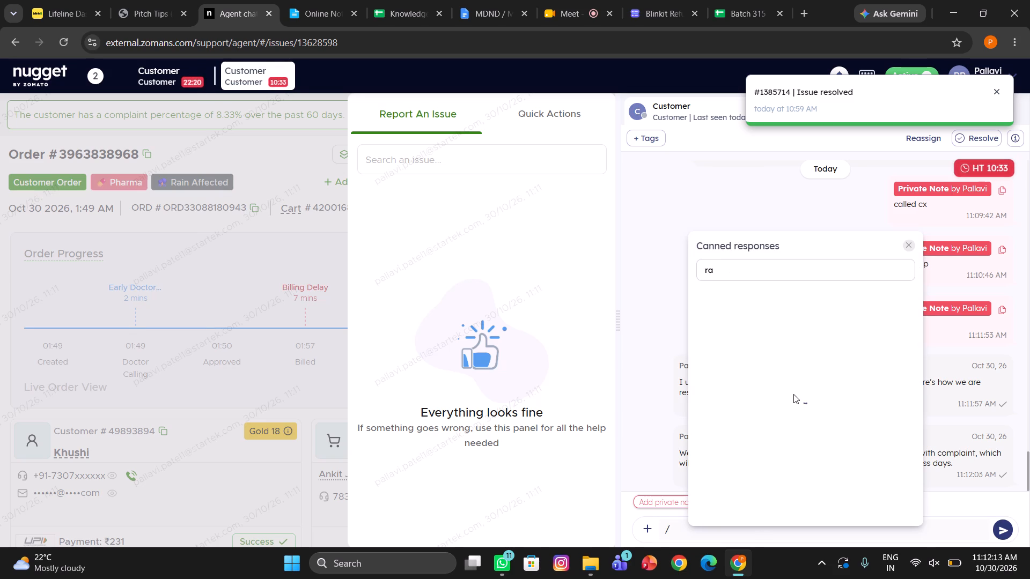
left_click(753, 334)
key("Return")
key("Return")
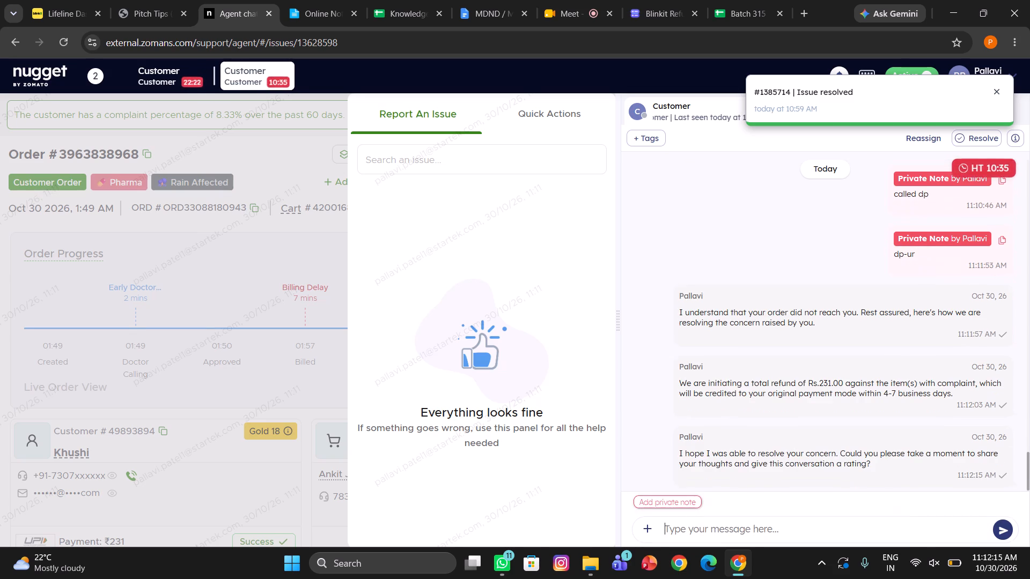
left_click(183, 80)
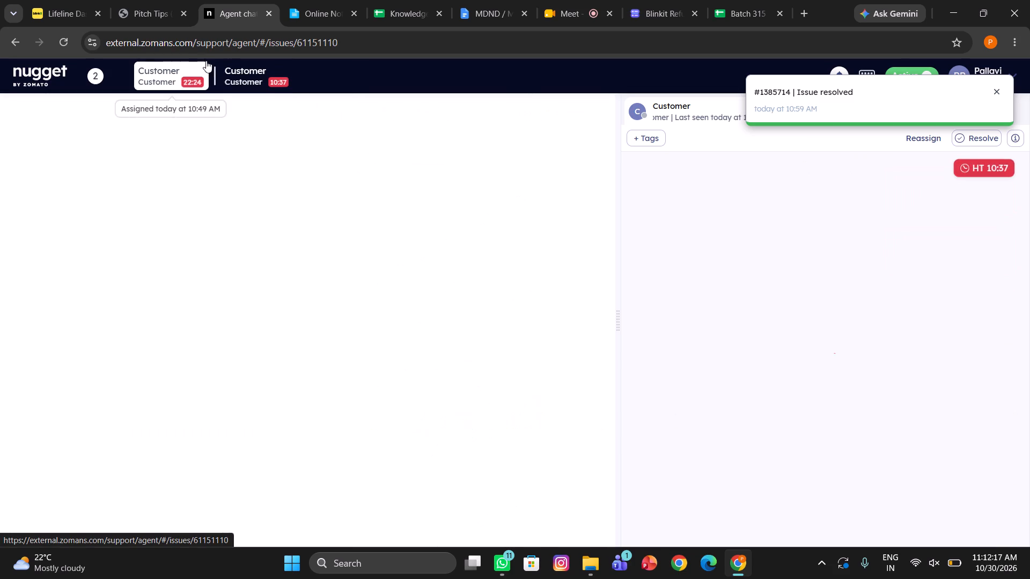
left_click(391, 8)
key("ctrl+c")
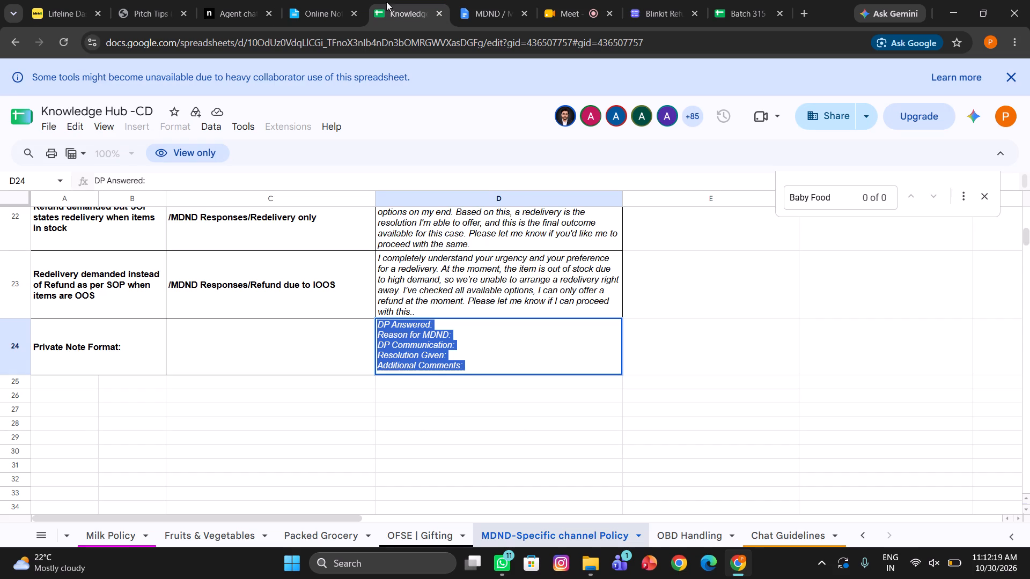
left_click(217, 0)
left_click(656, 499)
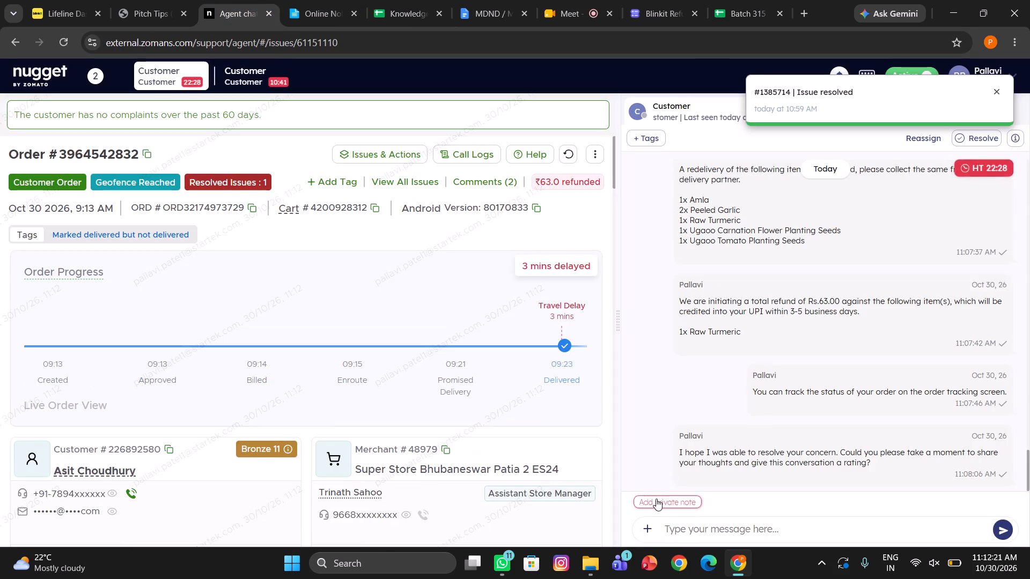
key("ctrl+v")
Add the note with DP Answered "yes", Reason for MDND "cx not received order", DP Communication "no confirmation" and Resolution Given "redelivery".
left_click(430, 253)
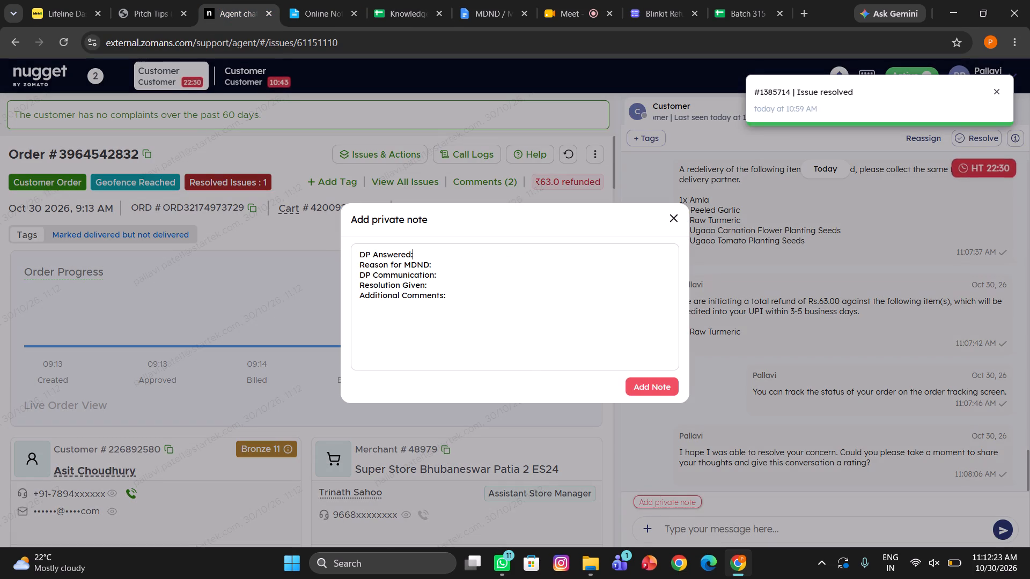
key("space")
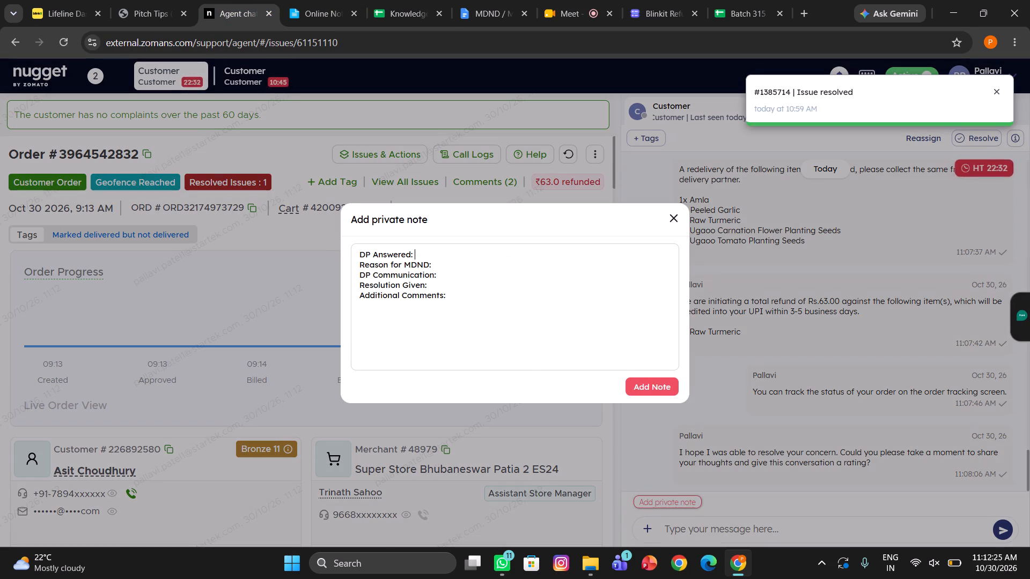
type("yes")
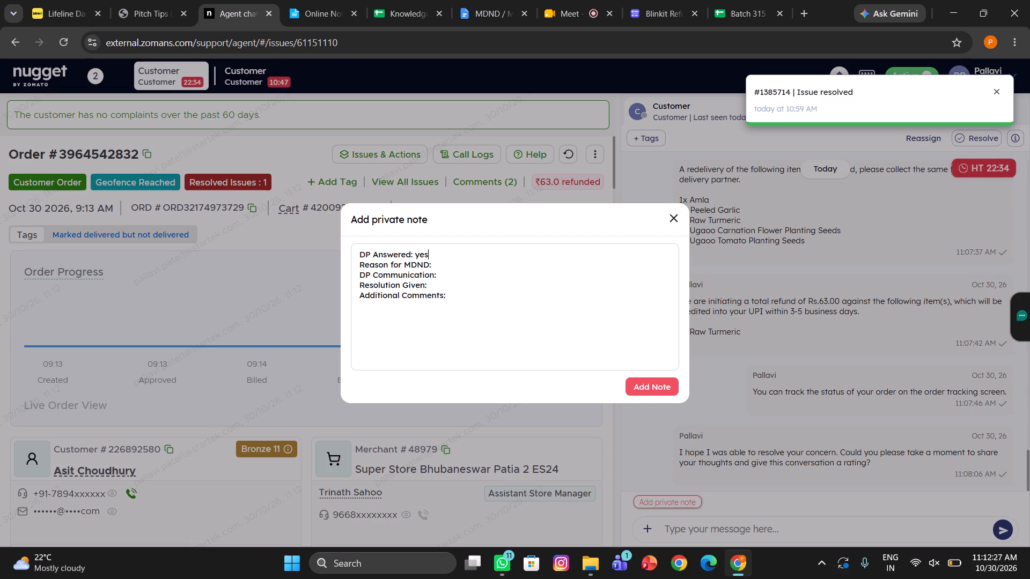
left_click(450, 264)
key("space")
type("cx not received order")
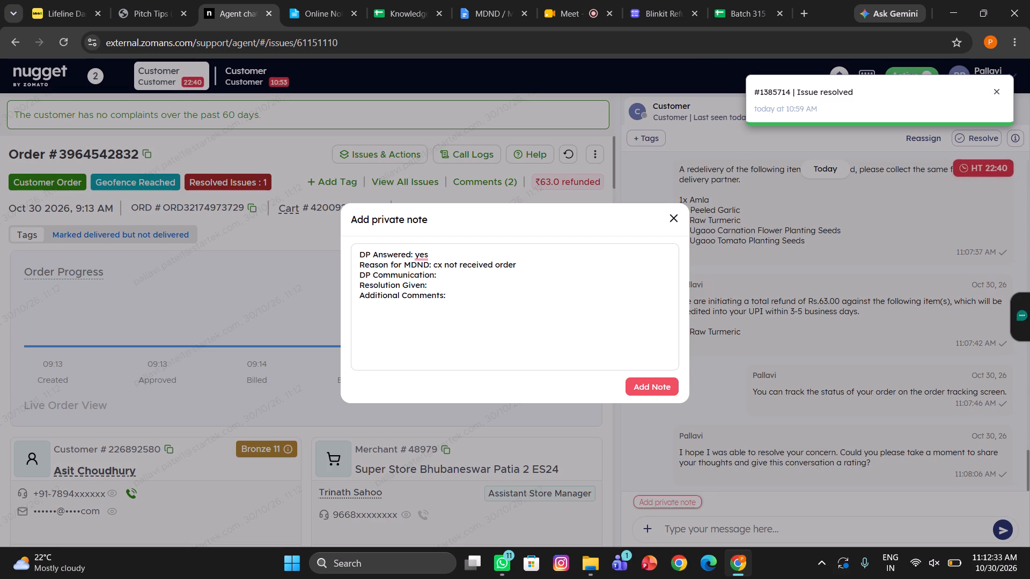
left_click(442, 277)
key("space")
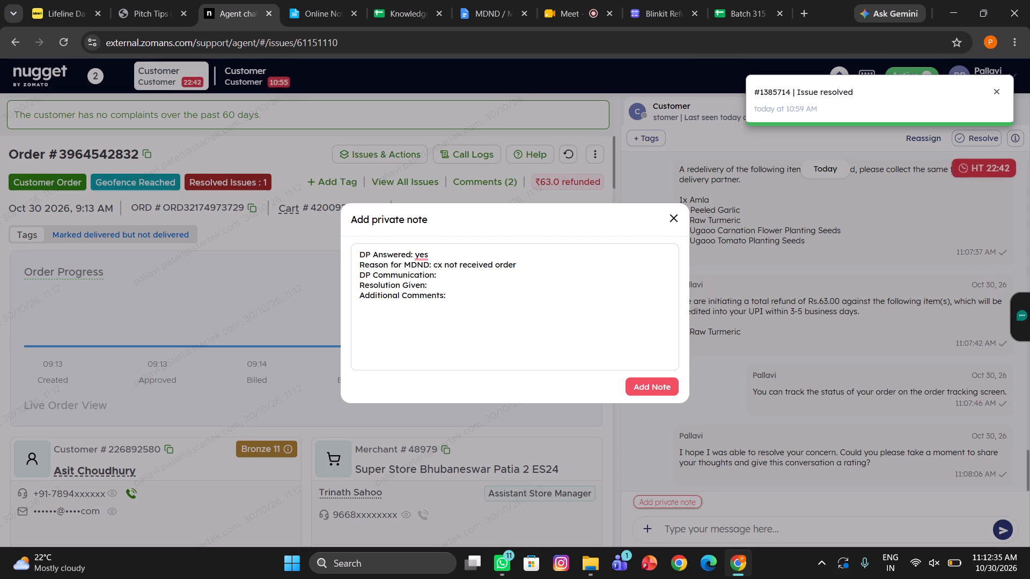
type("no confirmation")
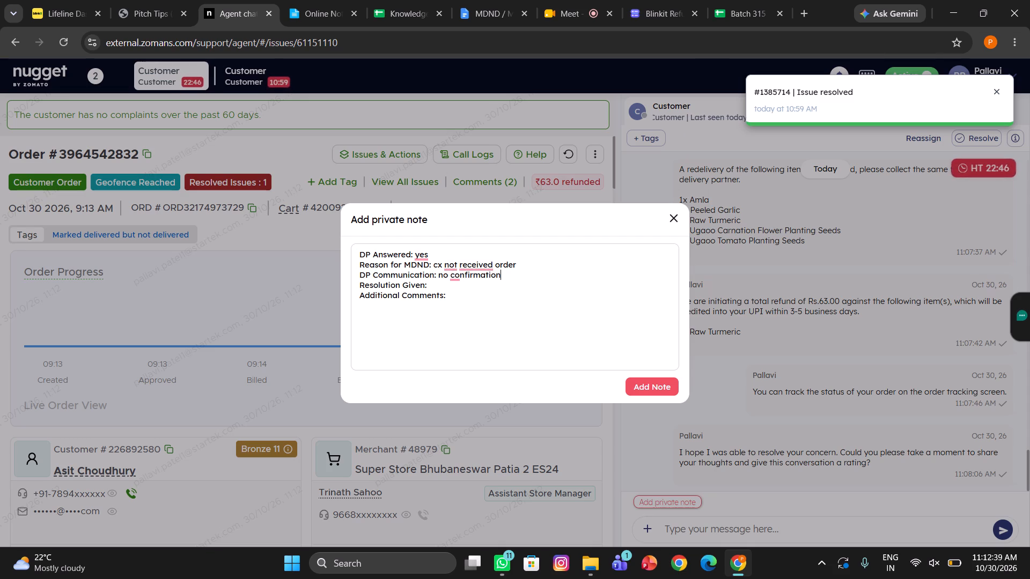
left_click(443, 283)
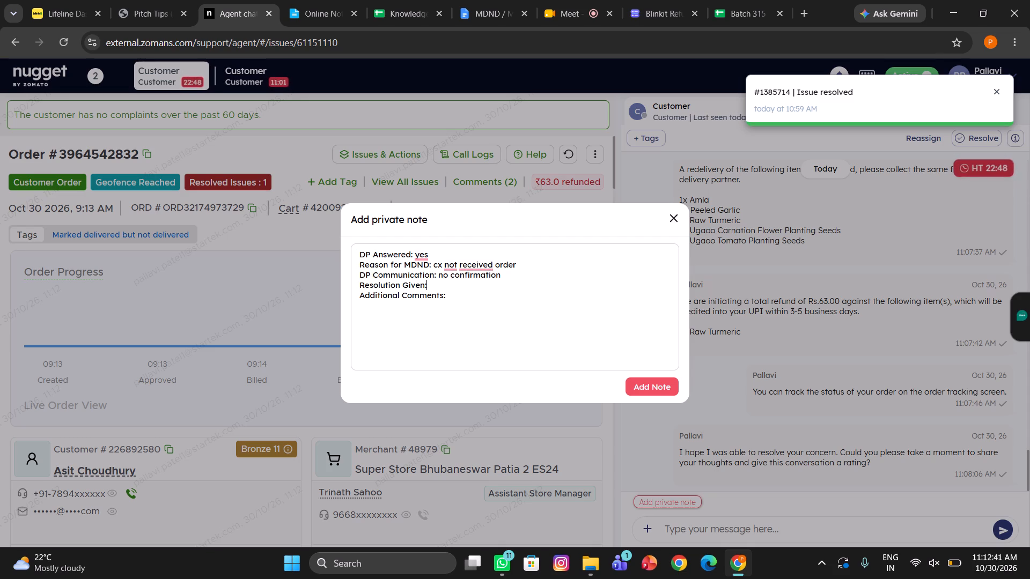
key("space")
type("redelivery")
left_click(650, 388)
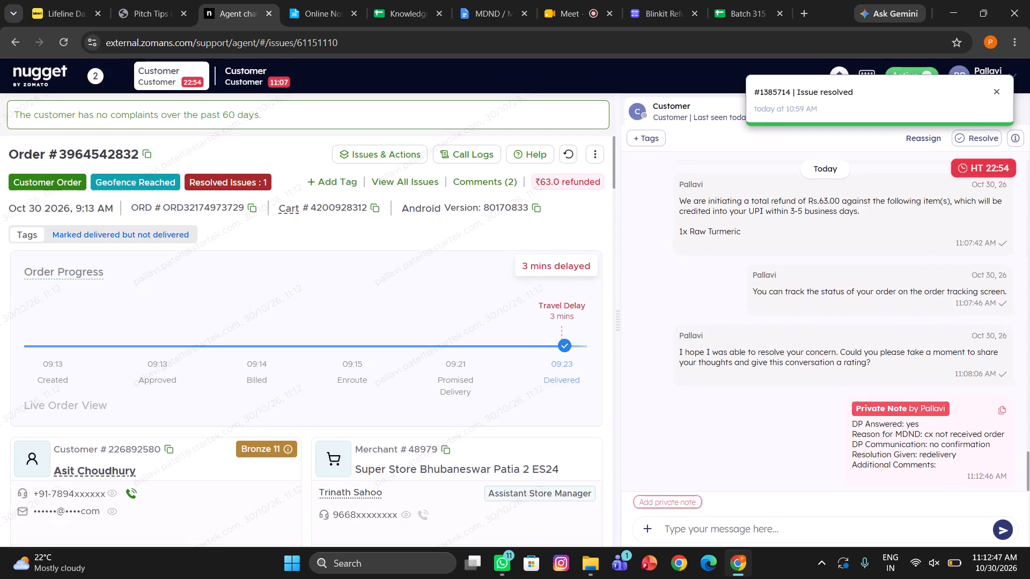
left_click(693, 525)
type("/clo")
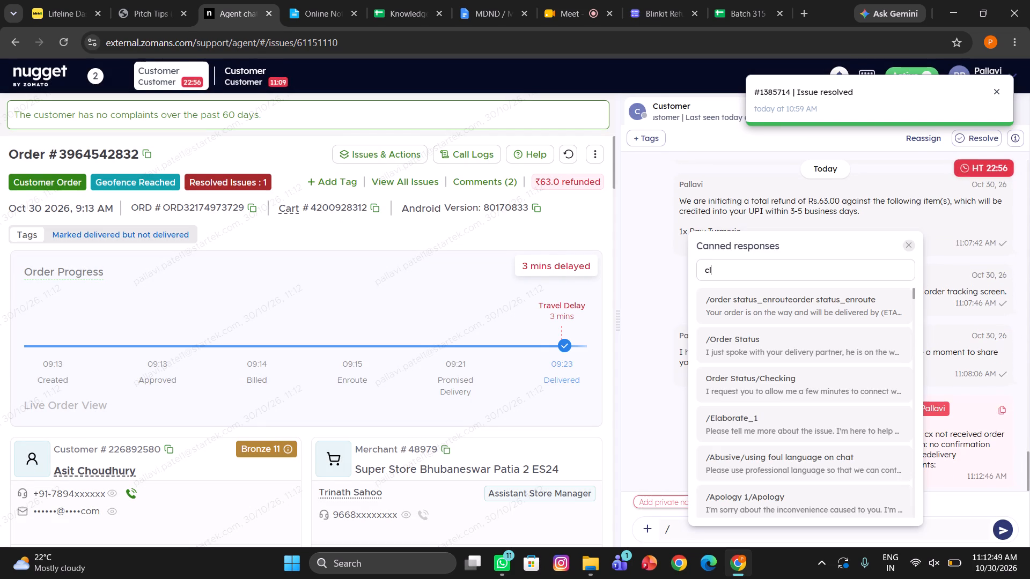
left_click(754, 304)
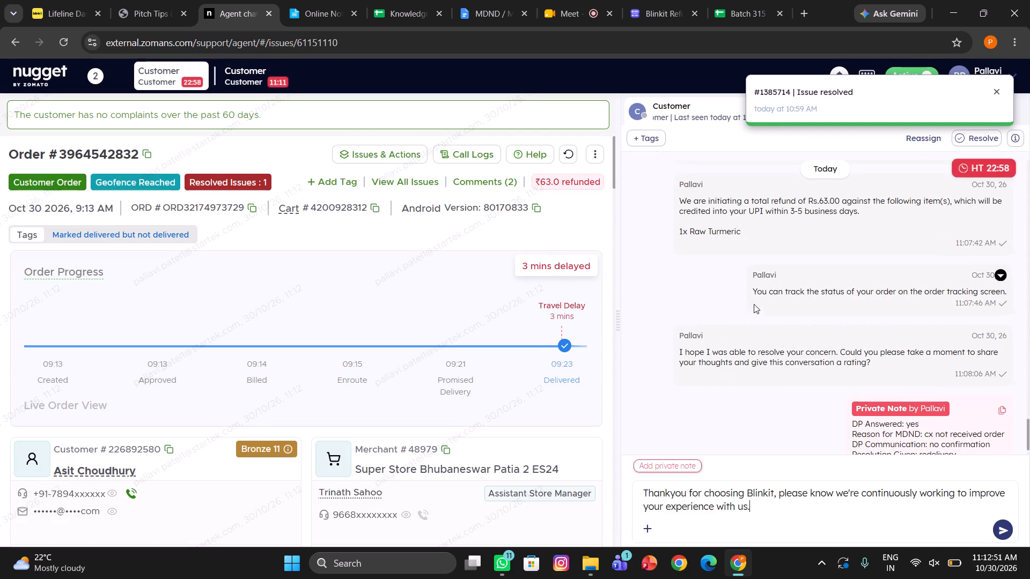
key("Return")
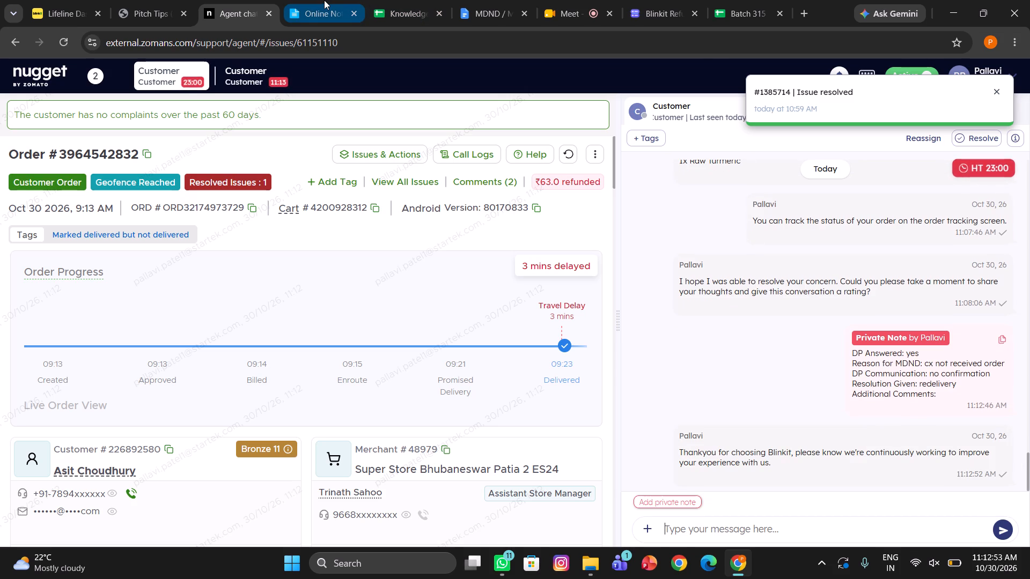
left_click(324, 1)
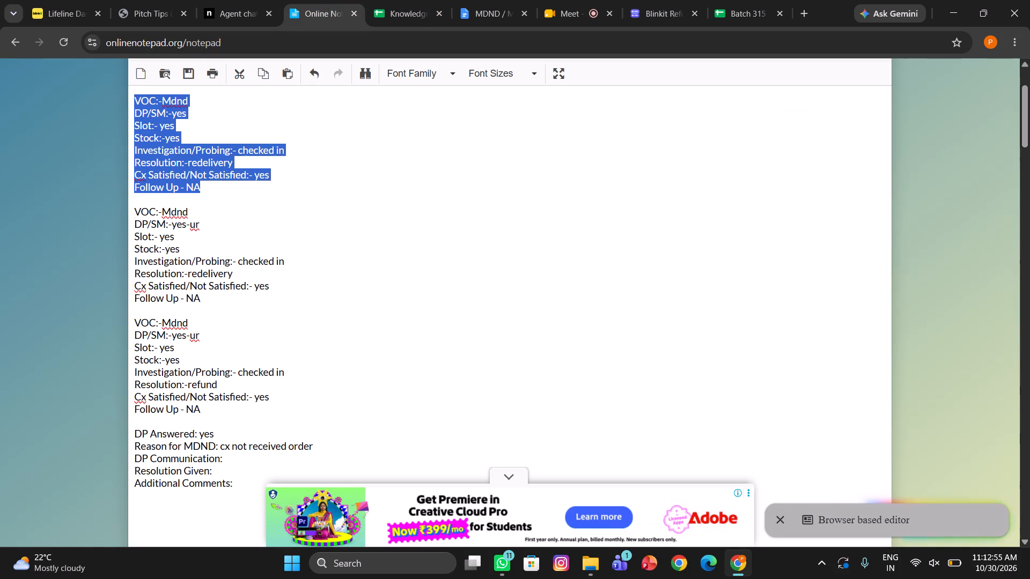
key("ctrl+c")
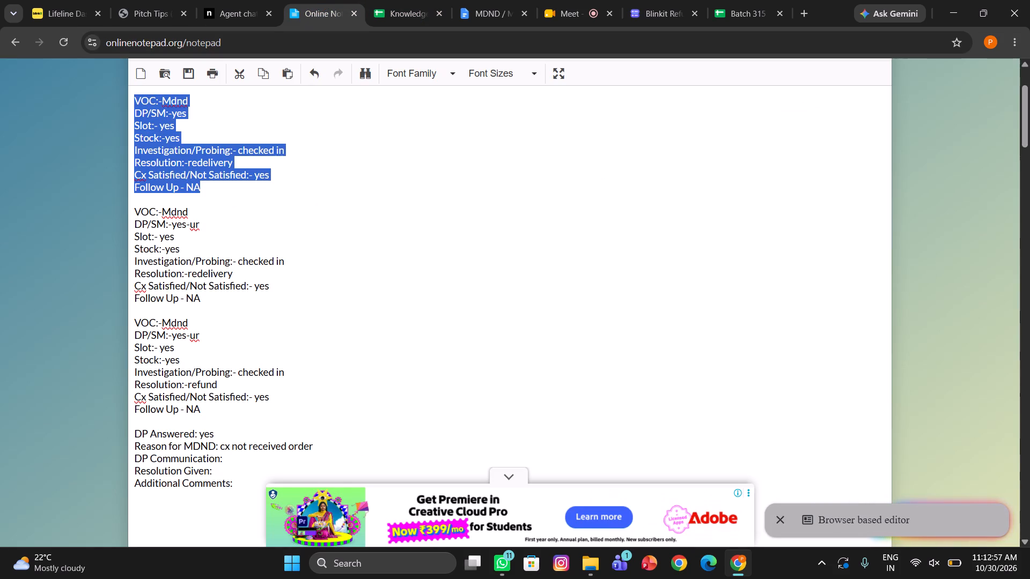
left_click(234, 0)
scroll(231, 291, "down", 3)
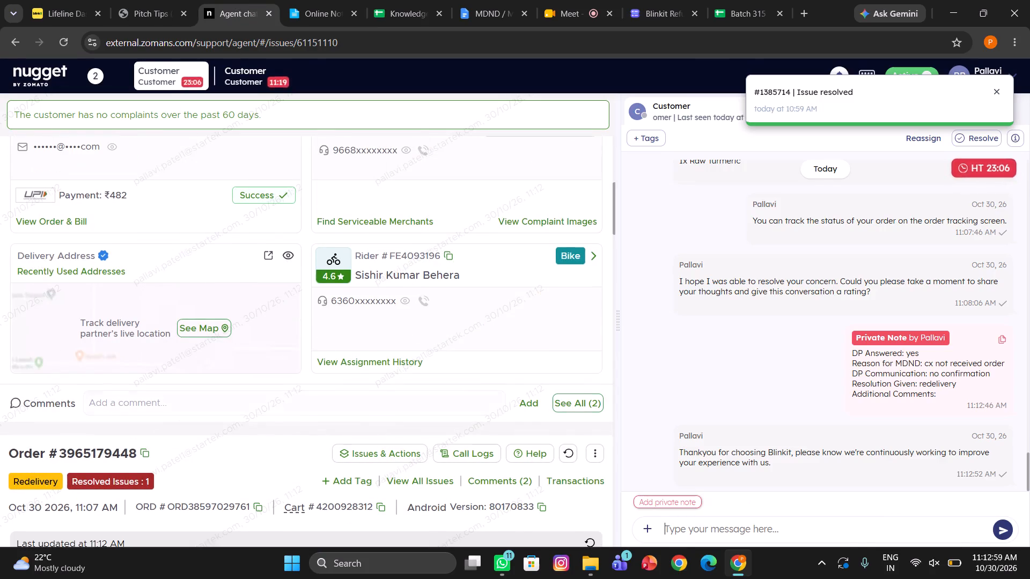
left_click(185, 409)
key("ctrl+v")
key("Return")
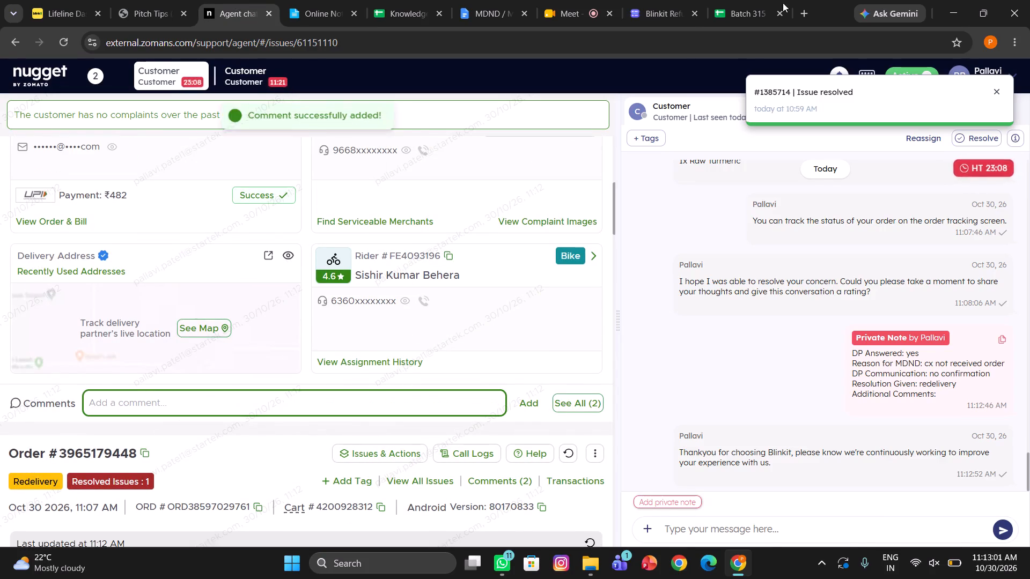
Dismiss the old resolved-issue notification and check the agent's productivity hours for today.
left_click(1002, 91)
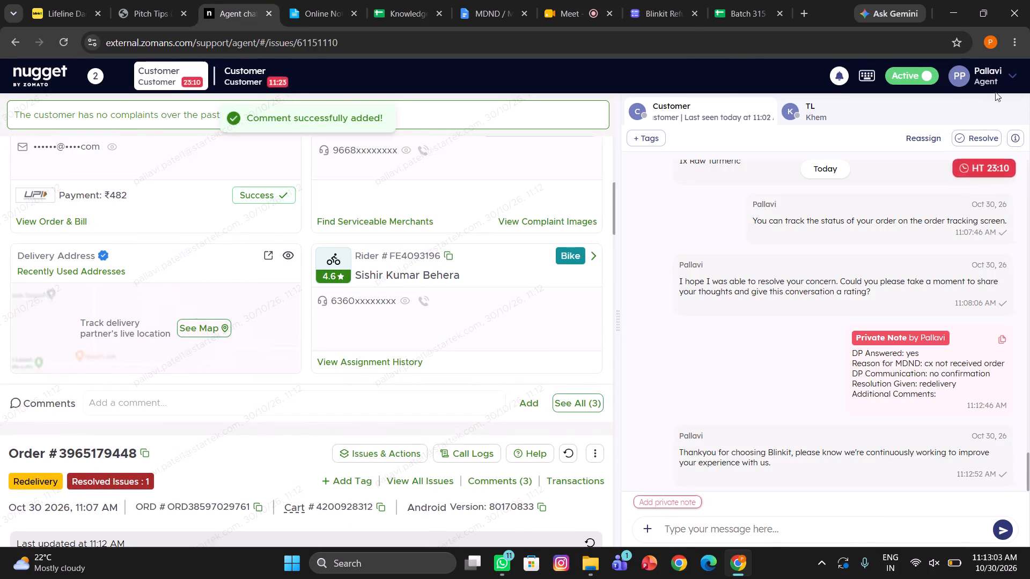
left_click(954, 79)
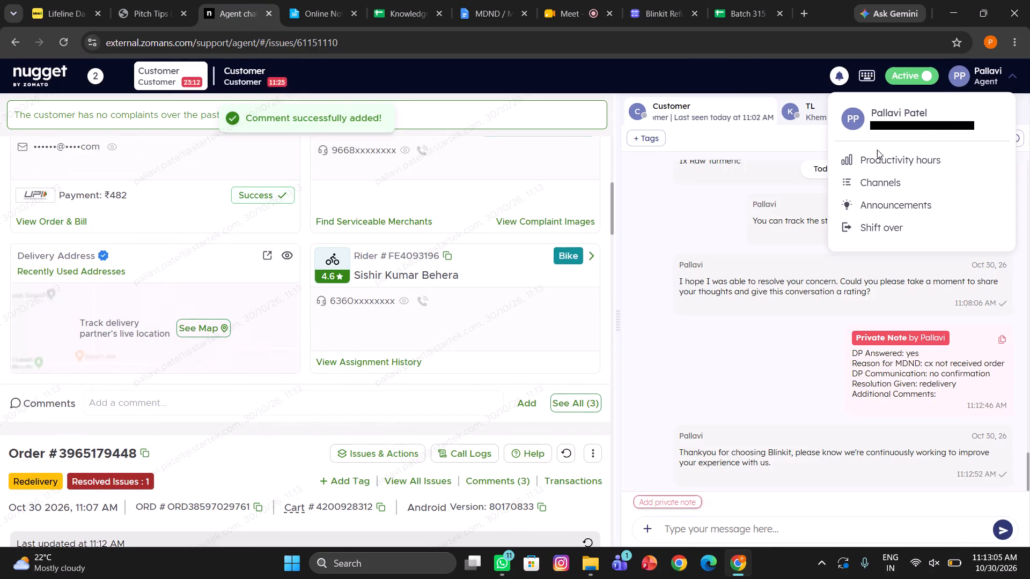
left_click(860, 161)
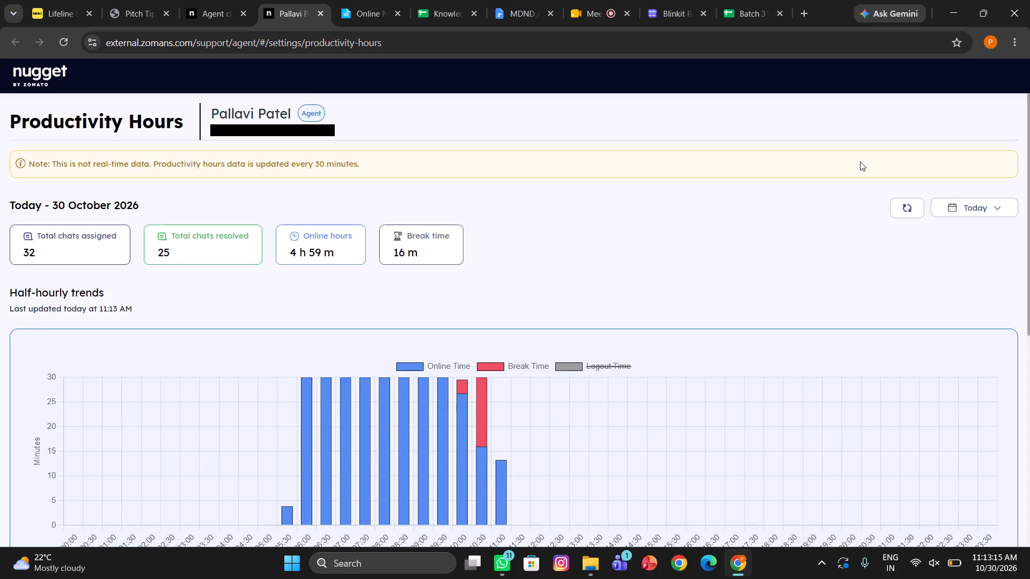
scroll(344, 2, "down", 9)
scroll(344, 2, "left", 1)
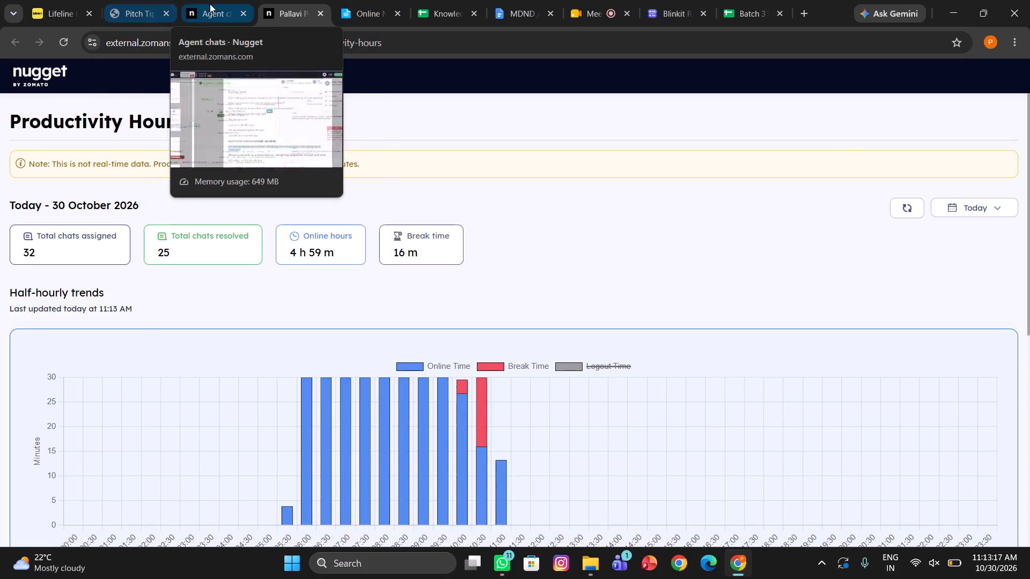
Return to the agent chats and set the agent status to inactive for a meal break.
left_click(211, 4)
scroll(417, 16, "down", 2)
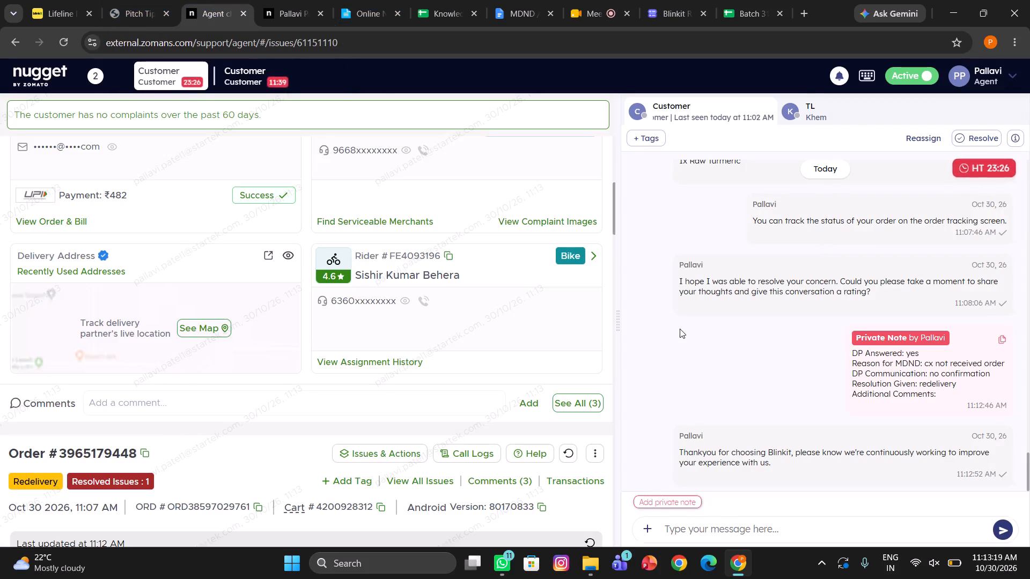
left_click(906, 71)
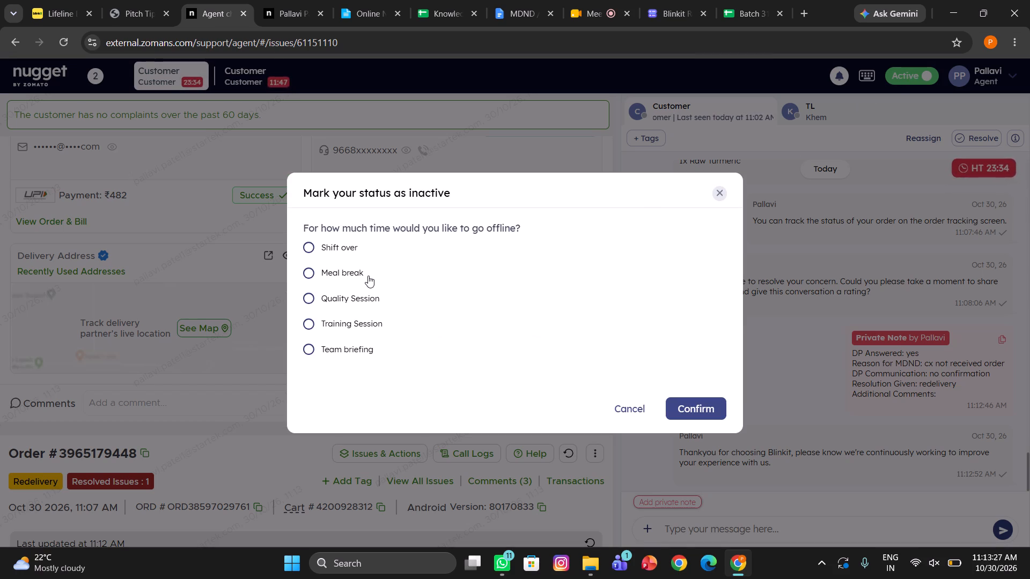
left_click(368, 276)
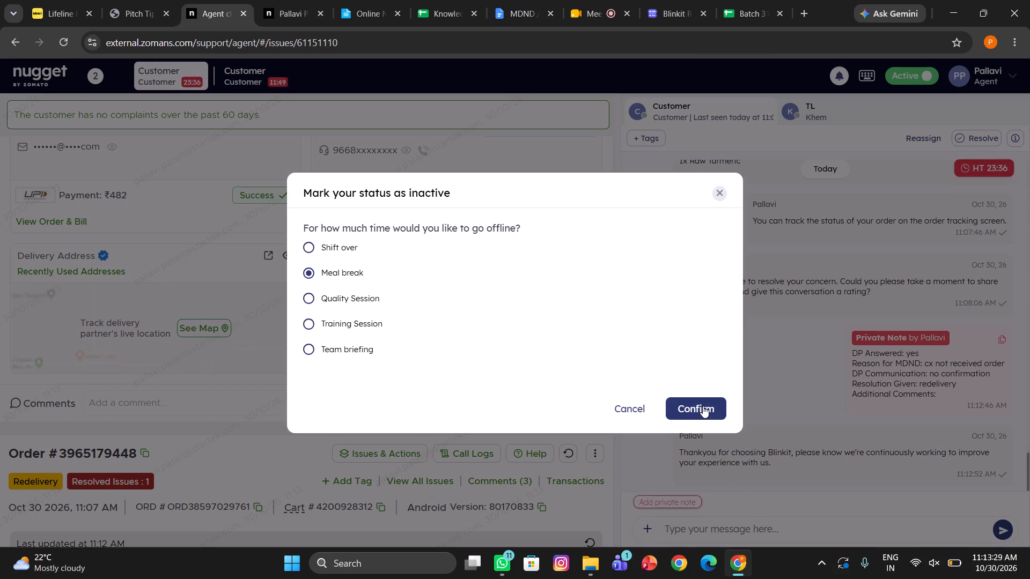
left_click(702, 405)
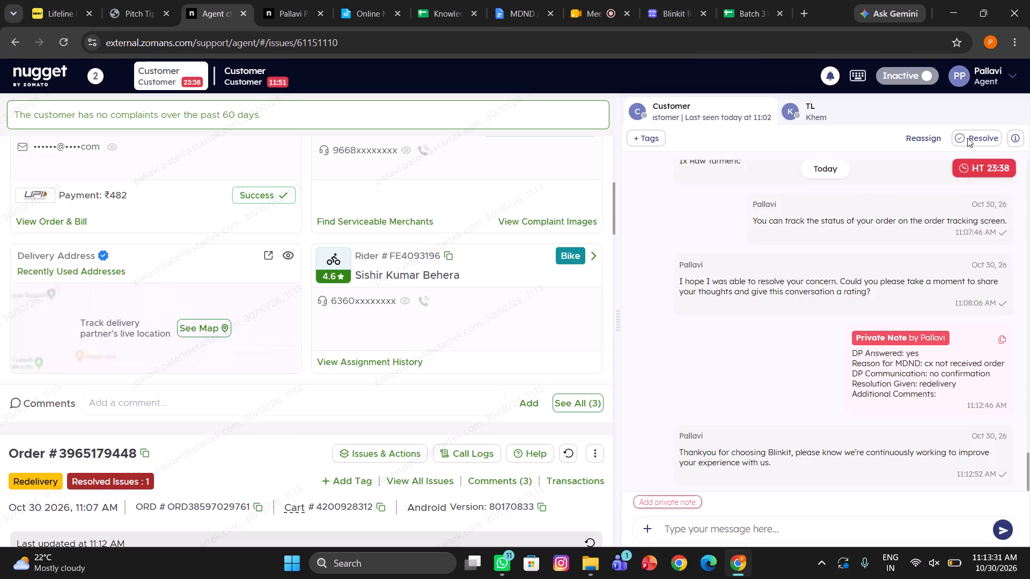
left_click(967, 138)
left_click(967, 138)
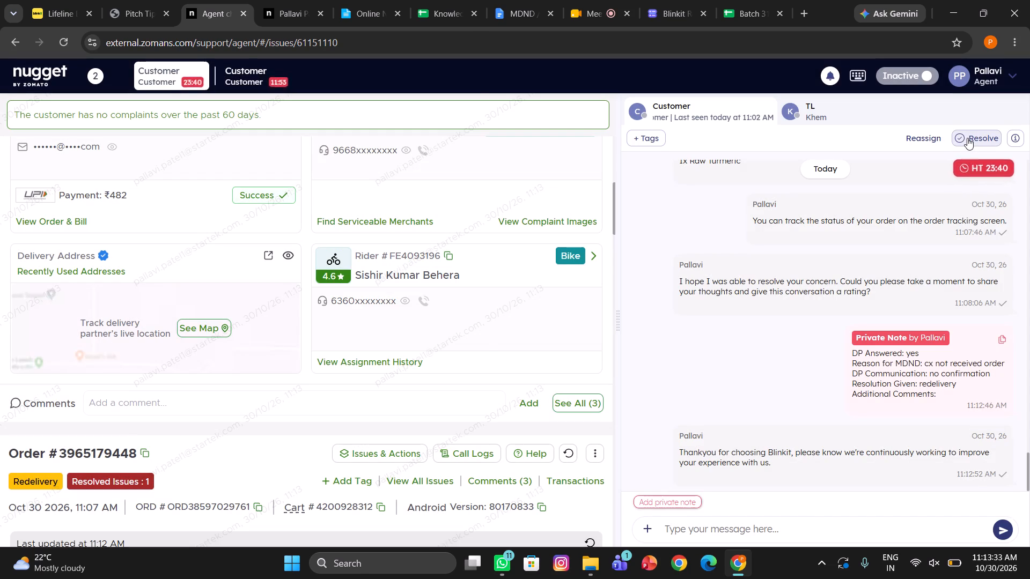
type("mdmd")
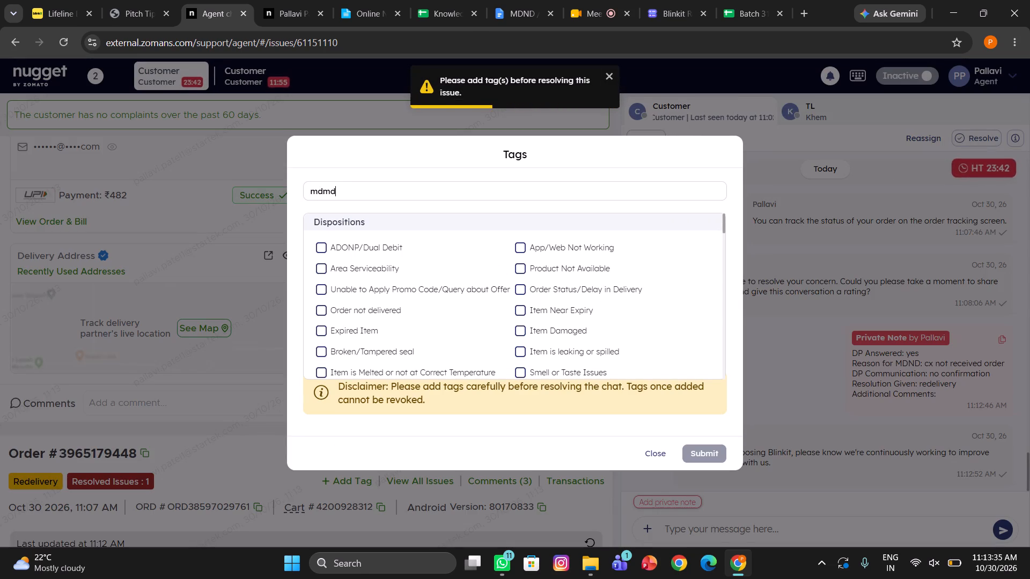
key("BackSpace")
key("BackSpace")
type("nd")
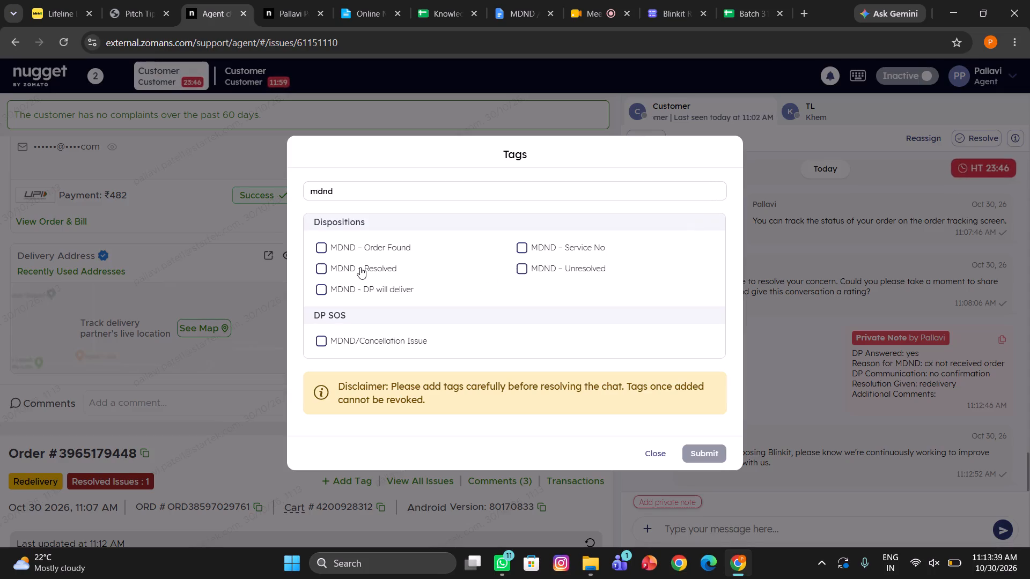
left_click(360, 267)
left_click(698, 452)
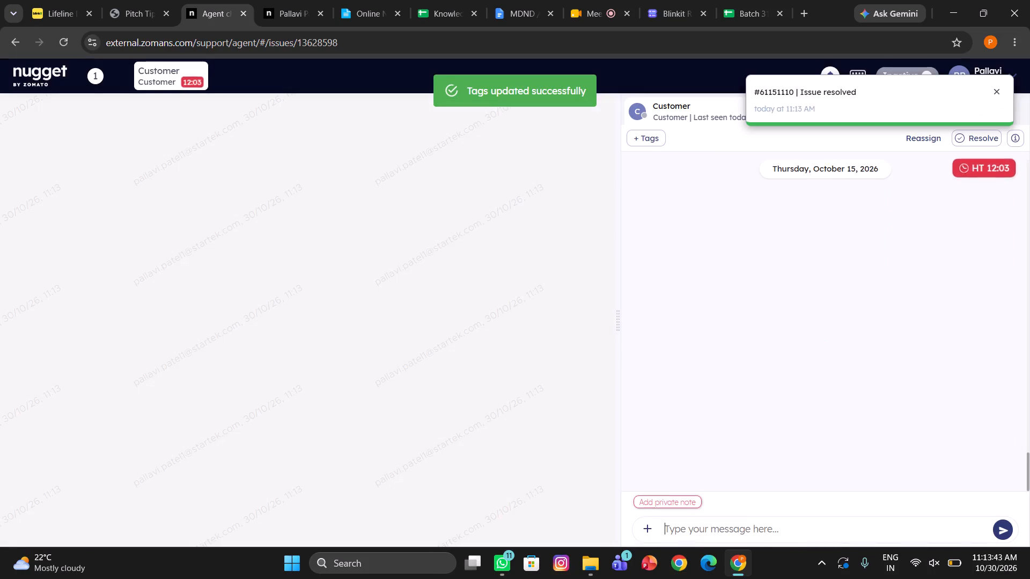
scroll(781, 447, "down", 2)
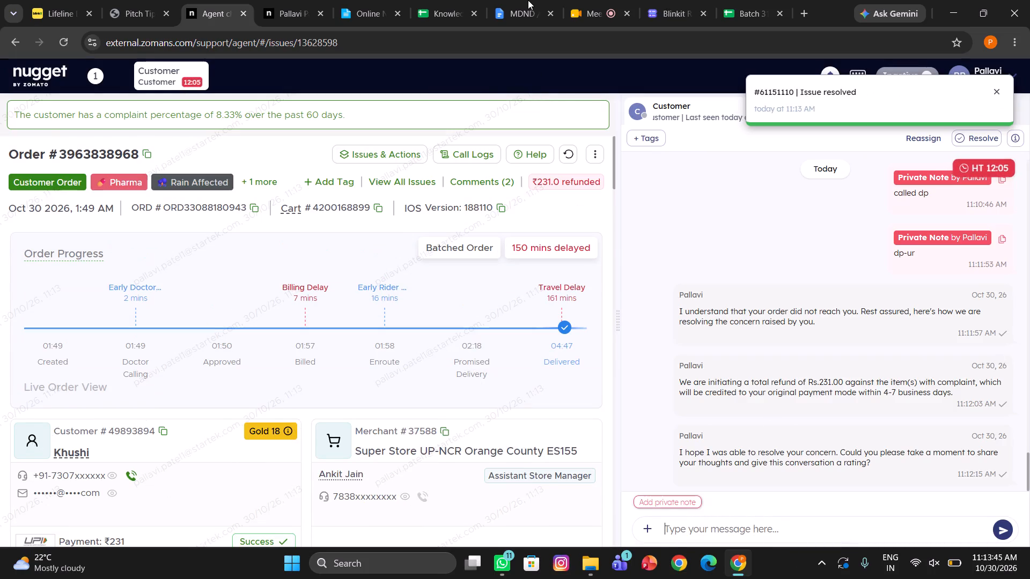
left_click(428, 0)
key("ctrl+c")
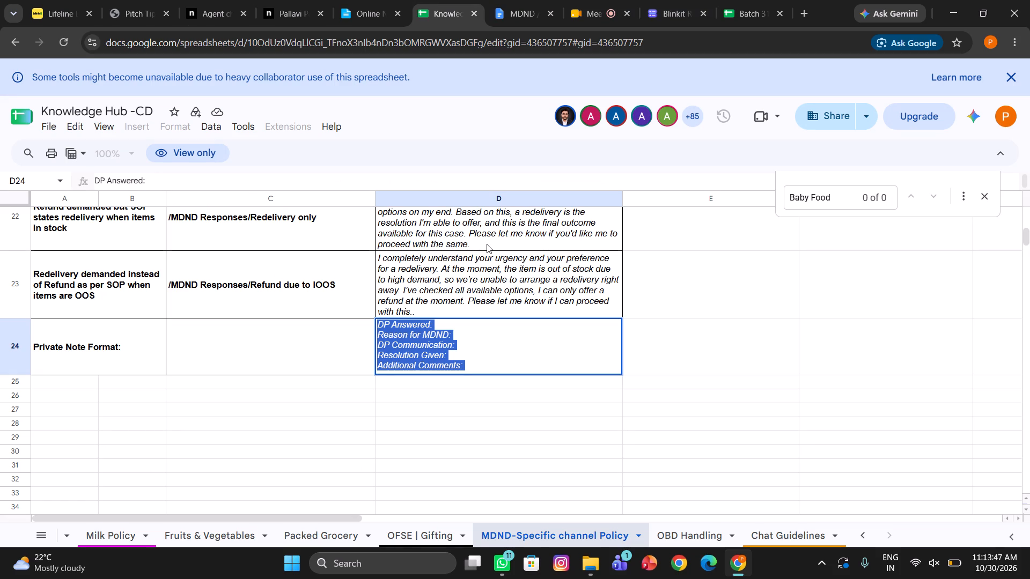
left_click(228, 0)
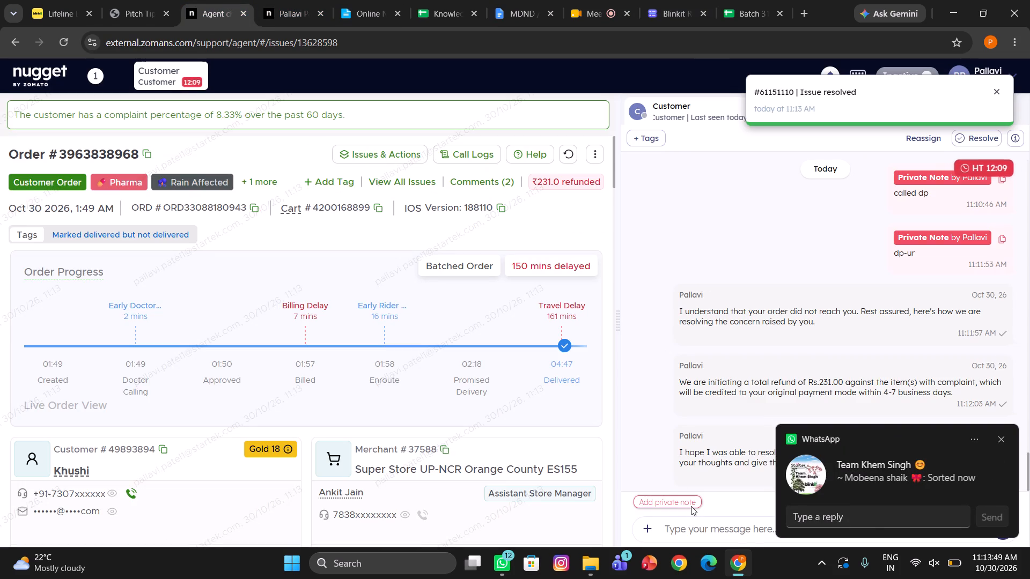
left_click(664, 501)
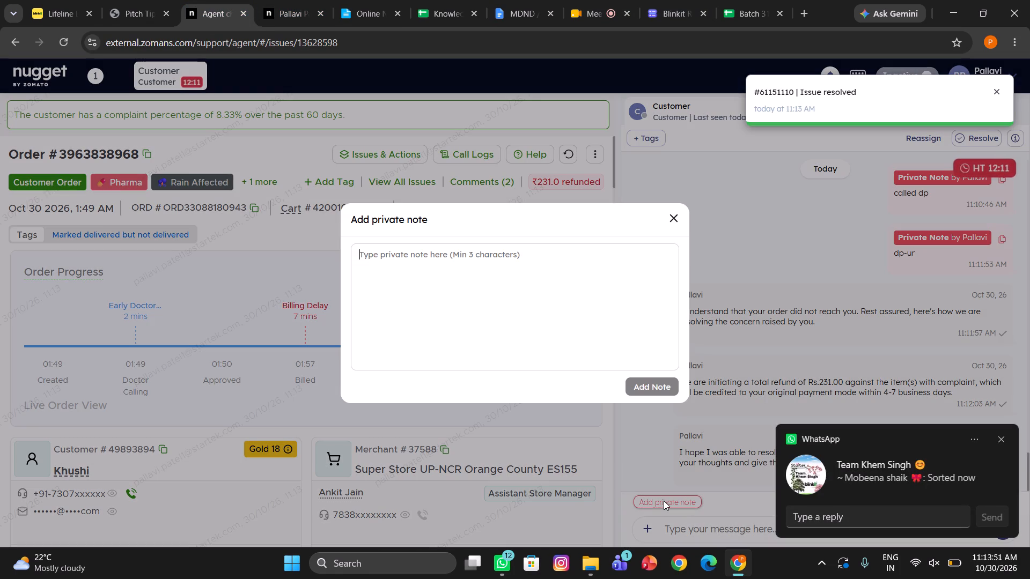
key("ctrl+v")
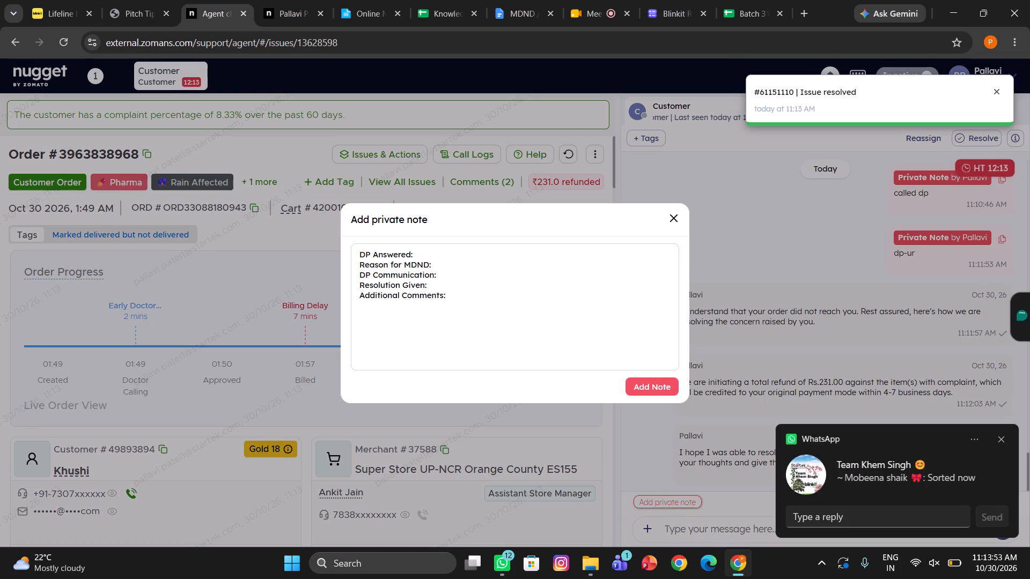
Add the note with DP Answered "no", Reason for MDND "cx not received order", DP Communication "na" and Resolution Given "refund".
left_click(455, 251)
key("space")
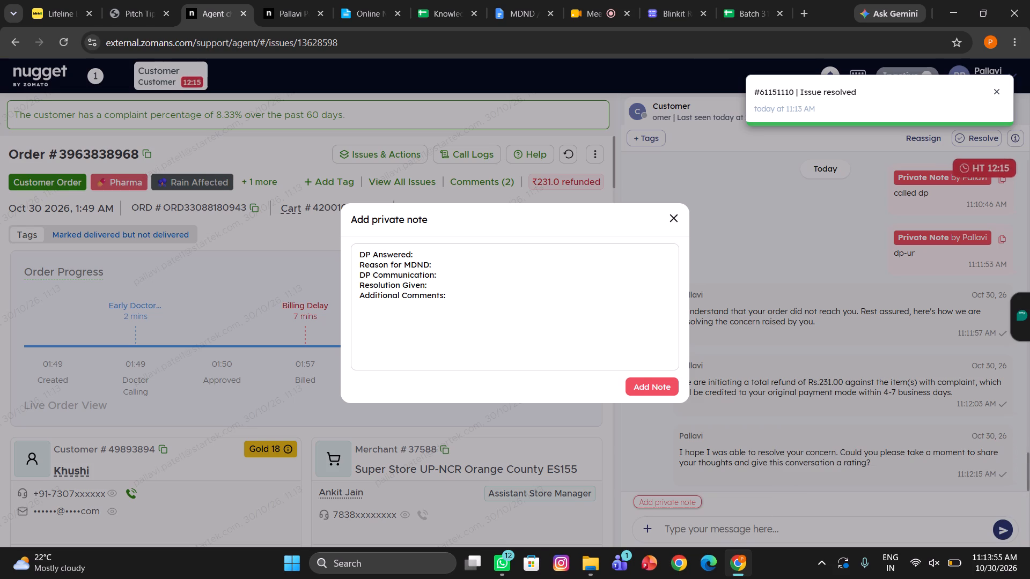
type("no")
left_click(489, 265)
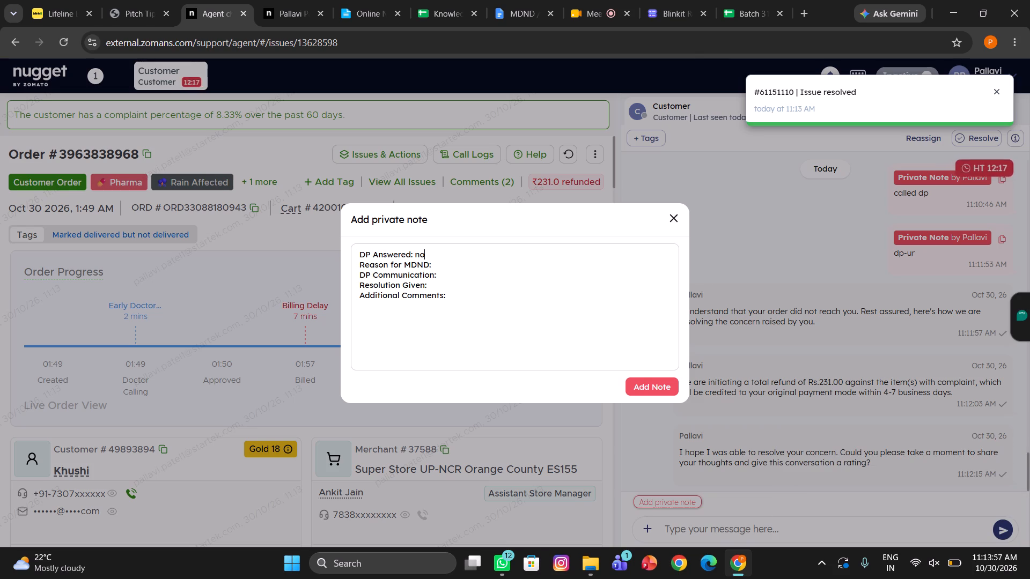
key("space")
type("cx not received order")
left_click(475, 274)
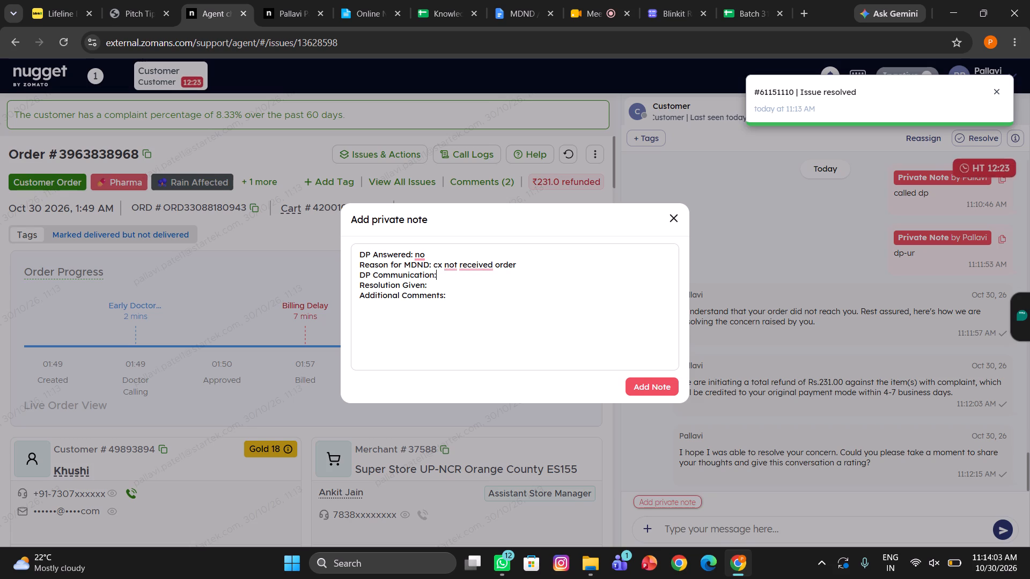
key("space")
type("na")
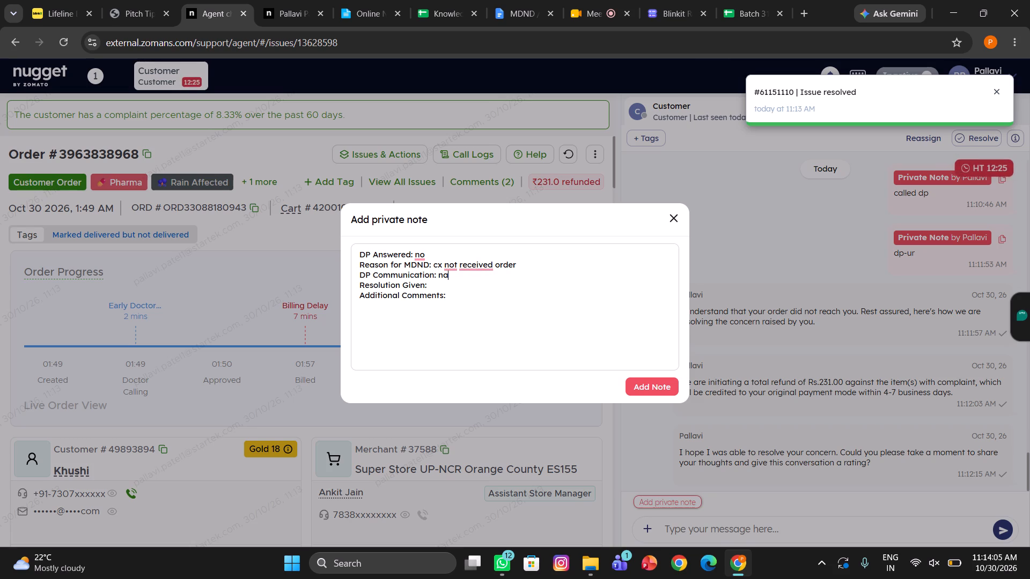
left_click(450, 283)
key("space")
type("refund")
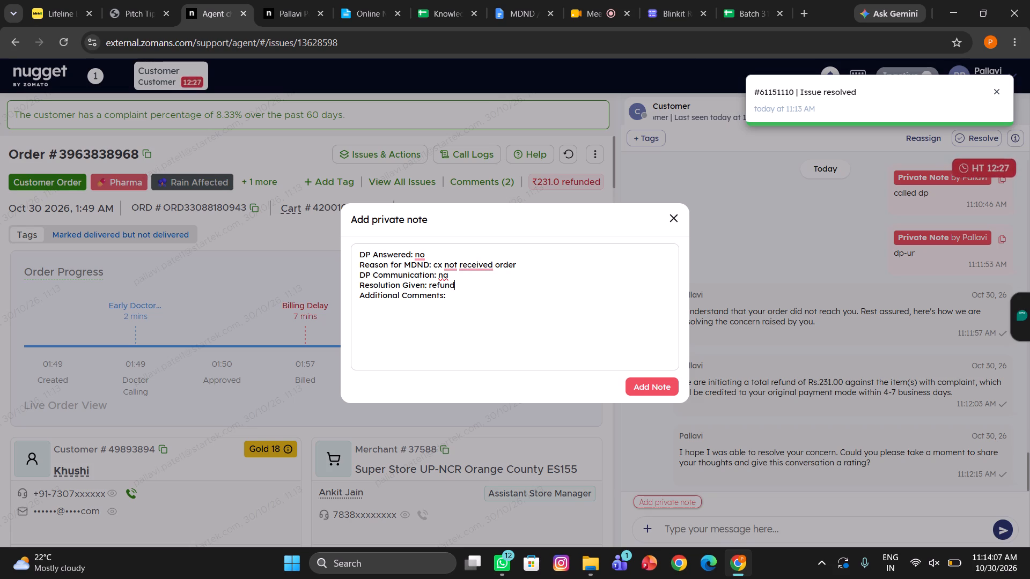
left_click(660, 384)
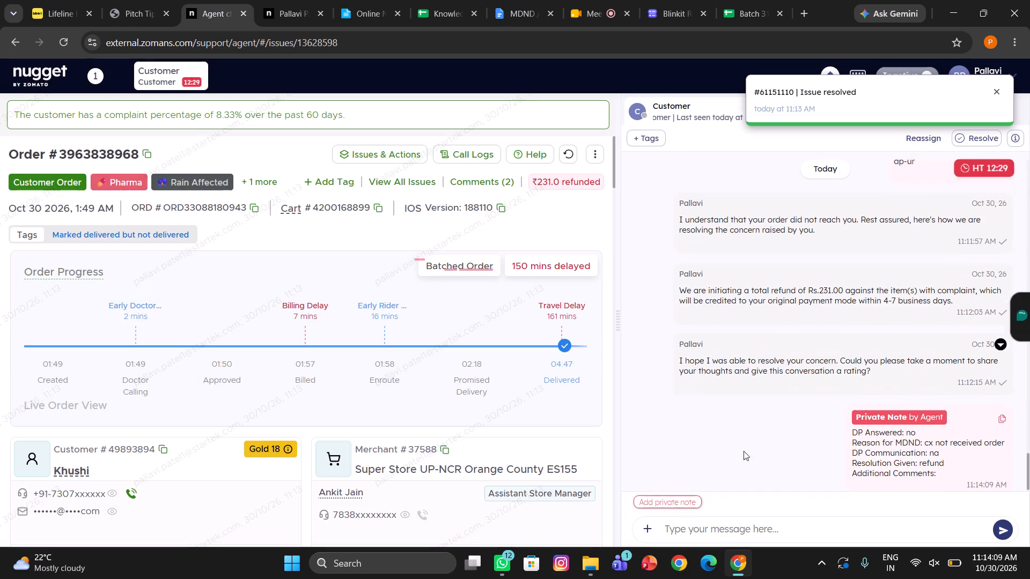
left_click(693, 534)
type("/clo")
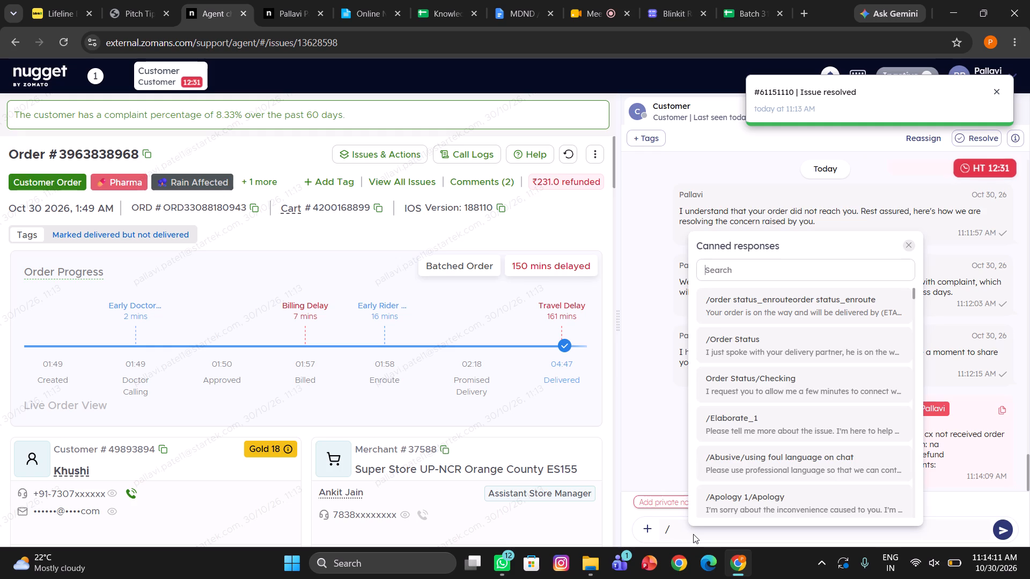
left_click(742, 295)
key("Return")
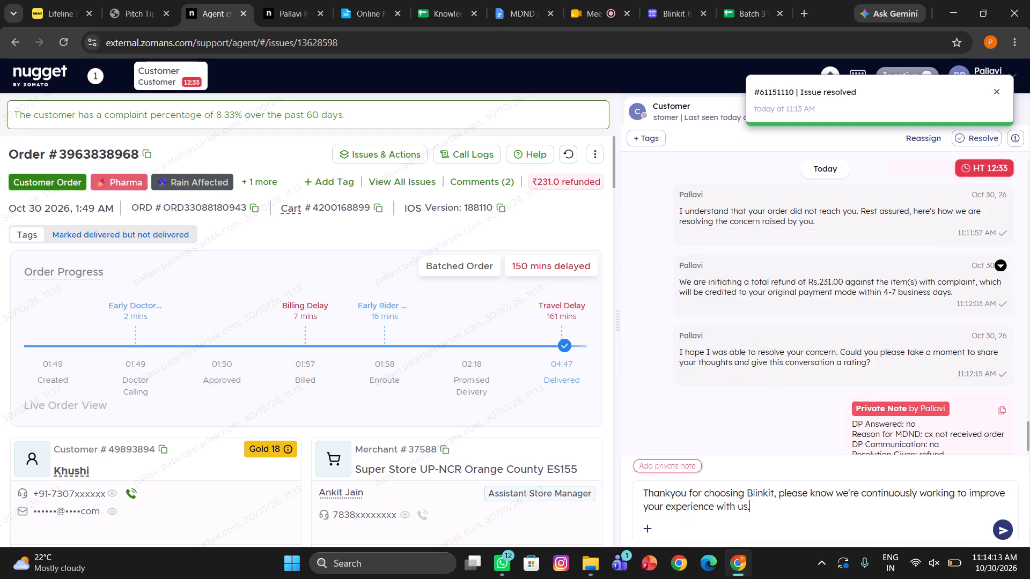
left_click(355, 0)
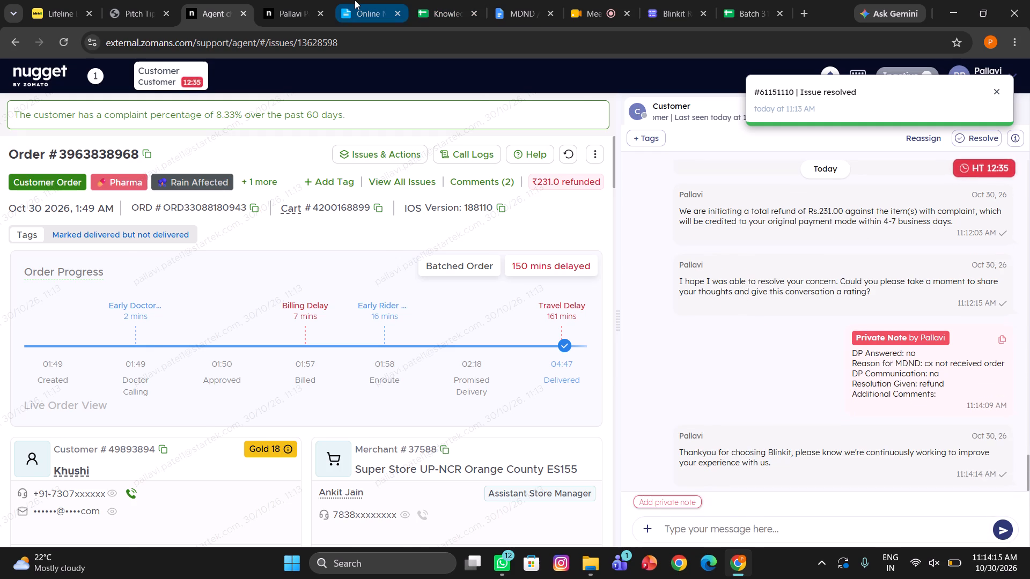
key("ctrl+c")
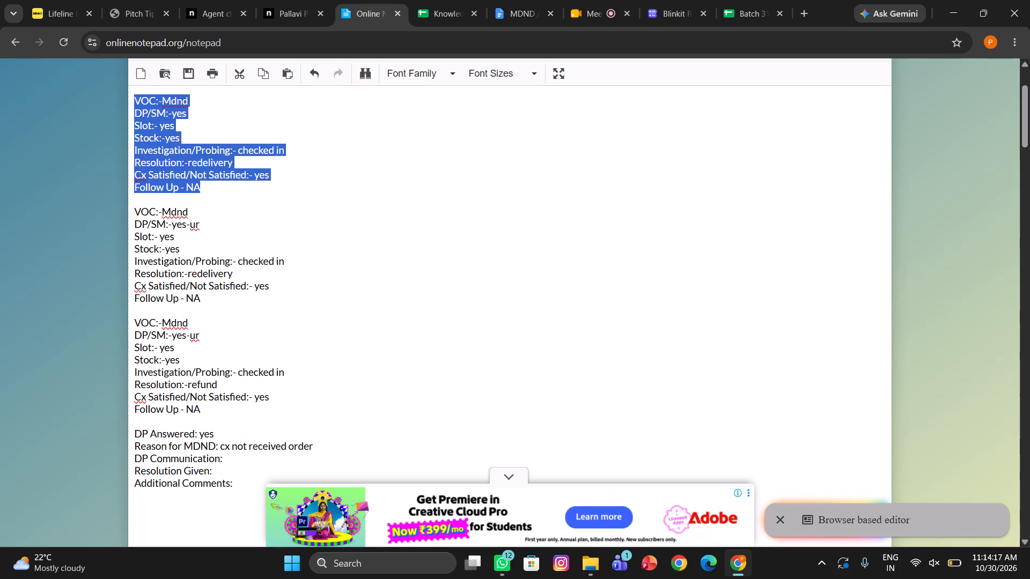
left_click_drag(214, 412, 128, 315)
key("ctrl+c")
left_click(230, 0)
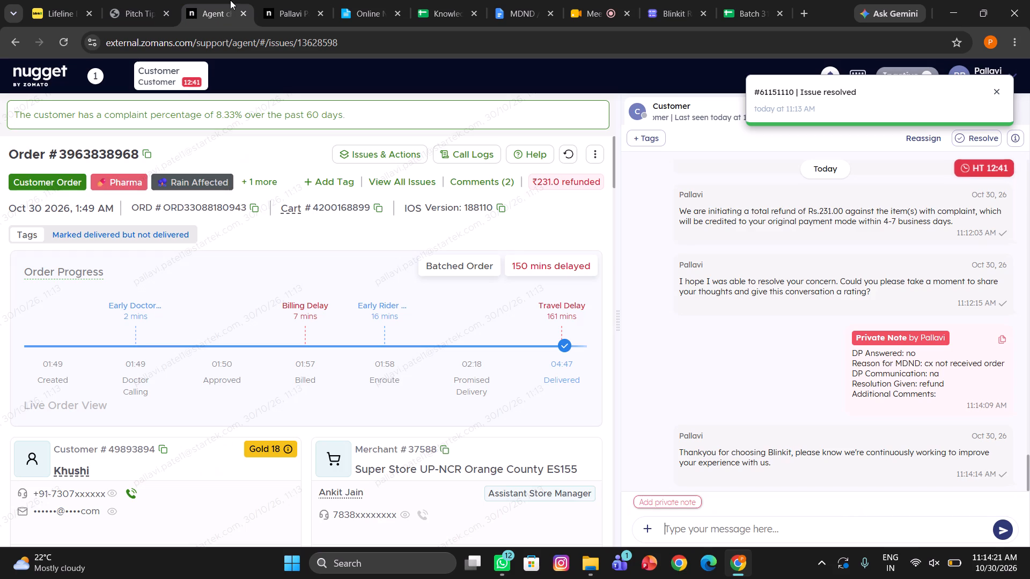
scroll(218, 302, "down", 3)
left_click(149, 428)
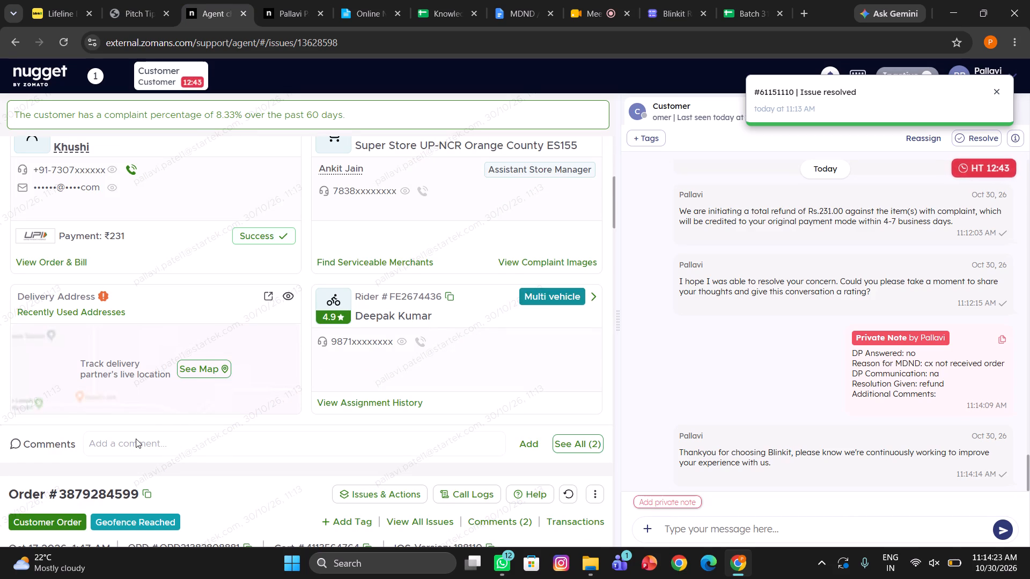
left_click(136, 439)
key("ctrl+v")
key("Return")
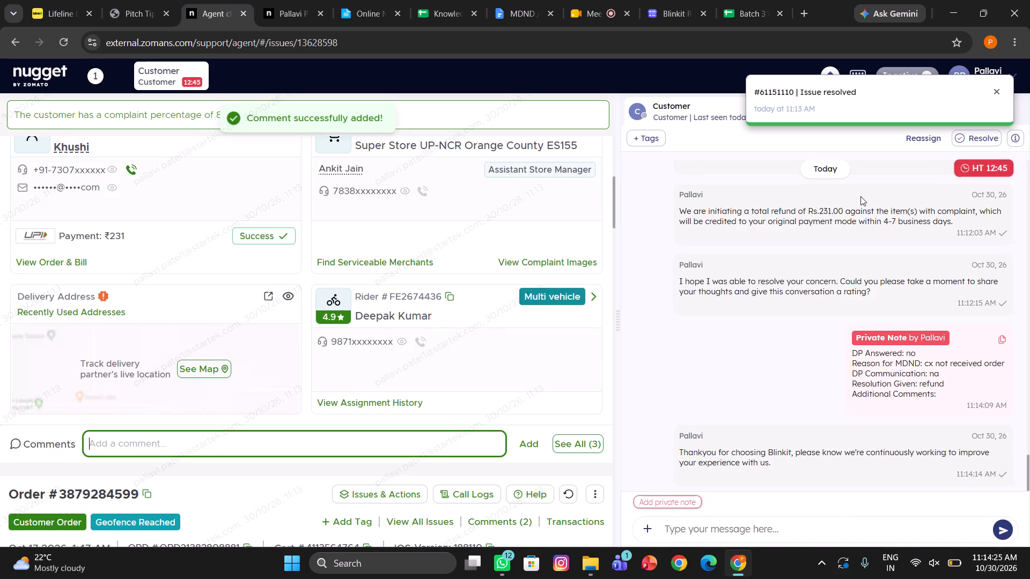
left_click(991, 145)
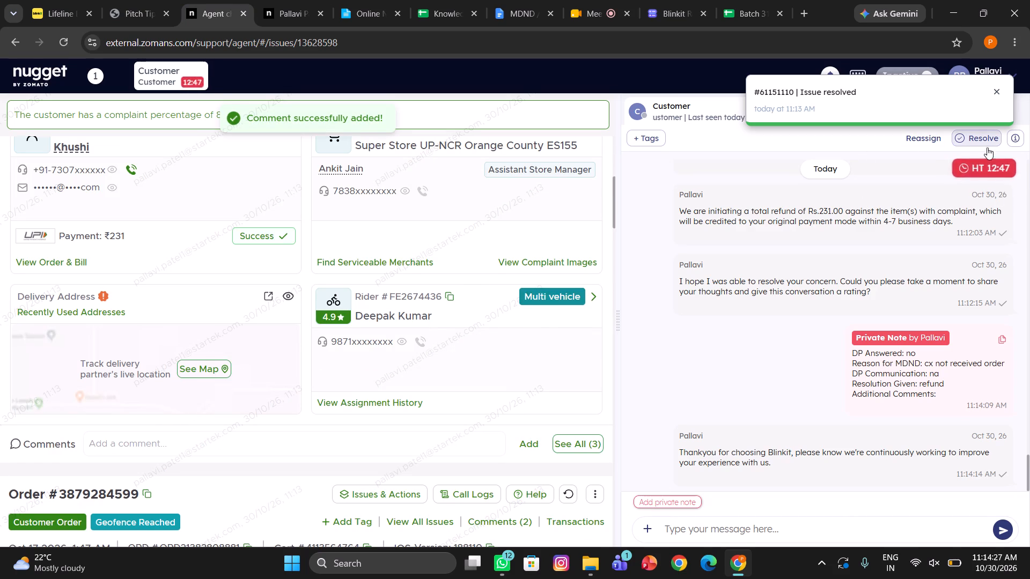
type("mdnd")
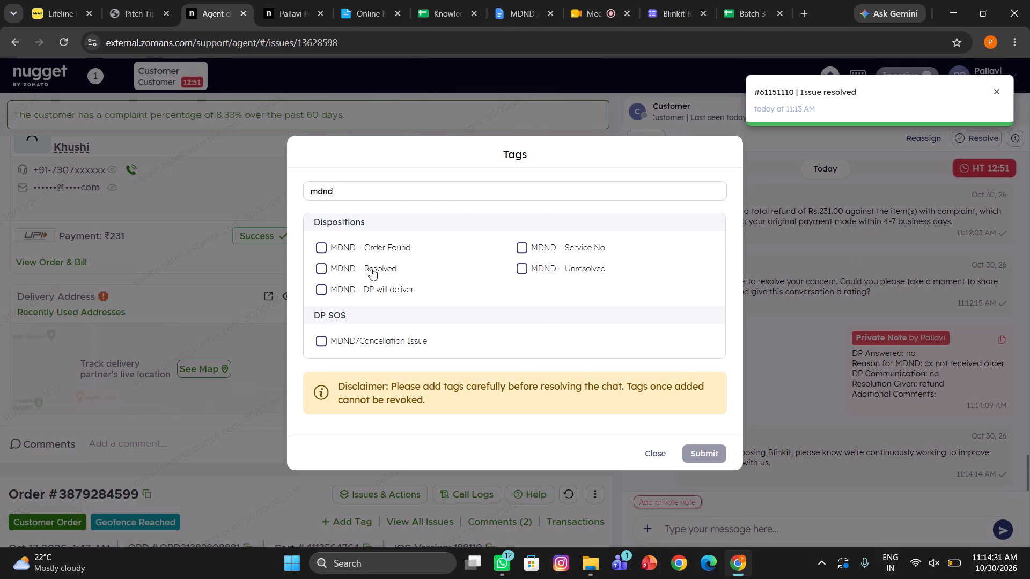
left_click(371, 269)
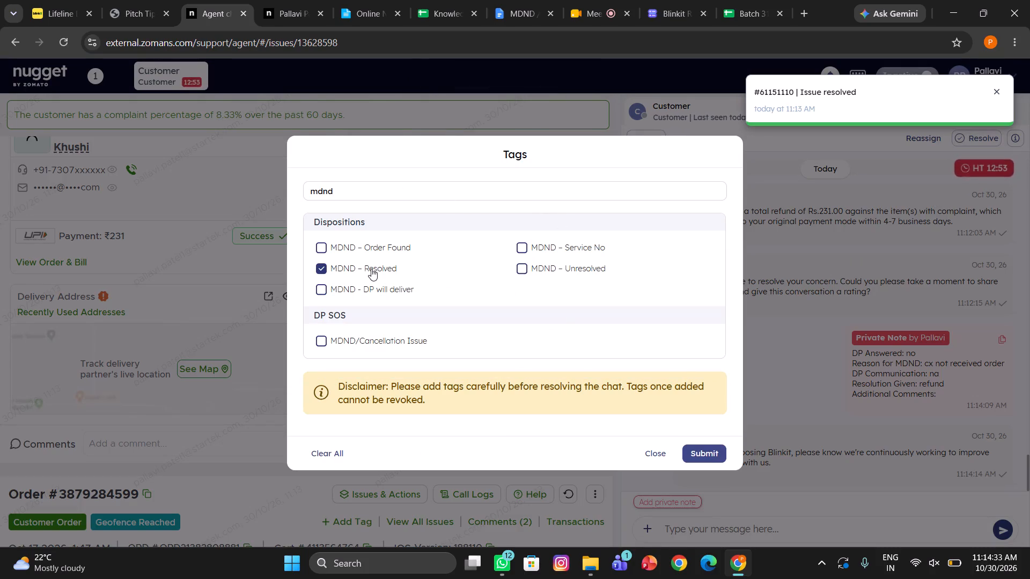
left_click(698, 450)
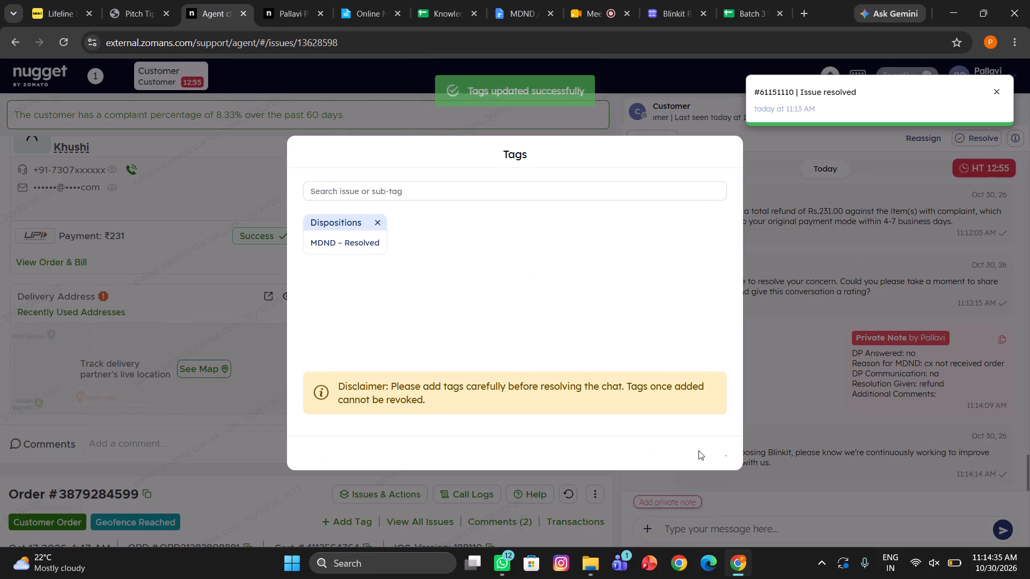
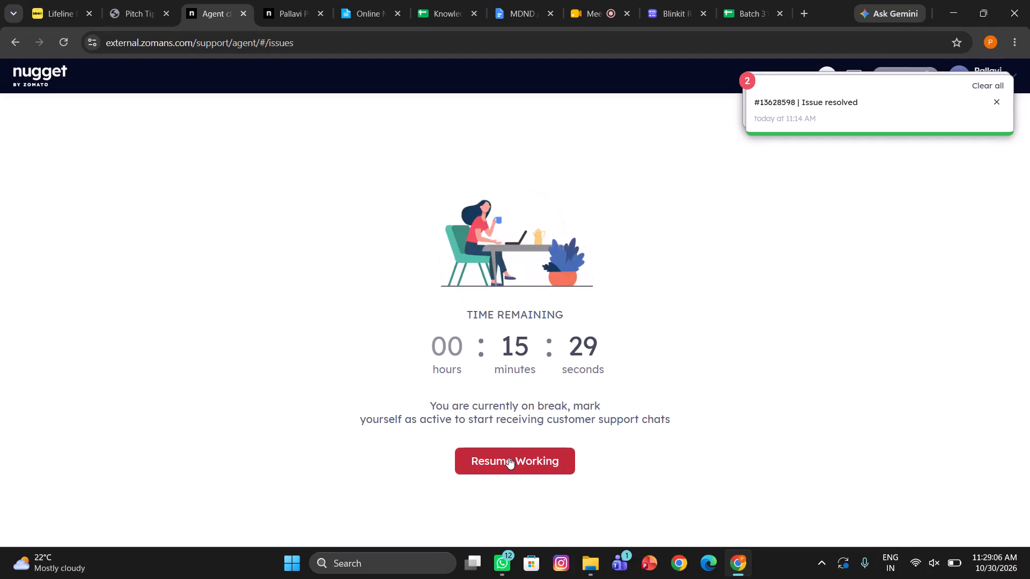
End the break and go back online to receive customer support chats.
left_click(509, 458)
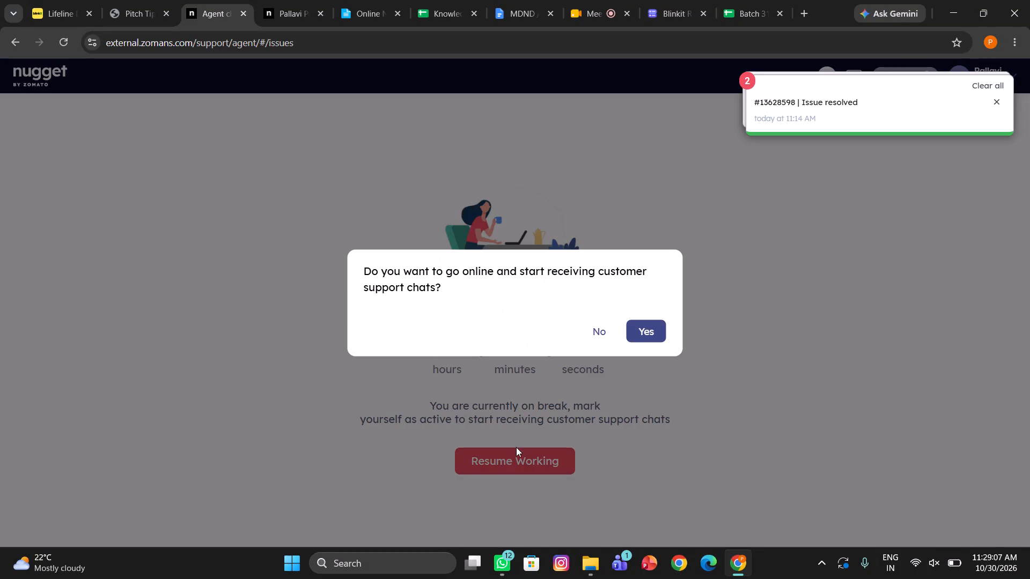
left_click(650, 333)
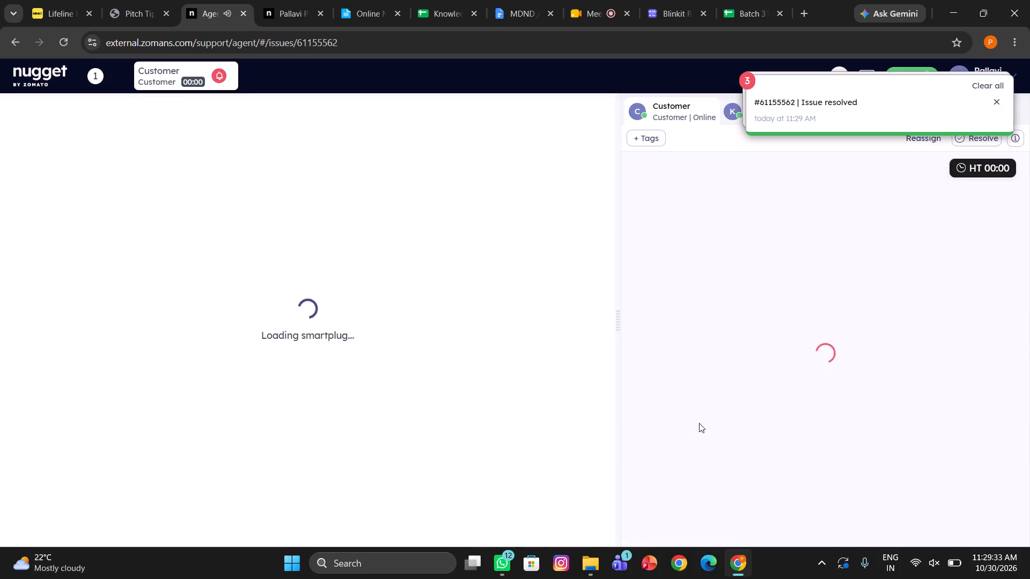
Send the suggested introductory greeting in the newly assigned customer chat.
left_click(692, 472)
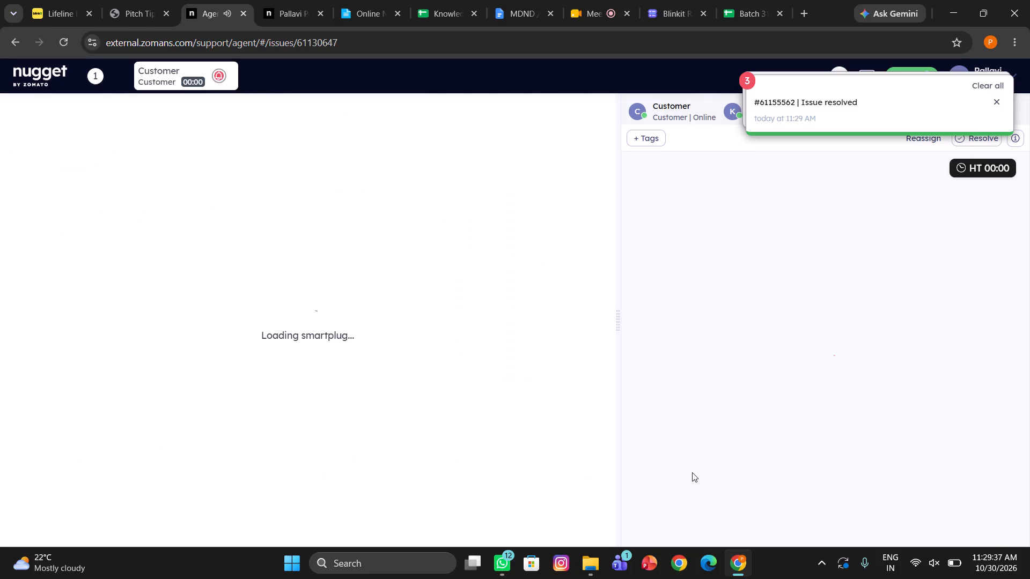
left_click(692, 472)
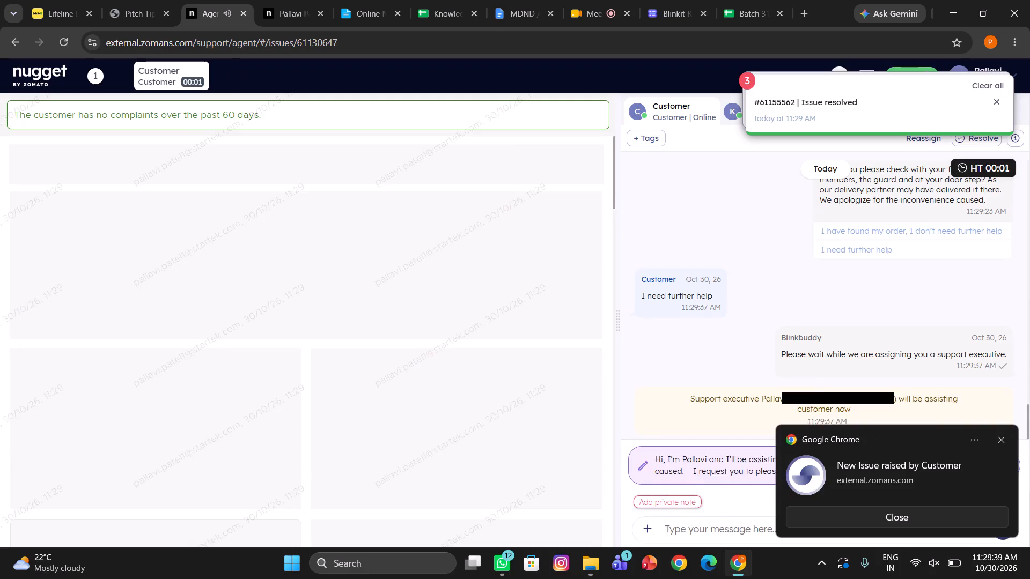
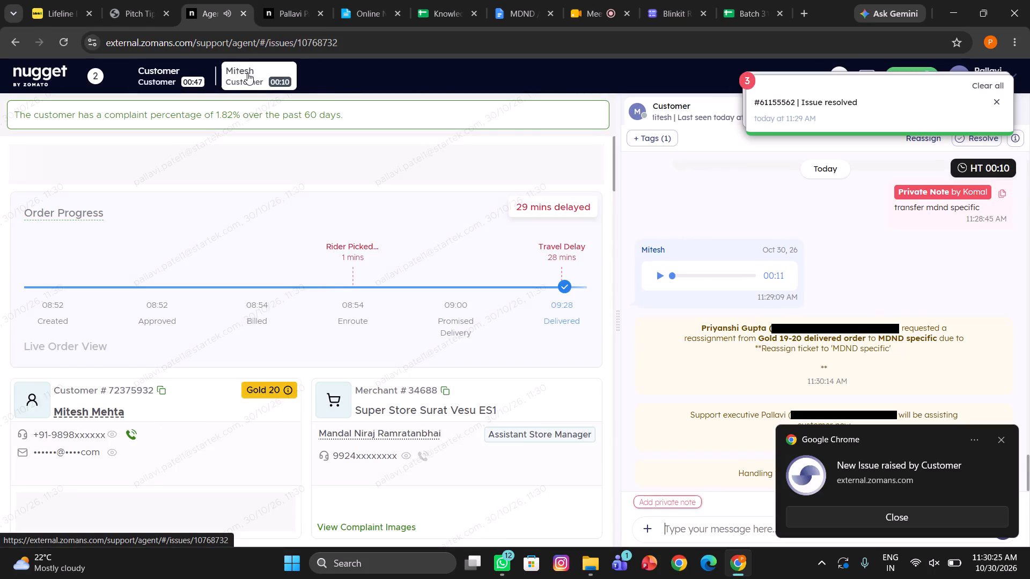
Copy the FR introduction from the Pitch Tips document into the MDND customer chat's reply and remove the line break before "details".
scroll(649, 375, "down", 4)
scroll(739, 378, "down", 1)
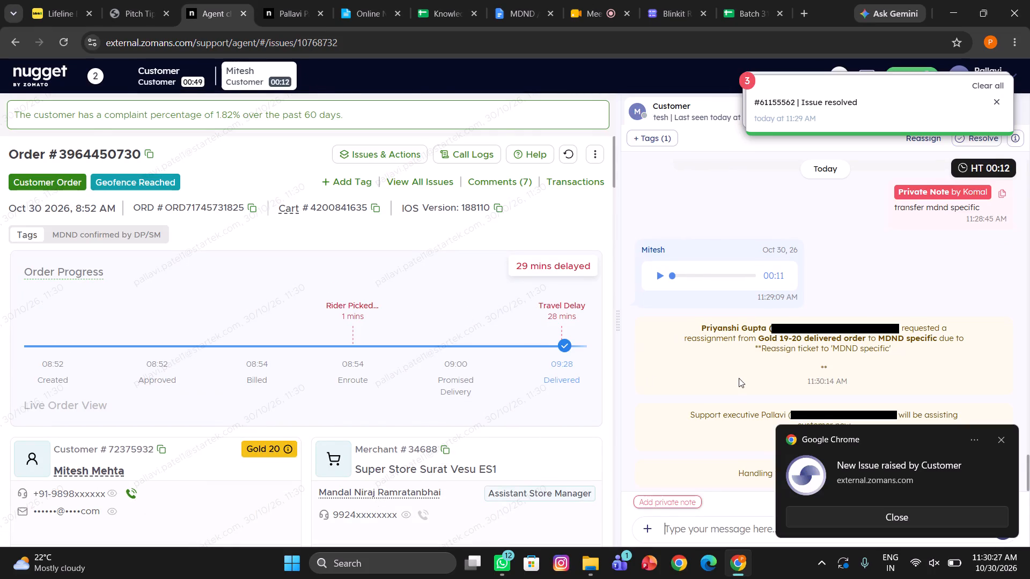
scroll(739, 378, "down", 1)
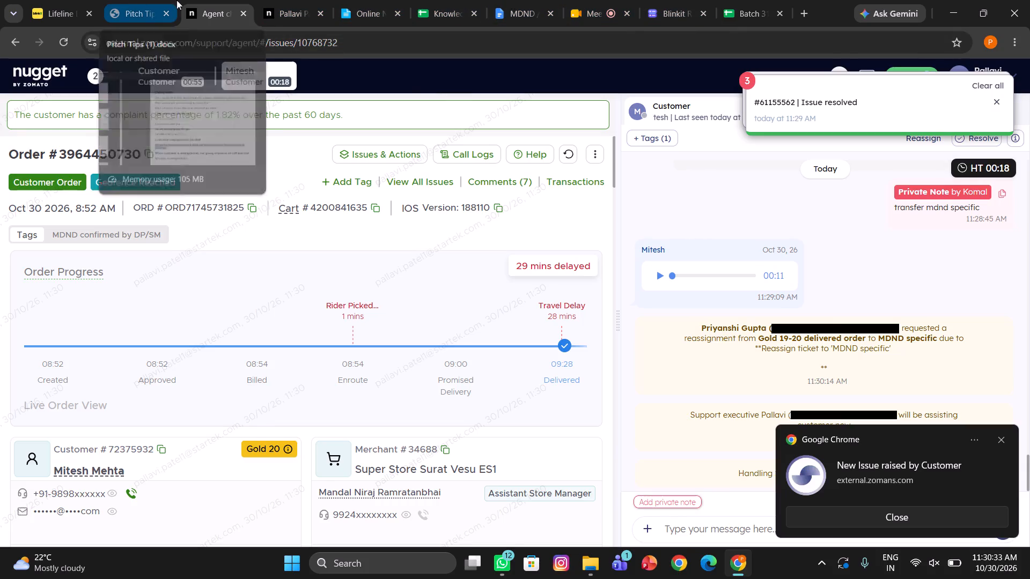
left_click(141, 10)
scroll(420, 406, "up", 5)
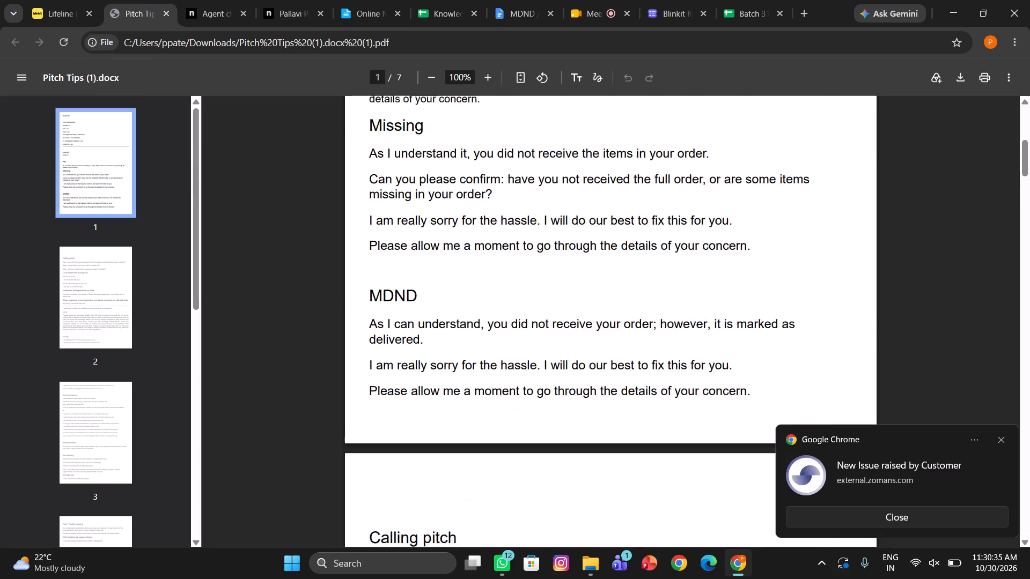
scroll(420, 406, "up", 5)
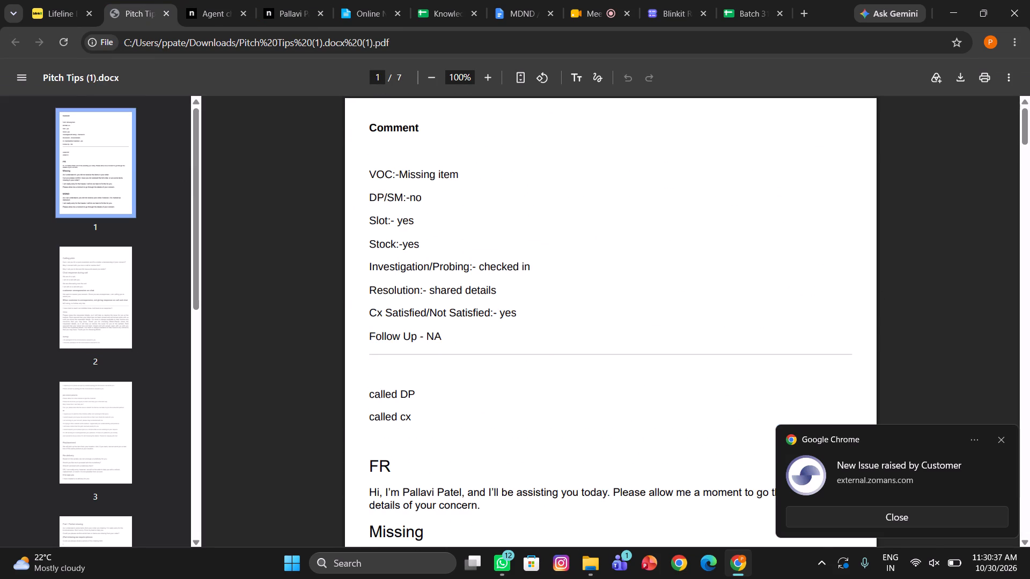
left_click_drag(487, 512, 329, 493)
key("ctrl+c")
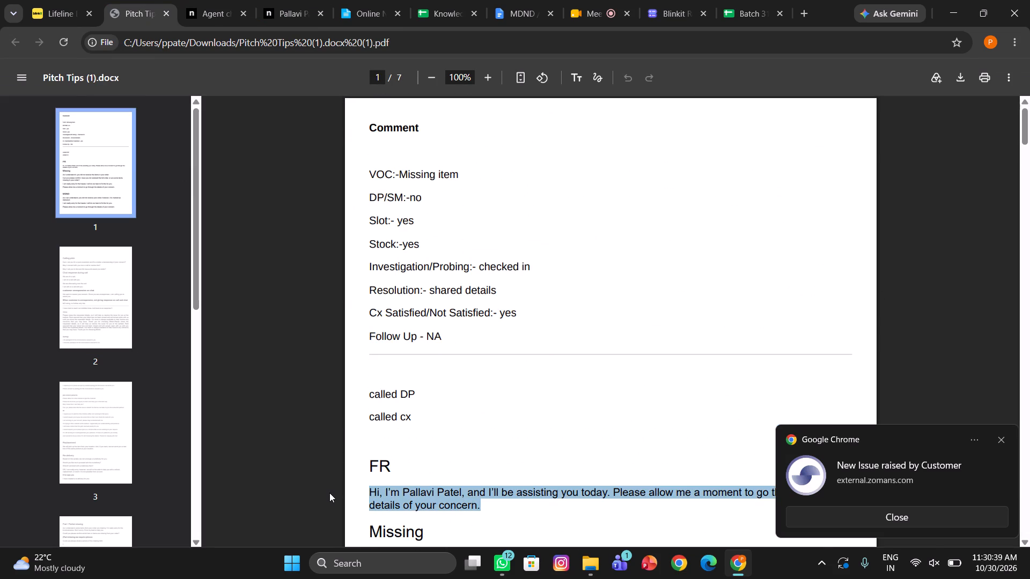
left_click(231, 0)
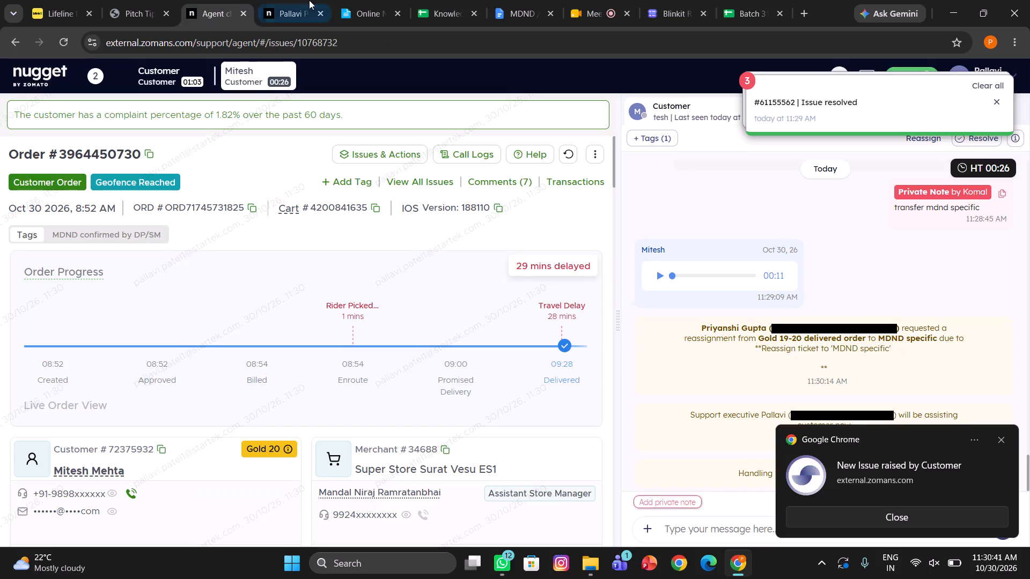
key("ctrl+v")
key("Up")
key("BackSpace")
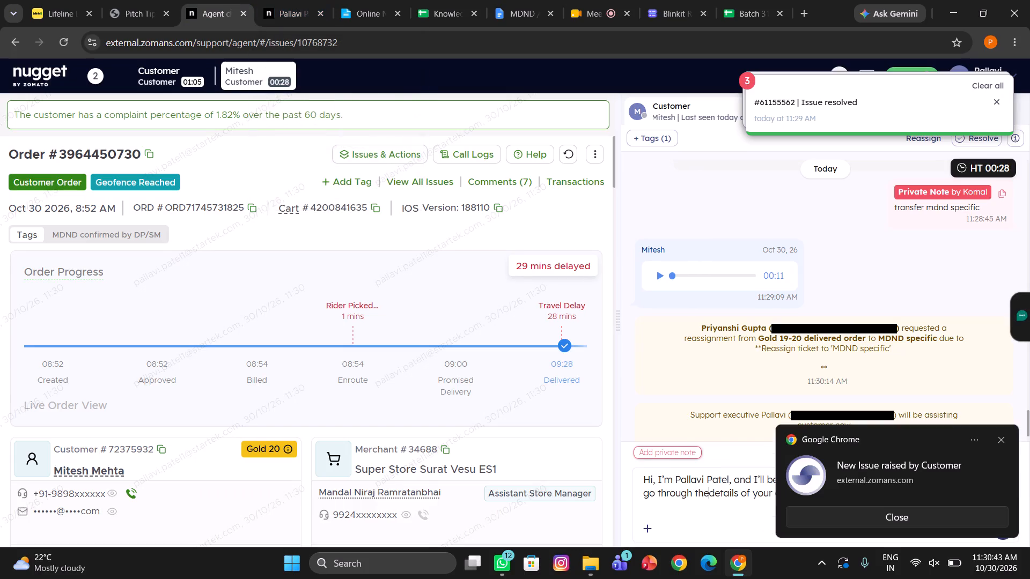
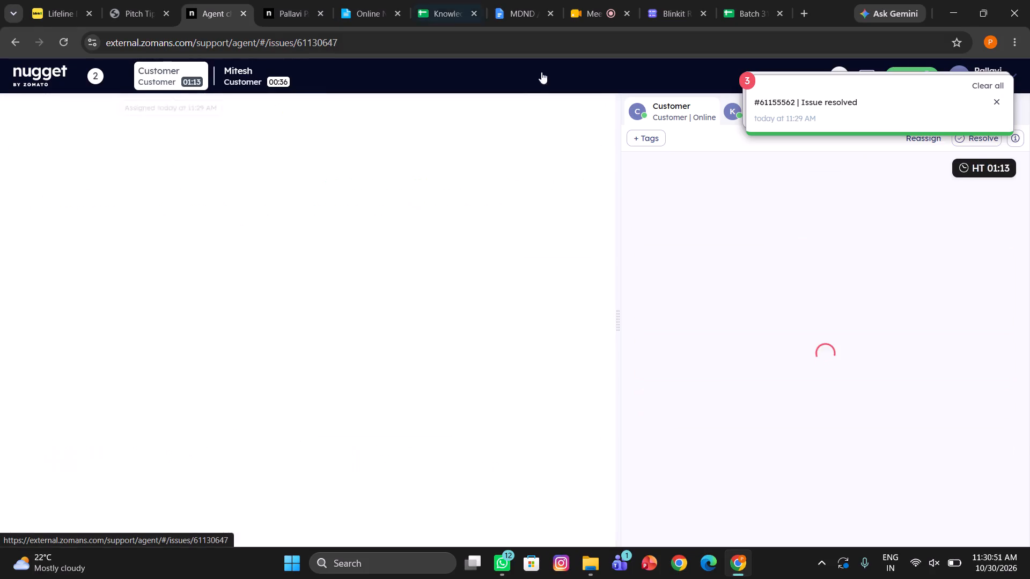
Initiate a call to the rider on the Super Store Faridkot Ajit Nagar customer's order.
scroll(766, 382, "down", 3)
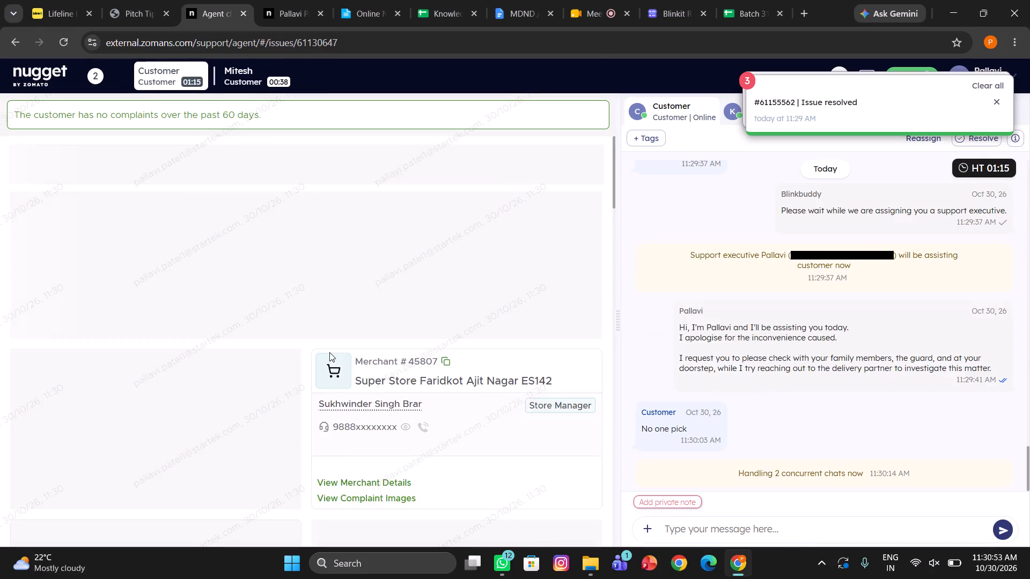
scroll(329, 352, "down", 3)
left_click(422, 391)
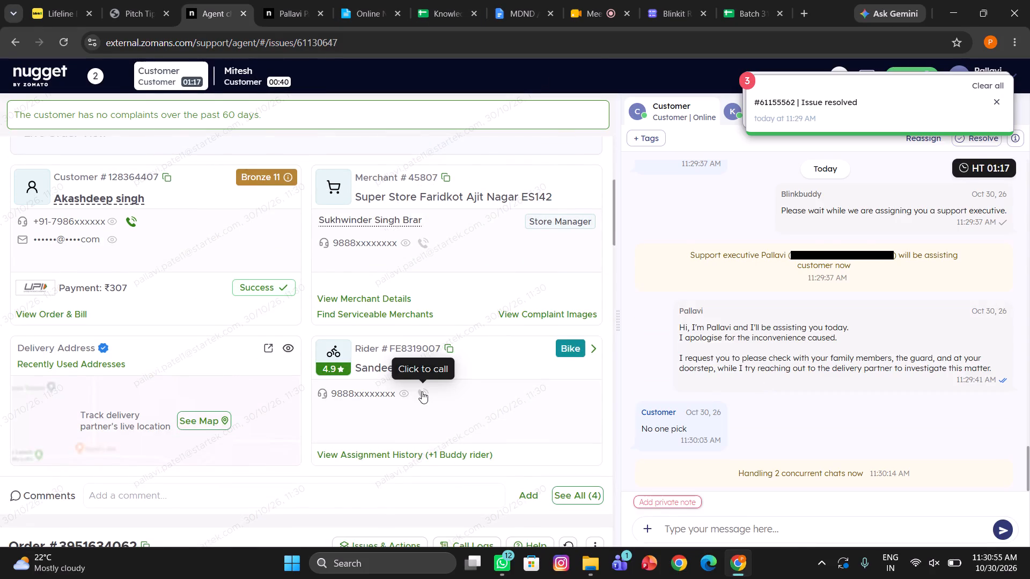
left_click(544, 391)
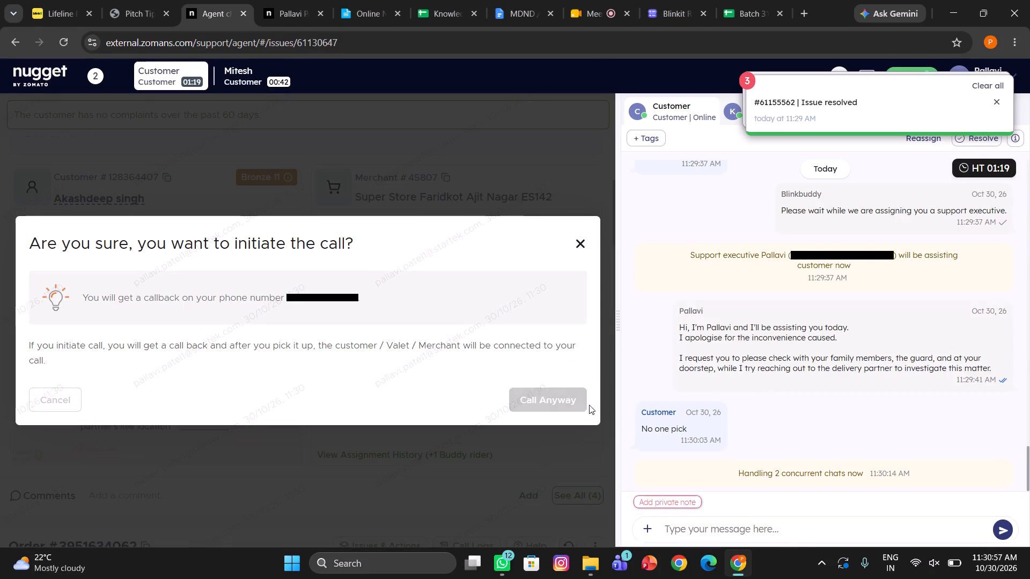
Add the private note "called dp" to the Faridkot customer's chat.
left_click(673, 501)
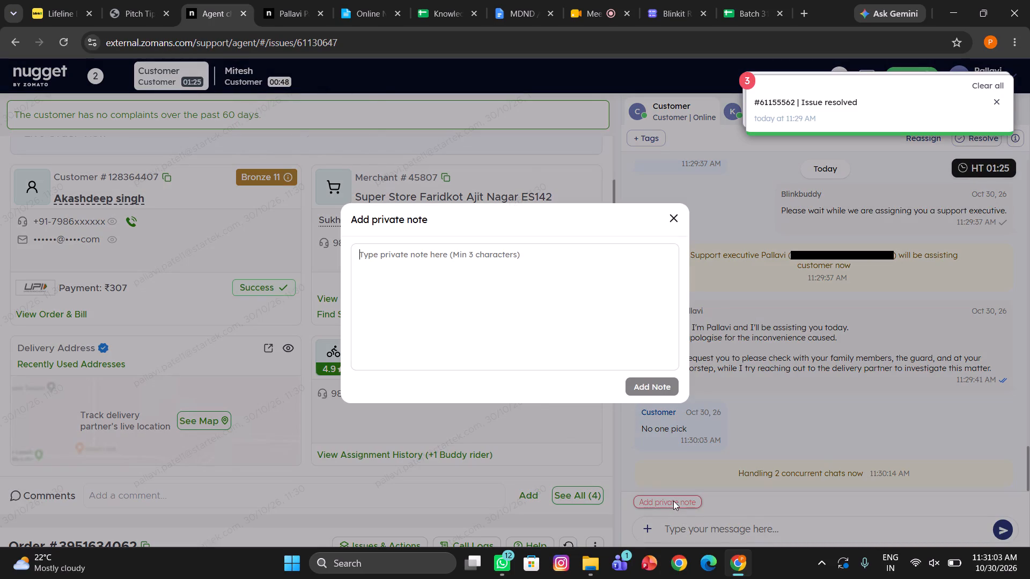
type("called dp")
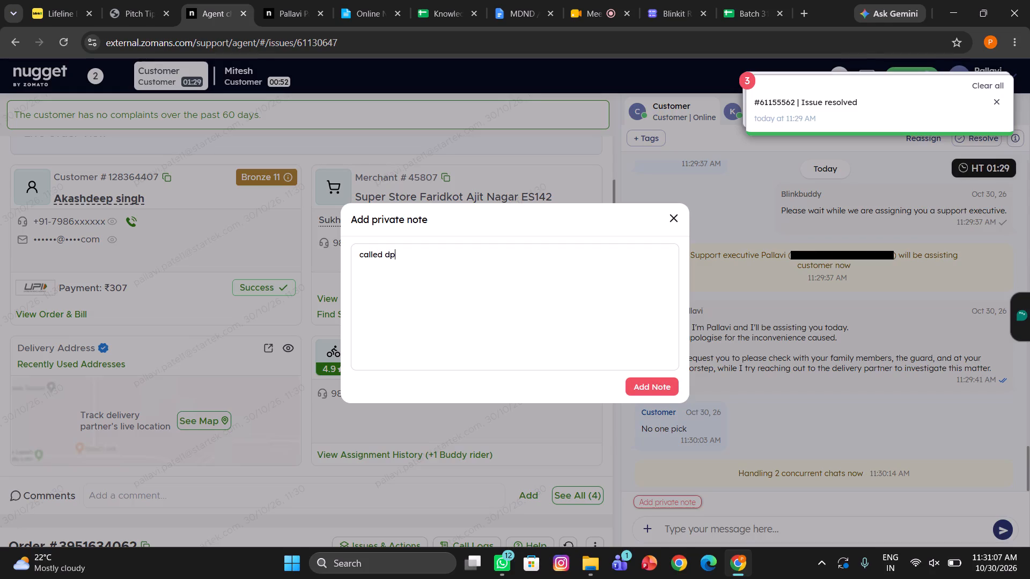
left_click(652, 381)
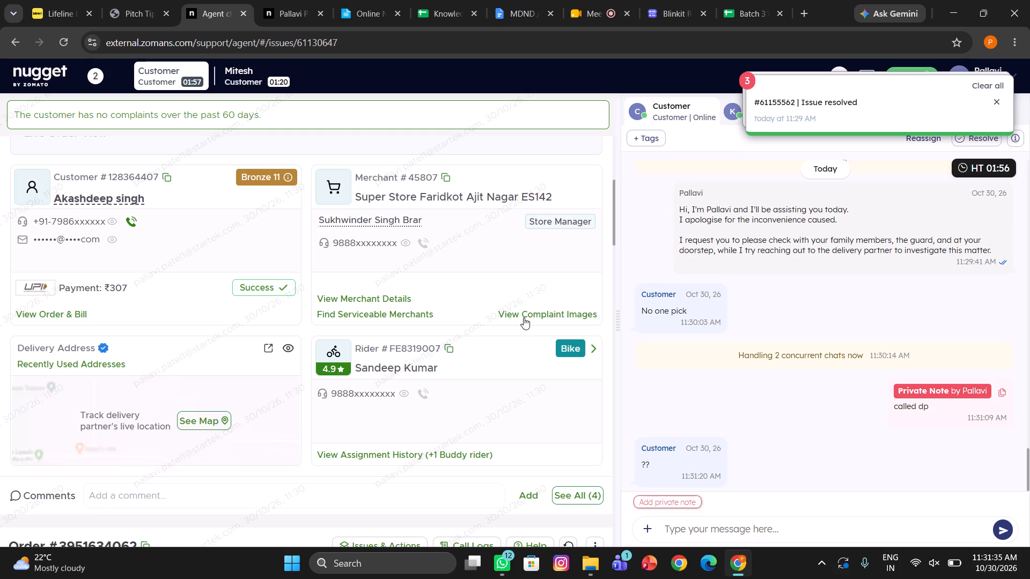
left_click(555, 208)
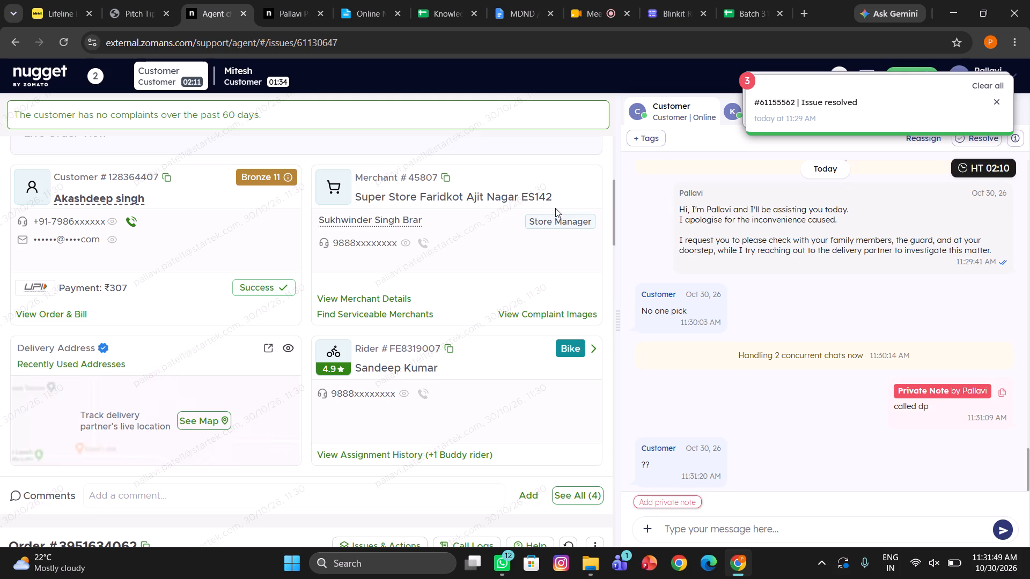
Copy the first MDND line from Pitch Tips, about the order being marked as delivered, and send it in the Faridkot customer's chat.
scroll(489, 292, "up", 5)
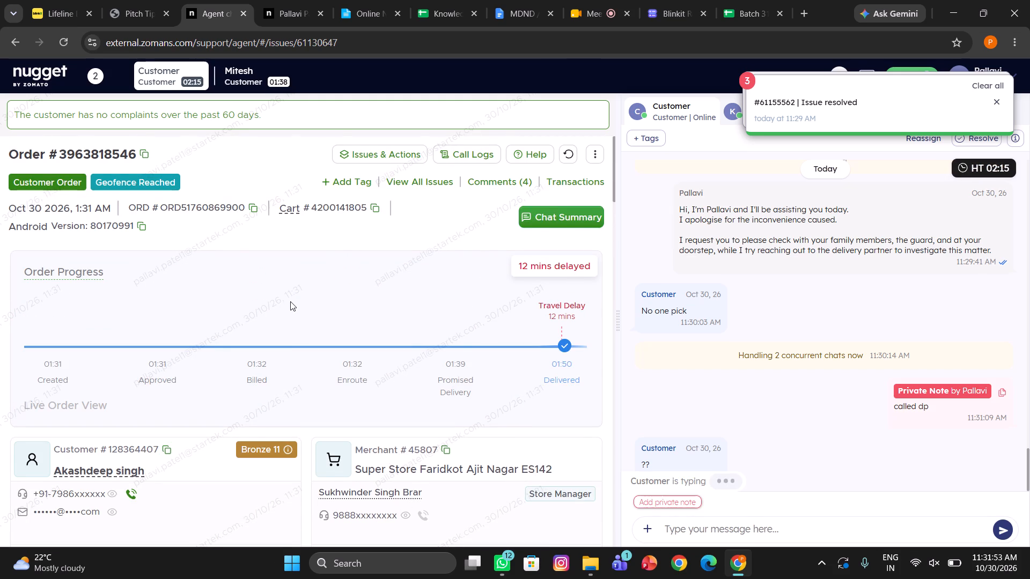
scroll(290, 301, "down", 1)
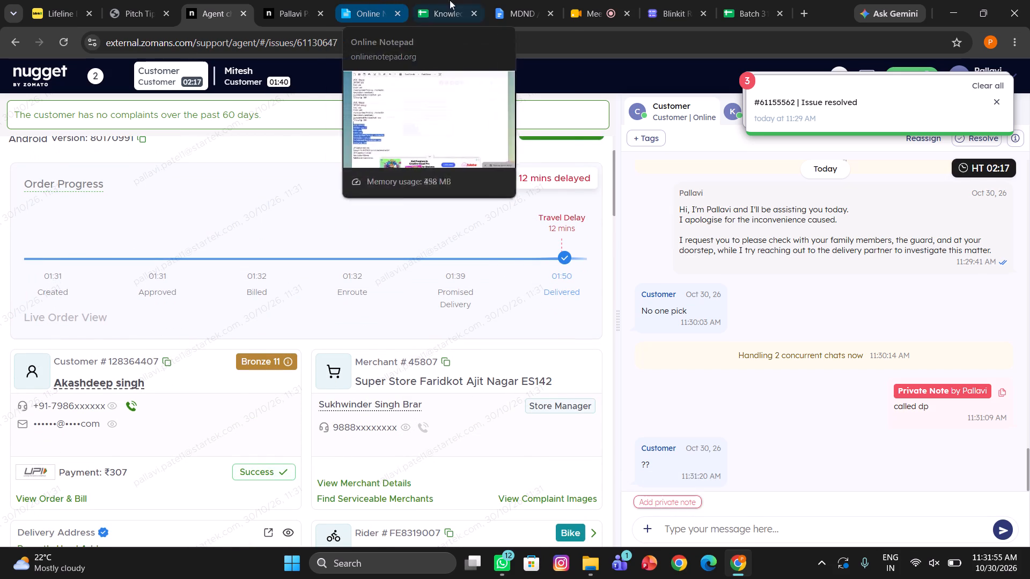
left_click(148, 5)
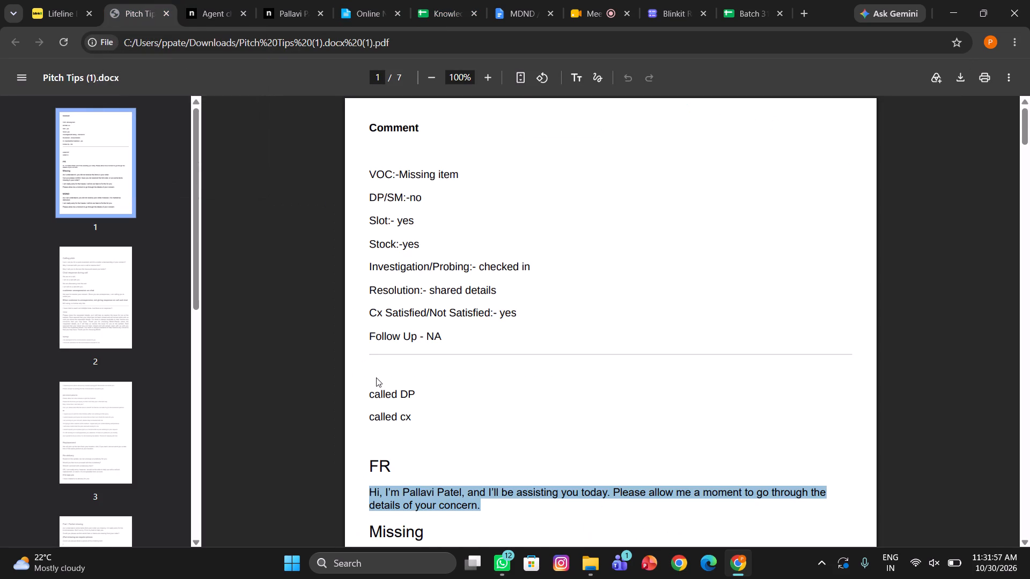
scroll(376, 377, "down", 3)
left_click_drag(429, 467, 376, 459)
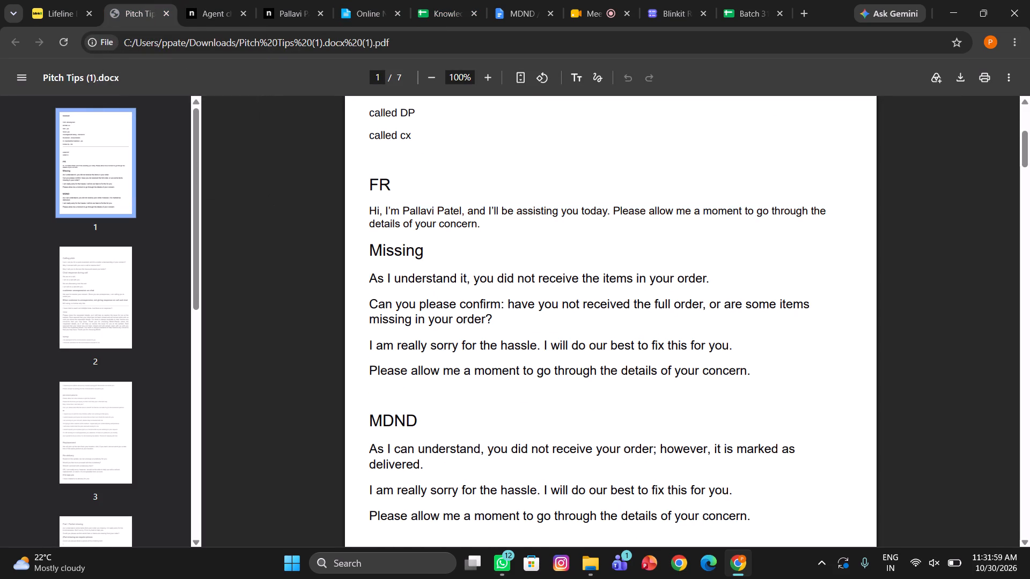
left_click_drag(376, 459, 364, 447)
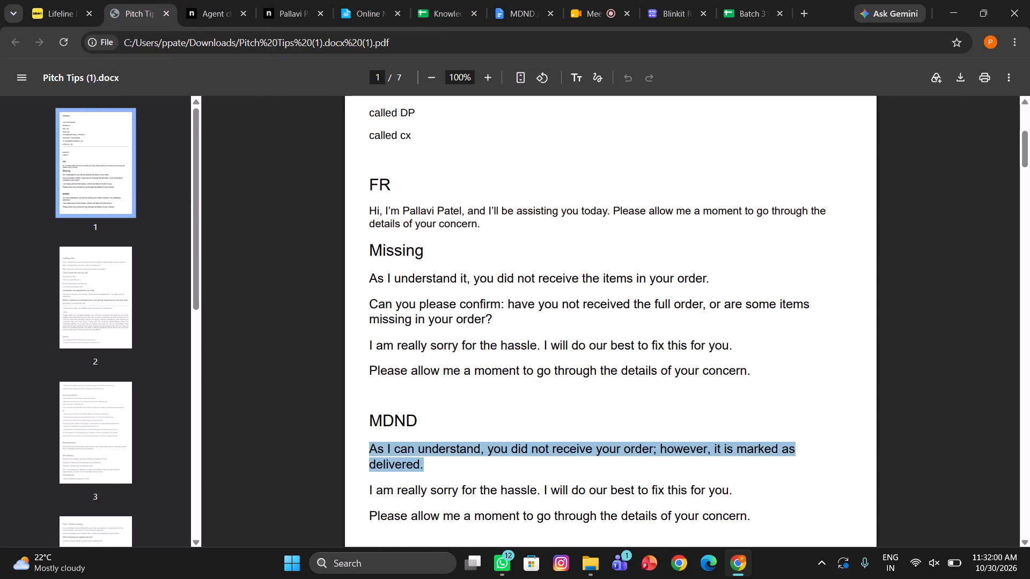
key("ctrl+c")
left_click(199, 0)
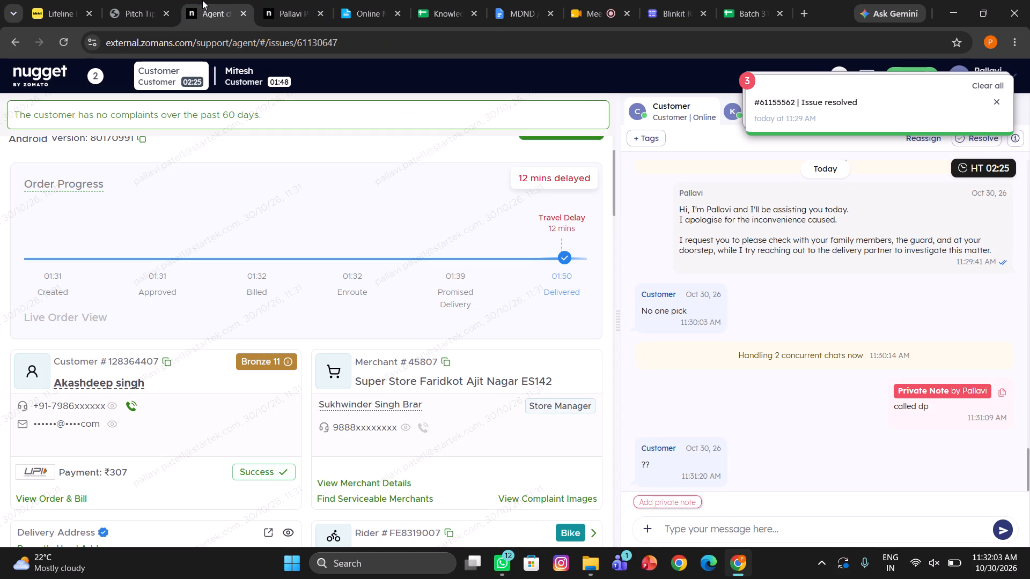
left_click(702, 529)
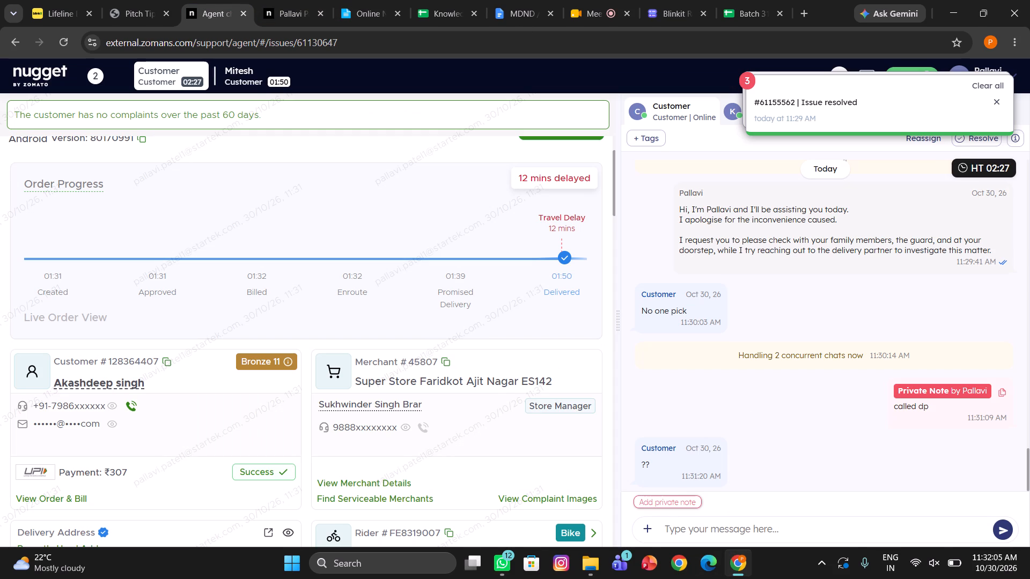
key("ctrl+v")
key("Return")
Reveal the delivery address on the Faridkot customer's order and review it with the order's progress.
scroll(365, 392, "right", 1)
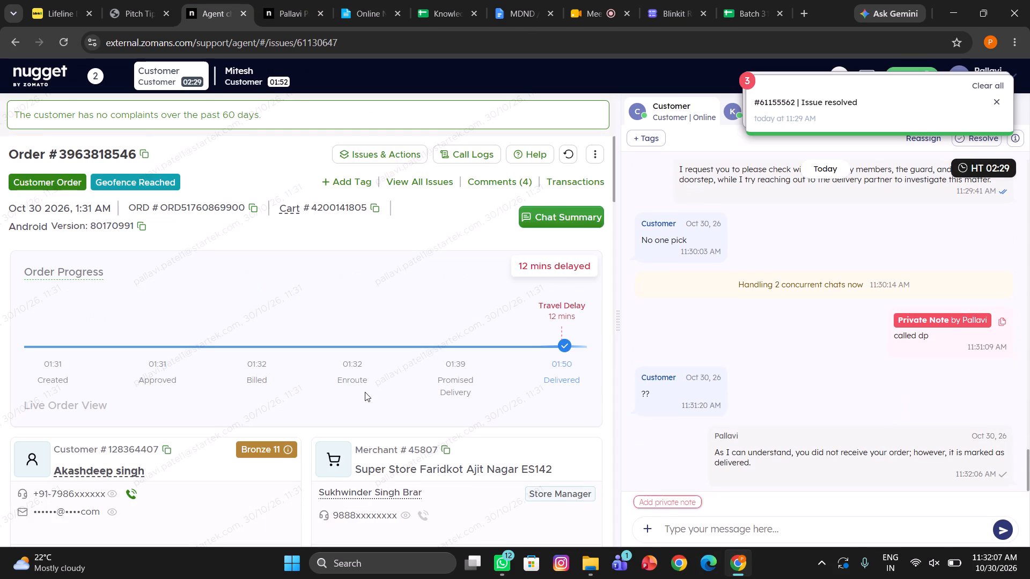
scroll(365, 392, "right", 2)
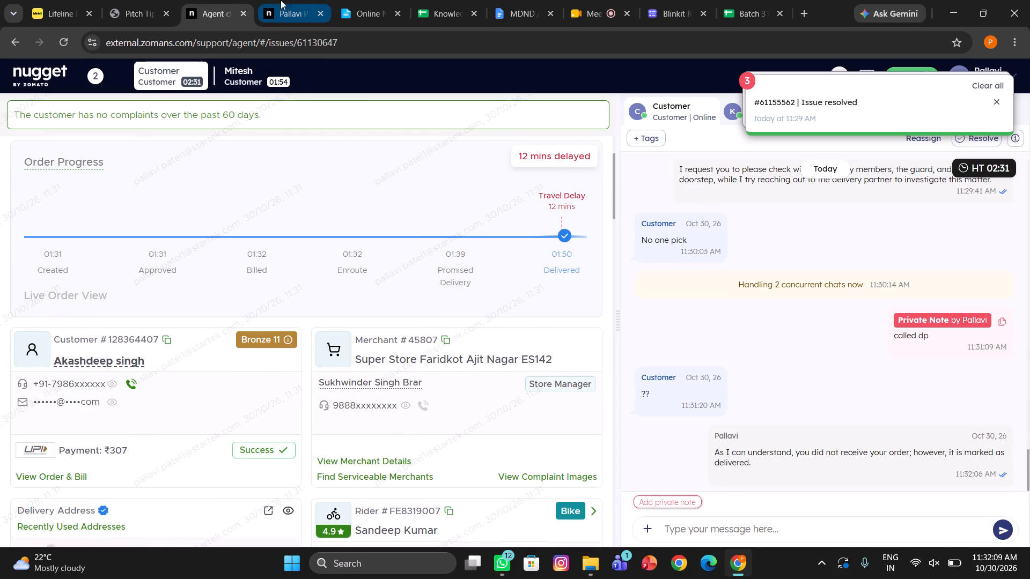
scroll(399, 426, "down", 1)
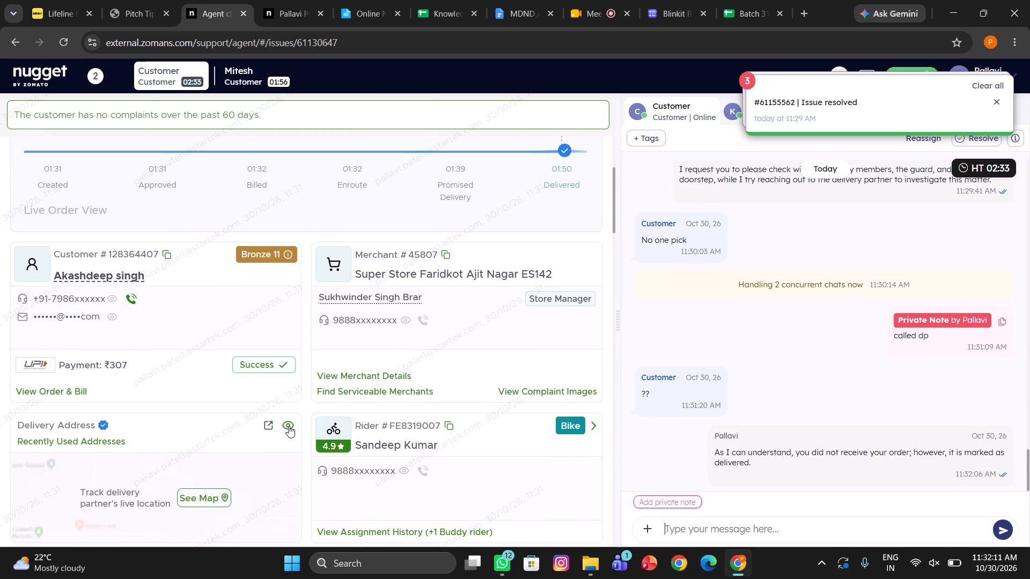
left_click(289, 426)
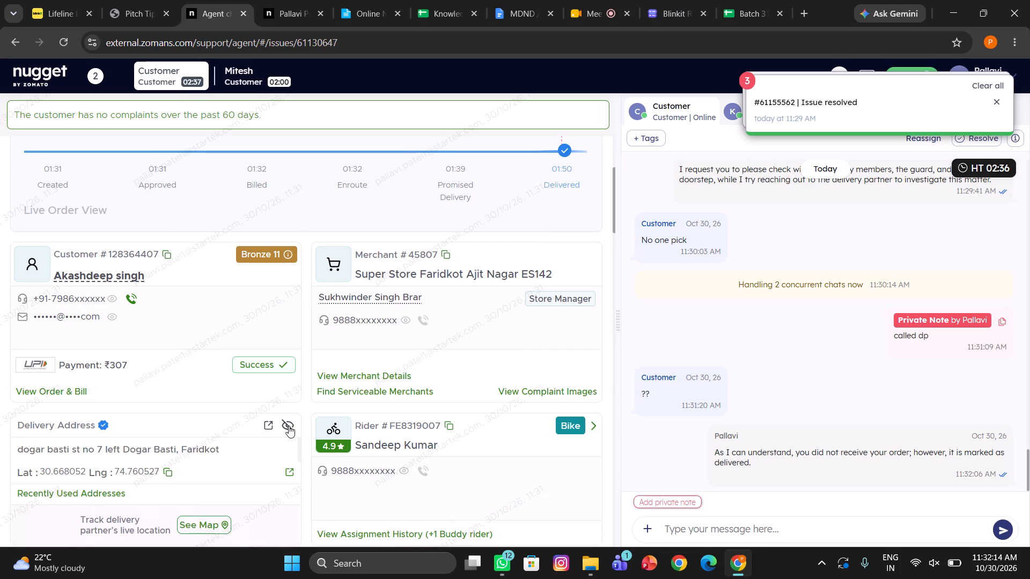
scroll(289, 426, "up", 1)
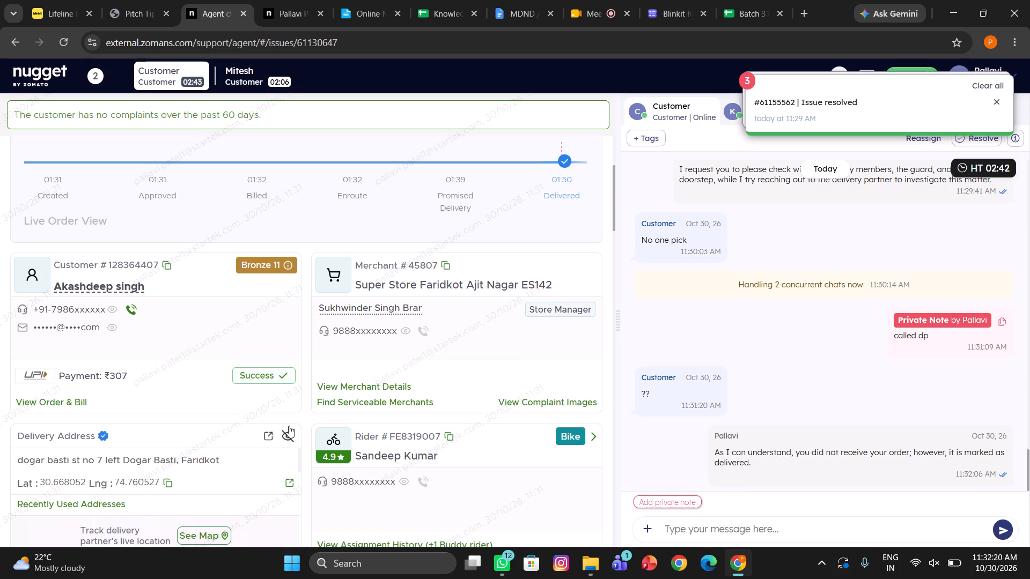
scroll(289, 426, "up", 2)
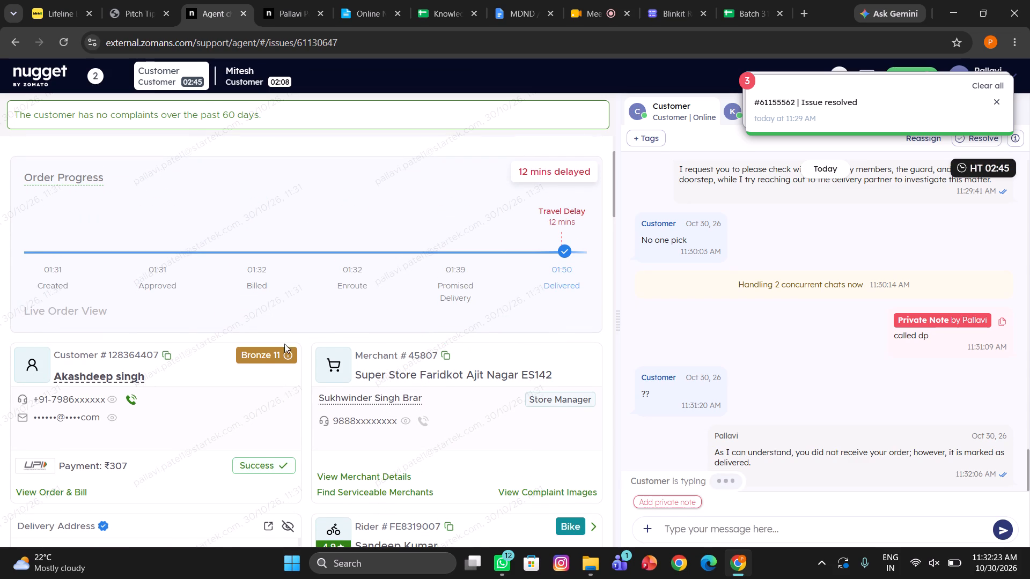
Copy the MDND apology "I am really sorry for the hassle. I will do our best to fix this for you." and send it to the Faridkot customer.
left_click(126, 0)
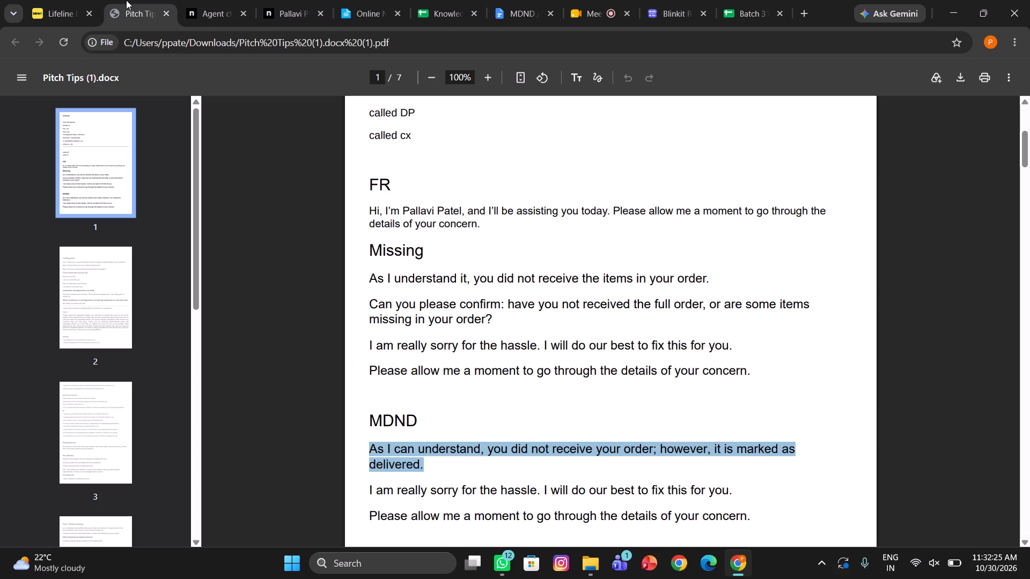
triple_click(398, 486)
left_click(398, 486)
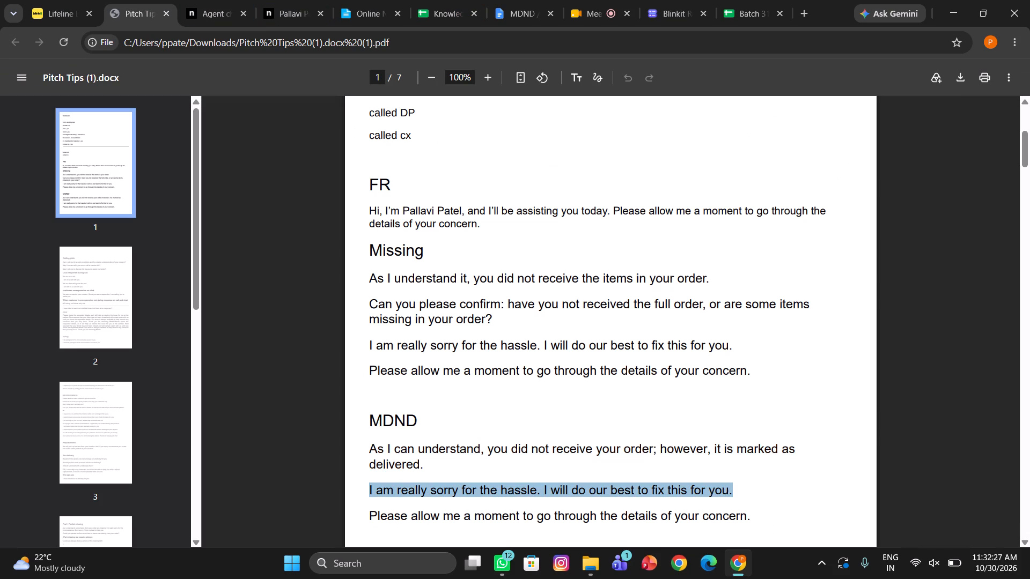
key("ctrl+c")
left_click(225, 0)
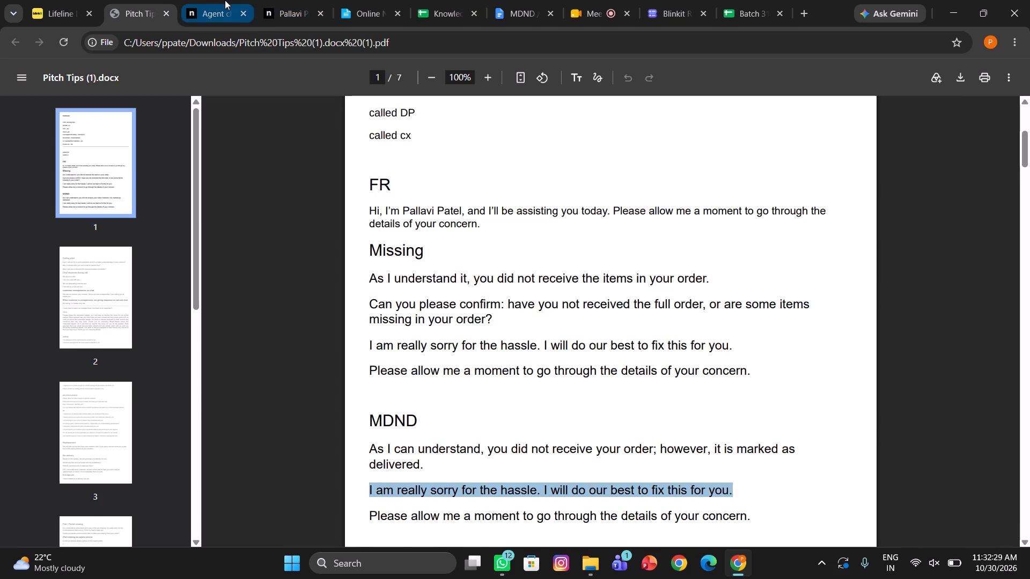
left_click(682, 523)
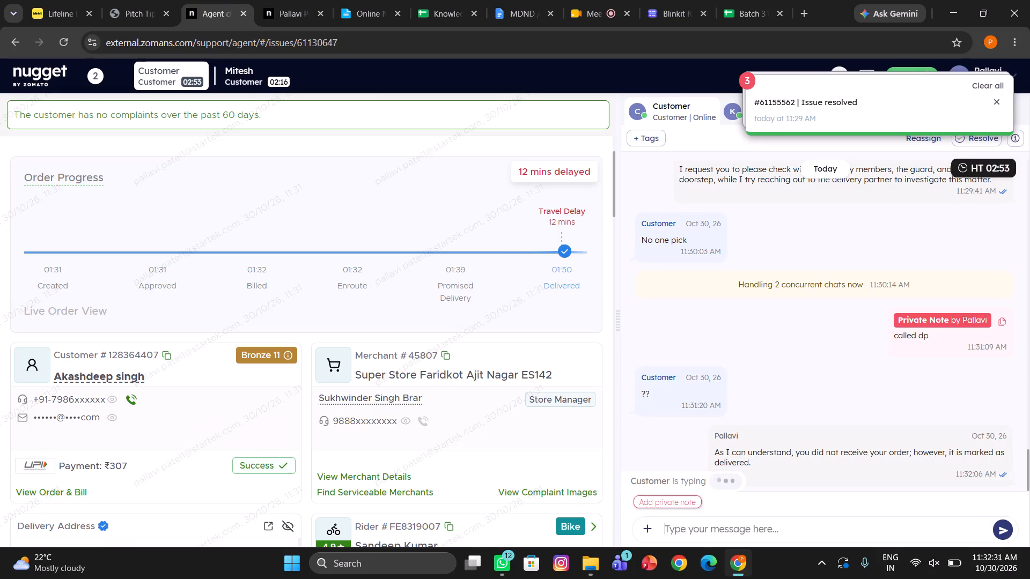
key("ctrl+v")
key("Return")
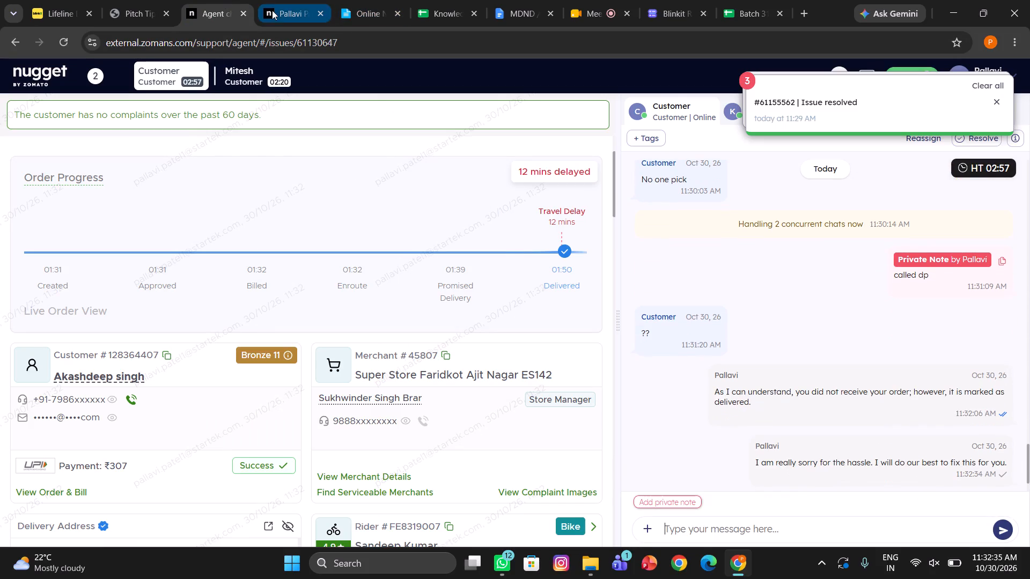
Switch to the second assigned customer's chat and send the first MDND line from Pitch Tips, about the order being marked as delivered.
left_click(233, 83)
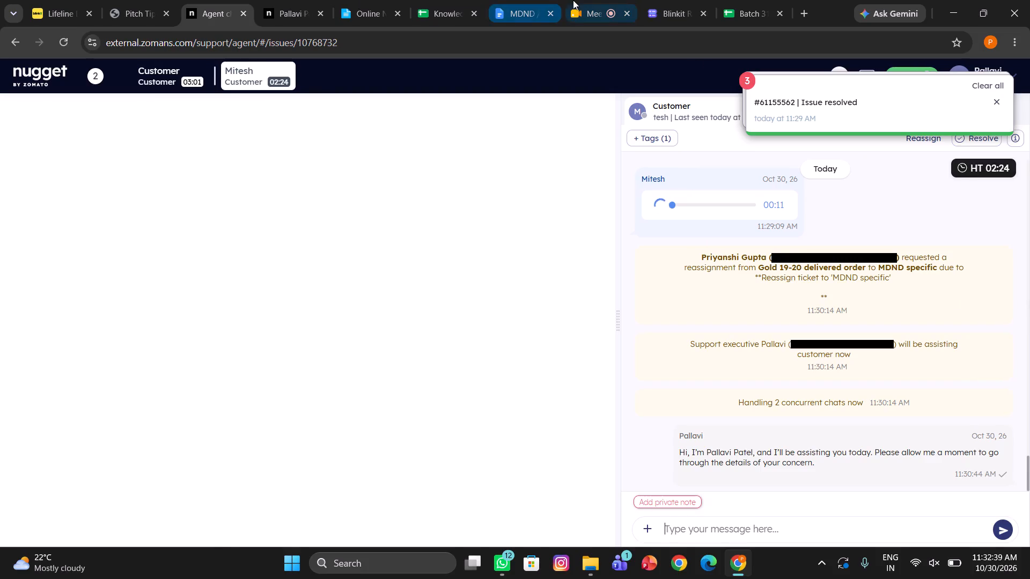
left_click(123, 6)
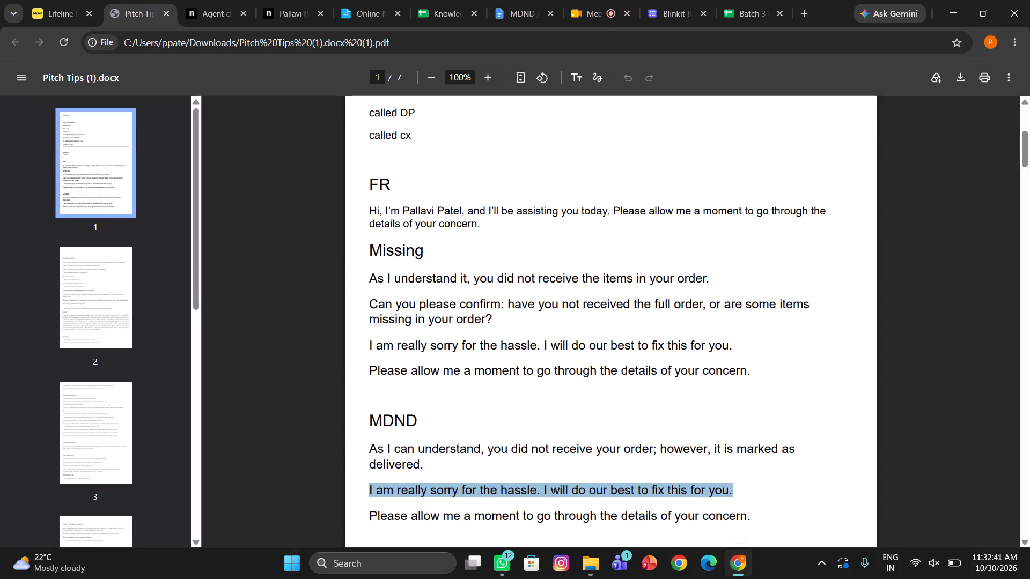
left_click_drag(430, 469, 344, 444)
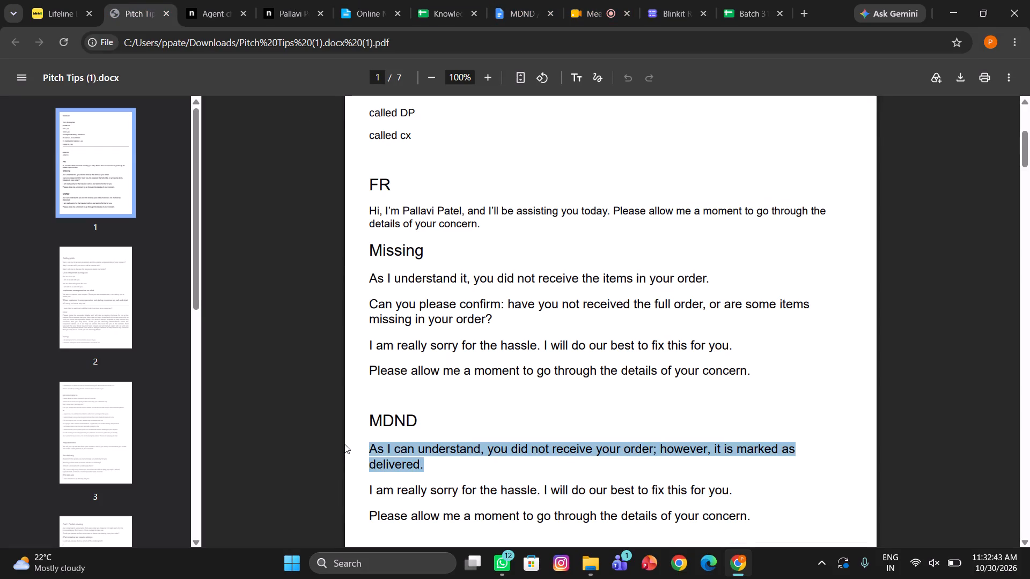
key("ctrl+c")
left_click(195, 0)
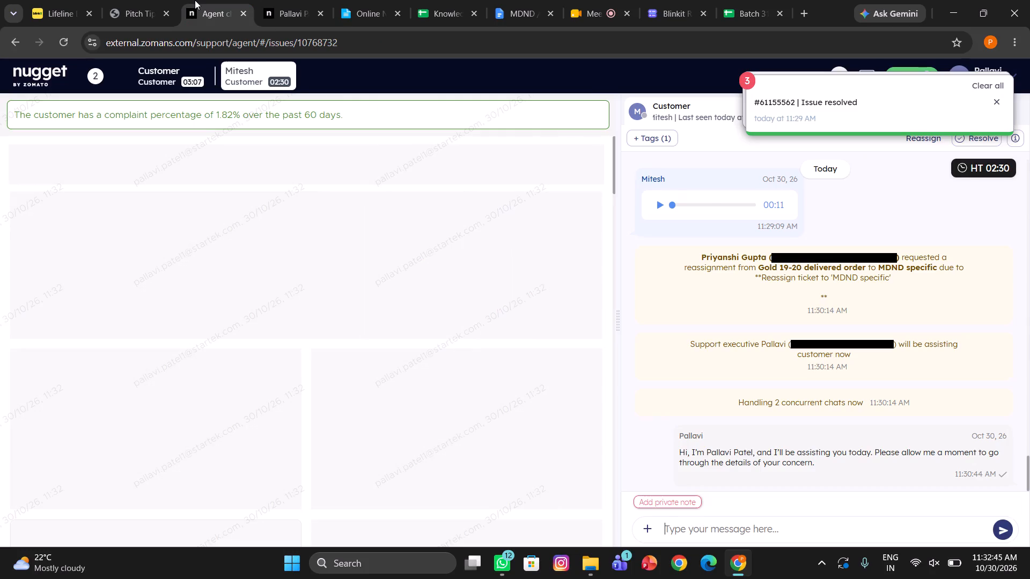
key("ctrl+v")
key("Return")
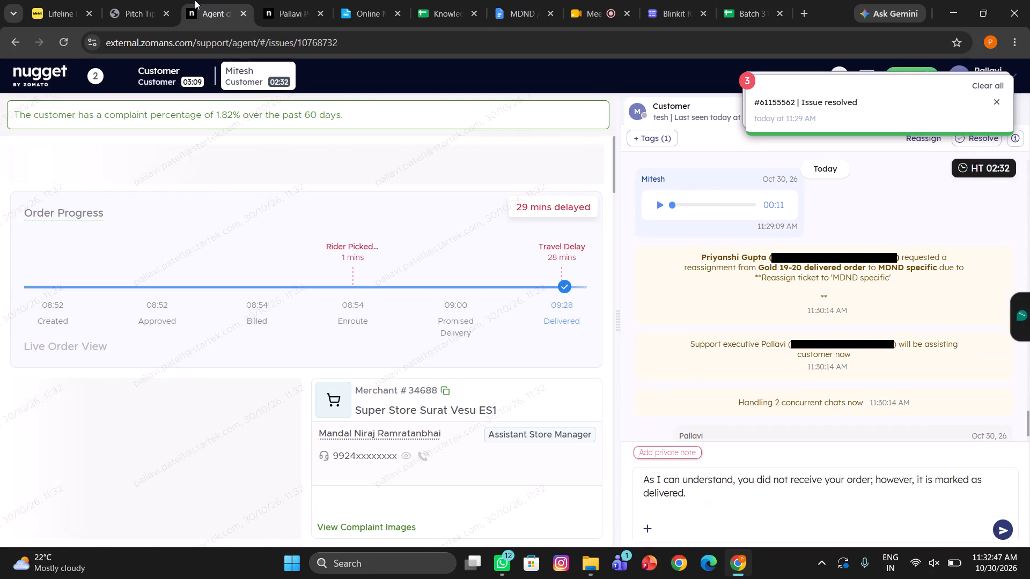
Copy the MDND apology "I am really sorry for the hassle. I will do our best to fix this for you." and send it to the second customer.
left_click(150, 0)
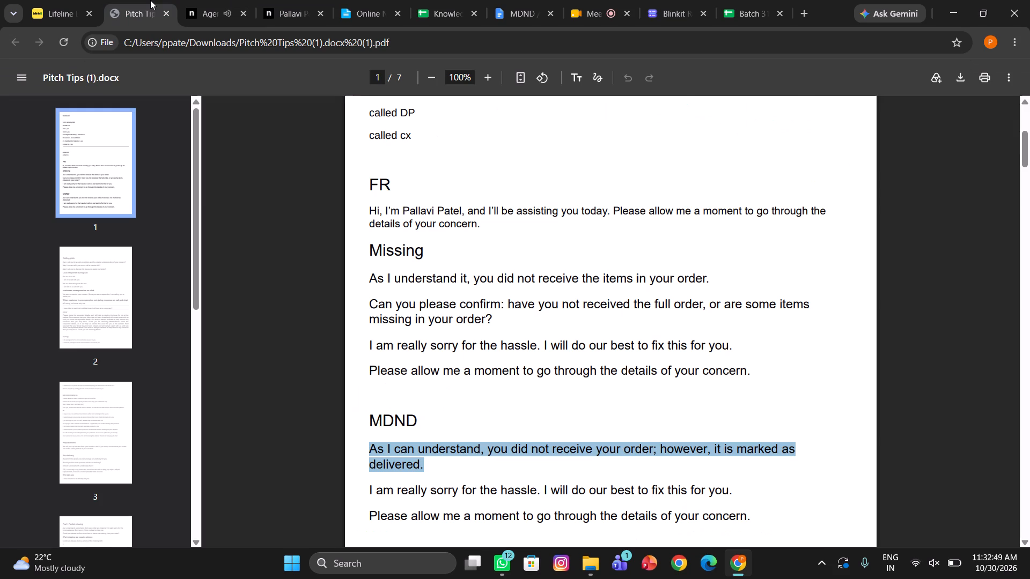
triple_click(385, 488)
left_click(385, 488)
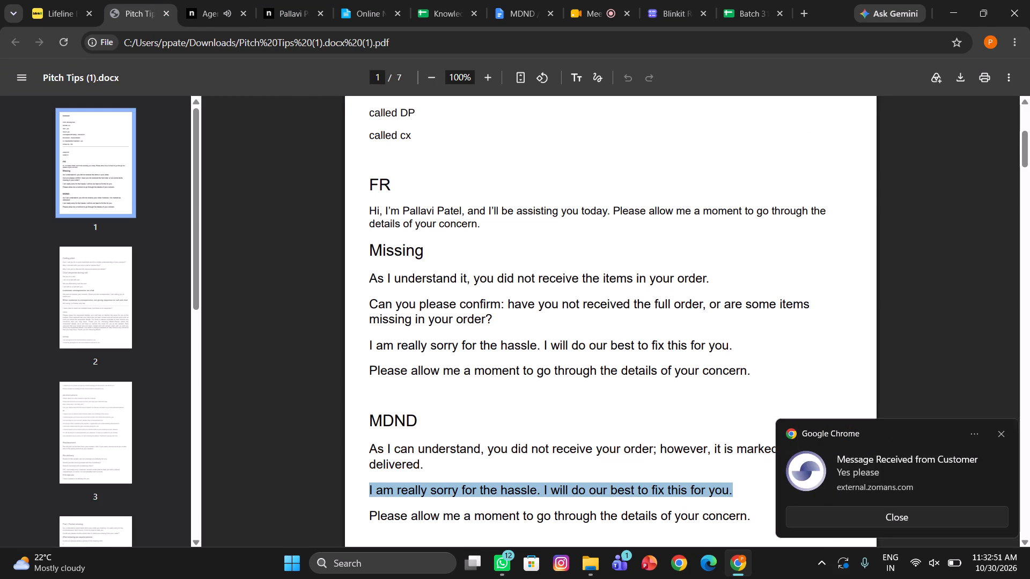
key("ctrl+c")
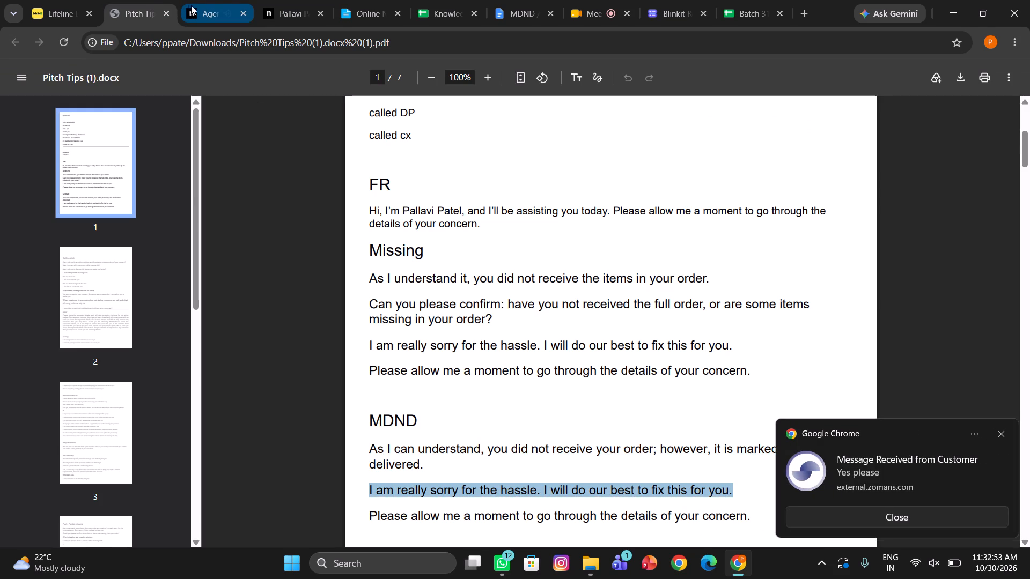
left_click(192, 7)
key("ctrl+v")
key("Return")
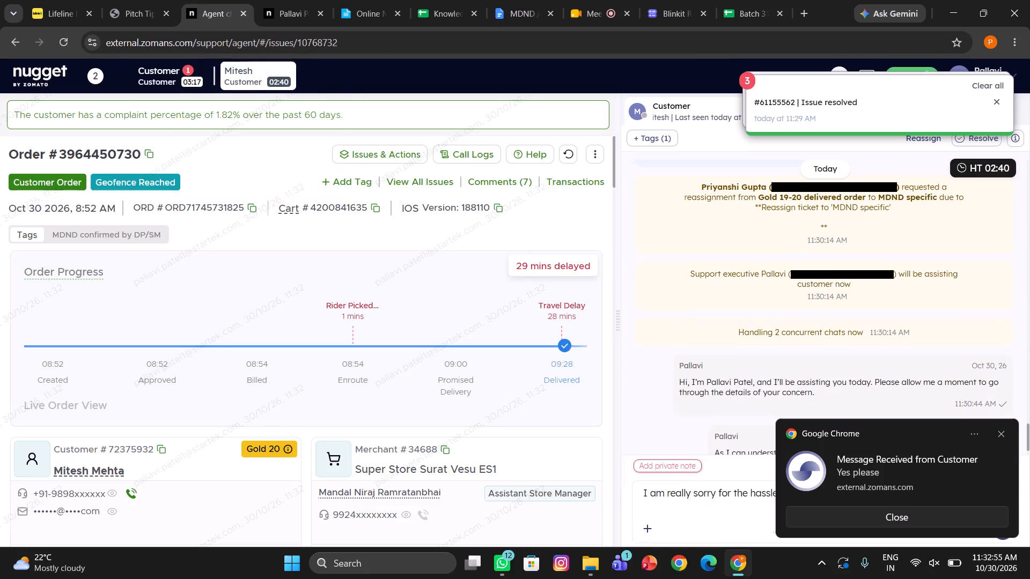
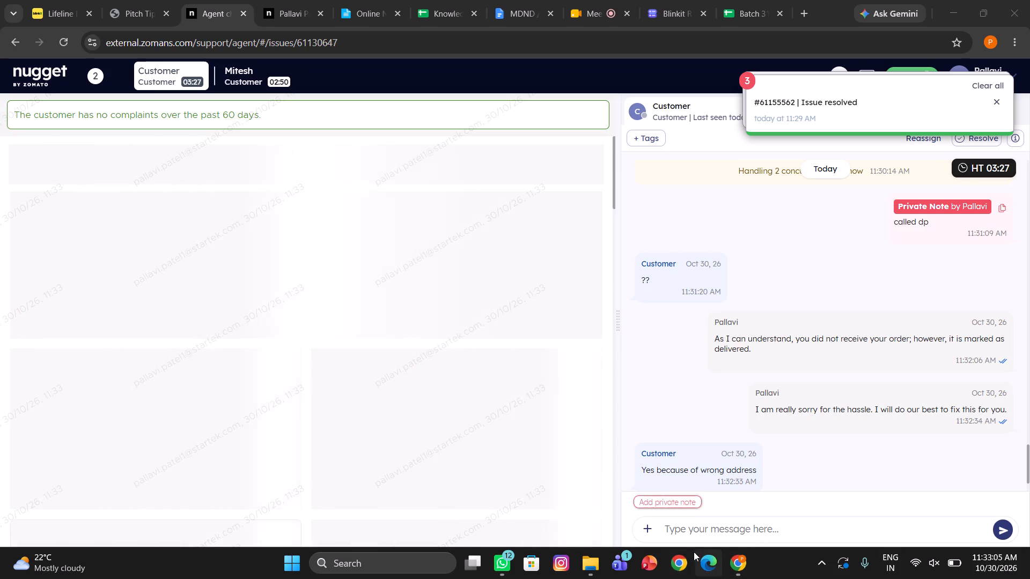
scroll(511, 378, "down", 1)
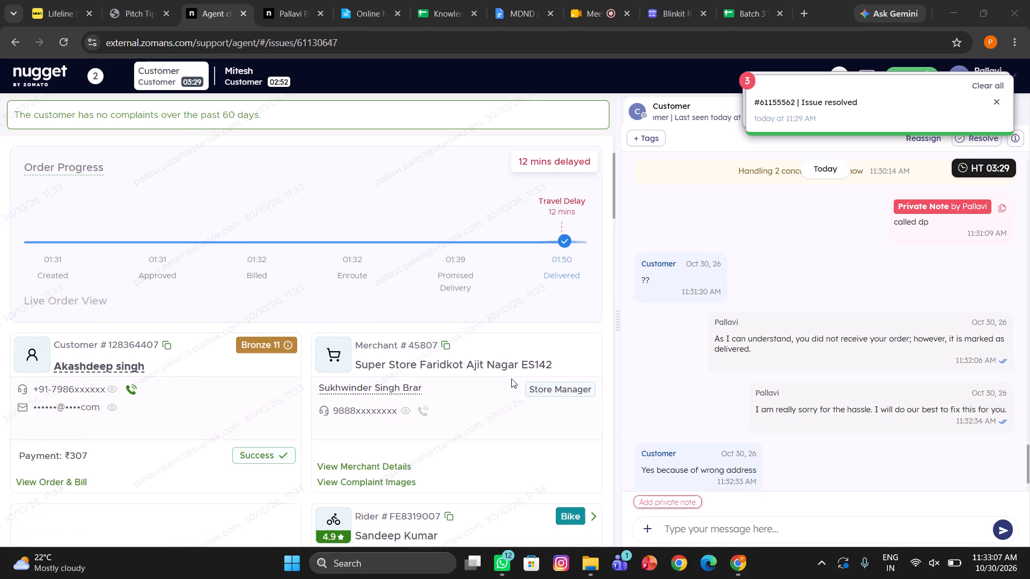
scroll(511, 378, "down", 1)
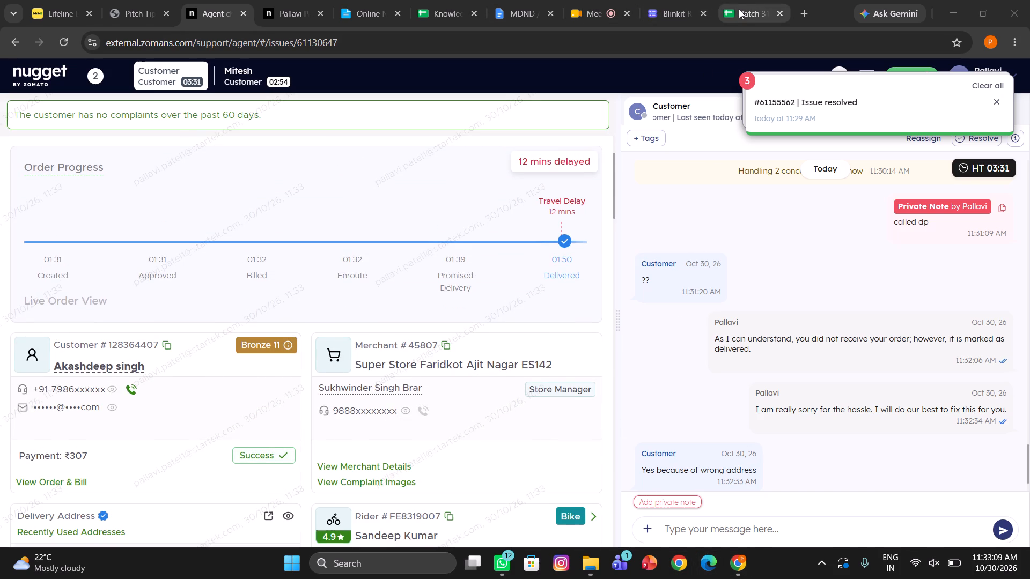
Switch to the Batch 315 spreadsheet and close it, choosing to leave the site.
left_click(739, 9)
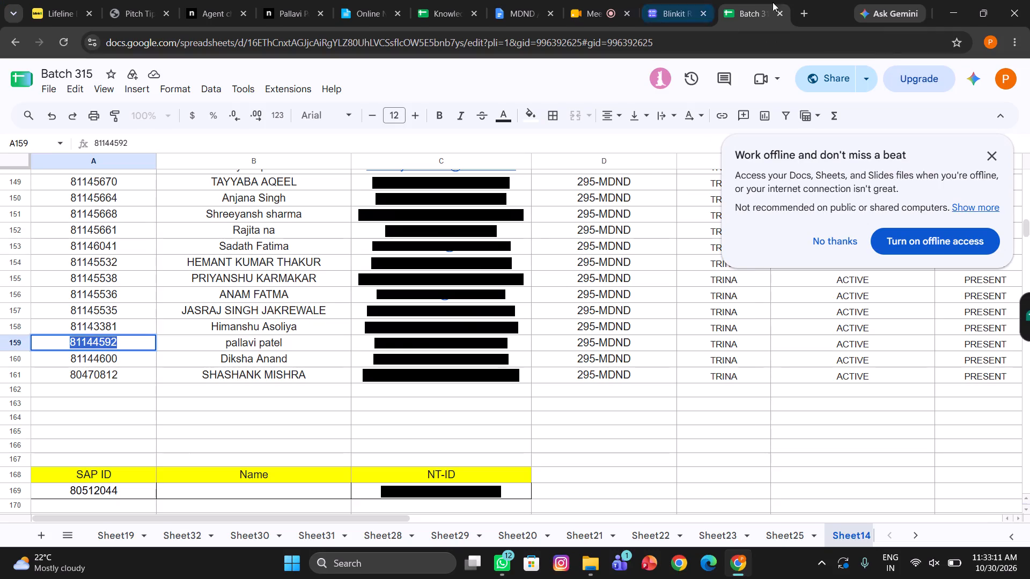
left_click(777, 9)
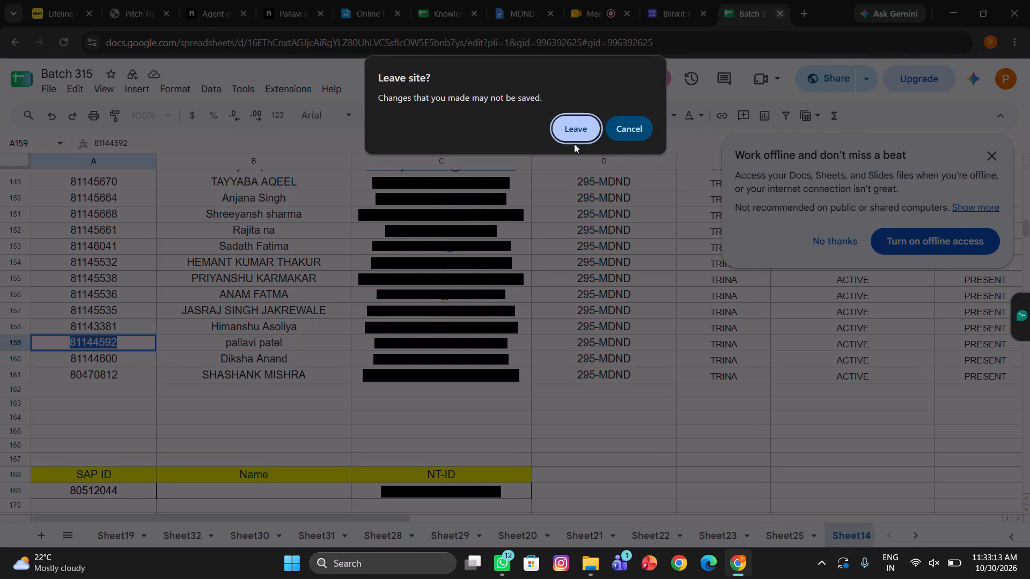
left_click(578, 133)
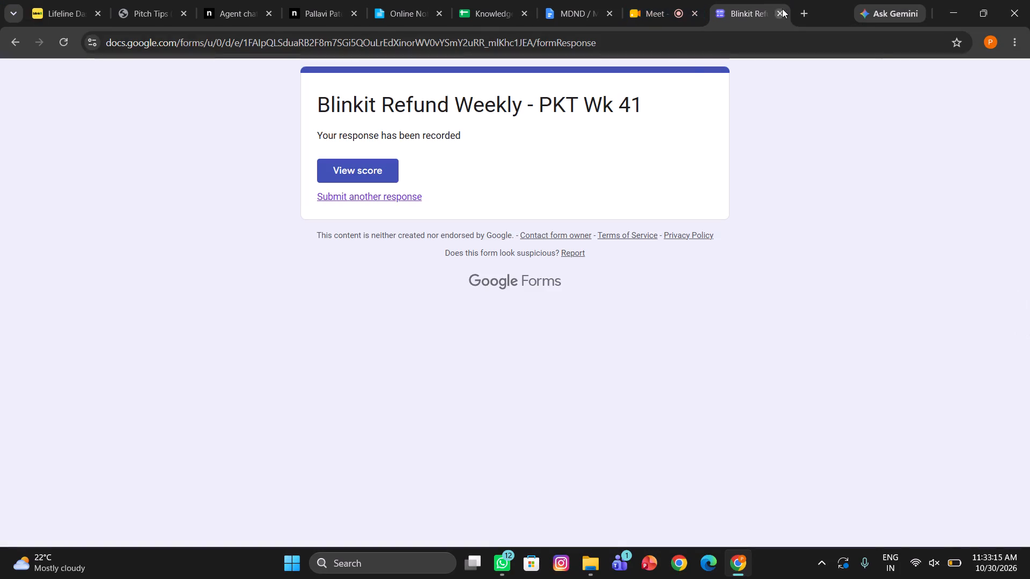
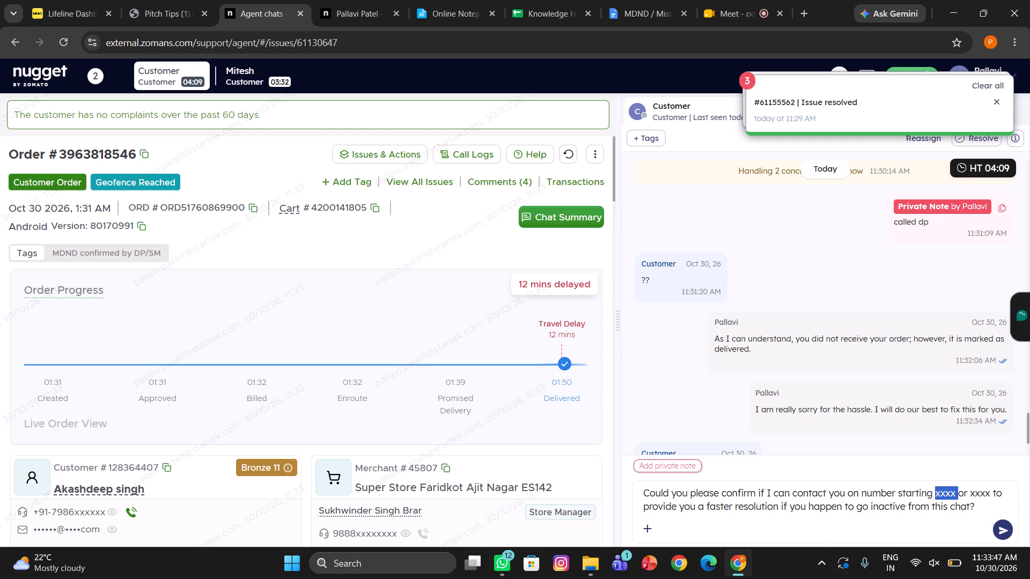
left_click_drag(959, 486, 987, 482)
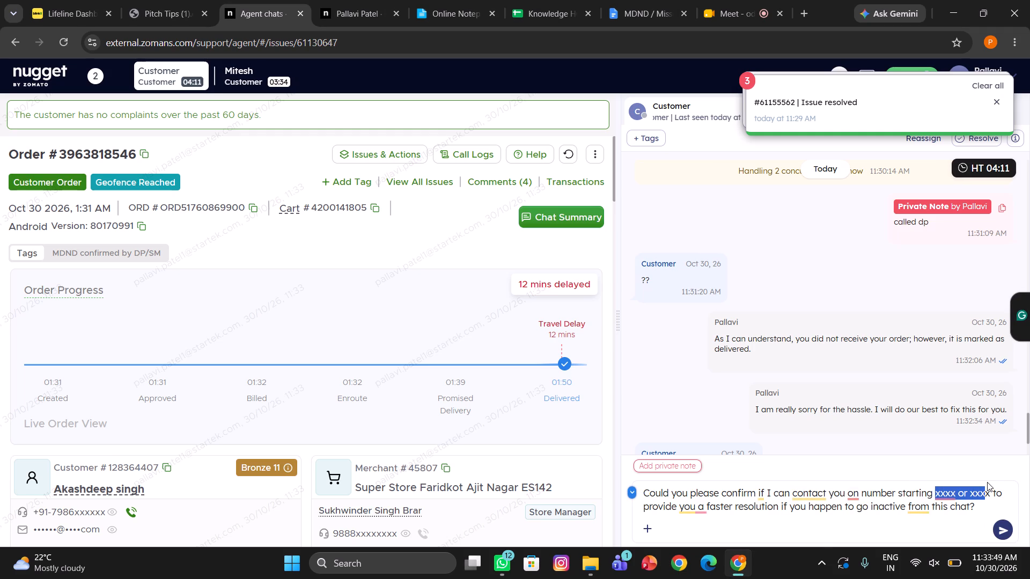
left_click_drag(987, 482, 987, 481)
key("BackSpace")
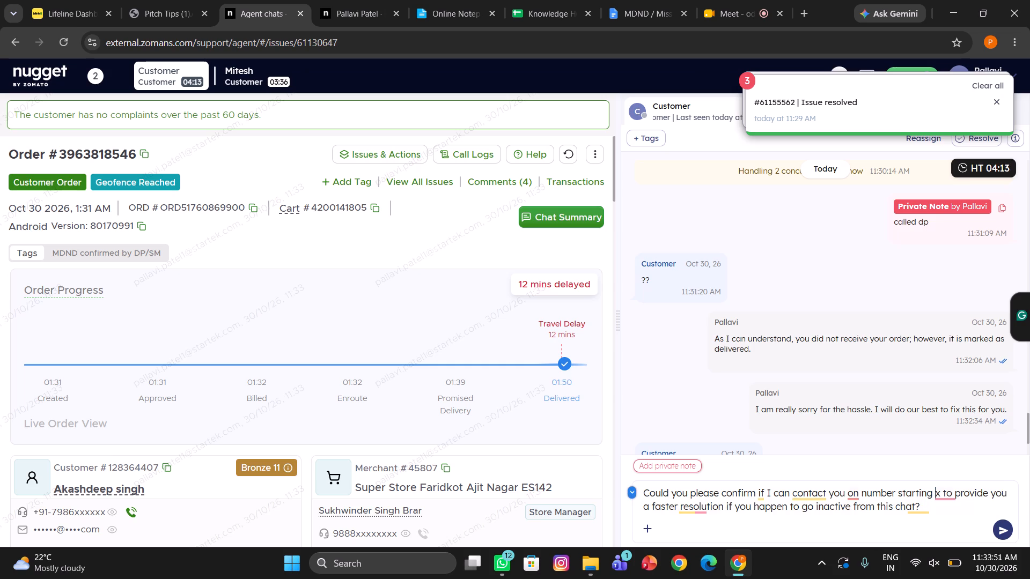
key("7")
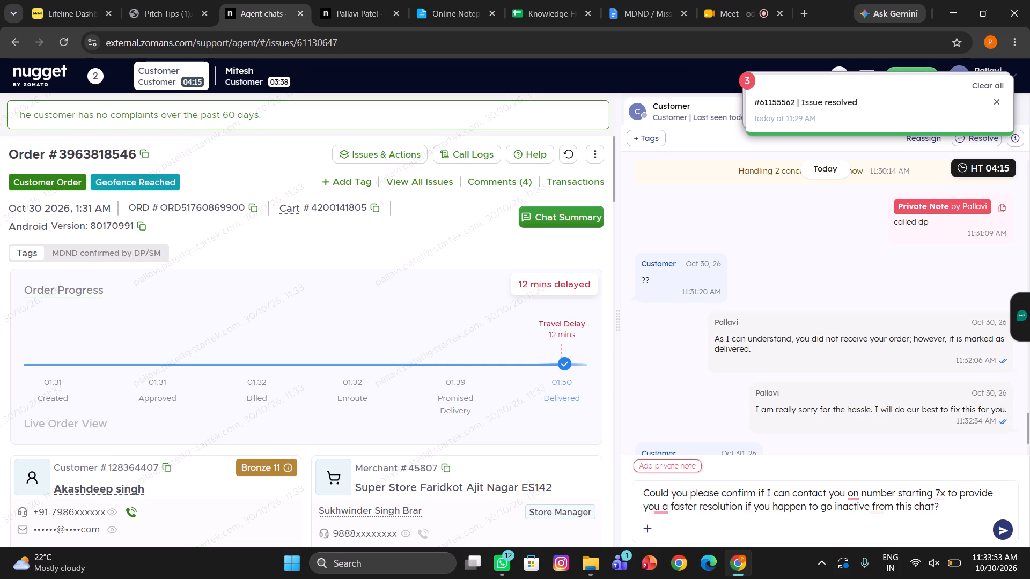
type("986")
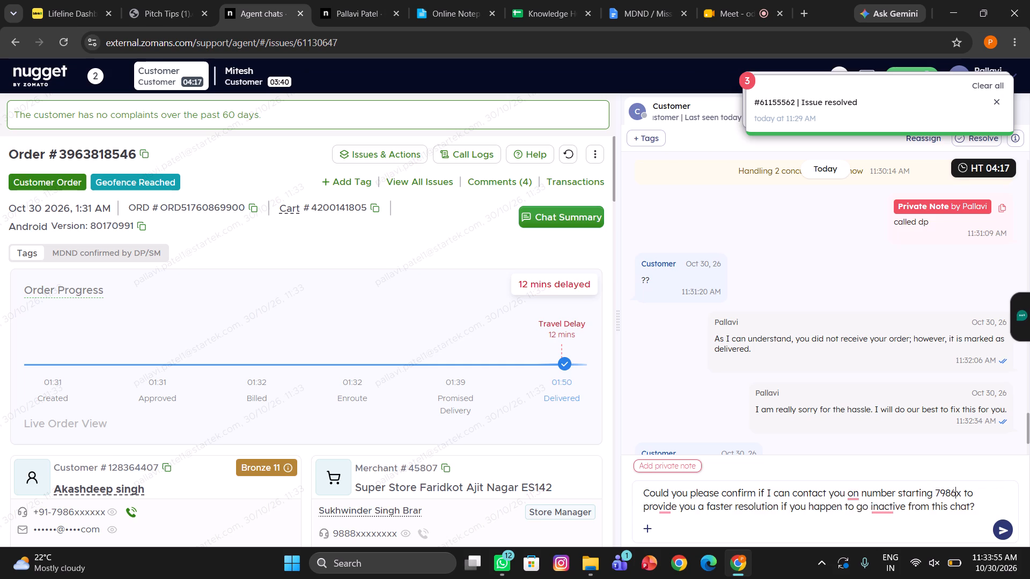
key("Return")
left_click(737, 97)
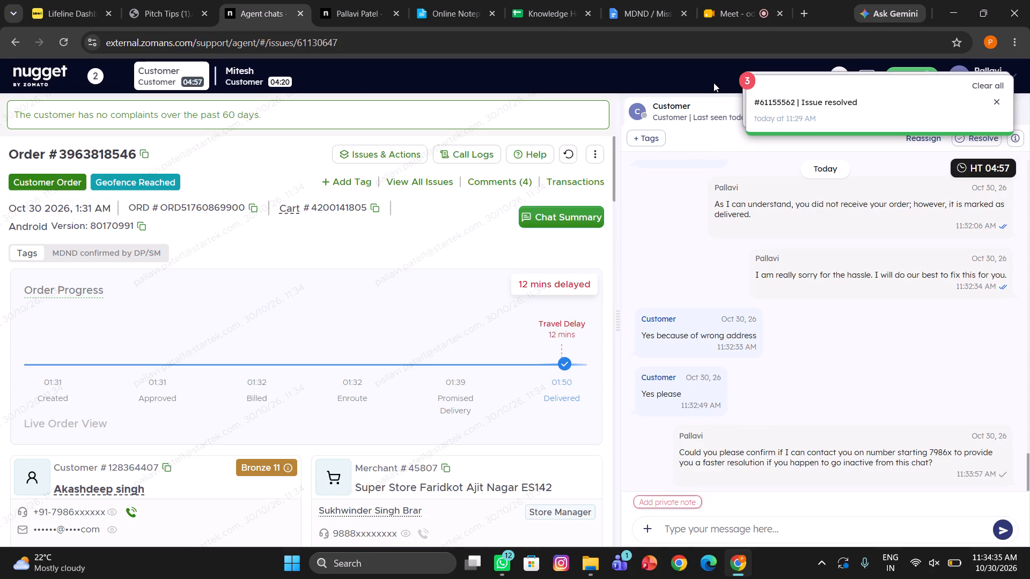
Switch to the other customer's chat and call the rider assigned to the Super Store Surat Vesu ES1 order.
left_click(244, 70)
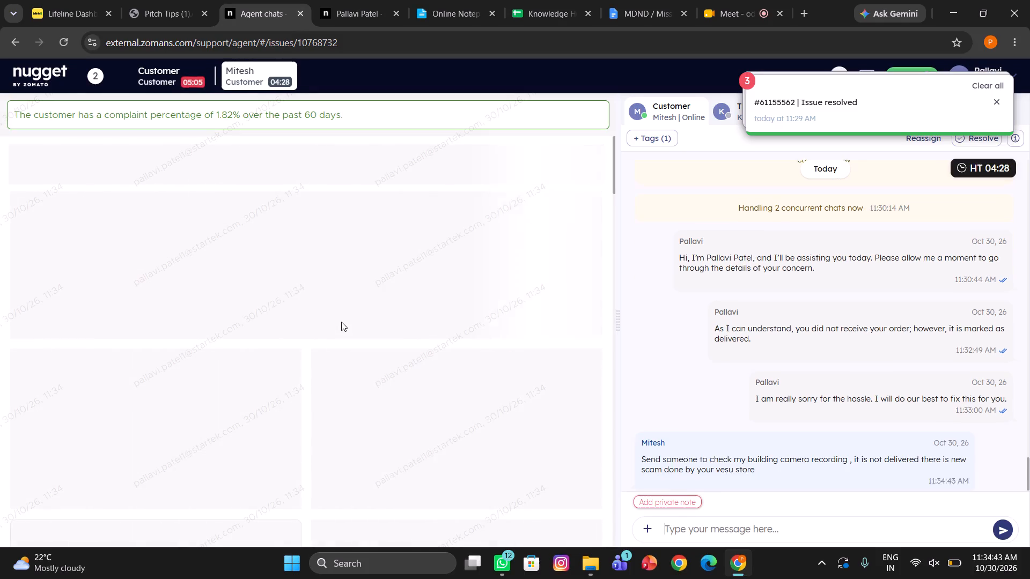
scroll(289, 437, "down", 1)
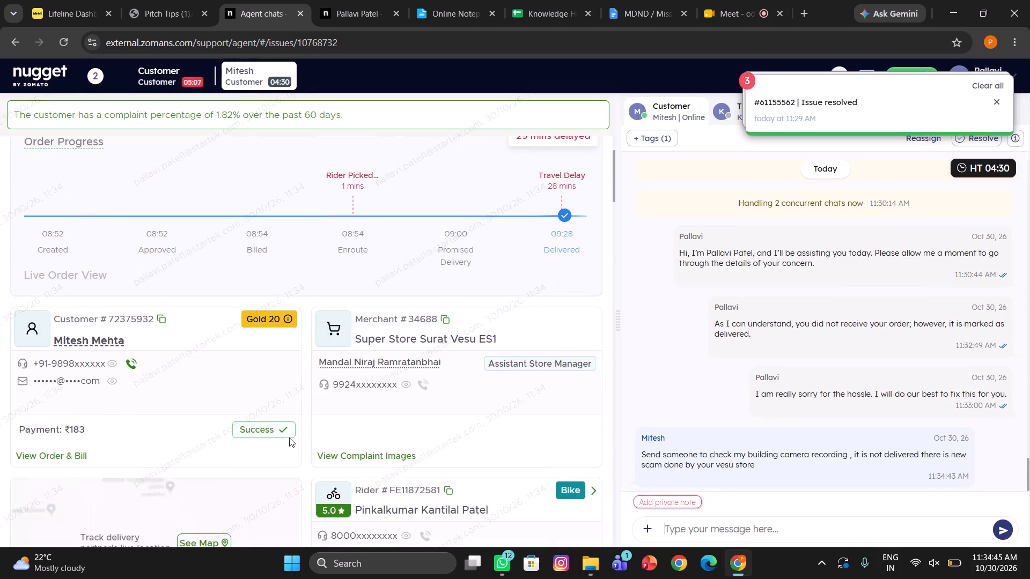
left_click(424, 537)
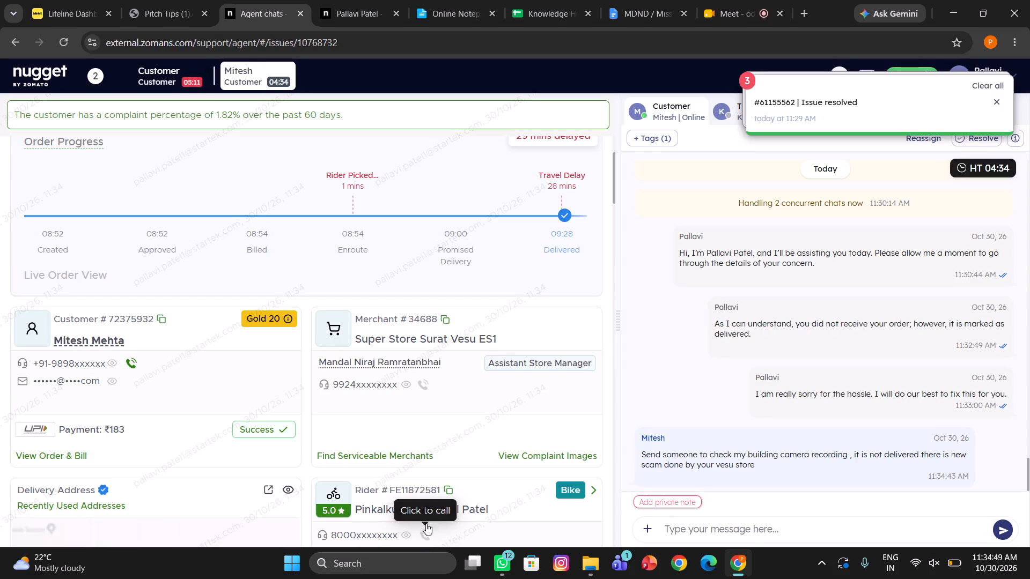
left_click(546, 404)
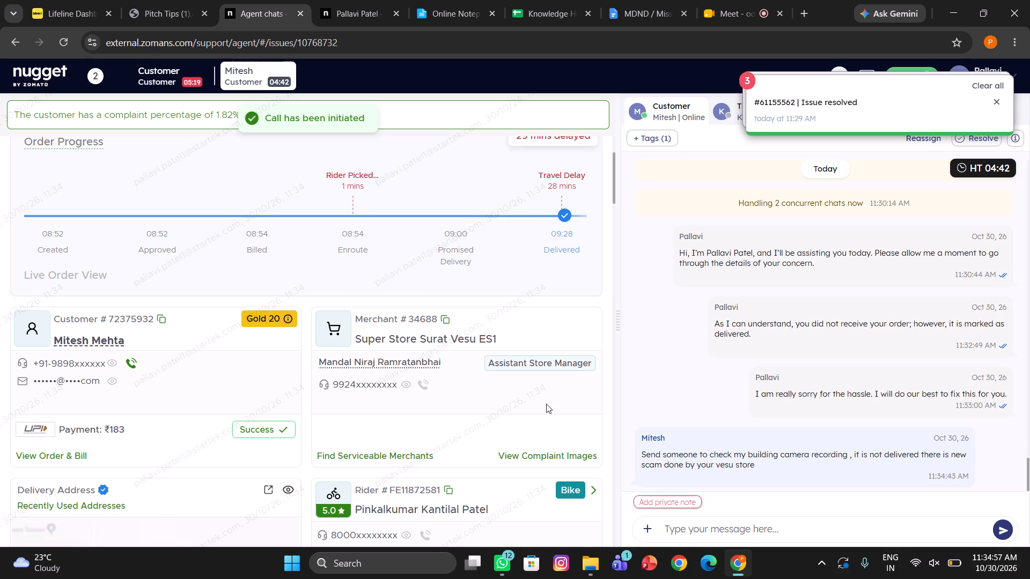
Add the private note "called dp" to this chat.
left_click(682, 501)
type("called dp")
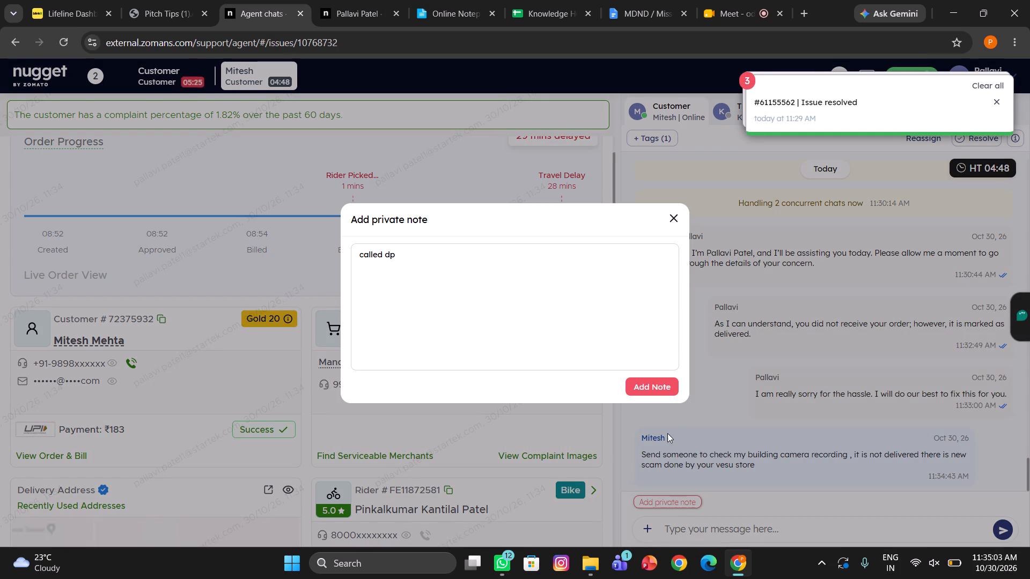
left_click(638, 365)
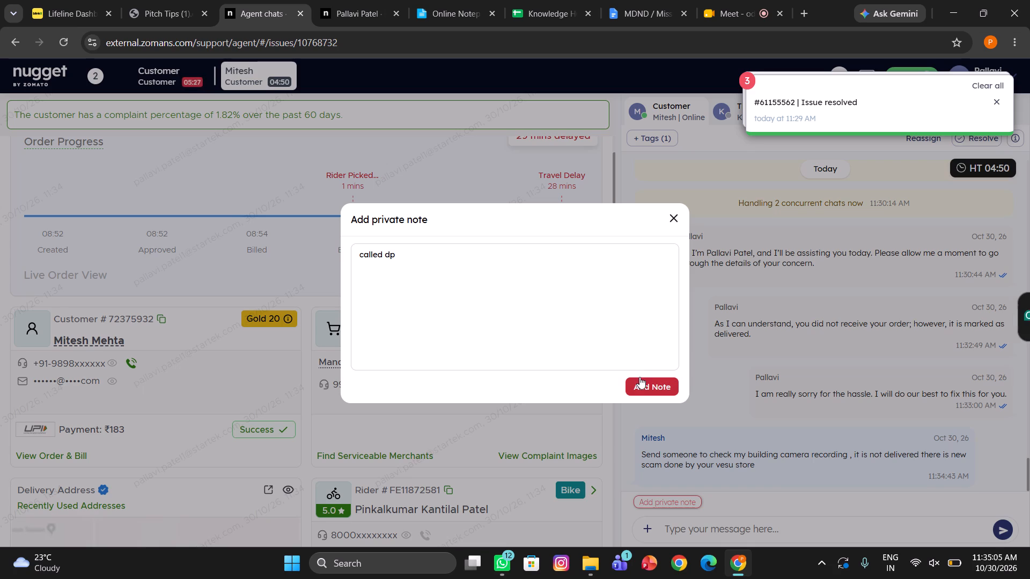
left_click(639, 377)
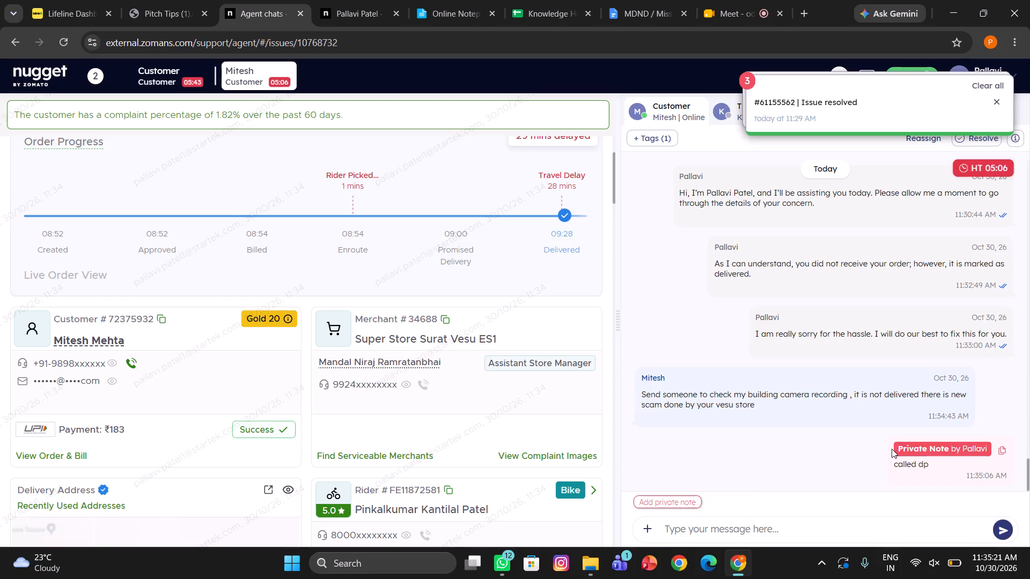
Call the Surat Vesu order's rider again.
scroll(572, 503, "down", 2)
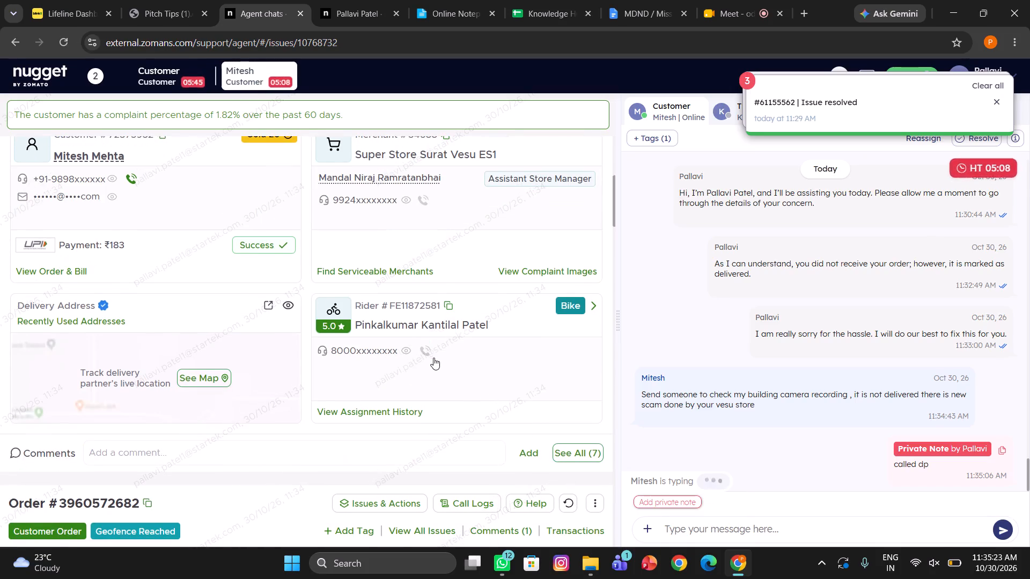
left_click(424, 351)
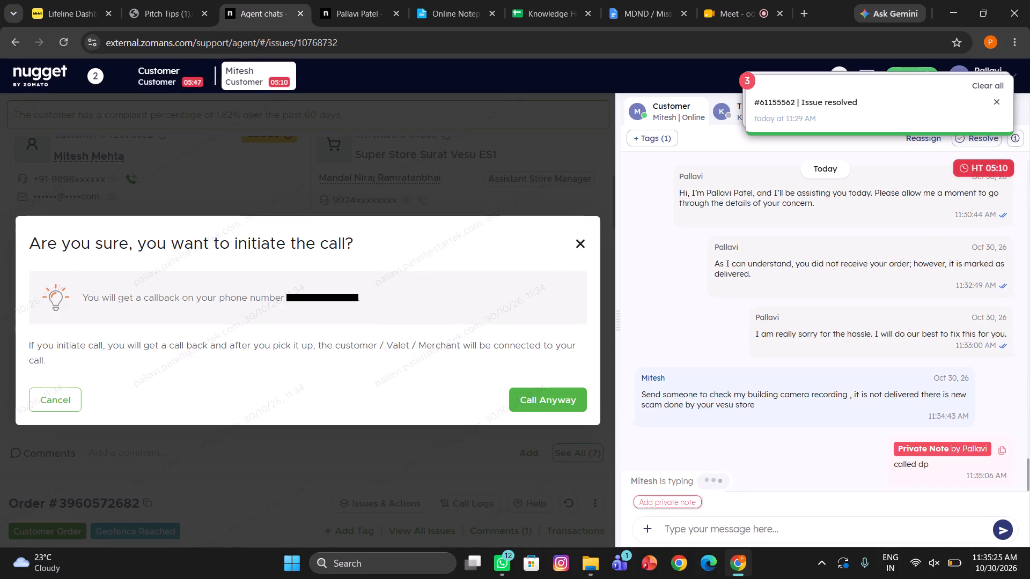
left_click(532, 398)
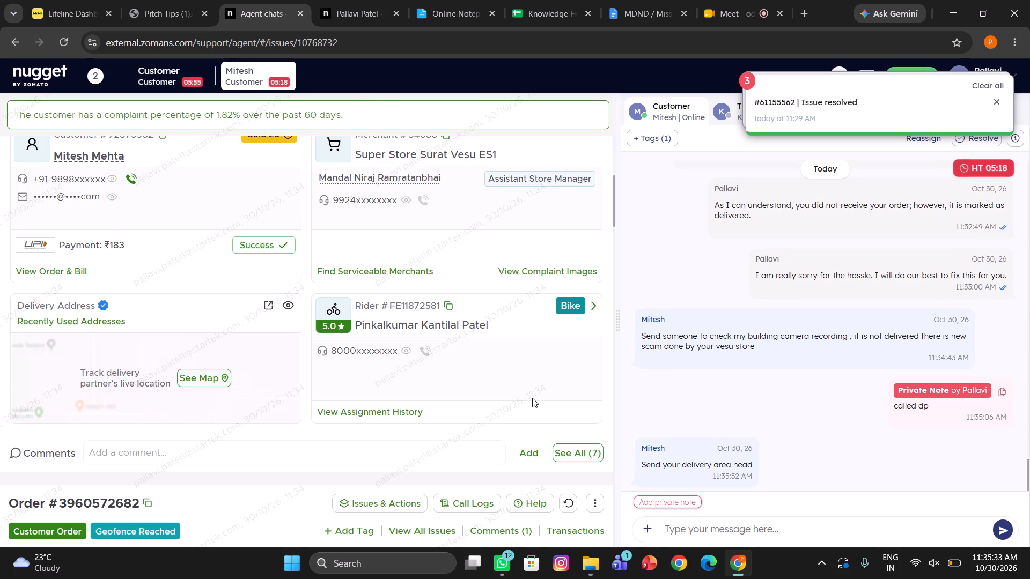
left_click(532, 398)
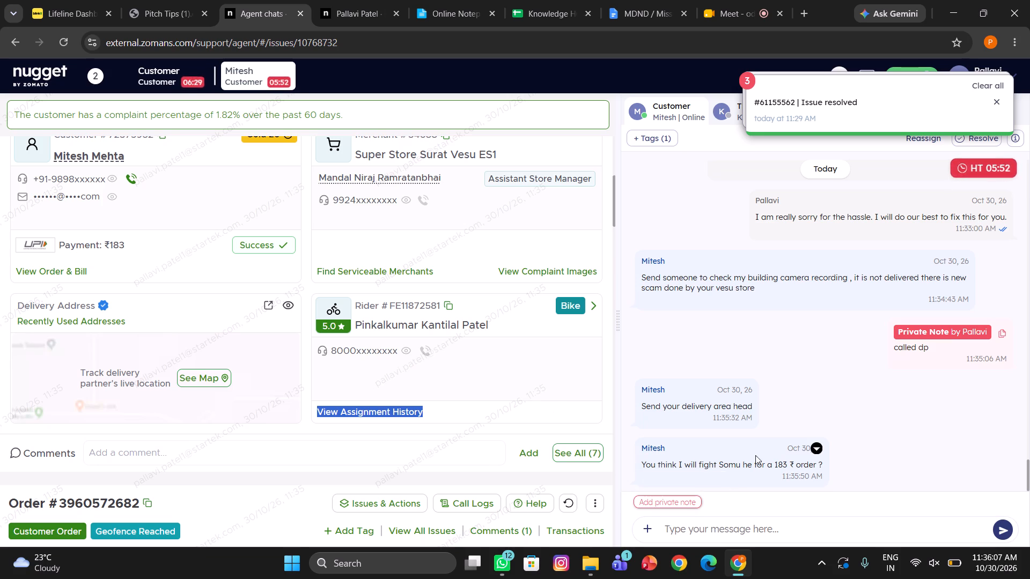
Send this customer the canned contact-permission reply, replacing both xxxx placeholders with the first four digits of their listed phone number.
left_click(690, 529)
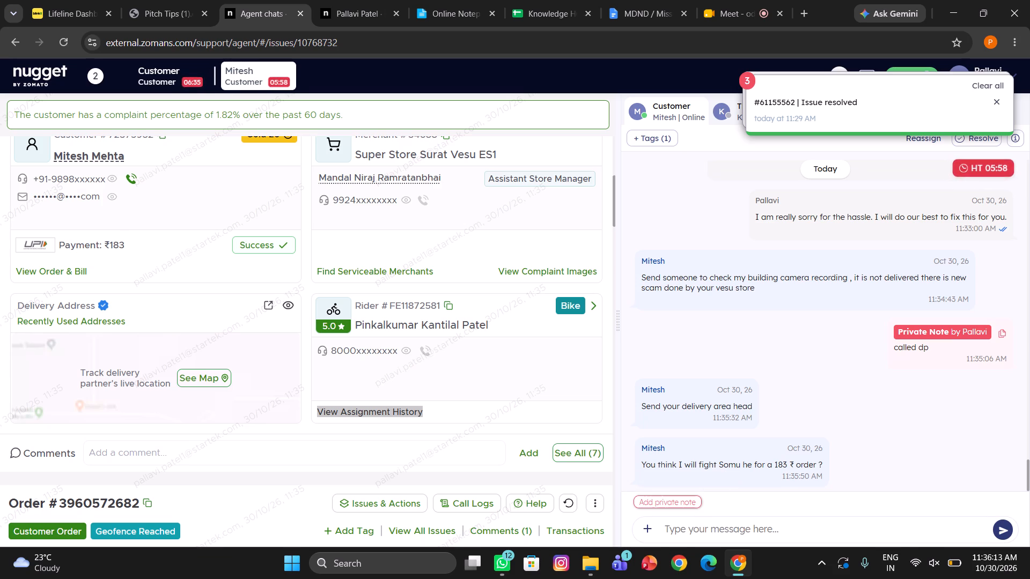
type("/thi")
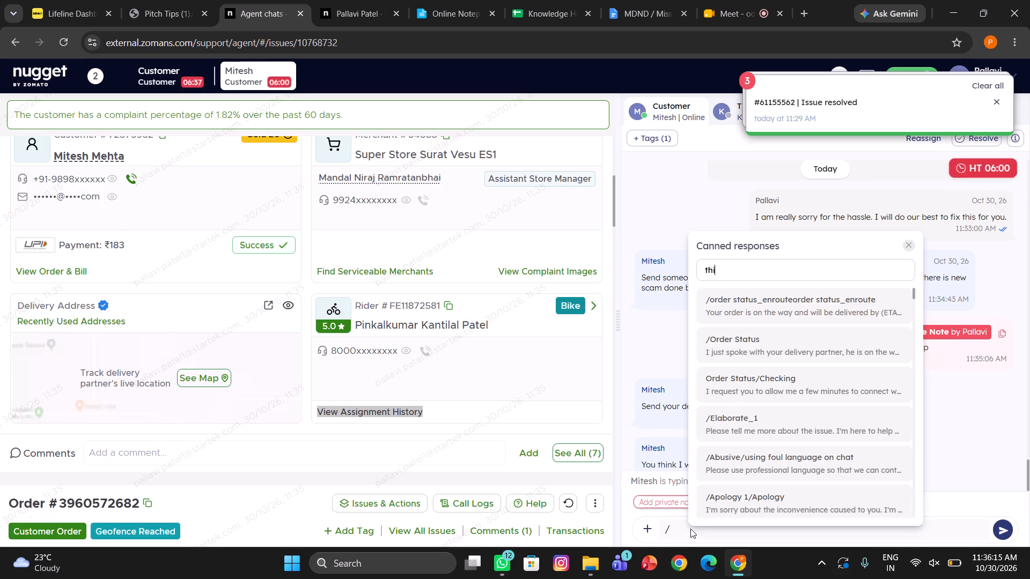
left_click(748, 321)
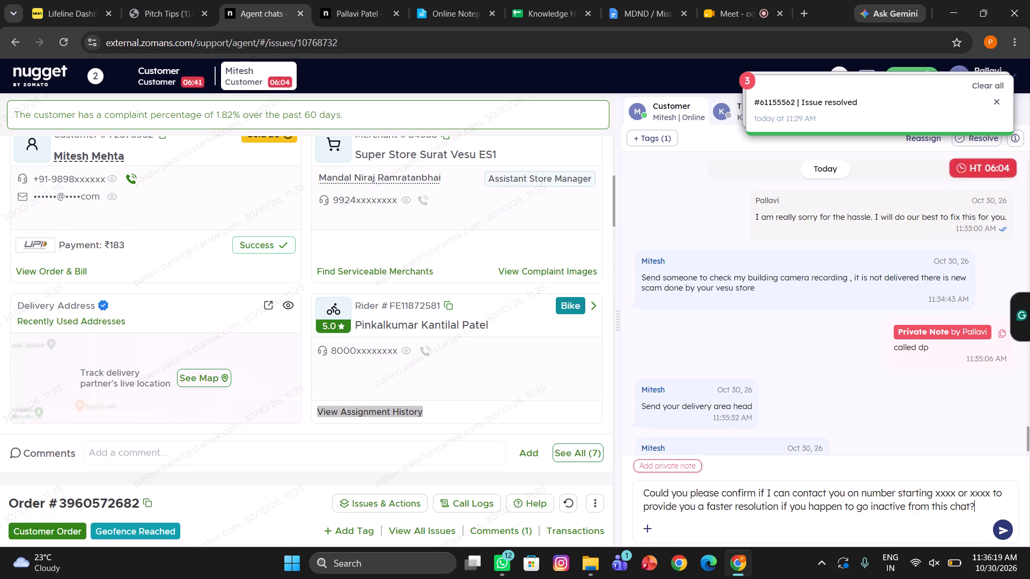
left_click_drag(933, 495, 987, 489)
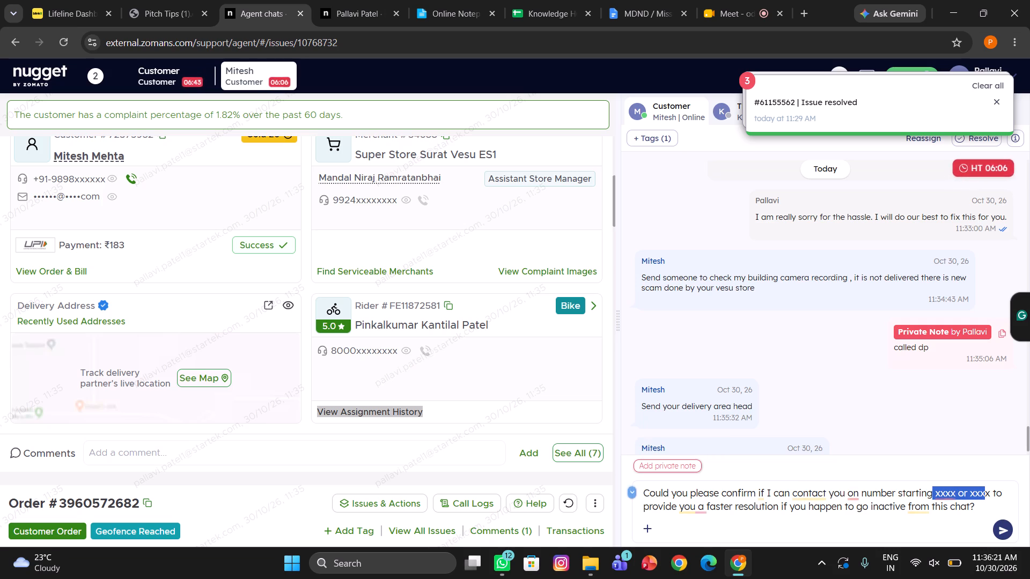
left_click_drag(987, 489, 980, 493)
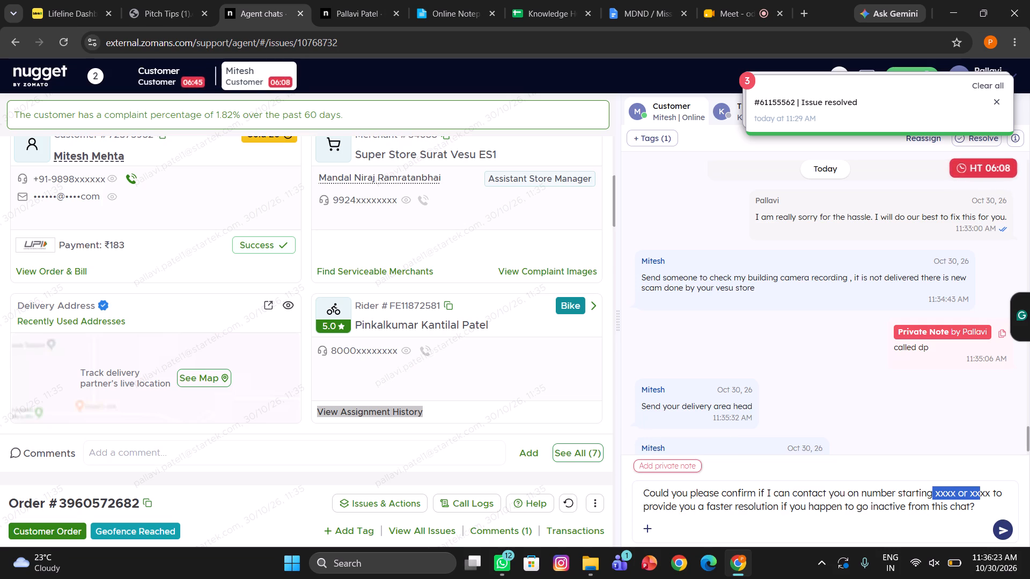
left_click_drag(980, 493, 988, 488)
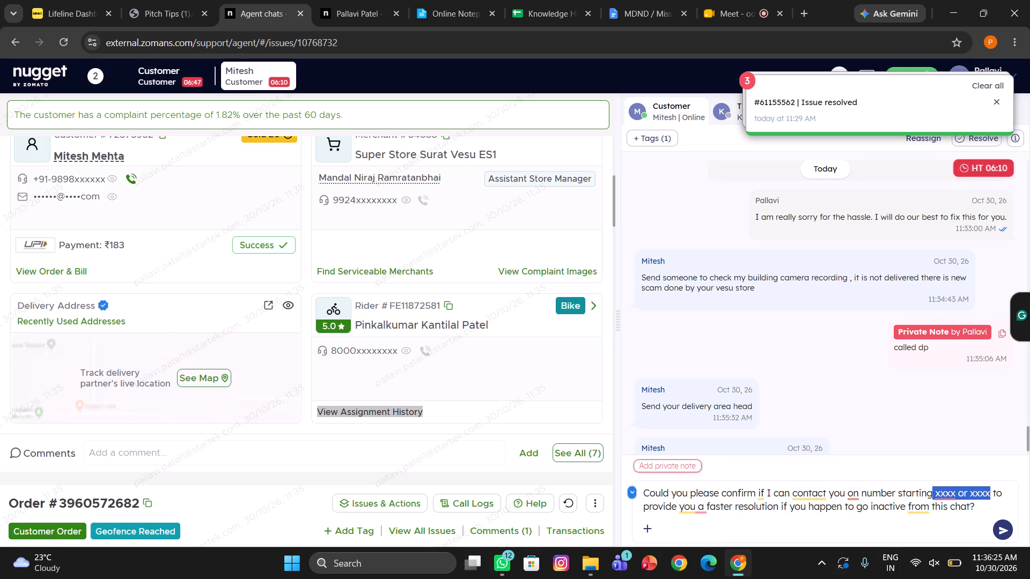
left_click_drag(988, 488, 988, 488)
key("BackSpace")
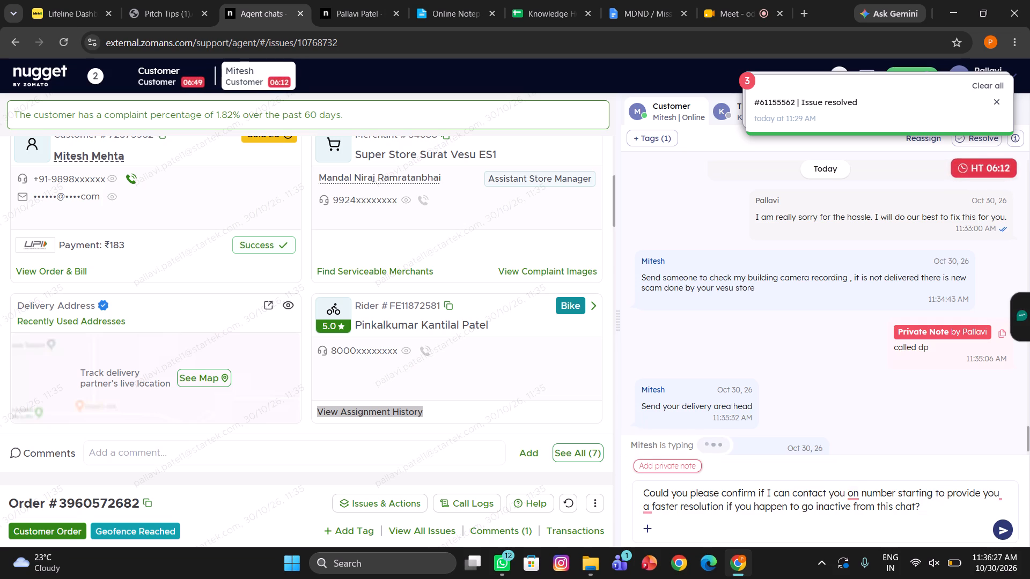
type("9898")
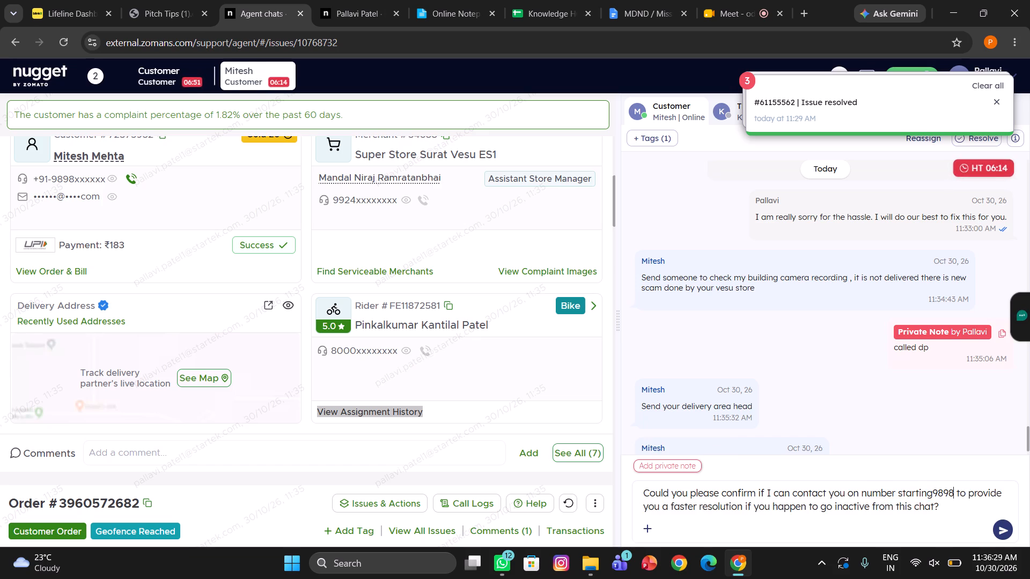
key("Return")
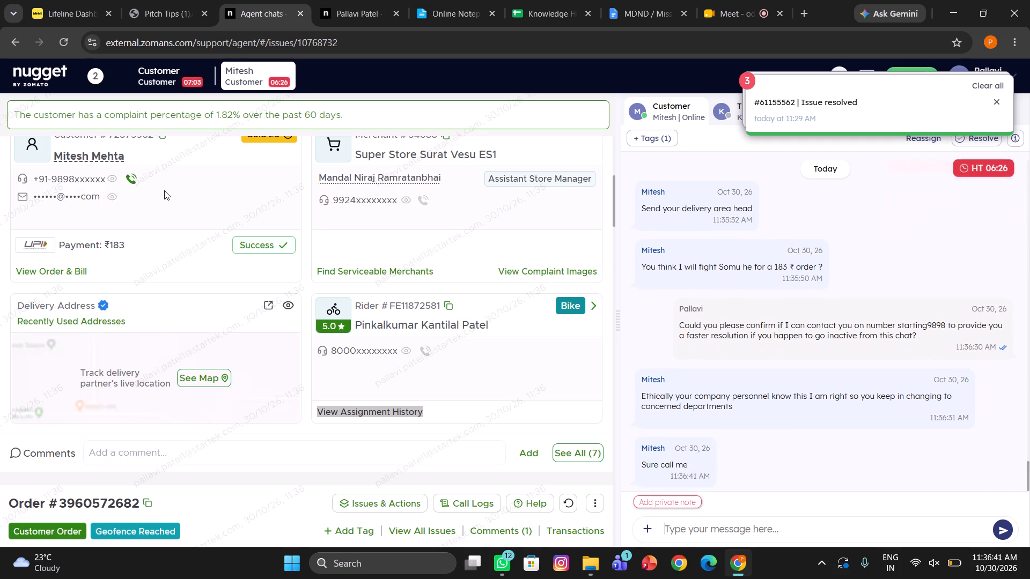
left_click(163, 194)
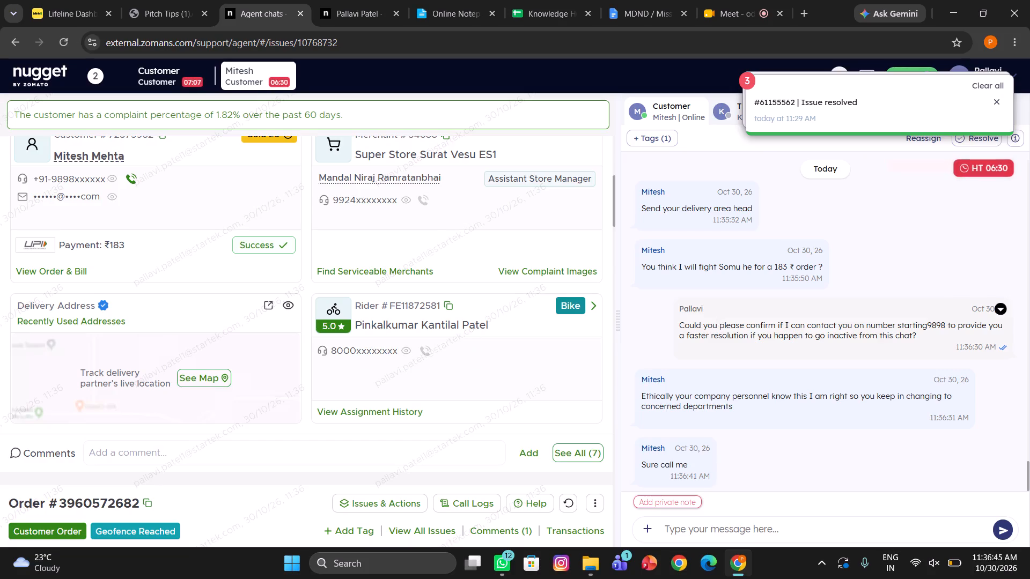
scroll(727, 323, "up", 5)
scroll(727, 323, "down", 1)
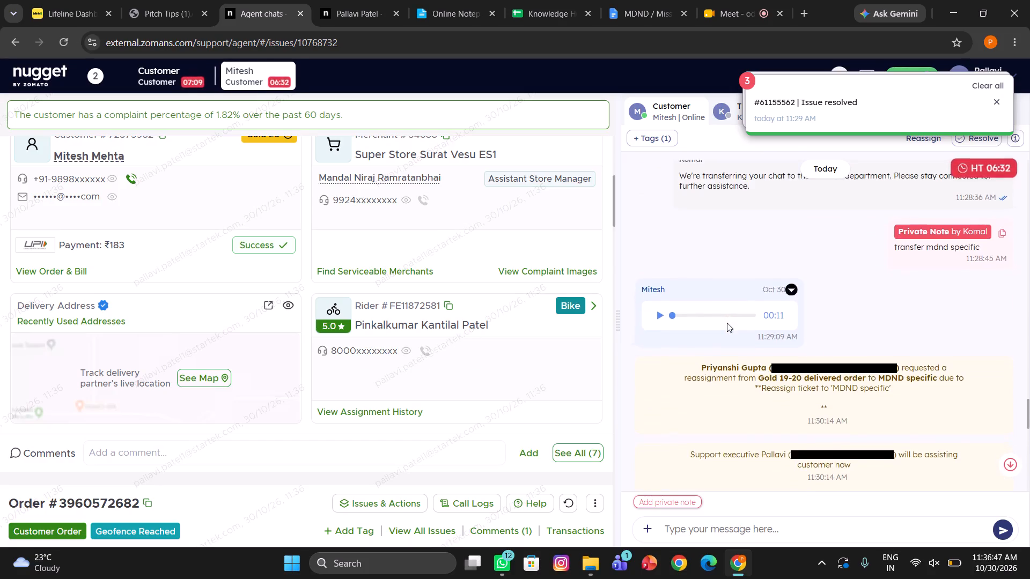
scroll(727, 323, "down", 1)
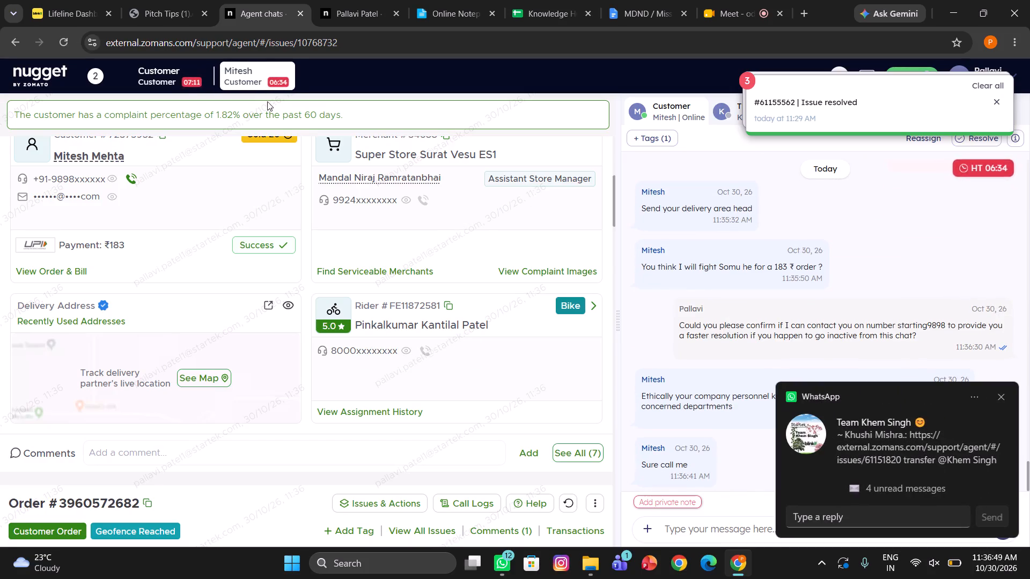
Switch to the Super Store Faridkot Ajit Nagar ES142 order's chat and send the "customer unresponsive on chat" reply copied from the Pitch Tips document.
left_click(181, 87)
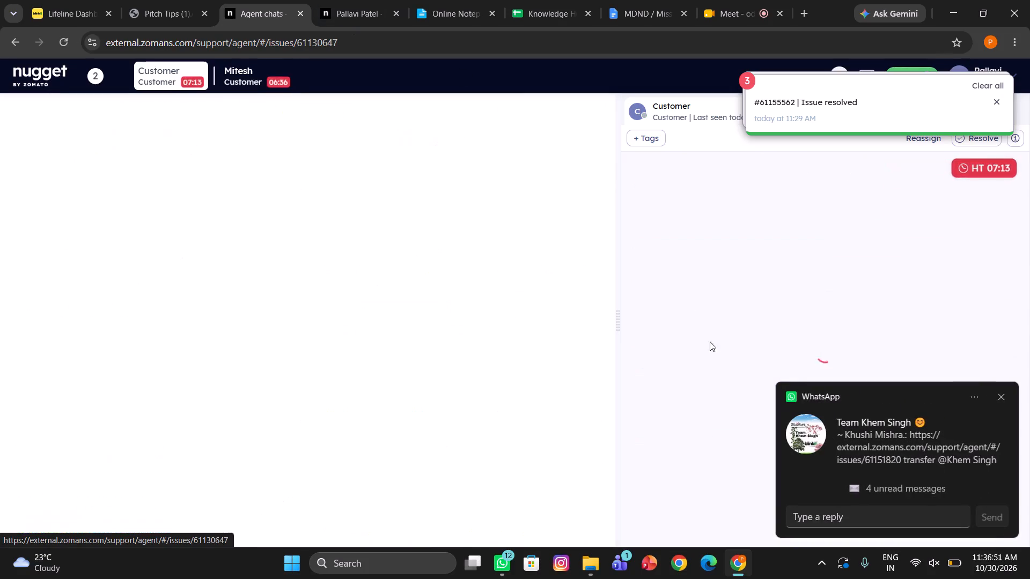
left_click(1000, 400)
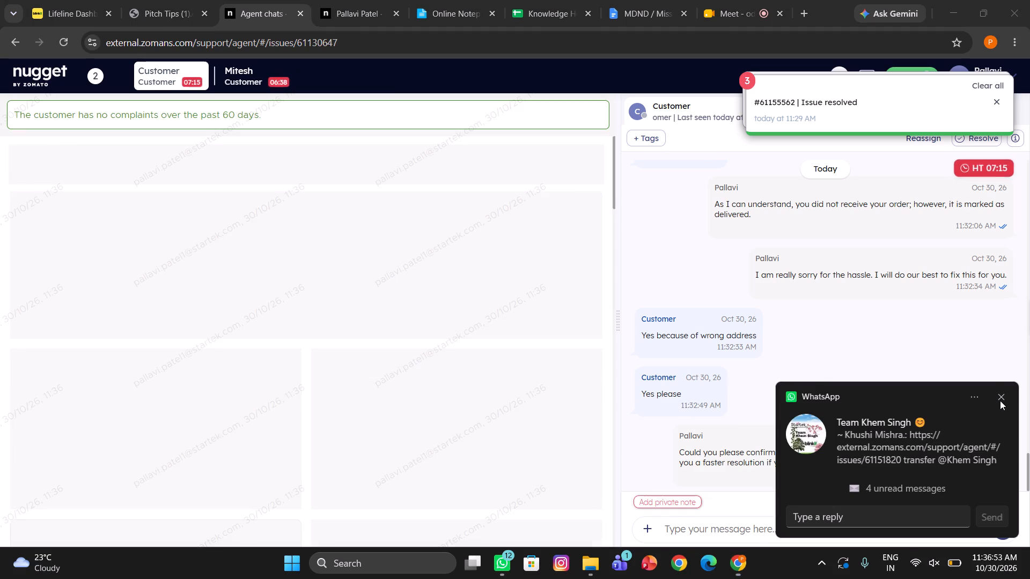
scroll(823, 317, "down", 1)
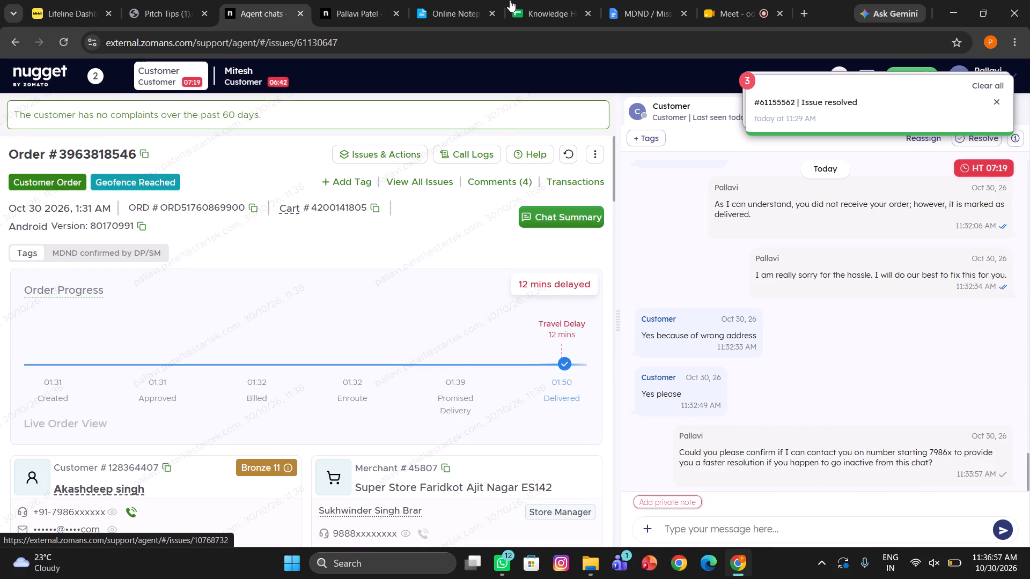
left_click(170, 0)
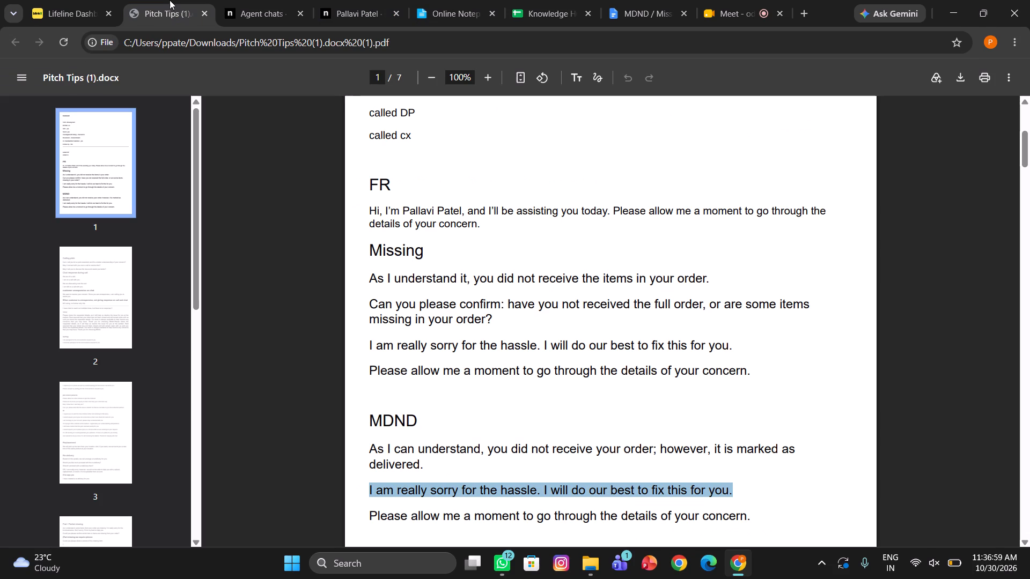
scroll(430, 441, "down", 3)
scroll(491, 389, "down", 2)
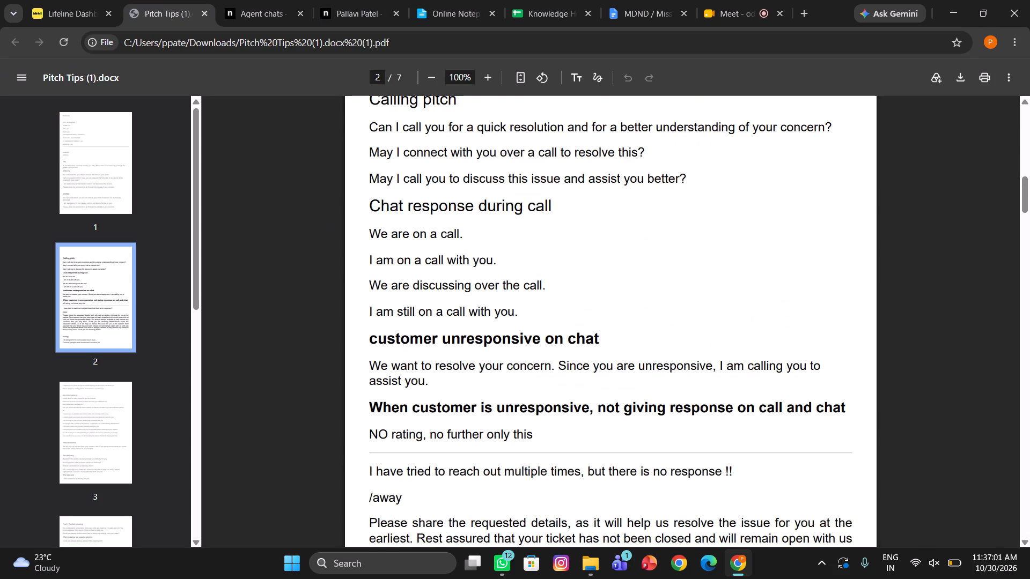
left_click_drag(434, 379, 336, 347)
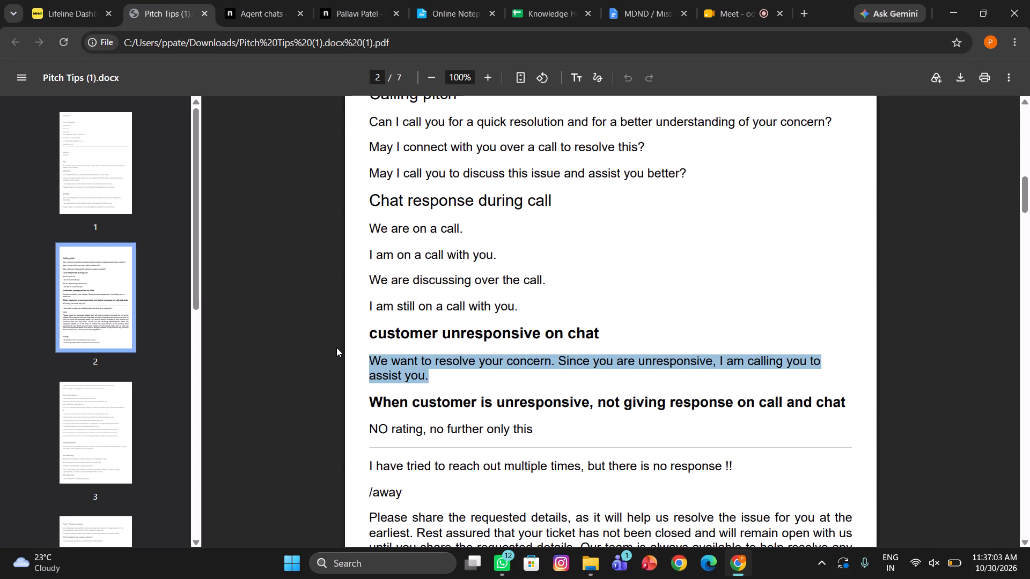
key("ctrl+c")
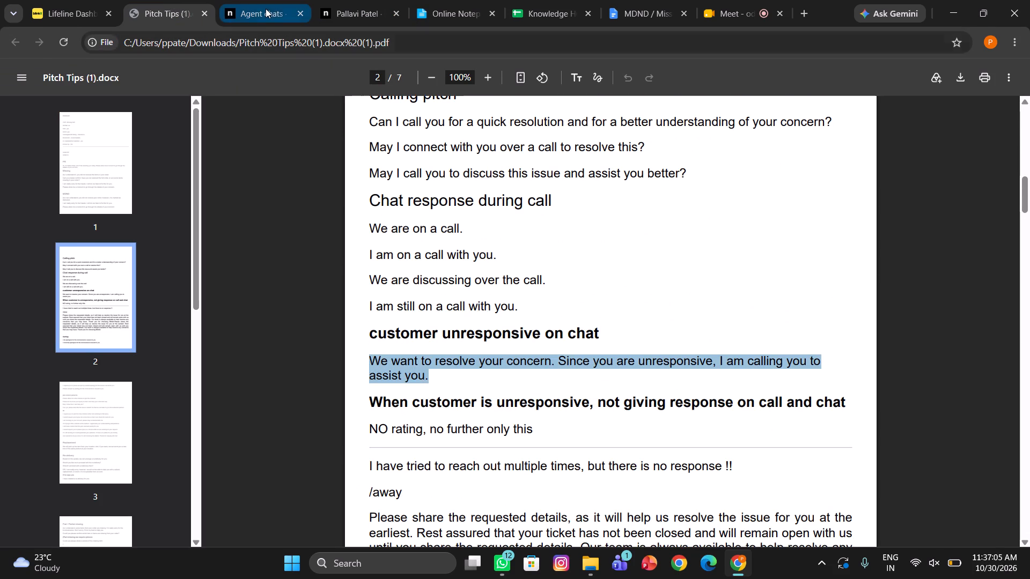
left_click(266, 9)
key("ctrl+v")
key("Return")
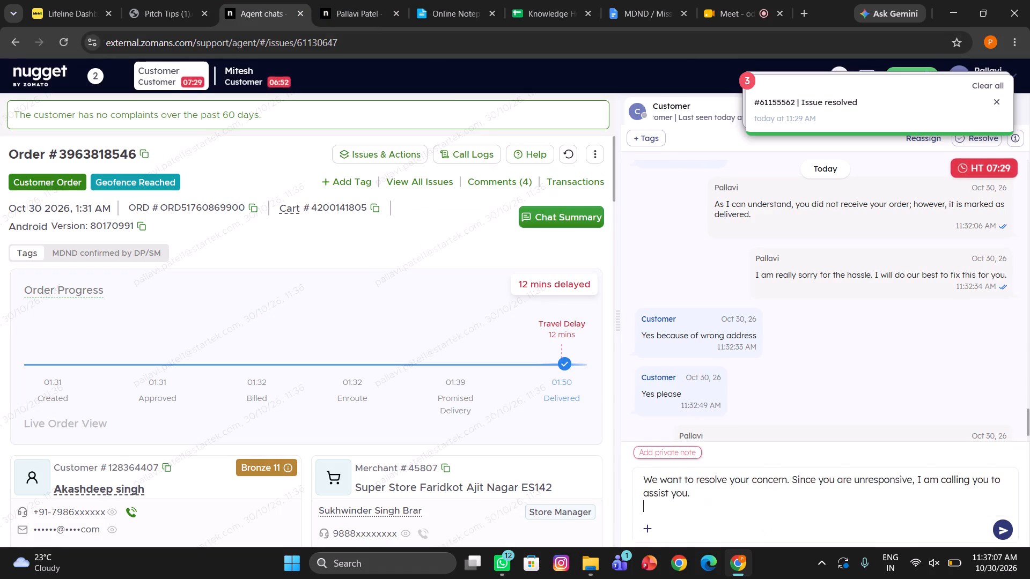
Call the customer of the Faridkot Ajit Nagar order.
left_click(135, 507)
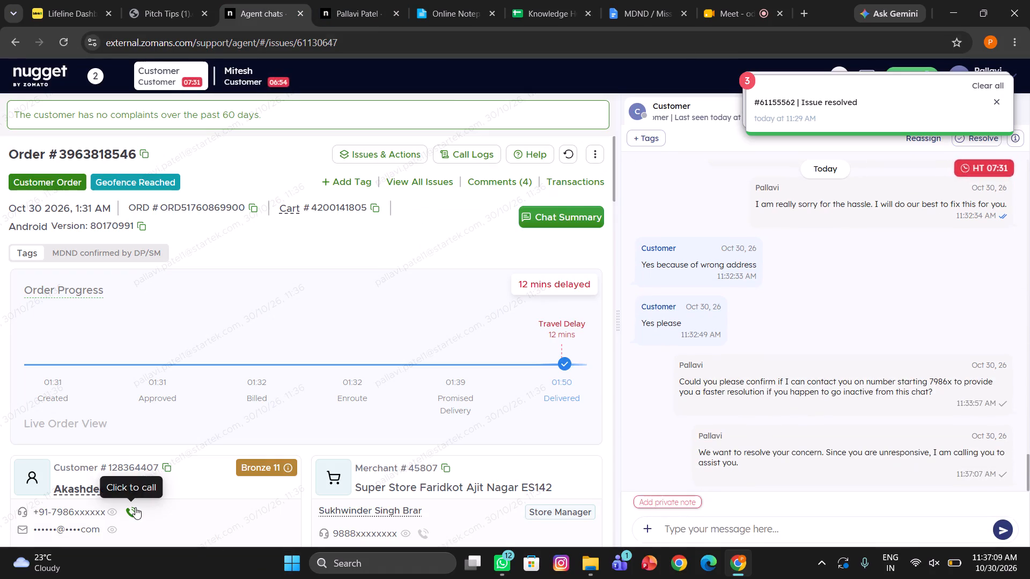
left_click(553, 387)
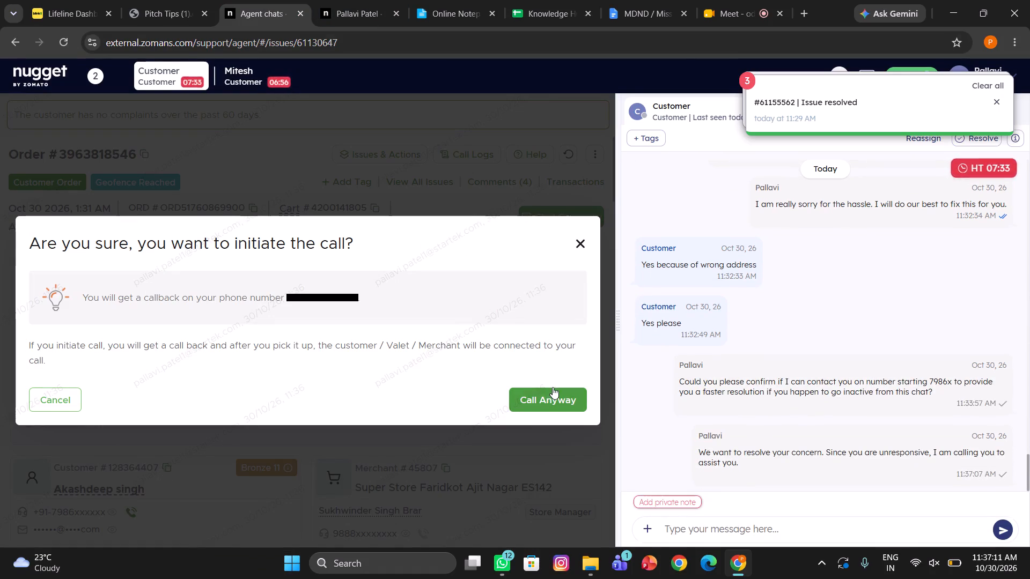
Add the private note "called cx" to this chat.
left_click(650, 499)
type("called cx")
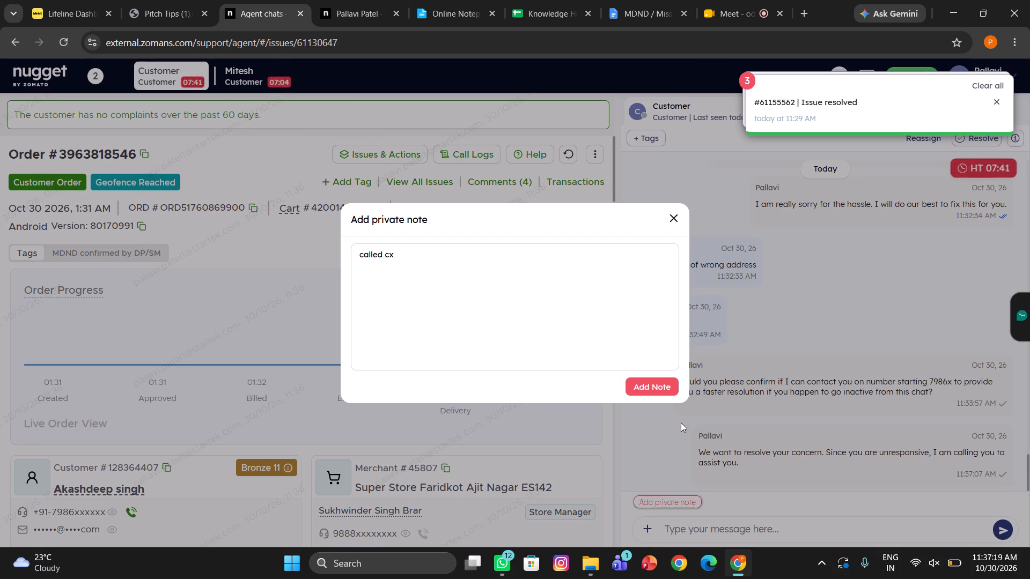
left_click(657, 384)
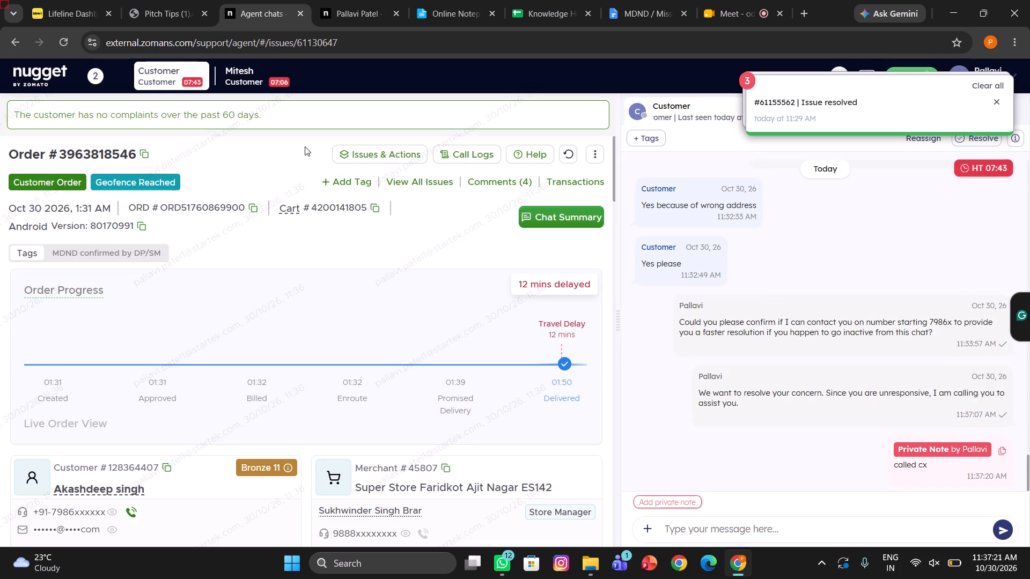
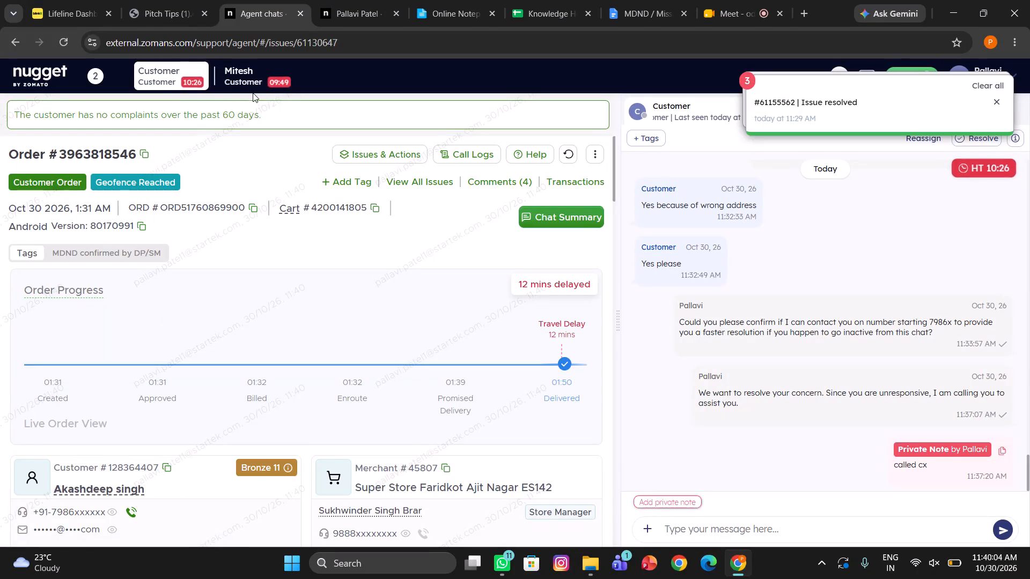
Switch to the Super Store Surat Vesu ES1 customer's chat and add two separate private notes, "called cx" and "dp-ur".
left_click(254, 79)
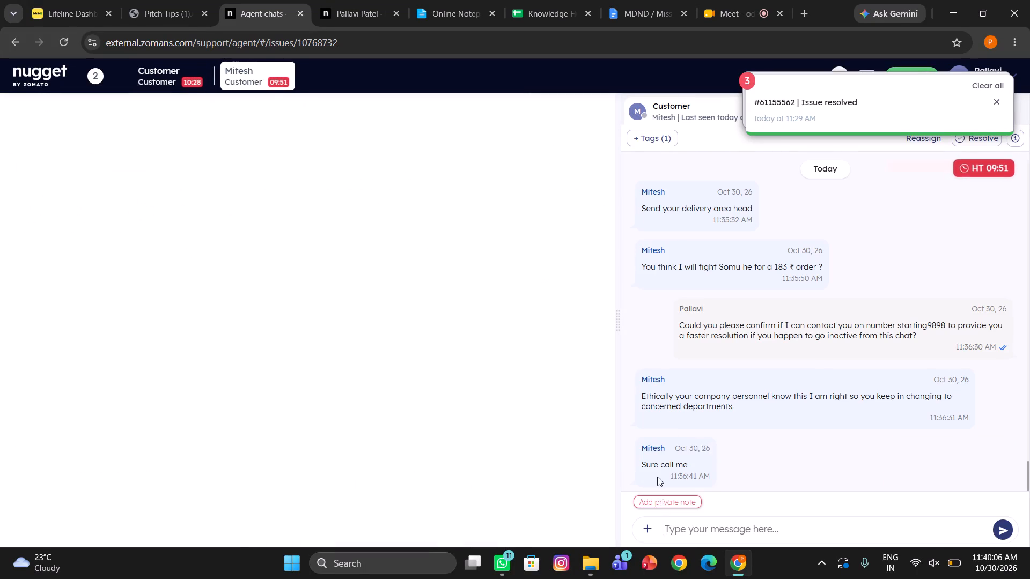
left_click(664, 503)
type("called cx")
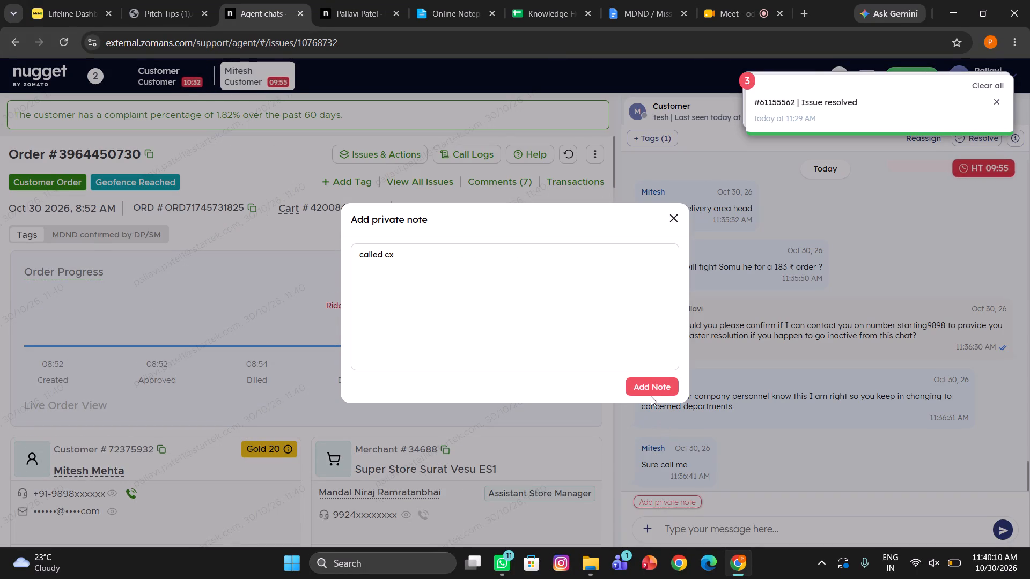
left_click(640, 381)
left_click(652, 501)
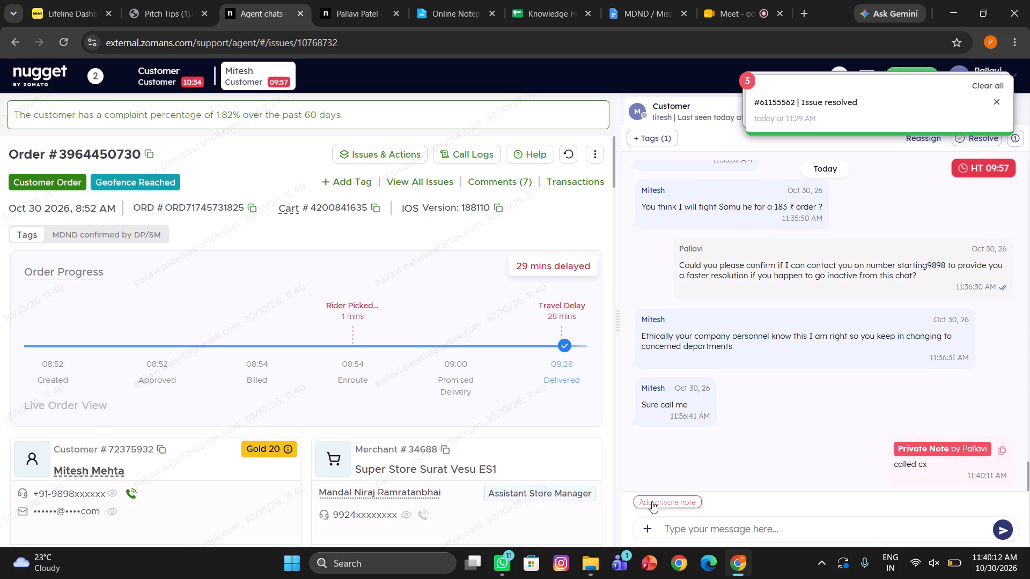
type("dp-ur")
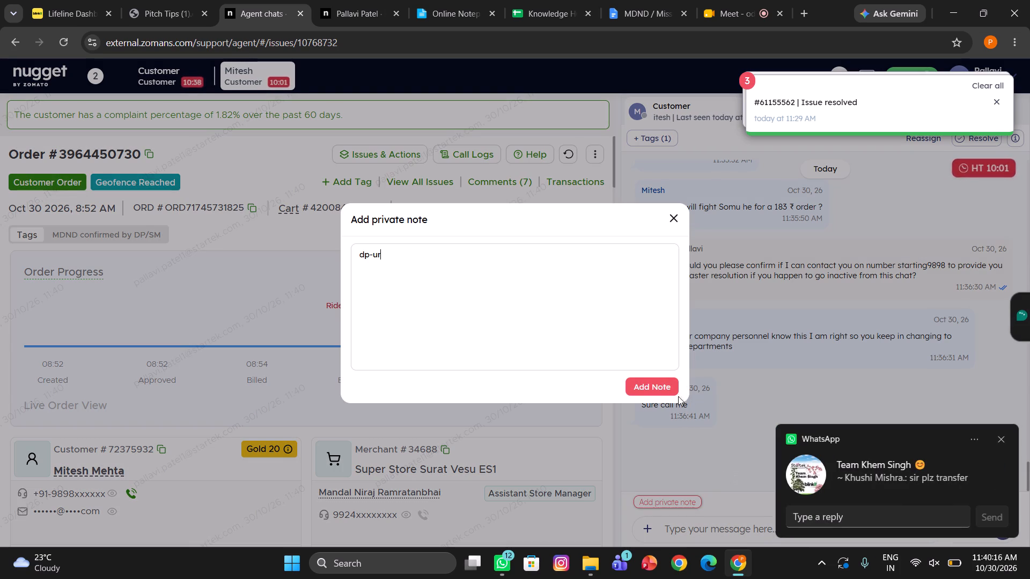
left_click(651, 380)
Call the customer of the Surat Vesu order, going ahead with the callback.
scroll(303, 398, "down", 1)
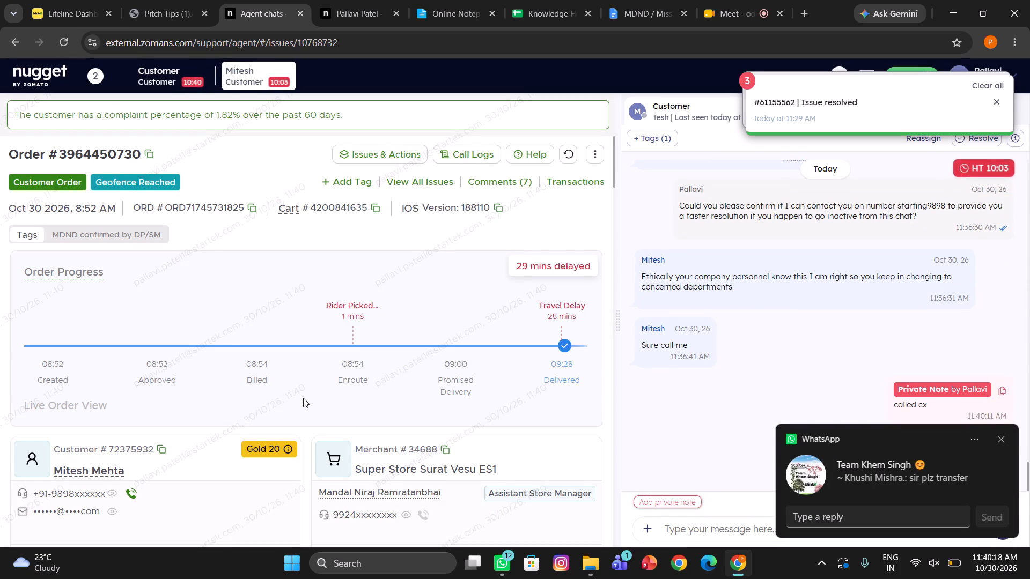
scroll(303, 398, "down", 1)
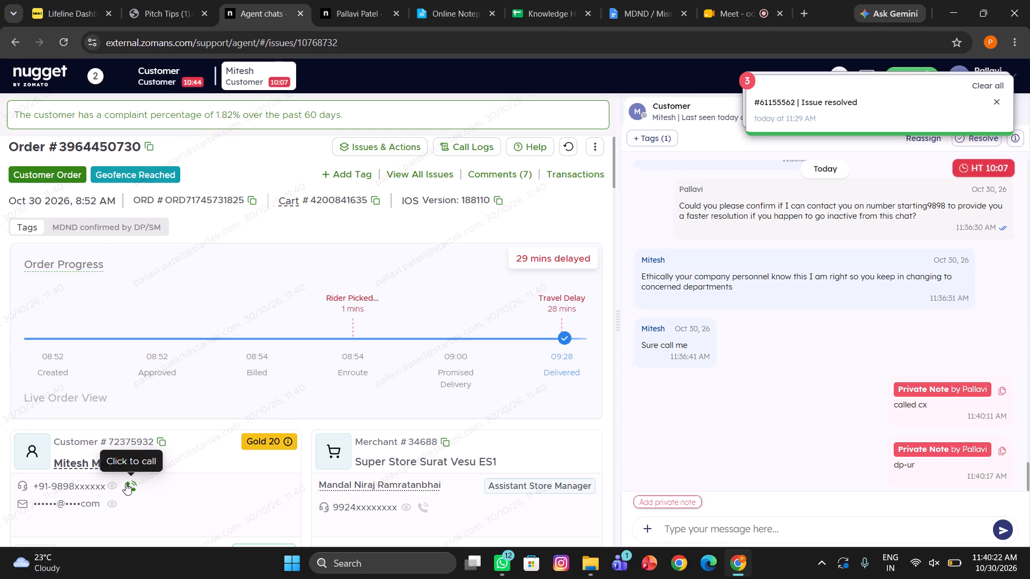
left_click(125, 483)
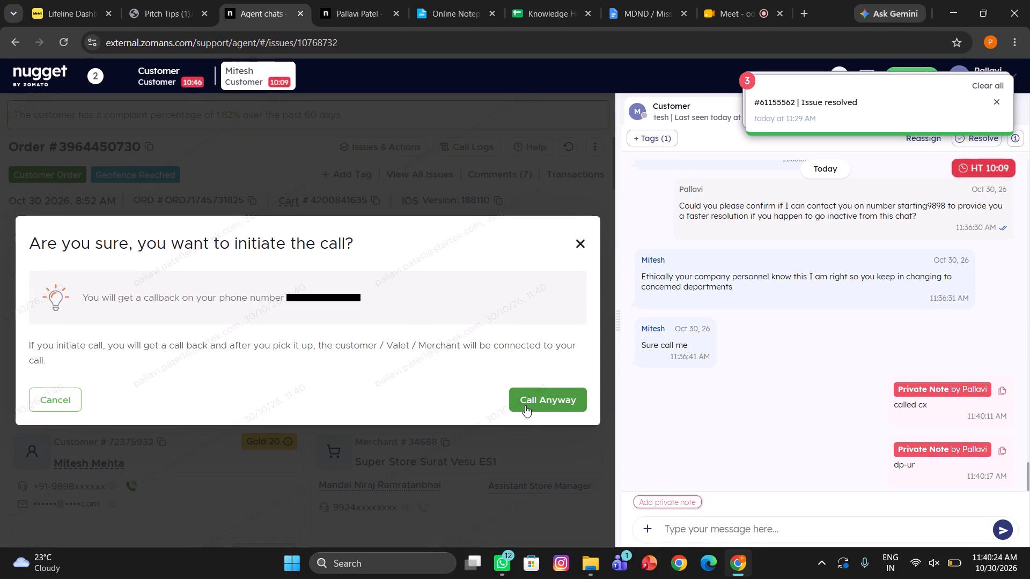
left_click(525, 406)
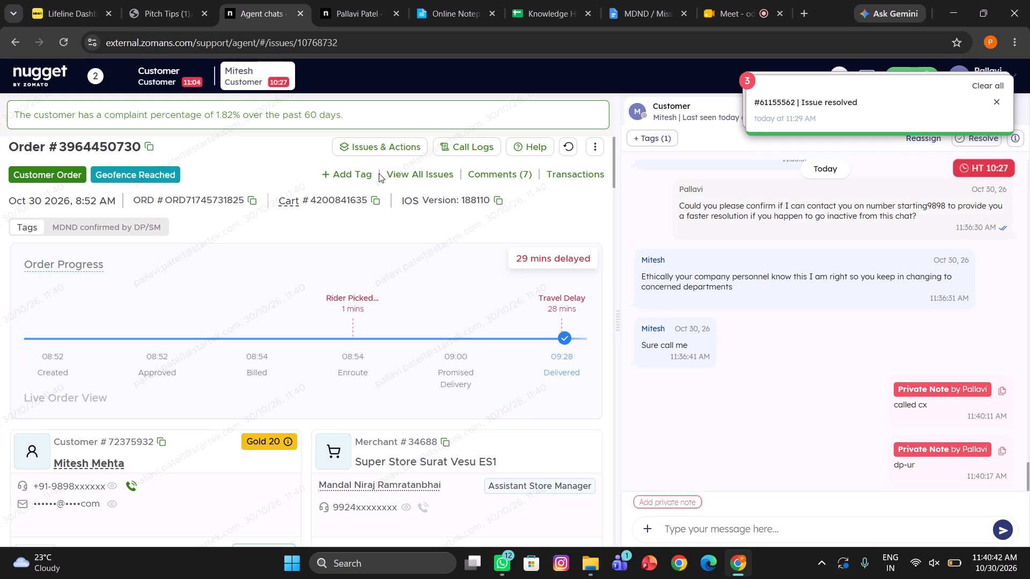
Open the issue reporting options for the Surat Vesu order.
left_click(344, 143)
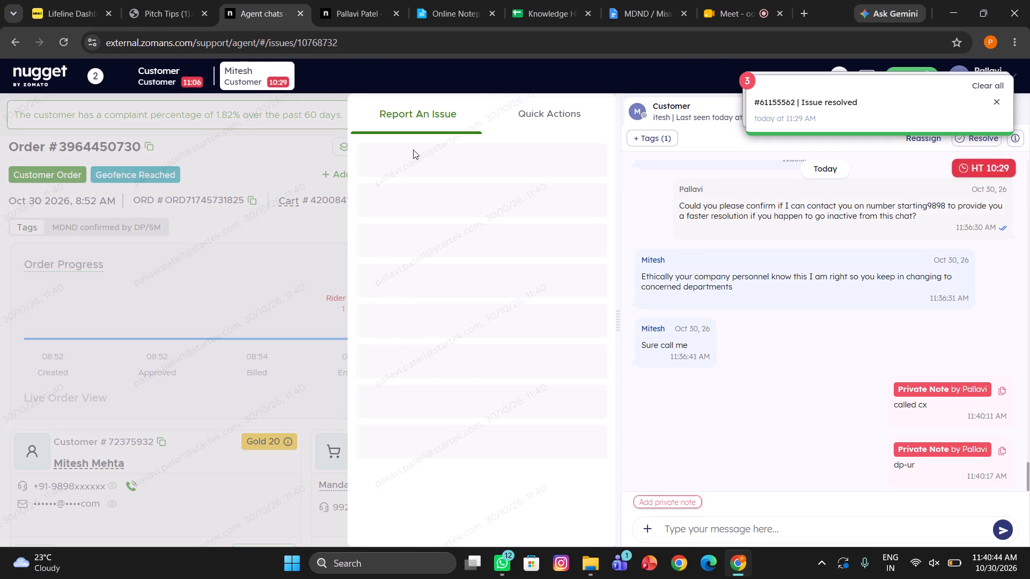
left_click(492, 212)
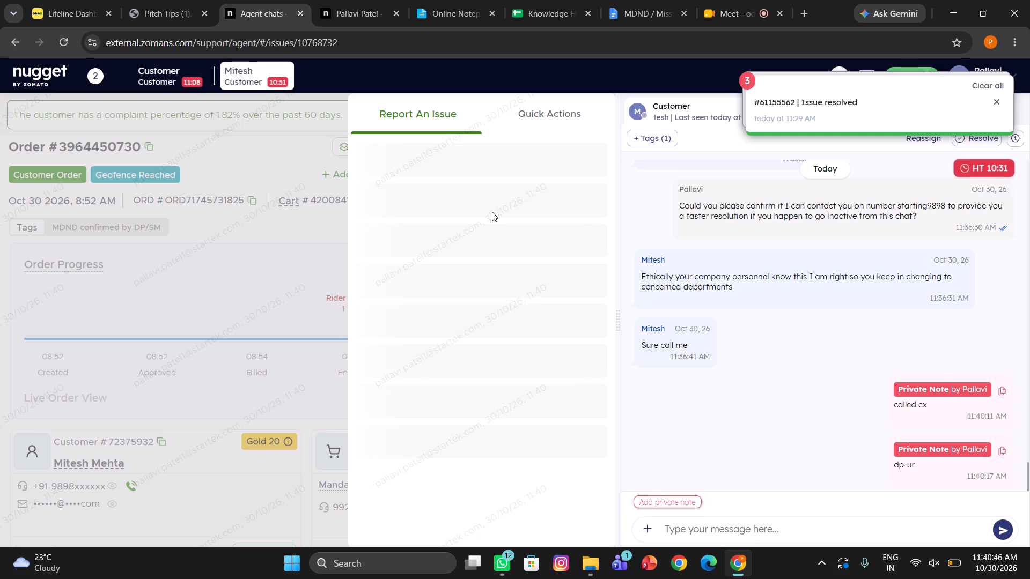
scroll(482, 253, "up", 2)
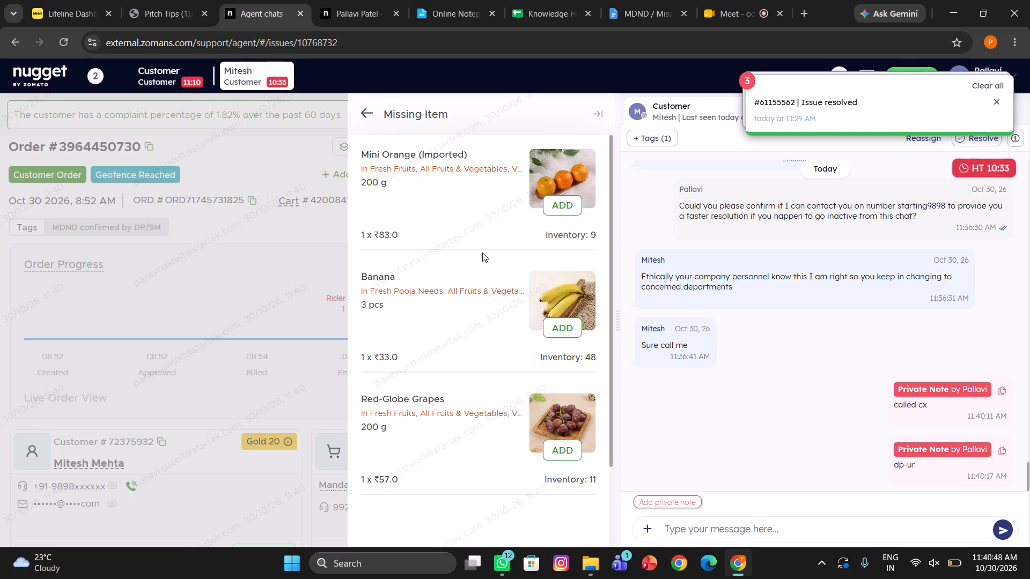
scroll(480, 243, "down", 1)
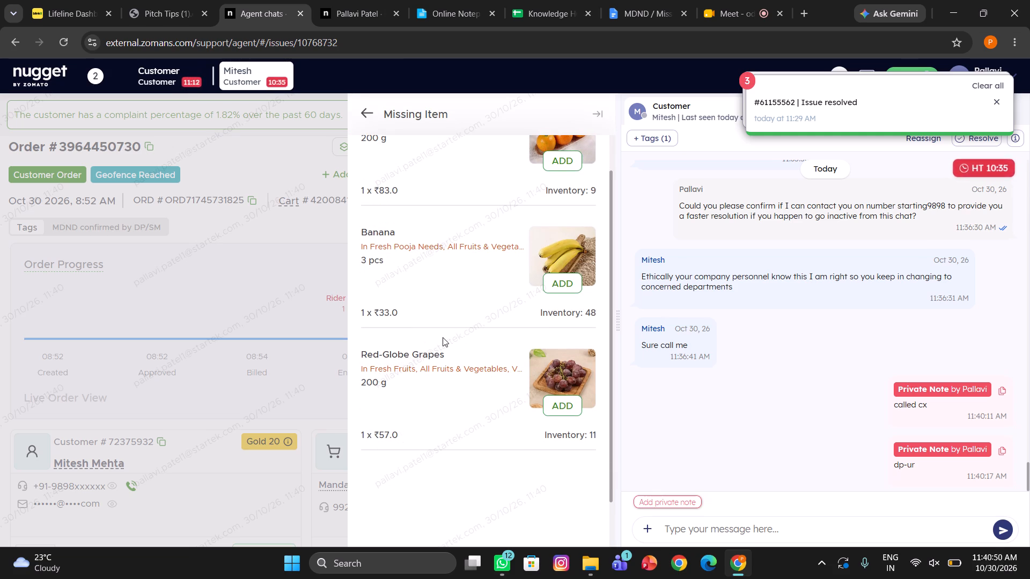
triple_click(445, 346)
left_click(445, 346)
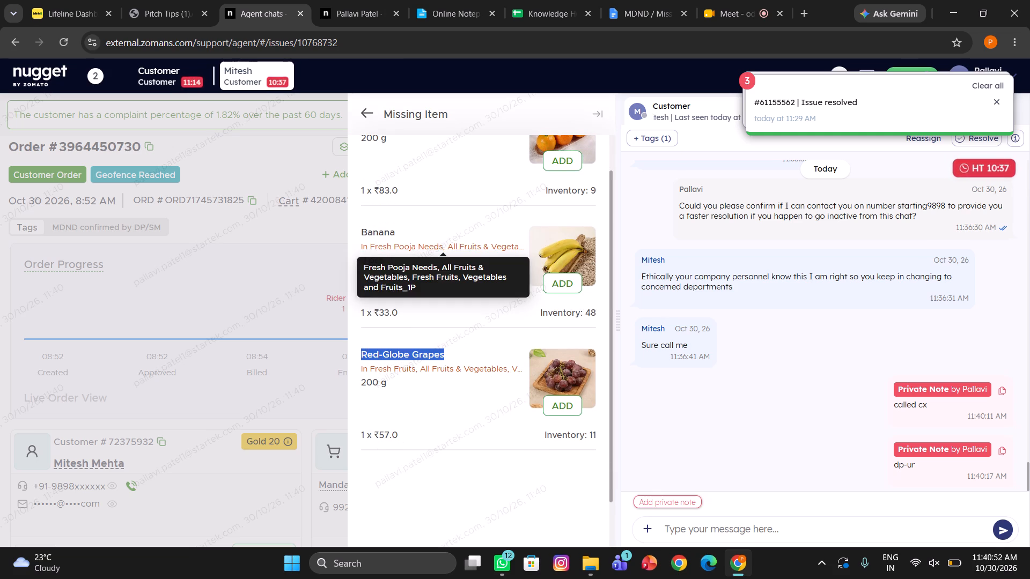
triple_click(406, 229)
double_click(406, 229)
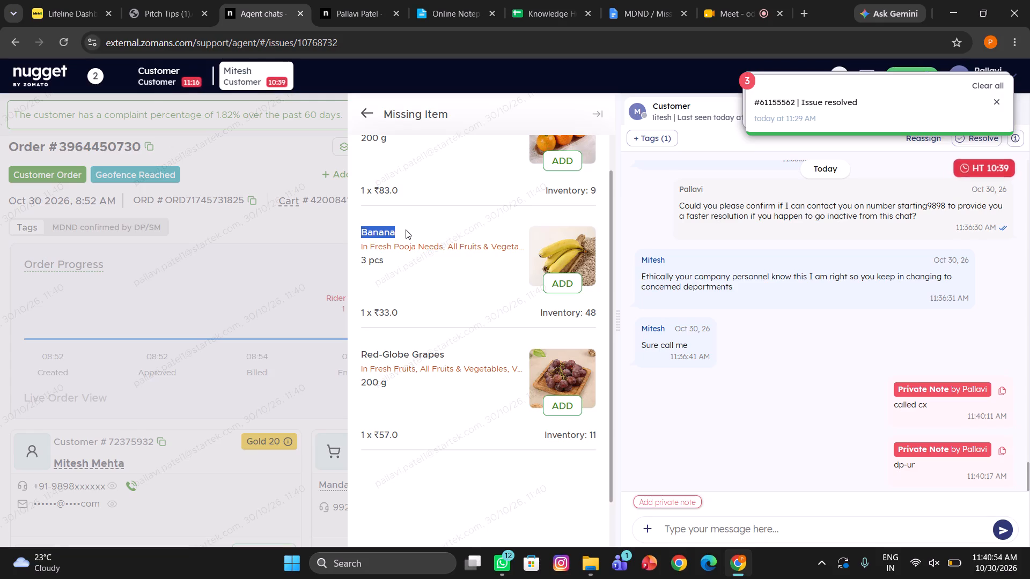
left_click(240, 236)
left_click(460, 153)
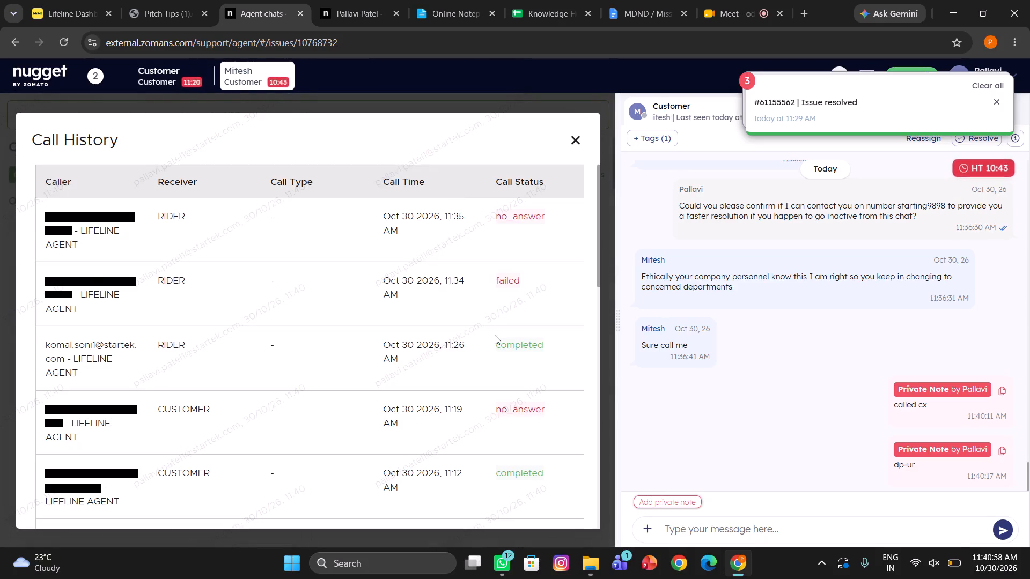
scroll(495, 335, "down", 4)
left_click(580, 142)
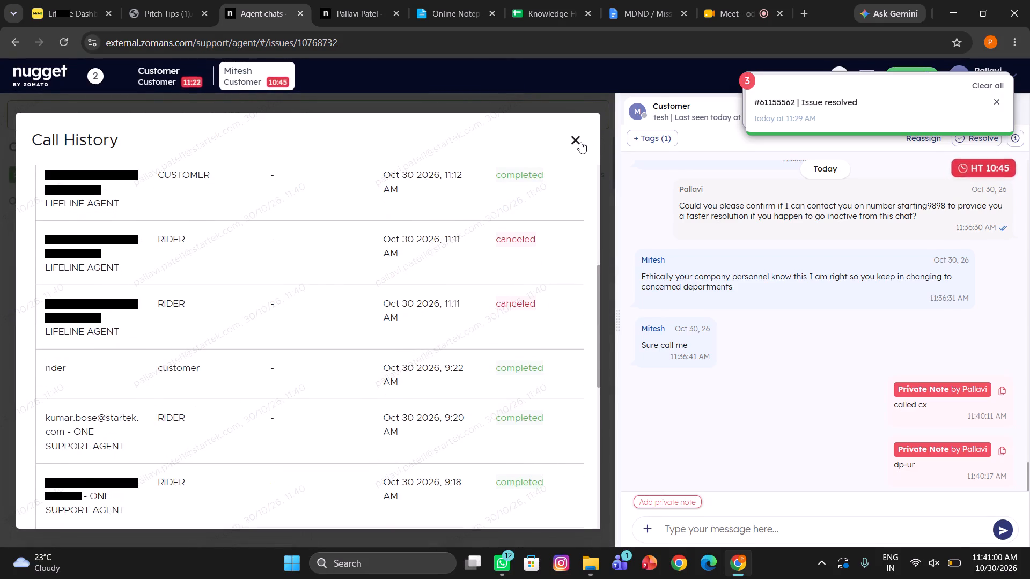
left_click(156, 74)
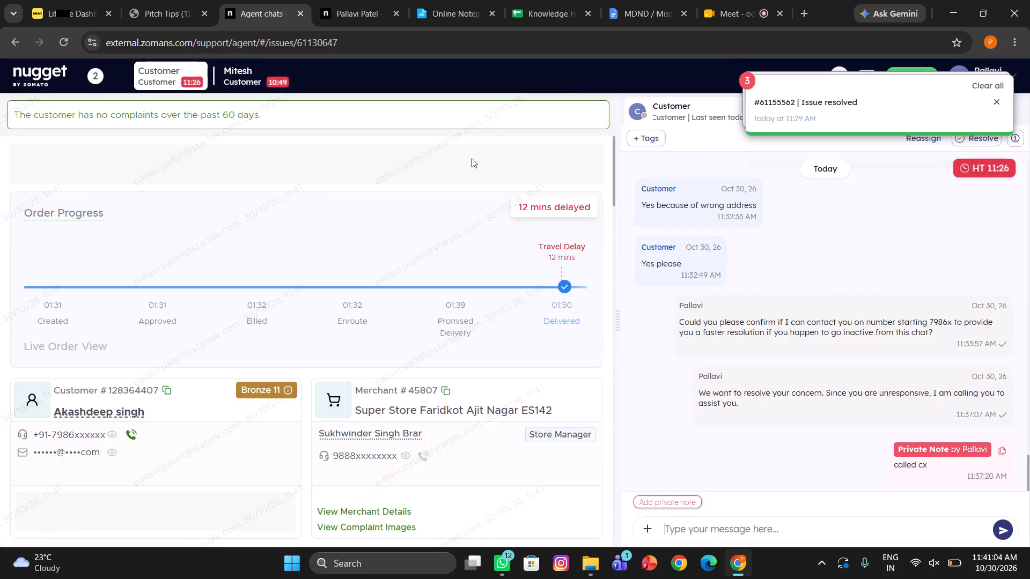
left_click(376, 153)
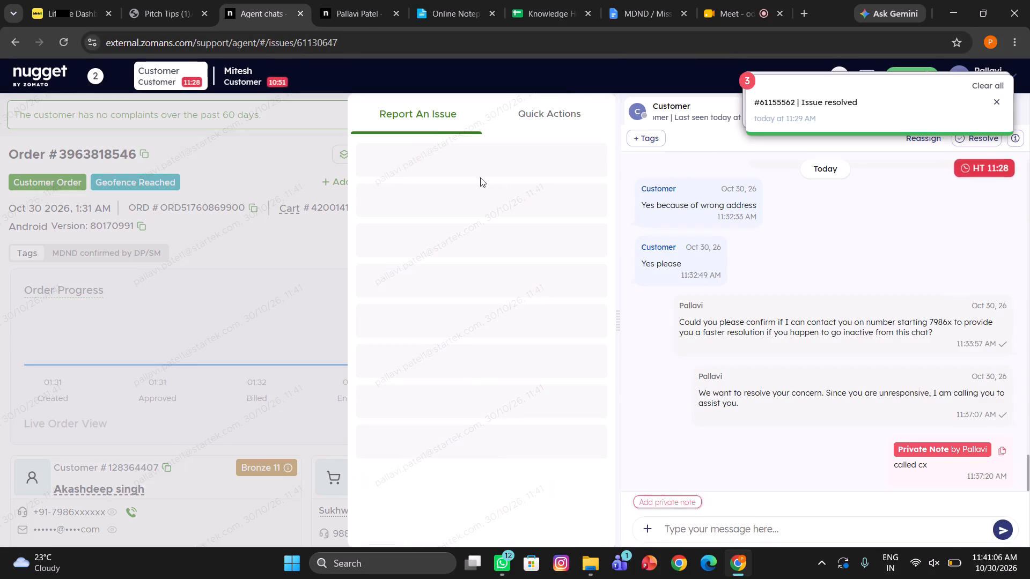
left_click(452, 169)
type("order")
left_click(459, 194)
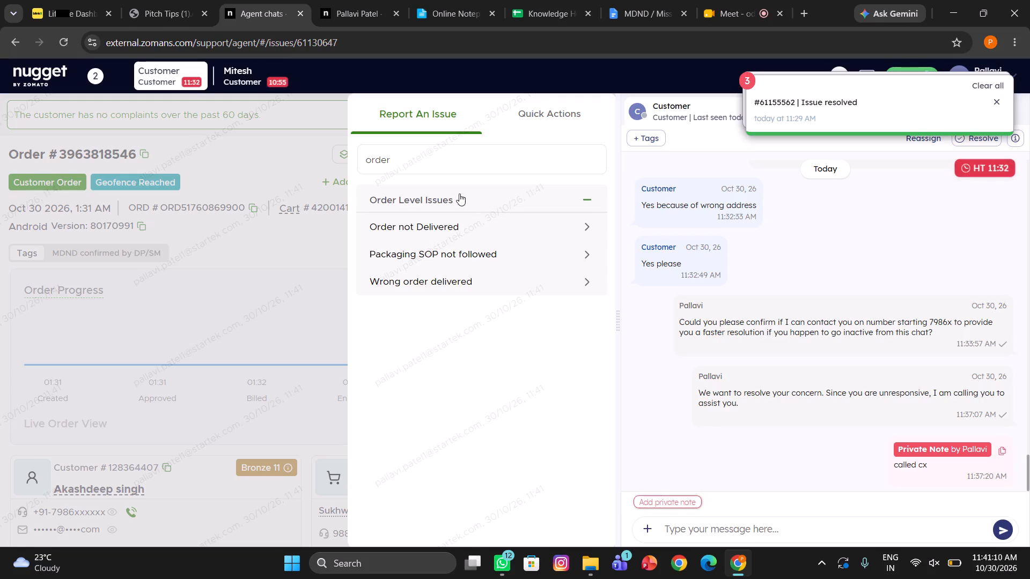
left_click(447, 229)
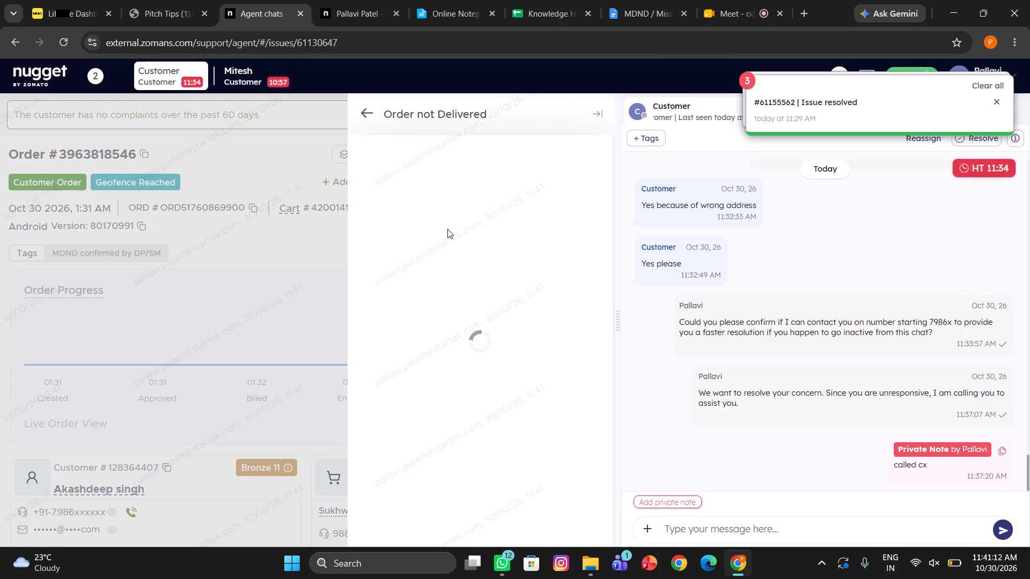
left_click(447, 229)
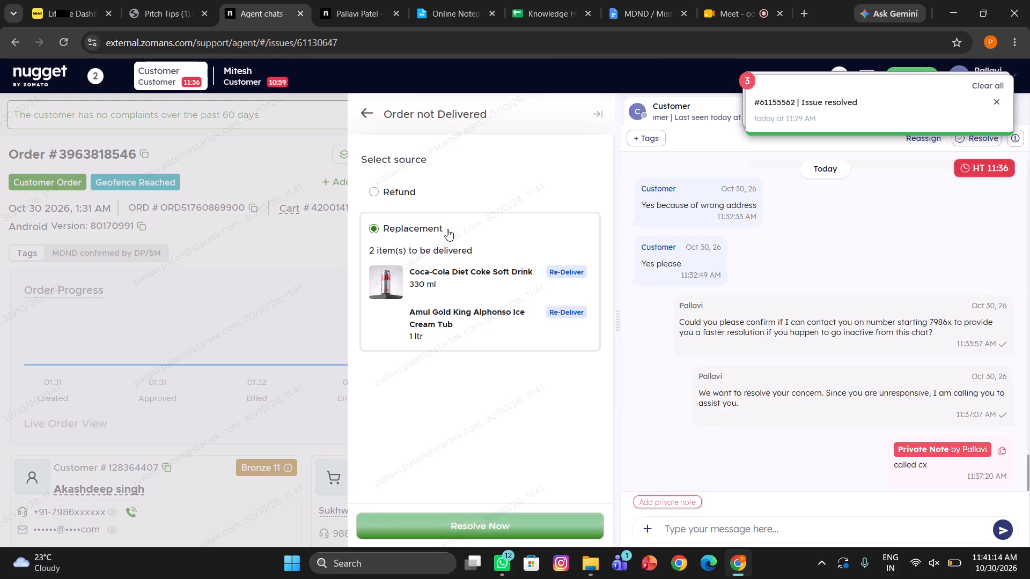
left_click(420, 196)
left_click(410, 298)
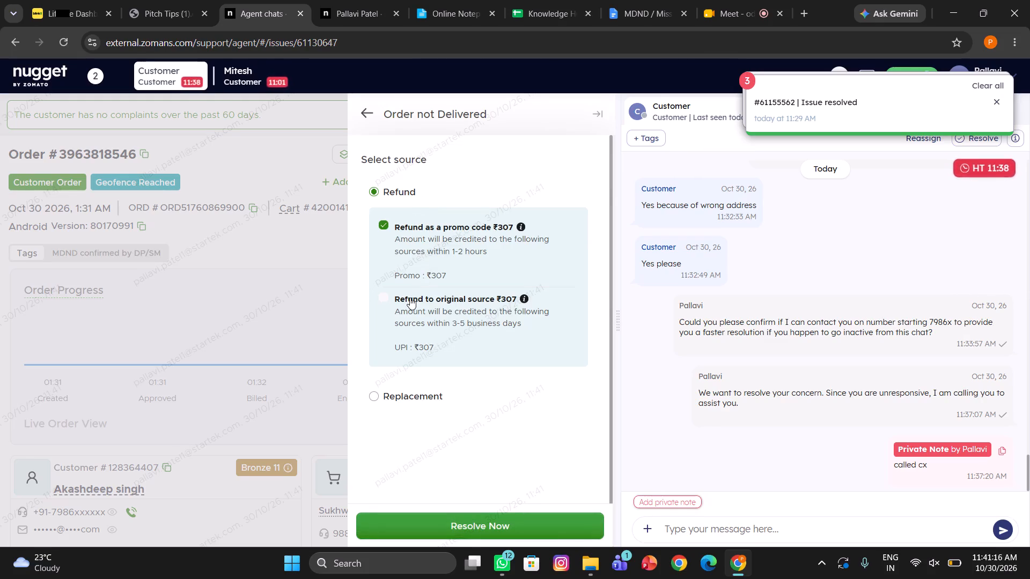
left_click(462, 517)
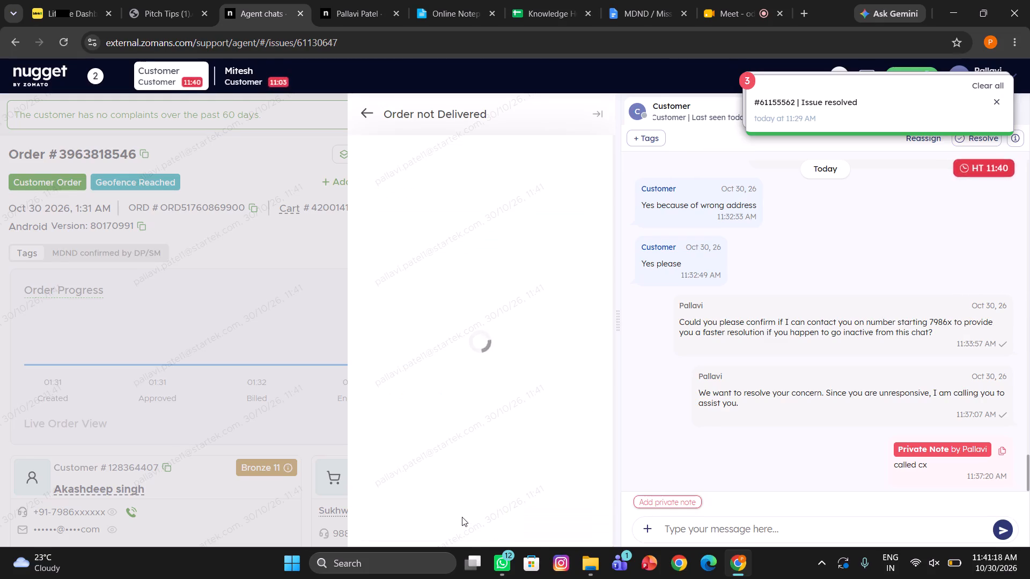
Send the customer the two suggested refund messages, first the non-delivery acknowledgement, second the refund details, and finish the refund form.
left_click(587, 415)
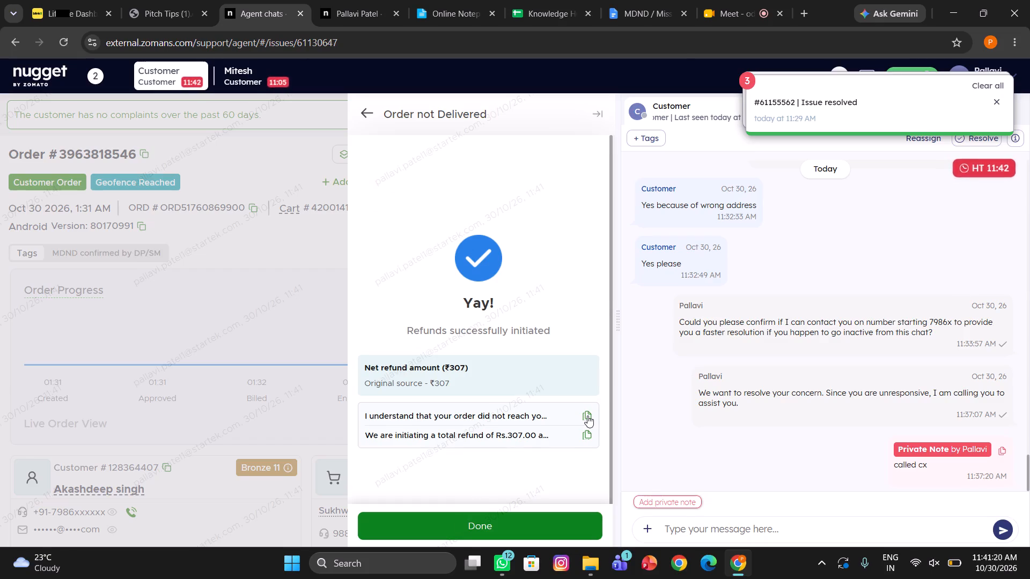
left_click(675, 529)
key("ctrl+v")
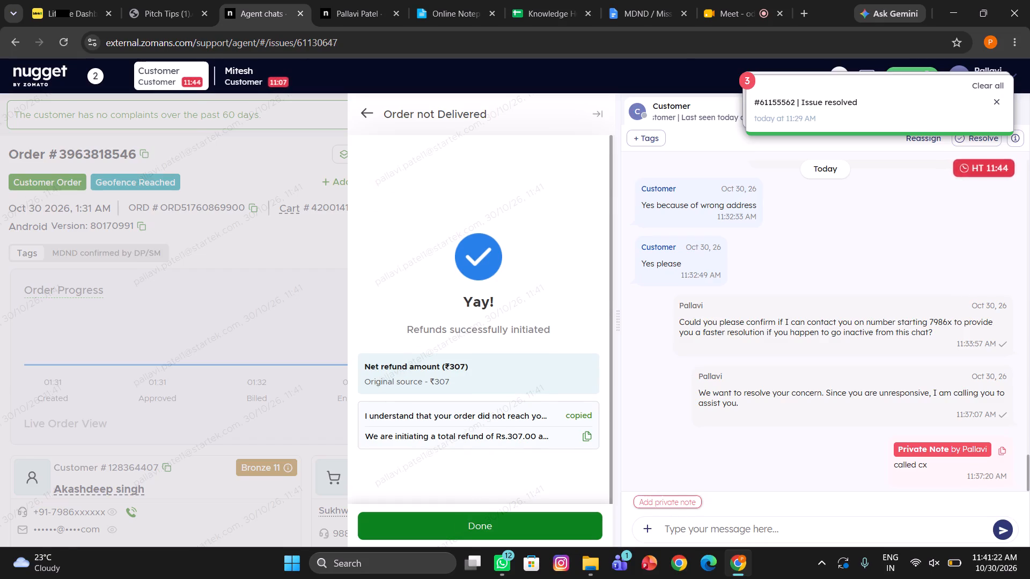
key("Return")
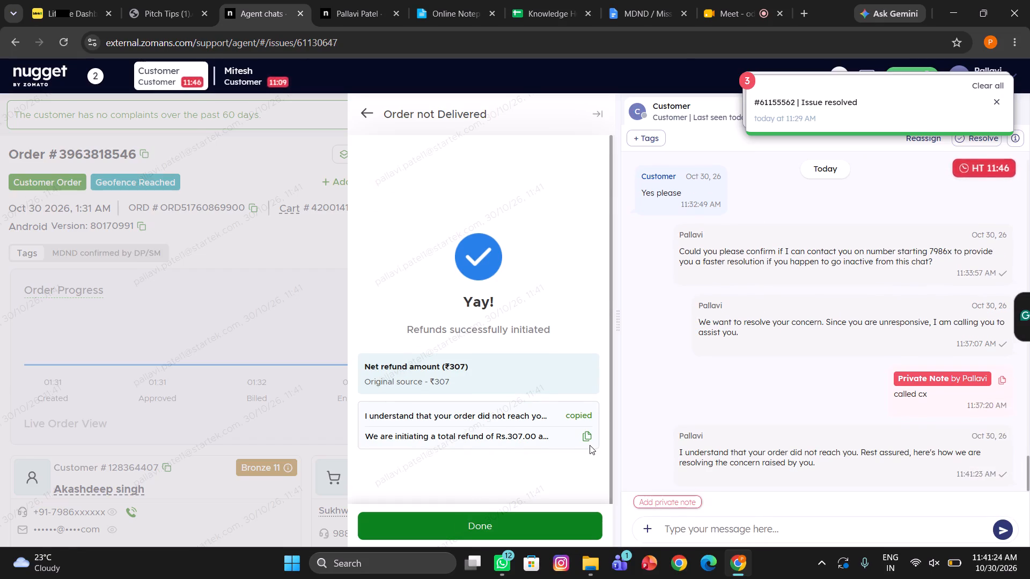
left_click(586, 438)
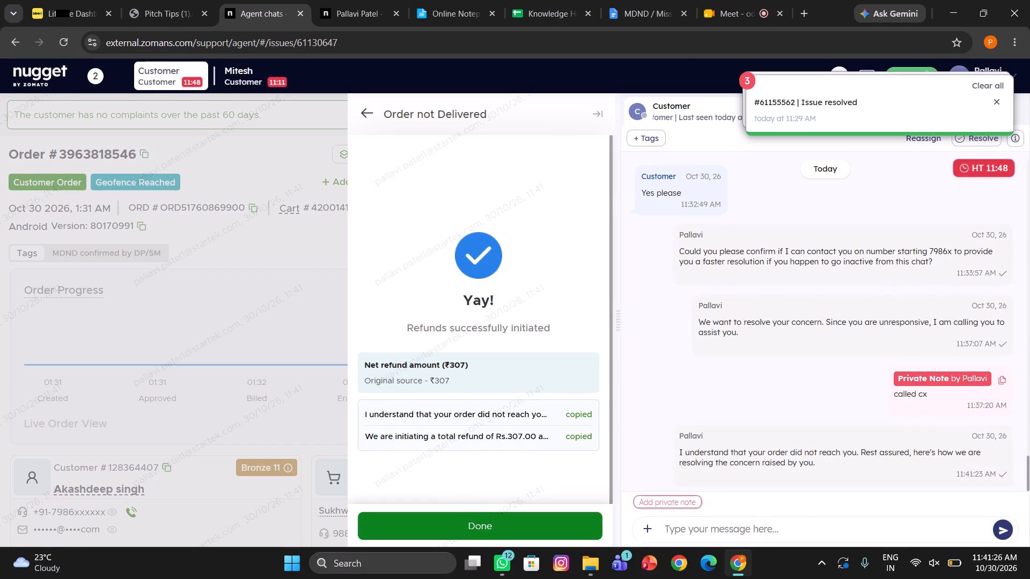
left_click(694, 529)
key("ctrl+v")
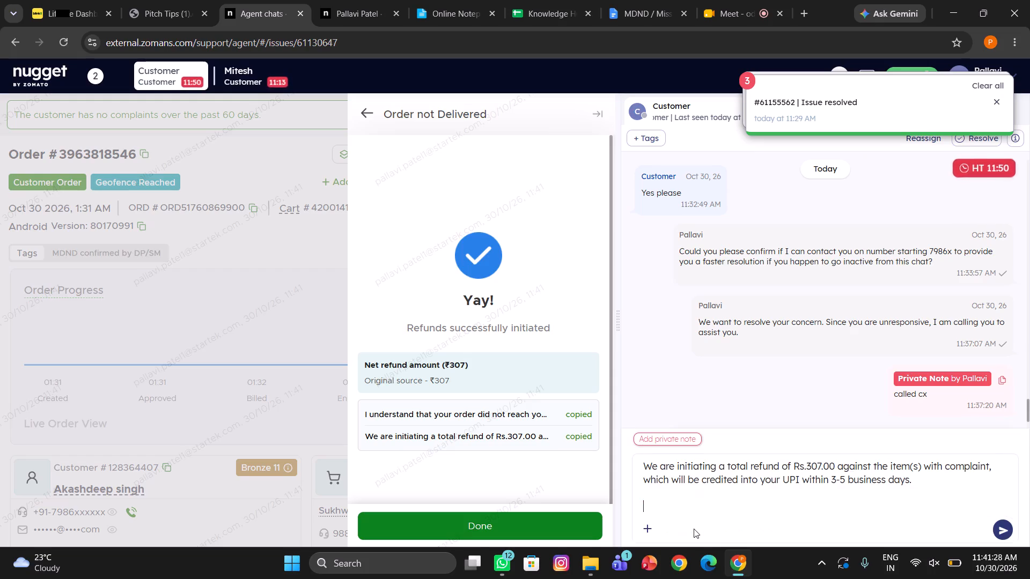
key("Return")
left_click(542, 522)
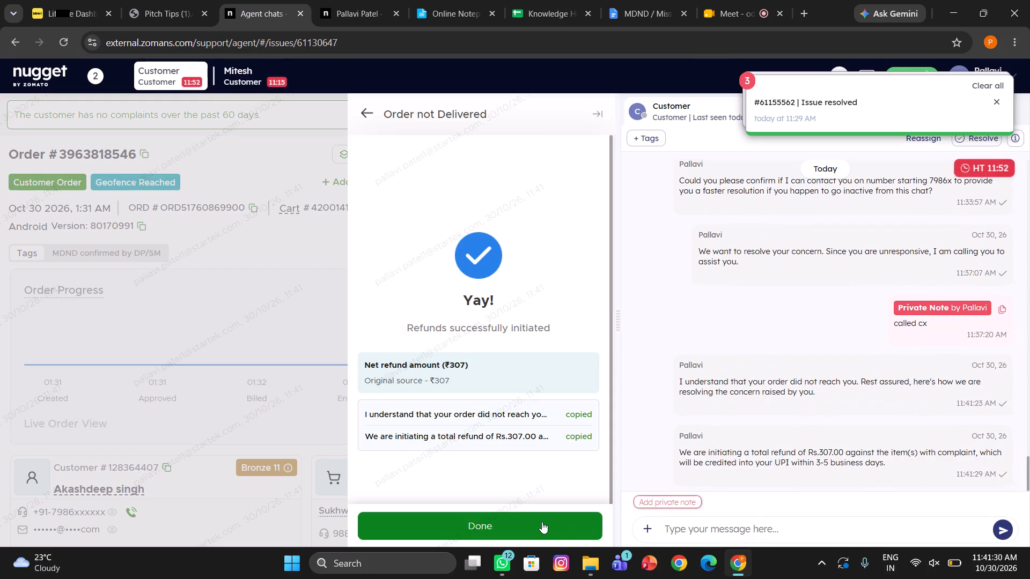
left_click(141, 416)
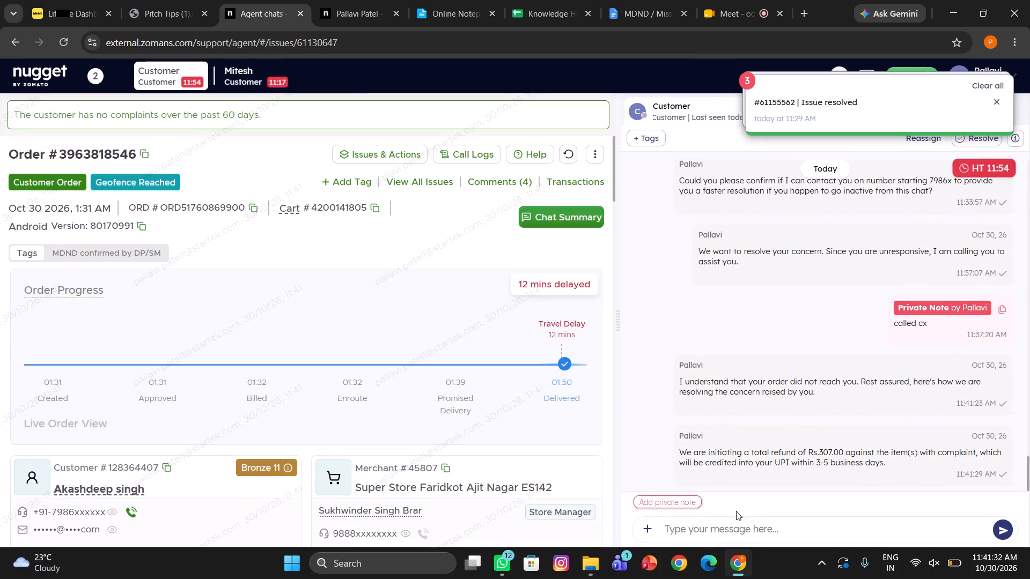
Send this customer the canned reply Rate us/Rating.
left_click(679, 532)
type("/ra")
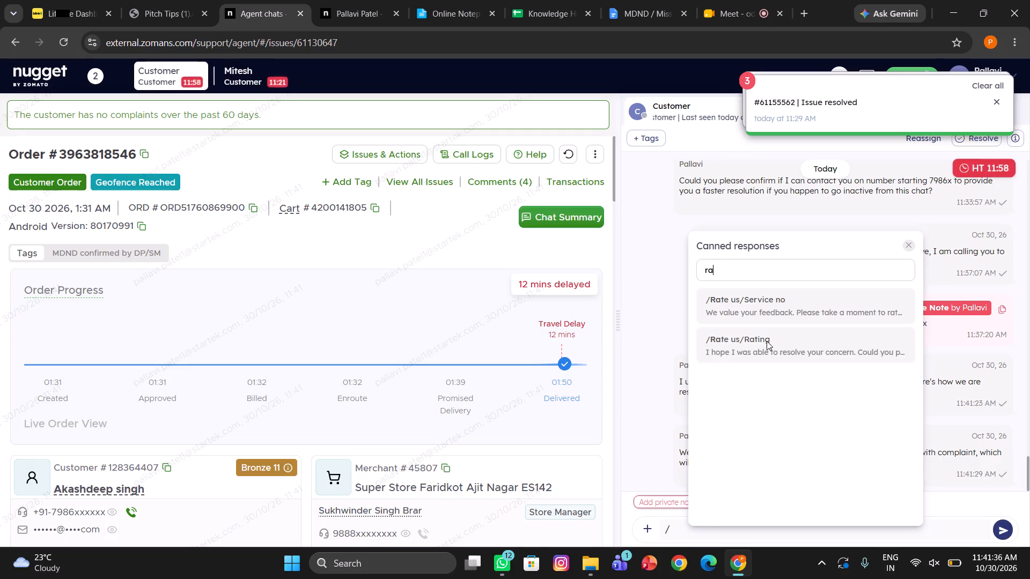
left_click(769, 337)
key("Return")
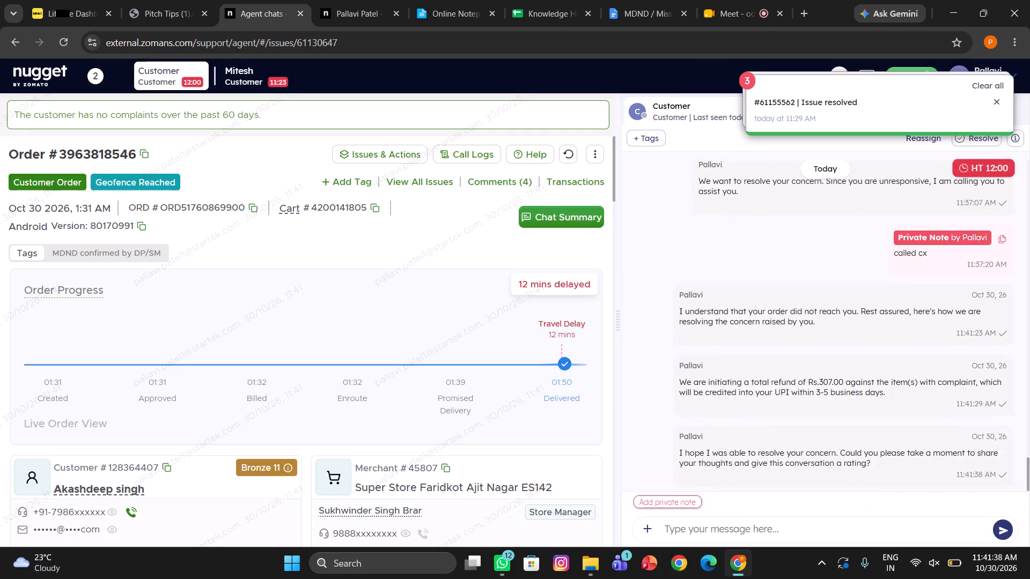
left_click(262, 70)
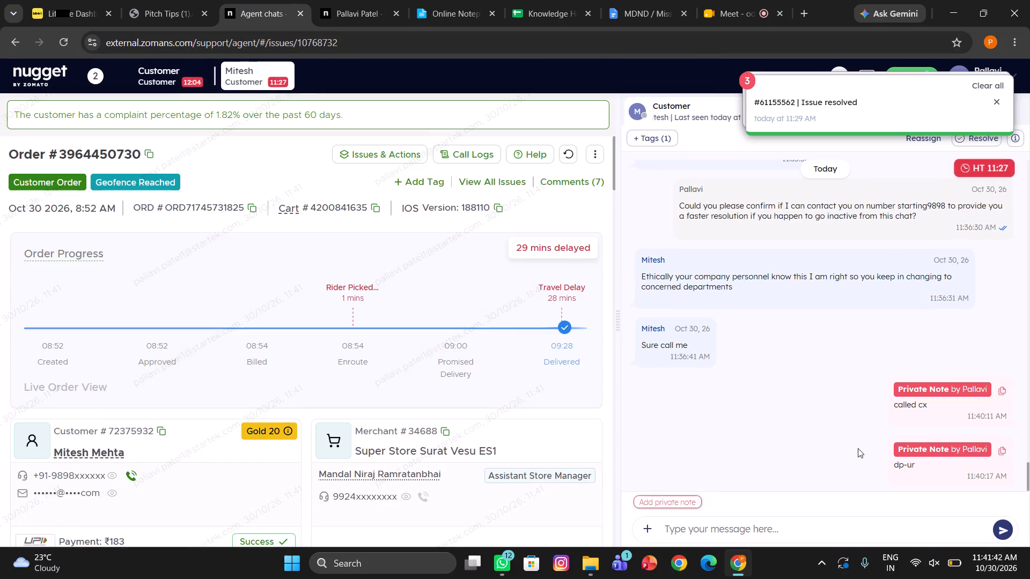
scroll(858, 448, "down", 2)
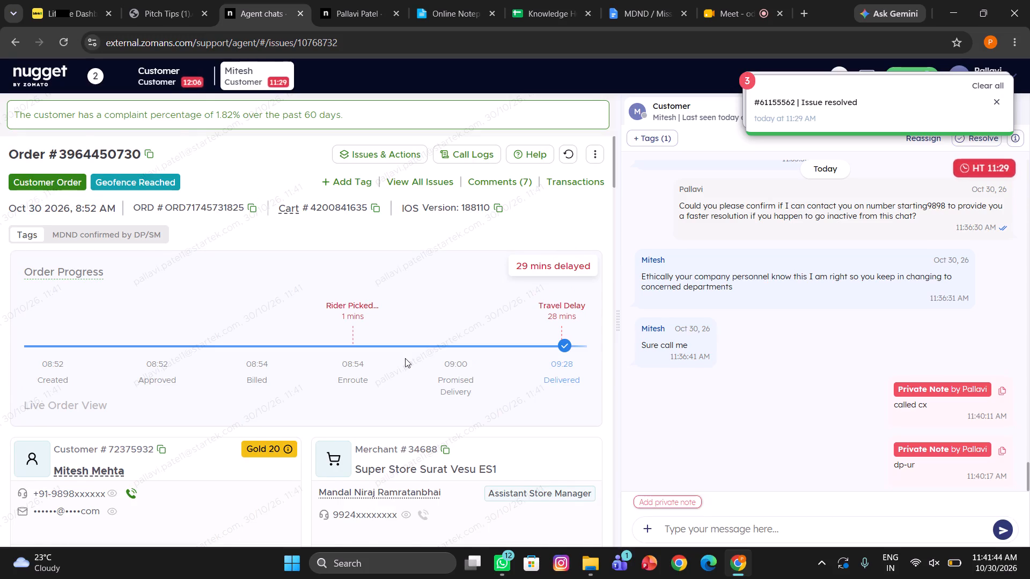
scroll(405, 358, "down", 1)
scroll(405, 358, "up", 3)
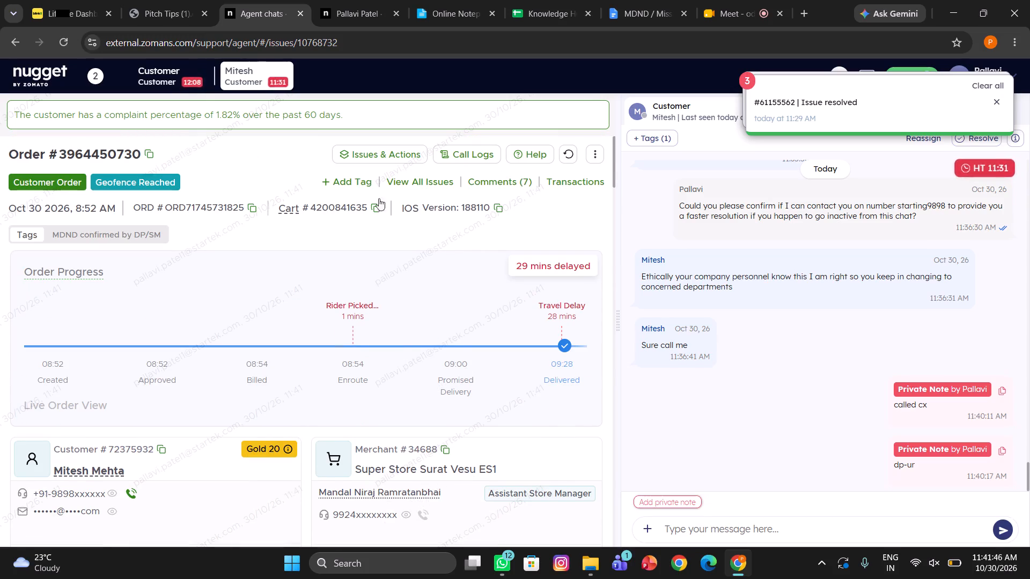
left_click(387, 150)
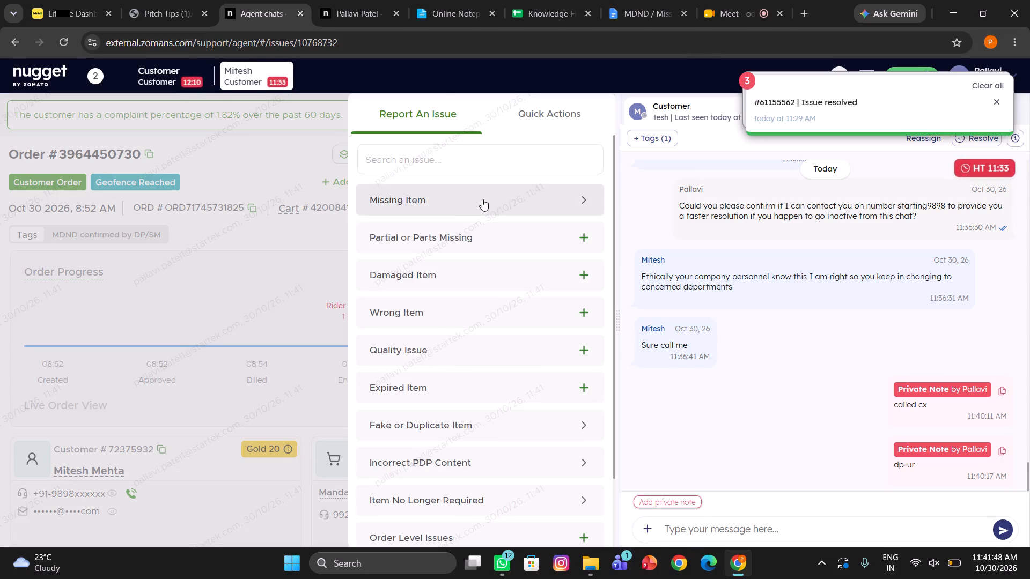
left_click(485, 204)
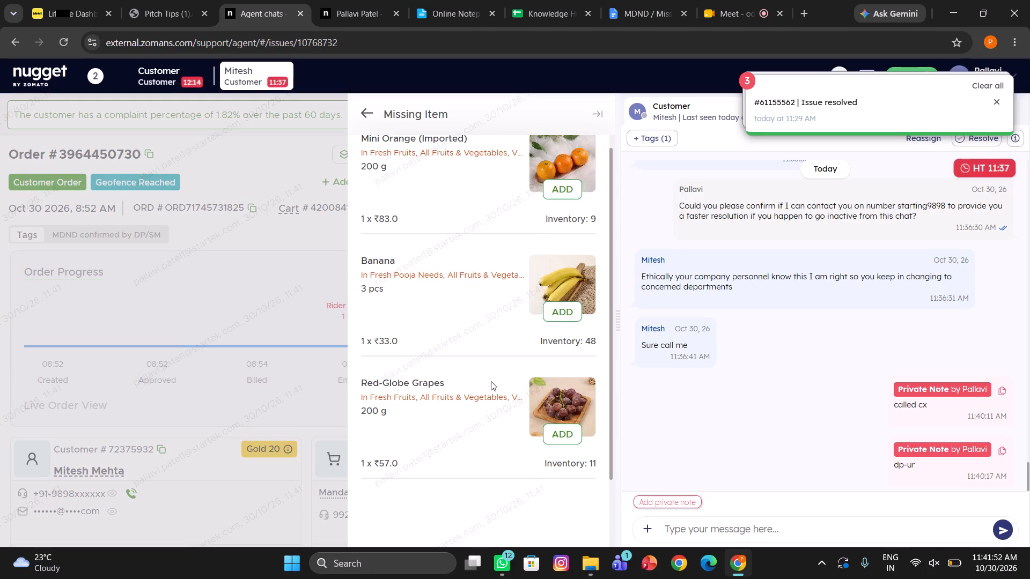
left_click(308, 378)
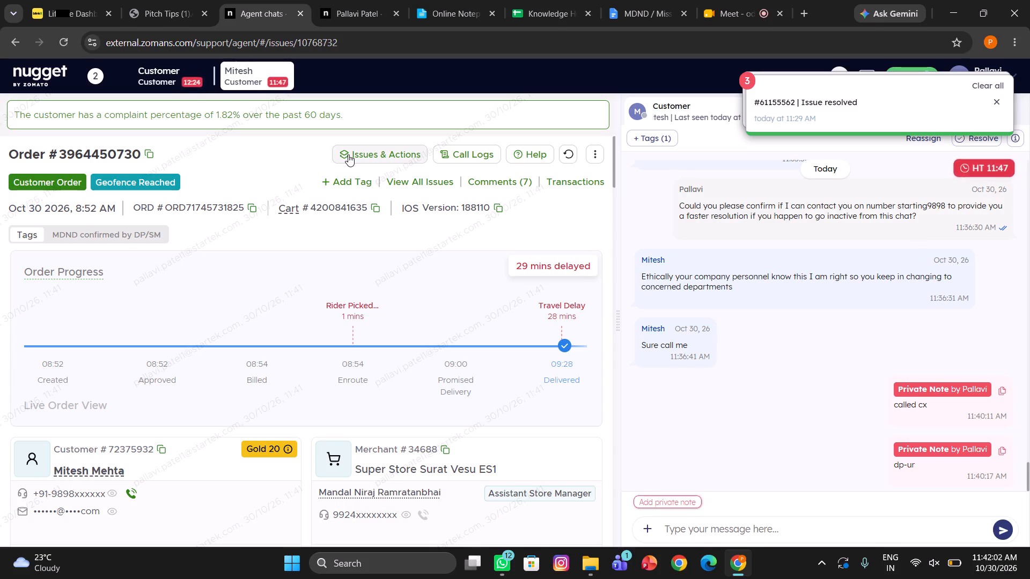
scroll(348, 154, "down", 1)
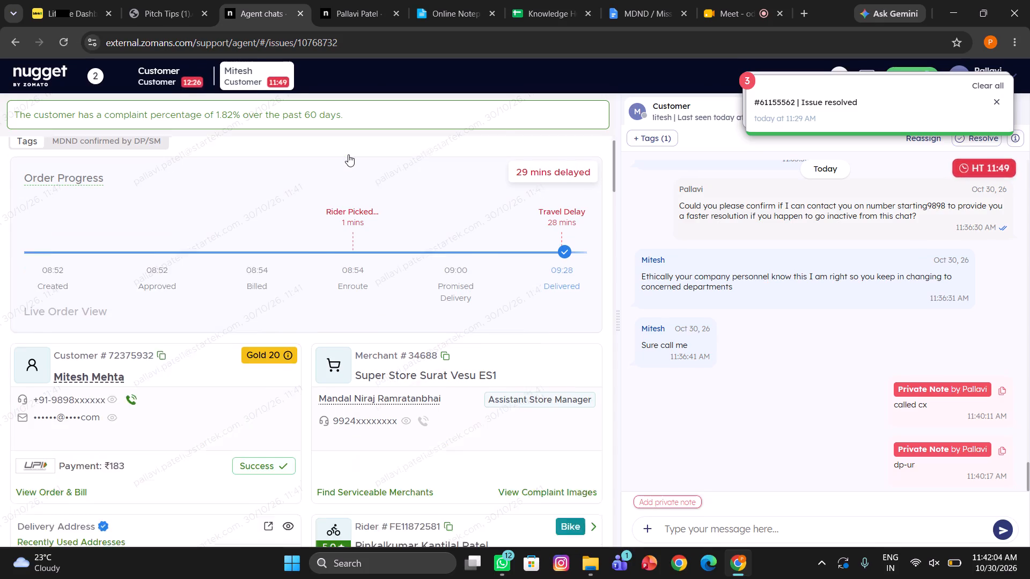
scroll(348, 154, "down", 3)
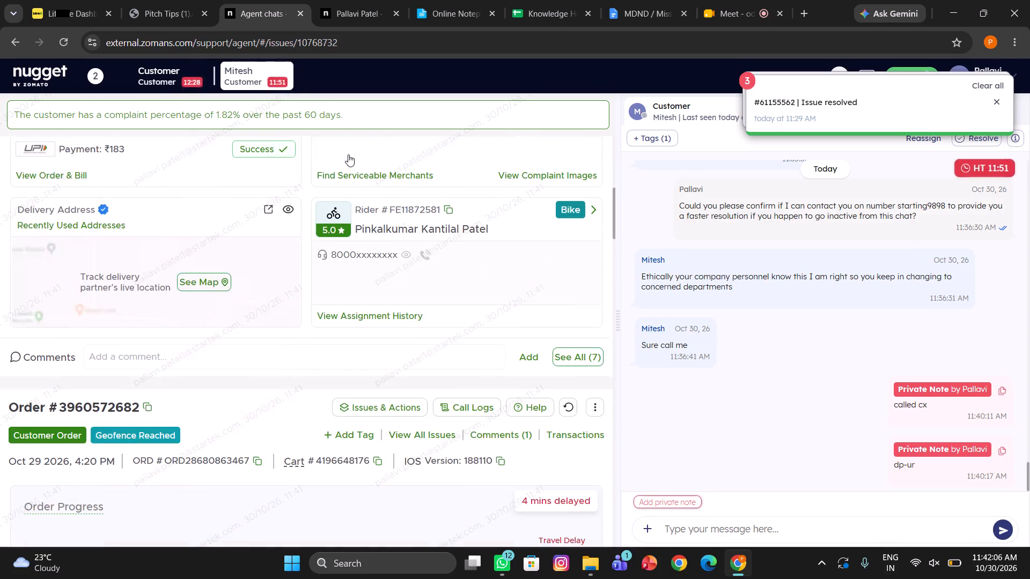
scroll(348, 154, "down", 5)
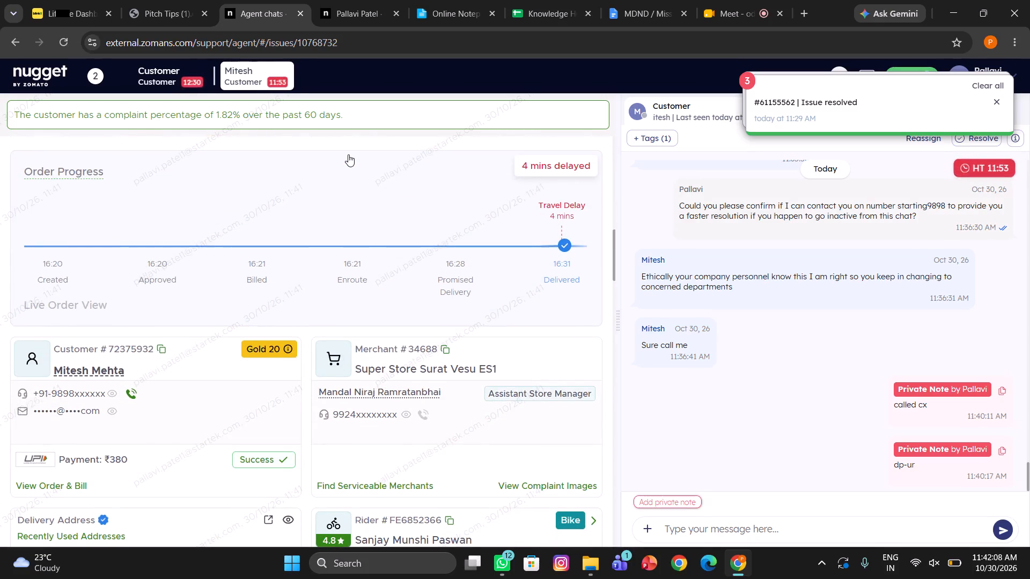
scroll(348, 154, "up", 7)
left_click(364, 157)
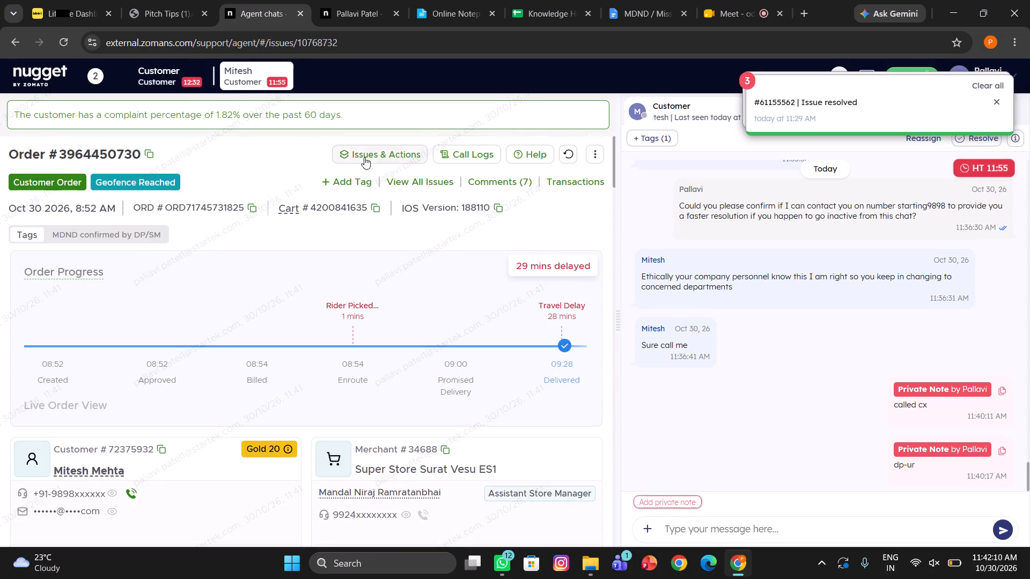
left_click(460, 205)
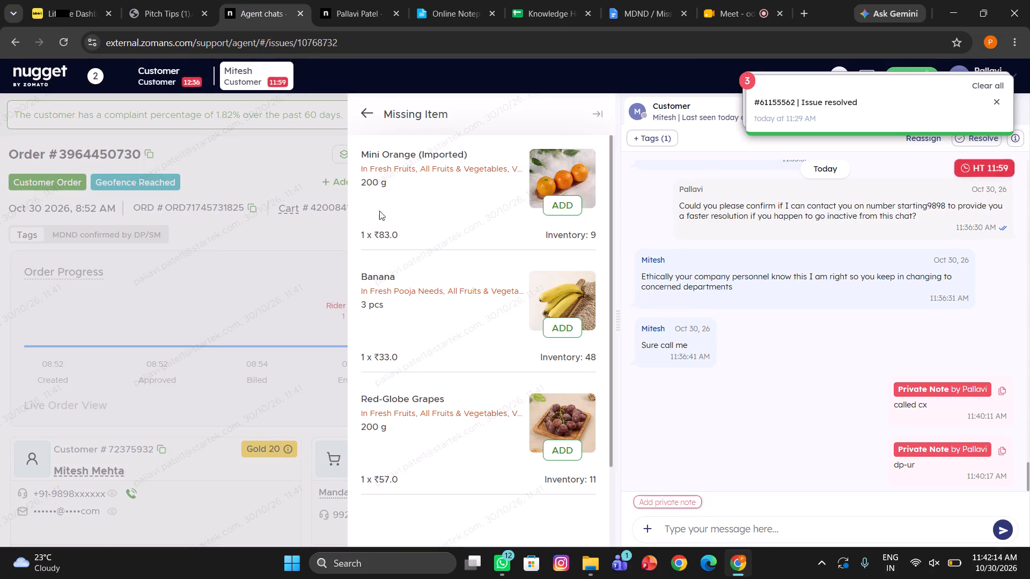
left_click(325, 203)
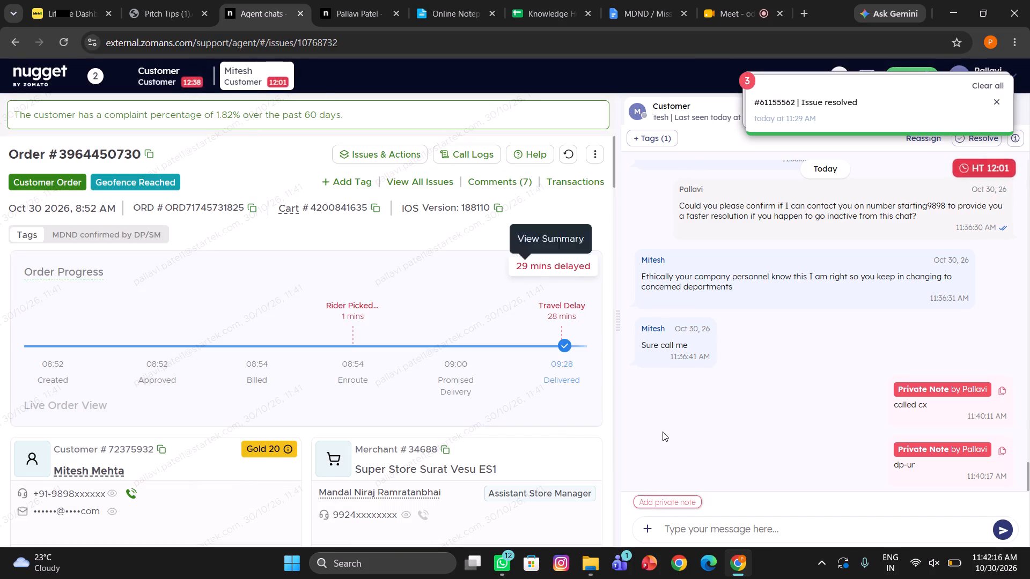
left_click(709, 530)
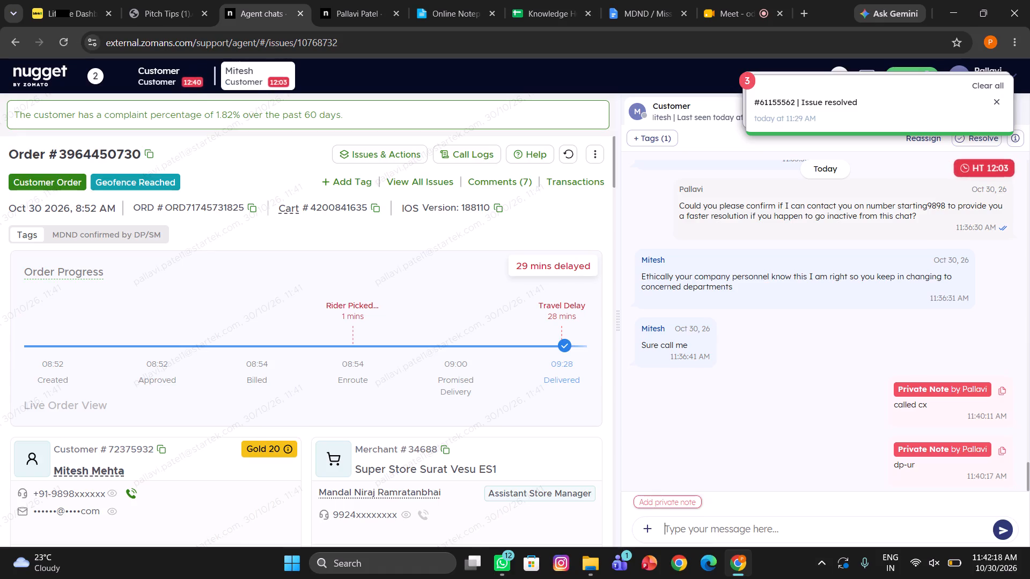
key("o")
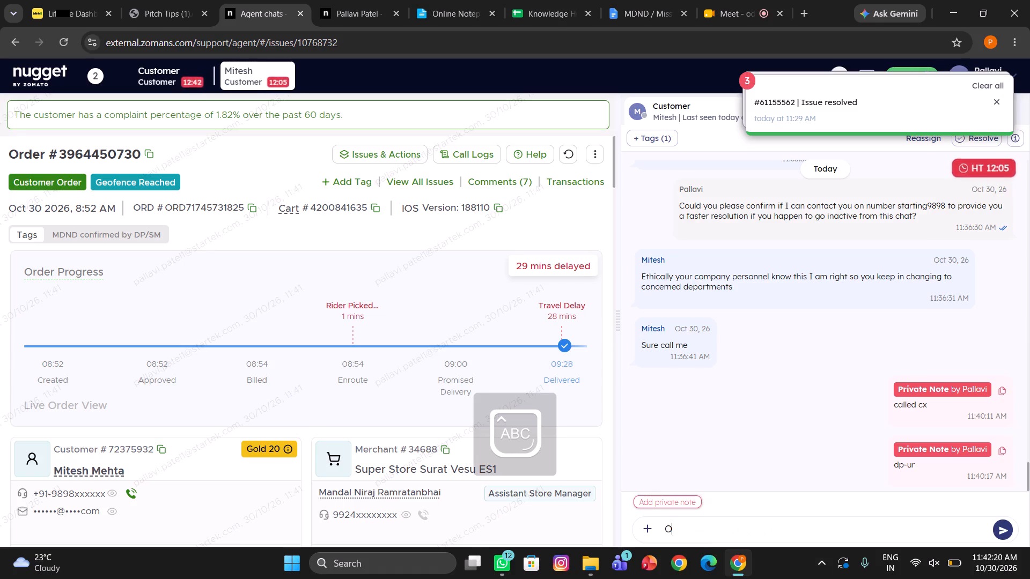
type("n ca")
type("ll with")
key("space")
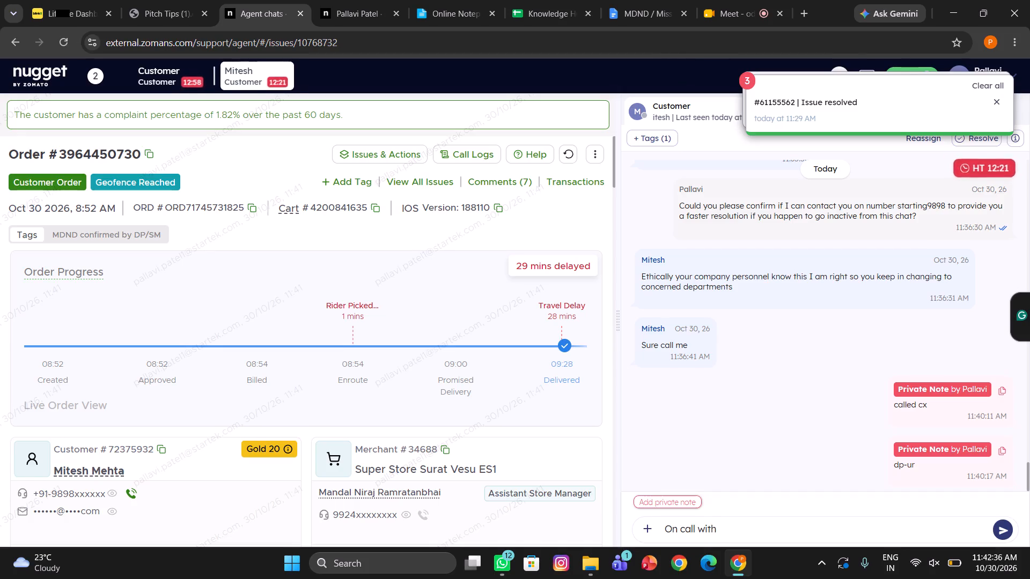
type("you.")
key("Return")
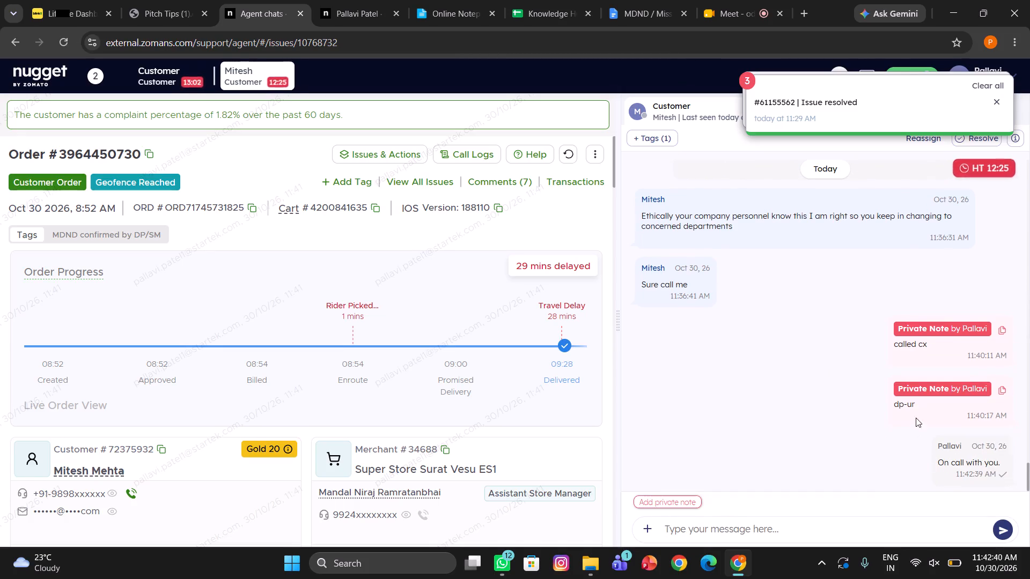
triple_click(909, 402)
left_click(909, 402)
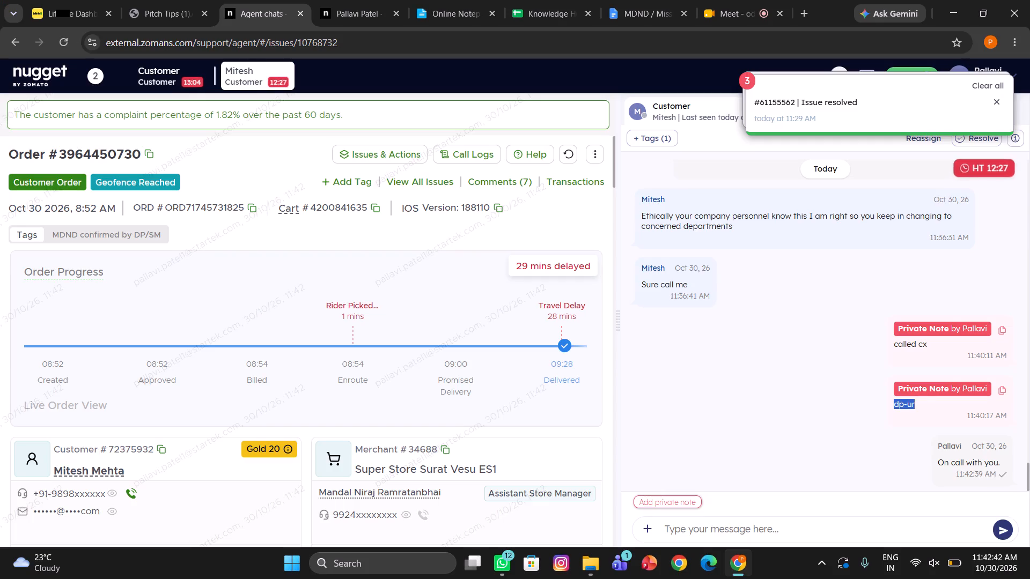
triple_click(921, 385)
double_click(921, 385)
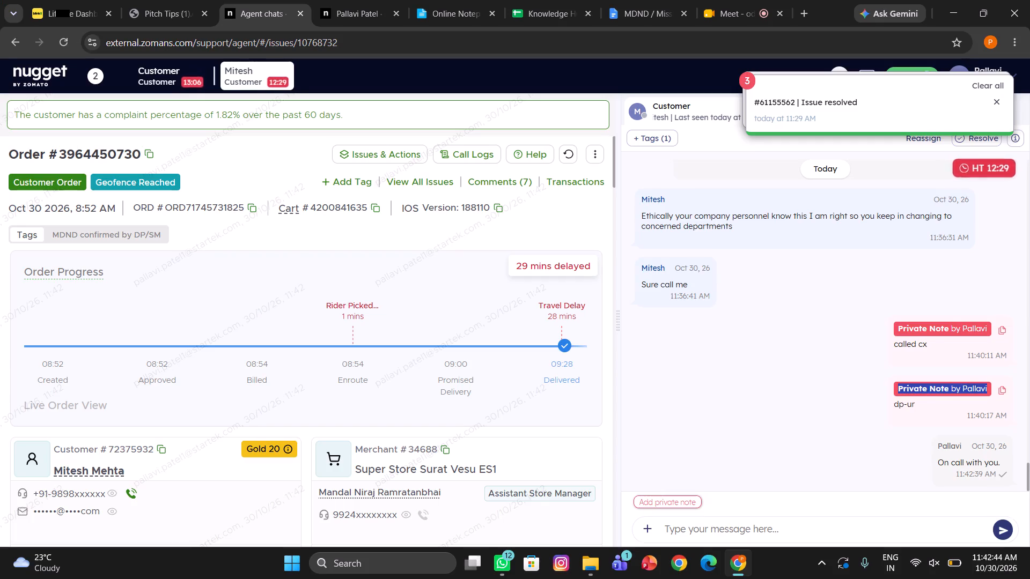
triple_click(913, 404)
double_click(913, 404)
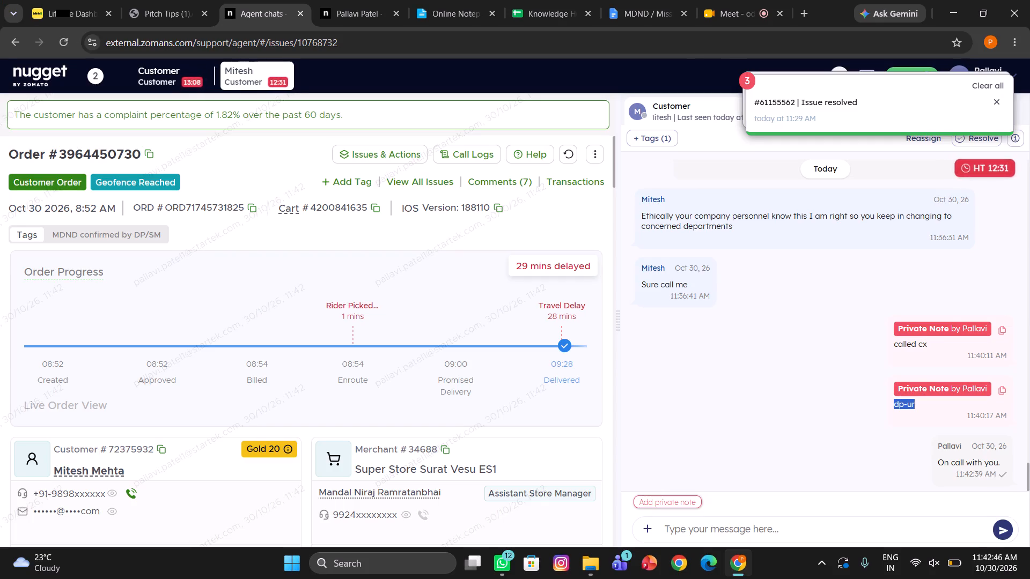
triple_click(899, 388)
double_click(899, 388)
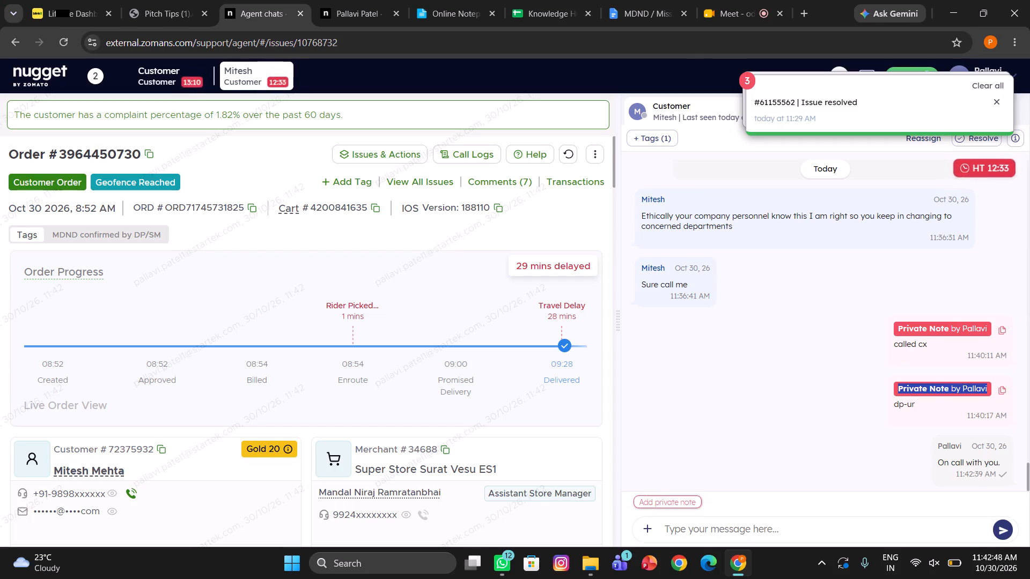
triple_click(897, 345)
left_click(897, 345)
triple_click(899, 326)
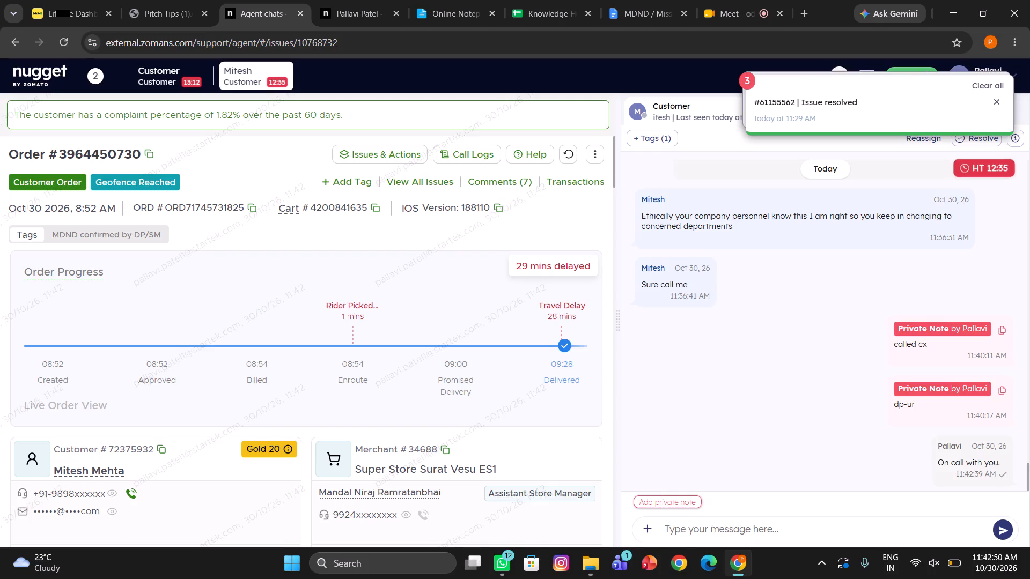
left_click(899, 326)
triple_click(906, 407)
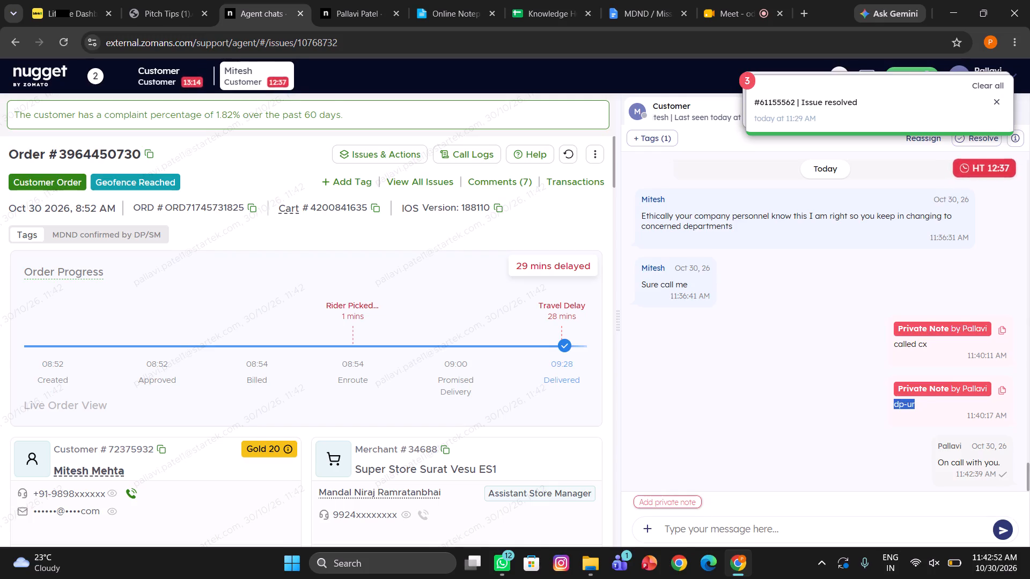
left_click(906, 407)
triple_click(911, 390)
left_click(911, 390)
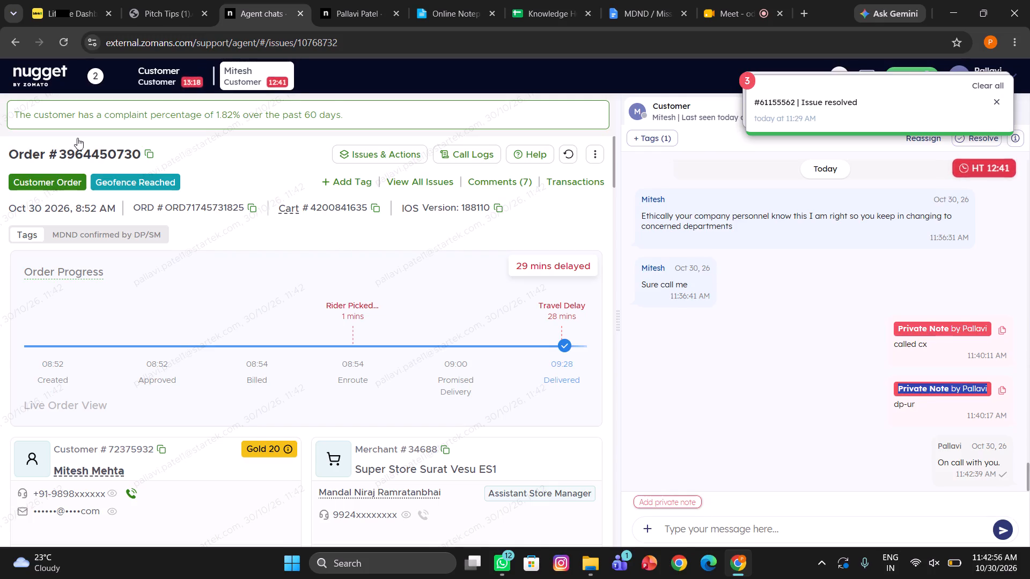
left_click(176, 80)
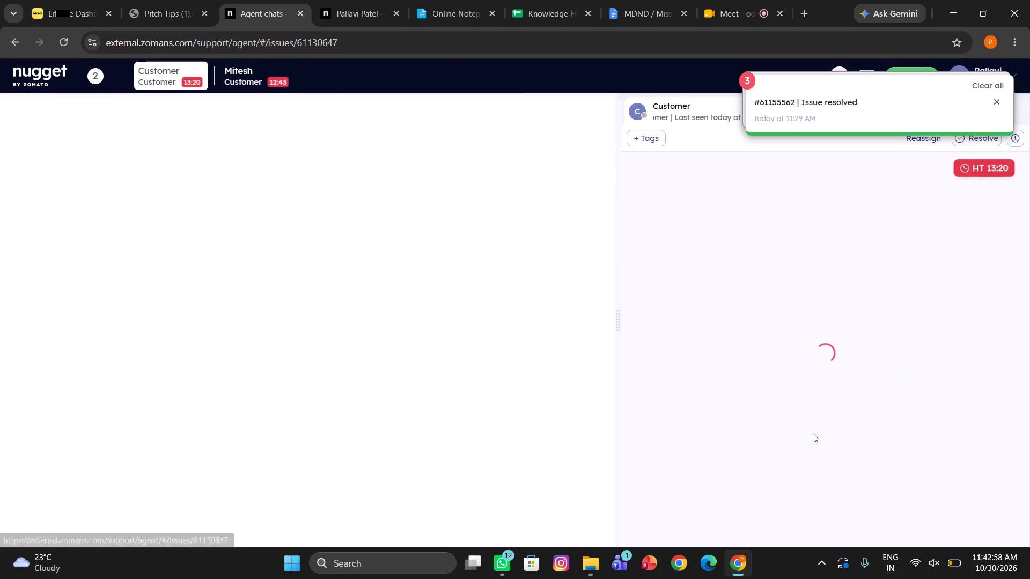
scroll(813, 433, "down", 2)
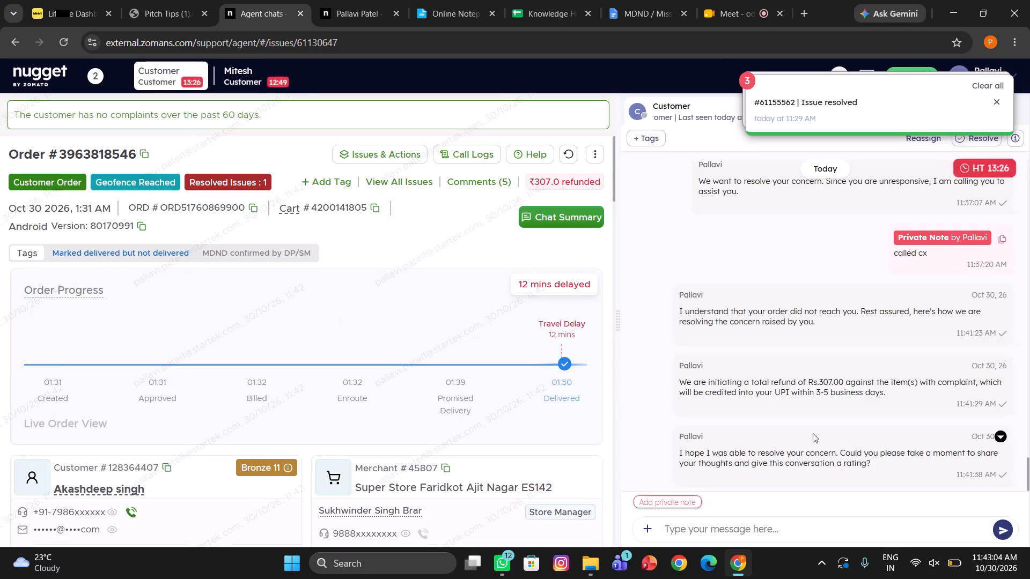
left_click(231, 84)
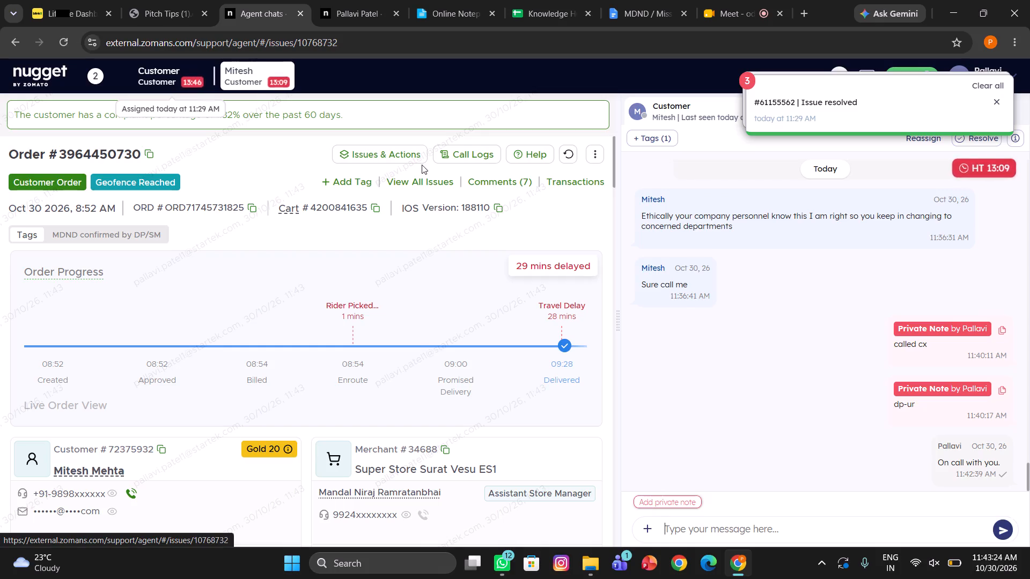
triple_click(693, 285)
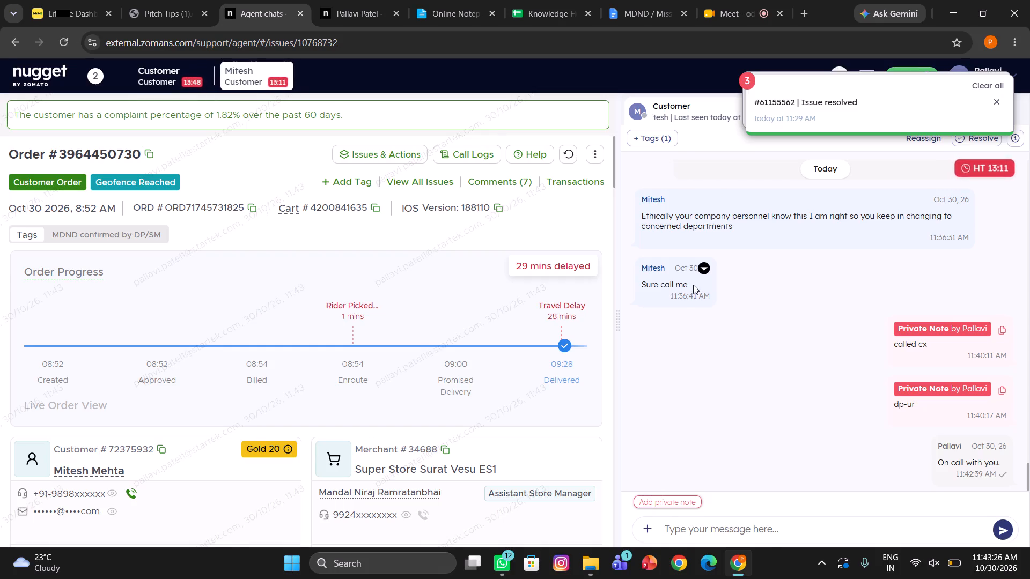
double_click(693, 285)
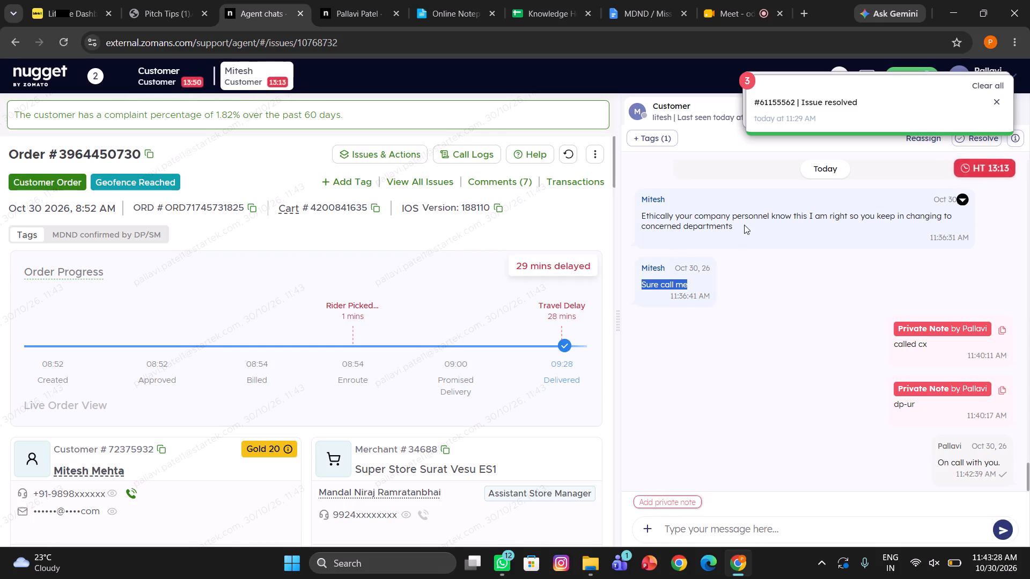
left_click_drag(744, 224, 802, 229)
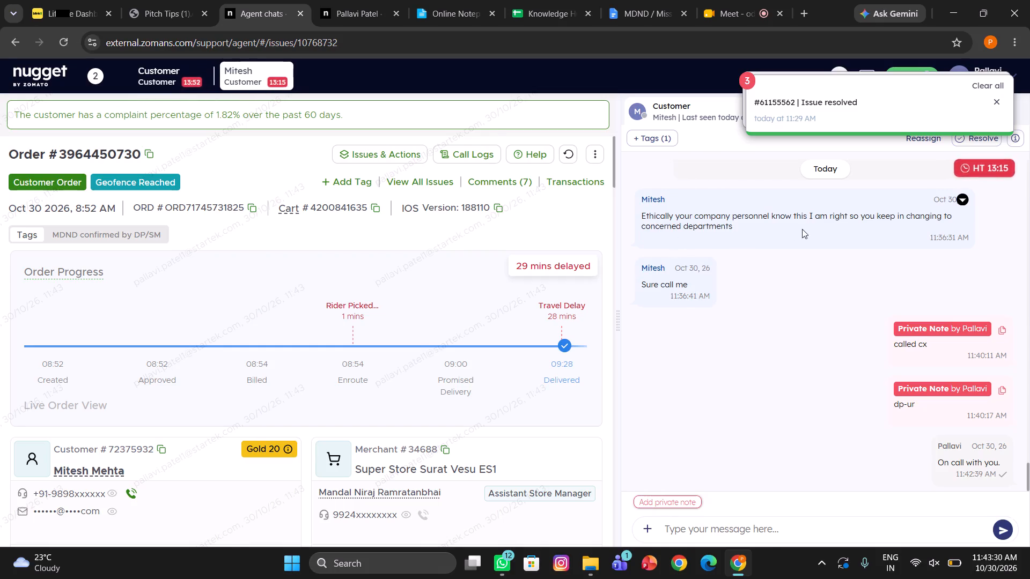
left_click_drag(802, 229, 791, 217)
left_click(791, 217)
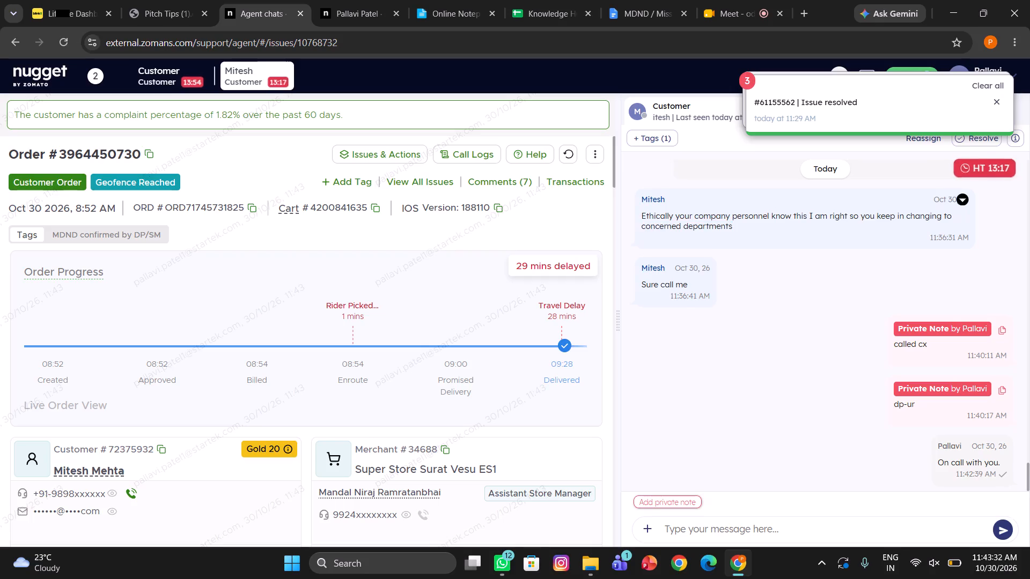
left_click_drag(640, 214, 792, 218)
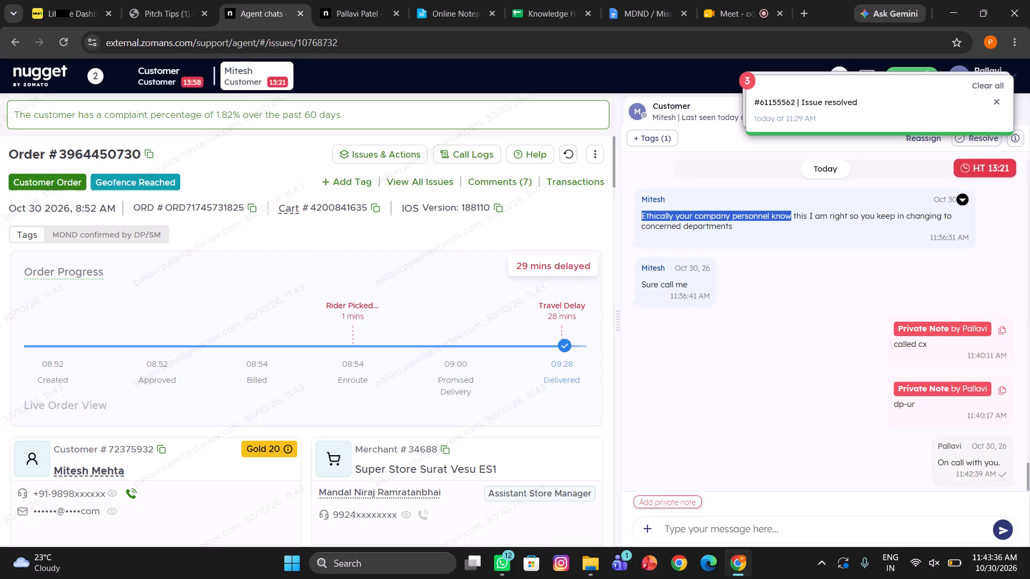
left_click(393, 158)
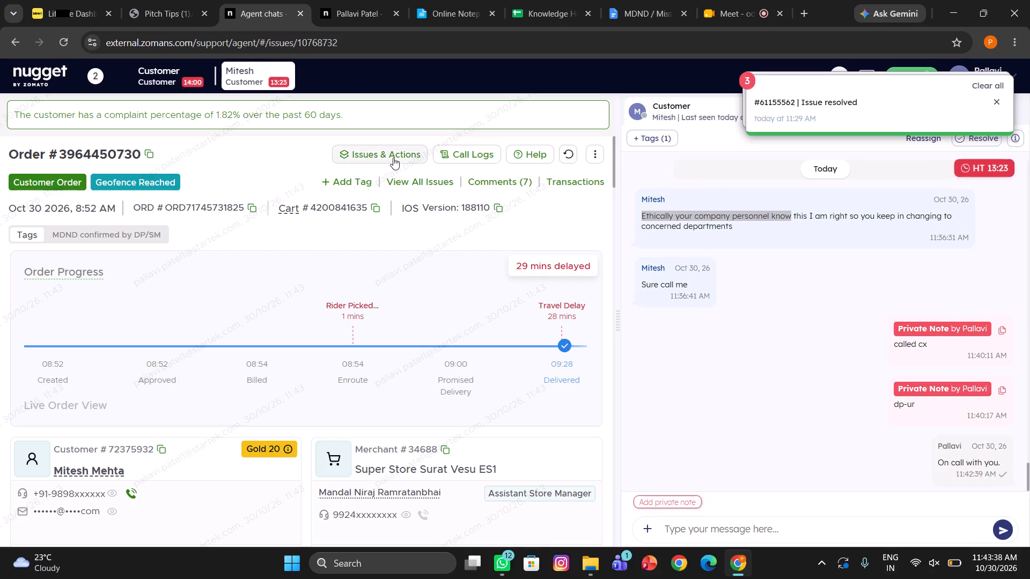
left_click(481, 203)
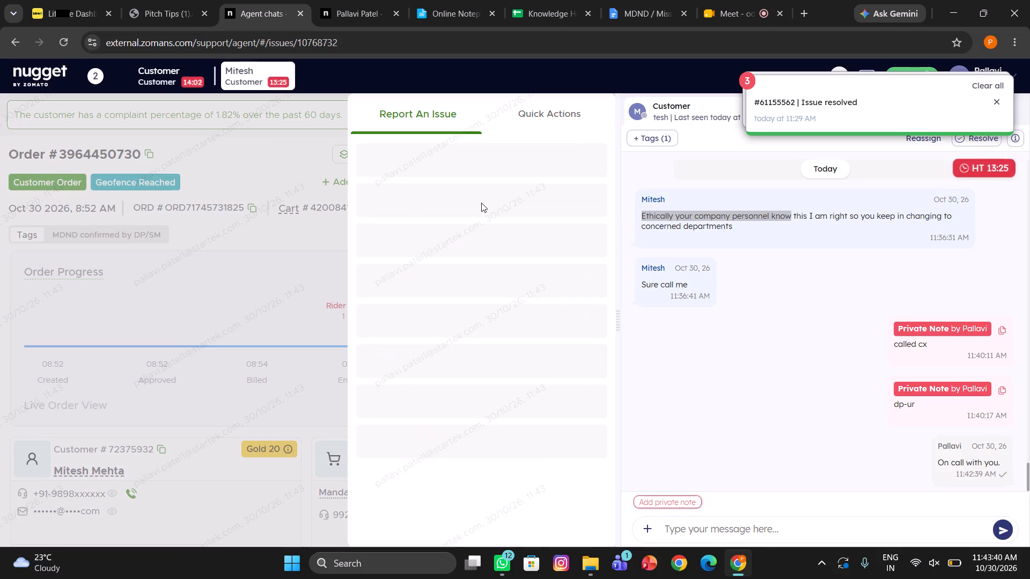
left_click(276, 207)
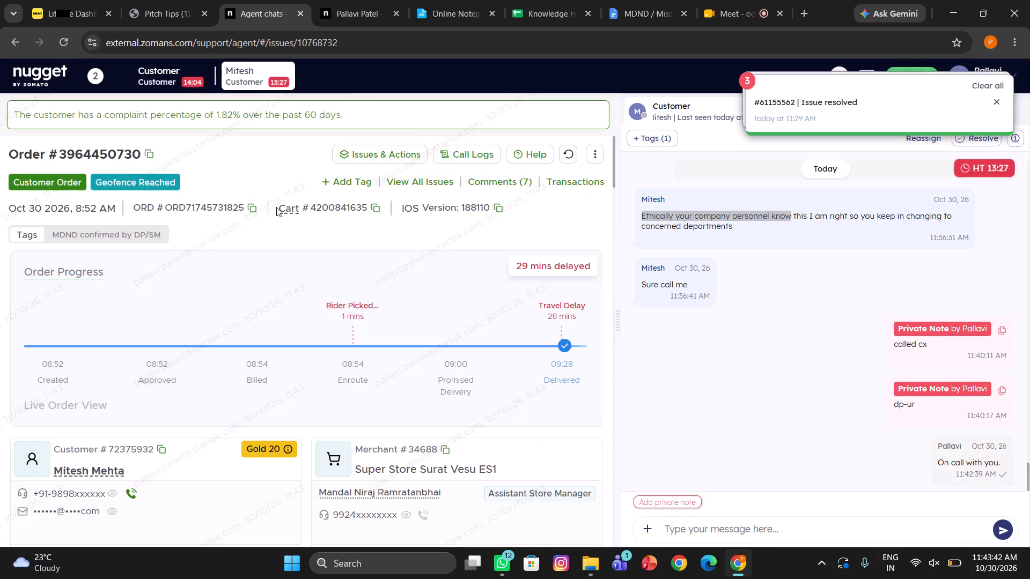
left_click(392, 150)
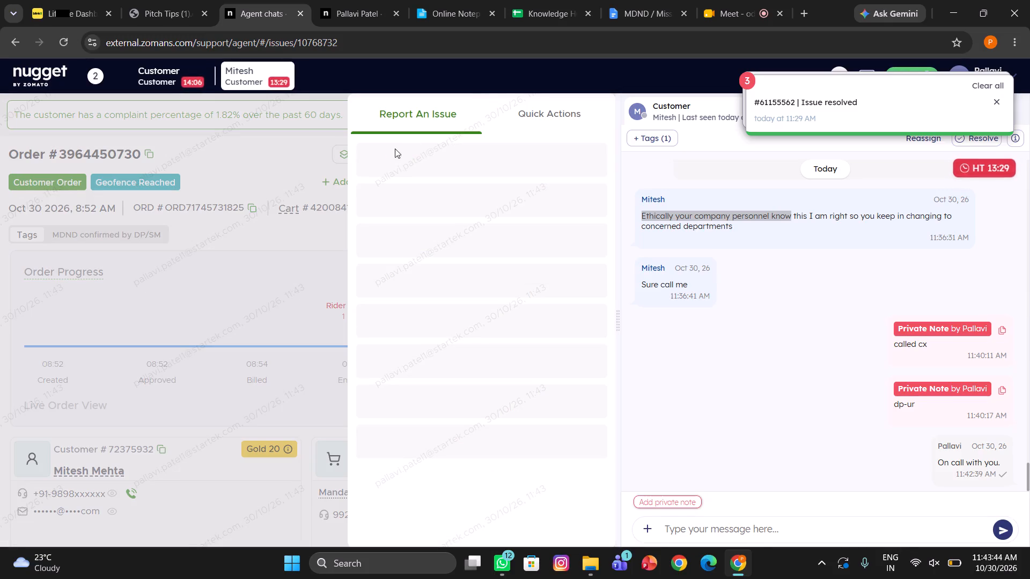
left_click(445, 147)
type("ord")
left_click(475, 195)
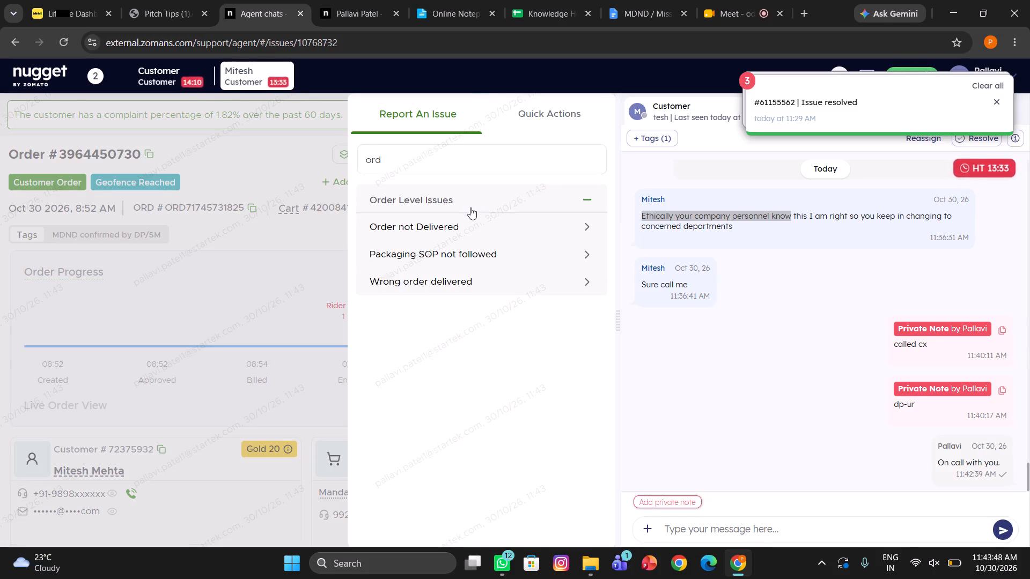
left_click(461, 218)
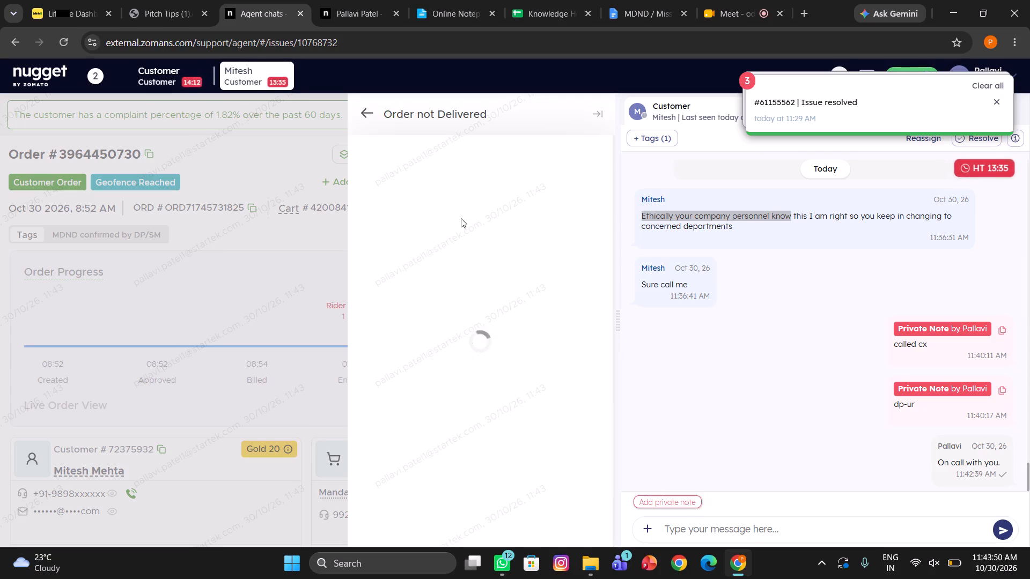
left_click(428, 234)
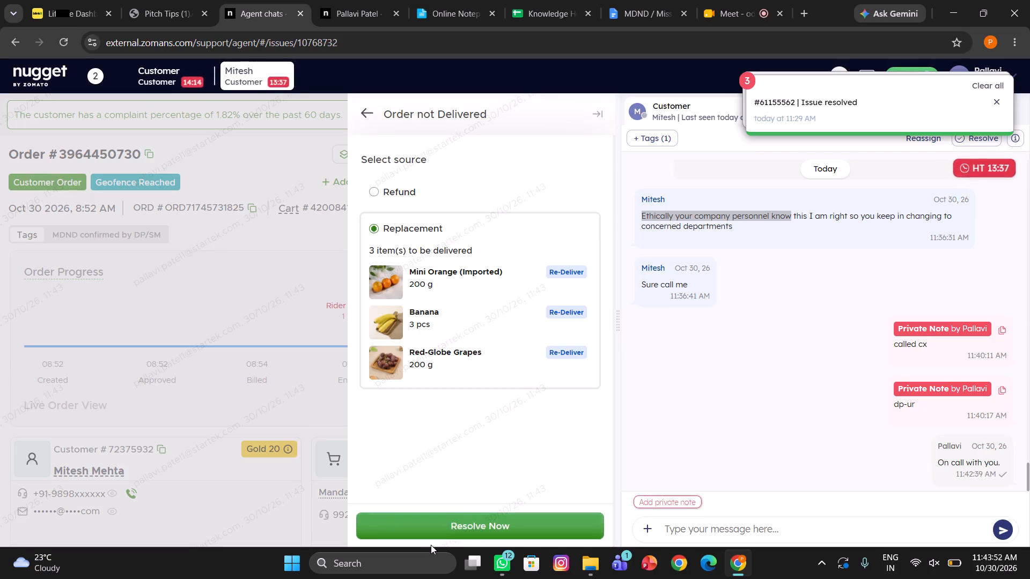
left_click(460, 518)
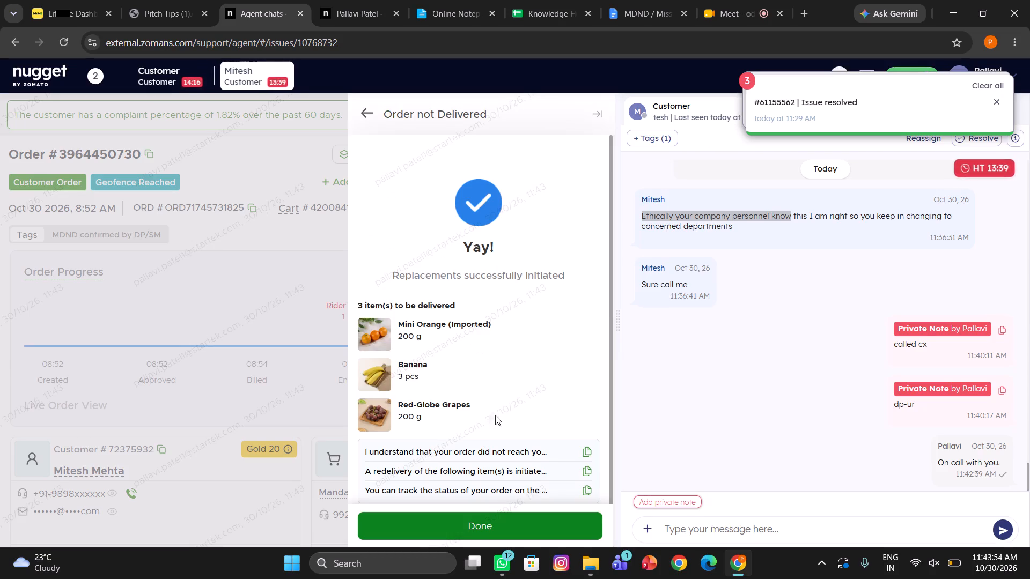
Send the customer the three suggested replies one by one: order not received, redelivery of the items, and order tracking.
left_click(583, 450)
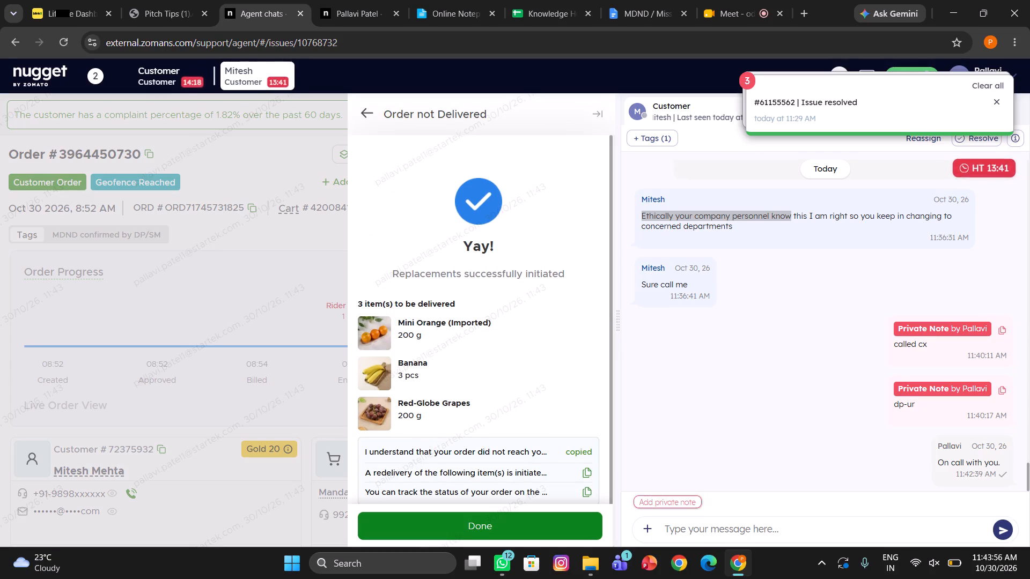
left_click(717, 531)
key("ctrl+v")
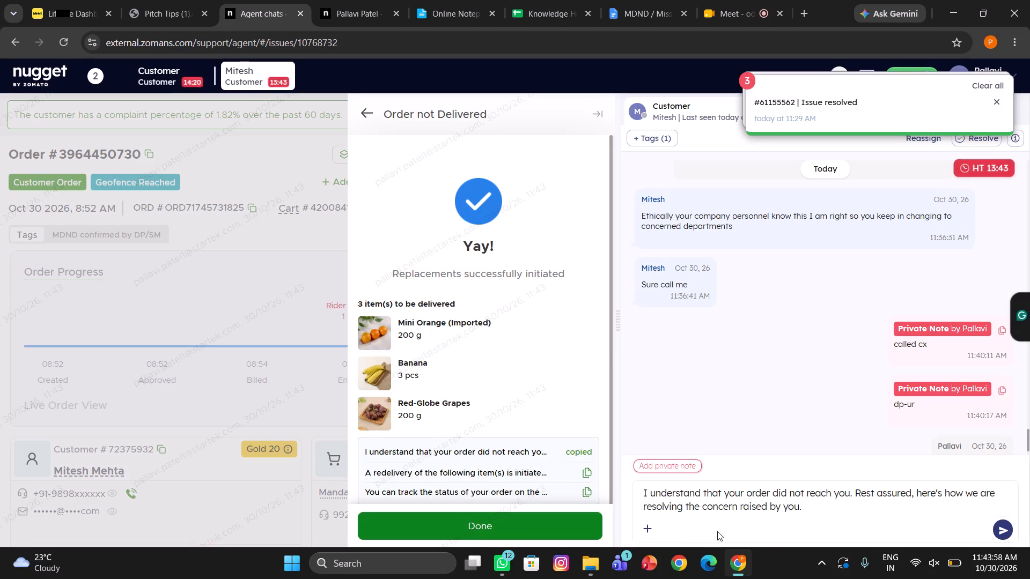
key("Return")
left_click(588, 471)
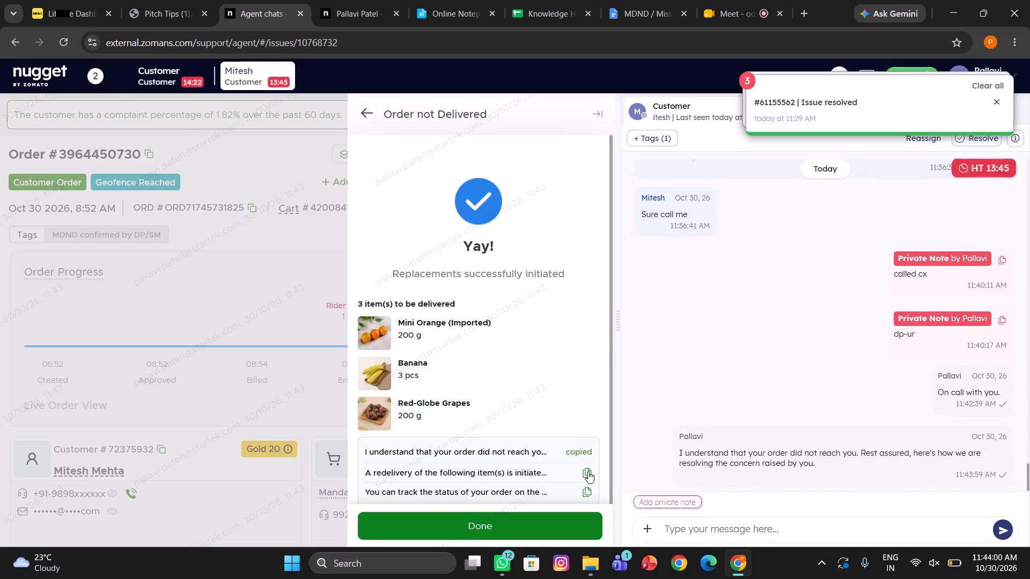
left_click(693, 533)
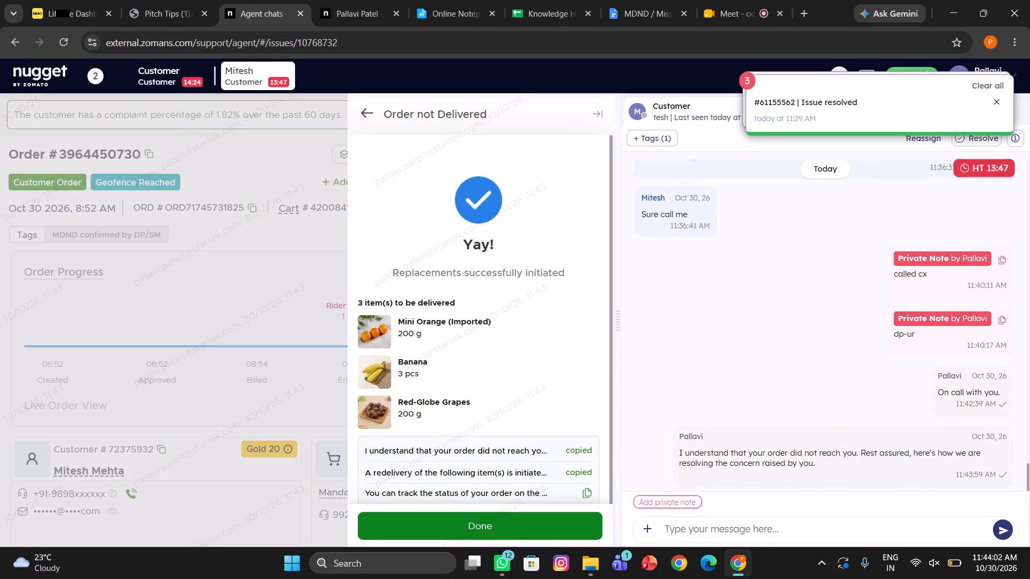
key("ctrl+v")
key("Return")
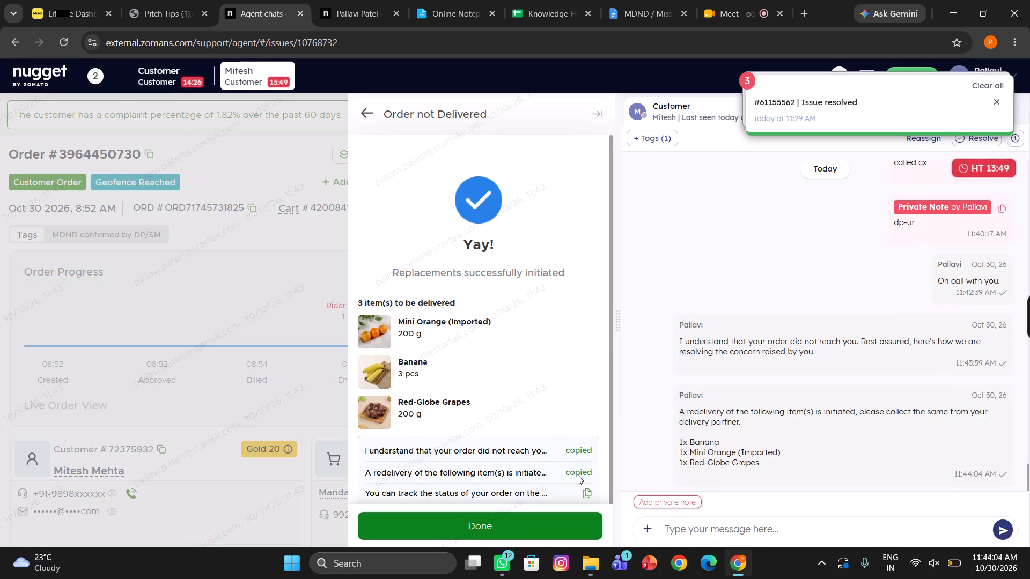
left_click(590, 498)
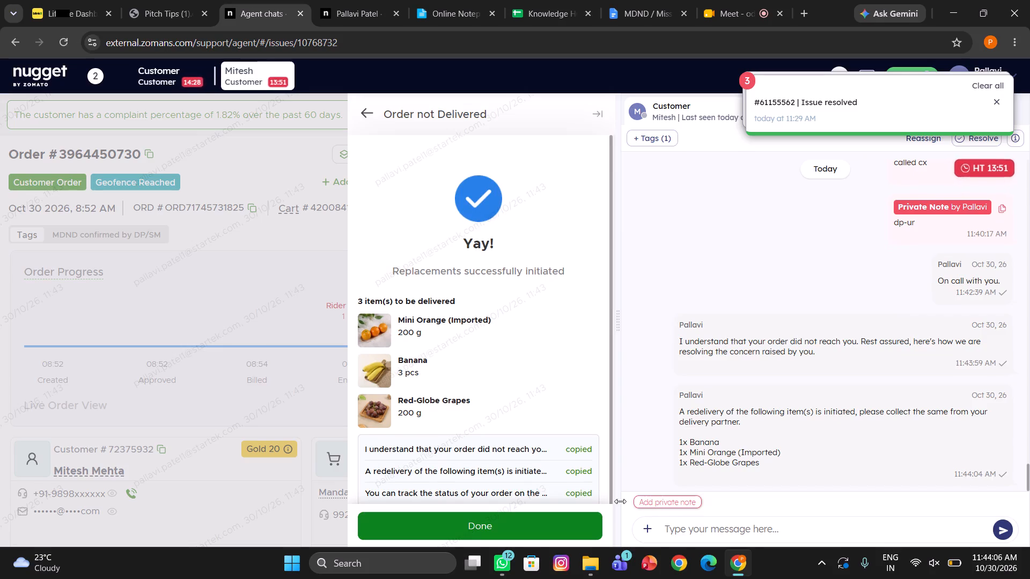
left_click(683, 531)
key("ctrl+v")
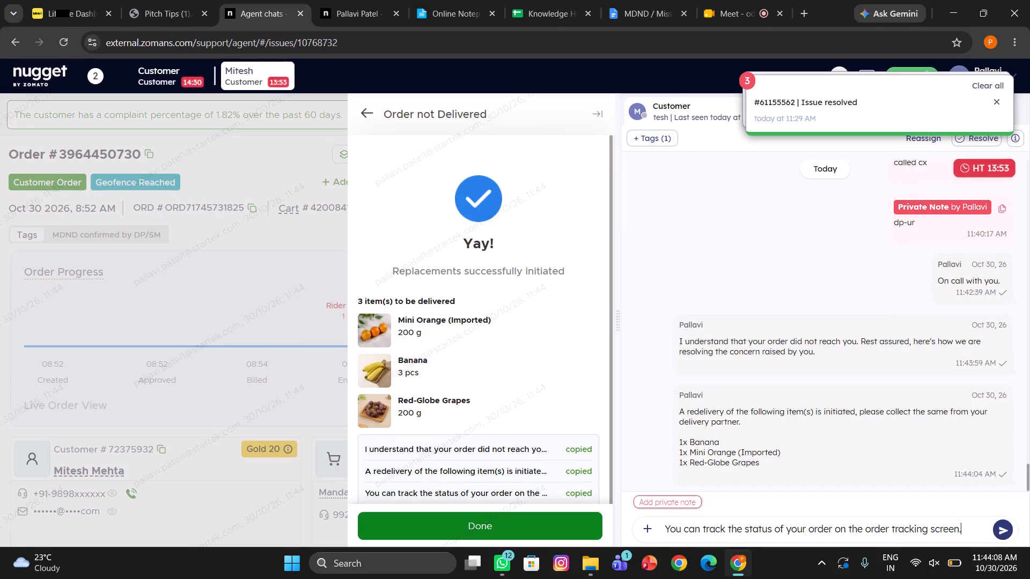
key("Return")
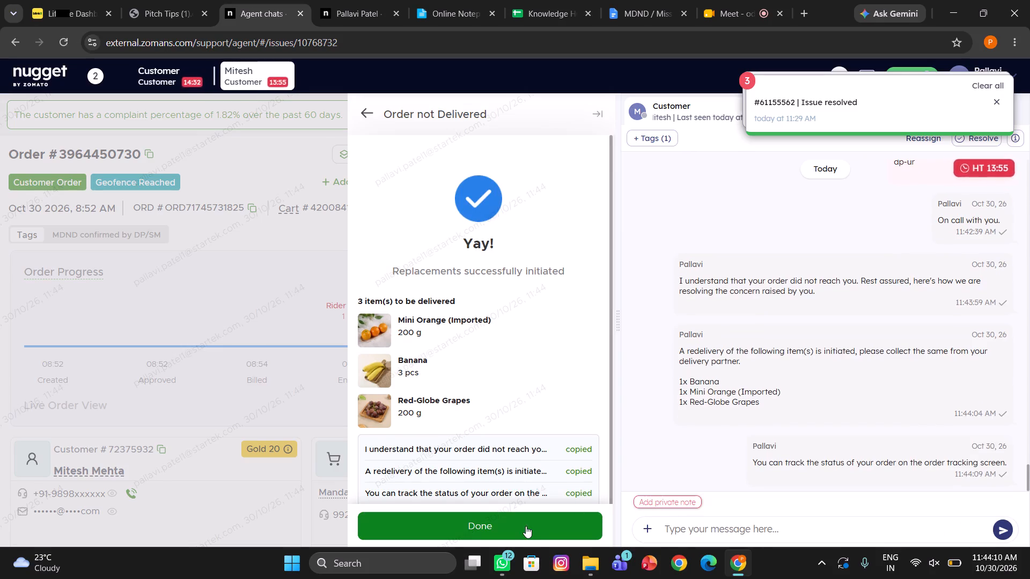
left_click(526, 526)
left_click(176, 367)
scroll(356, 324, "down", 2)
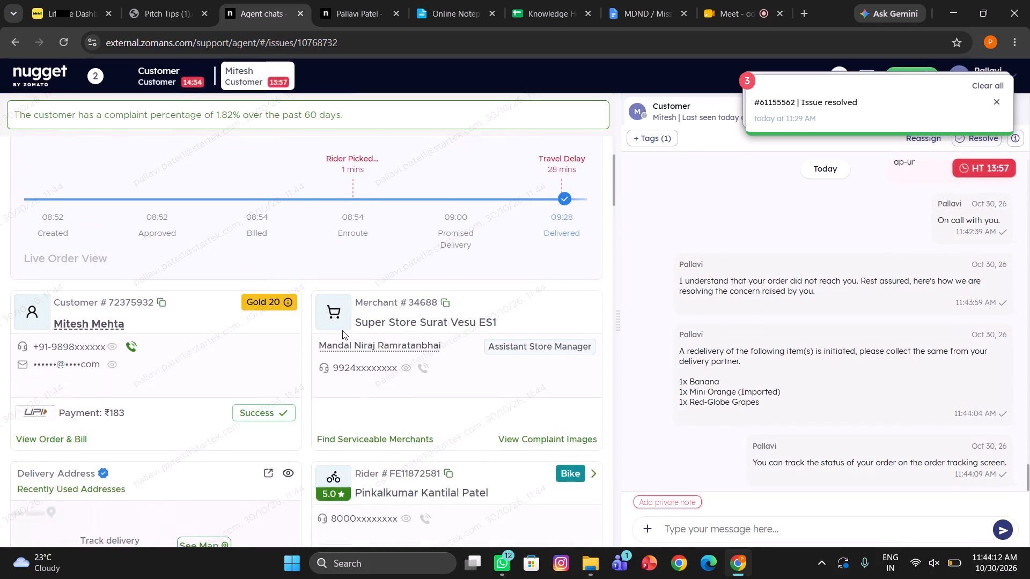
scroll(342, 330, "down", 9)
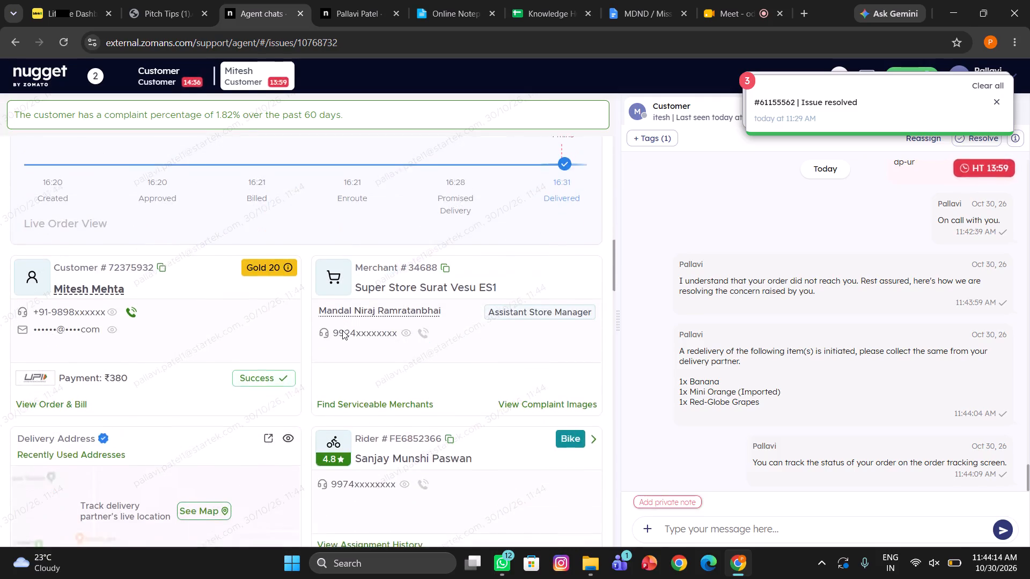
scroll(342, 330, "down", 8)
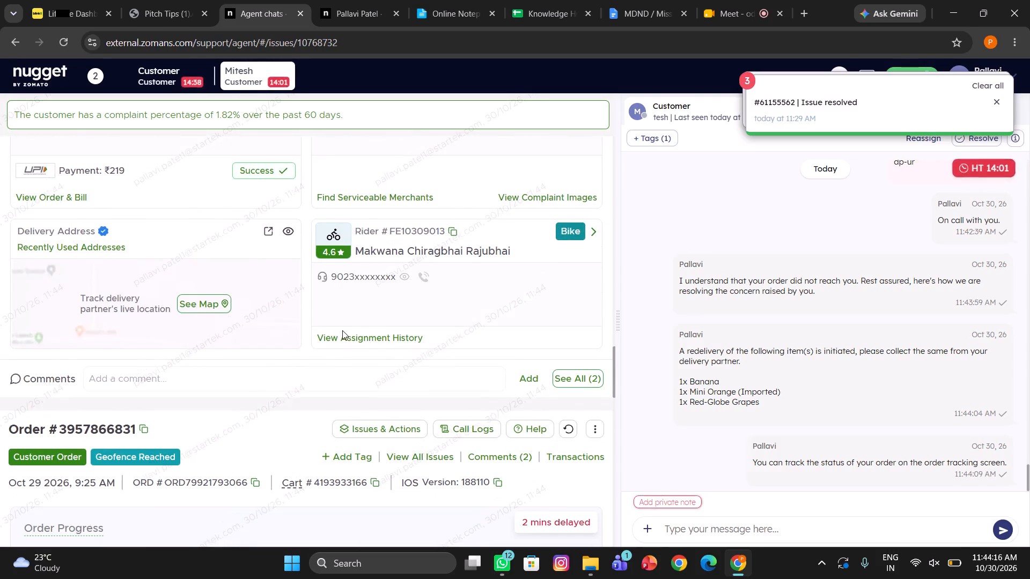
scroll(342, 330, "down", 6)
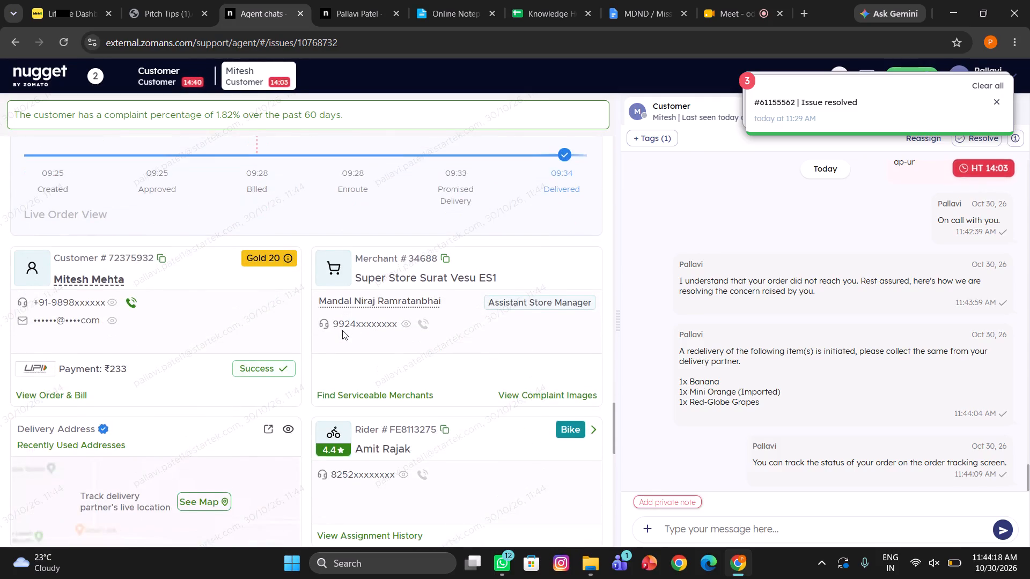
scroll(342, 330, "down", 1)
scroll(342, 330, "up", 3)
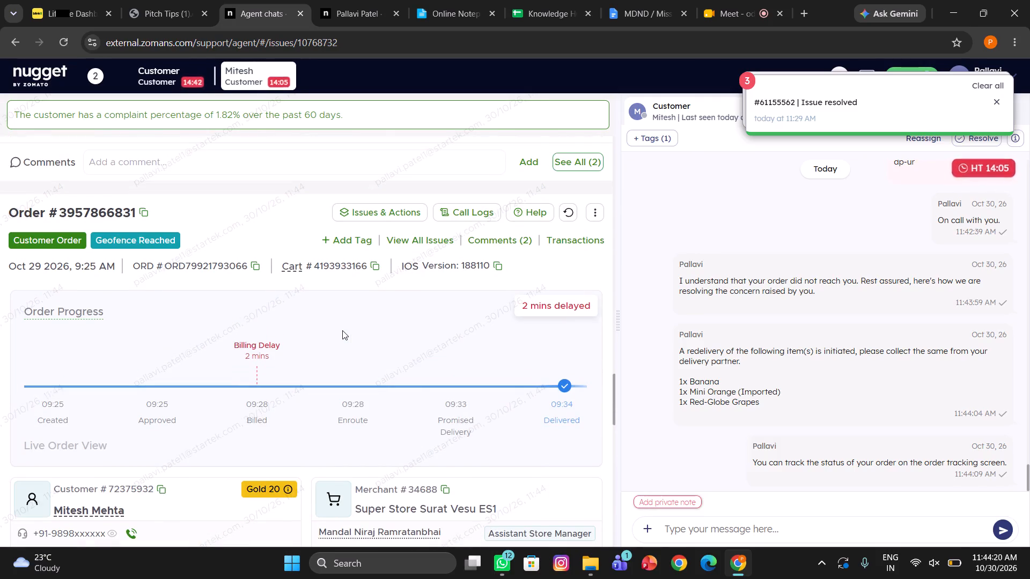
left_click_drag(274, 420, 226, 349)
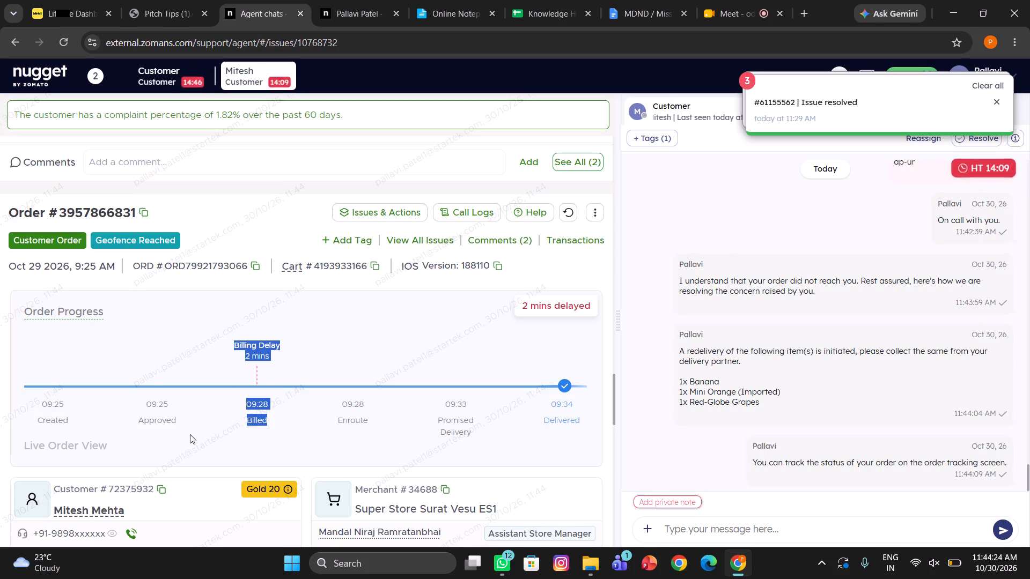
left_click_drag(189, 422, 143, 401)
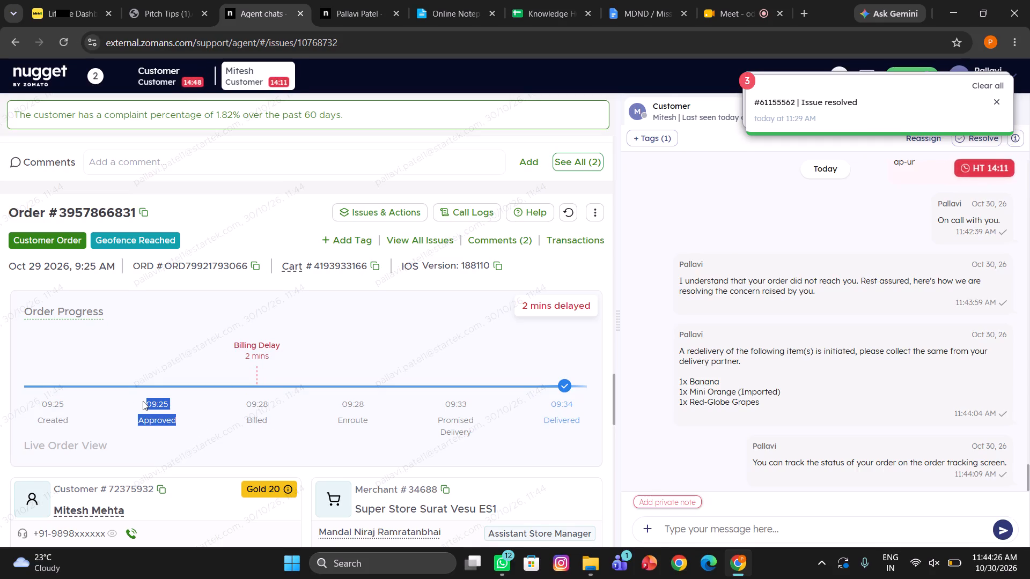
left_click(78, 420)
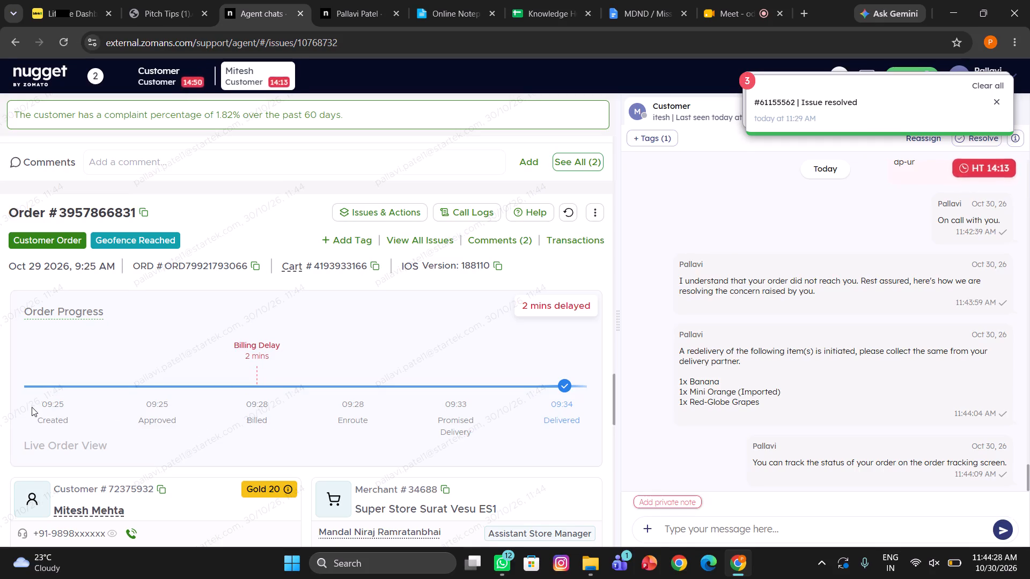
left_click_drag(39, 404, 65, 425)
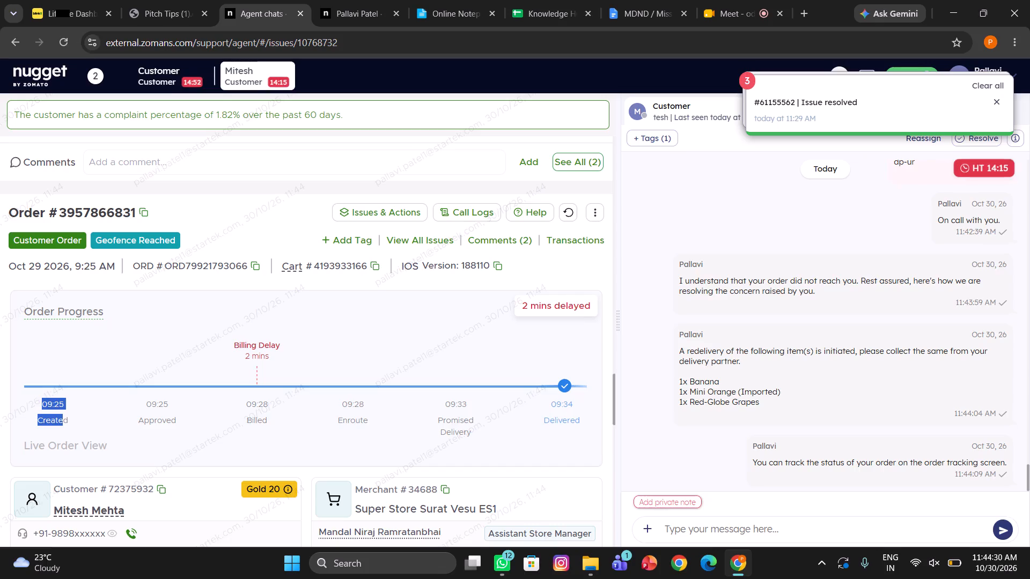
left_click(161, 71)
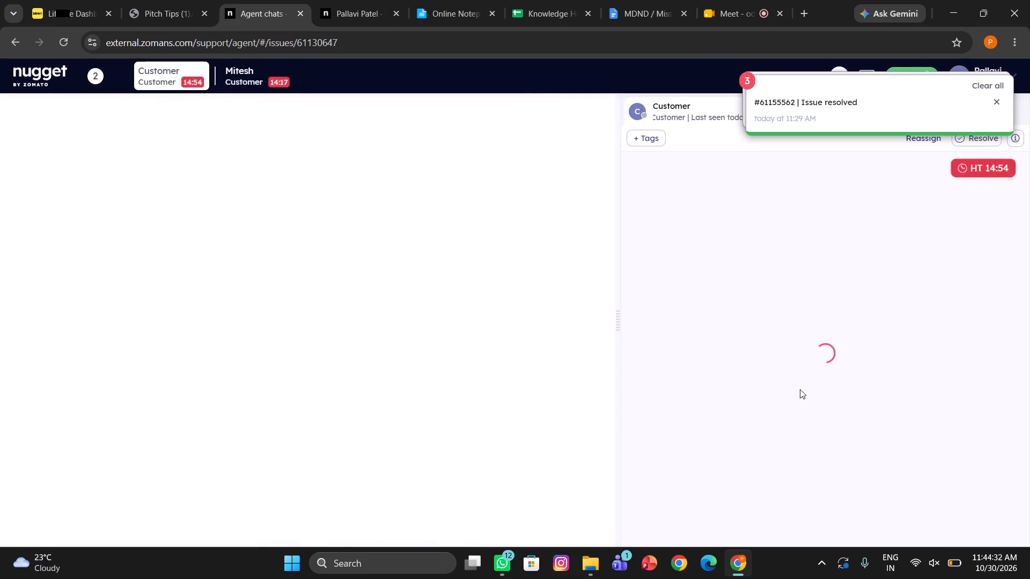
scroll(800, 389, "down", 3)
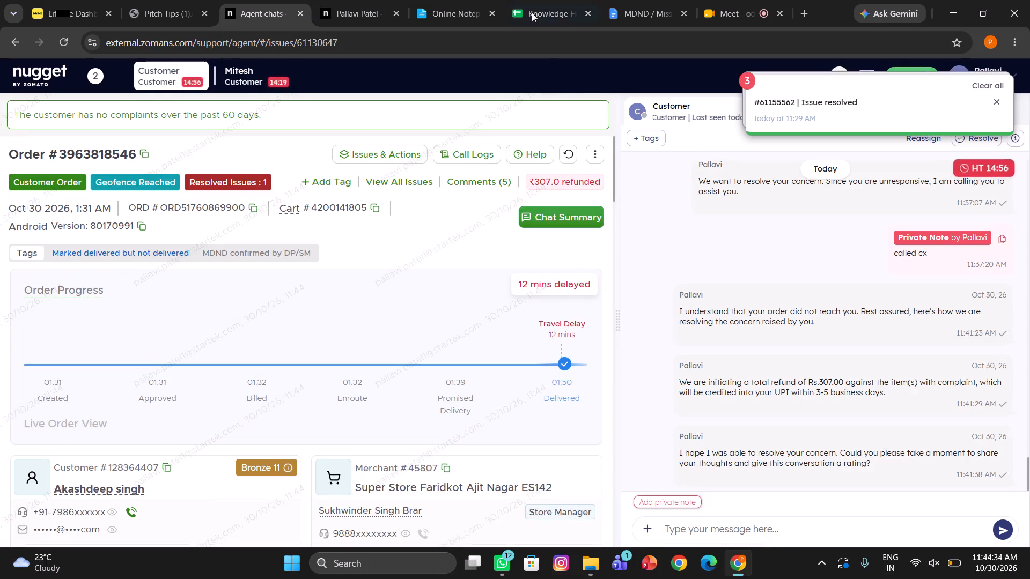
left_click(529, 3)
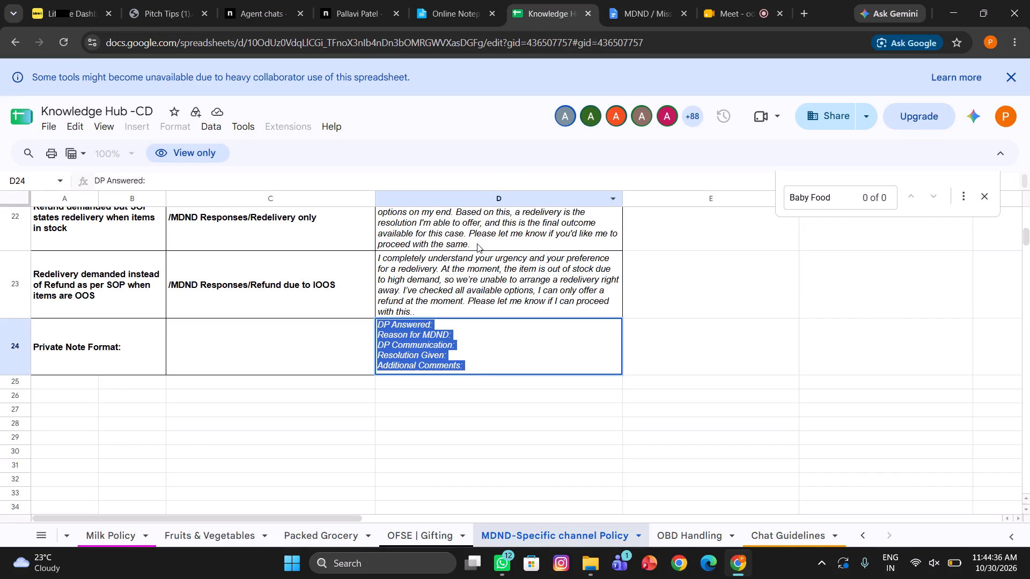
key("ctrl+c")
left_click(264, 4)
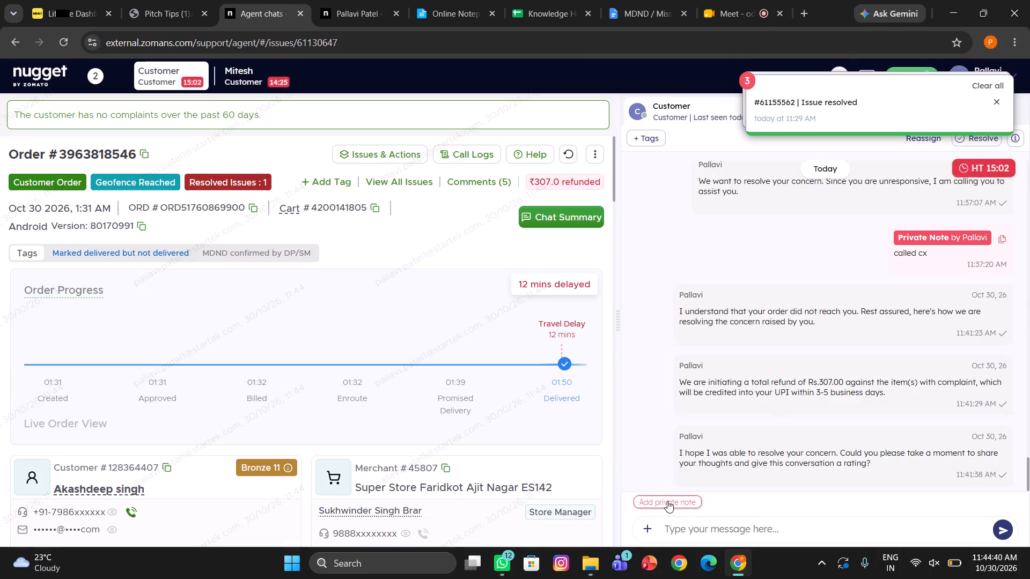
left_click(667, 501)
key("ctrl+v")
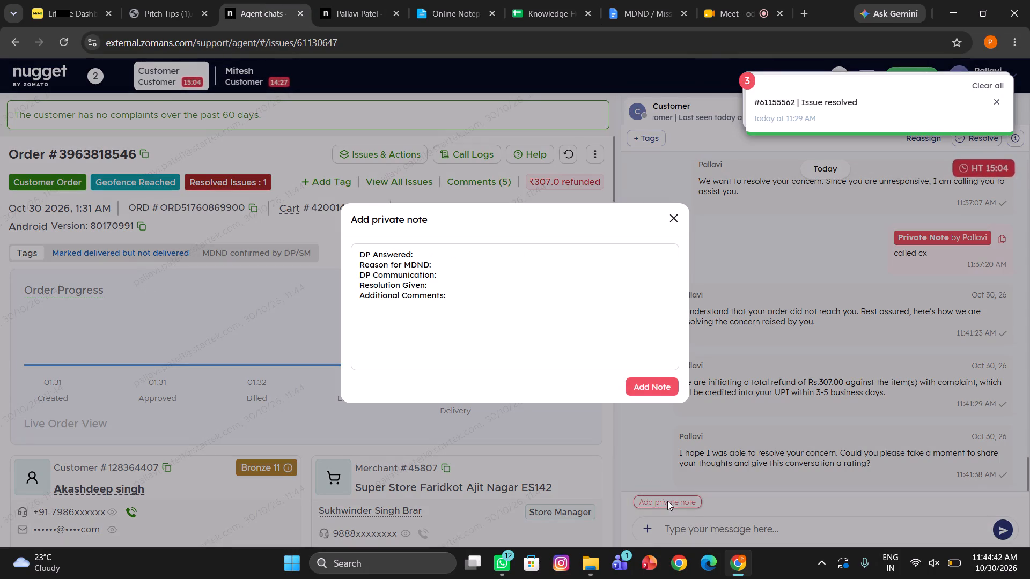
Fill in DP Answered as "yes" in the private note.
left_click(416, 253)
key("space")
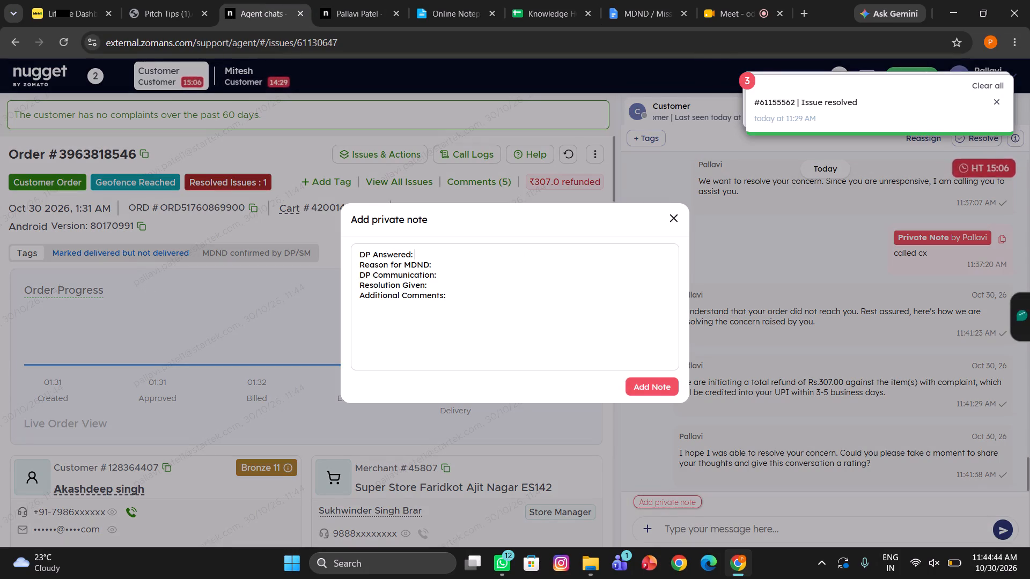
type("yes")
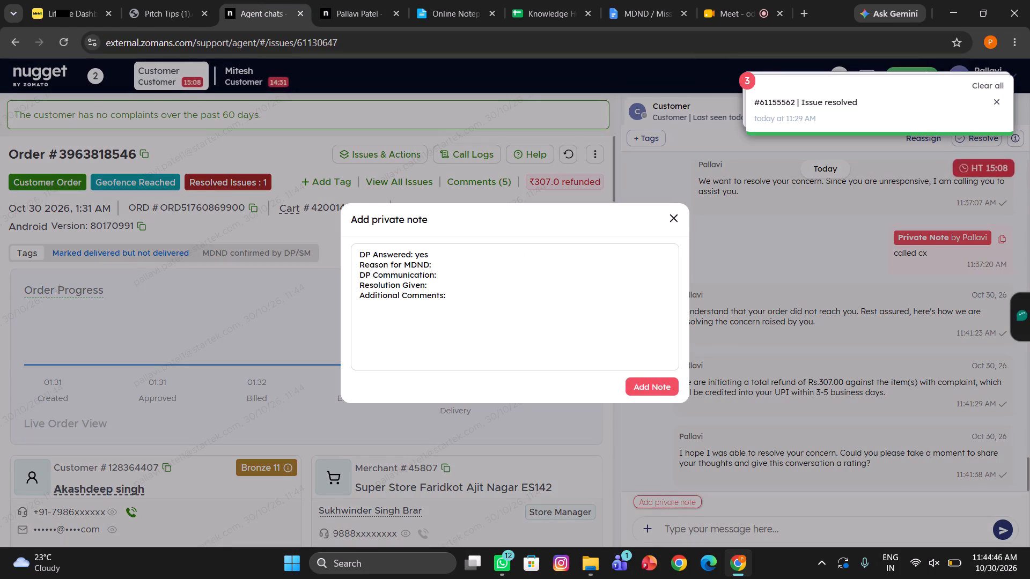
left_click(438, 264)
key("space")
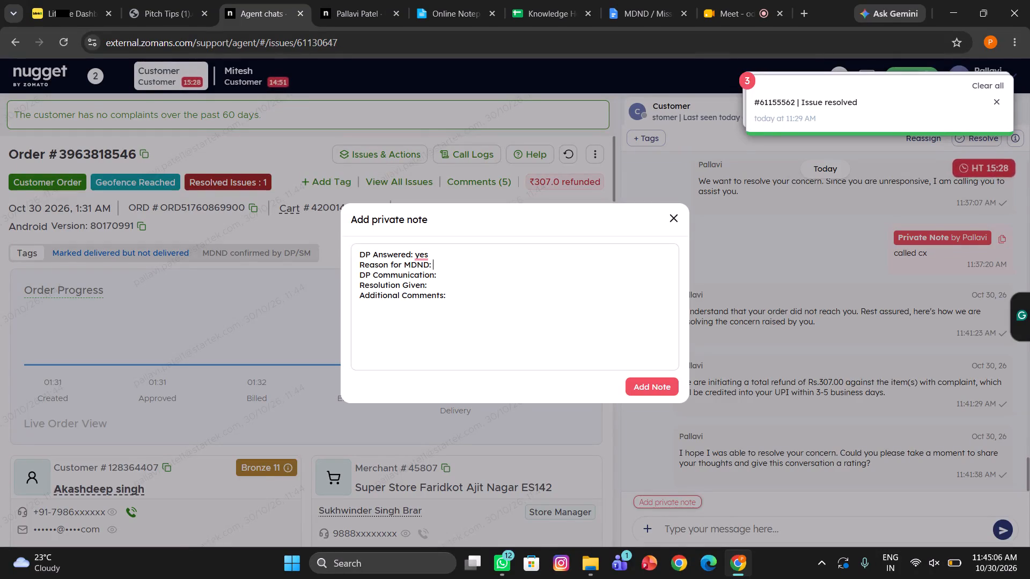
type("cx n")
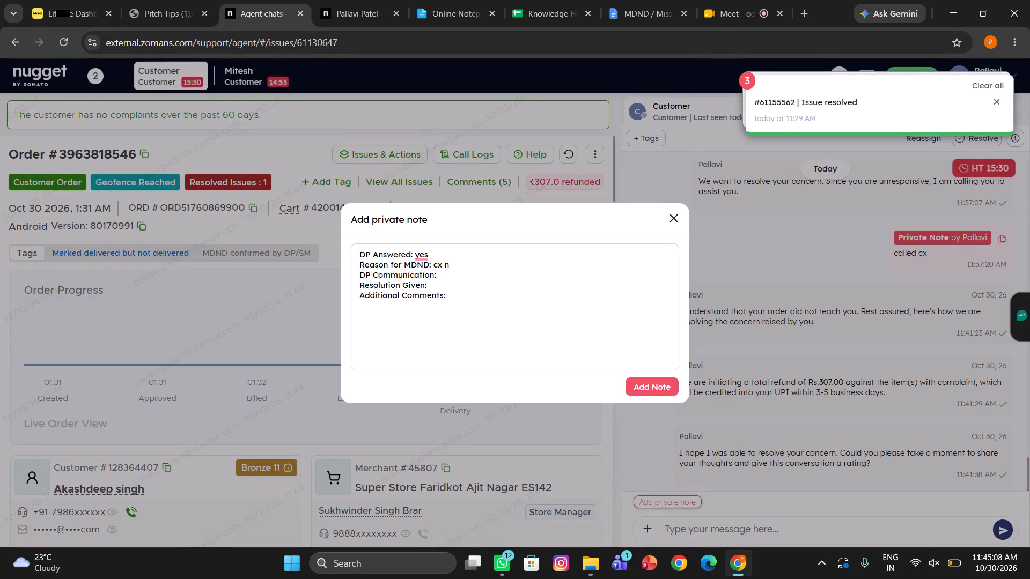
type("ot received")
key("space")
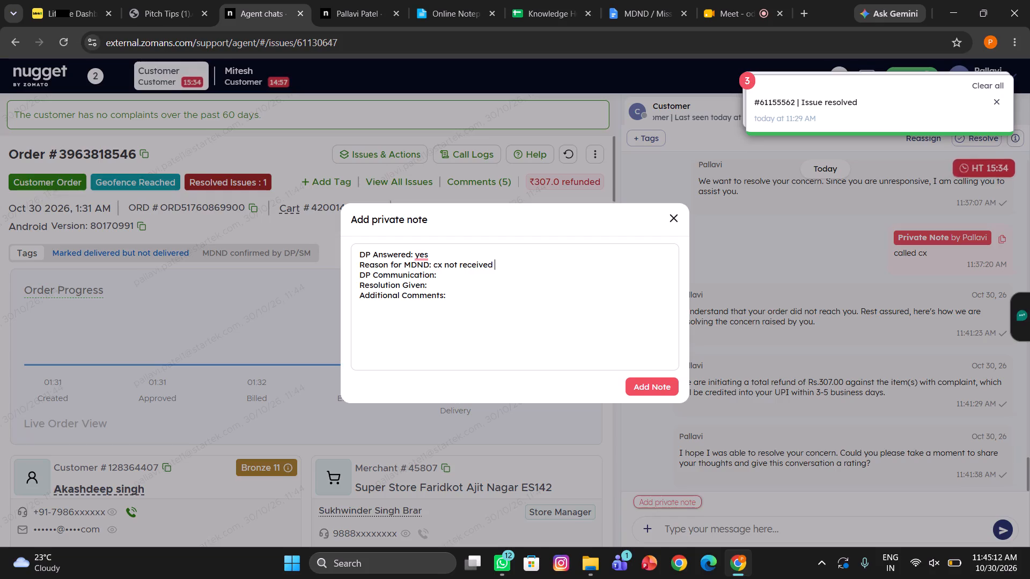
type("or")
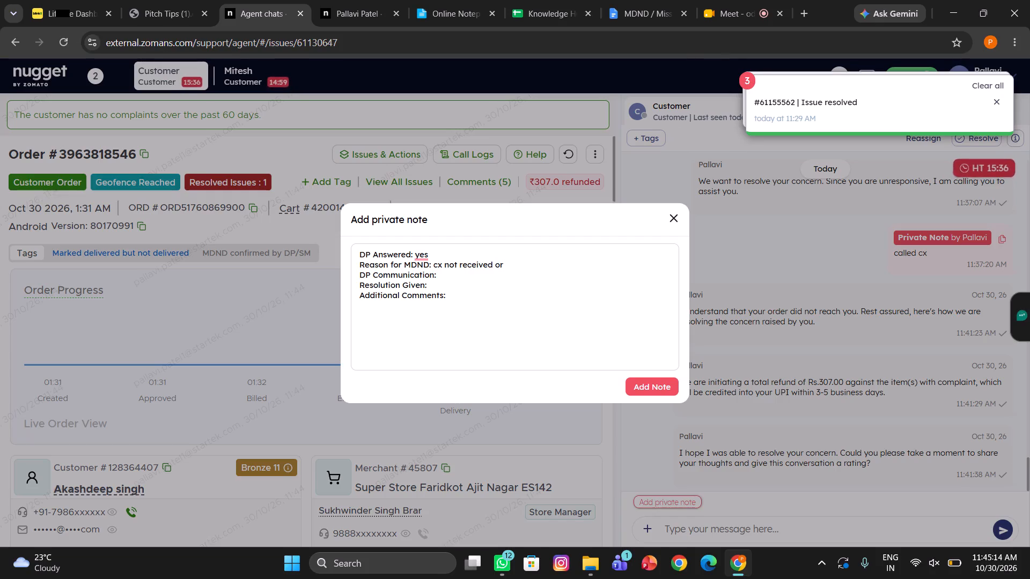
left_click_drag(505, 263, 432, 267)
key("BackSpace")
Fill in Reason for MDND as "location issue" and DP Communication as "Submitted order to the store." with the suggested capitalization.
key("space")
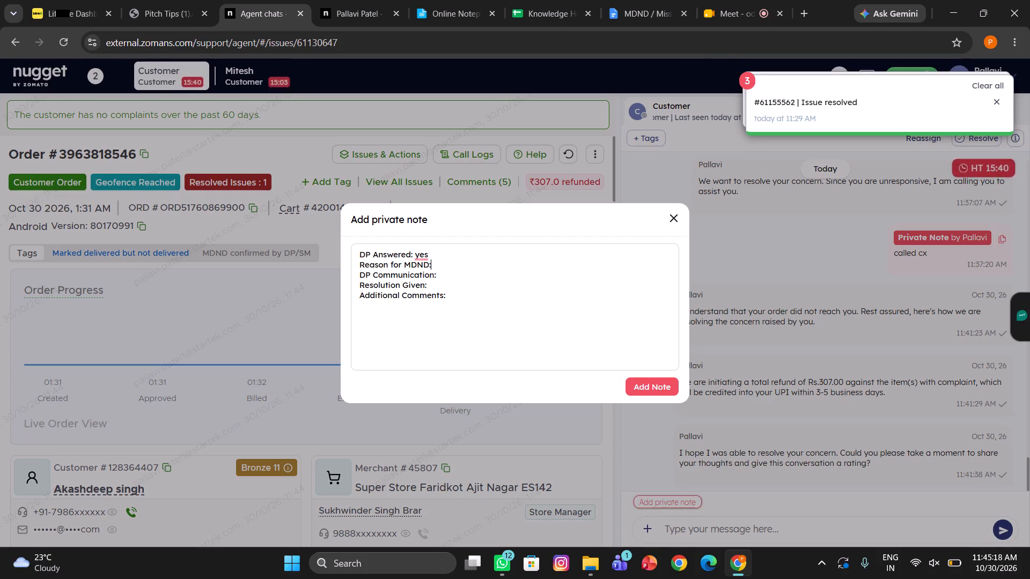
type("location issue")
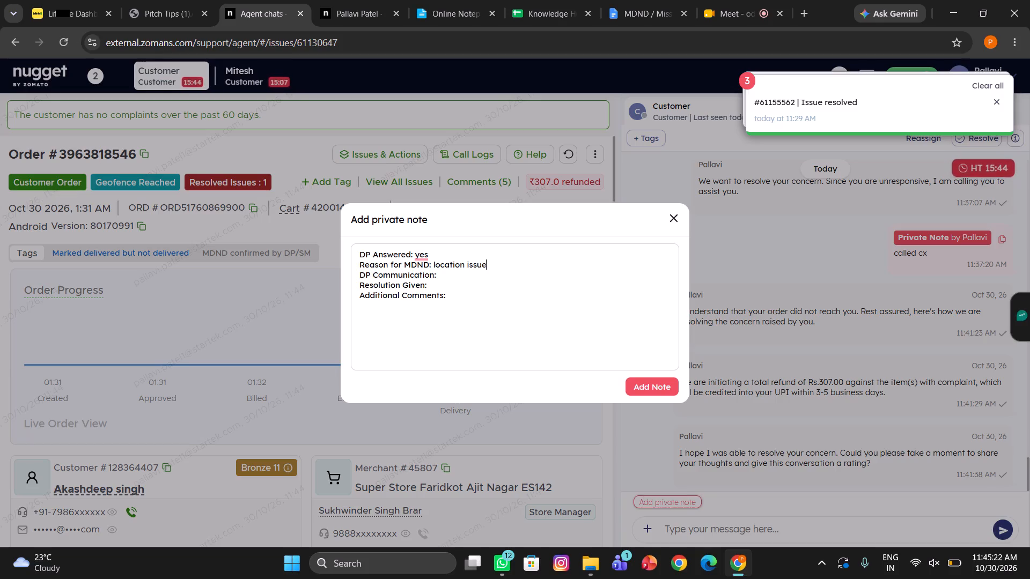
left_click(445, 277)
key("space")
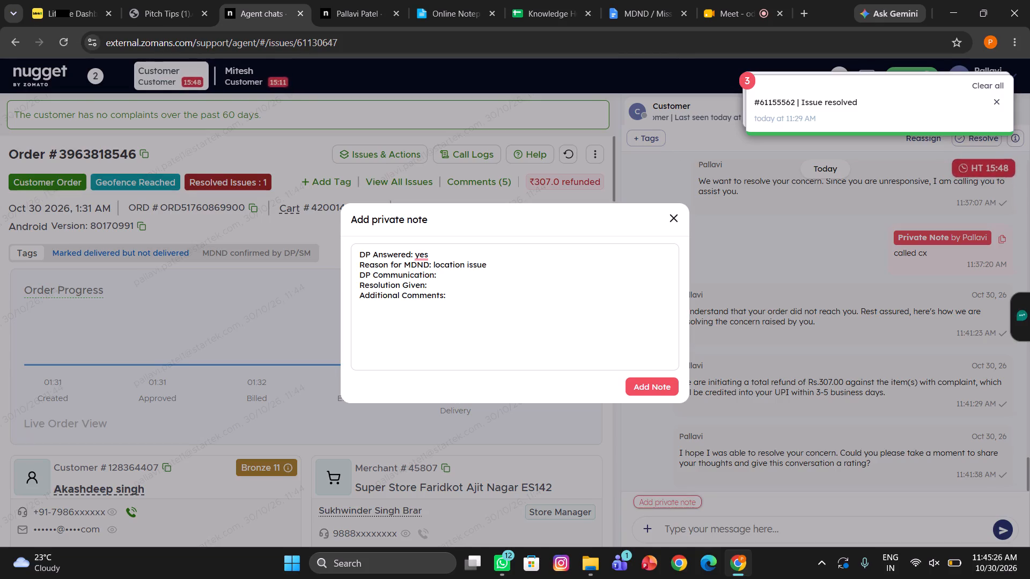
type("su")
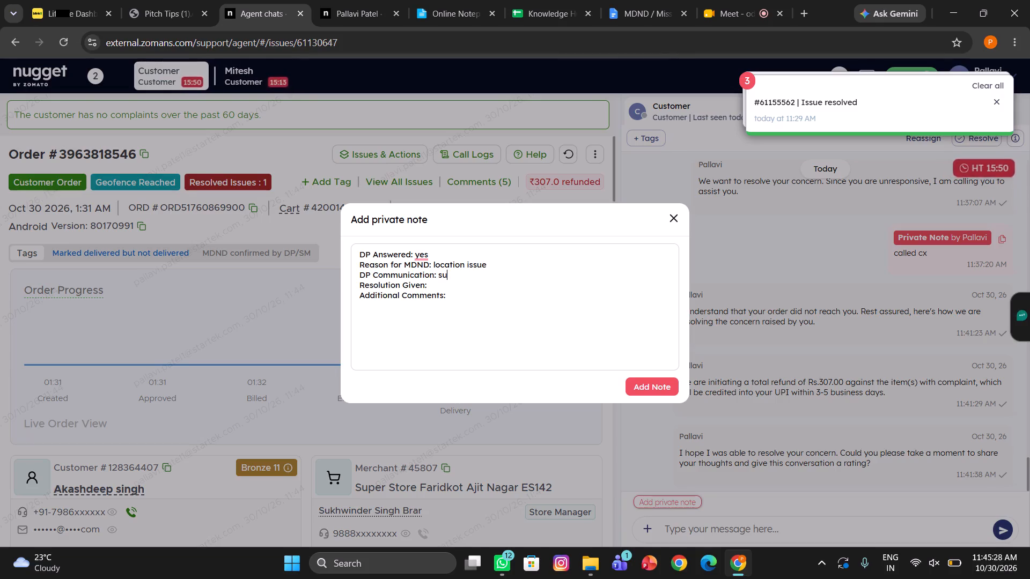
key("b")
type("mitted order to the store.")
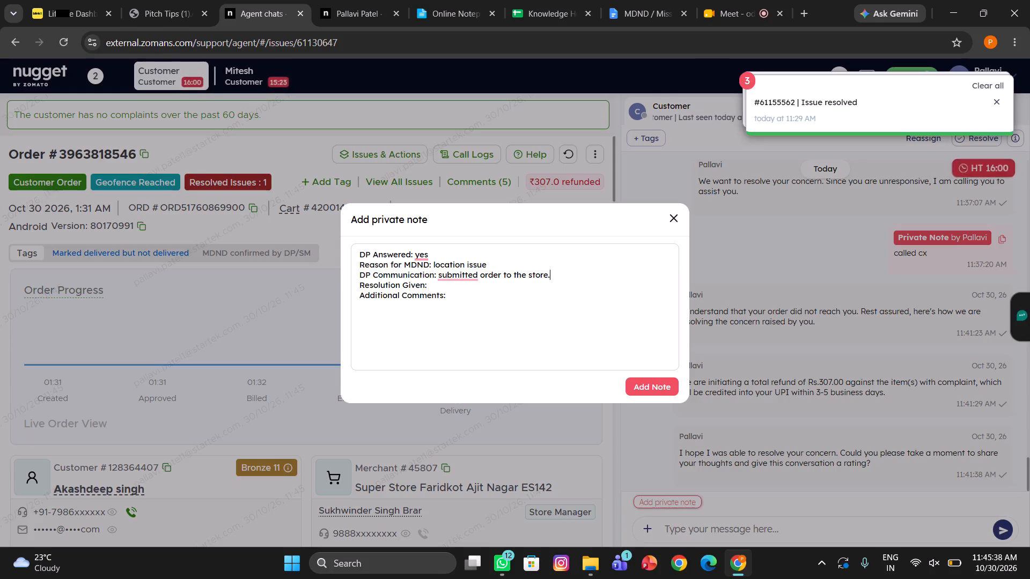
left_click(452, 305)
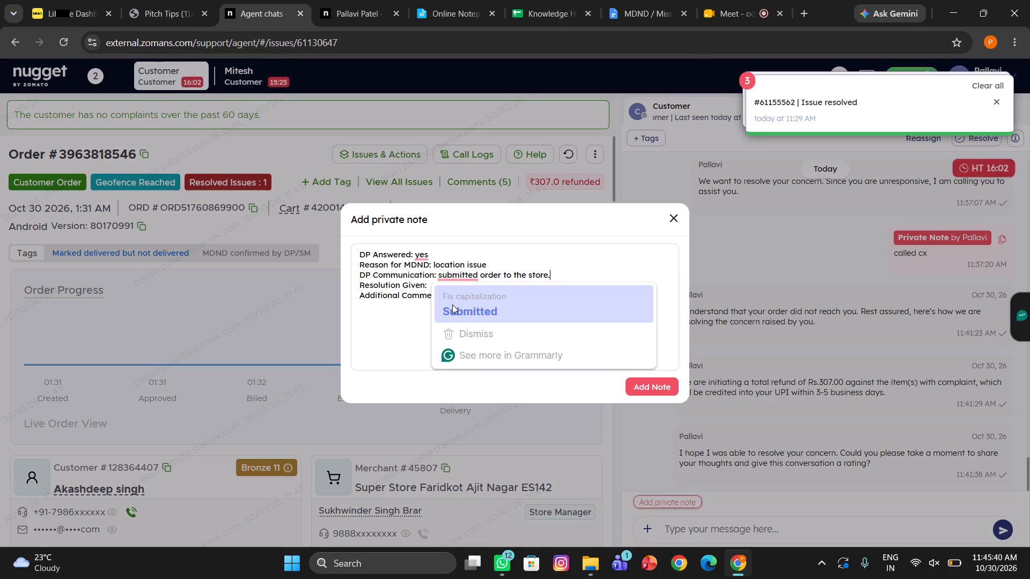
type("Submitted")
Fill in Resolution Given as "refund" and add the private note to the chat.
left_click(431, 286)
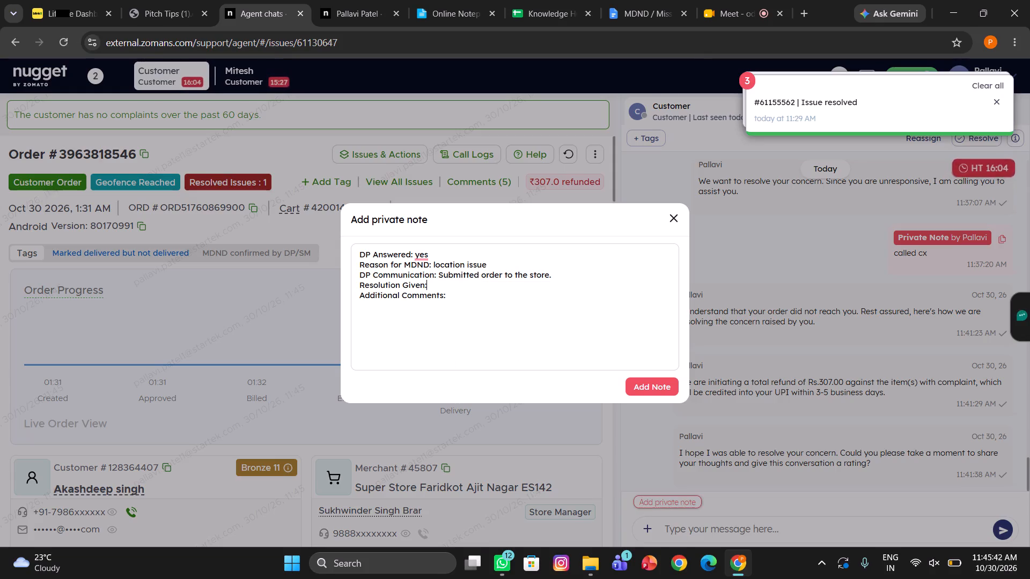
key("space")
type("refund")
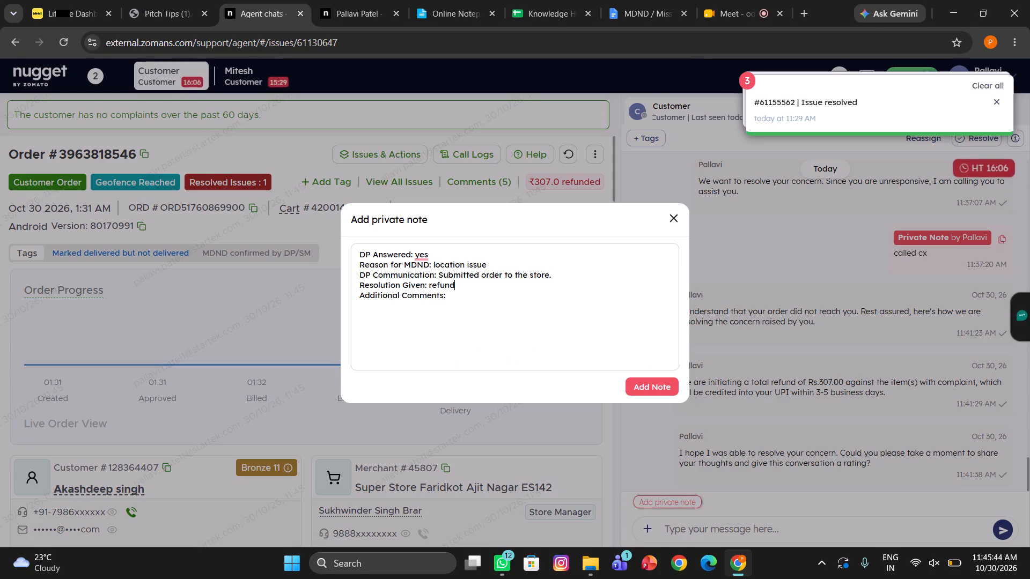
left_click(642, 388)
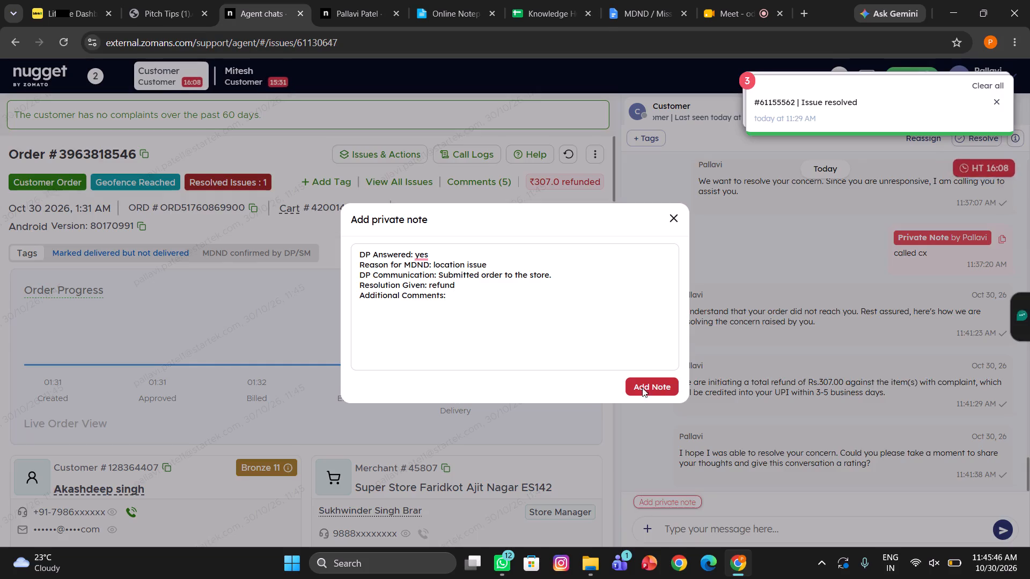
left_click(708, 524)
type("/clo")
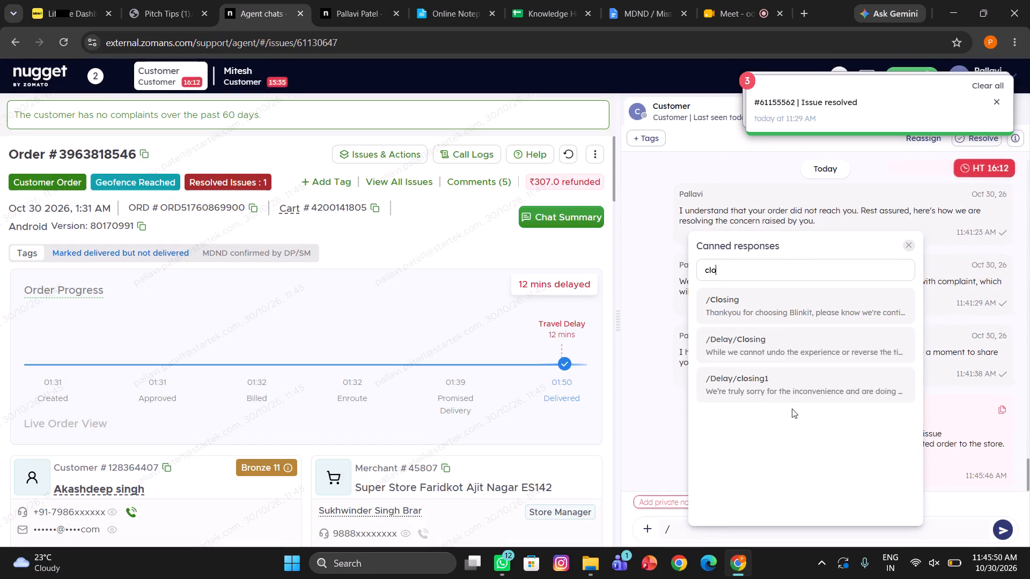
left_click(724, 307)
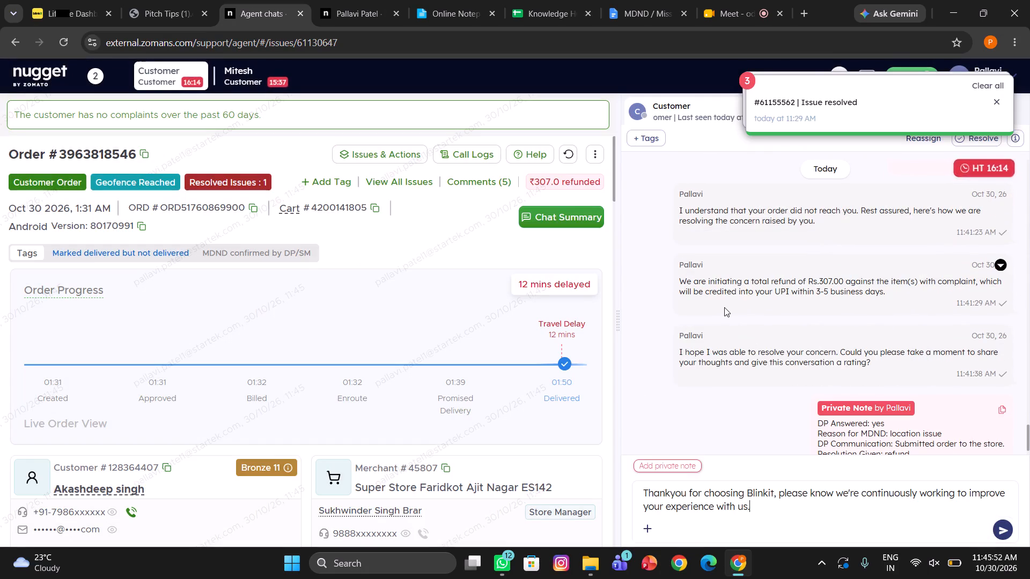
key("Return")
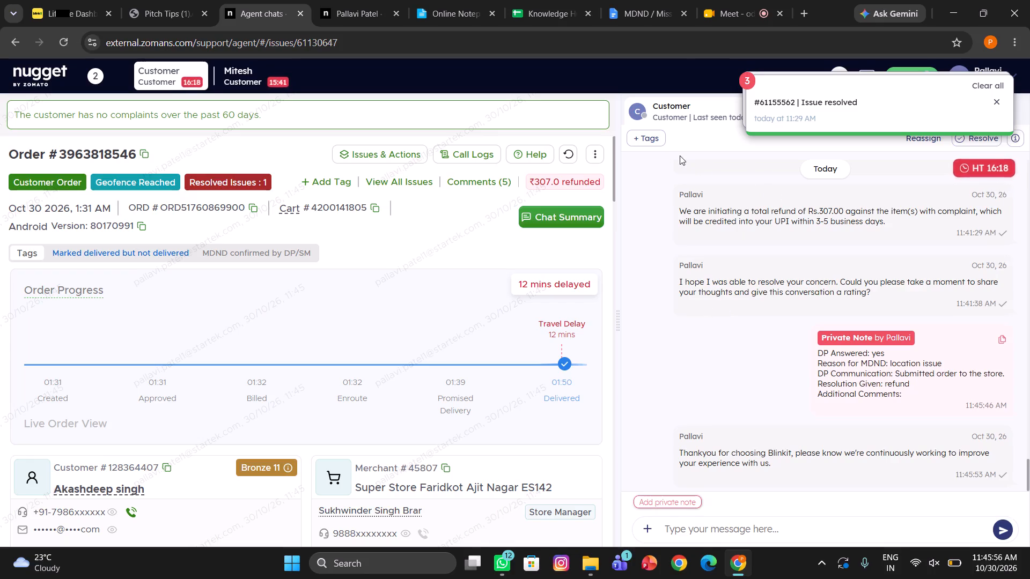
Switch to Online Notepad and copy the MDND case summary block that has "Resolution:-refund".
left_click(619, 0)
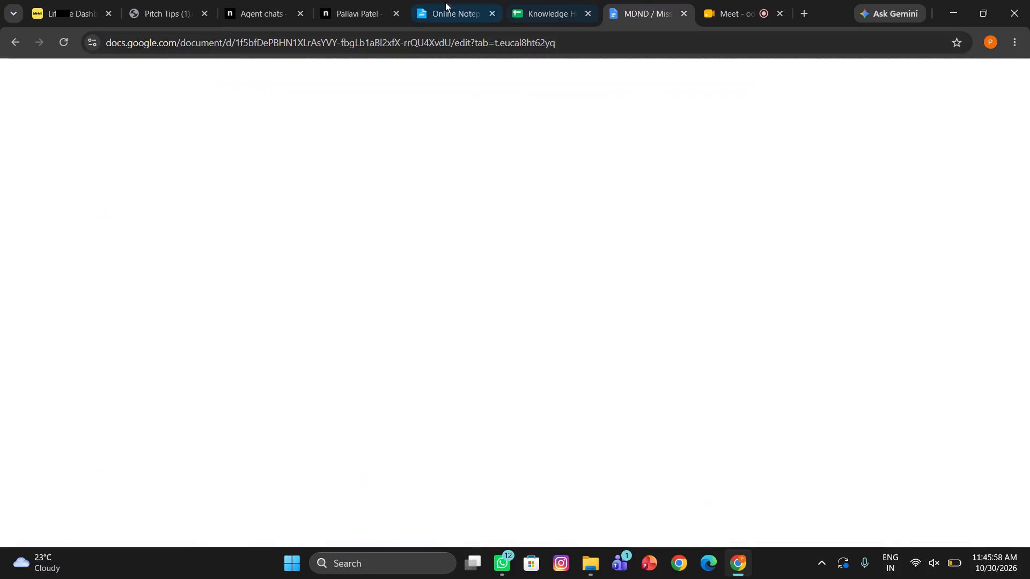
left_click(444, 2)
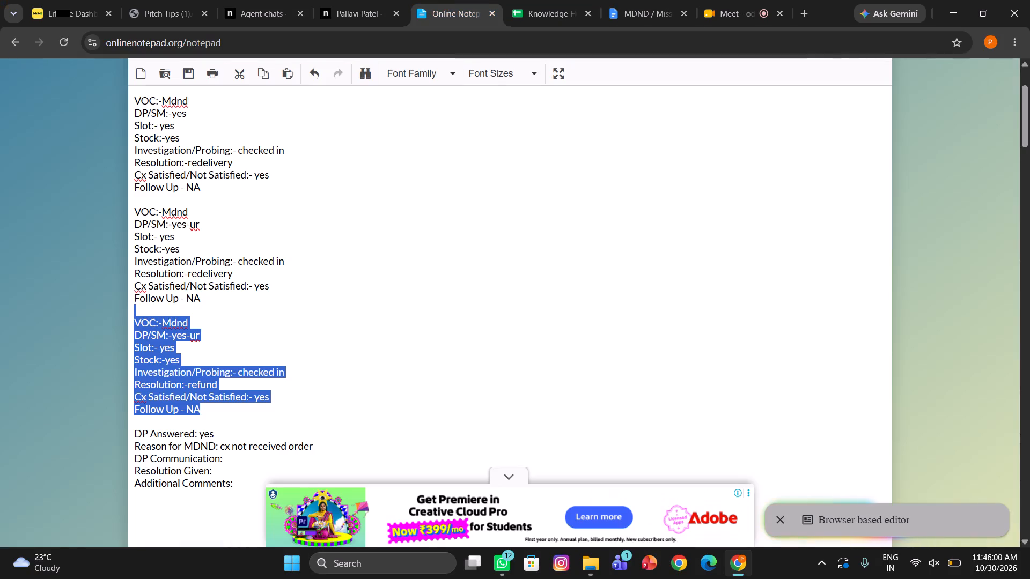
scroll(258, 296, "up", 2)
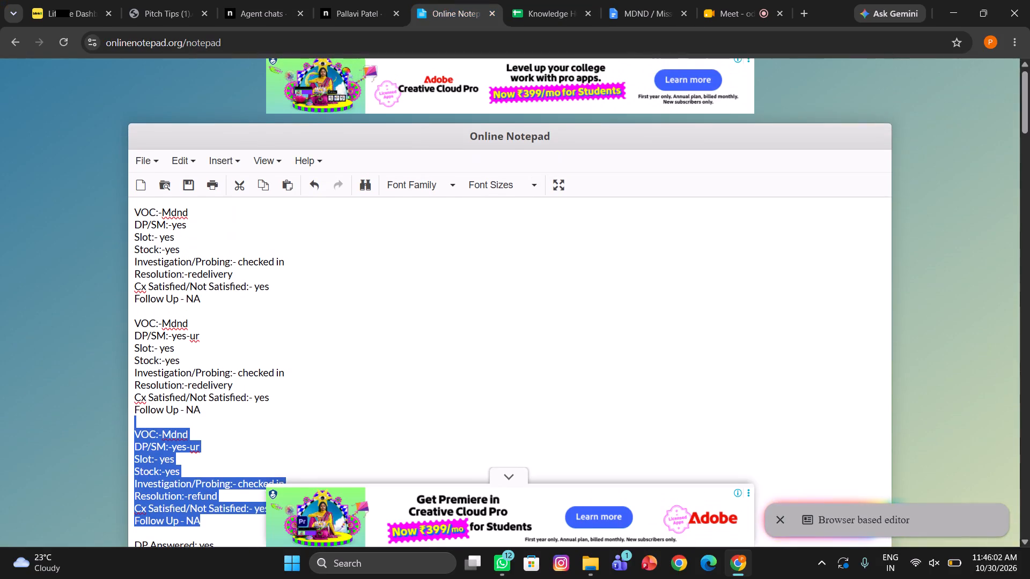
left_click(215, 301)
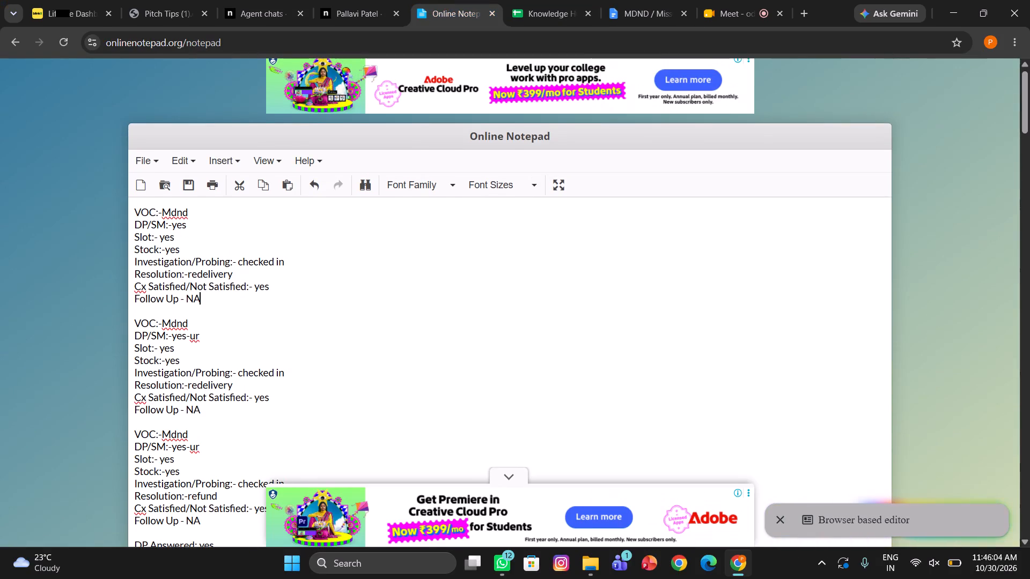
left_click_drag(217, 526, 121, 435)
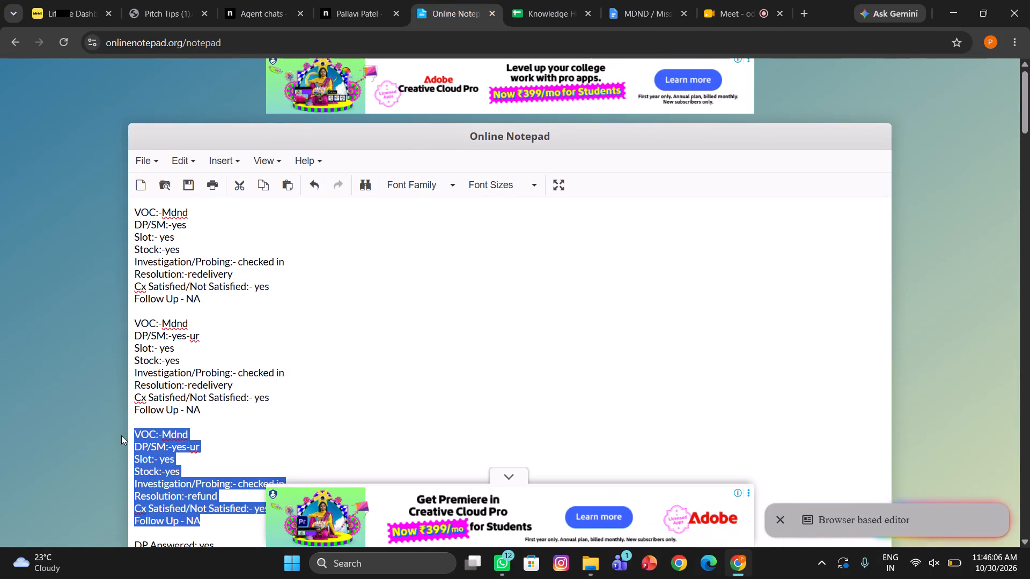
key("ctrl+c")
left_click(267, 1)
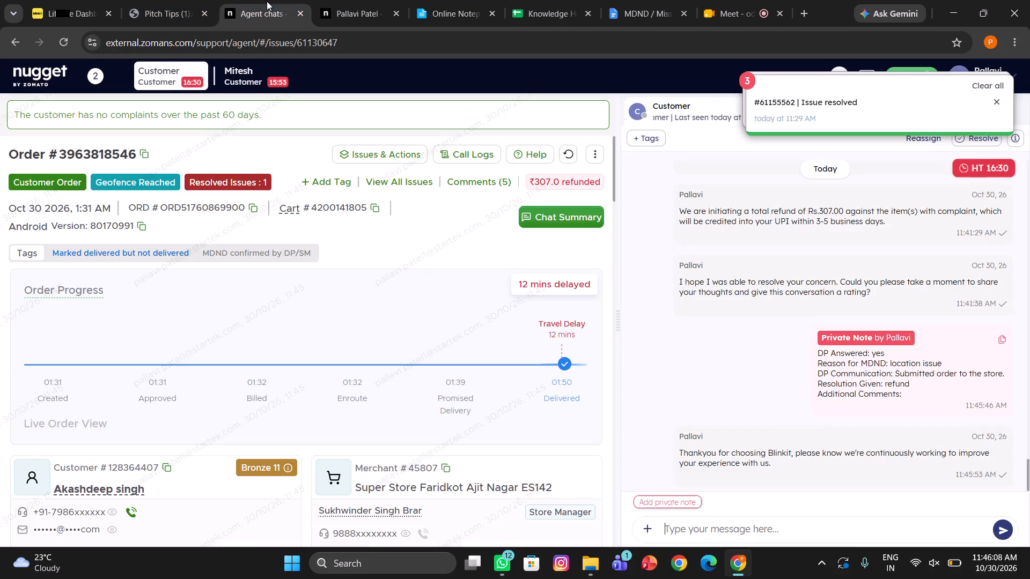
scroll(204, 417, "down", 2)
scroll(175, 346, "down", 1)
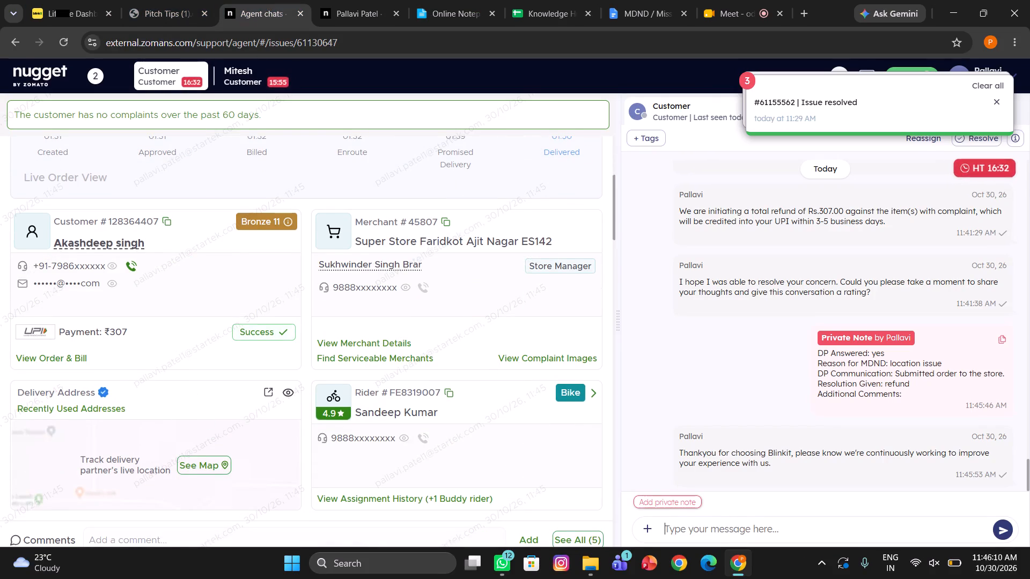
left_click(172, 538)
scroll(172, 538, "down", 2)
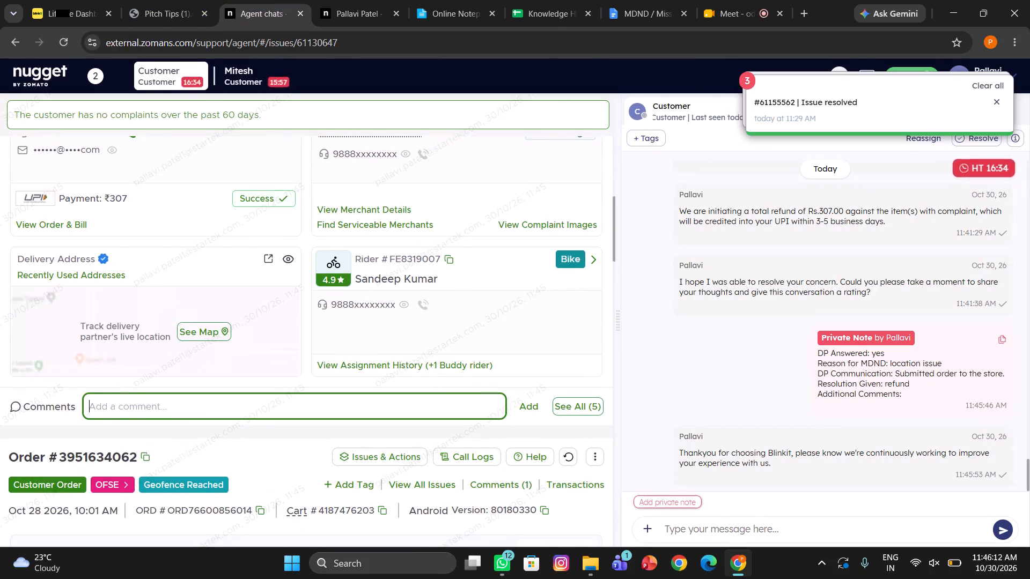
key("ctrl+v")
scroll(248, 408, "right", 4)
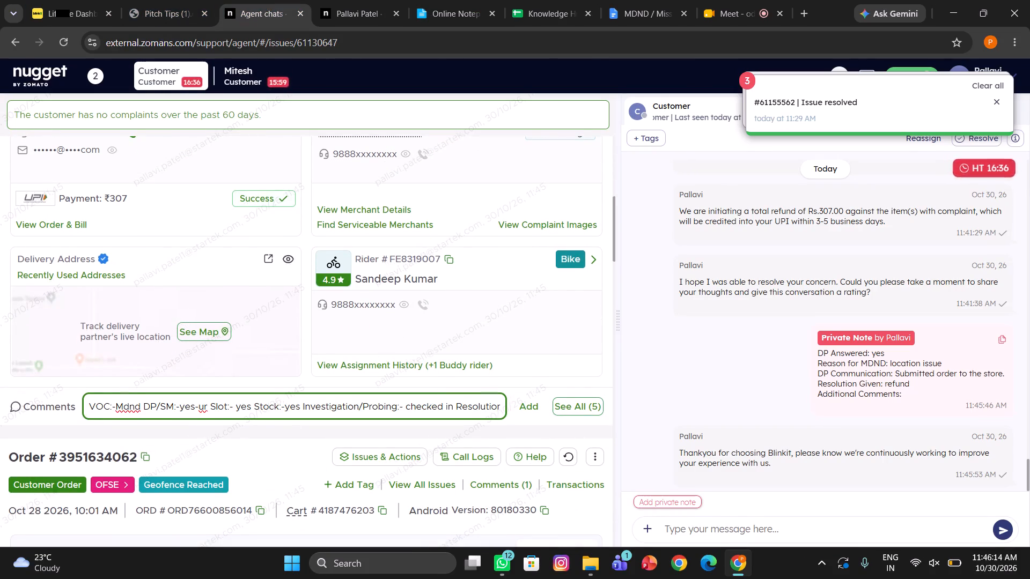
left_click_drag(208, 404, 196, 407)
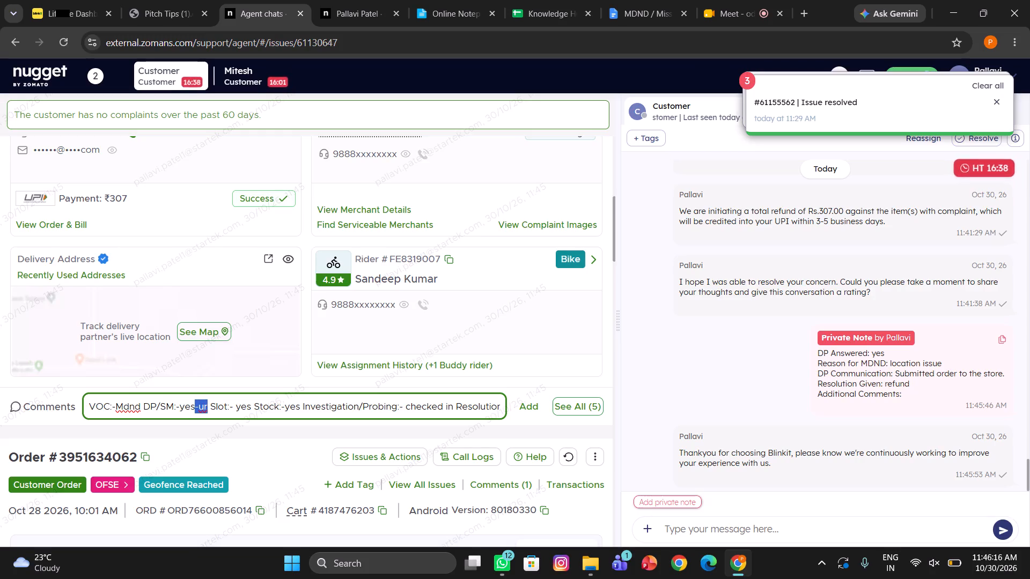
left_click_drag(196, 407, 194, 407)
key("BackSpace")
key("Return")
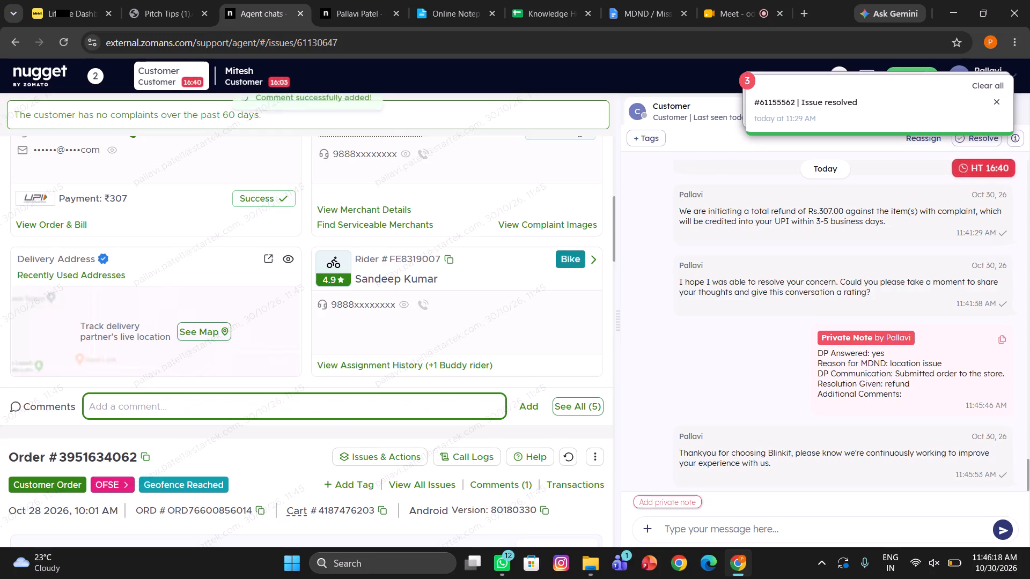
left_click(980, 139)
type("mdnd")
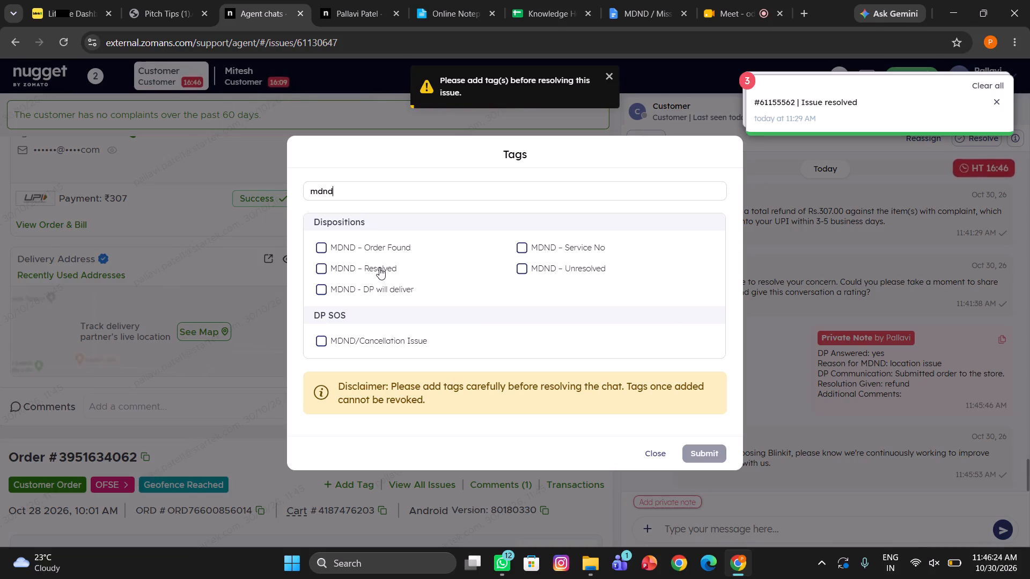
left_click(379, 268)
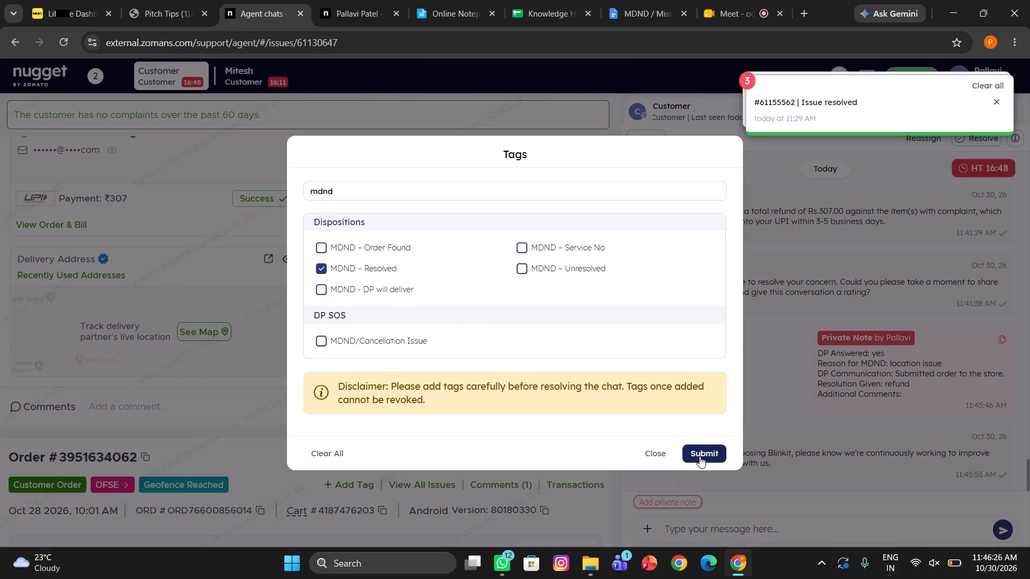
left_click(700, 456)
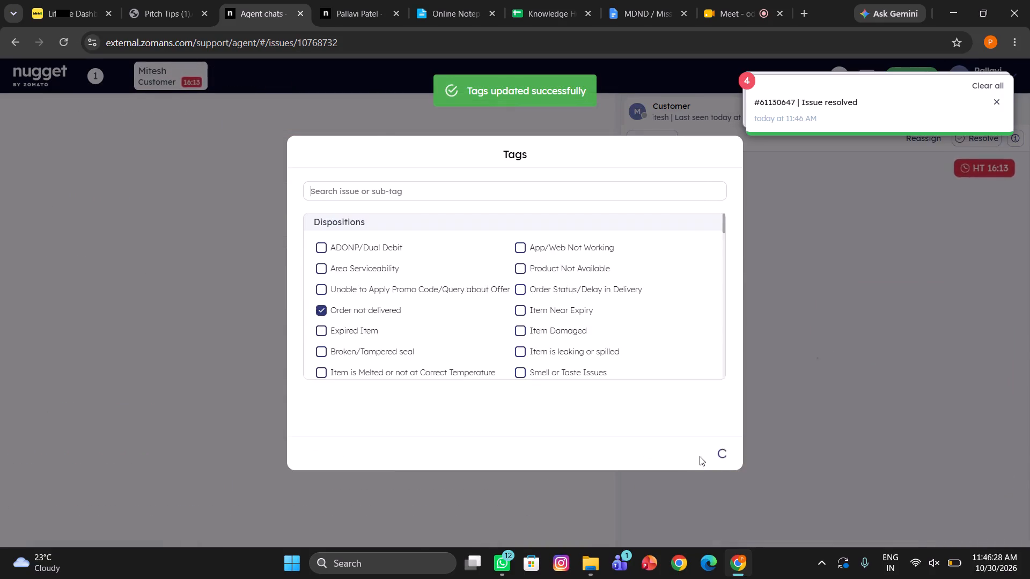
scroll(700, 456, "down", 3)
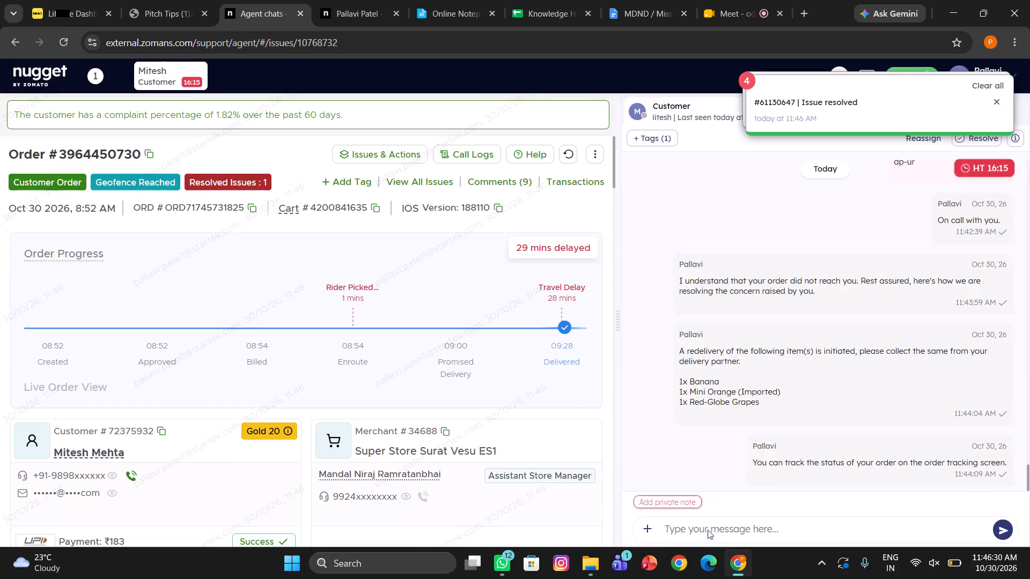
key("slash")
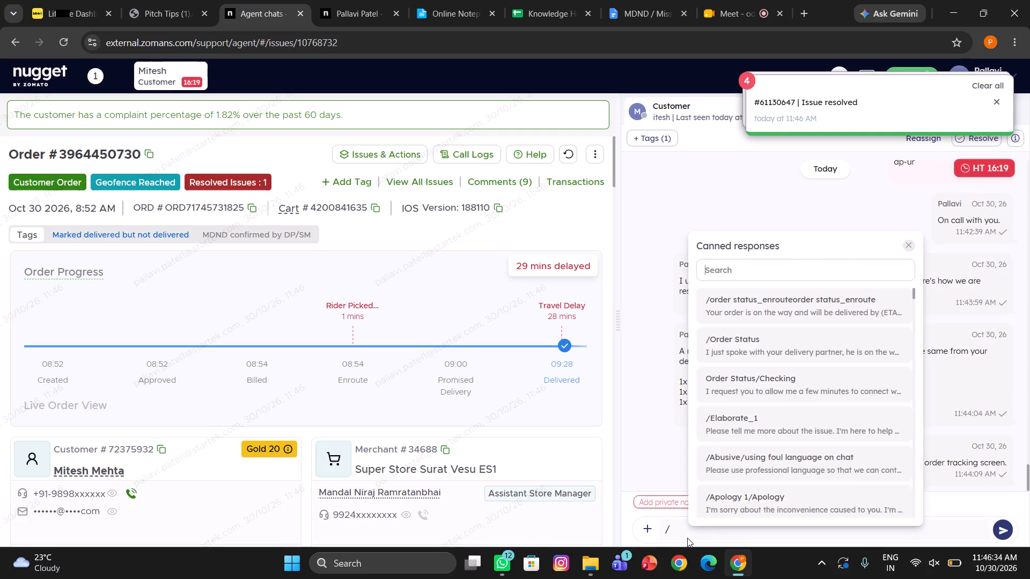
type("ra")
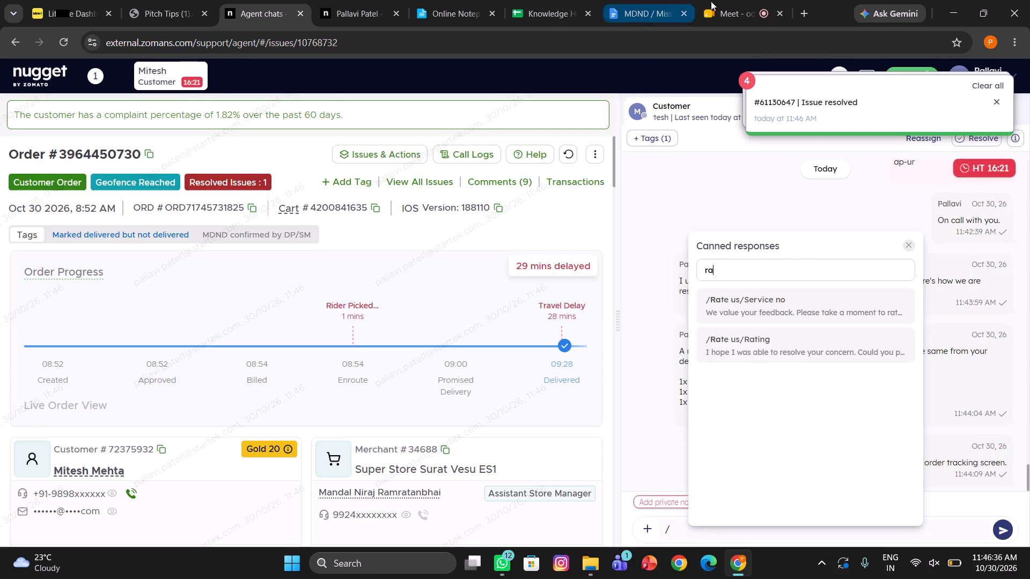
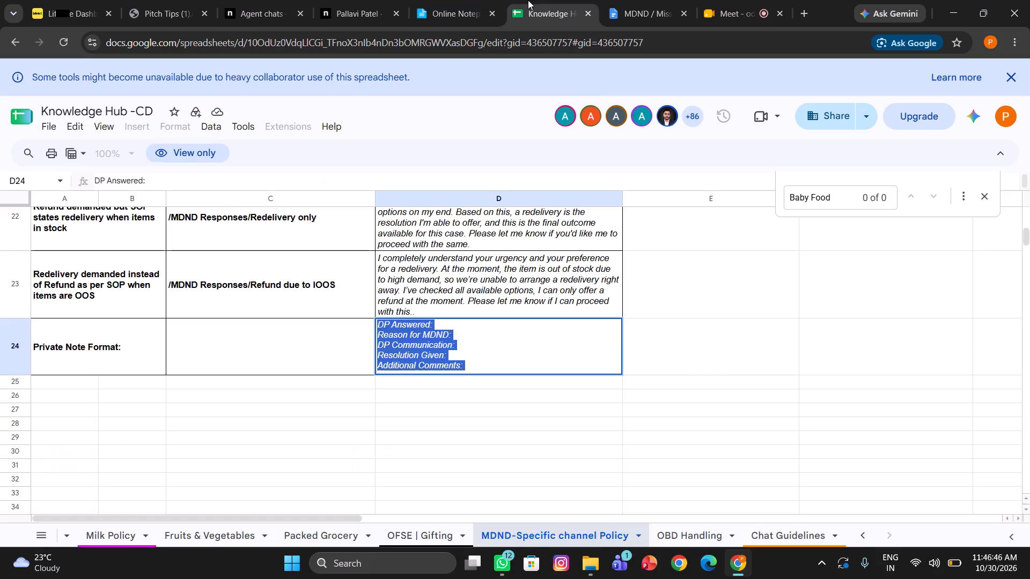
key("ctrl+c")
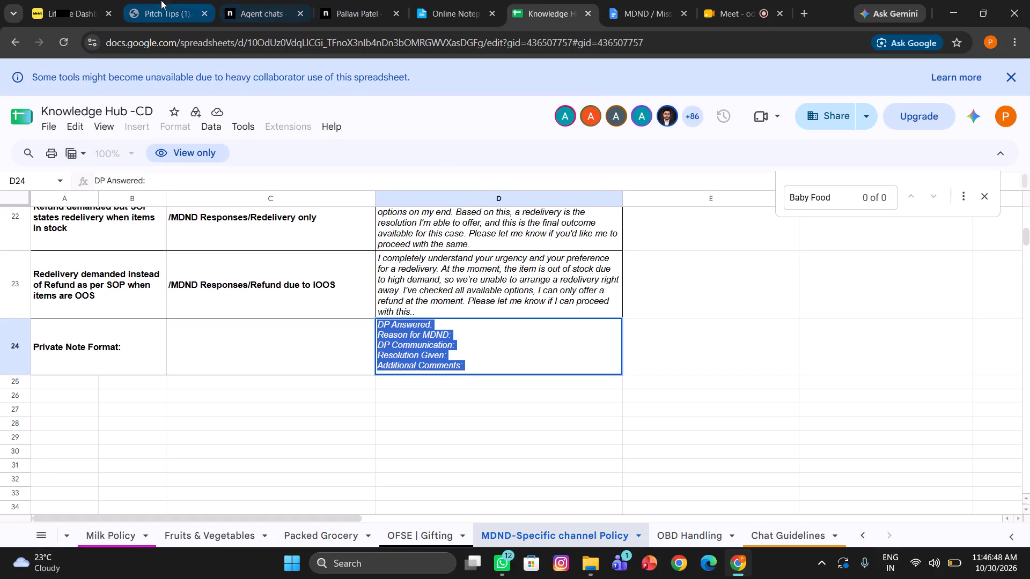
left_click(235, 0)
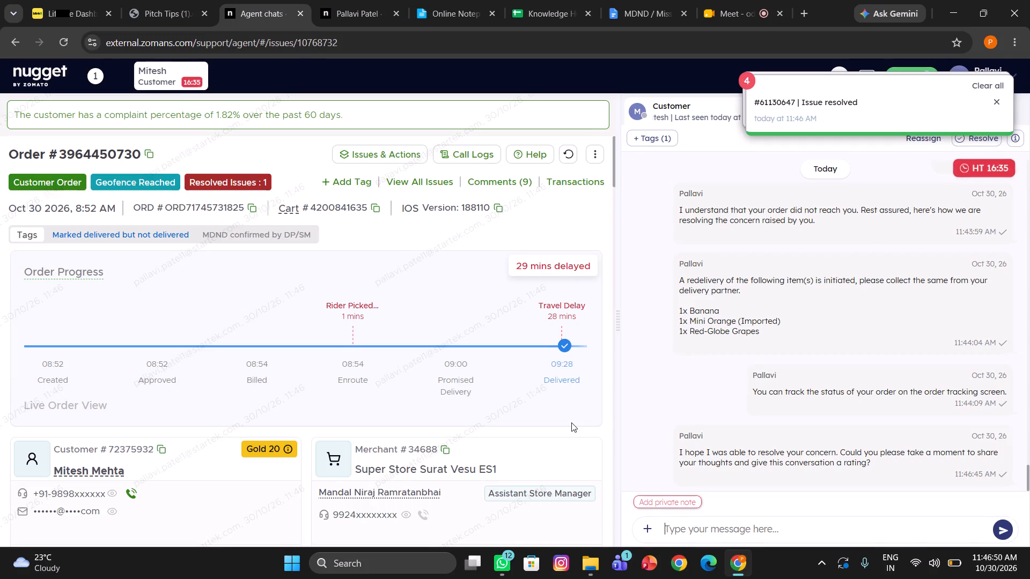
left_click(665, 500)
key("ctrl+v")
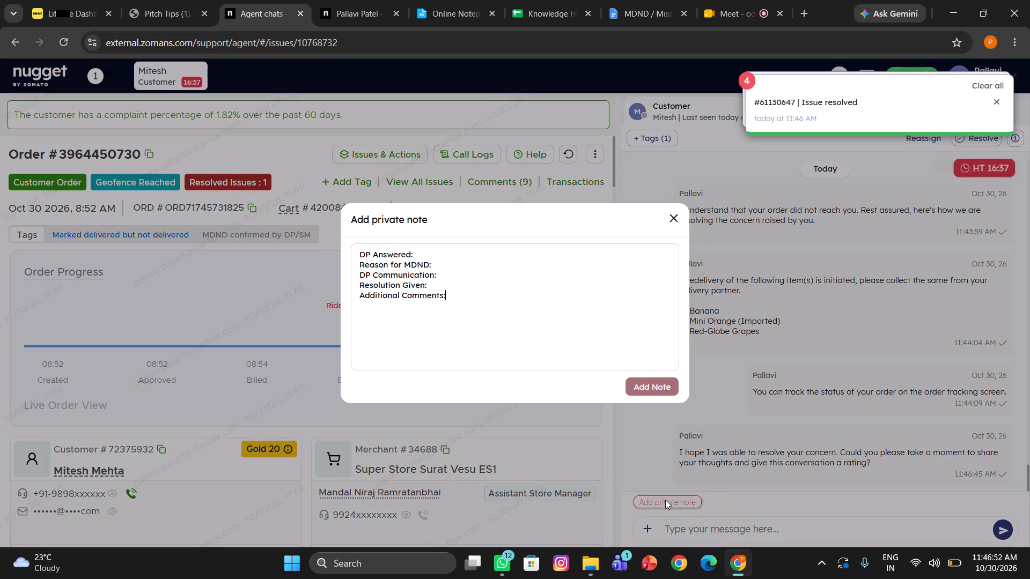
Fill in and add the private note: DP Answered "no", Reason for MDND "cx not received order", DP Communication "na", Resolution Given "redelivery".
left_click(420, 251)
key("space")
type("no")
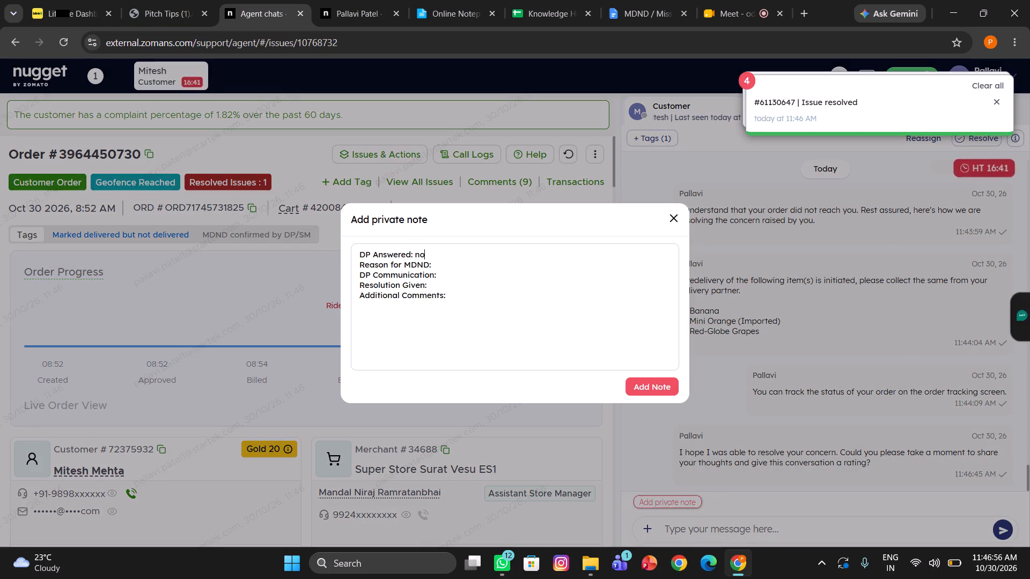
left_click(434, 262)
key("space")
type("cx not received order")
left_click(442, 274)
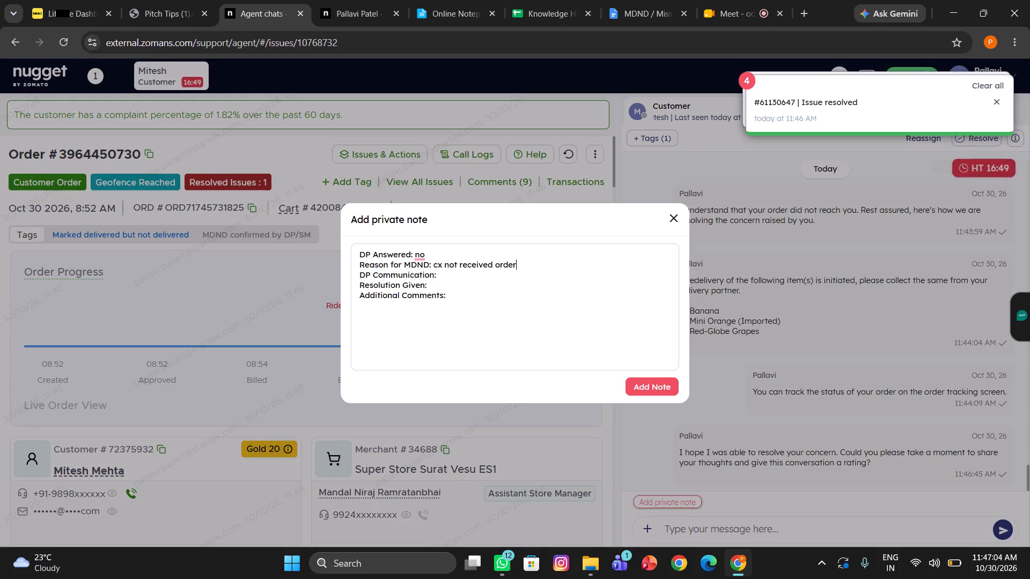
key("space")
type("na")
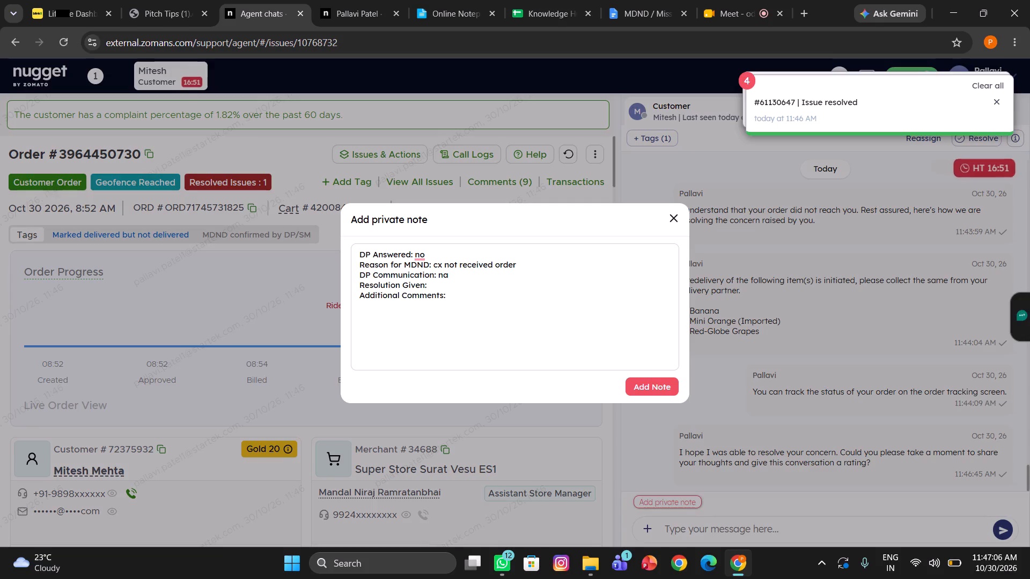
left_click(444, 286)
left_click(444, 286)
key("space")
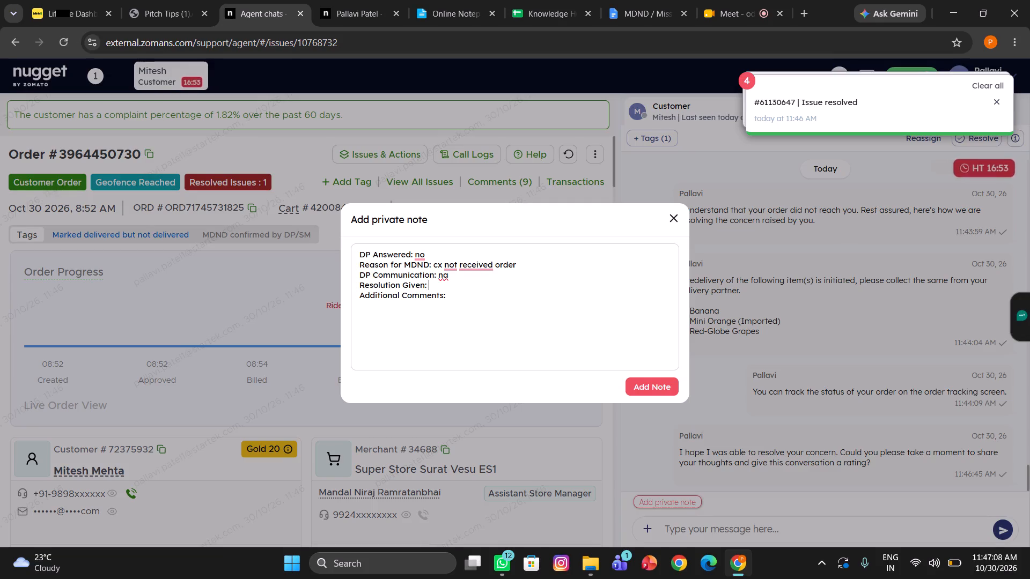
type("redelivery")
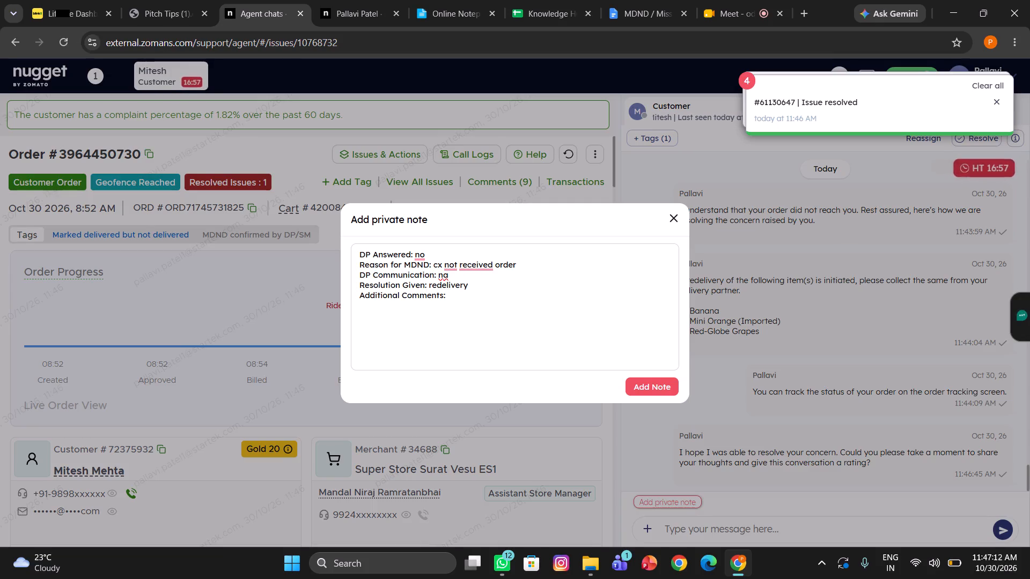
left_click(661, 382)
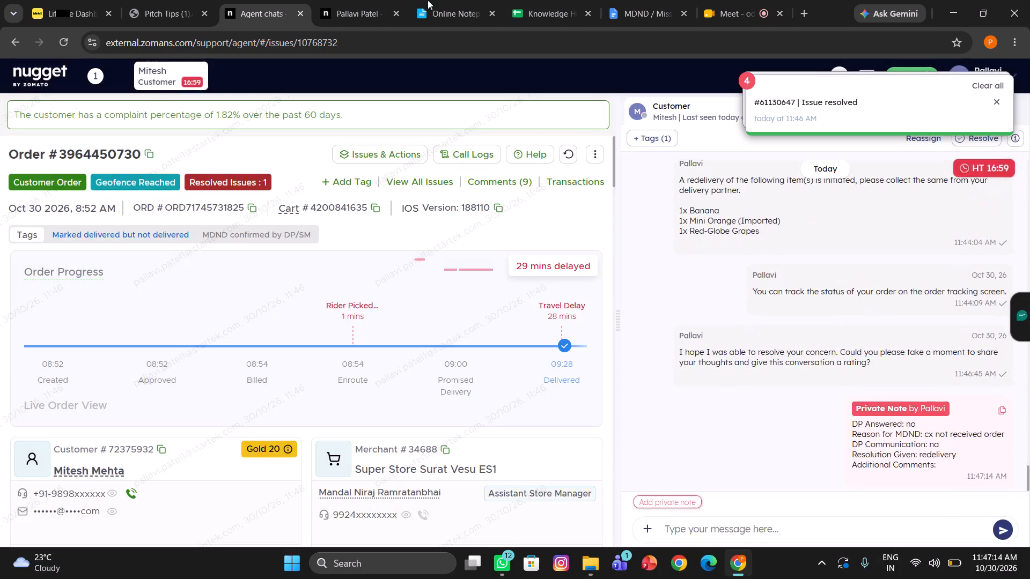
left_click(421, 0)
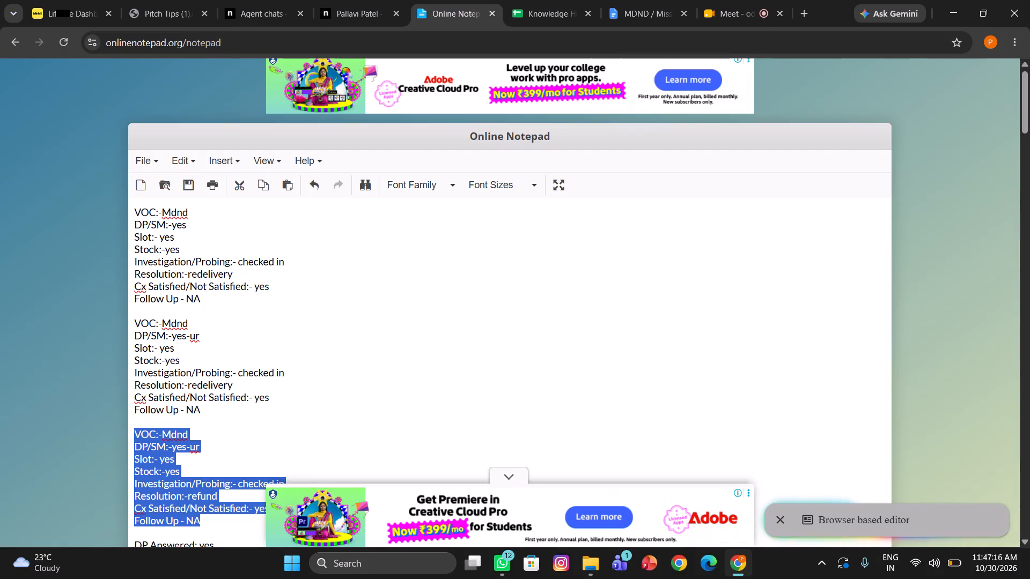
left_click_drag(206, 301, 111, 214)
key("ctrl+c")
left_click(264, 0)
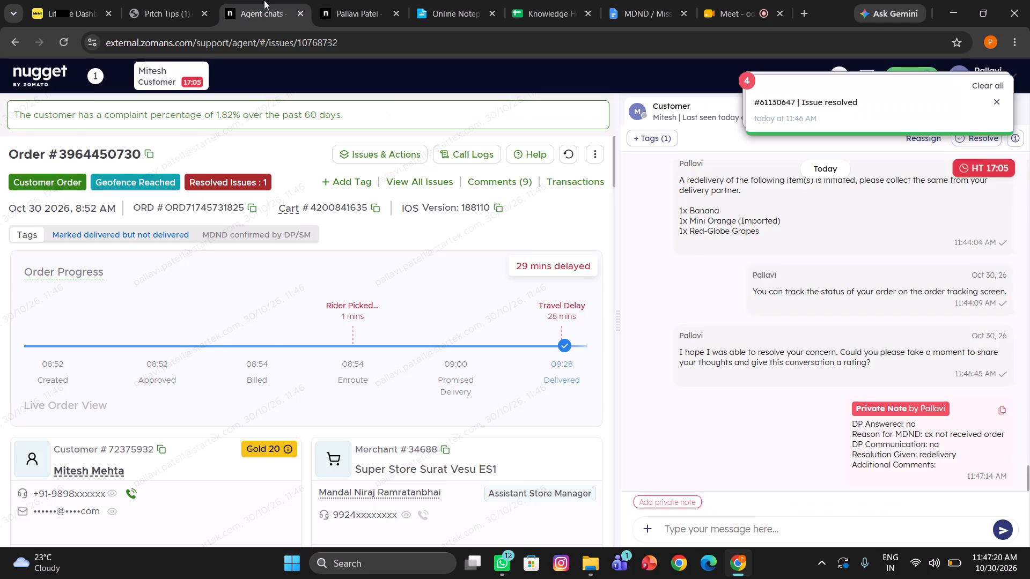
scroll(282, 409, "down", 2)
scroll(260, 494, "down", 2)
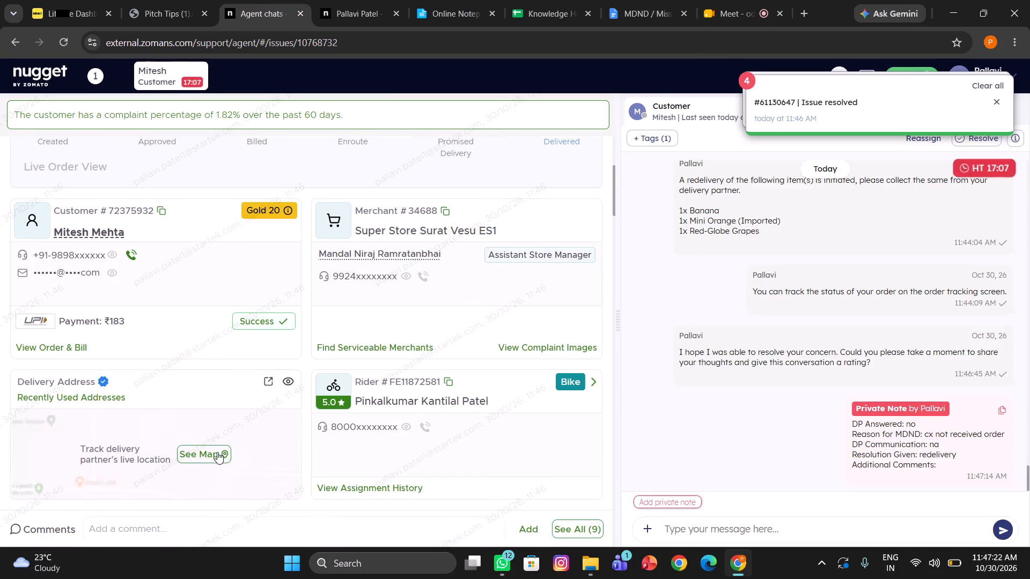
left_click(178, 528)
key("ctrl+v")
key("Return")
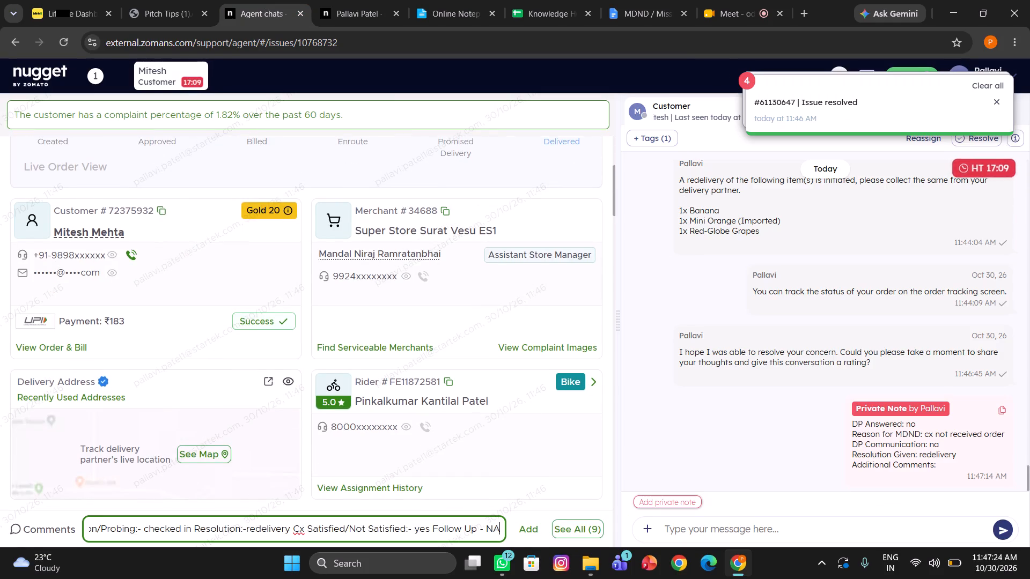
left_click(716, 535)
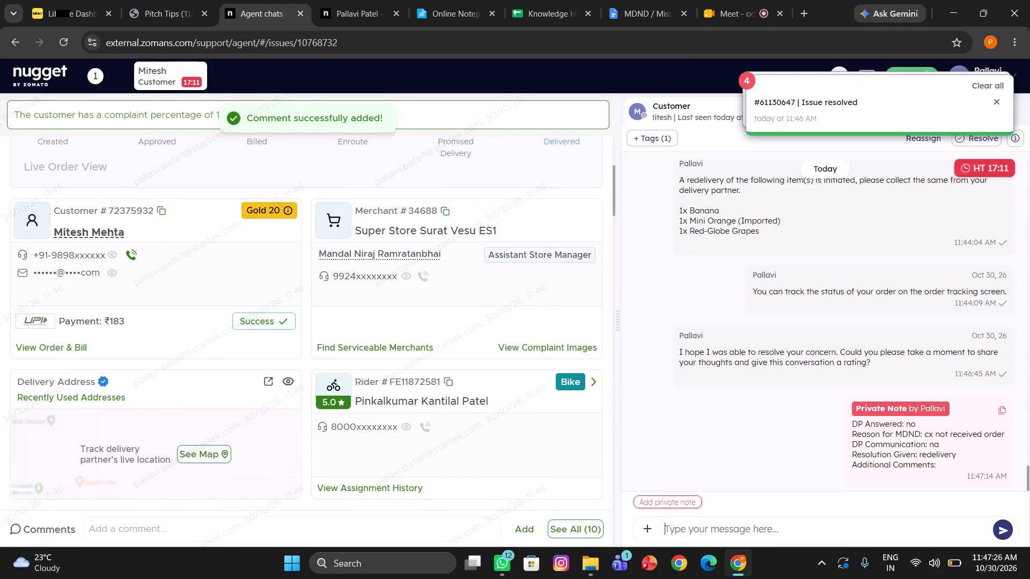
type("/clo")
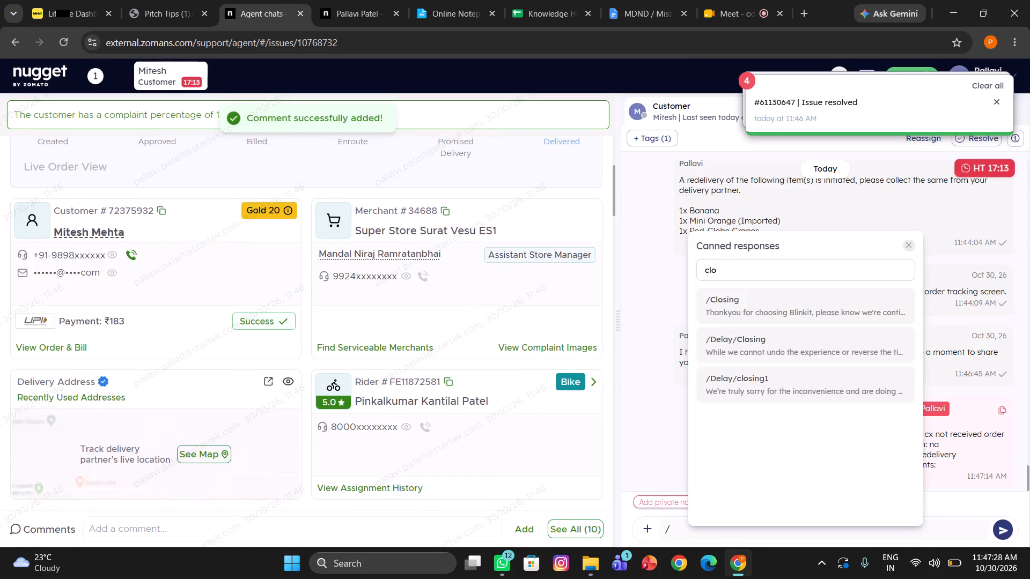
left_click(732, 300)
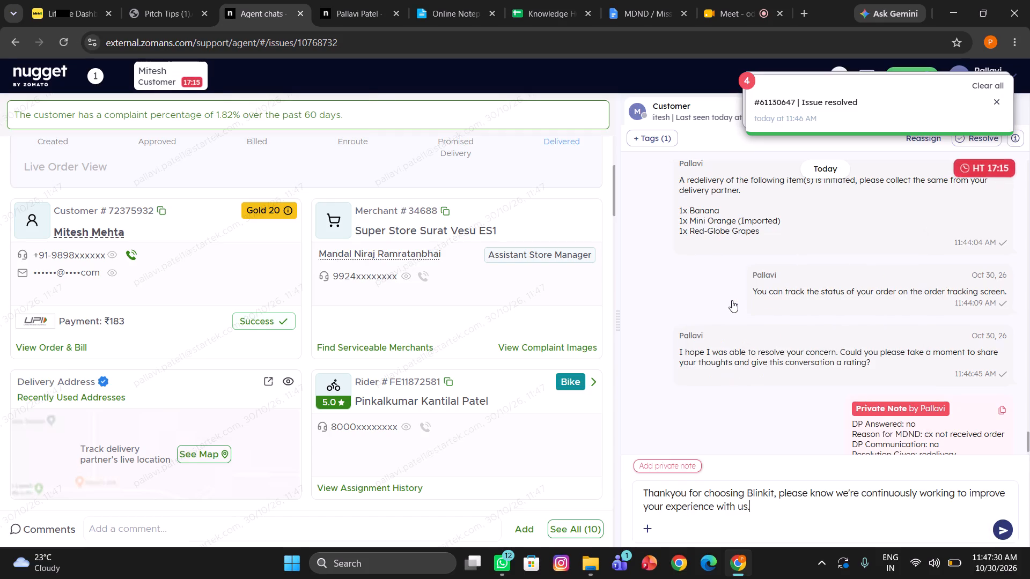
key("Return")
left_click(967, 133)
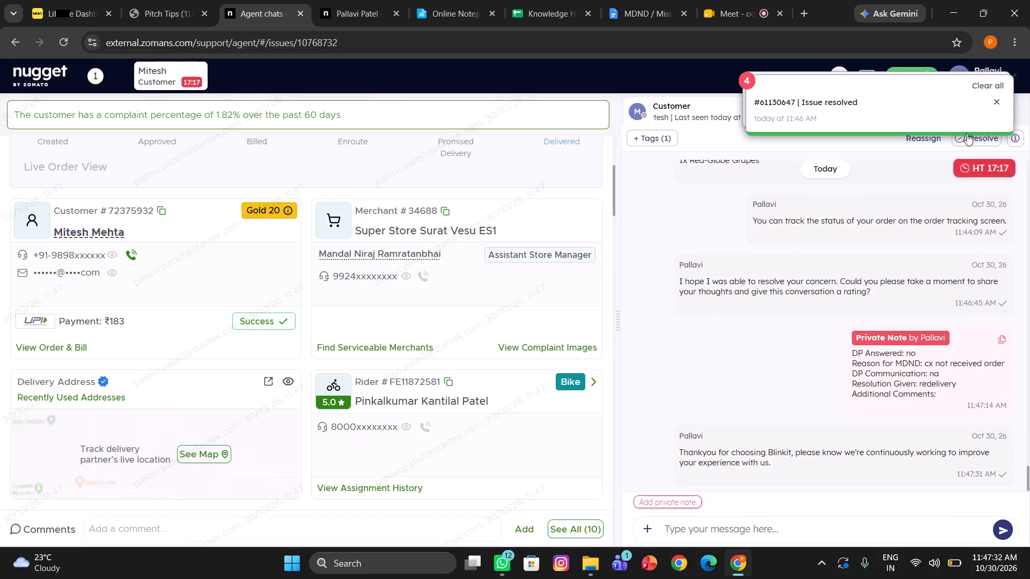
left_click(974, 77)
left_click(974, 77)
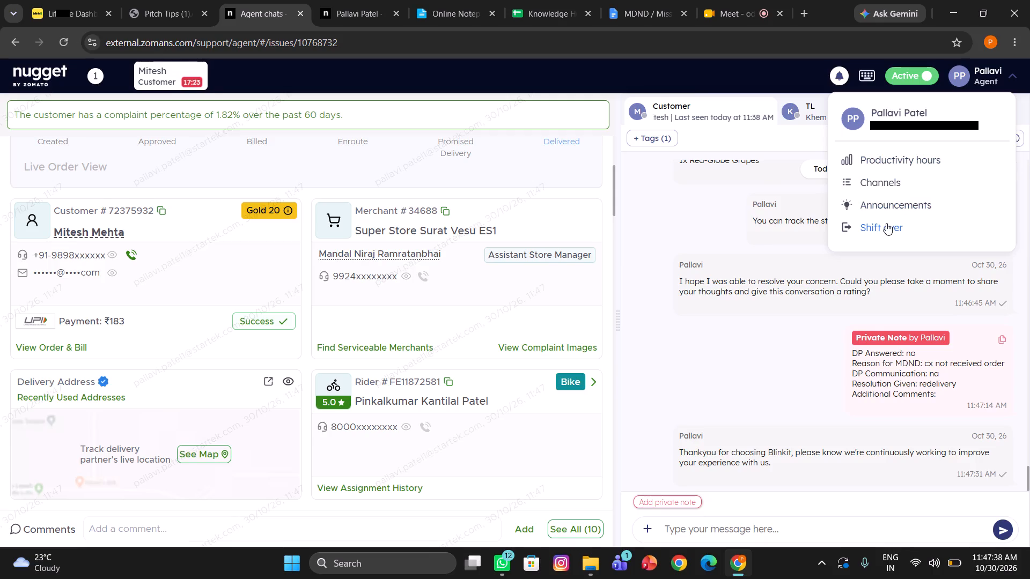
left_click(811, 323)
left_click(970, 137)
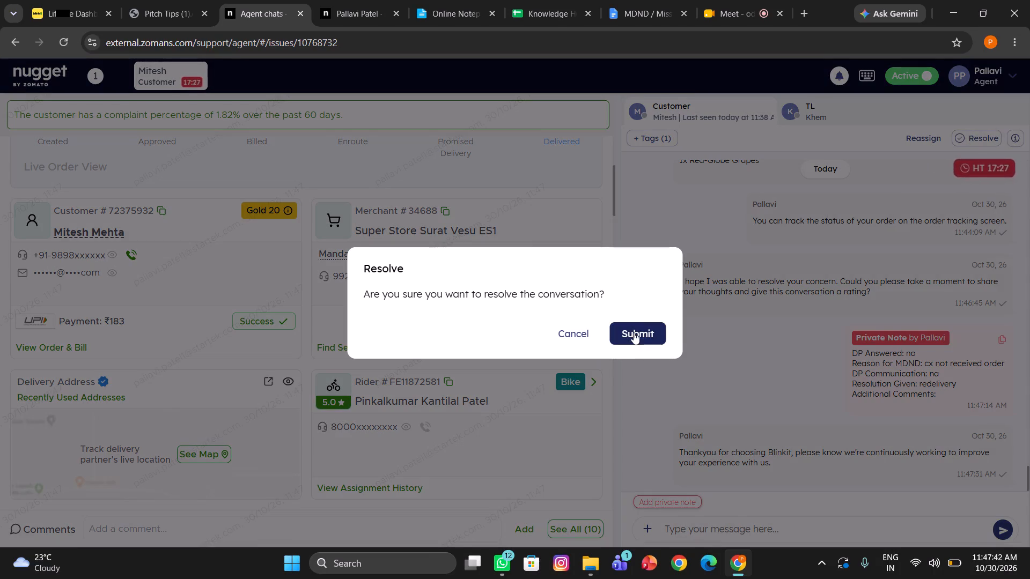
left_click(634, 332)
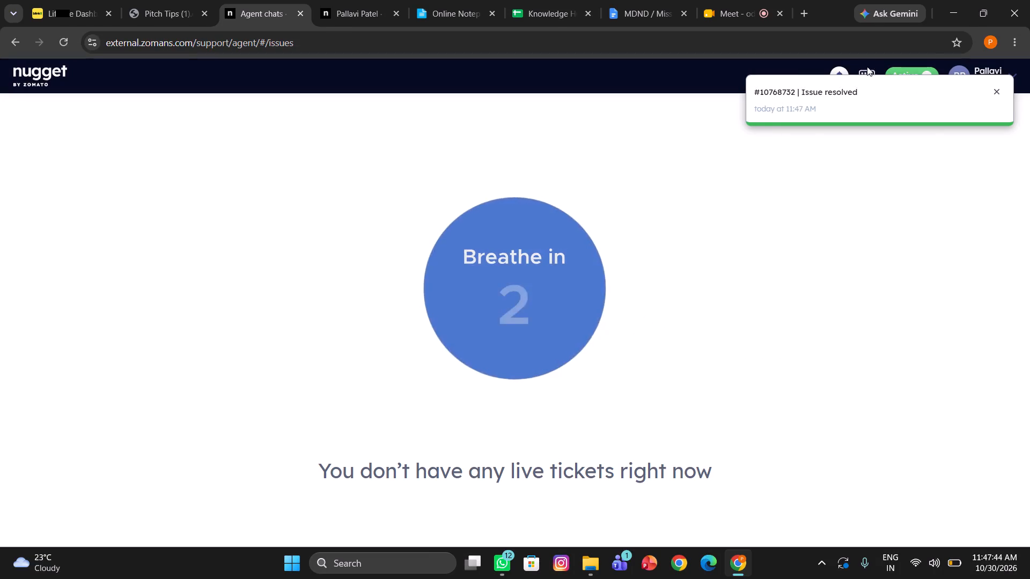
left_click(1000, 95)
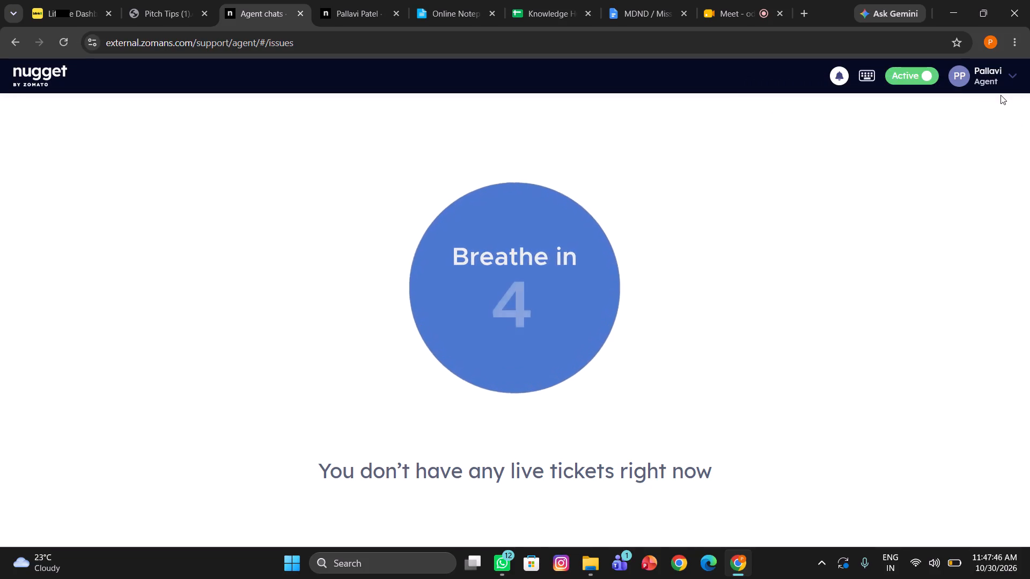
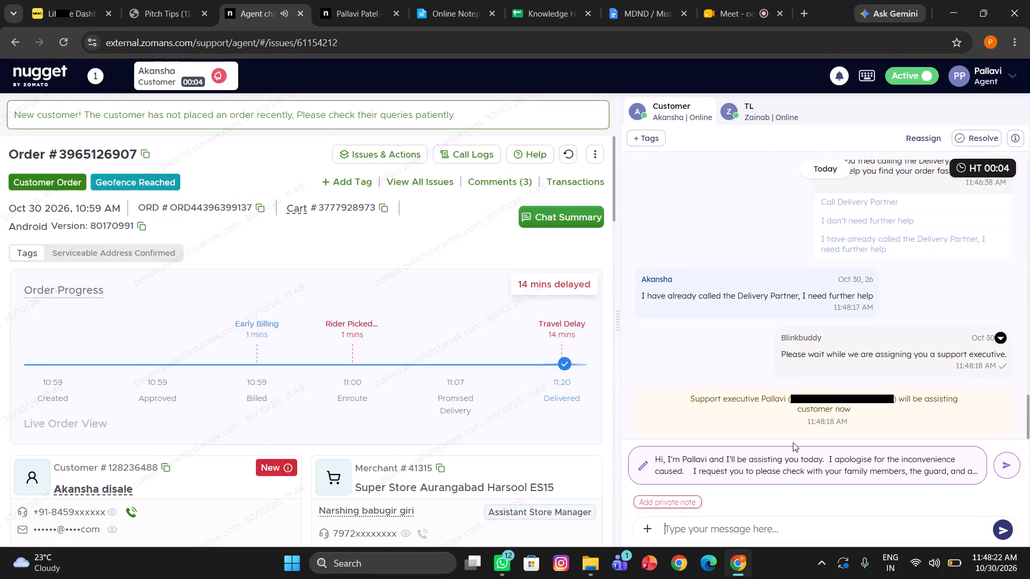
left_click(749, 470)
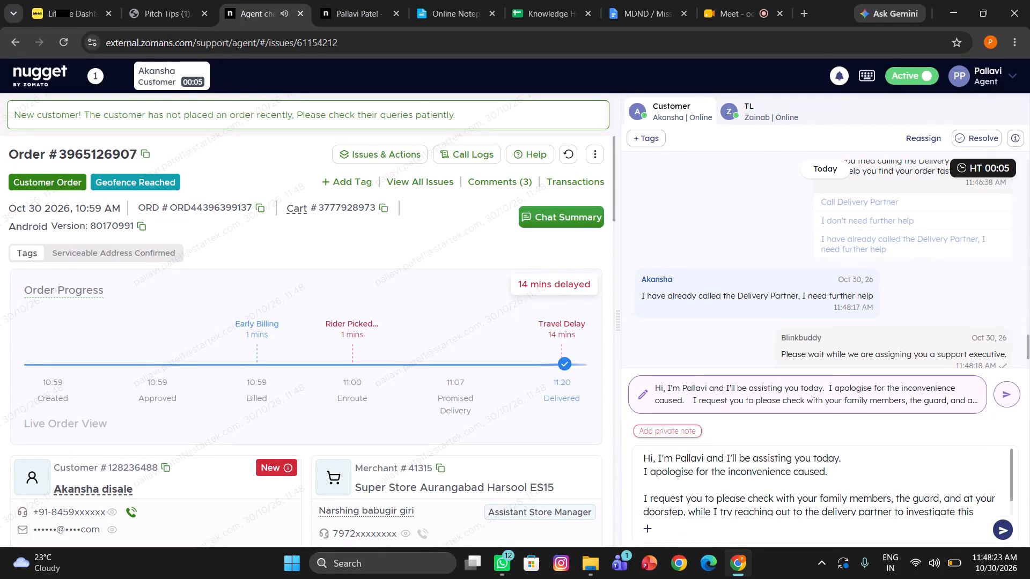
left_click(749, 470)
key("Return")
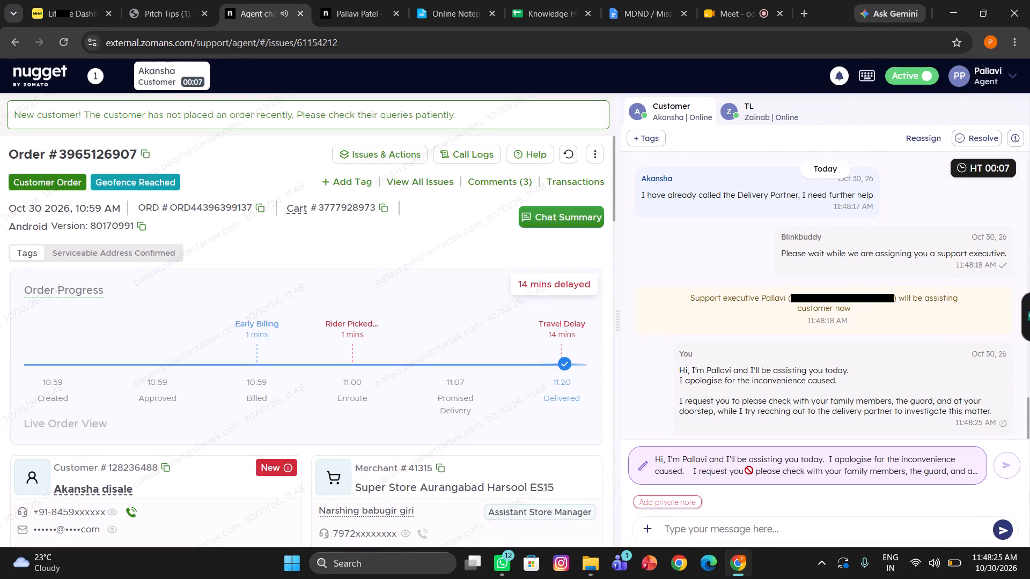
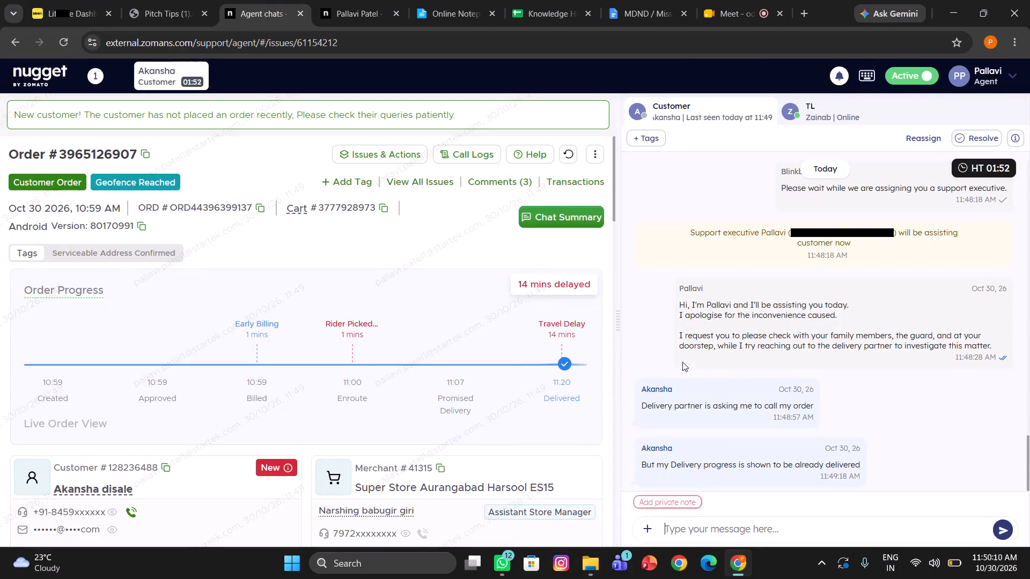
left_click(666, 500)
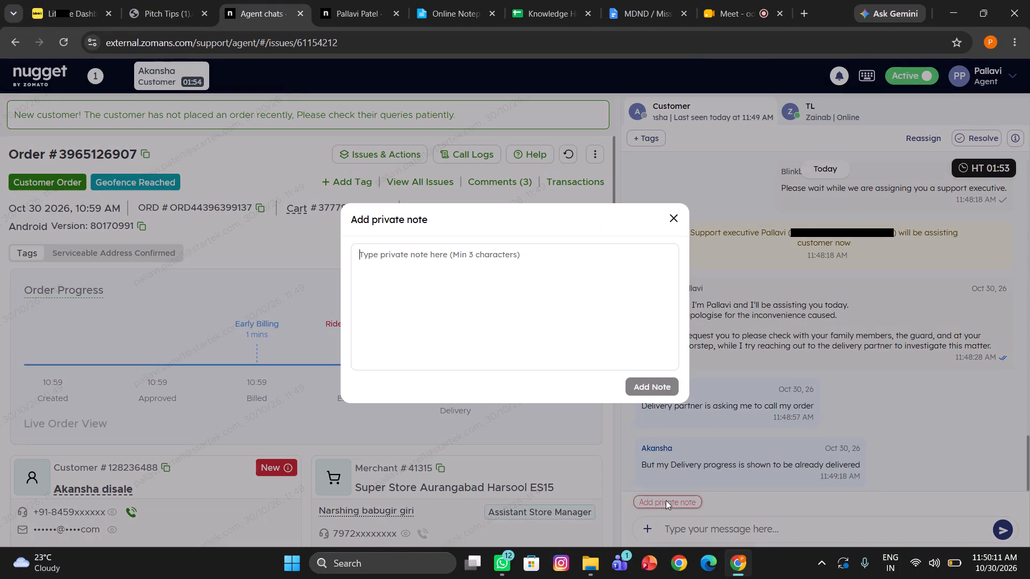
type("called dp")
double_click(643, 392)
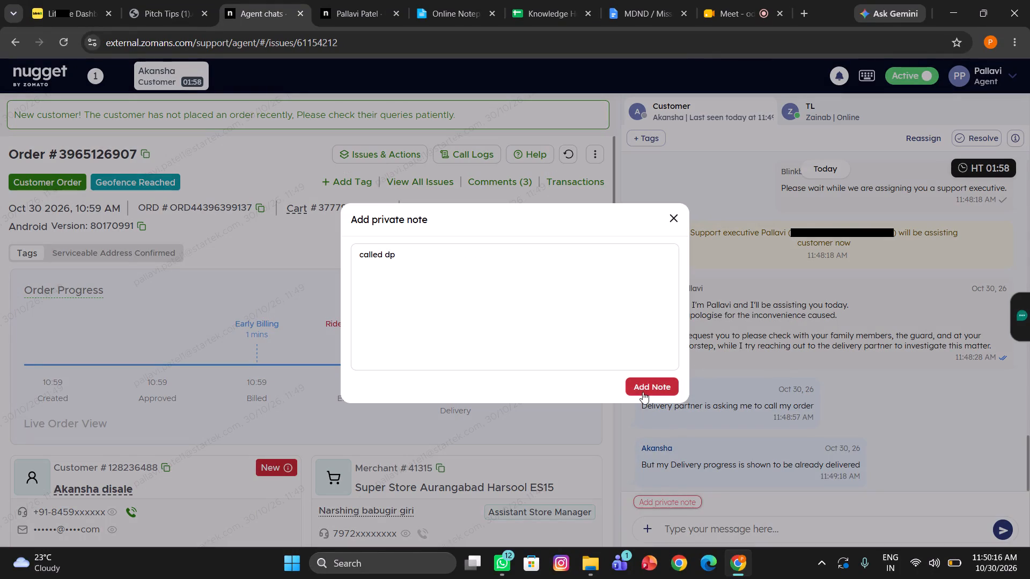
scroll(488, 386, "down", 1)
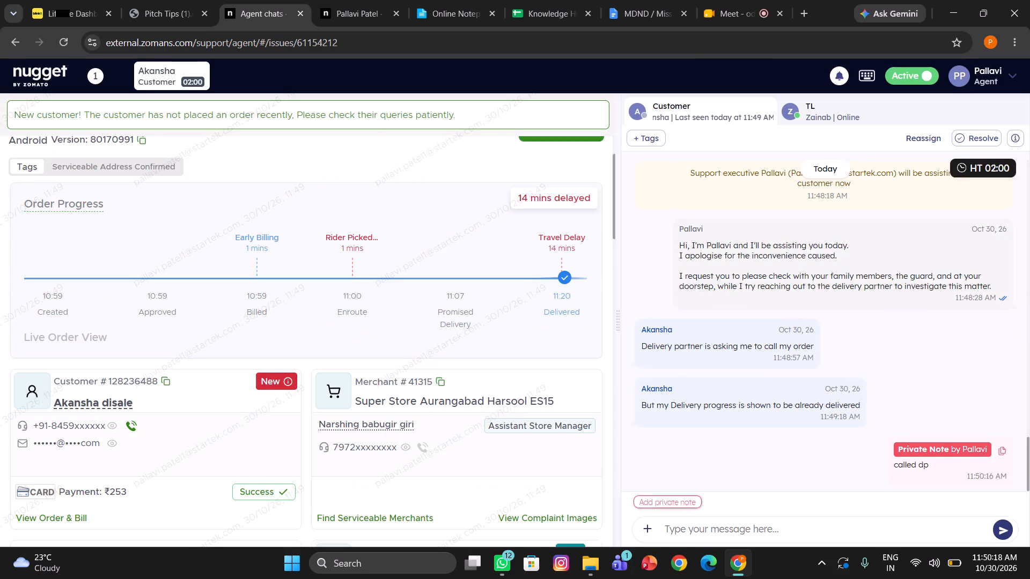
scroll(407, 440, "down", 2)
left_click(427, 437)
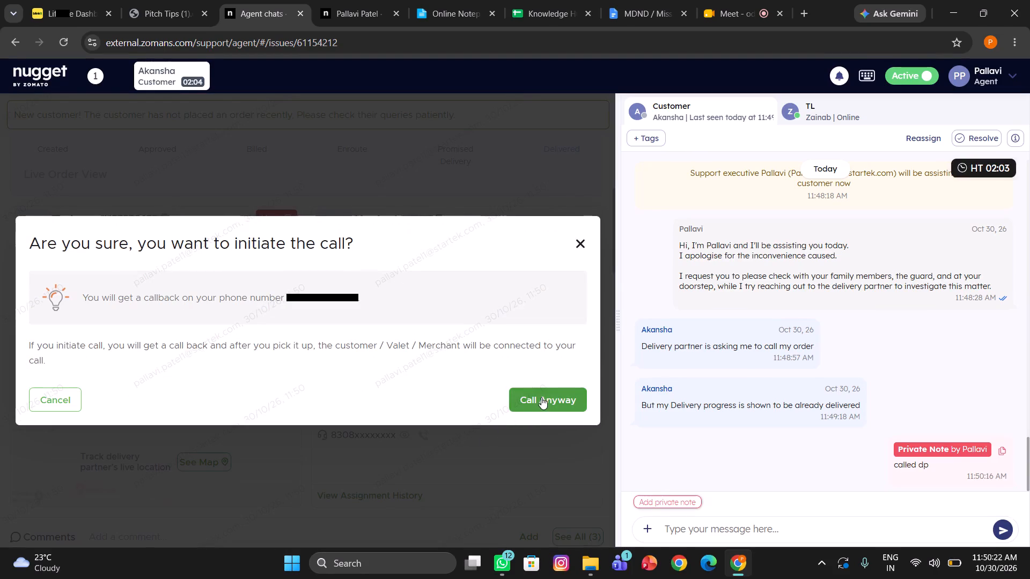
left_click(541, 397)
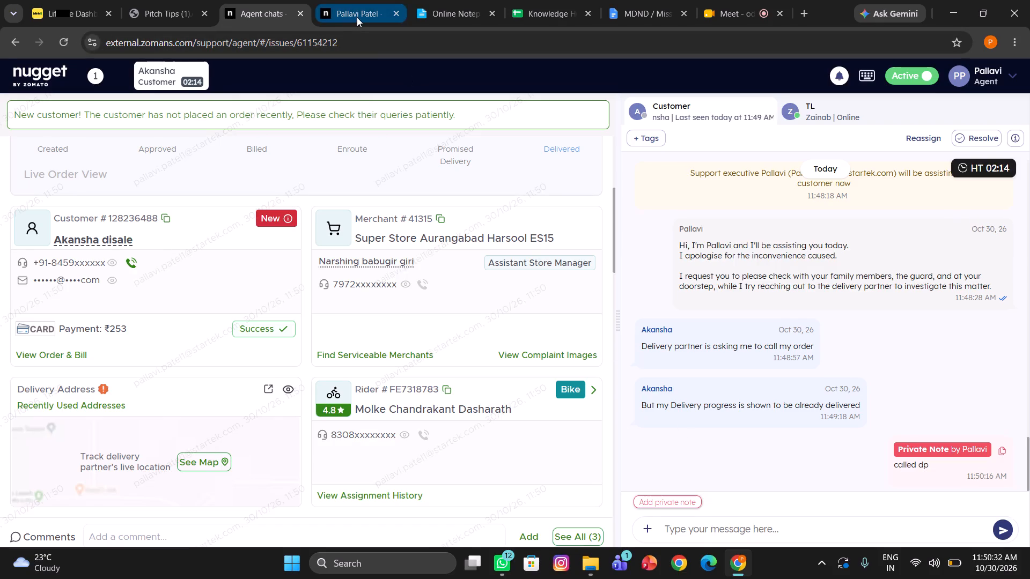
Send the customer the MDND line from Pitch Tips: "As I can understand, you did not receive your order; however, it is marked as delivered.".
left_click(179, 0)
left_click(475, 363)
scroll(475, 363, "up", 1)
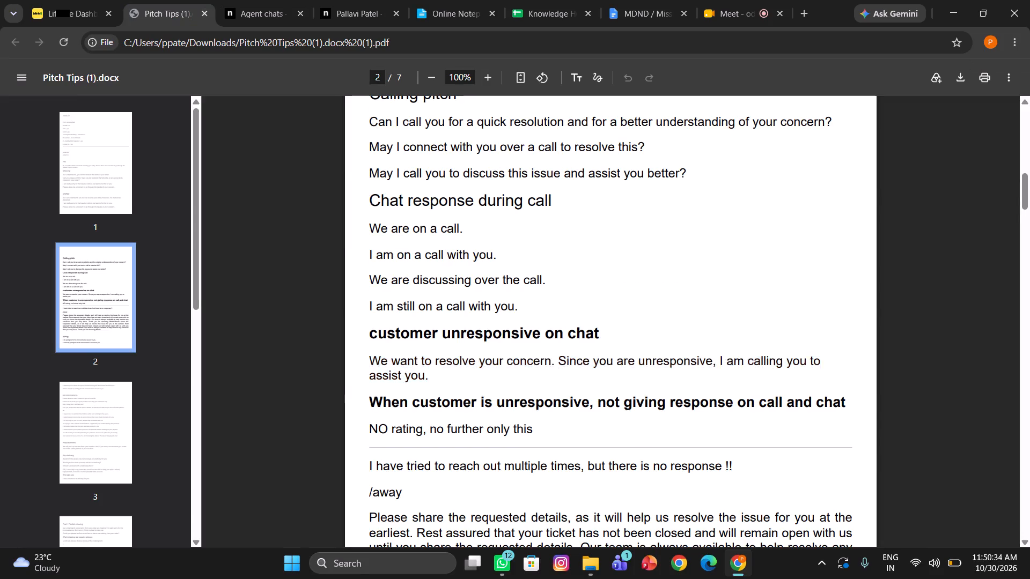
scroll(475, 363, "up", 2)
left_click_drag(438, 274, 425, 274)
left_click_drag(425, 274, 357, 251)
key("ctrl+c")
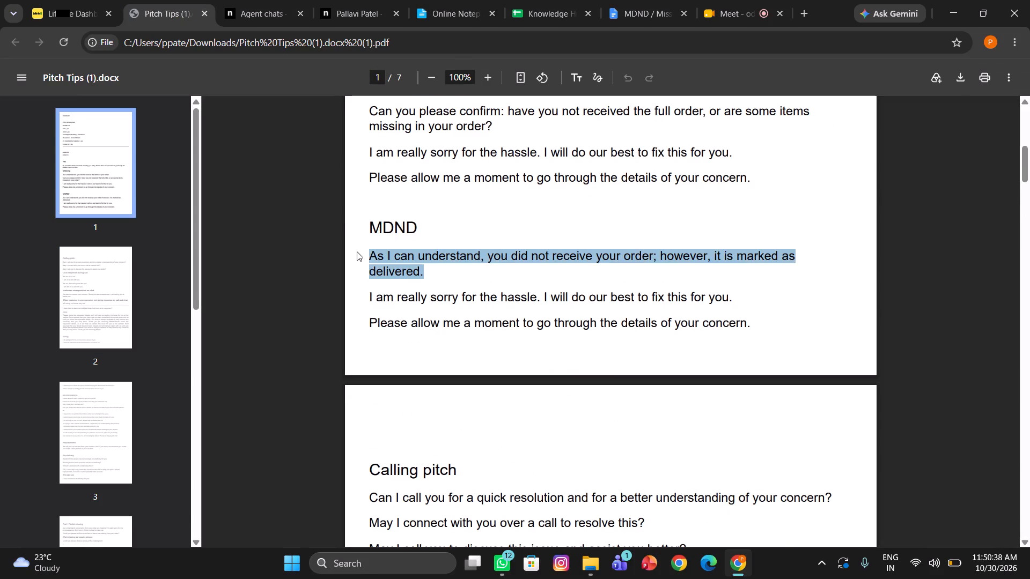
left_click(269, 18)
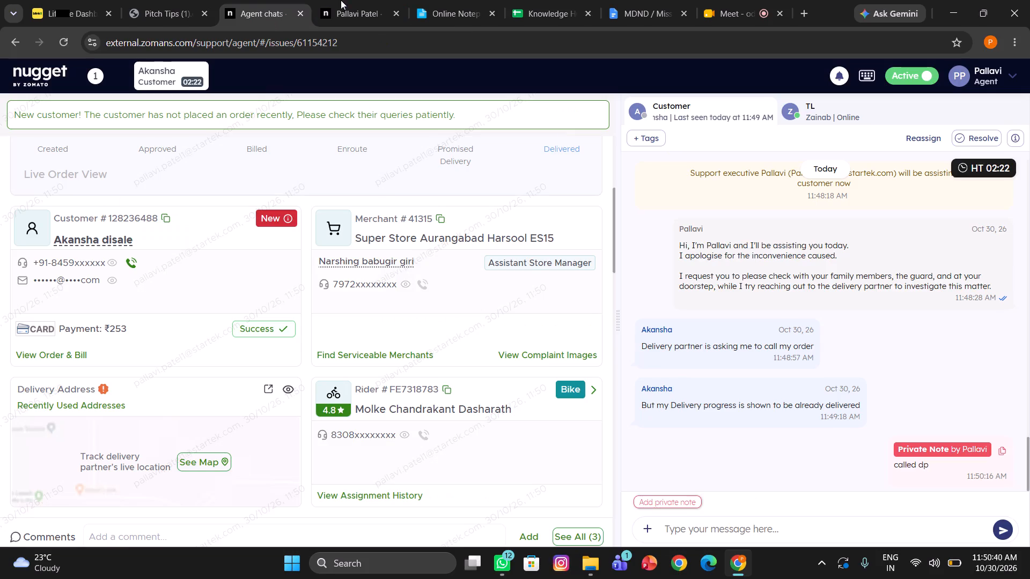
left_click(700, 535)
key("ctrl+v")
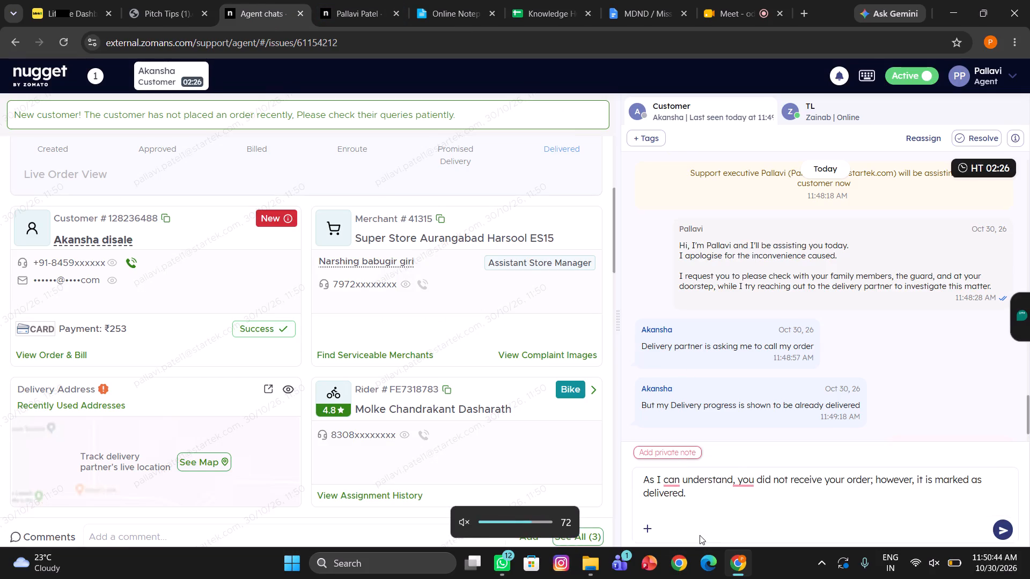
key("Return")
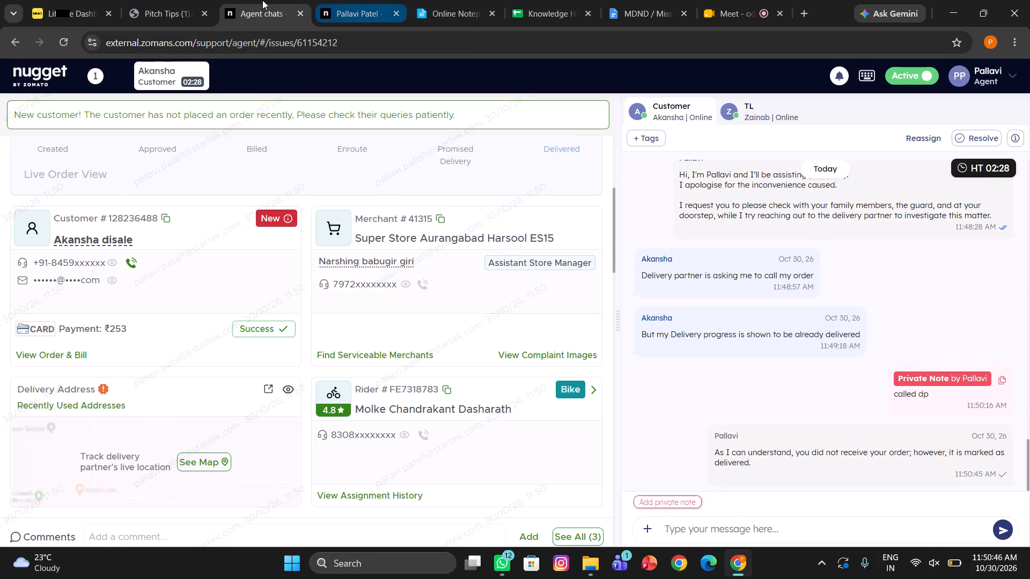
Send the customer the MDND apology from Pitch Tips: "I am really sorry for the hassle. I will do our best to fix this for you.".
left_click(173, 0)
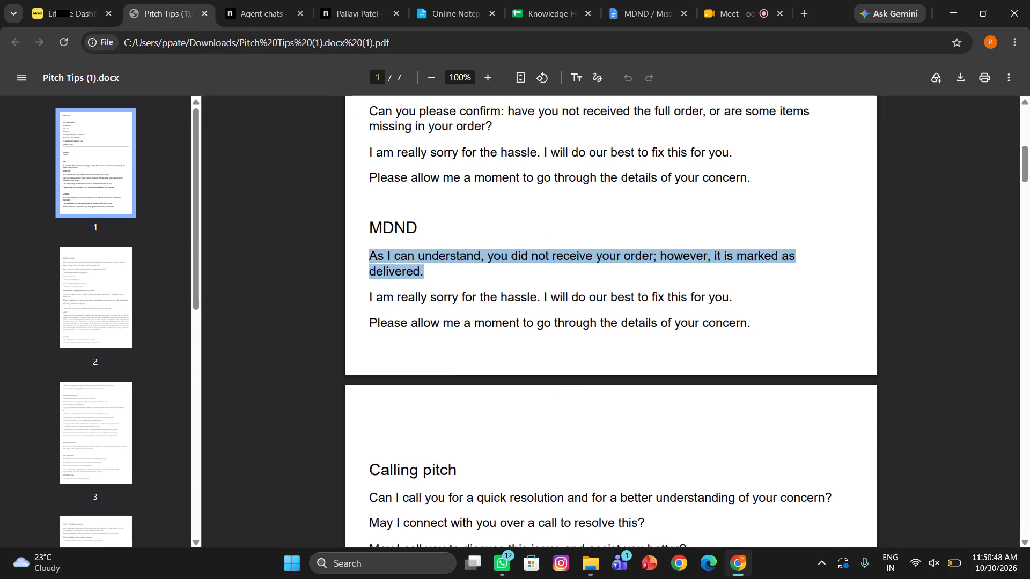
triple_click(445, 292)
left_click(445, 292)
key("ctrl+c")
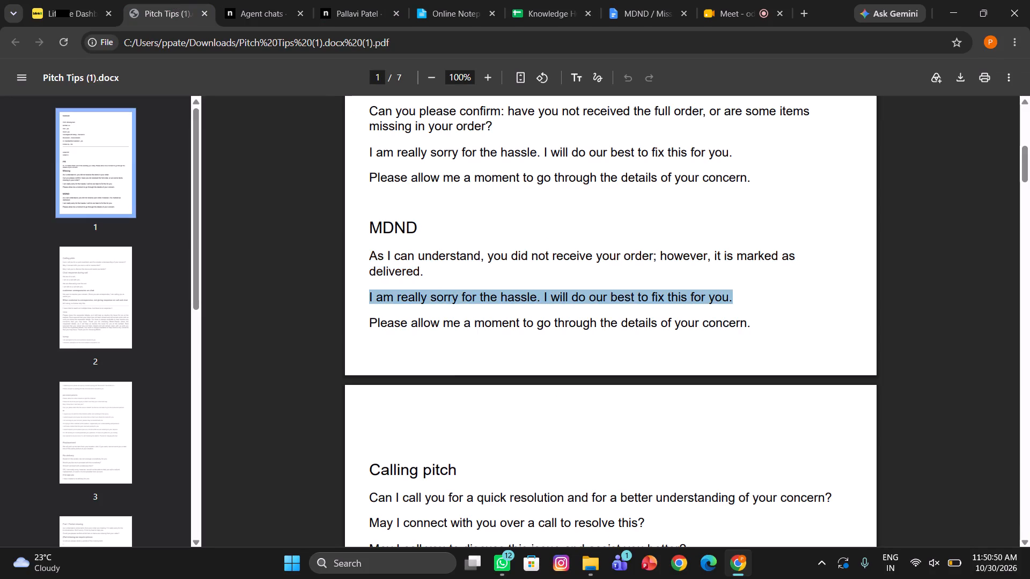
left_click(268, 13)
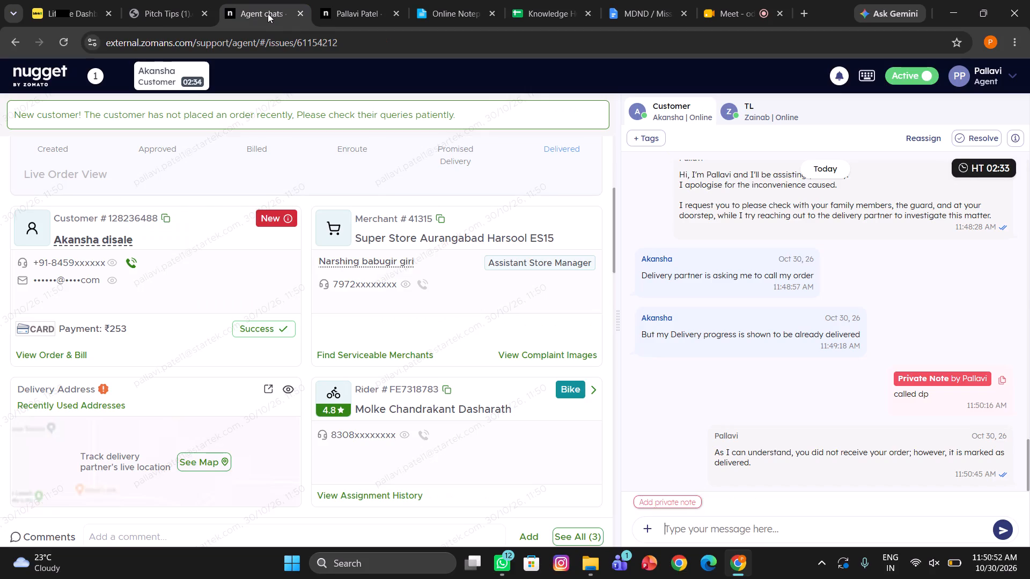
key("ctrl+v")
key("Return")
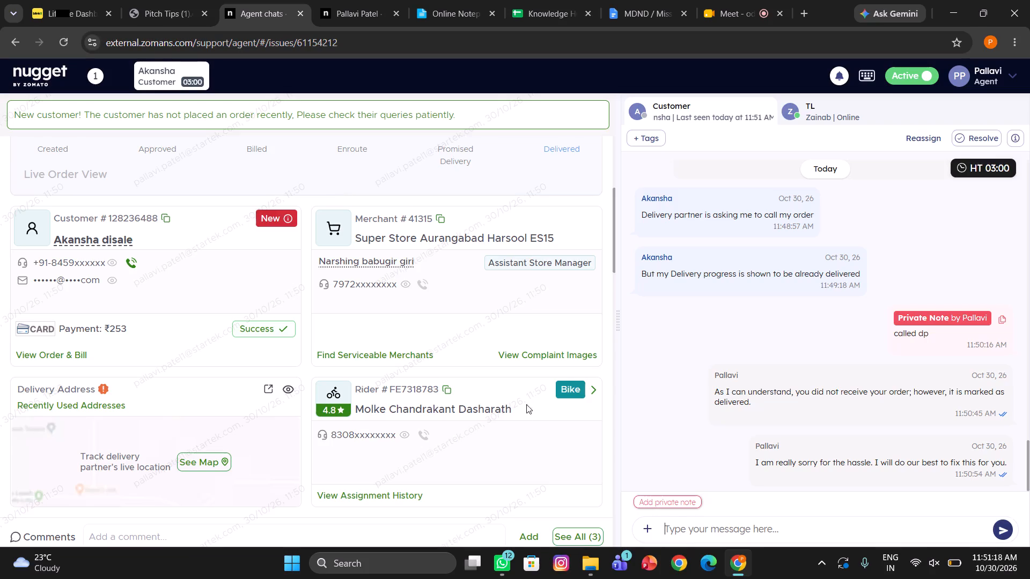
Send the canned response found with "thi" asking for contact consent, replacing the "xxxx or xxxx" placeholders with the customer's first four phone digits.
type("/thi")
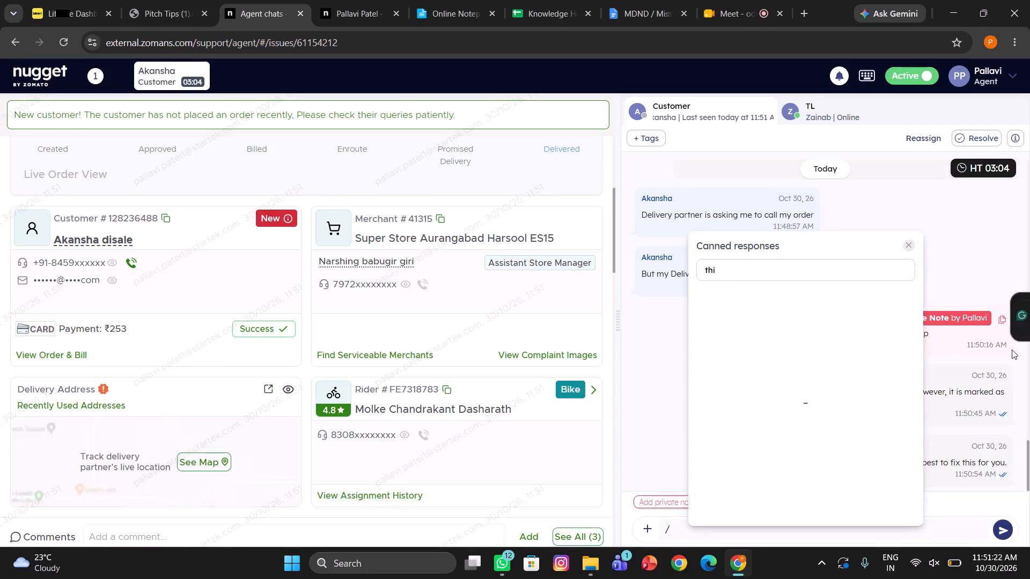
left_click(839, 310)
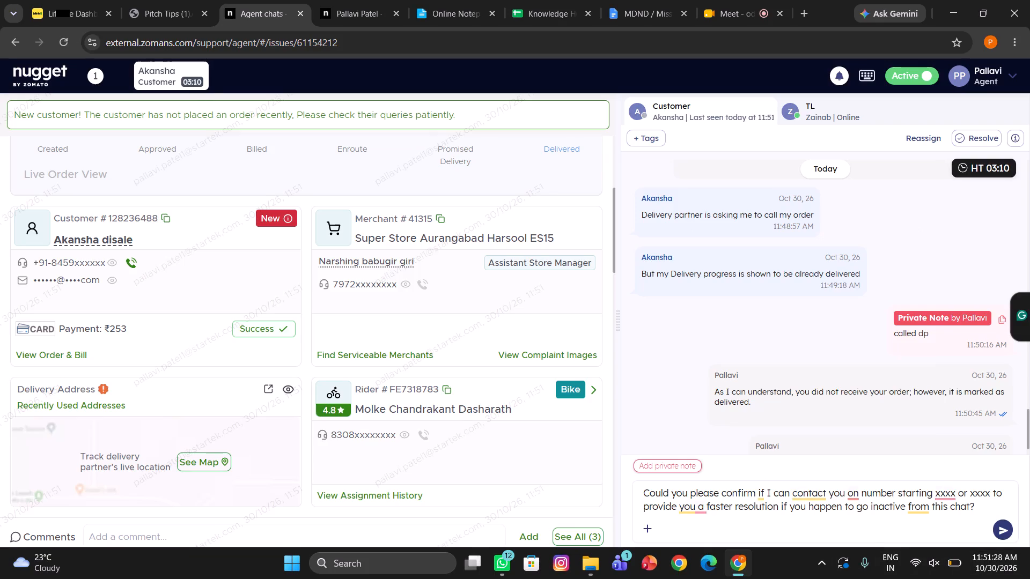
left_click_drag(935, 493, 989, 480)
key("BackSpace")
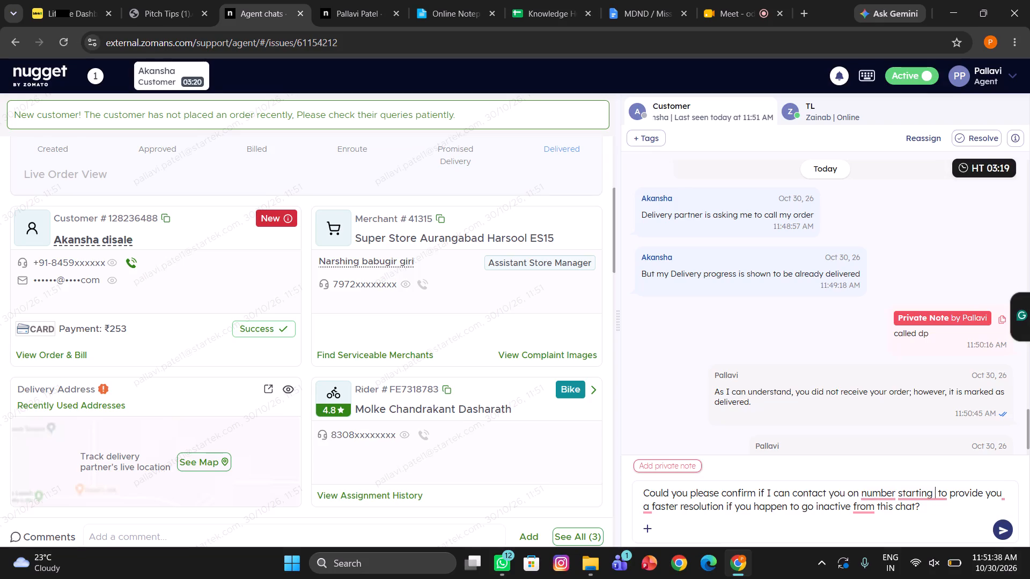
key("8")
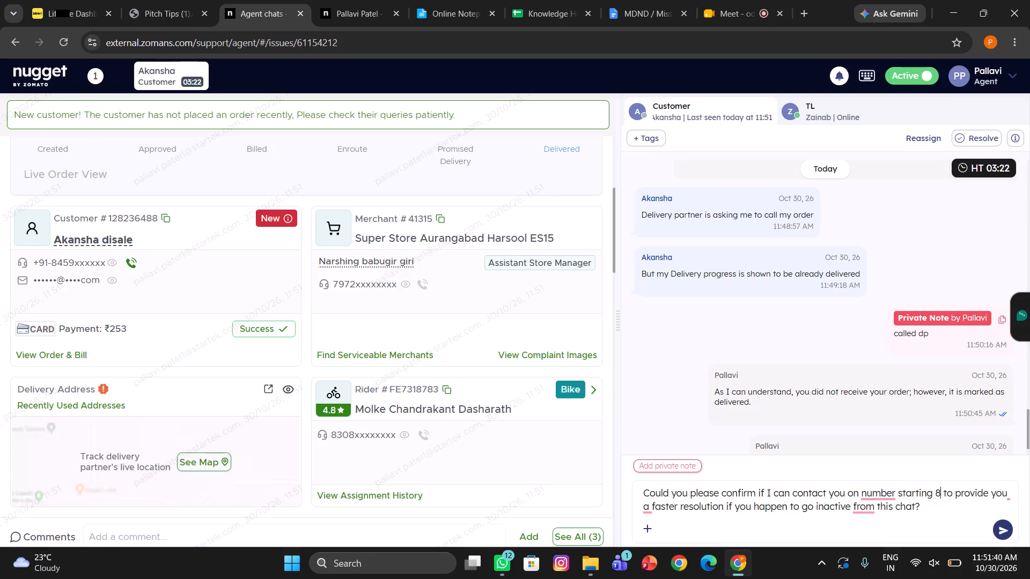
type("45")
key("9")
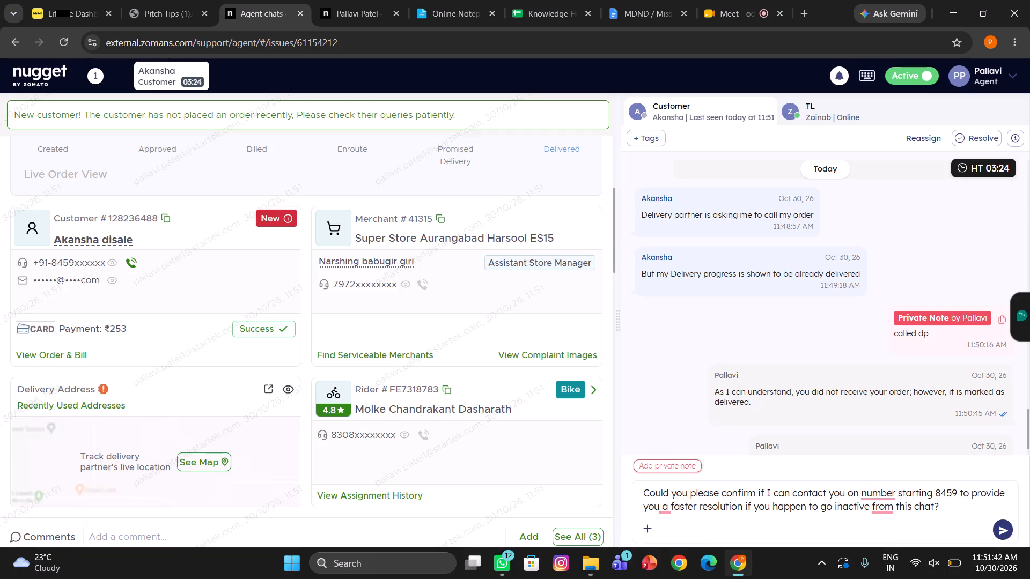
key("Return")
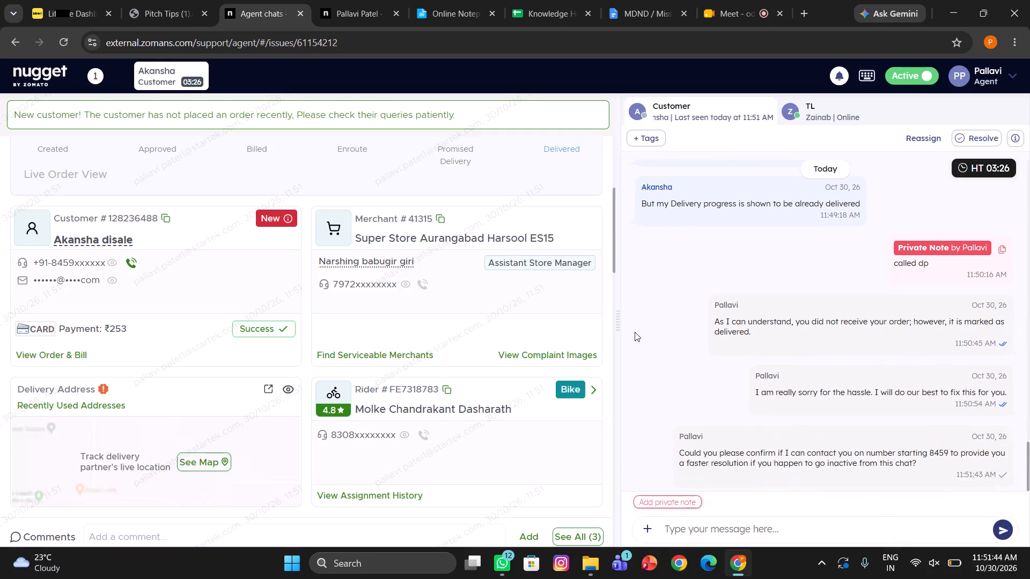
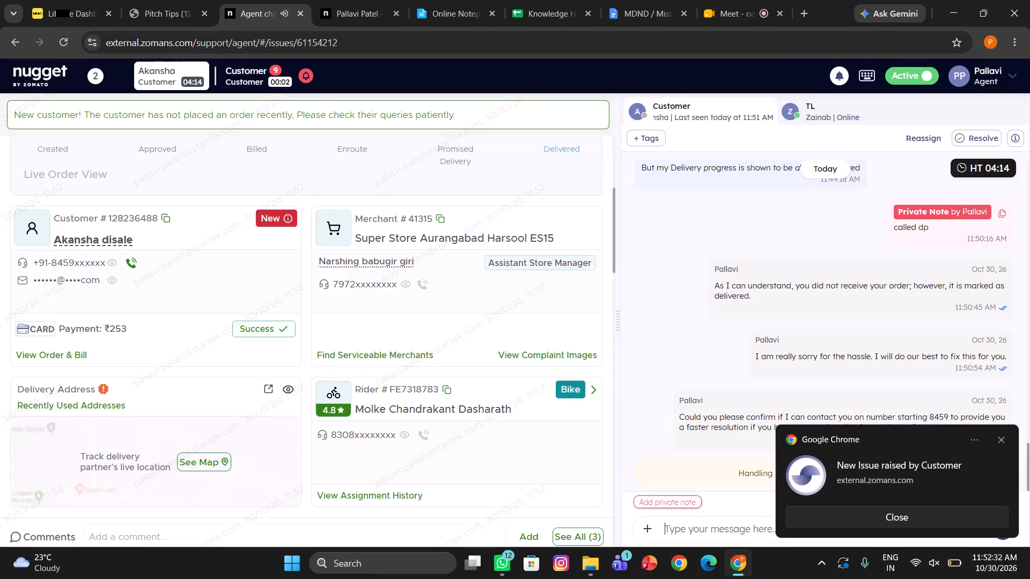
Open the new customer's missing-order chat and insert the suggested introduction with the apology and request to check with family members and the guard.
left_click(257, 84)
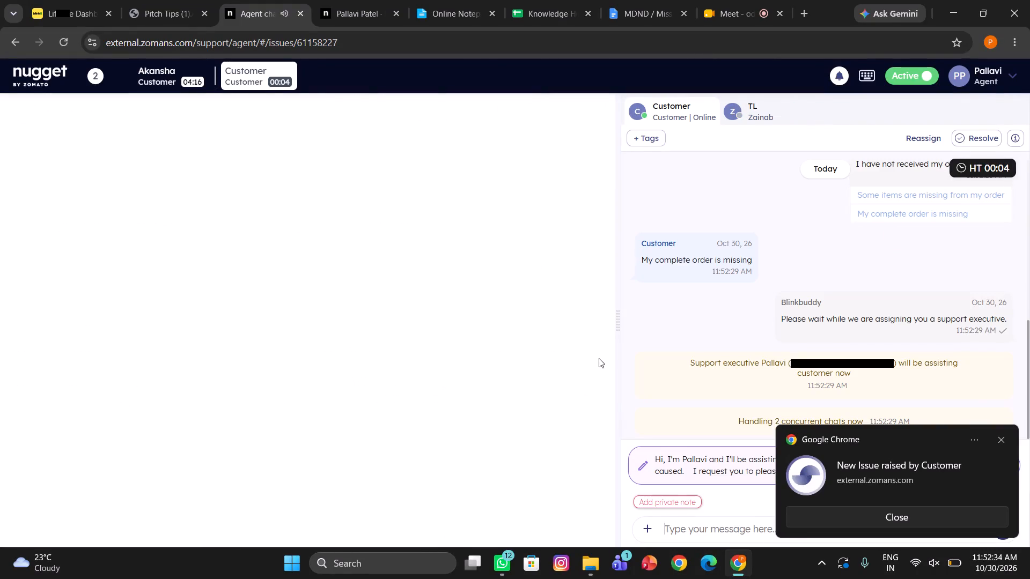
left_click(721, 469)
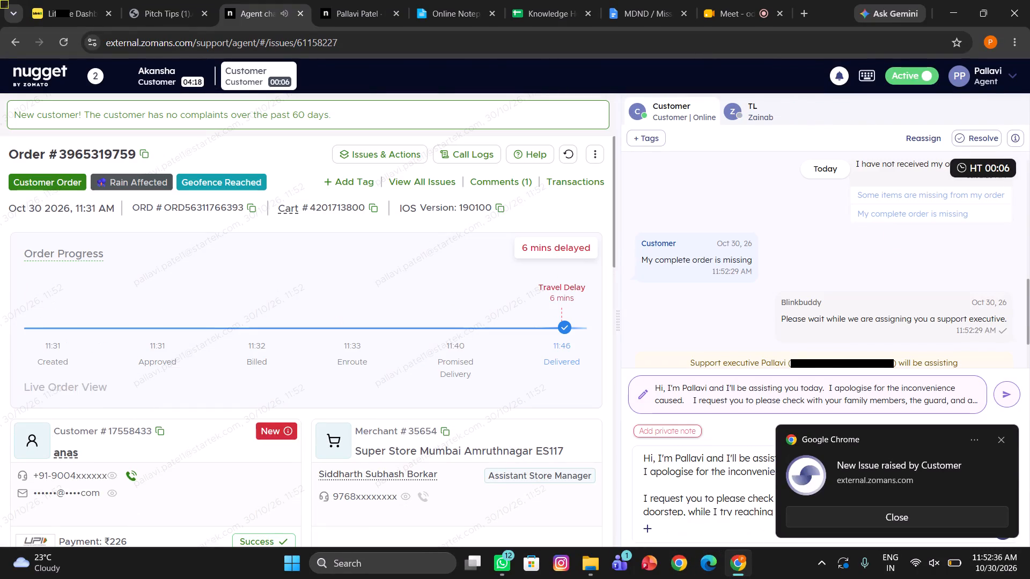
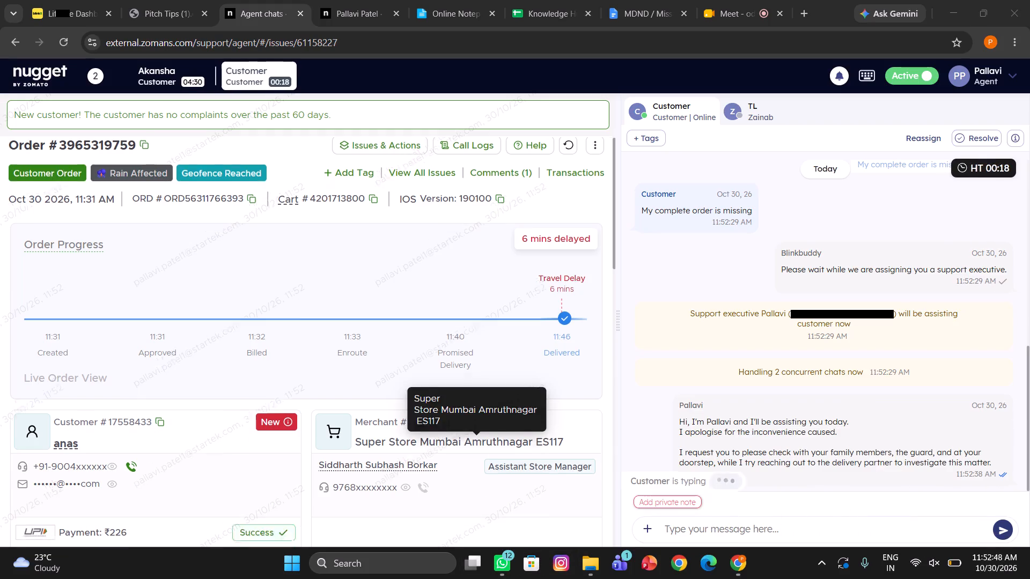
scroll(491, 457, "down", 3)
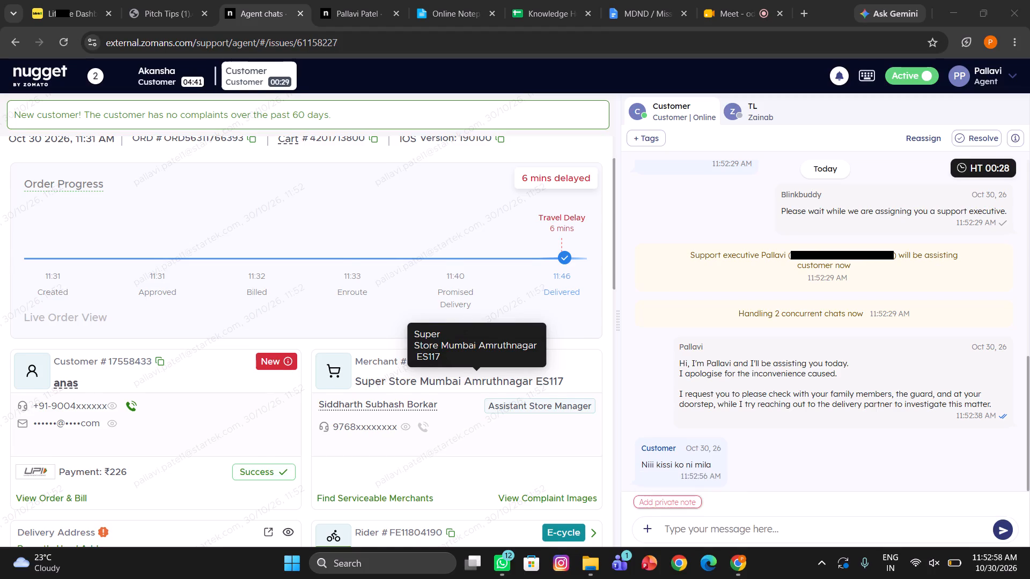
scroll(491, 457, "down", 1)
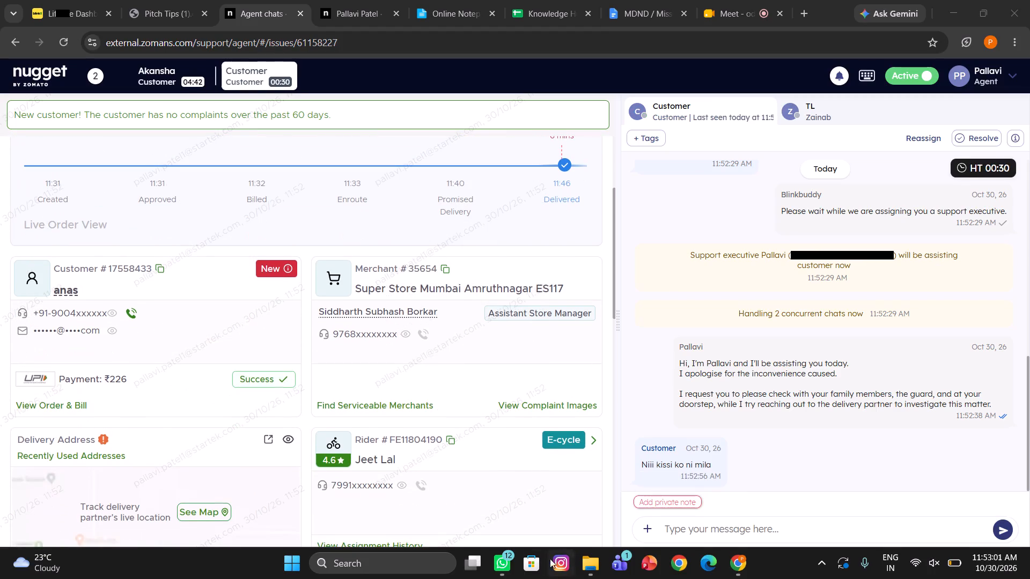
left_click(423, 486)
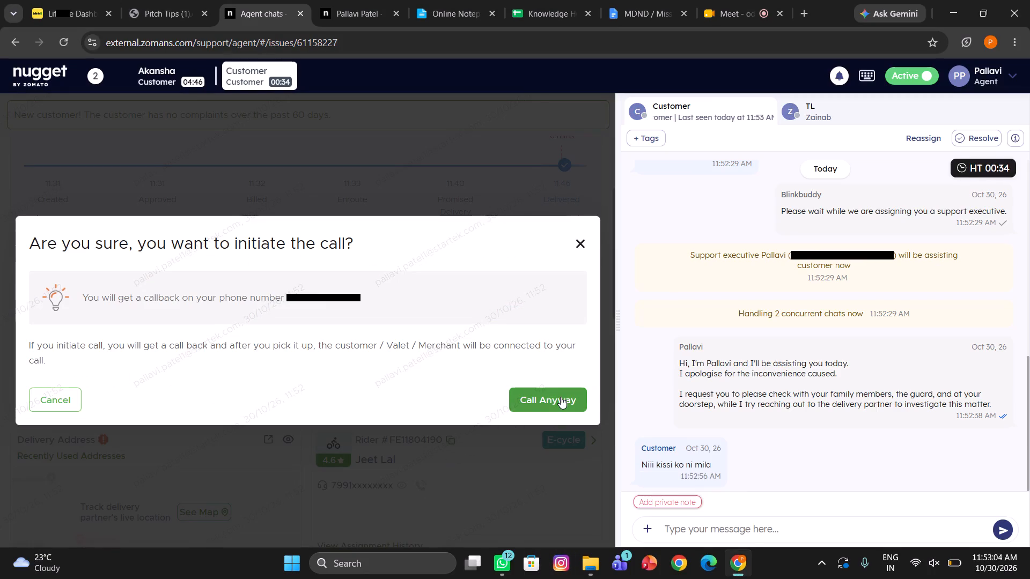
left_click(559, 399)
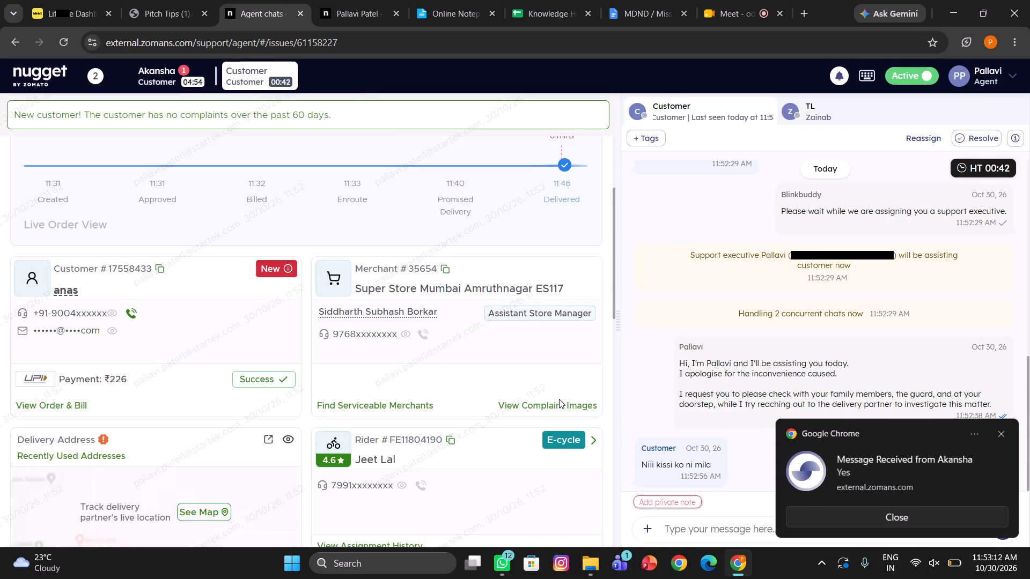
left_click(679, 500)
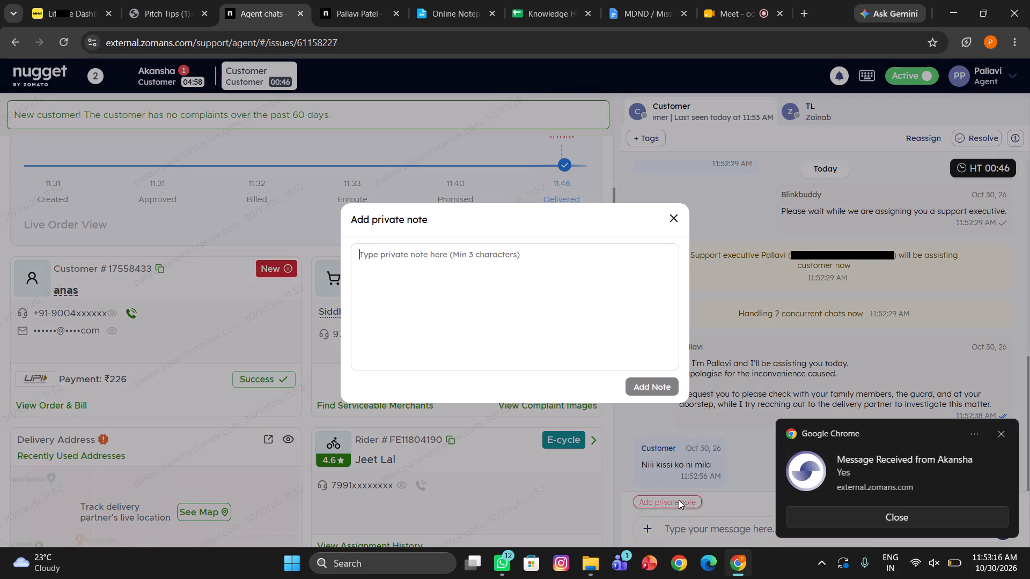
type("ca")
type("ll")
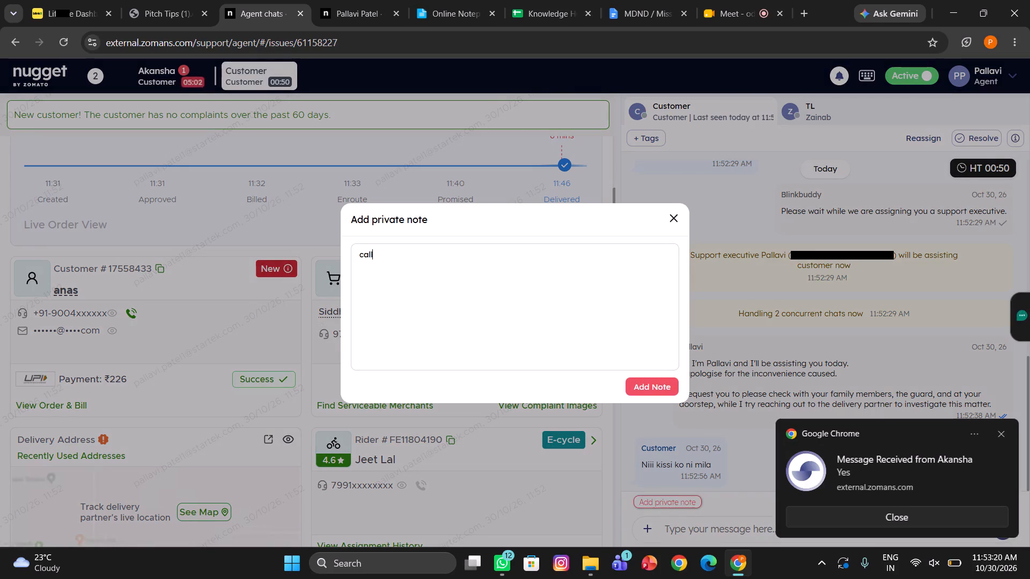
type("ed dp")
left_click(637, 385)
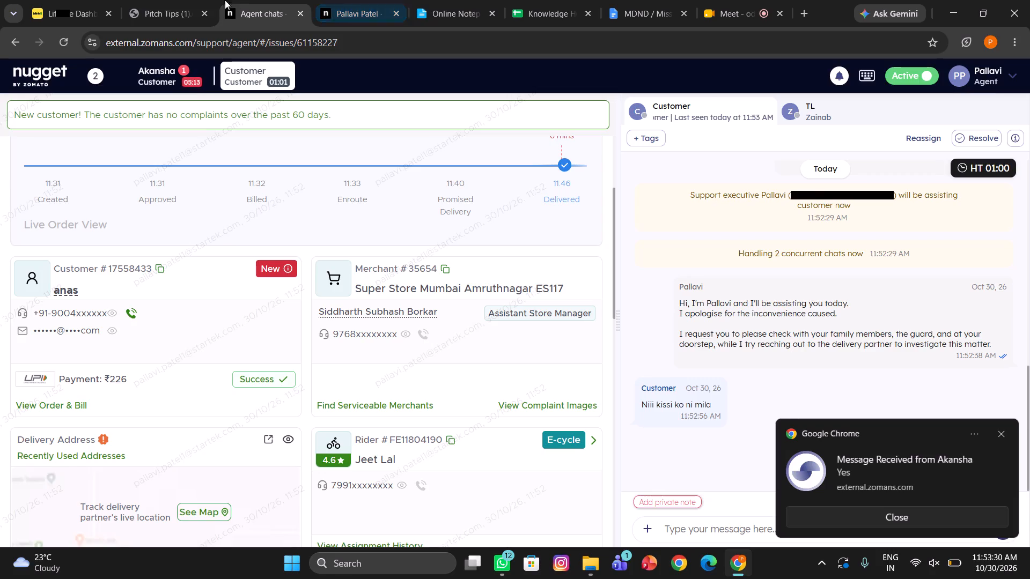
Send the MDND line from Pitch Tips: "As I can understand, you did not receive your order; however, it is marked as delivered.".
left_click(160, 0)
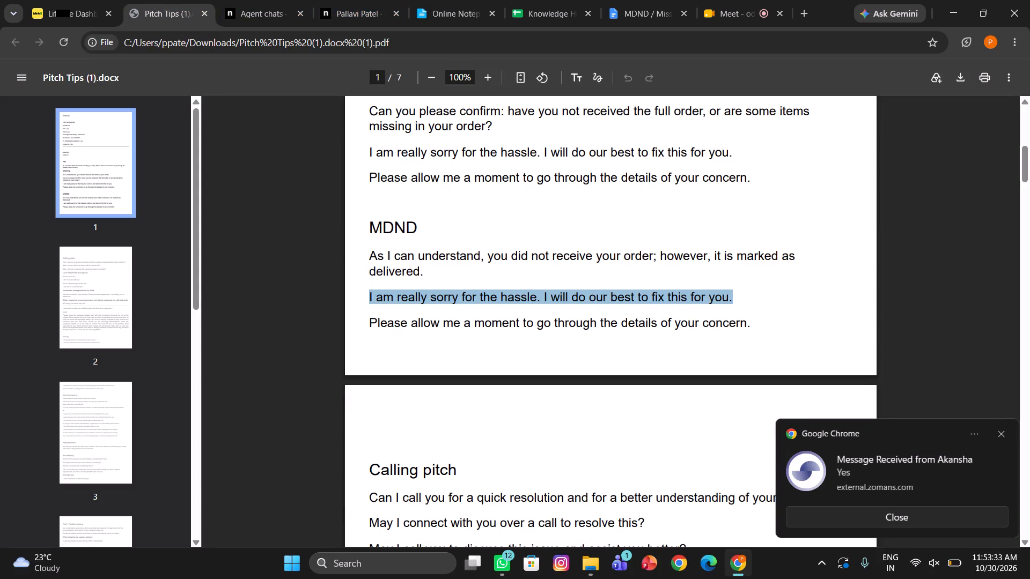
left_click_drag(424, 271, 359, 256)
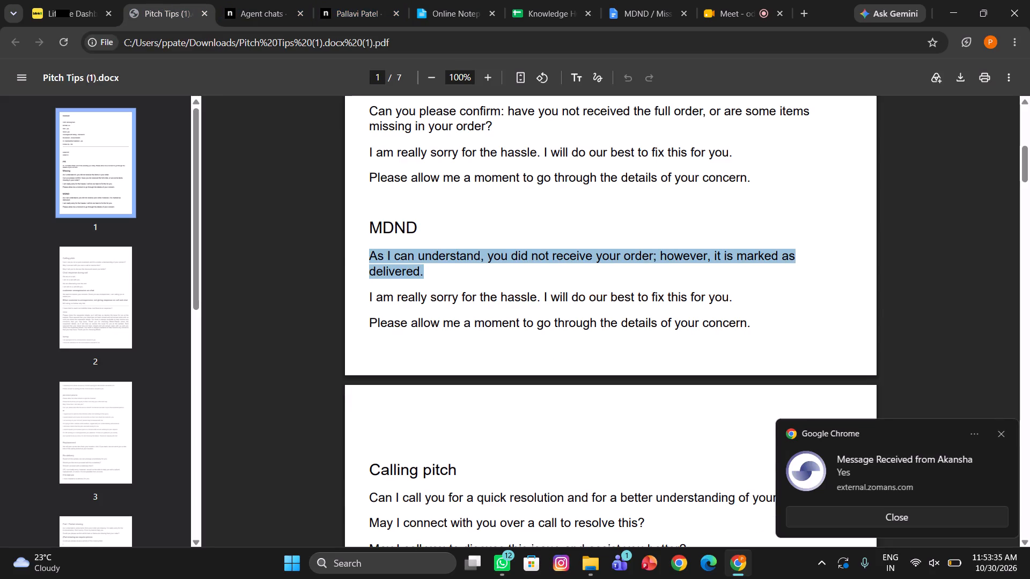
left_click_drag(359, 256, 360, 256)
key("ctrl+c")
left_click(245, 0)
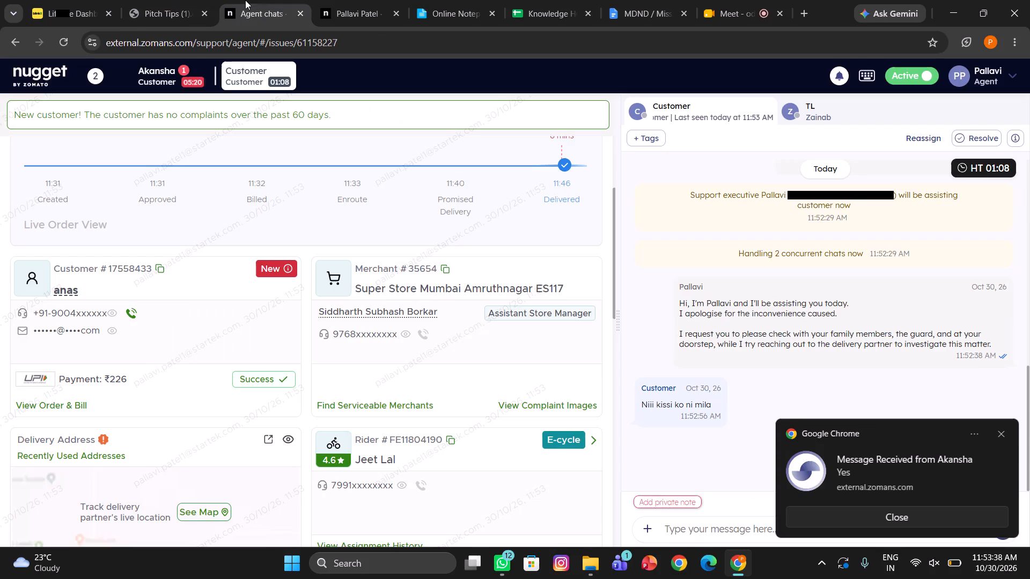
left_click(675, 523)
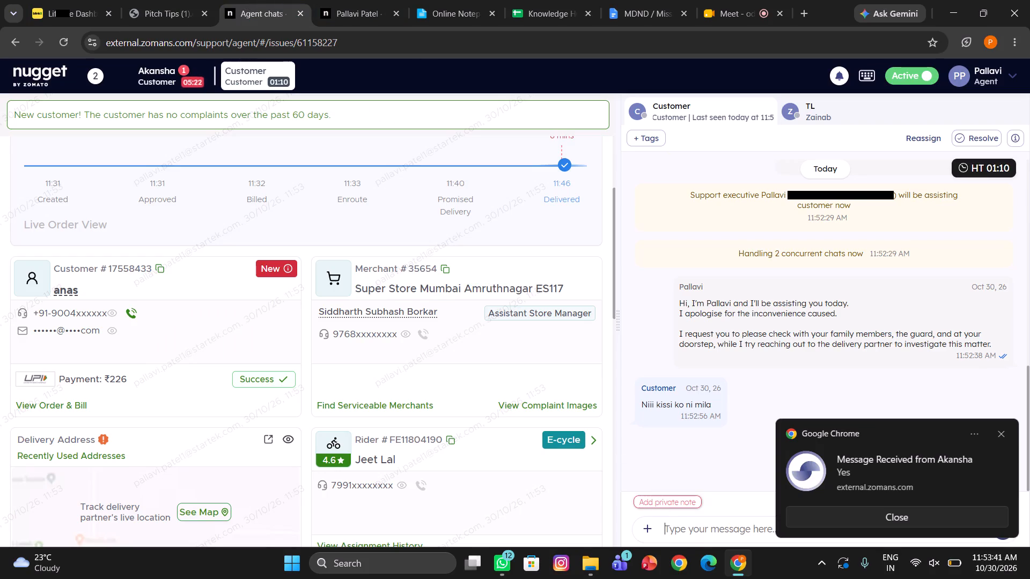
key("ctrl+v")
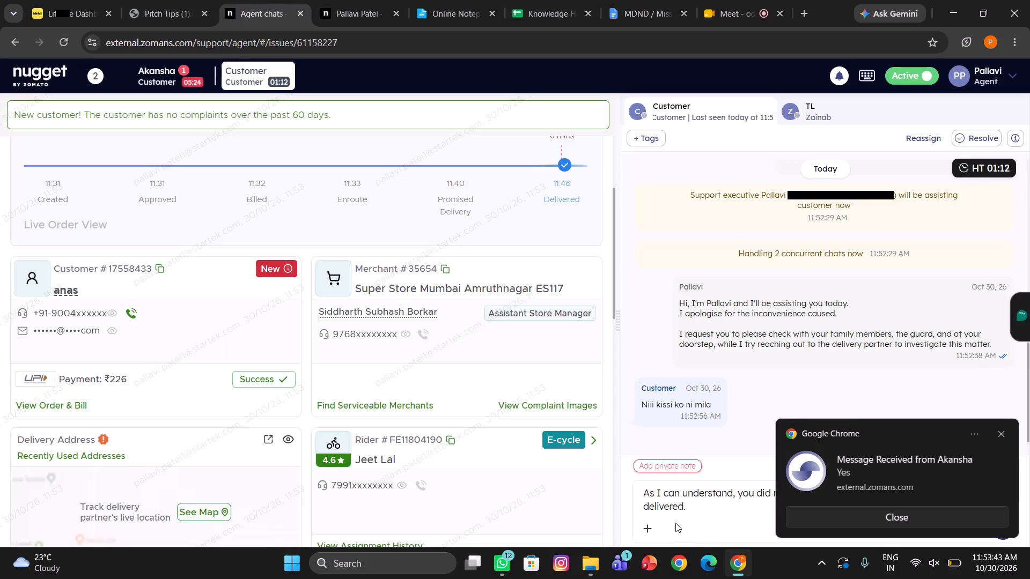
key("Return")
Send the MDND apology from Pitch Tips: "I am really sorry for the hassle. I will do our best to fix this for you.".
left_click(174, 0)
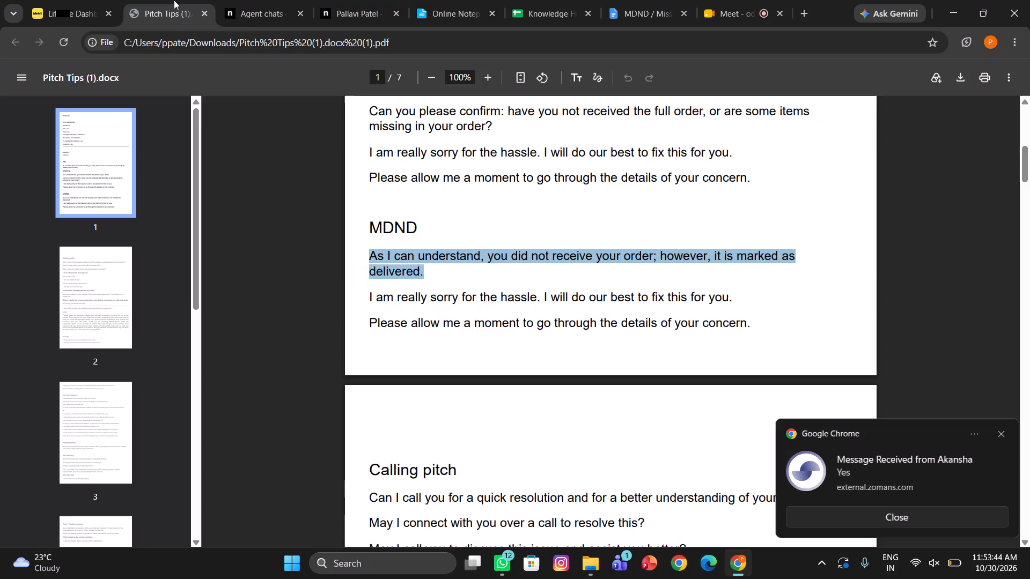
double_click(381, 306)
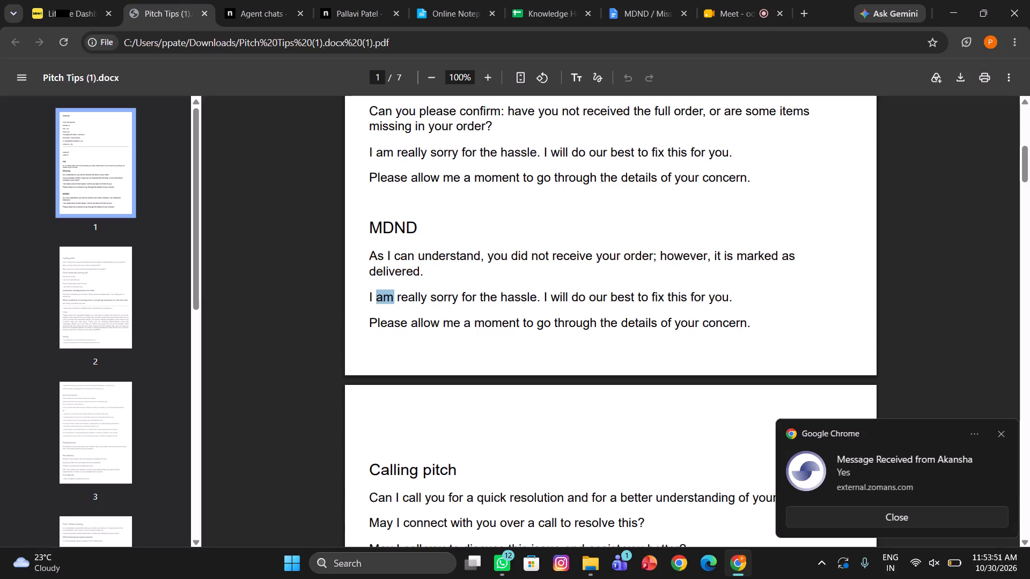
triple_click(381, 306)
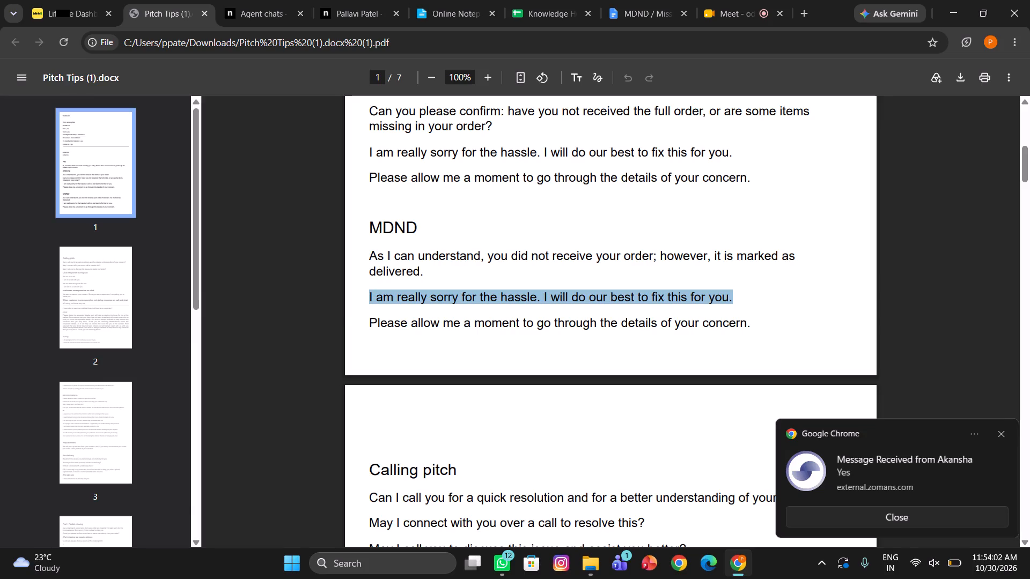
key("ctrl+c")
left_click(234, 0)
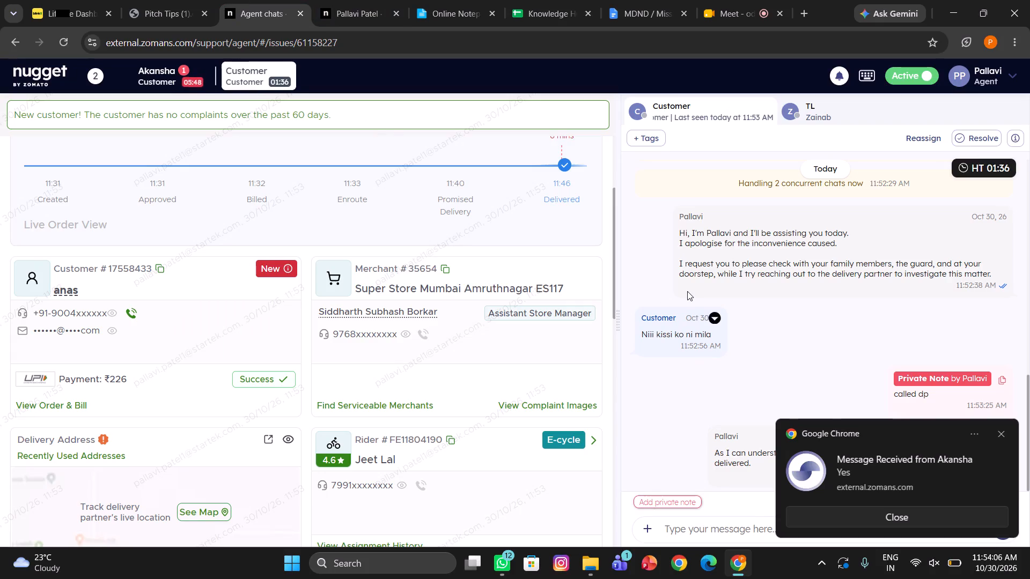
key("ctrl+v")
key("Return")
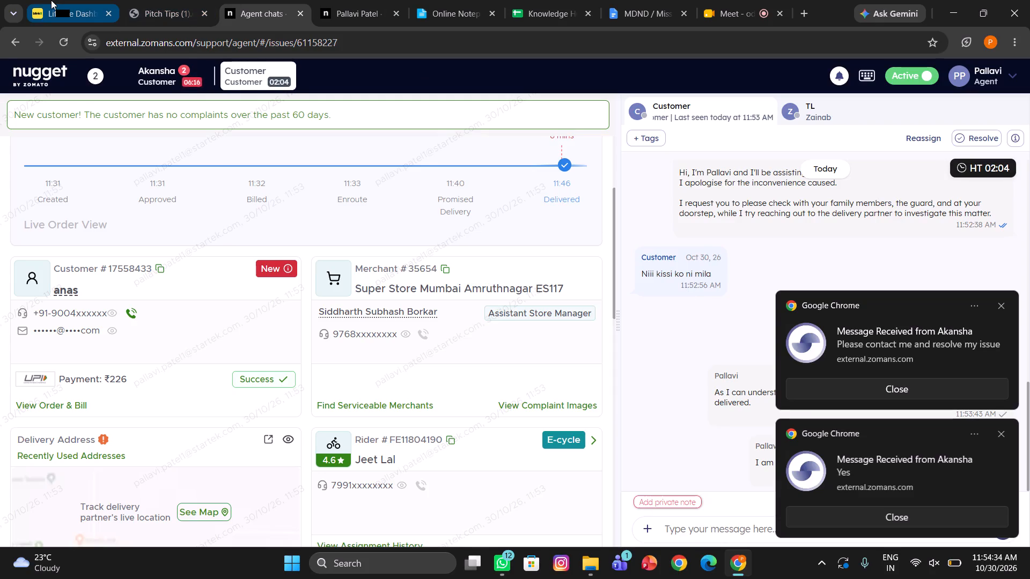
scroll(324, 247, "up", 6)
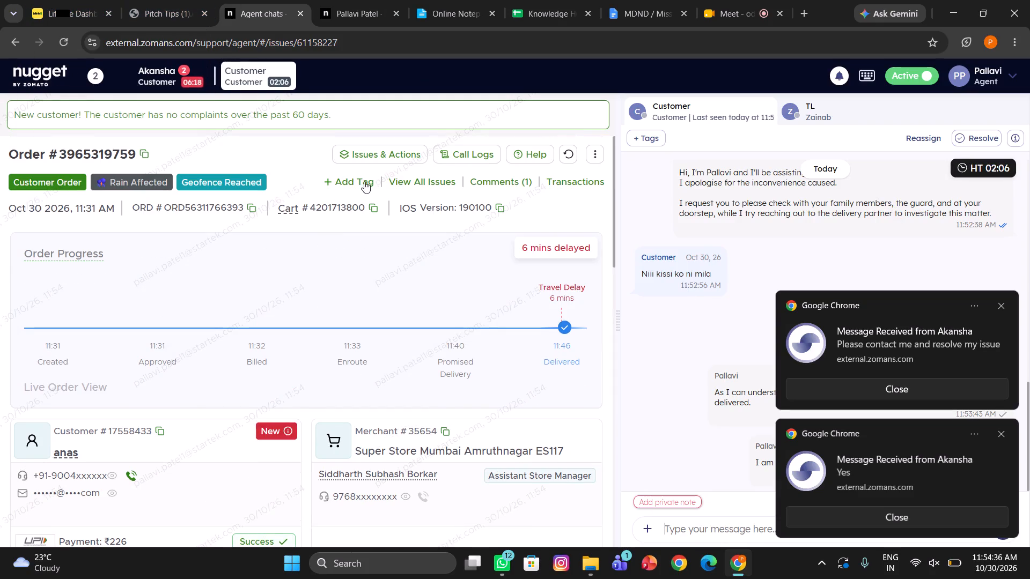
left_click(459, 153)
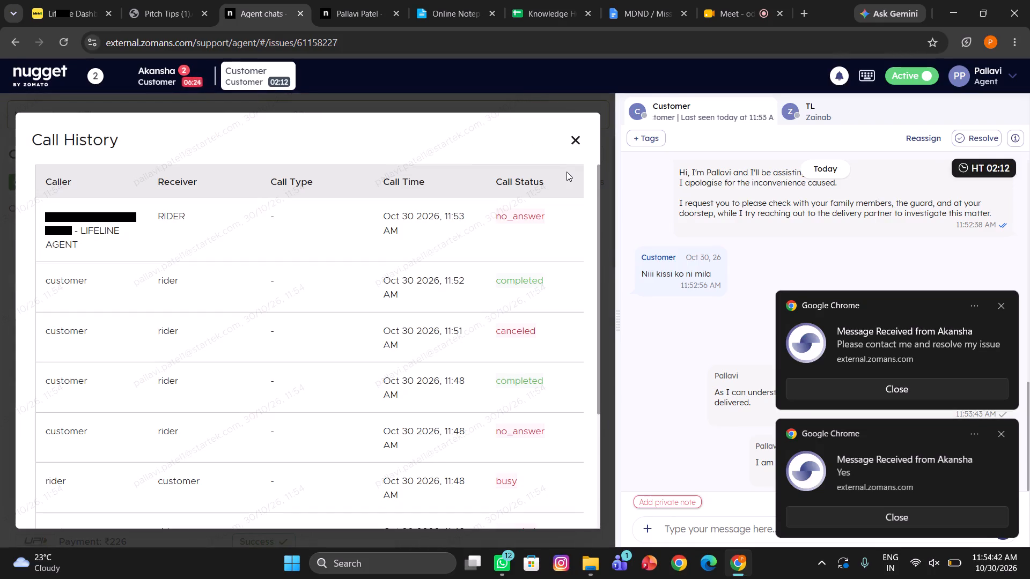
left_click(575, 144)
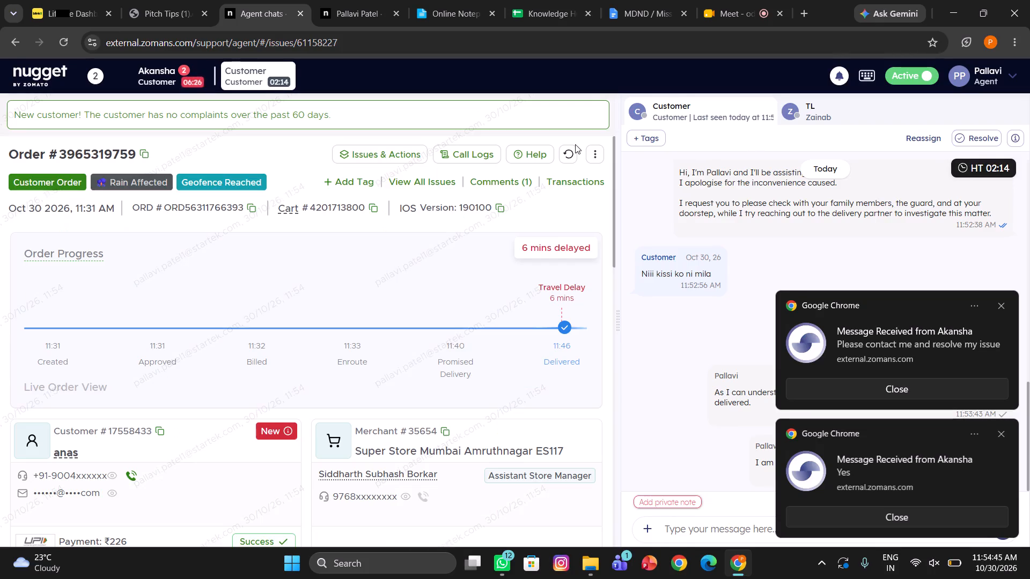
scroll(494, 368, "down", 2)
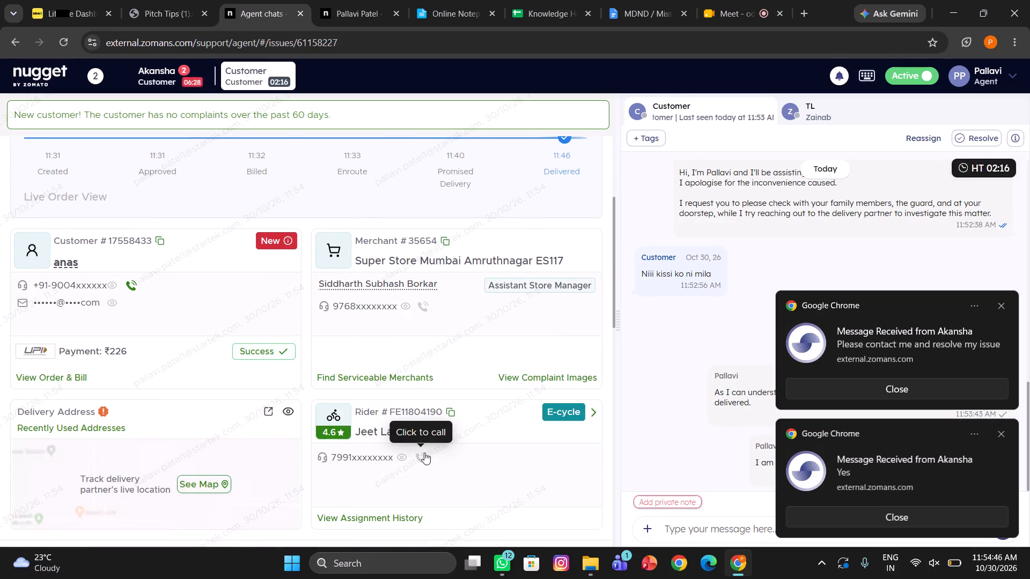
left_click(424, 452)
left_click(514, 391)
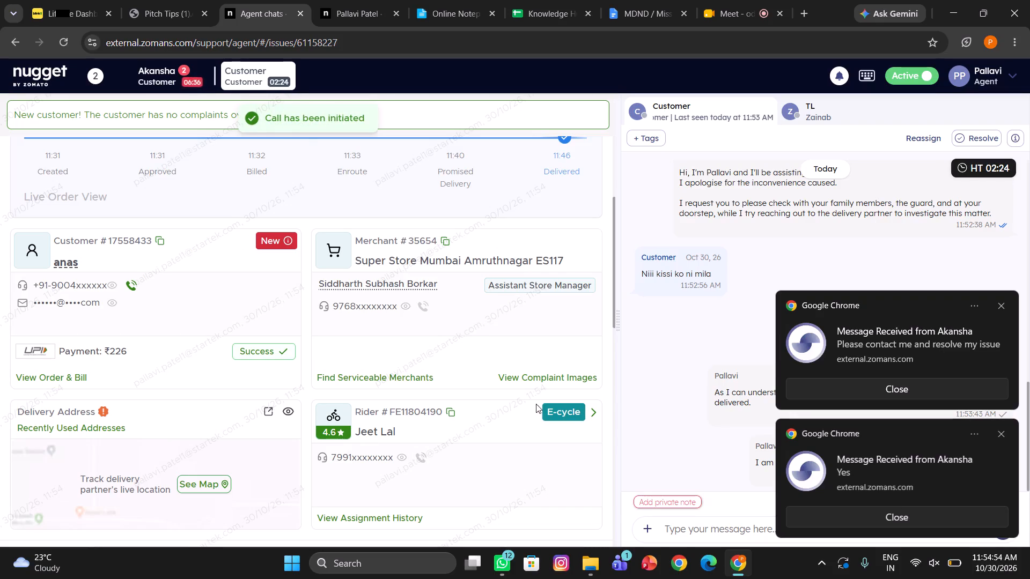
left_click(189, 84)
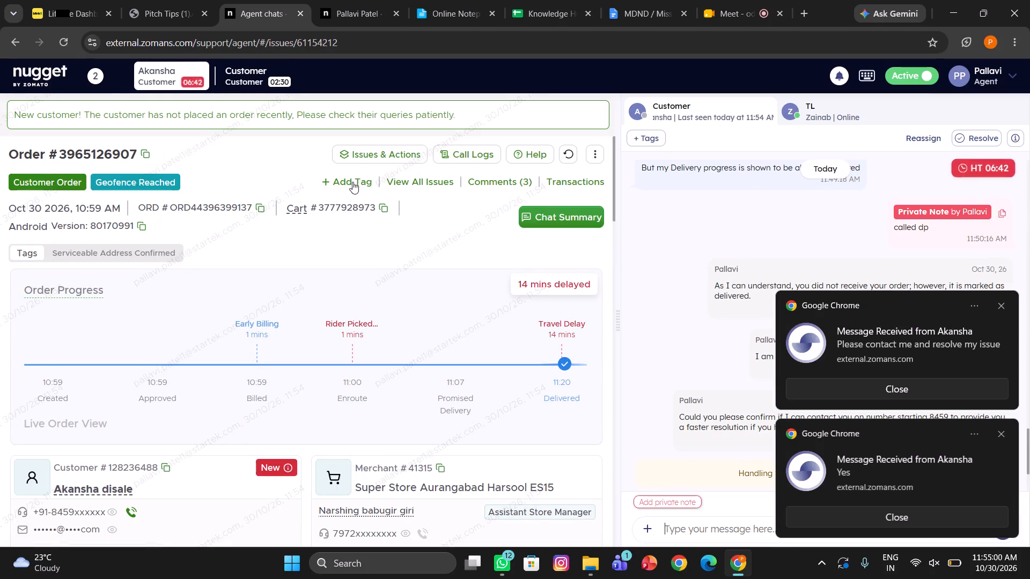
left_click(457, 145)
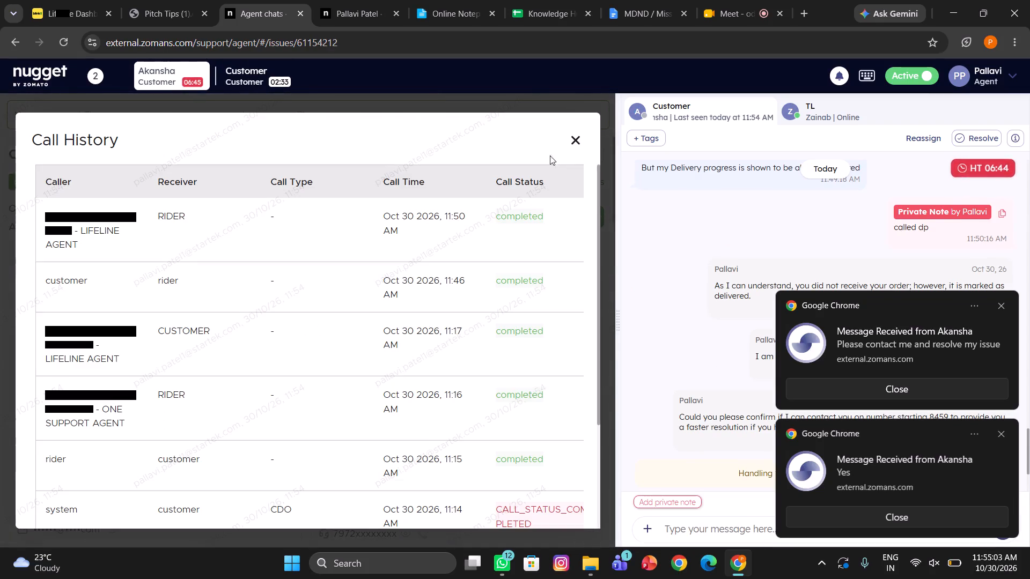
left_click(578, 144)
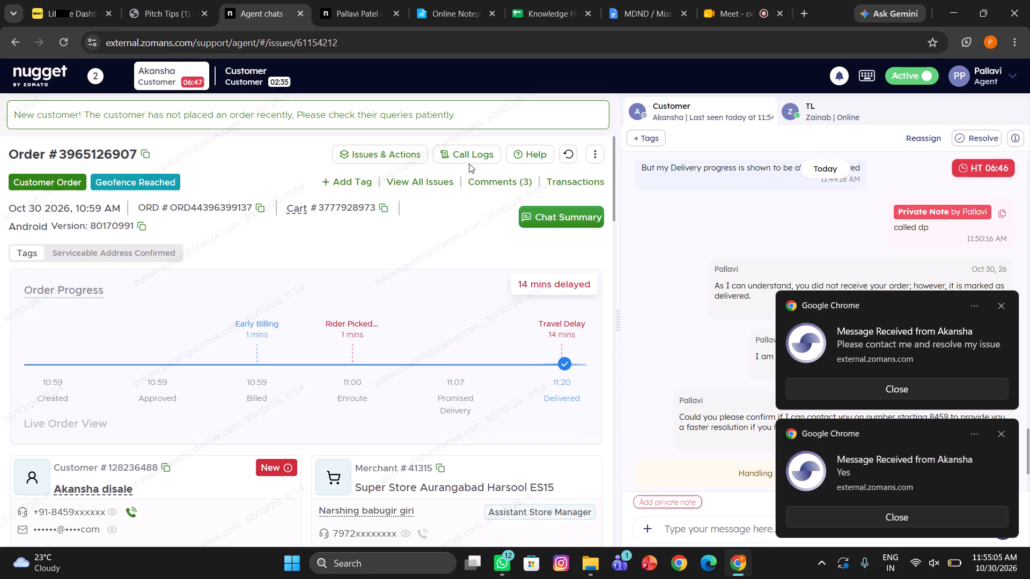
left_click(358, 184)
type("md")
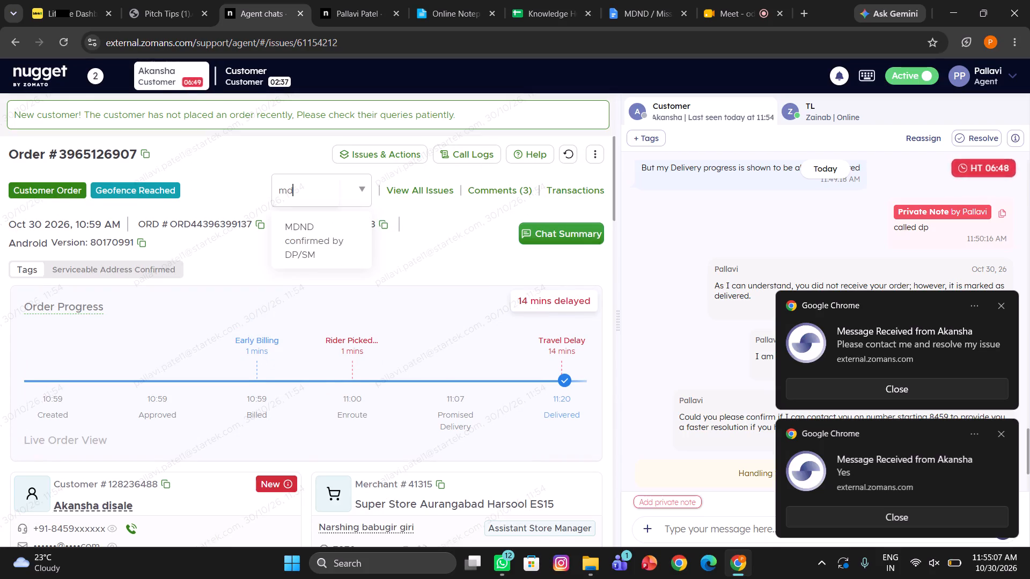
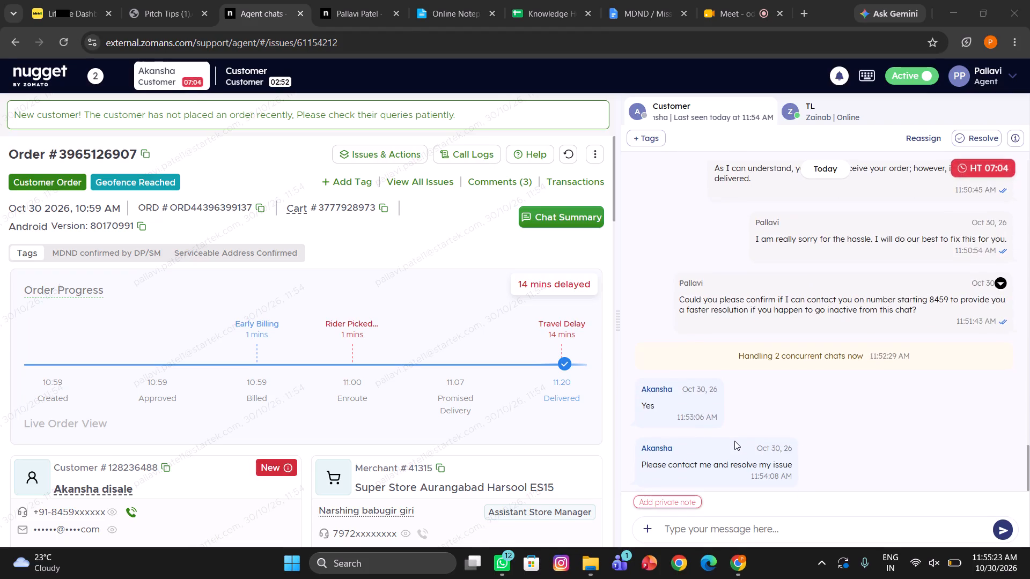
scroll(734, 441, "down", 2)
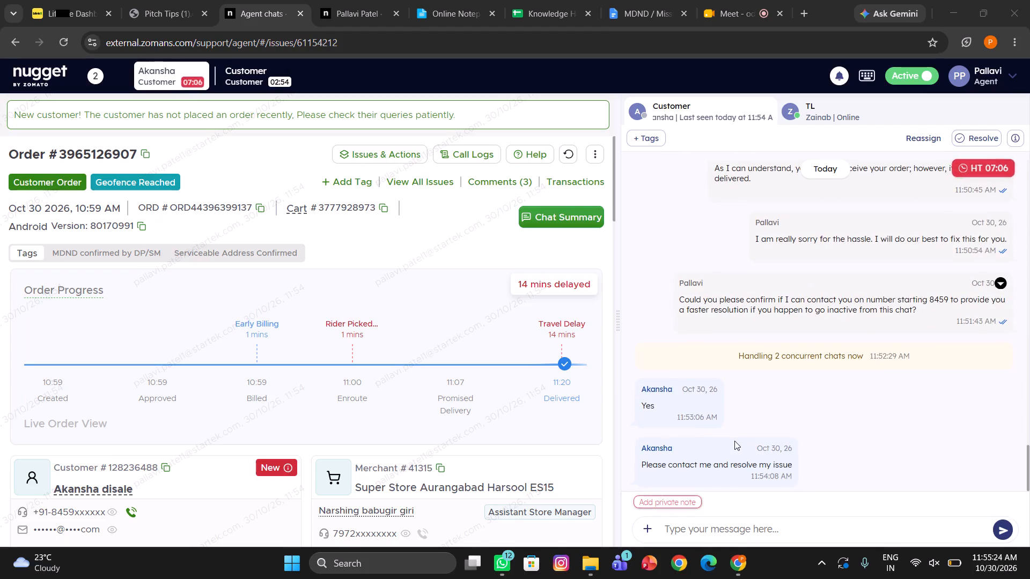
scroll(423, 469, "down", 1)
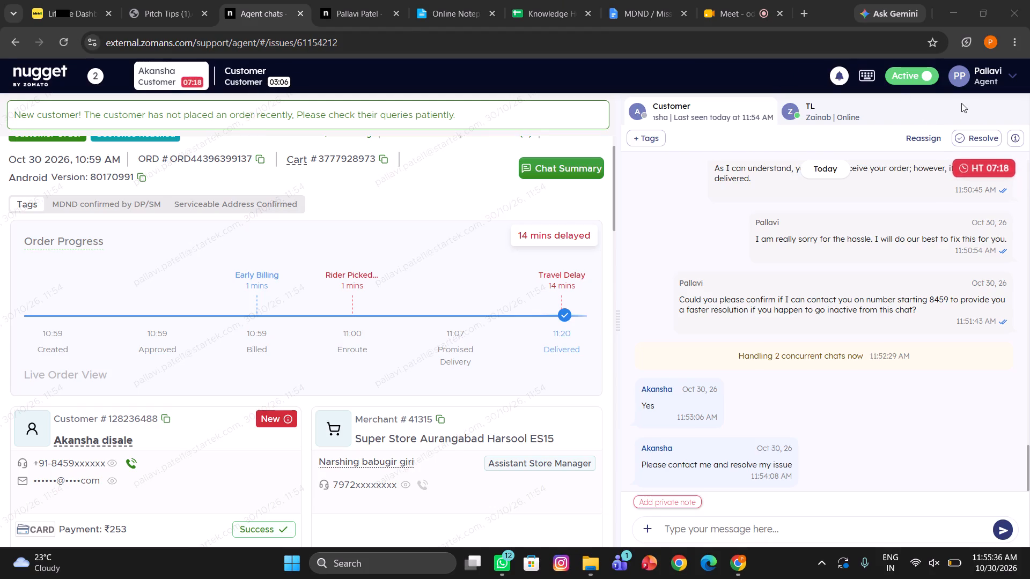
Open the agent's productivity hours page.
left_click(957, 72)
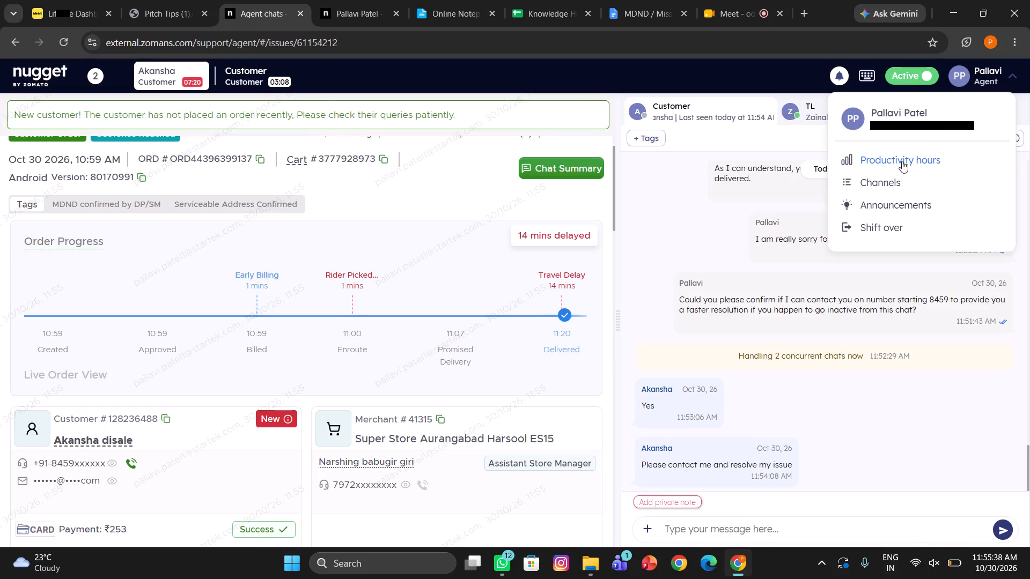
left_click(902, 161)
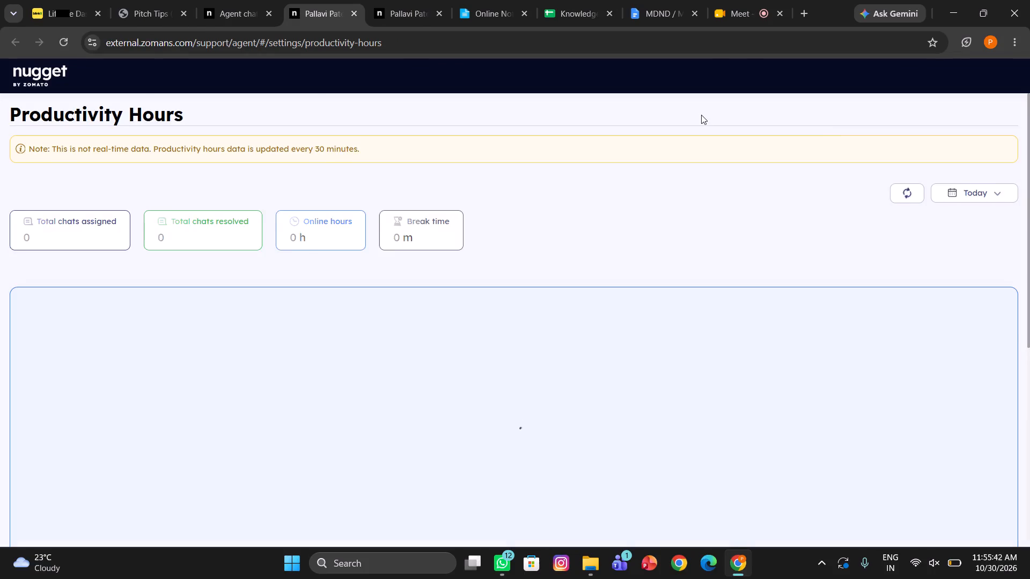
left_click(139, 0)
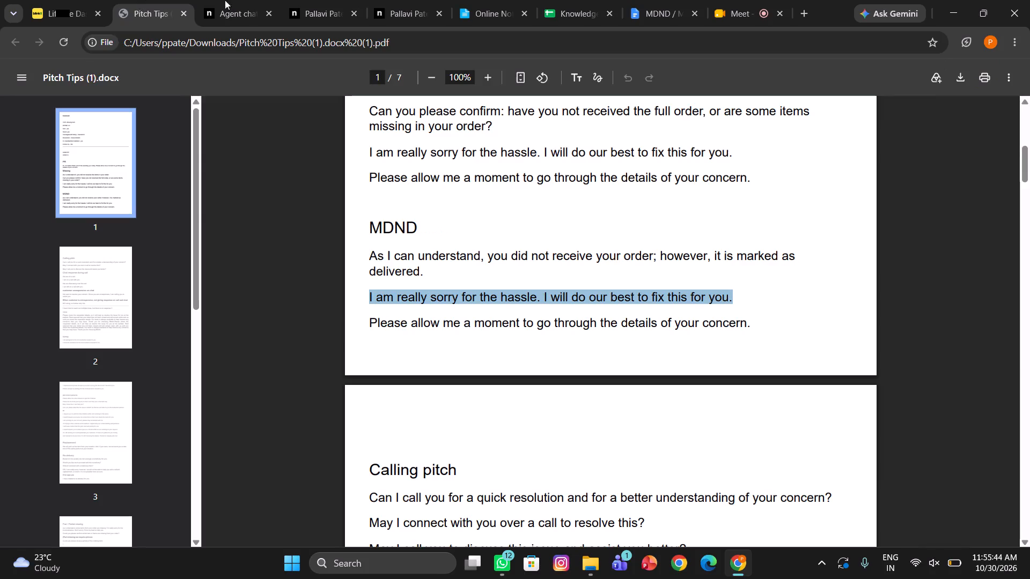
left_click(261, 8)
left_click(239, 73)
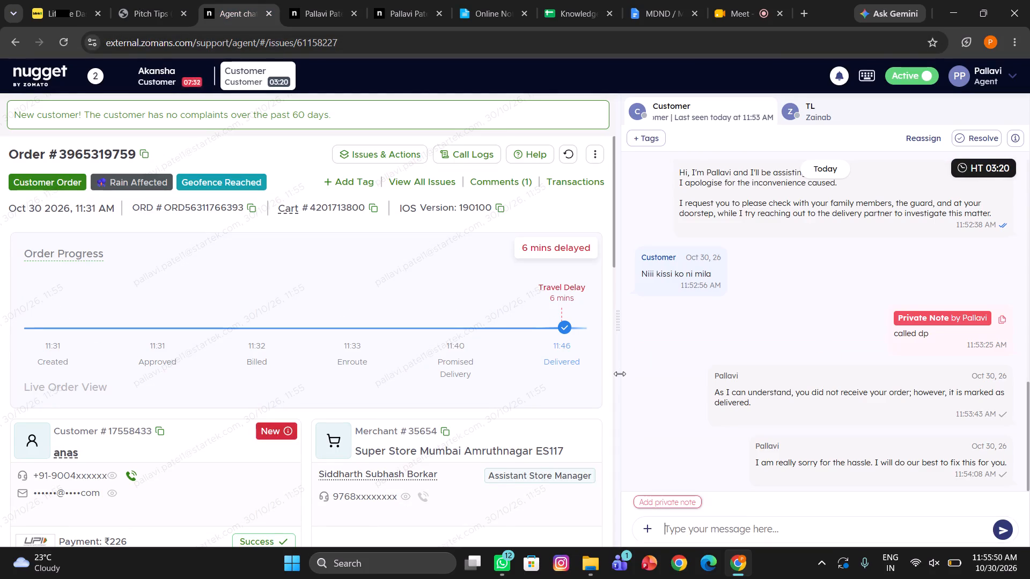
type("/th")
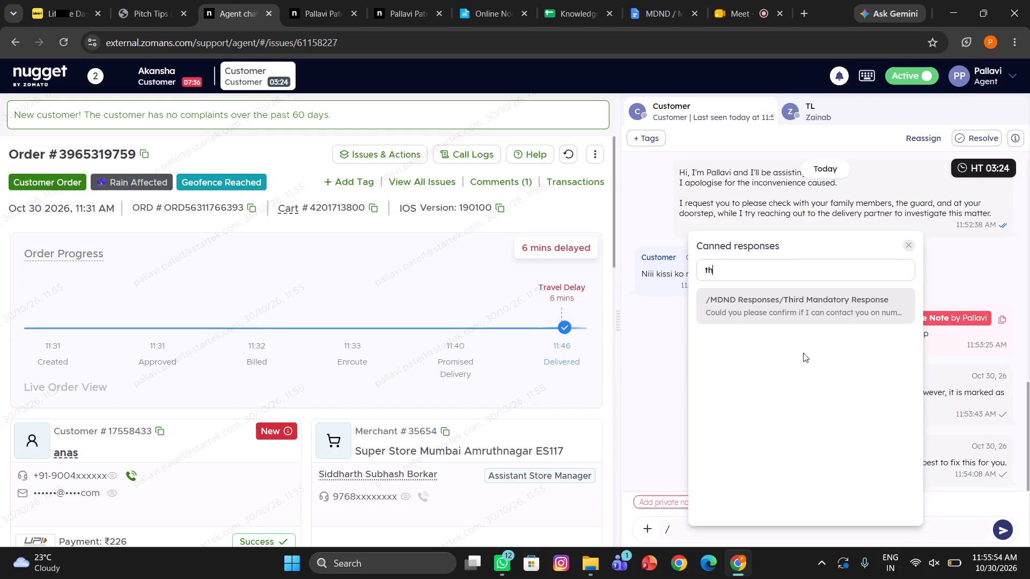
left_click(821, 314)
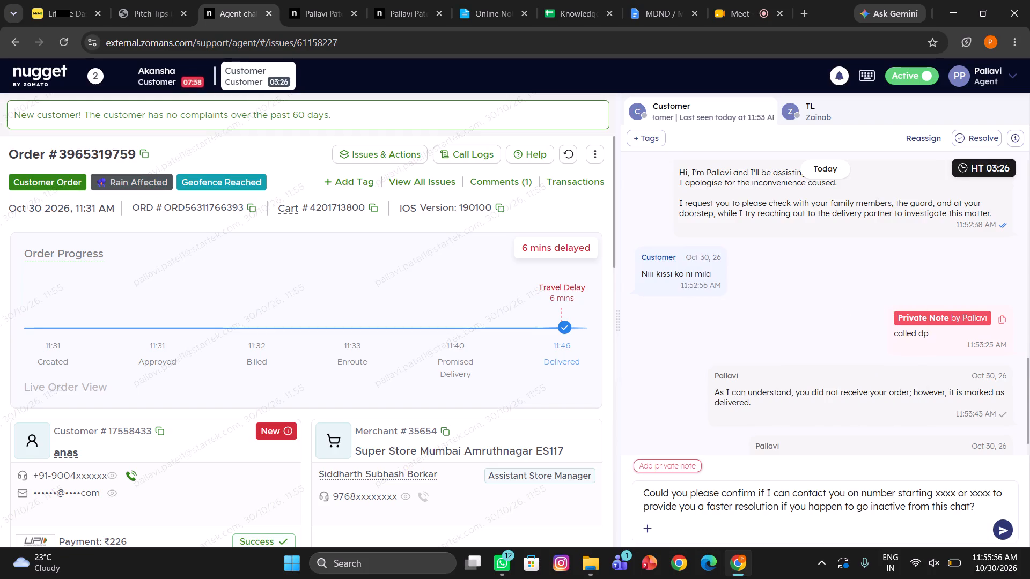
left_click_drag(936, 493, 994, 490)
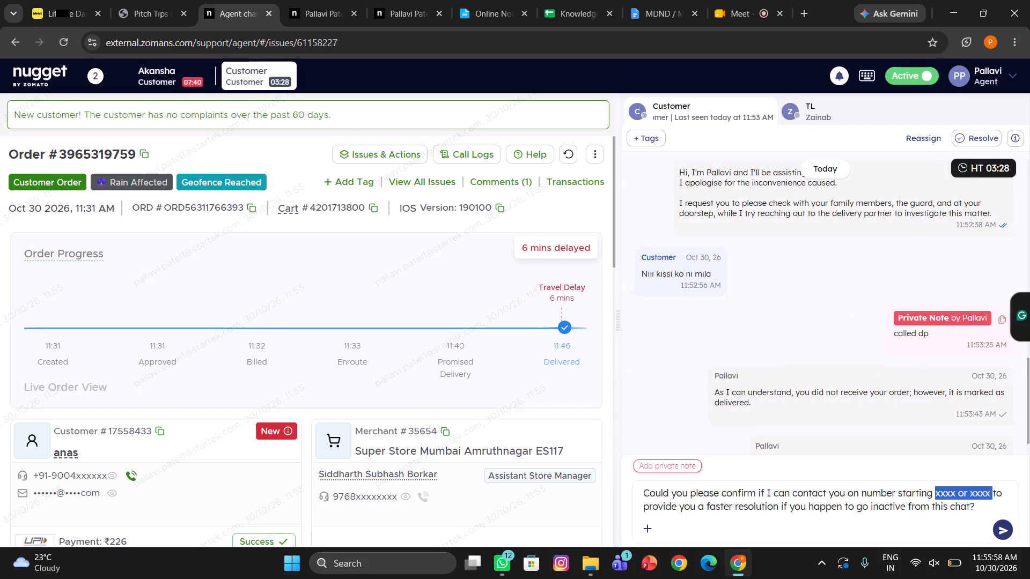
left_click_drag(994, 490, 989, 492)
key("BackSpace")
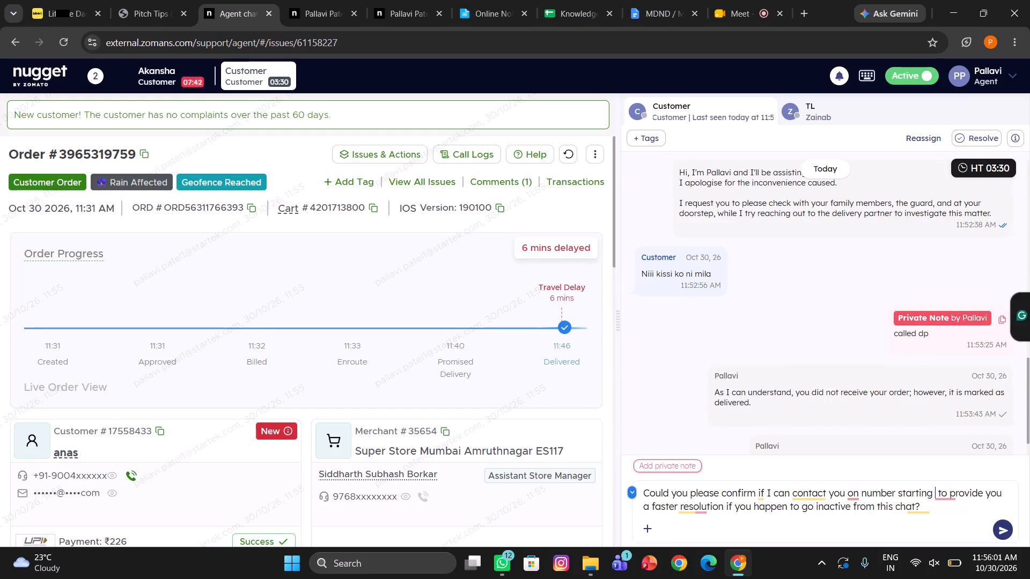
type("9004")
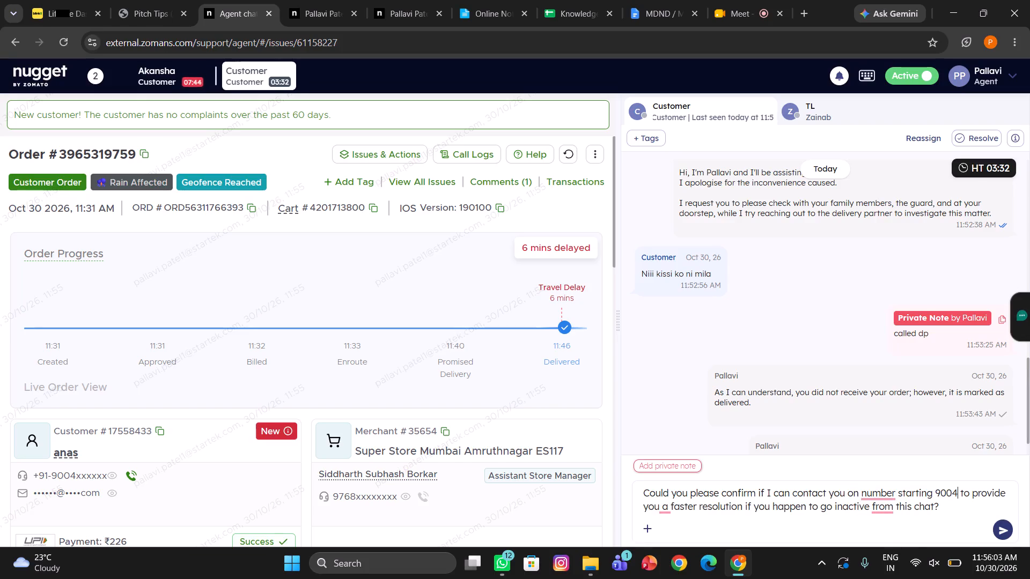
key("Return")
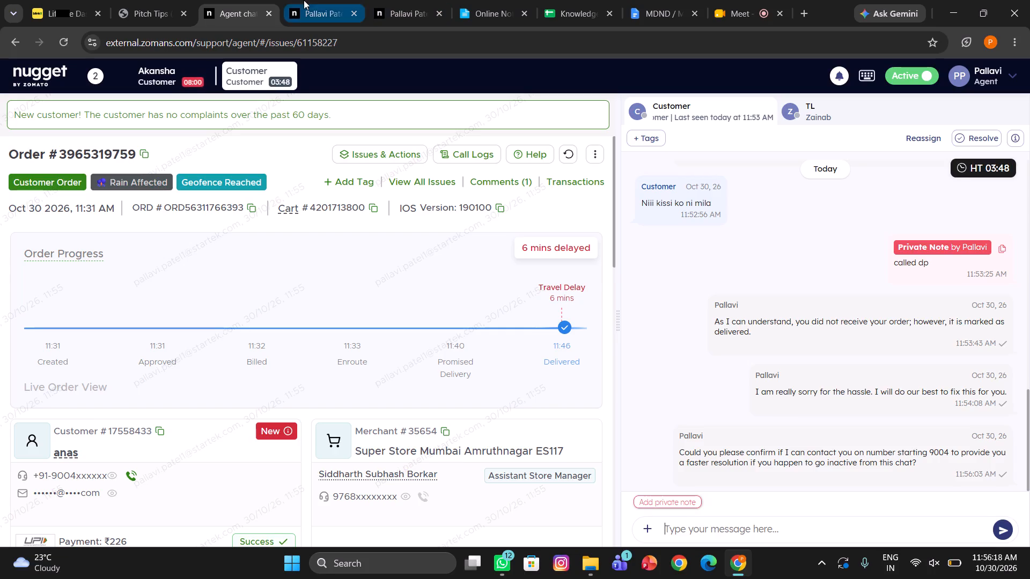
left_click(168, 93)
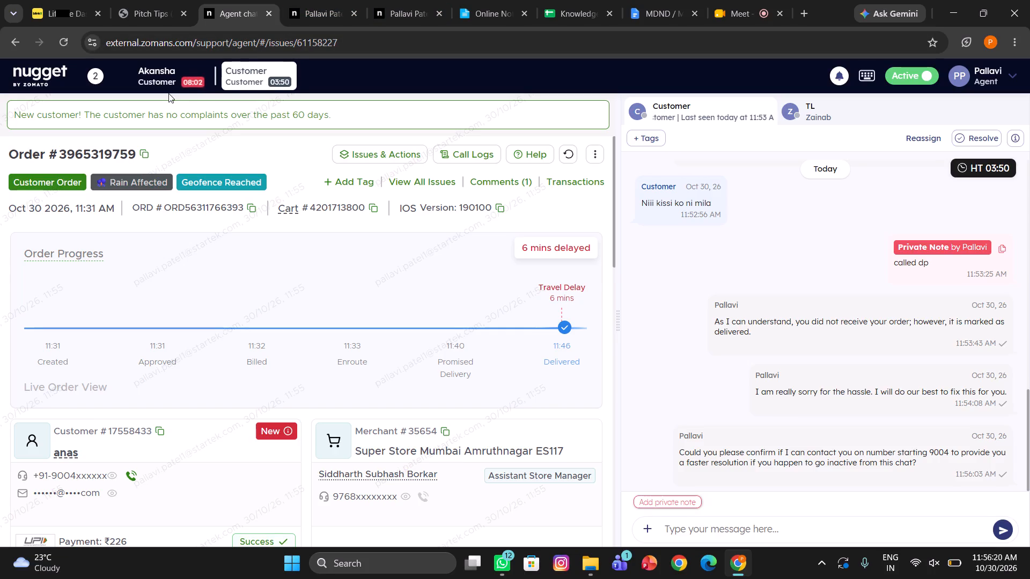
left_click(173, 77)
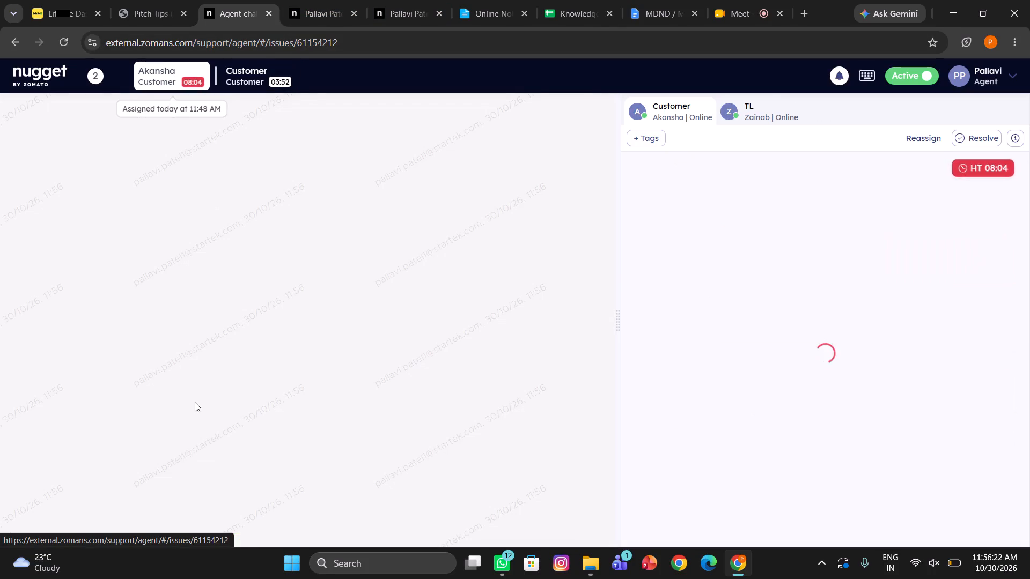
scroll(194, 402, "down", 1)
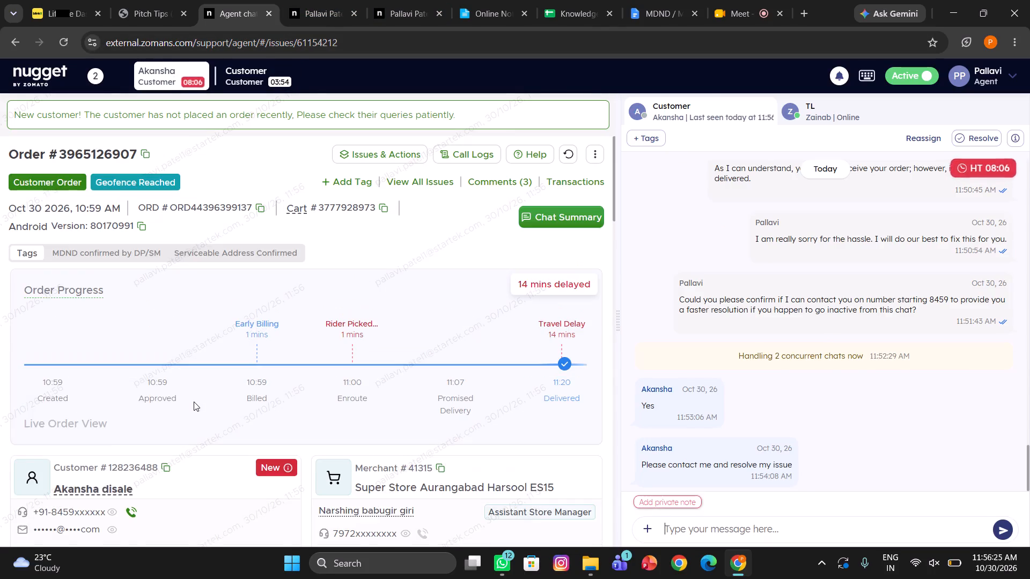
scroll(194, 402, "down", 2)
scroll(431, 466, "down", 1)
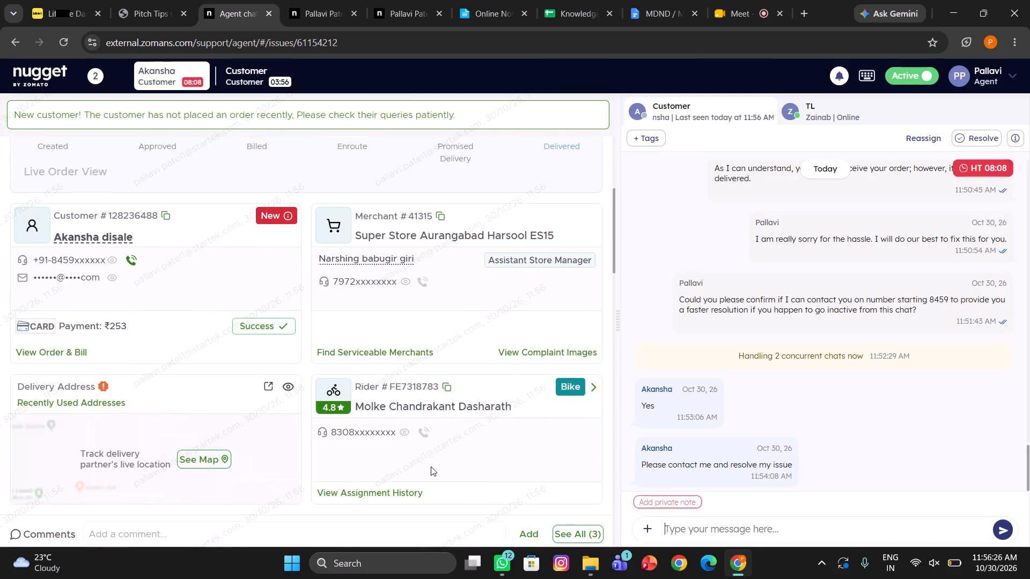
left_click(126, 256)
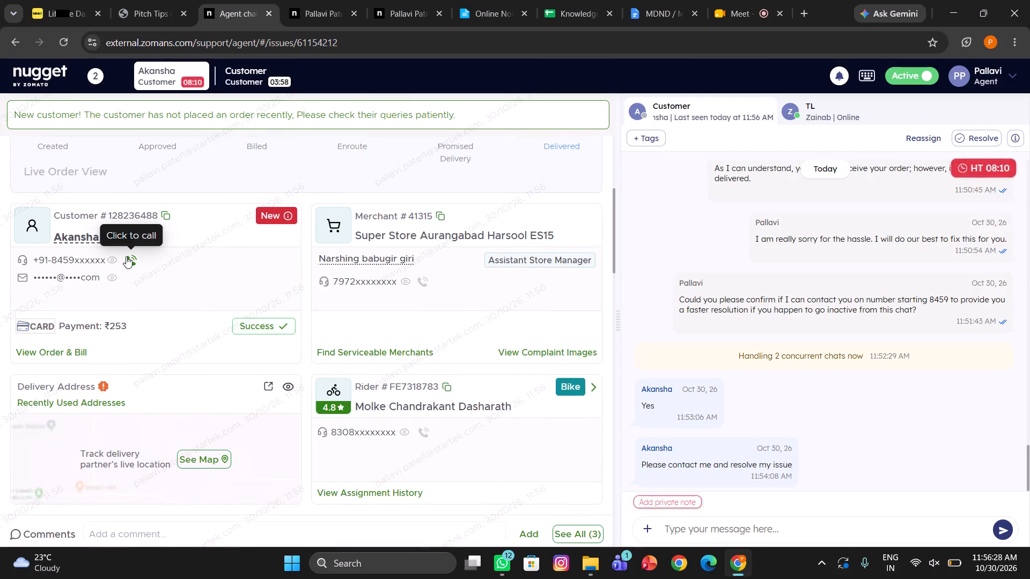
left_click(535, 394)
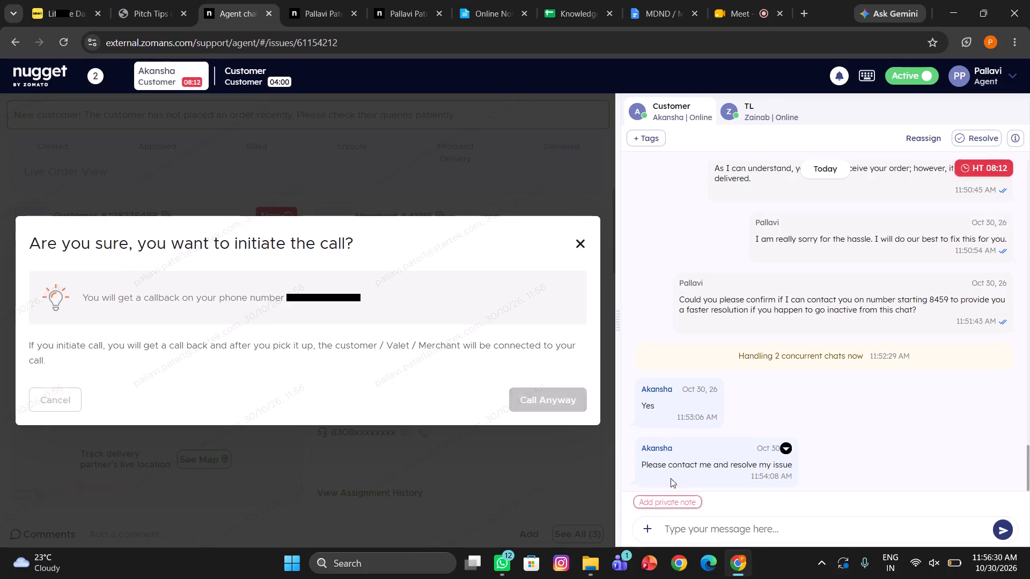
left_click(660, 499)
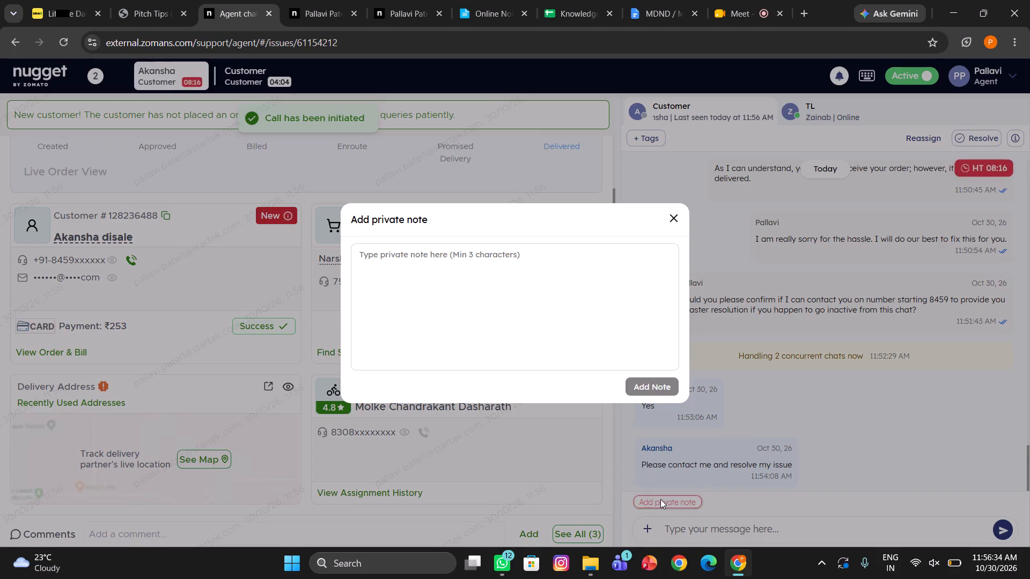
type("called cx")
left_click(646, 384)
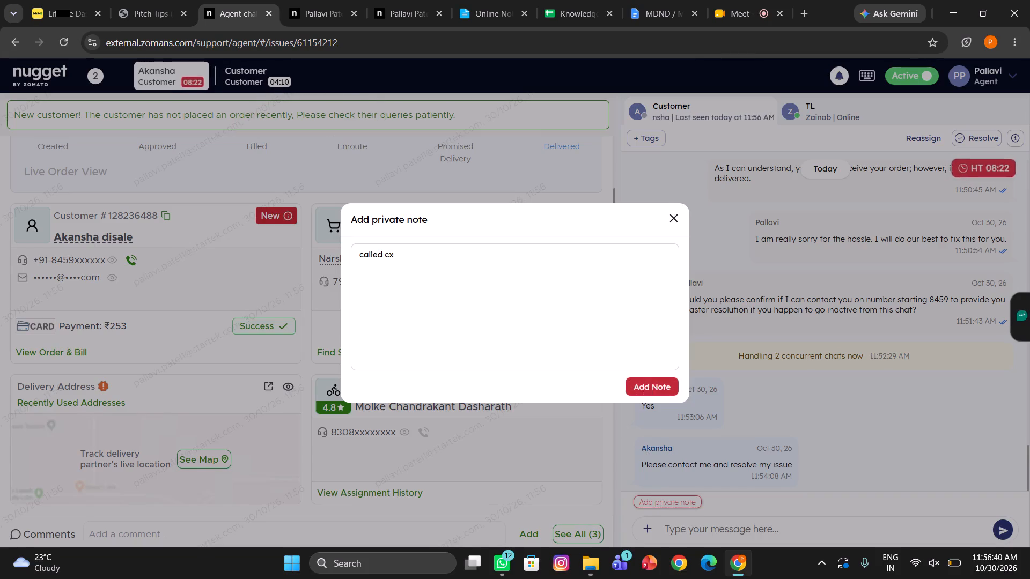
Show the hidden background apps in the system tray.
left_click(820, 566)
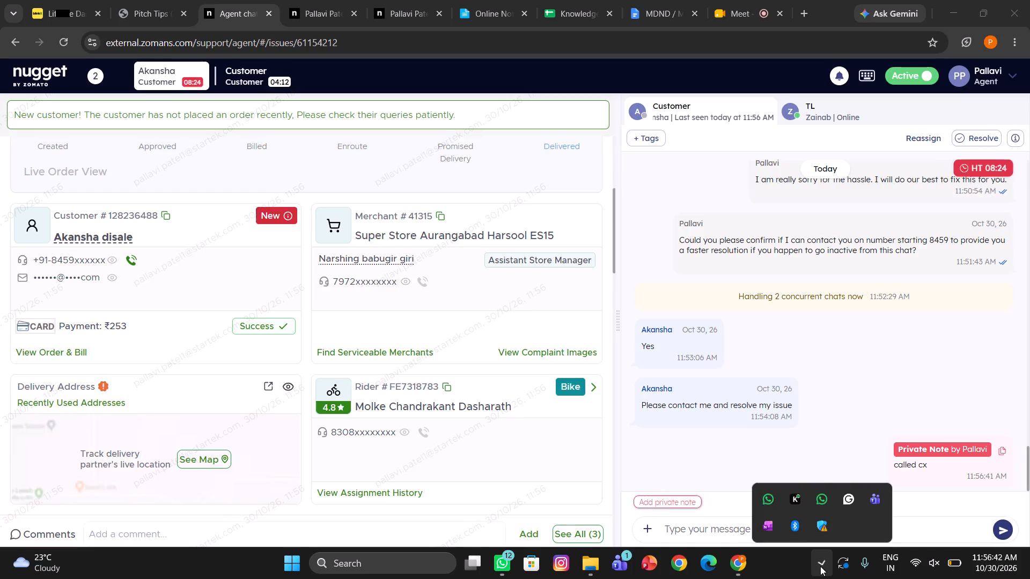
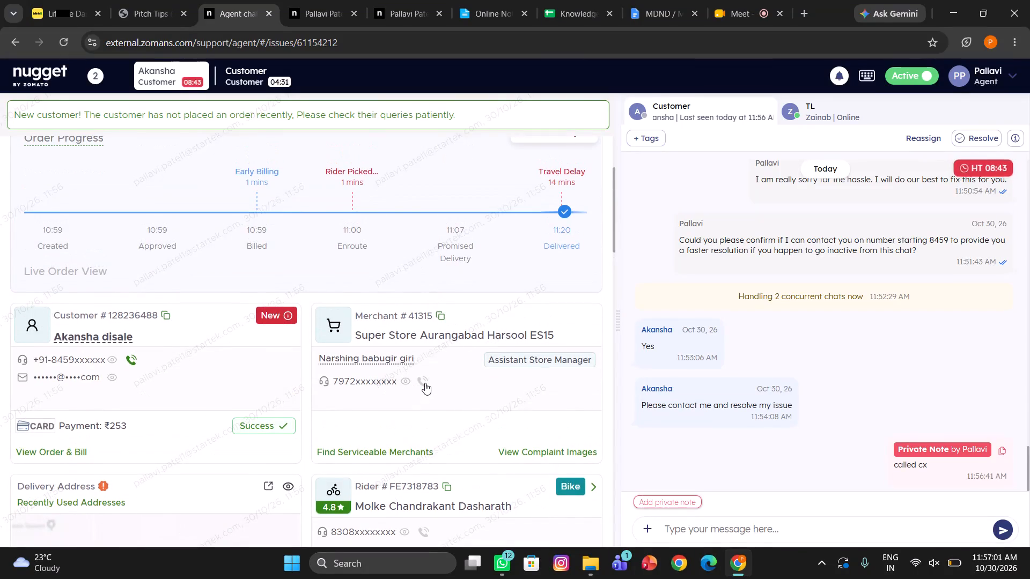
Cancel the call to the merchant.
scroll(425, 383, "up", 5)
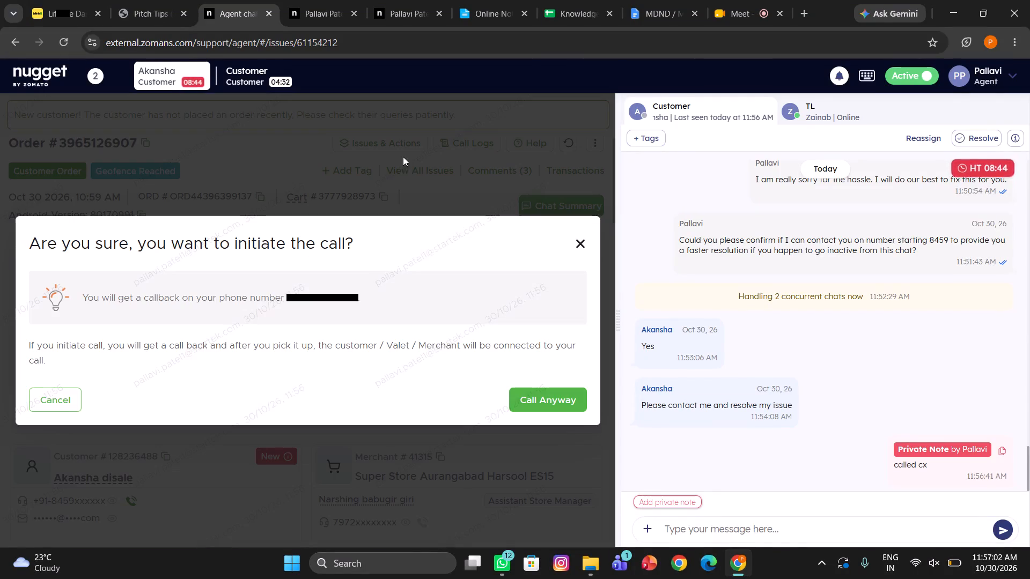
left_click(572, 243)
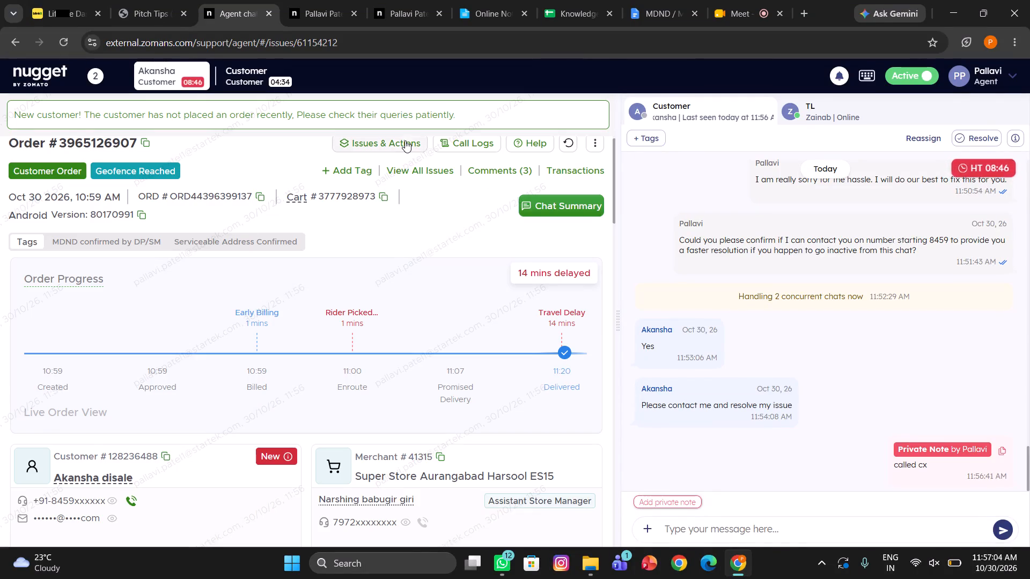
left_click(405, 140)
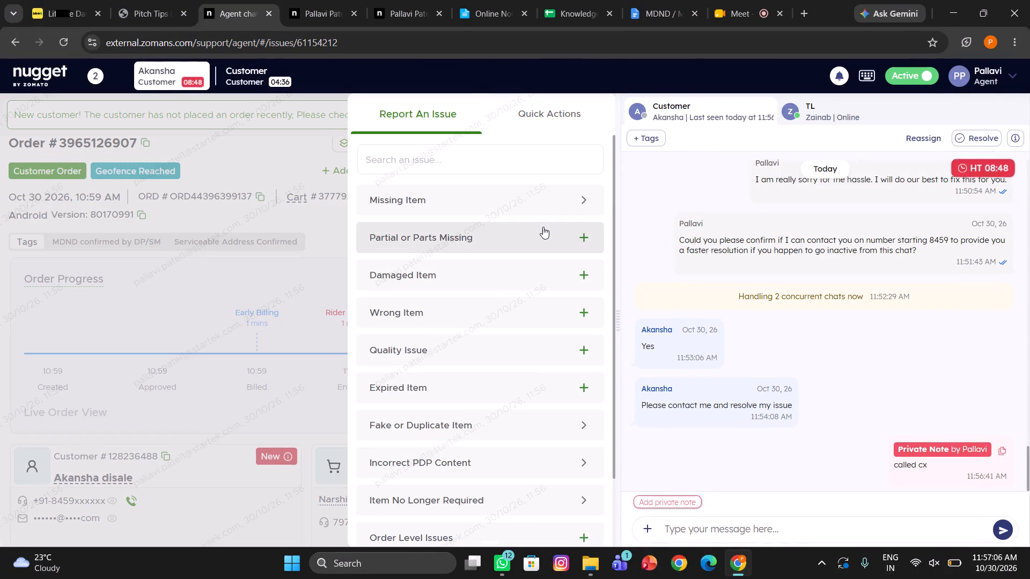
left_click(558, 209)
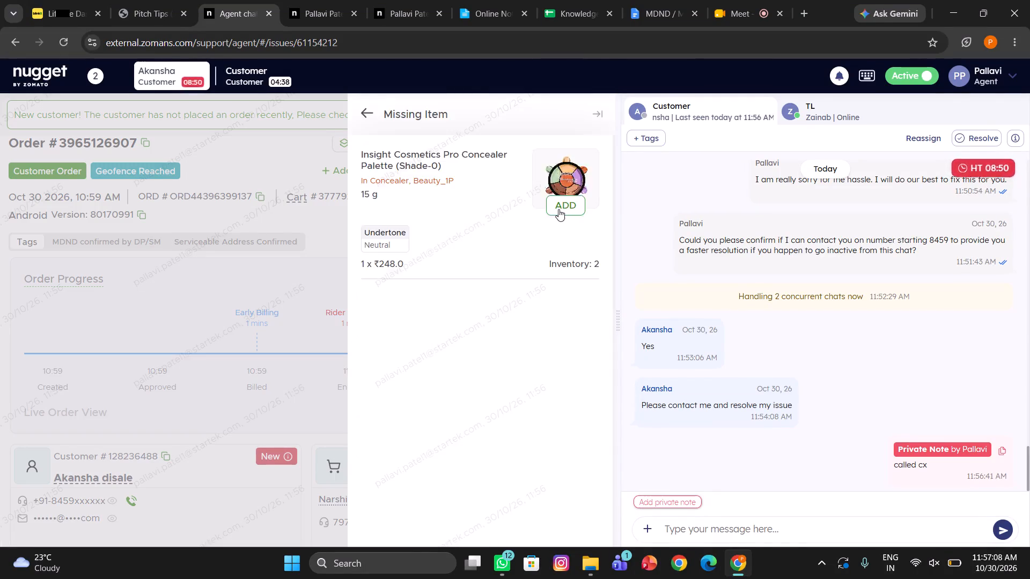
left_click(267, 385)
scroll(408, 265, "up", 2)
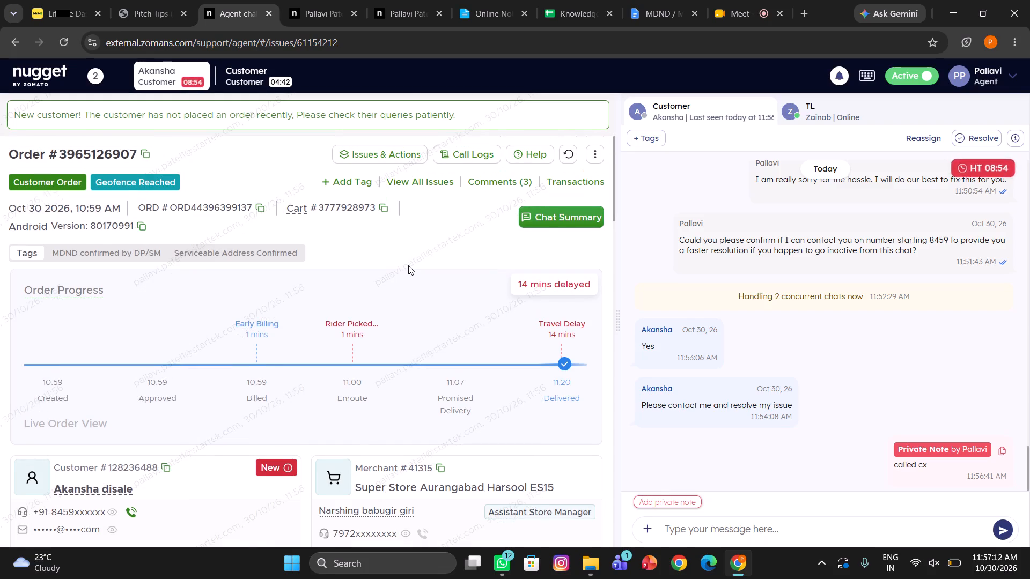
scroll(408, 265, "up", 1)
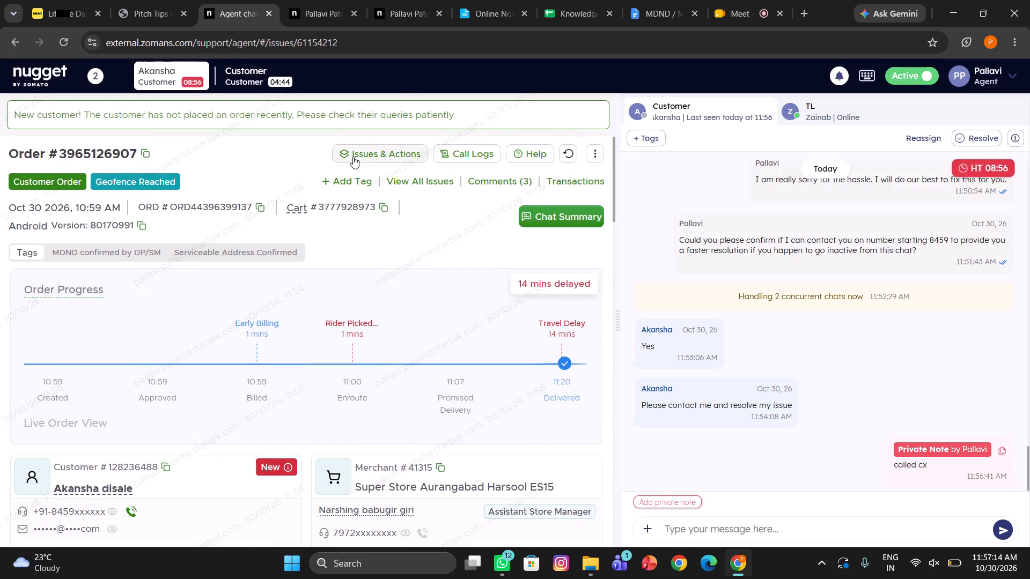
left_click(363, 145)
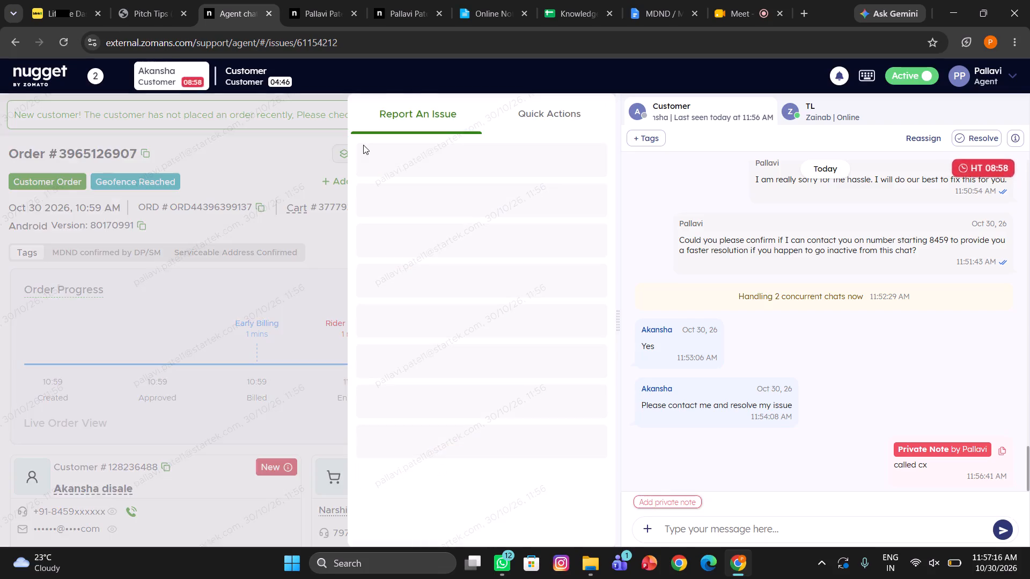
left_click(430, 158)
type("or")
left_click(458, 428)
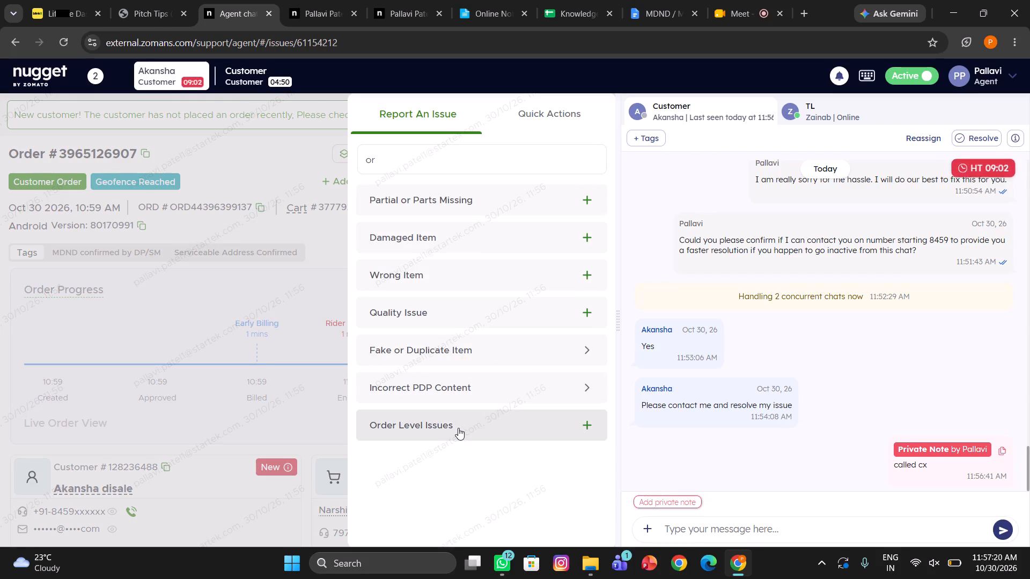
left_click(445, 446)
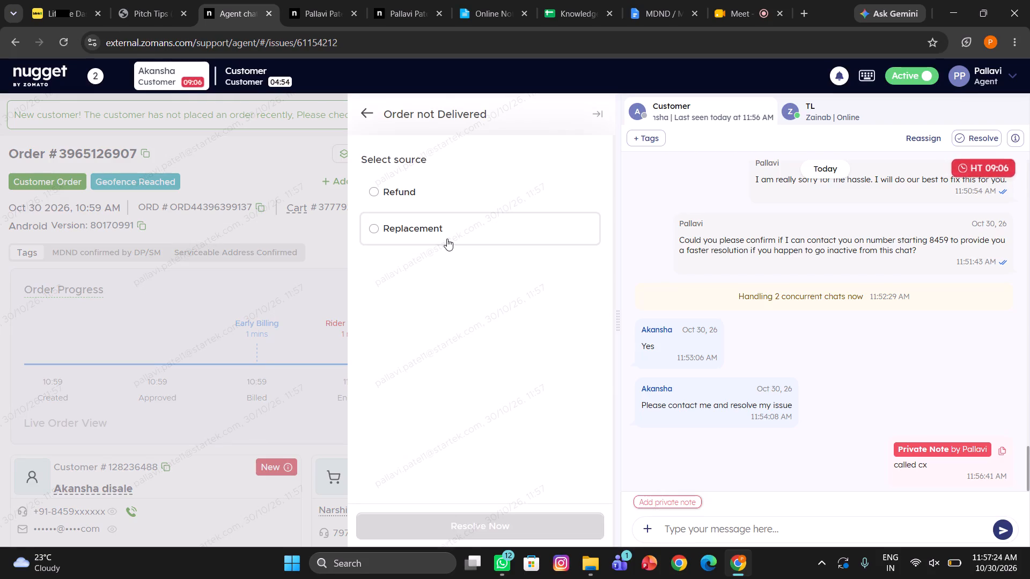
left_click(447, 239)
left_click(437, 533)
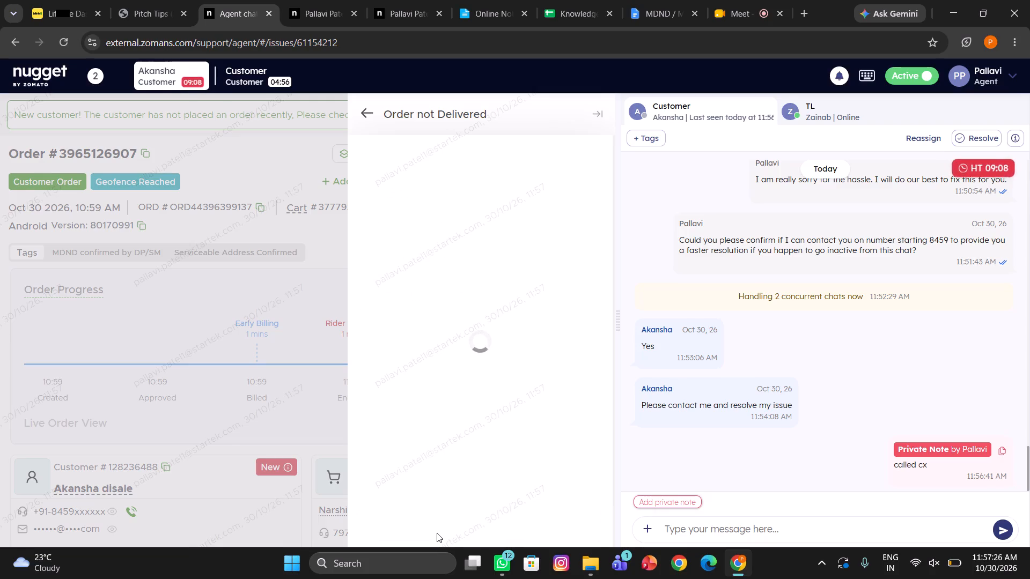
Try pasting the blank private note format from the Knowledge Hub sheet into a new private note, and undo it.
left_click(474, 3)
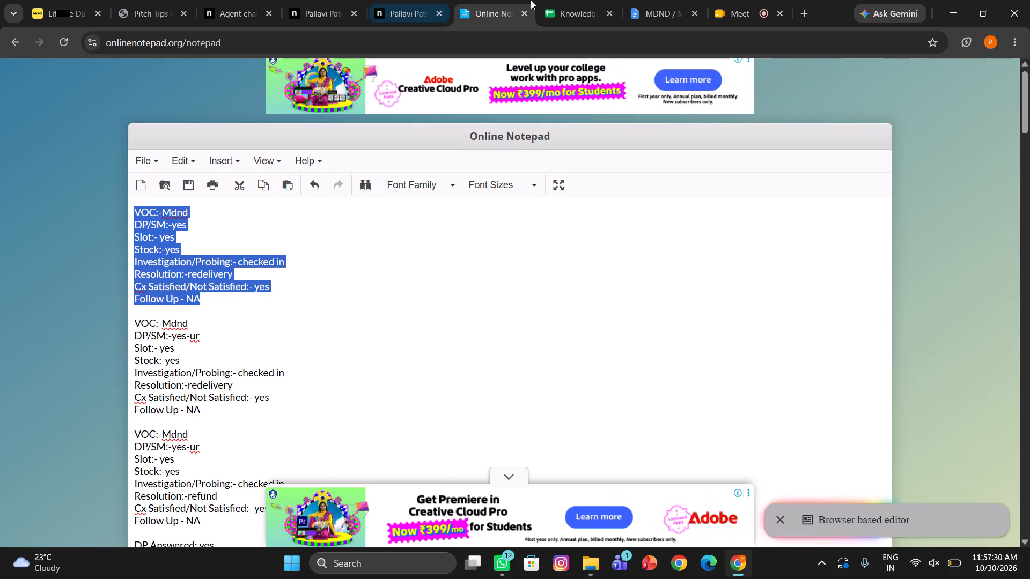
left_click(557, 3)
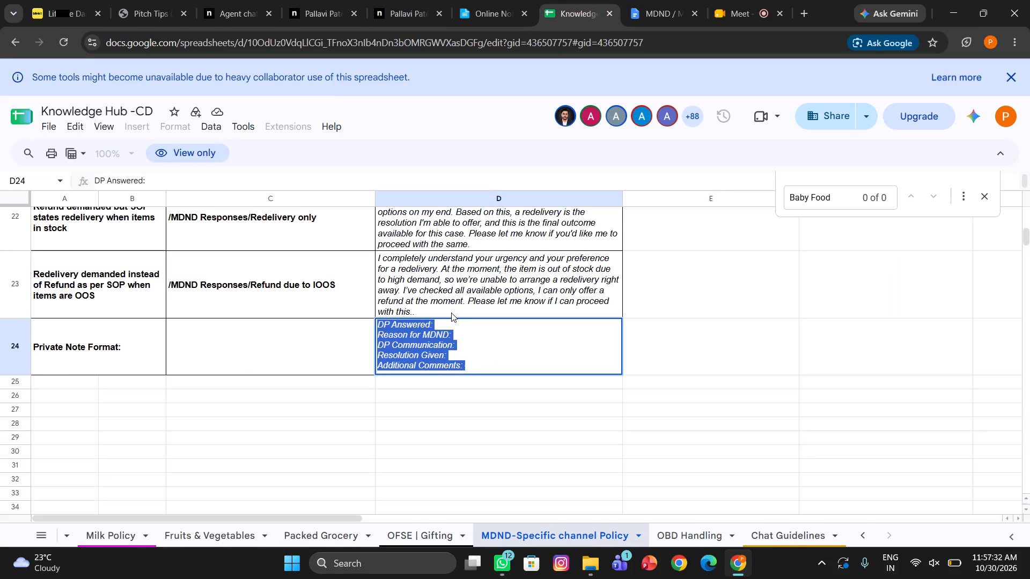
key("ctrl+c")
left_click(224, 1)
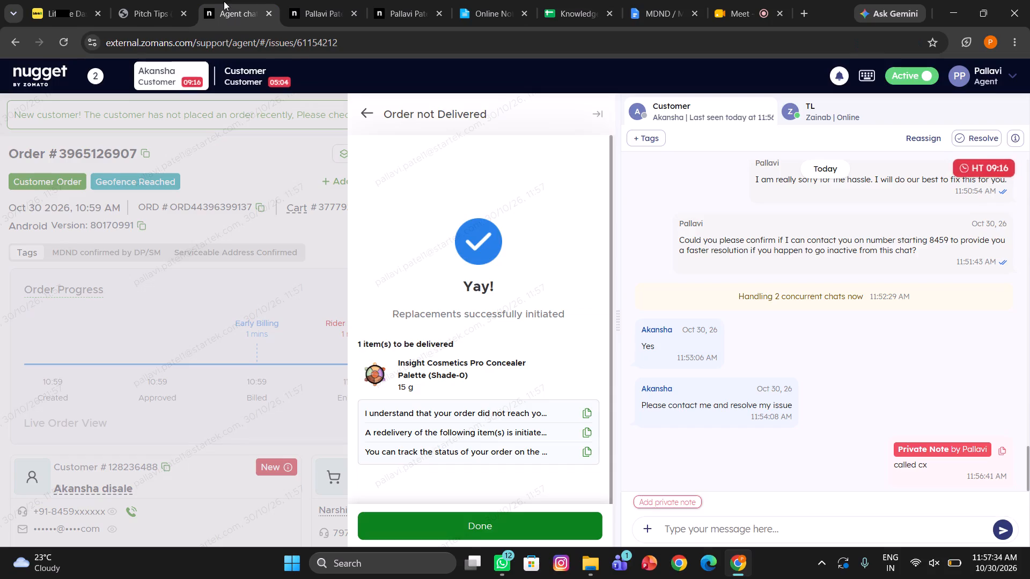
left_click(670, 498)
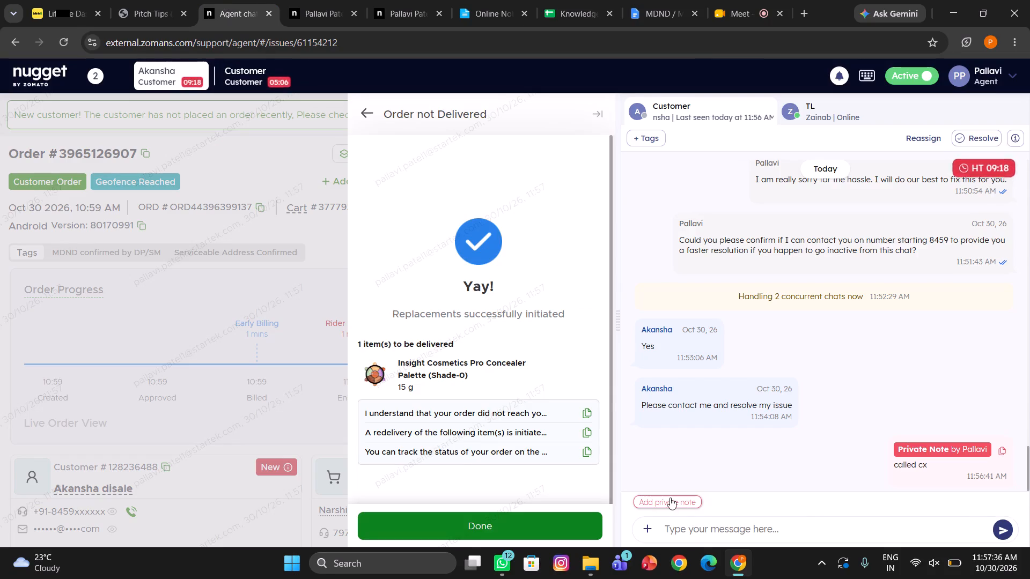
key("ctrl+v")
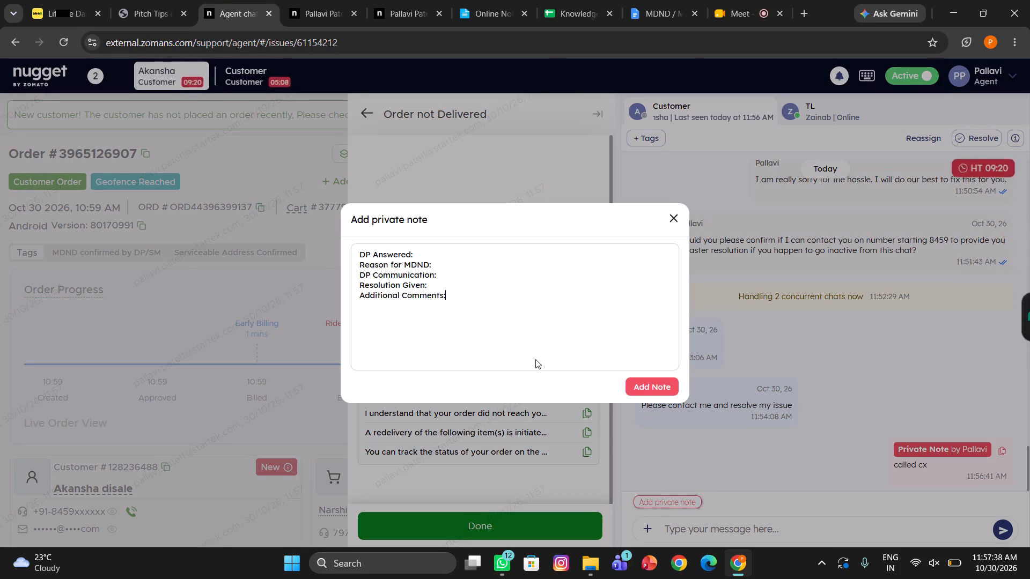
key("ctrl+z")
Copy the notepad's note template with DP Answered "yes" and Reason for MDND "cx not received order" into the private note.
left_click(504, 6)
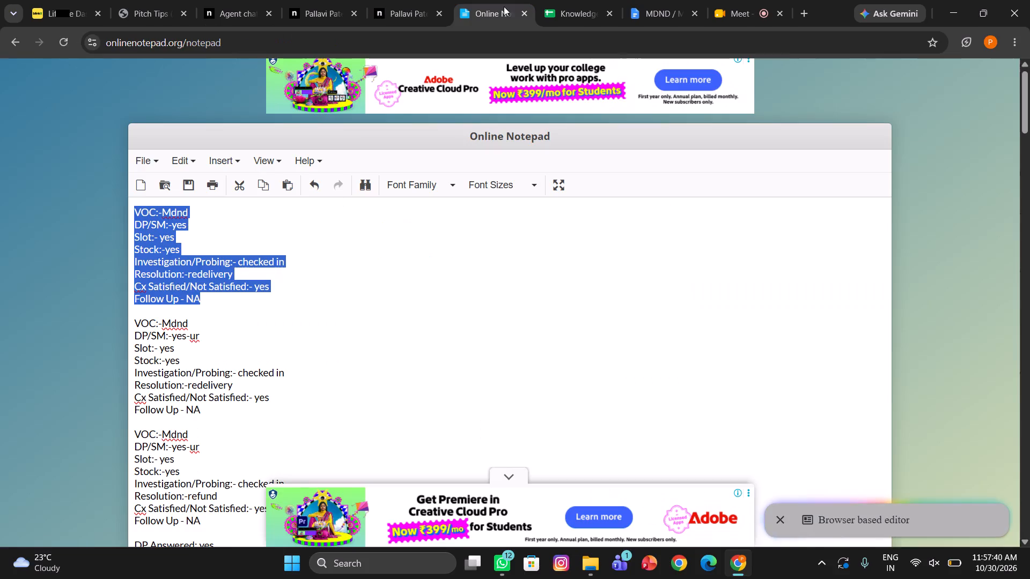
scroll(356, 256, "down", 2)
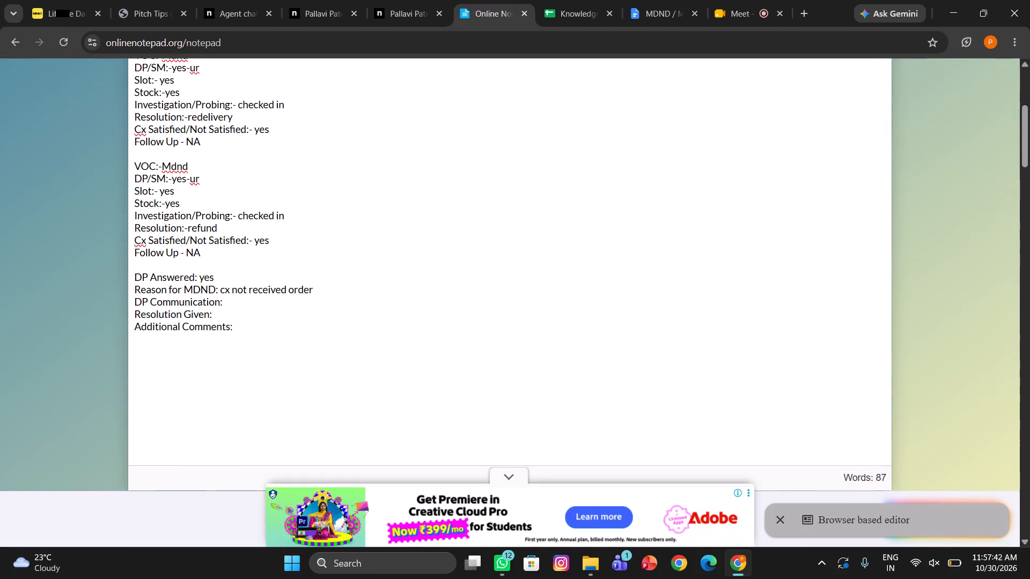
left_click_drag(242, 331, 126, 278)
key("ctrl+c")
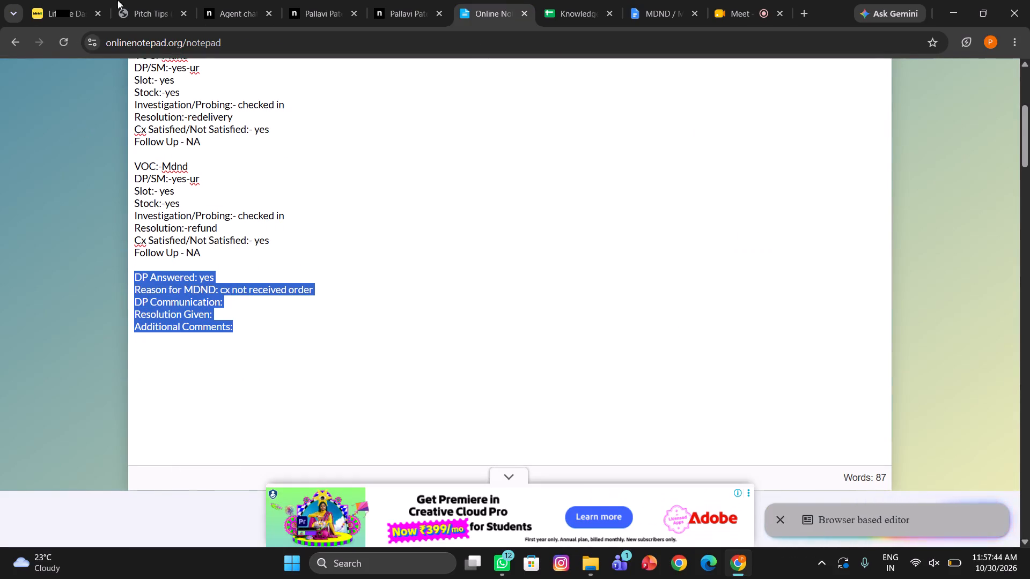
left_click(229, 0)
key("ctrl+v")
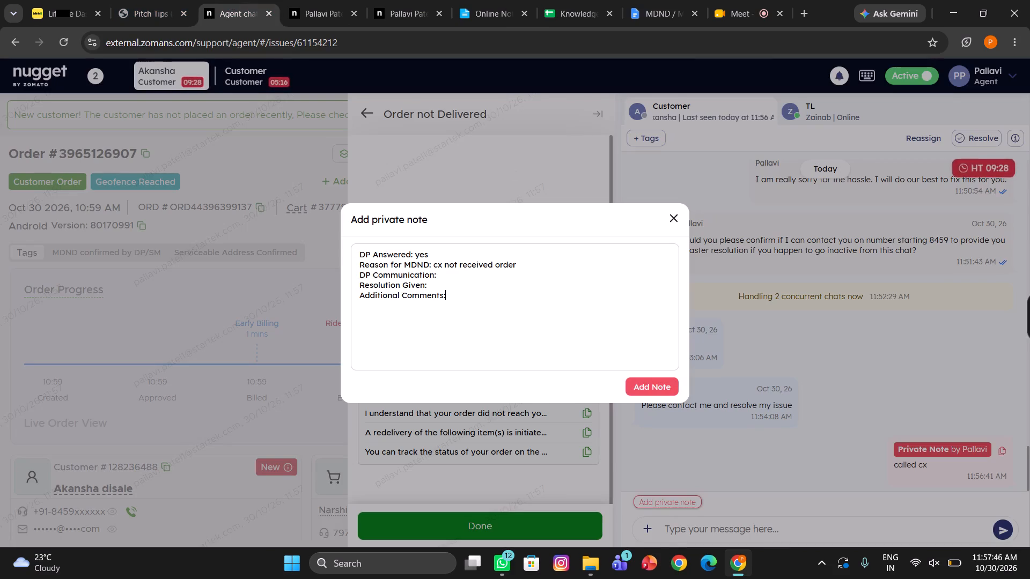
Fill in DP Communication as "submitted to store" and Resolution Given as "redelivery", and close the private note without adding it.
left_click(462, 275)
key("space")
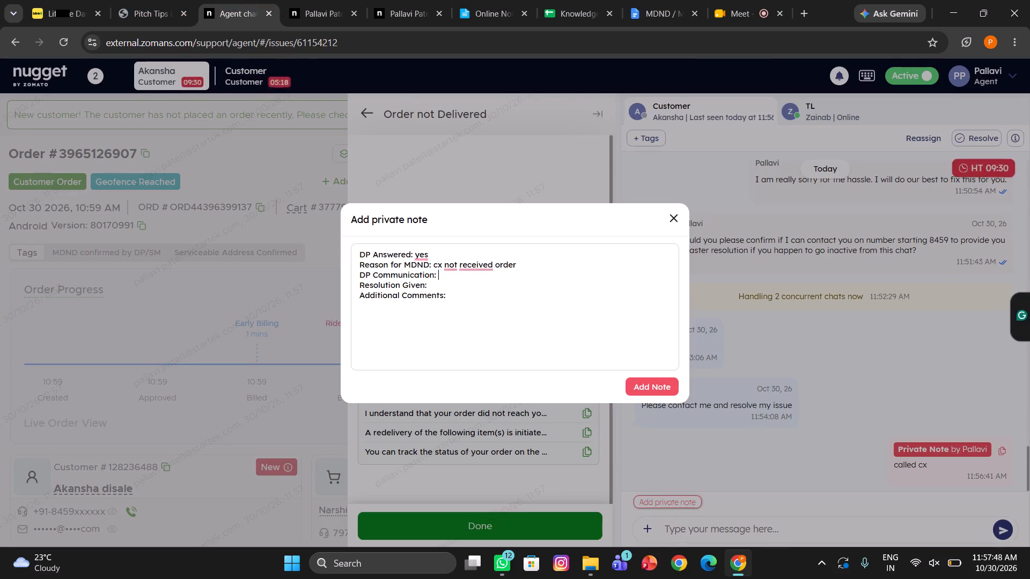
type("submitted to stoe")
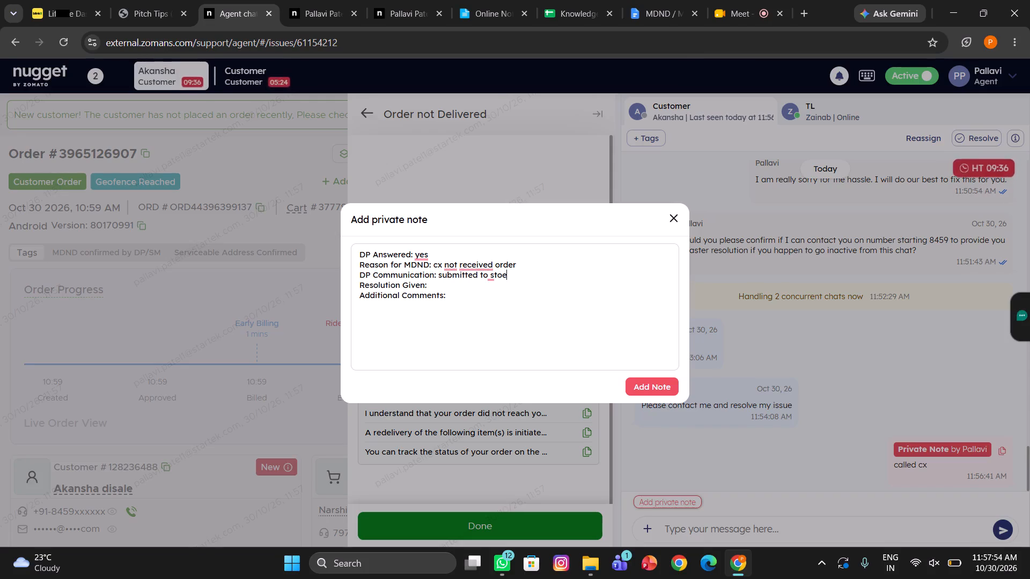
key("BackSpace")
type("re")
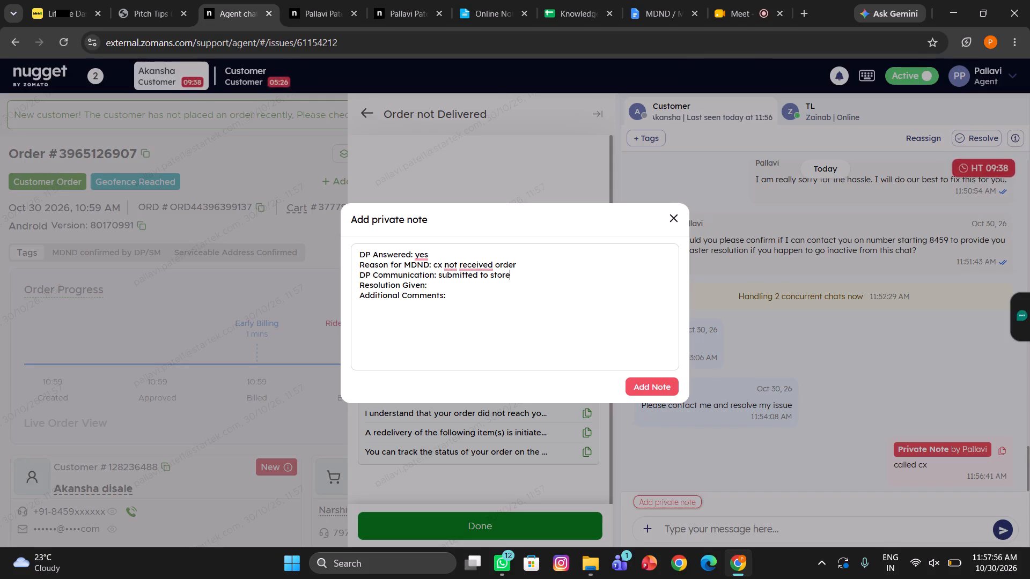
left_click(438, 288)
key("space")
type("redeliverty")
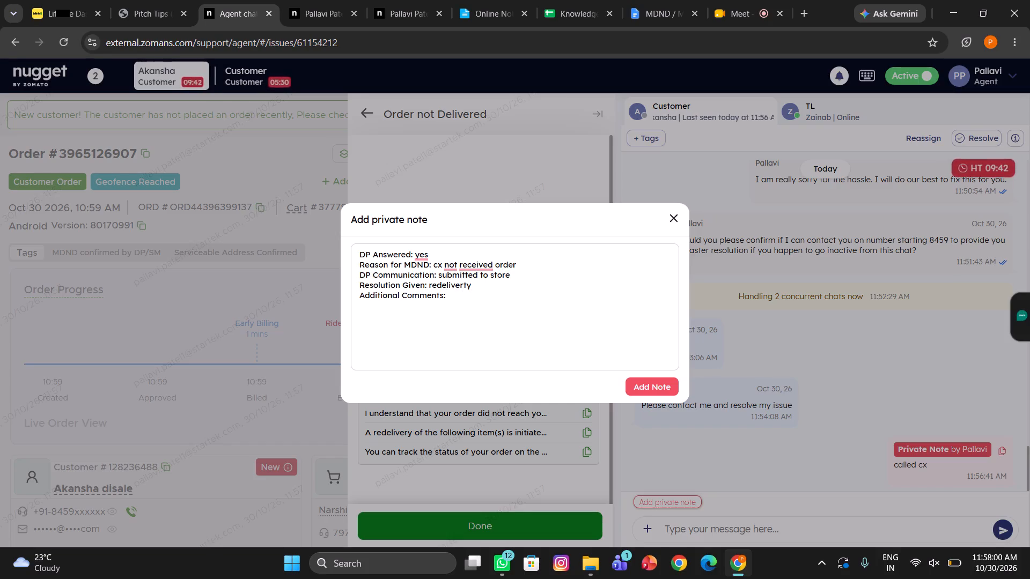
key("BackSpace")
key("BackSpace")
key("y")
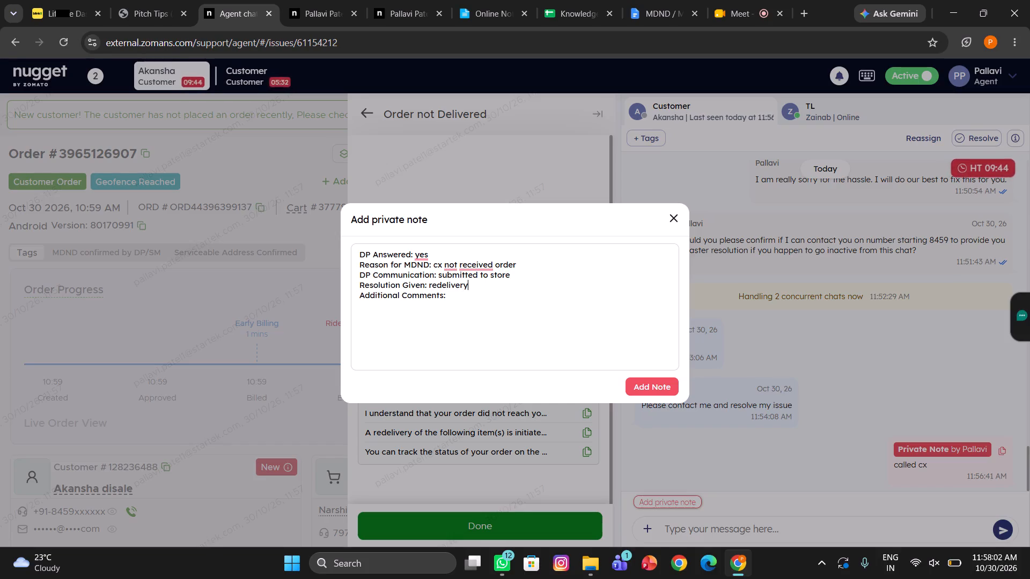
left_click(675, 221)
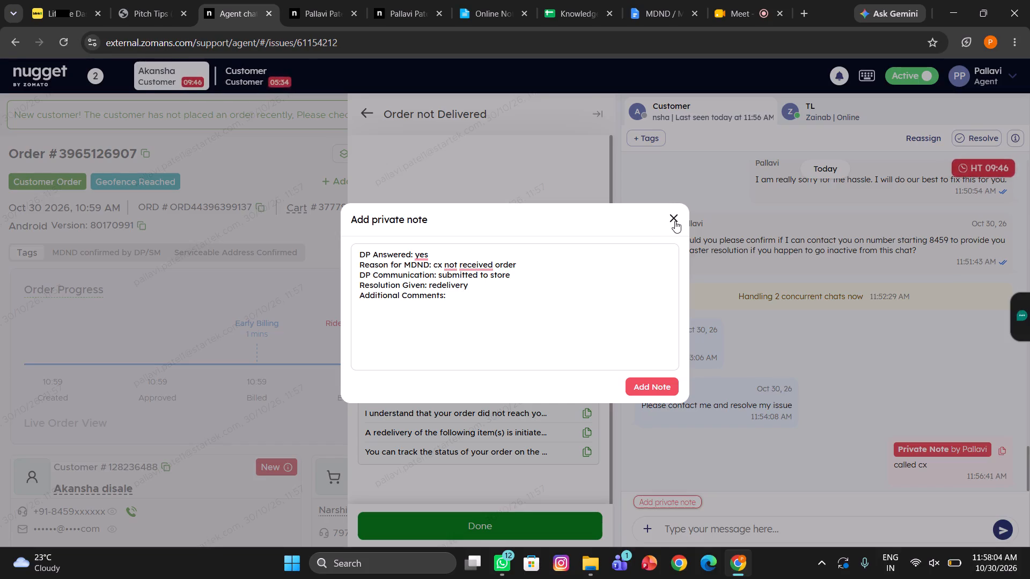
Send the customer the suggested replacement reply that begins "I understand that your order did not reach you".
left_click(588, 413)
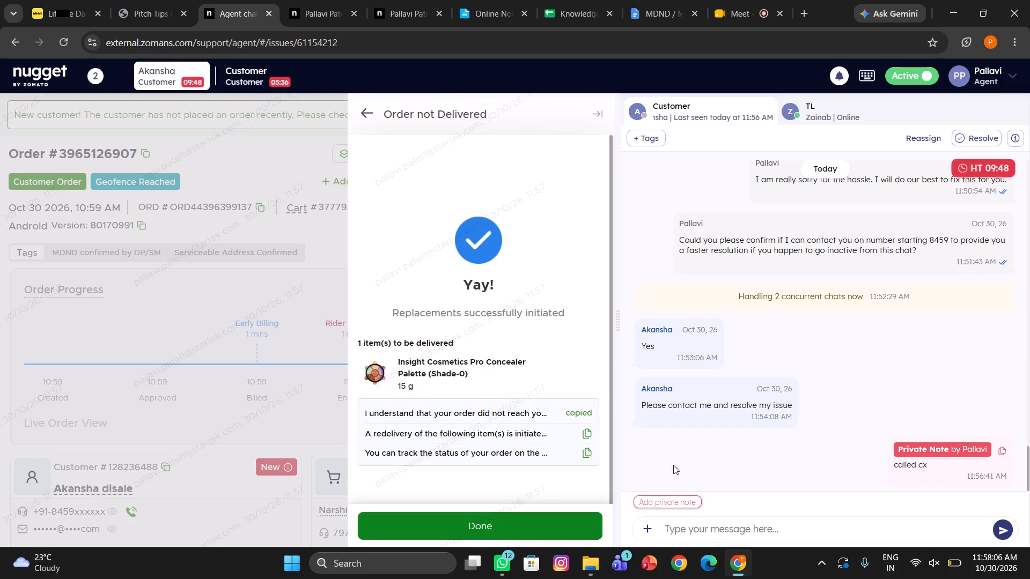
left_click(712, 533)
key("ctrl+v")
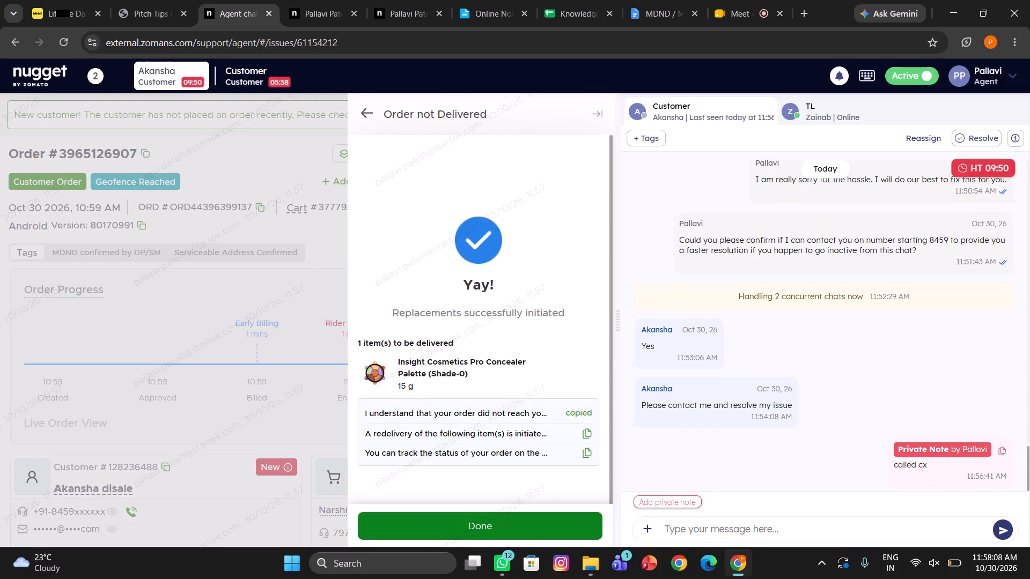
key("ctrl+c")
key("Return")
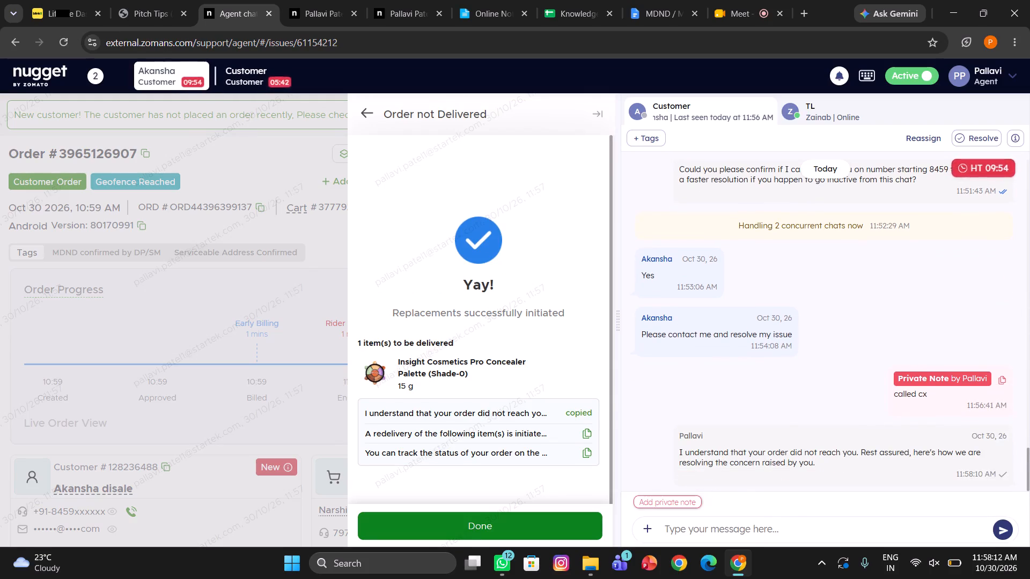
Send the suggested reply stating that a redelivery of 1x Insight Cosmetics Pro Concealer Palette (Shade-0) is initiated.
left_click(587, 434)
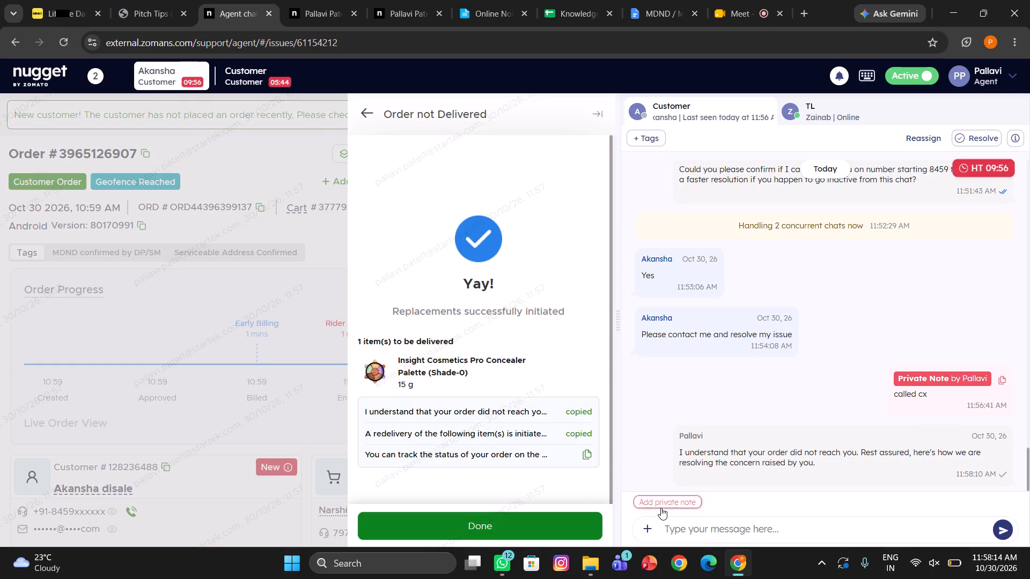
left_click(660, 524)
key("ctrl+v")
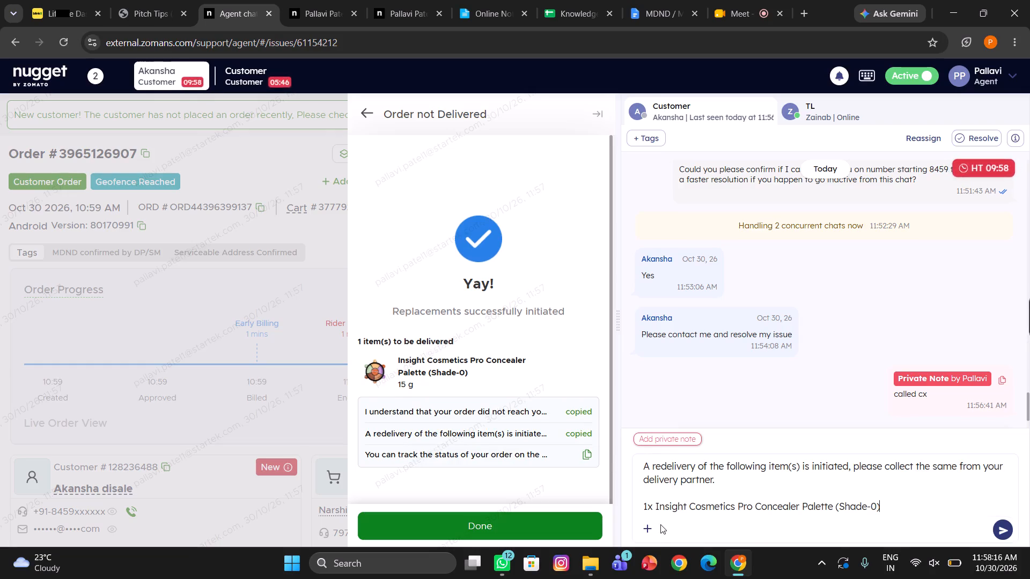
key("Return")
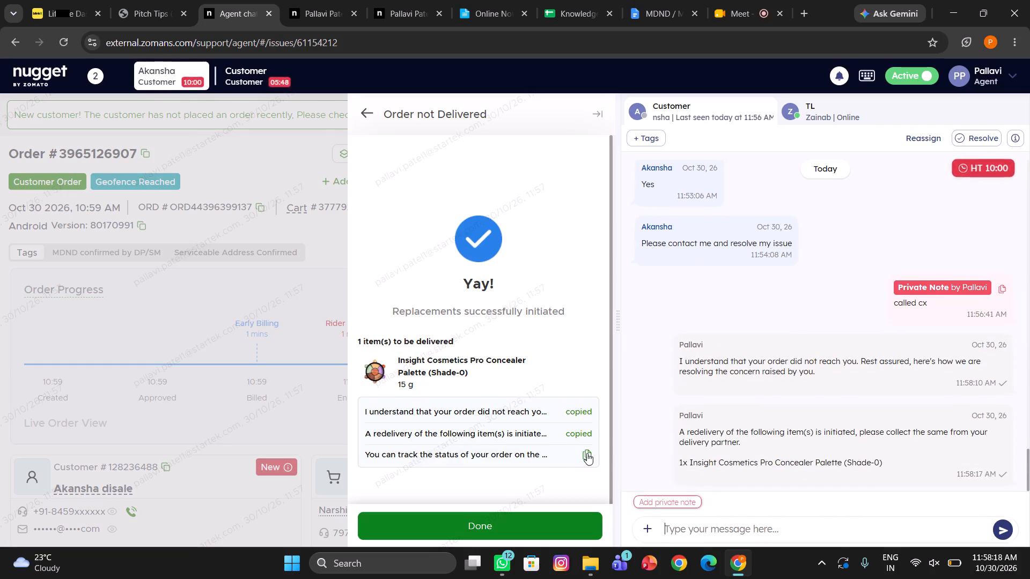
Send the suggested reply about tracking the order status on the order tracking screen, and finish the replacement confirmation.
left_click(587, 453)
left_click(696, 519)
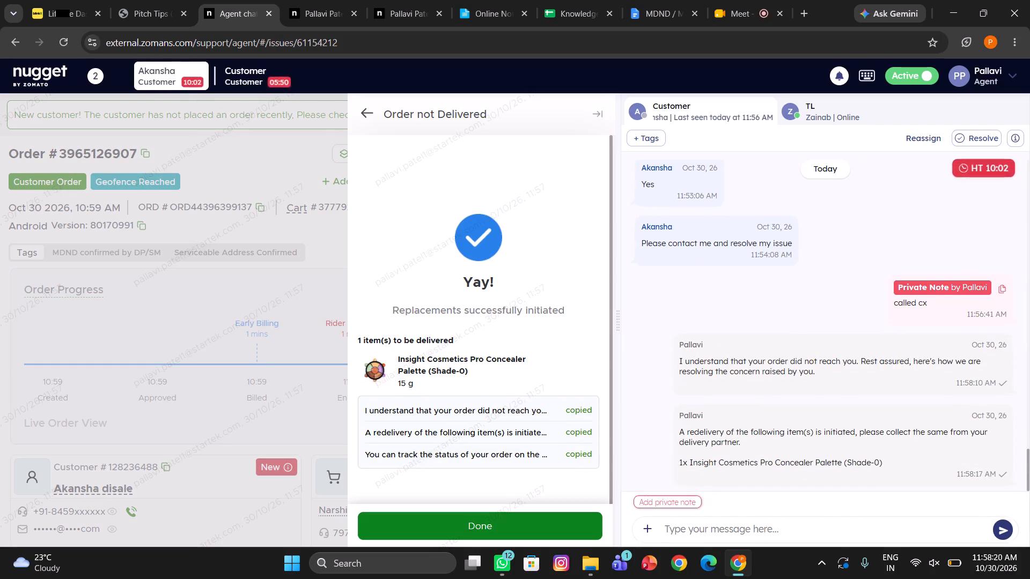
key("ctrl+v")
key("backslash")
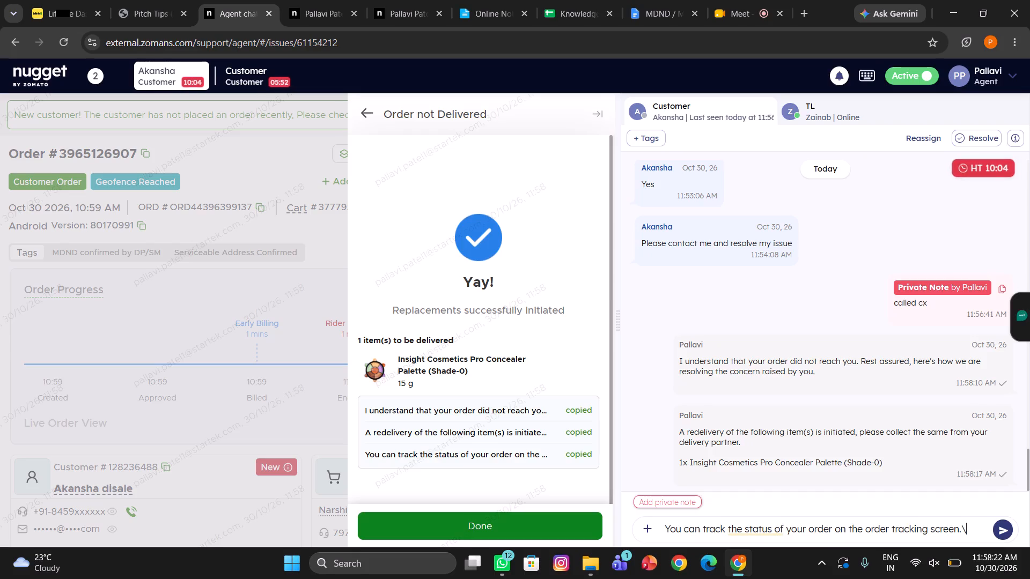
key("BackSpace")
key("Return")
left_click(550, 524)
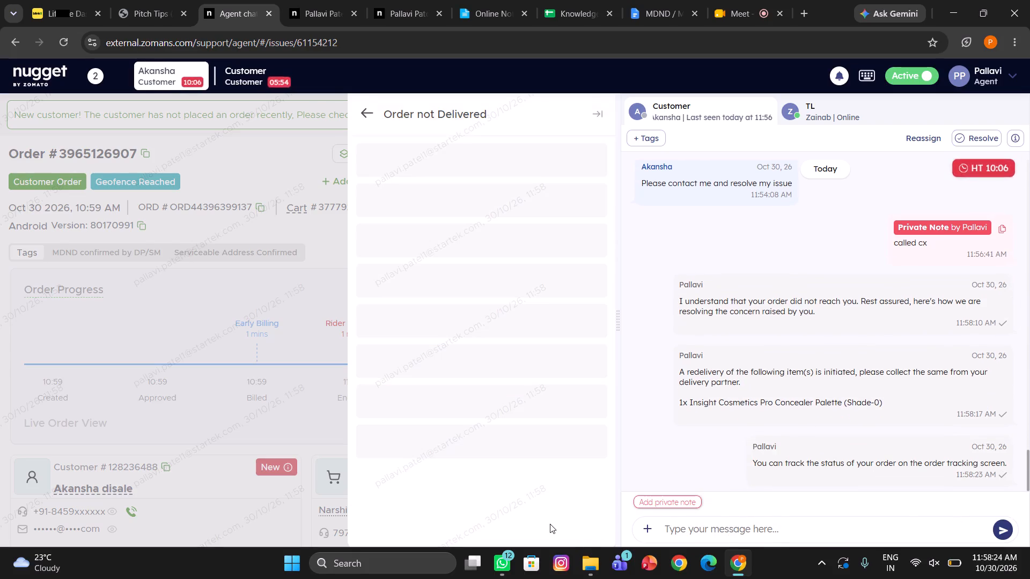
Send the customer the canned response that hopes the concern was resolved and asks them to give the conversation a rating.
left_click(683, 529)
type("/.")
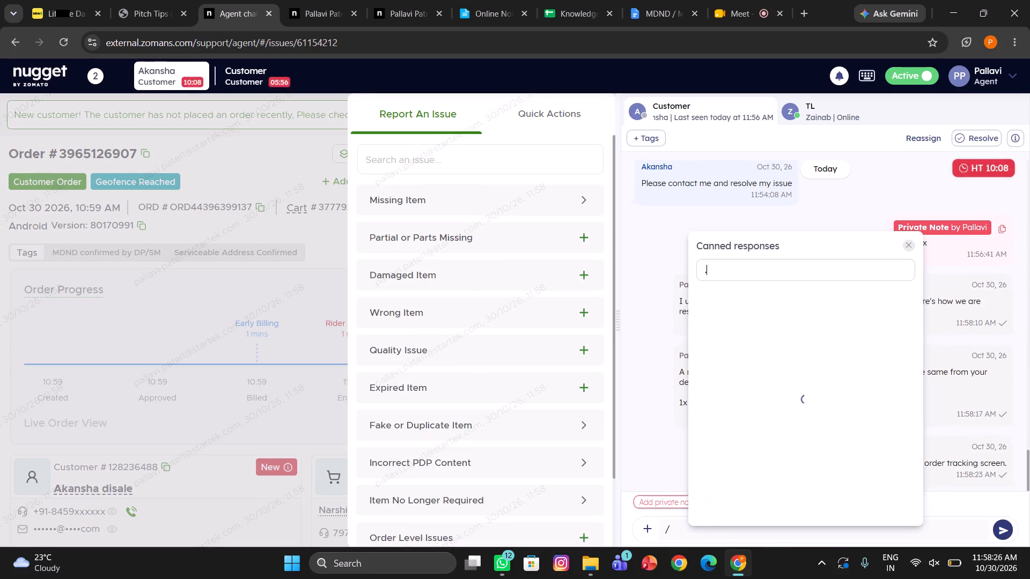
key("BackSpace")
type("/ra")
left_click(762, 345)
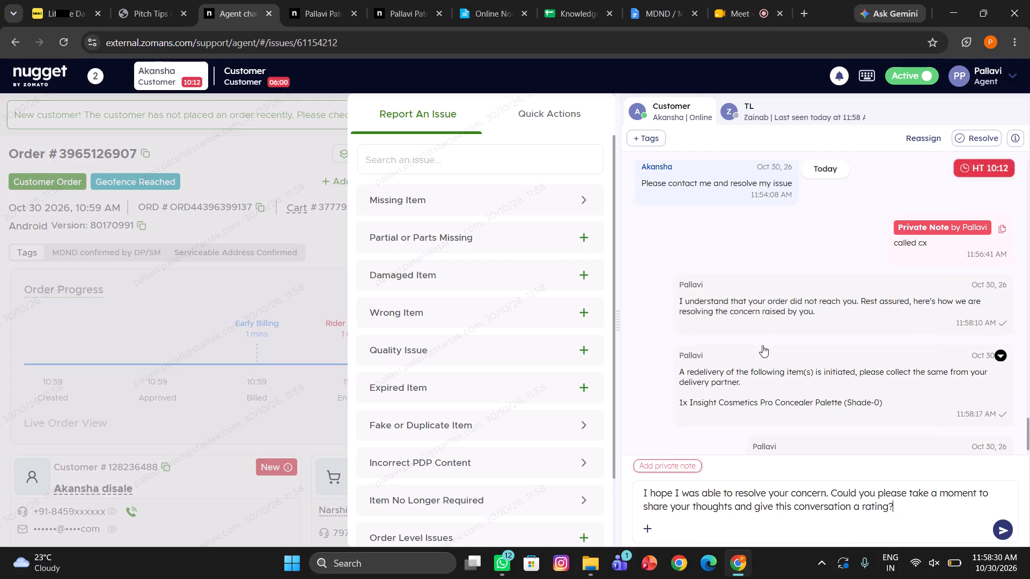
key("Return")
Add the prepared private note with DP Communication "submitted to store" and Resolution Given "redelivery" to the chat.
left_click(660, 502)
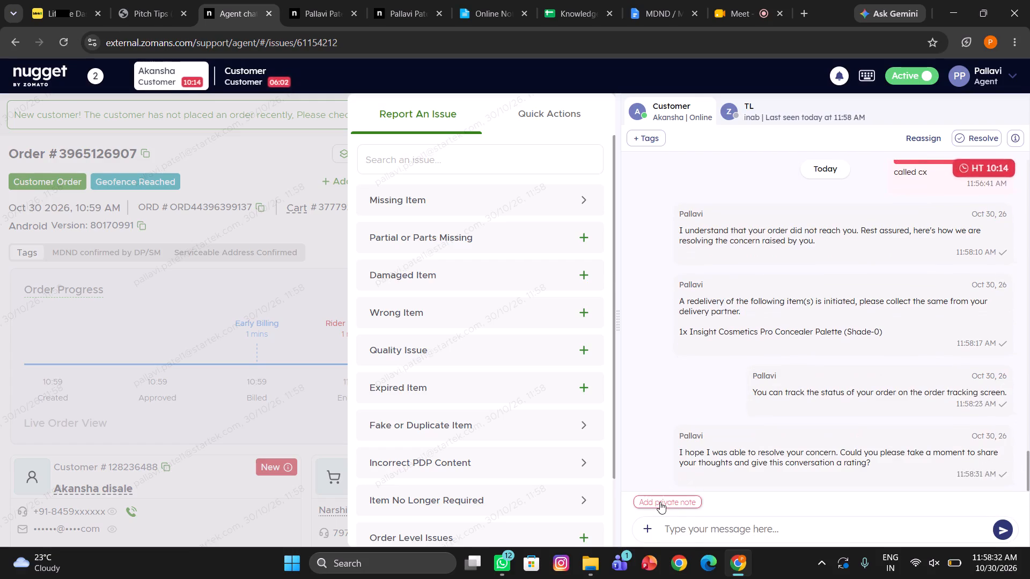
left_click(645, 381)
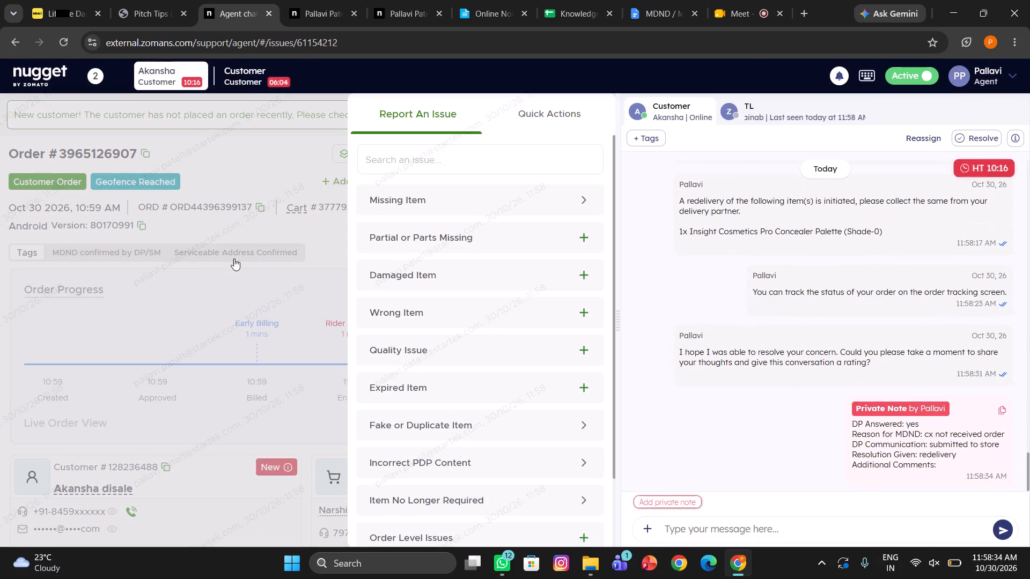
left_click(215, 258)
left_click(486, 4)
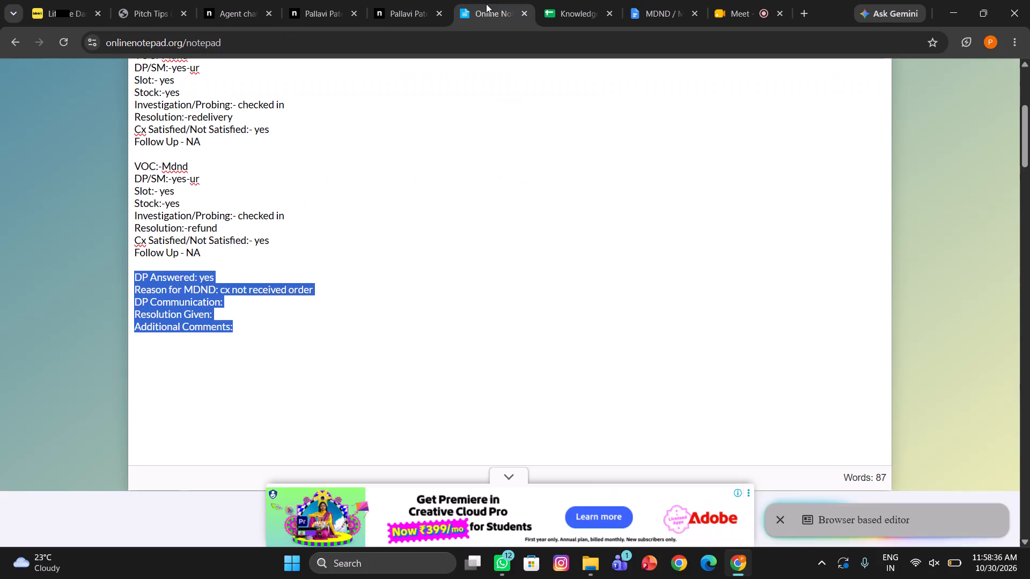
scroll(201, 208, "up", 2)
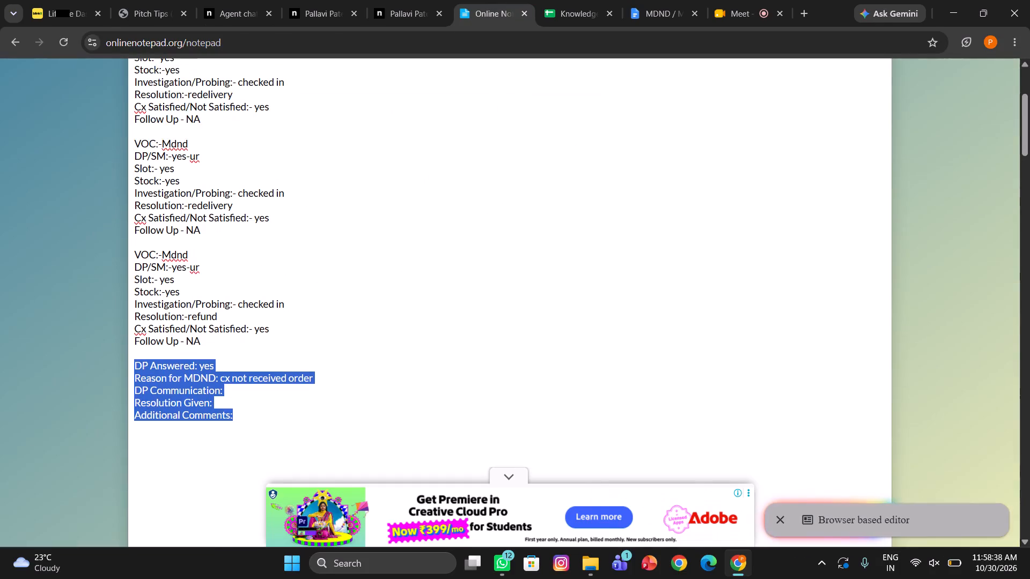
scroll(201, 208, "up", 1)
left_click_drag(209, 302, 139, 217)
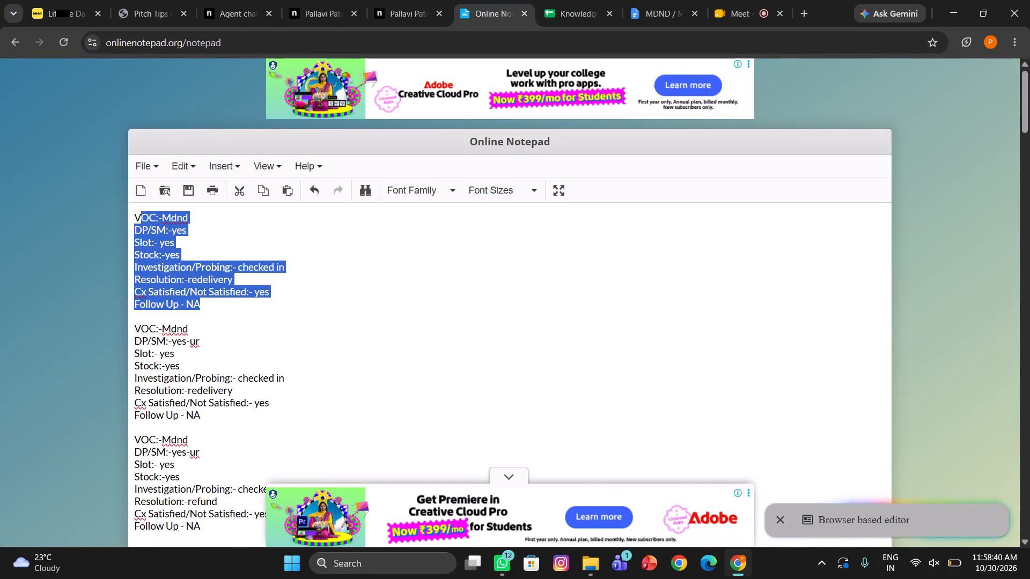
left_click_drag(139, 217, 134, 218)
key("ctrl+c")
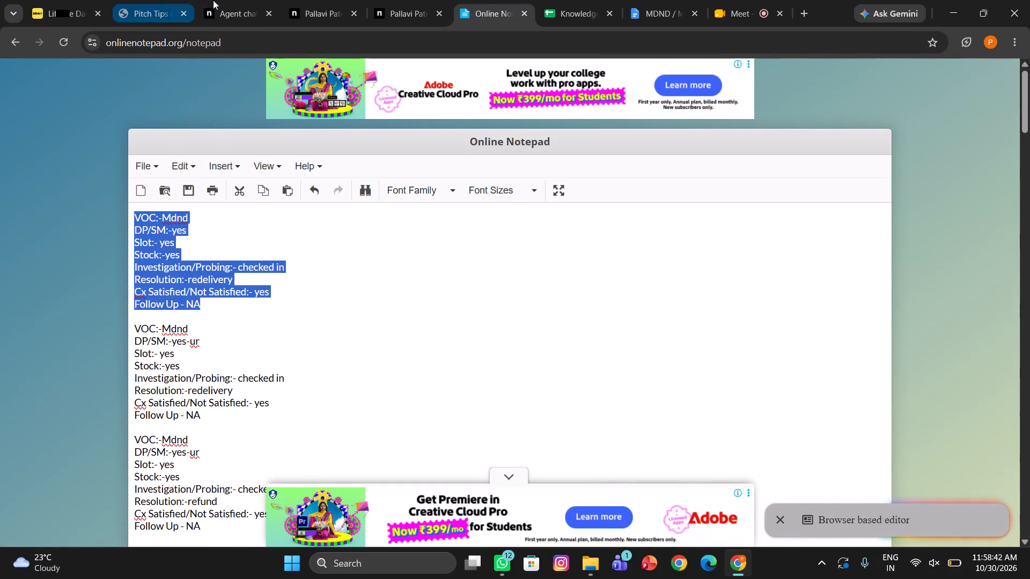
left_click(222, 0)
scroll(289, 329, "down", 2)
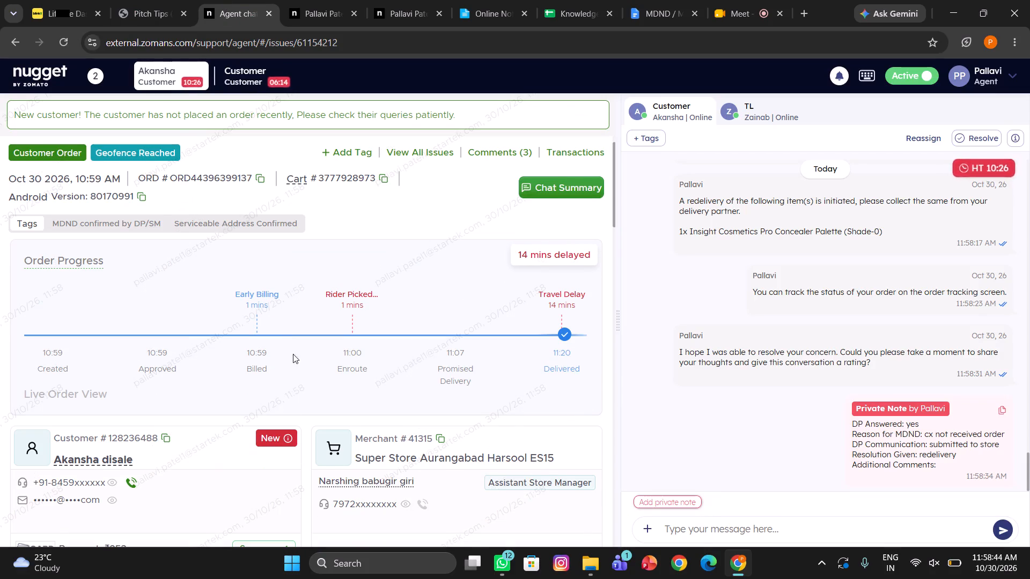
scroll(242, 489, "down", 2)
scroll(180, 395, "down", 1)
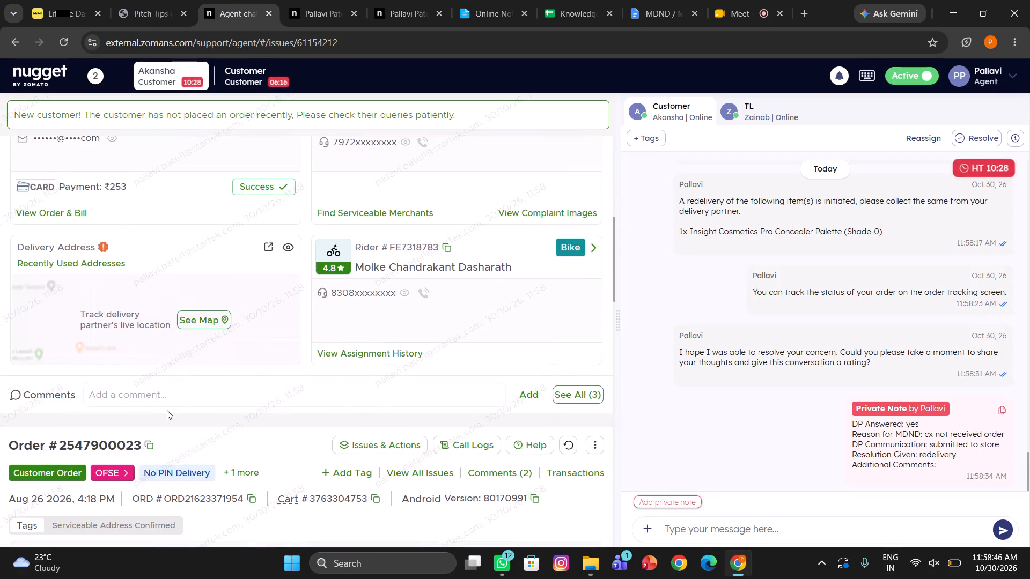
left_click(170, 399)
key("ctrl+v")
key("Return")
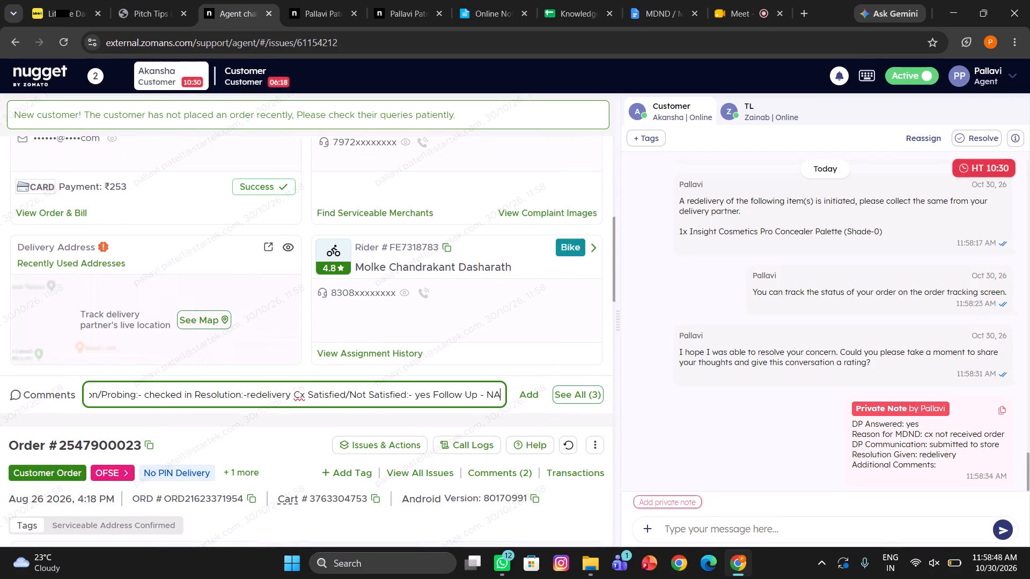
left_click(978, 135)
type("mdnd")
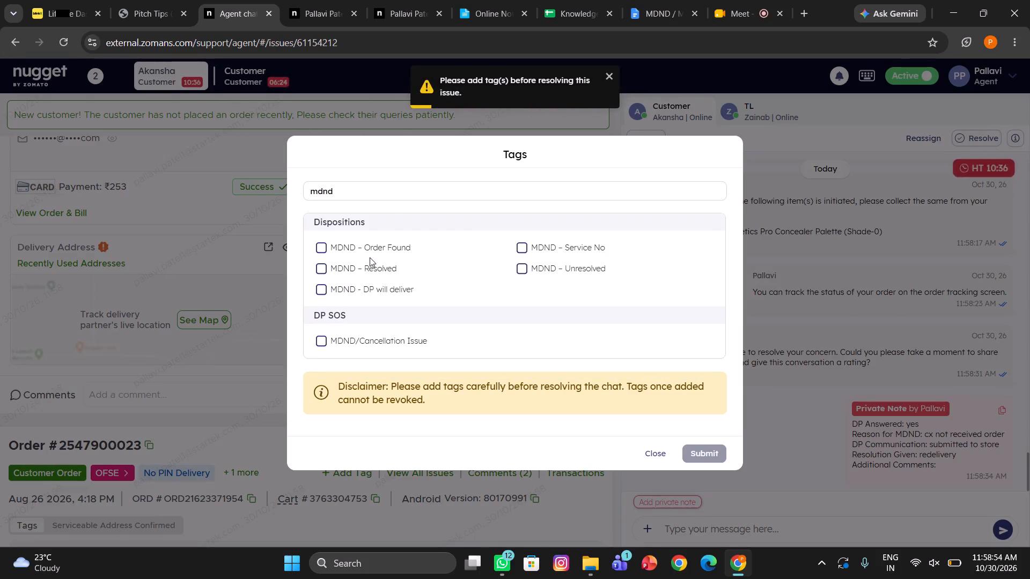
left_click(370, 262)
left_click(690, 449)
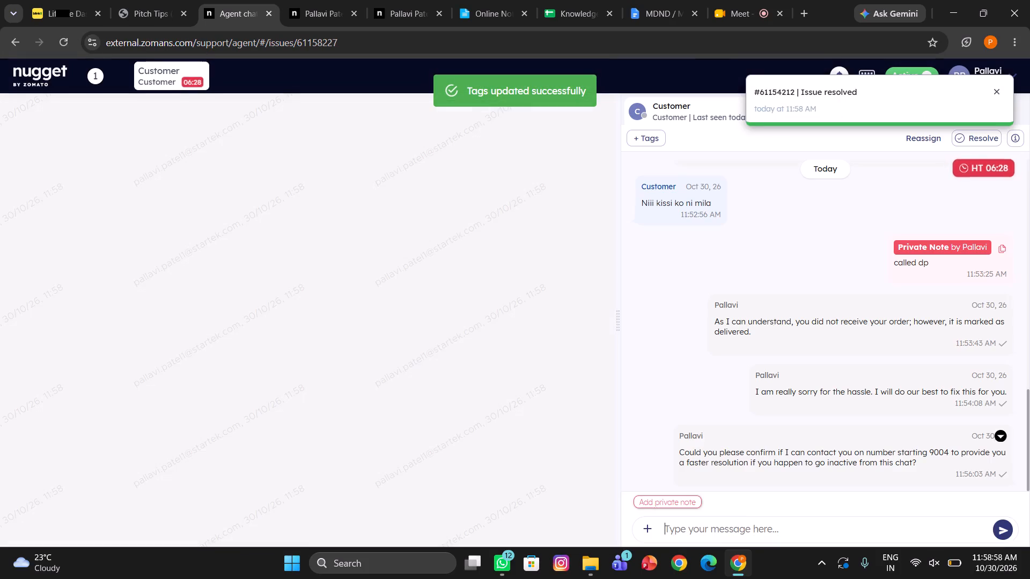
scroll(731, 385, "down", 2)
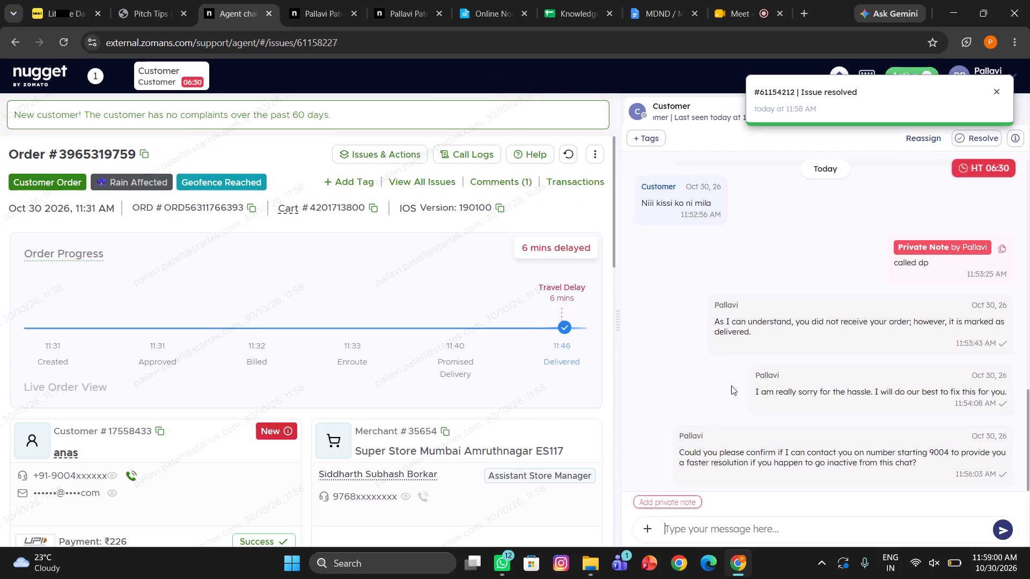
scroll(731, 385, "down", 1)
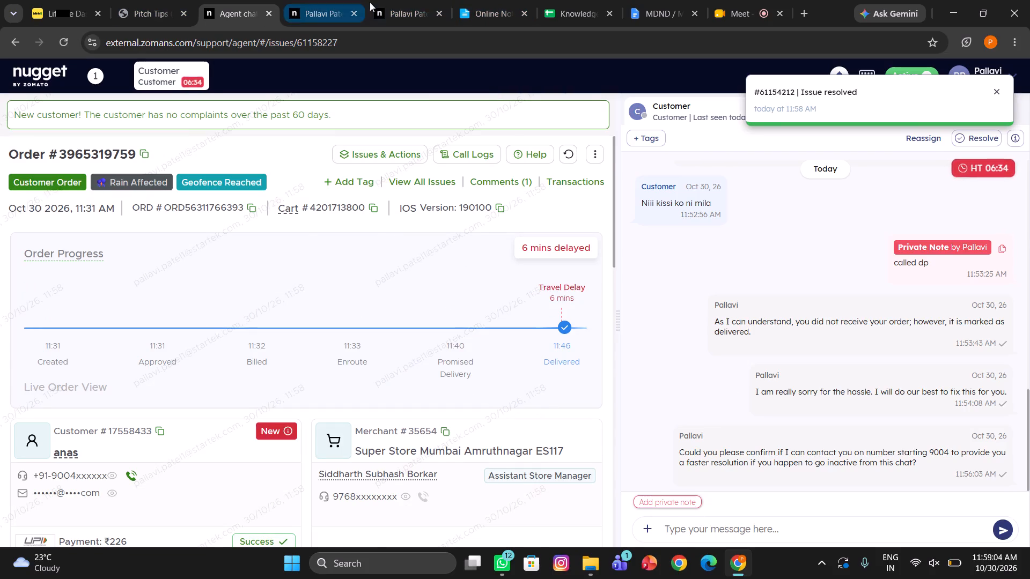
Close the two extra agent account pages open between the agent chats and Online Notepad.
left_click(322, 5)
left_click(409, 4)
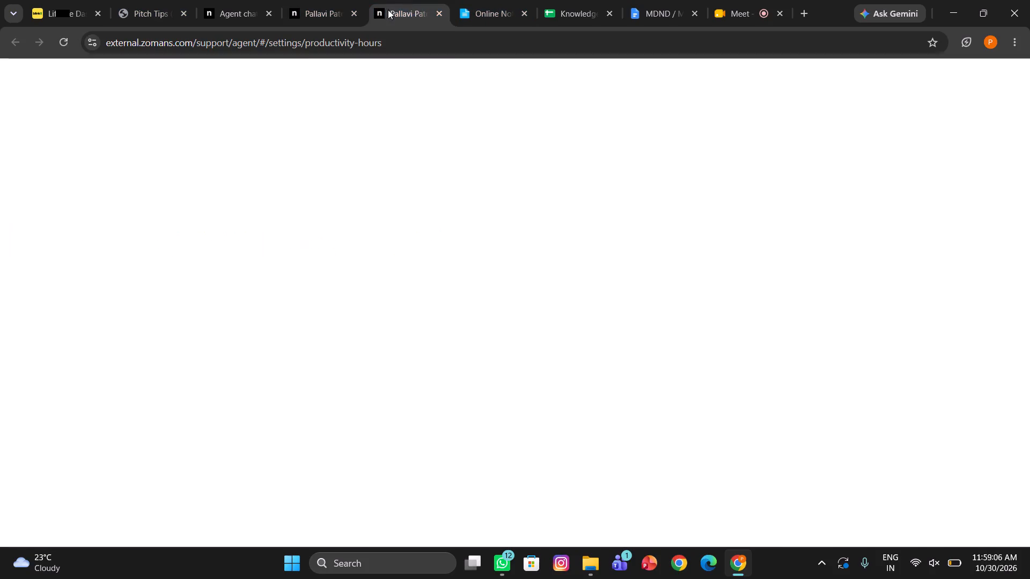
left_click(353, 17)
left_click(353, 17)
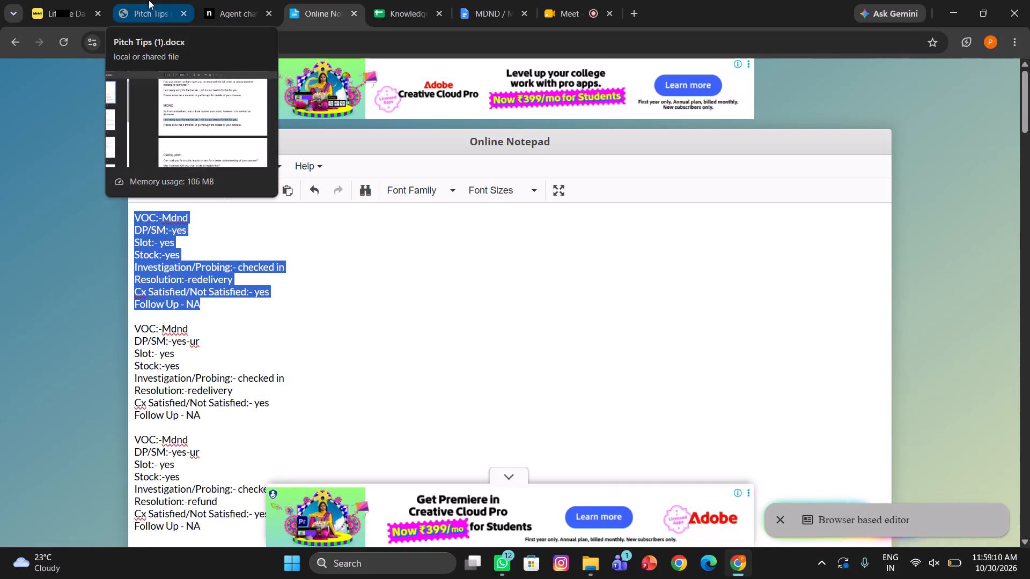
left_click(223, 4)
left_click(144, 1)
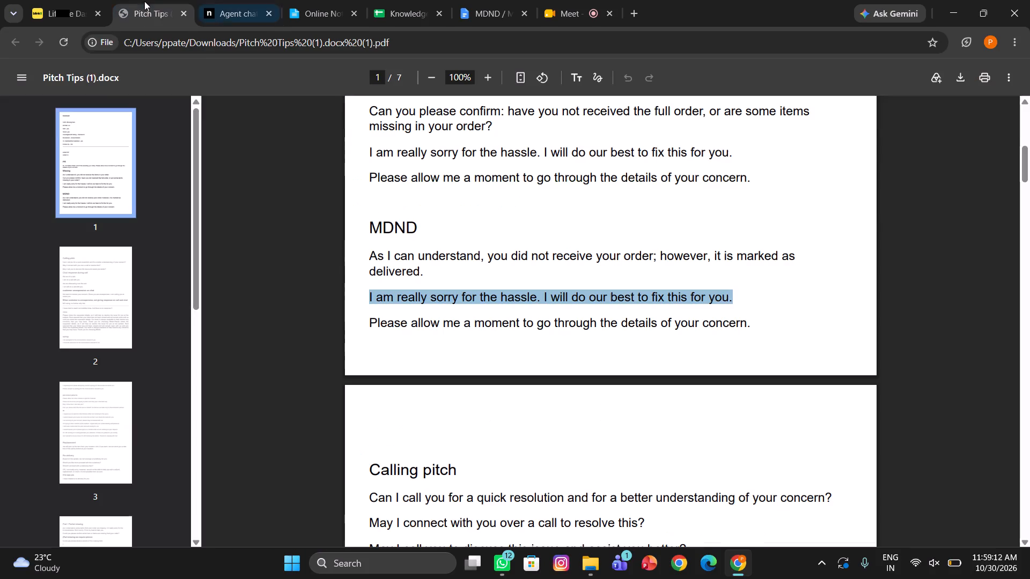
scroll(512, 452, "down", 3)
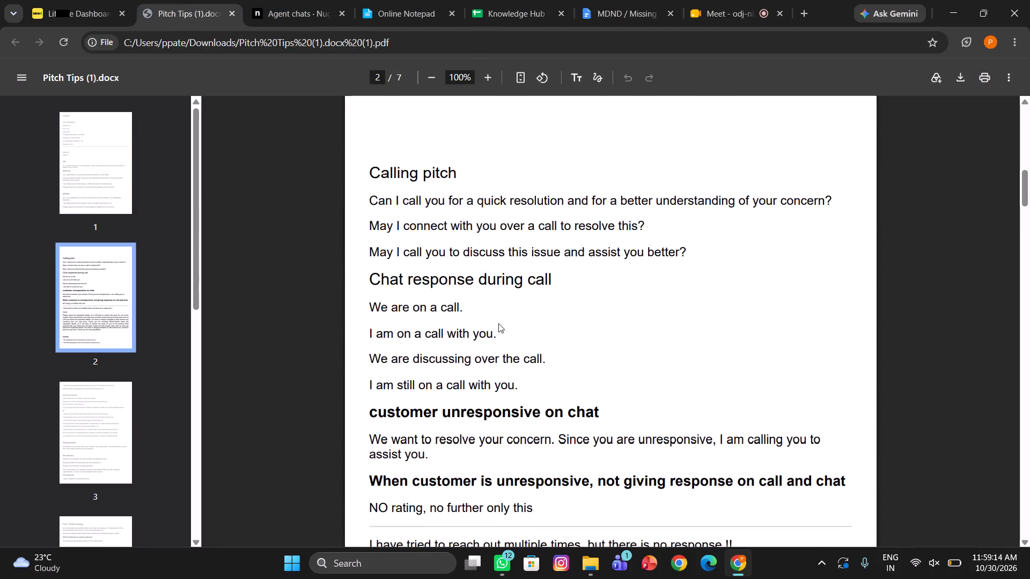
triple_click(435, 461)
double_click(435, 461)
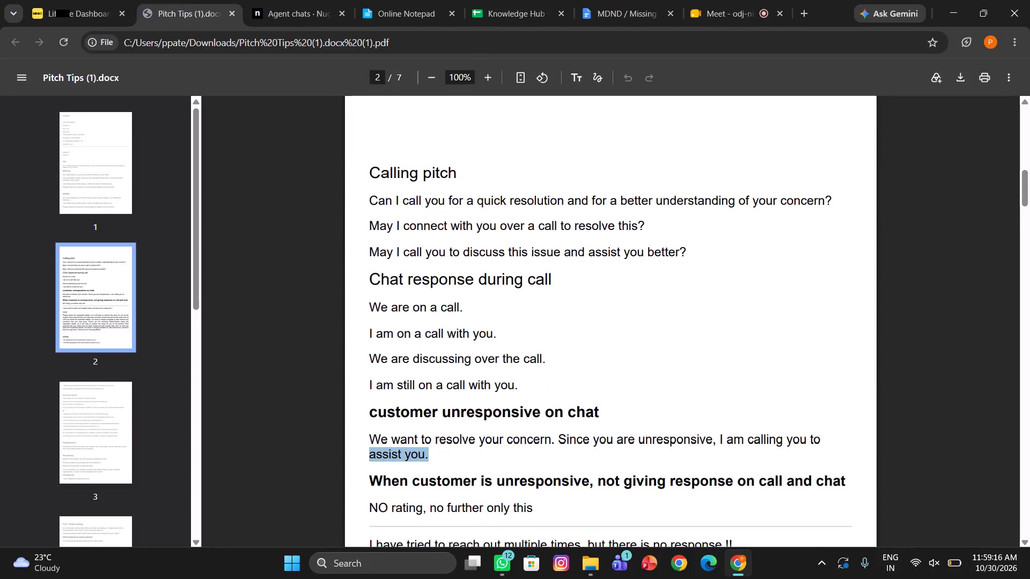
left_click(435, 458)
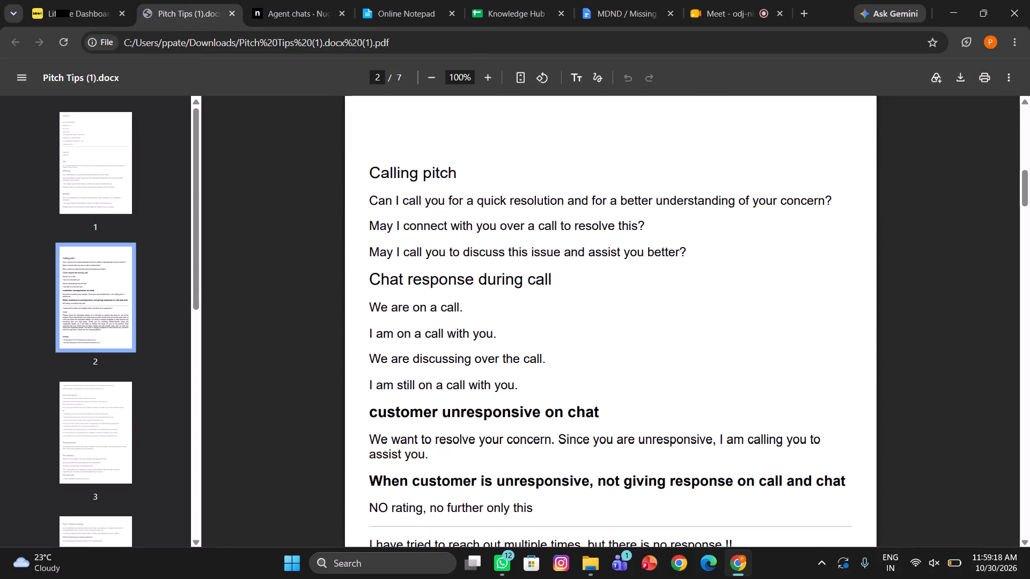
left_click_drag(431, 455, 362, 439)
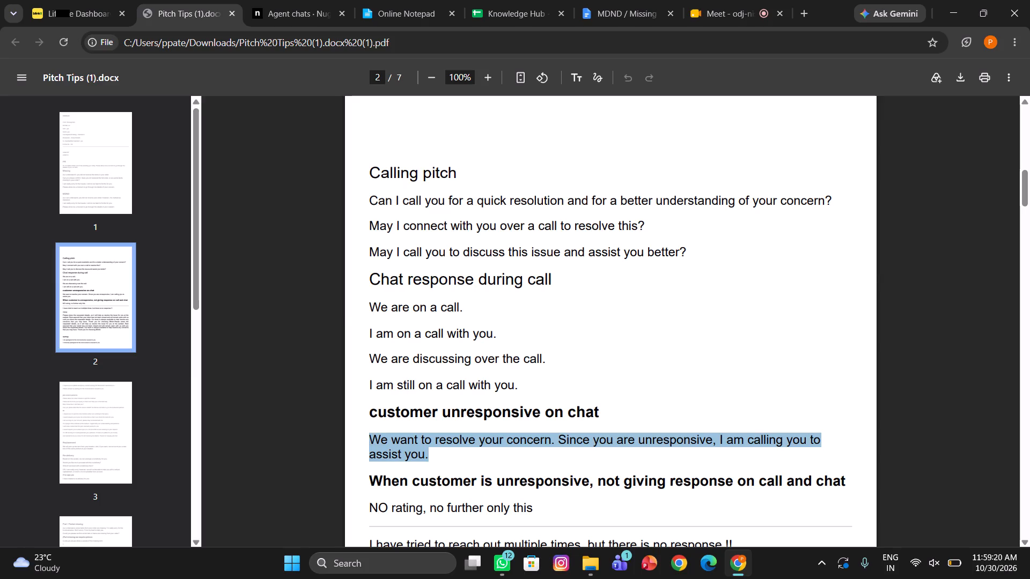
key("ctrl+c")
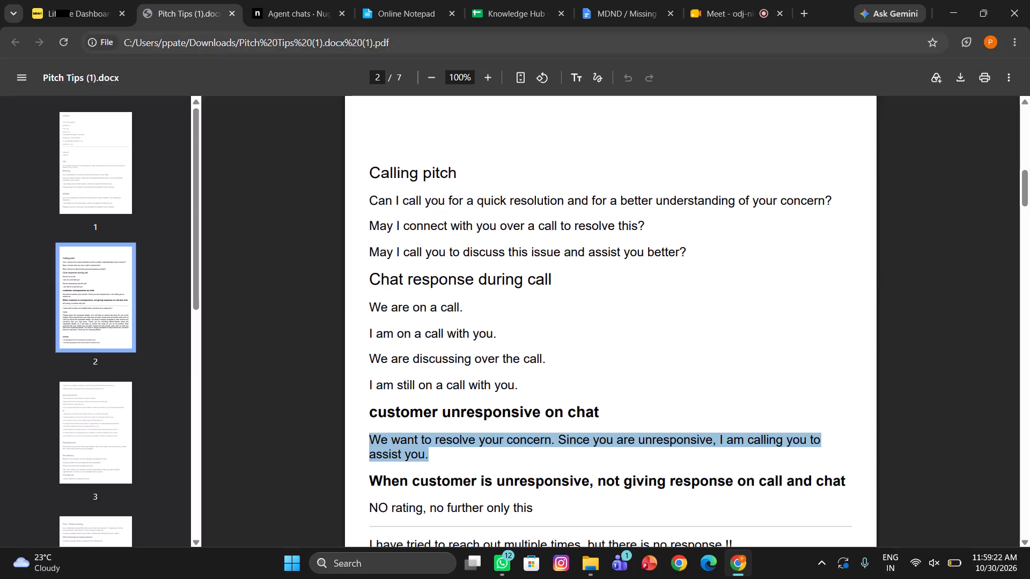
left_click(293, 3)
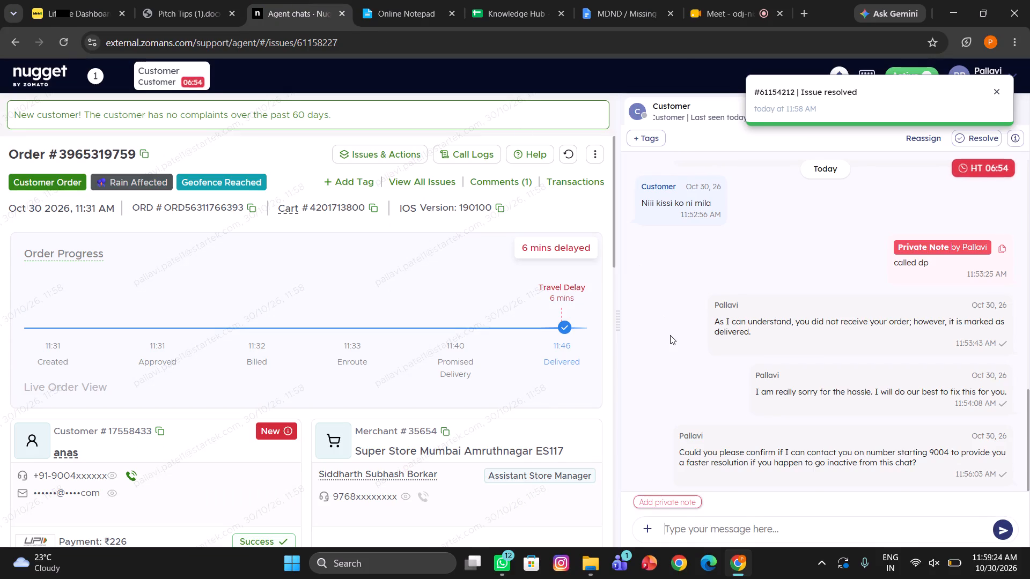
key("ctrl+v")
key("Return")
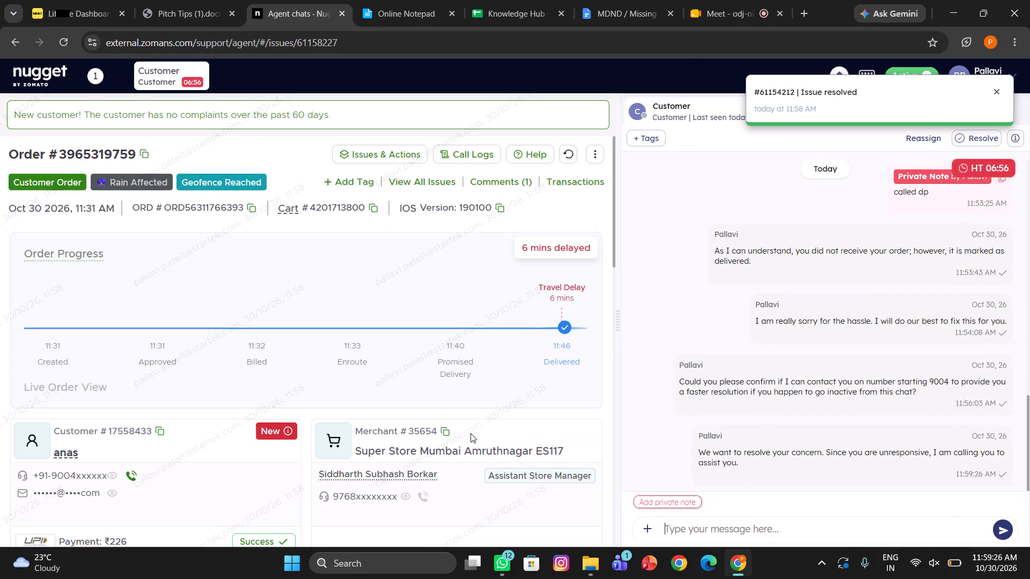
left_click(134, 479)
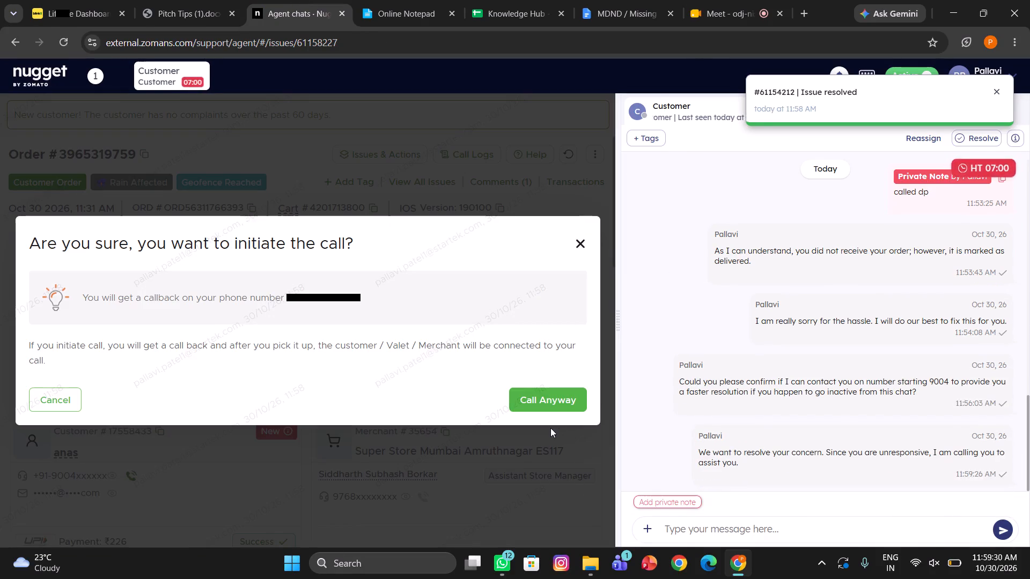
left_click(540, 413)
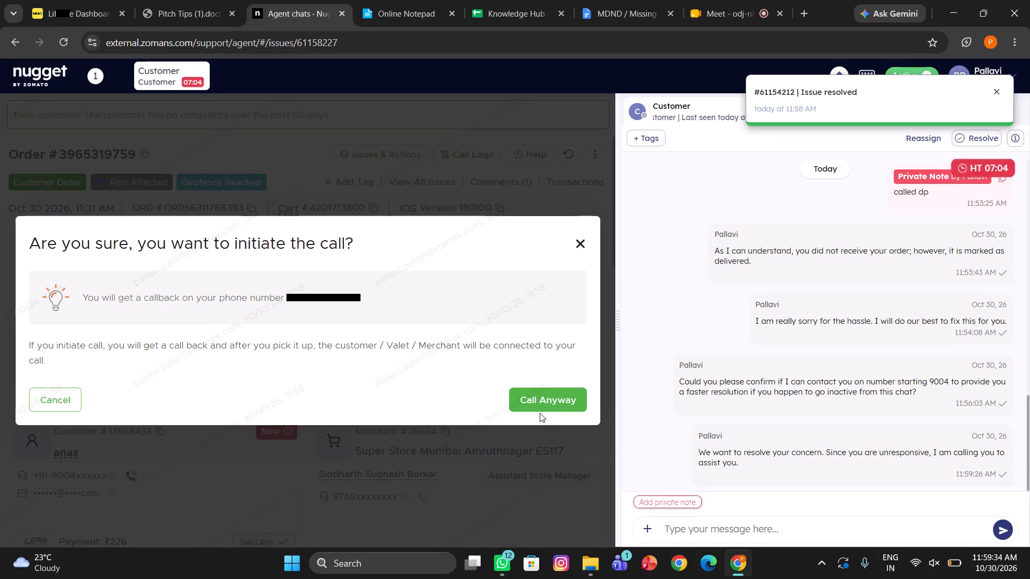
left_click(536, 406)
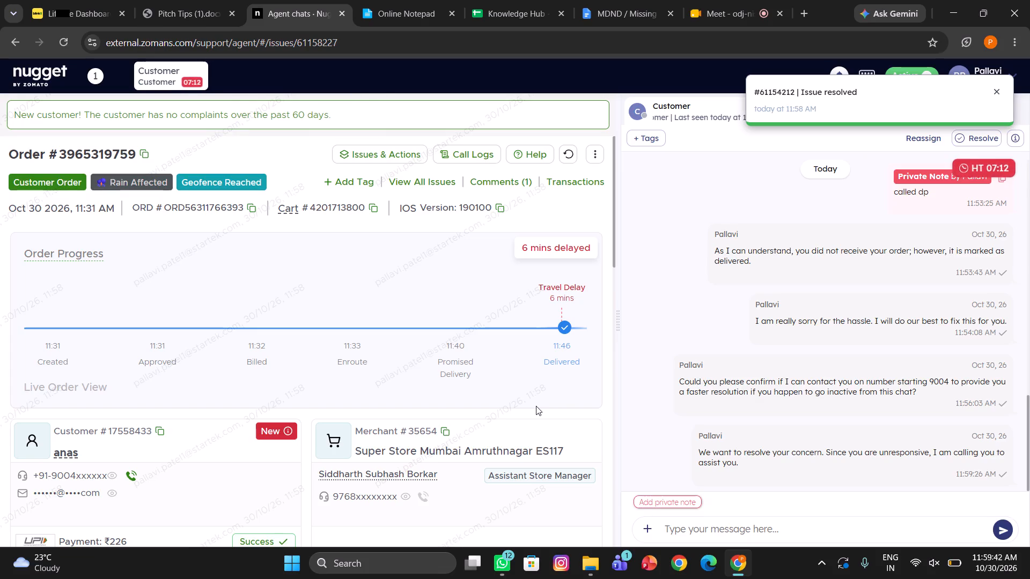
left_click(687, 506)
type("ca")
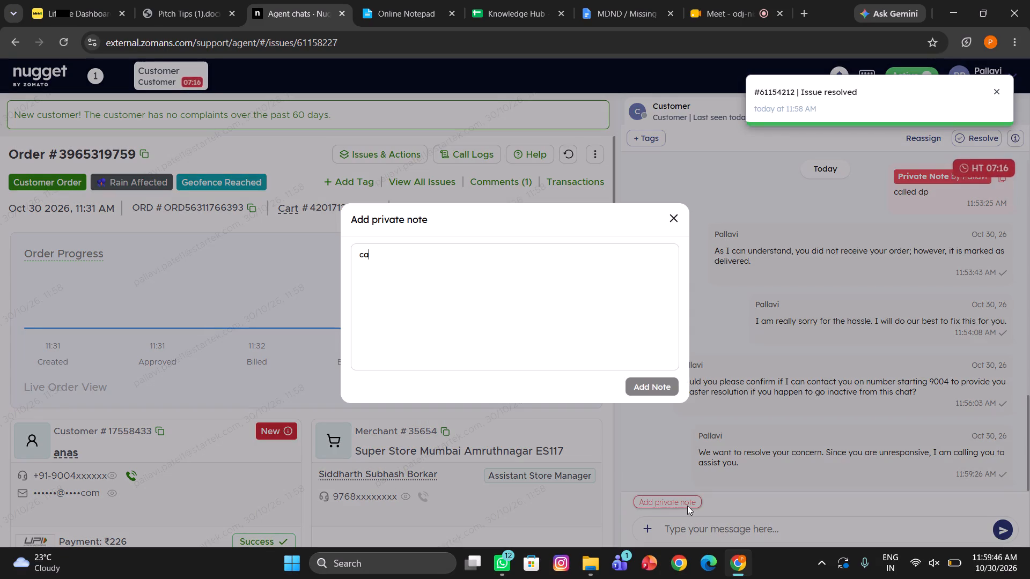
type("ll")
type("ed cx")
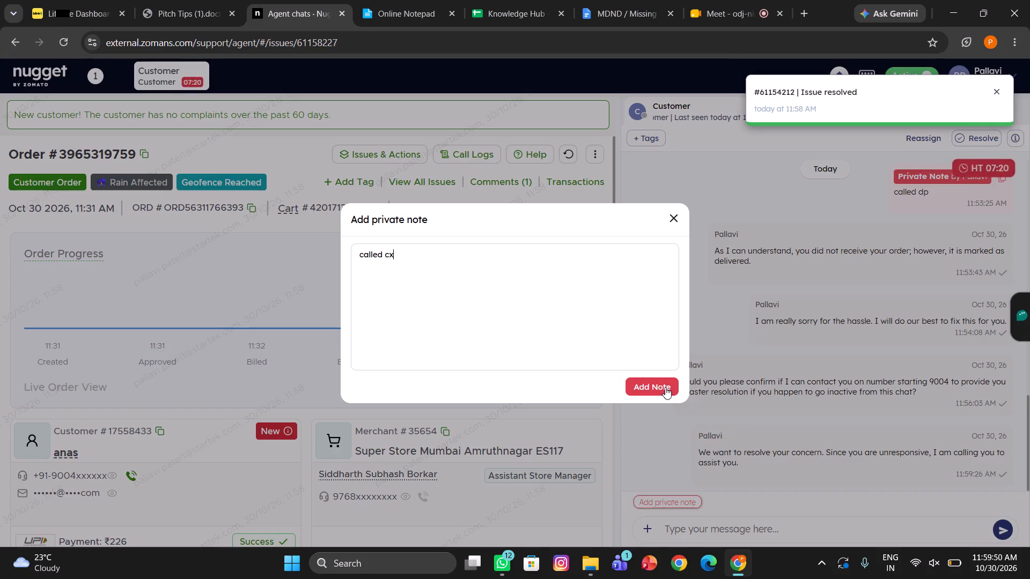
left_click(665, 387)
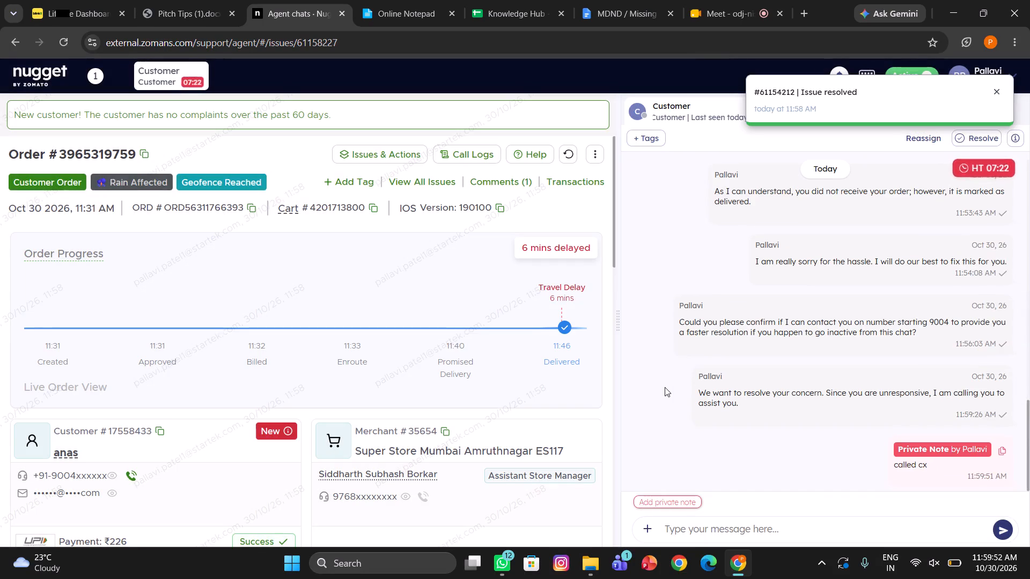
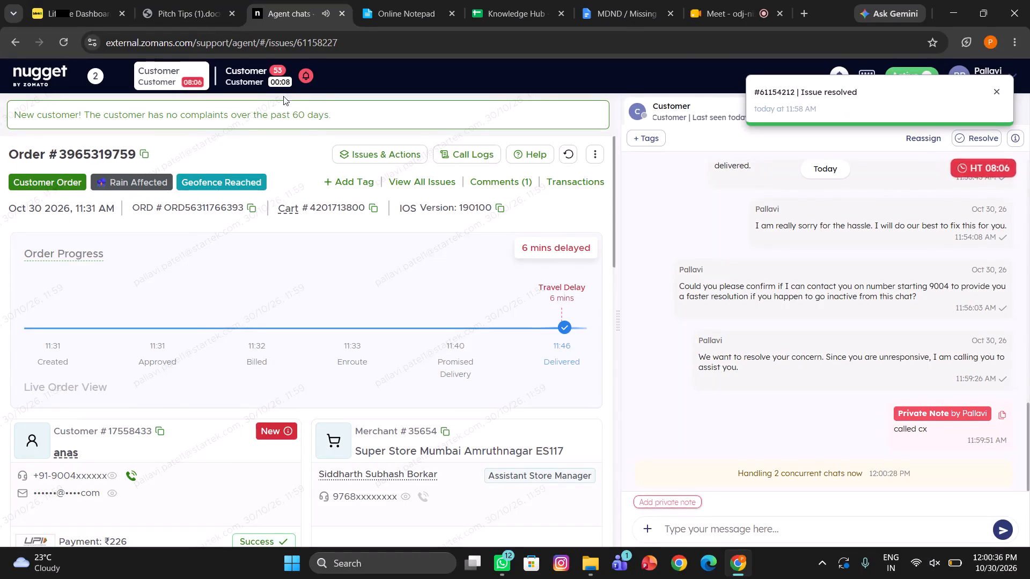
left_click(284, 81)
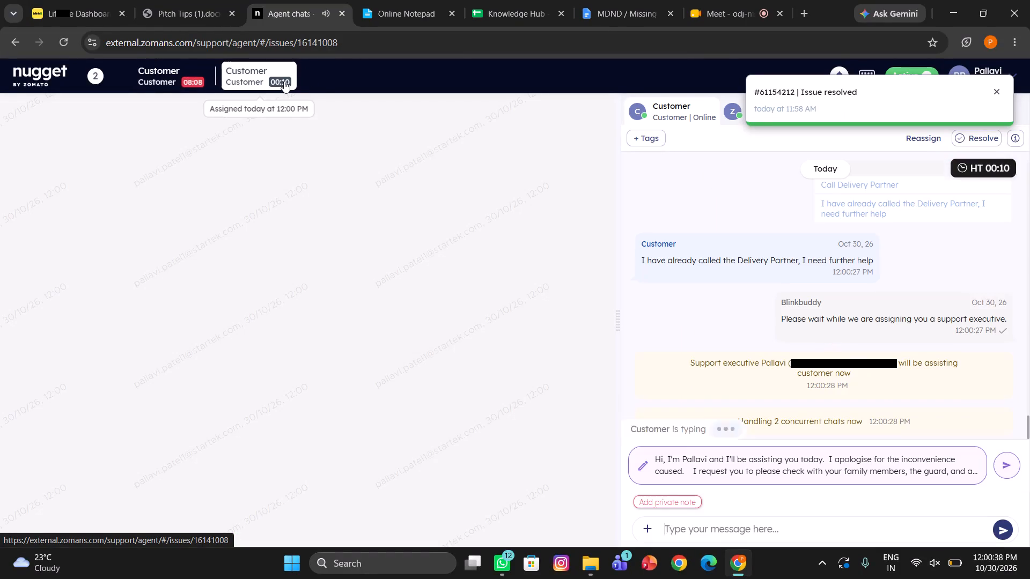
left_click(796, 465)
left_click(796, 465)
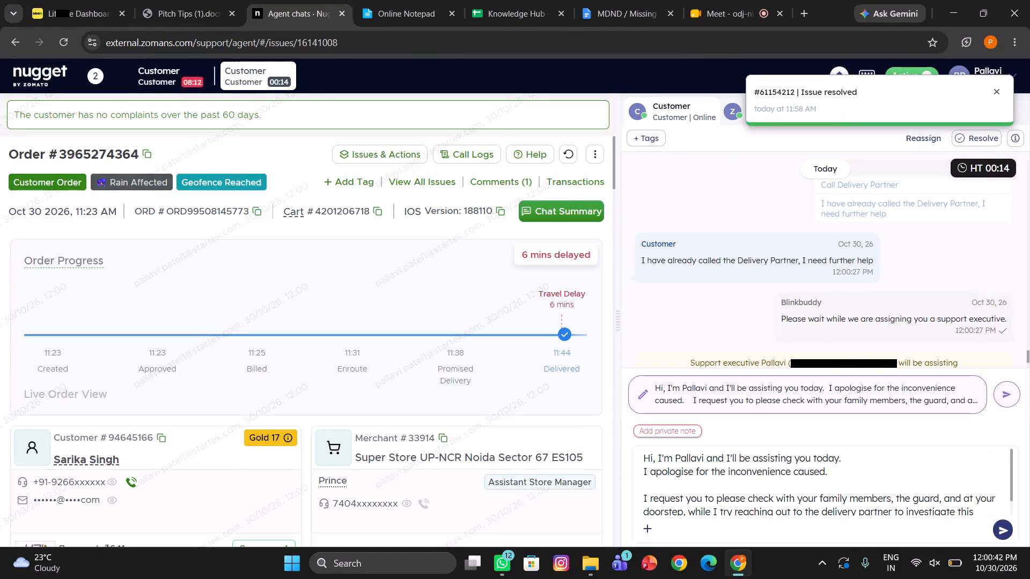
key("Return")
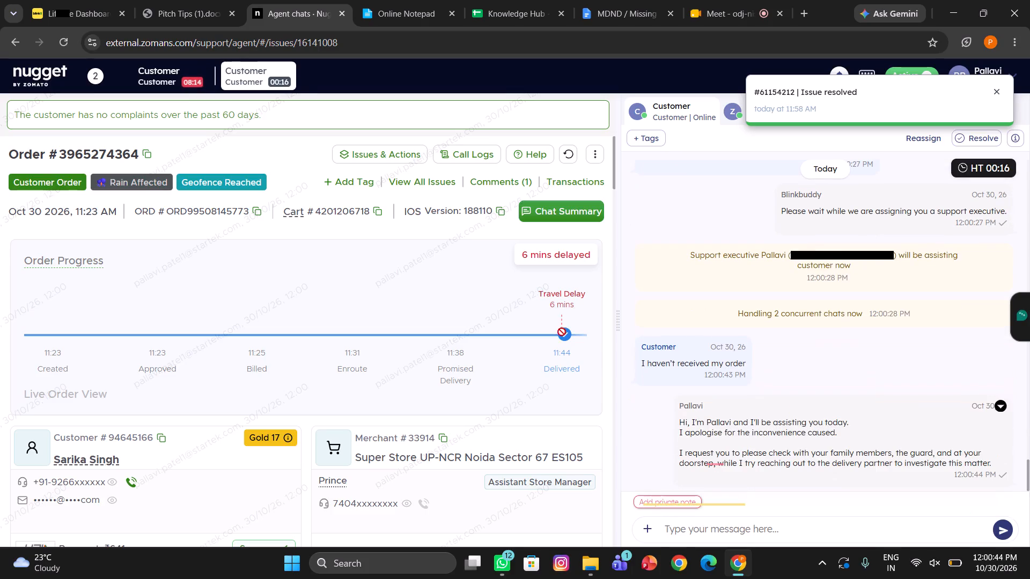
left_click(172, 69)
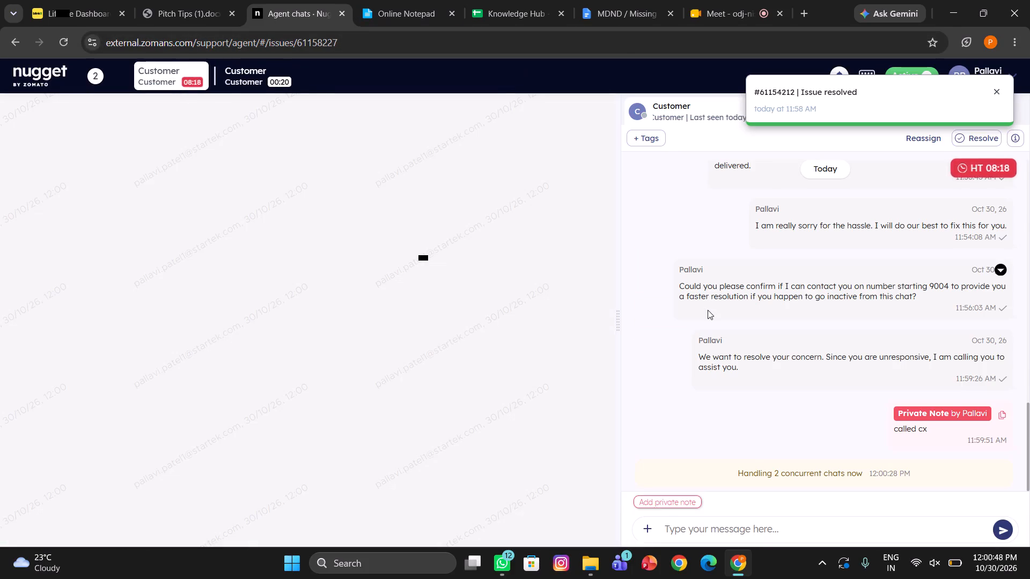
scroll(708, 310, "down", 2)
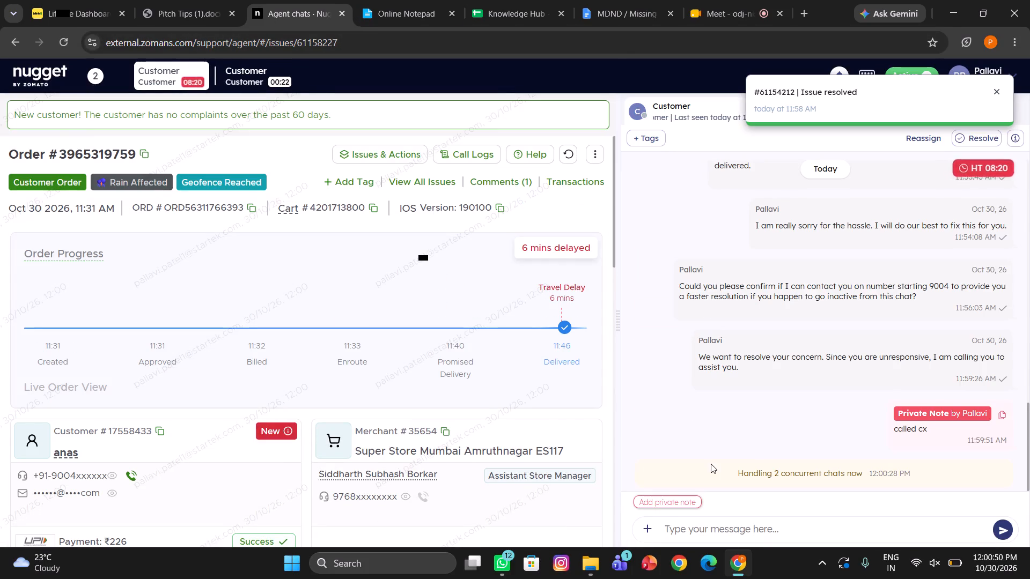
type("/ra")
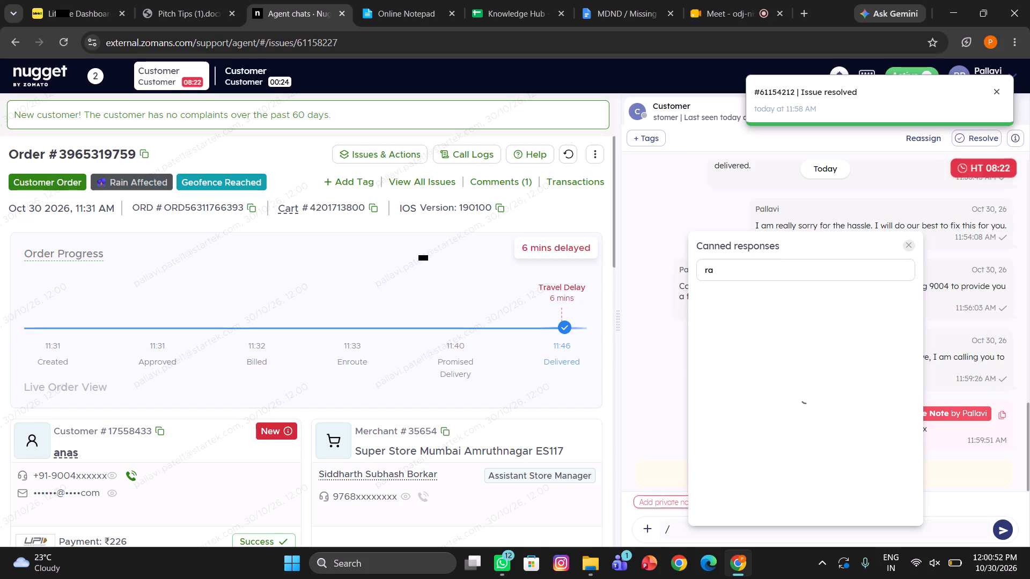
left_click(774, 358)
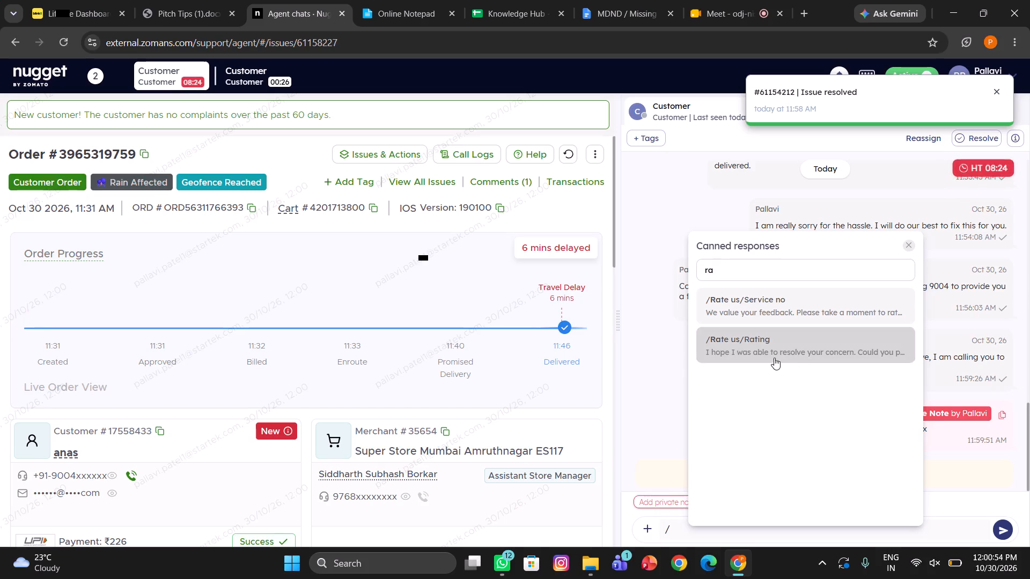
key("Return")
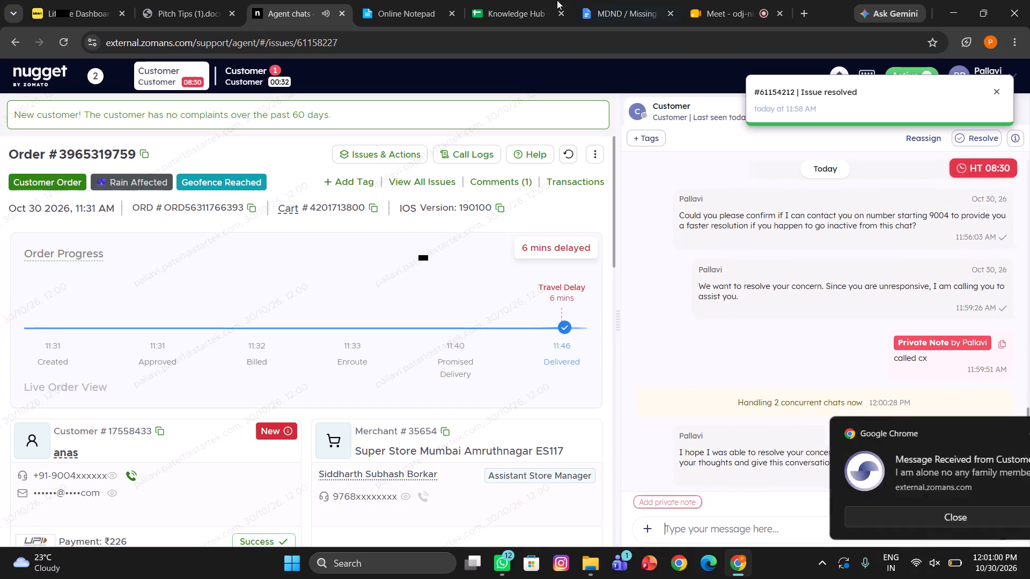
left_click(395, 0)
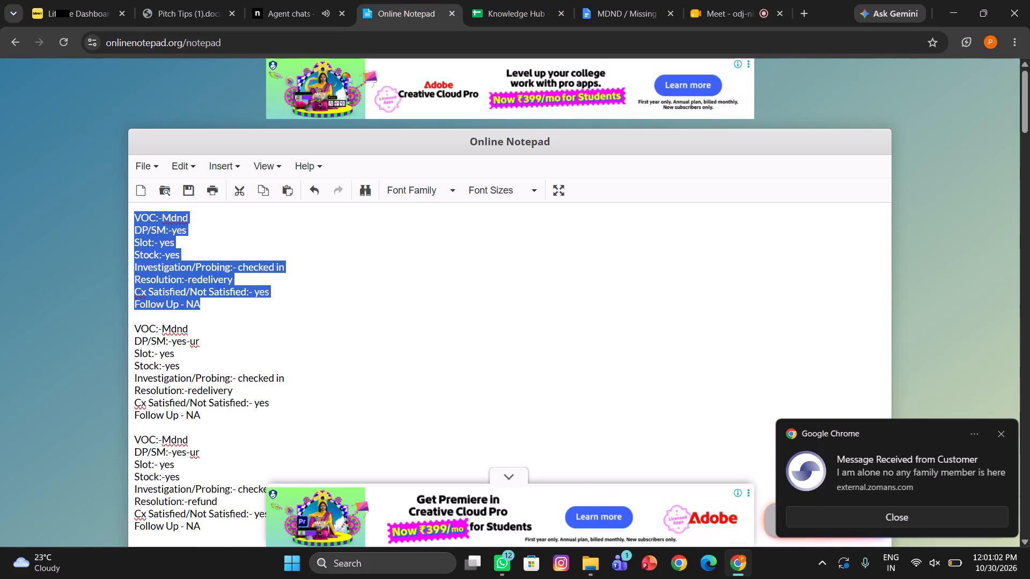
key("ctrl+c")
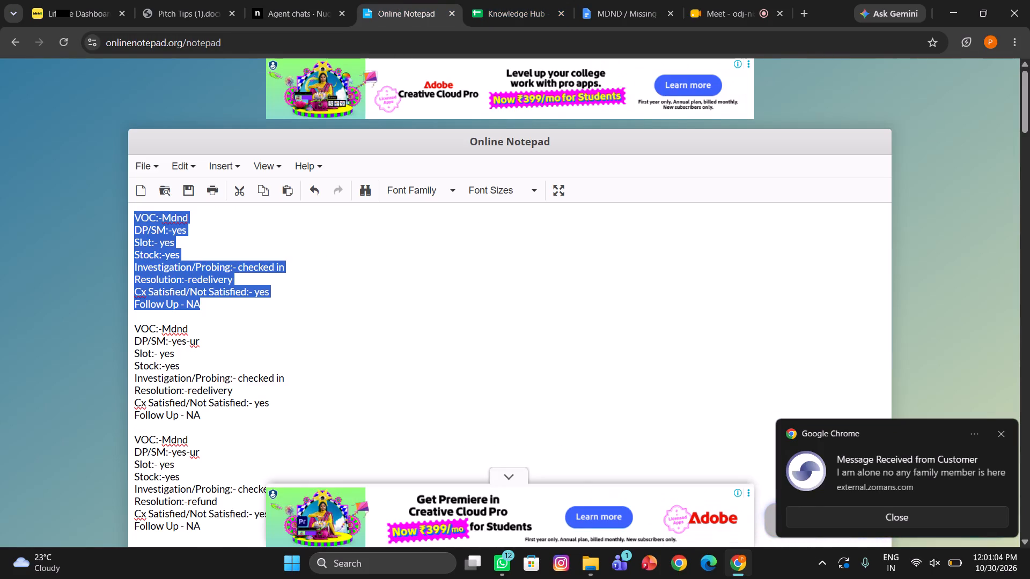
left_click(295, 0)
scroll(300, 470, "down", 3)
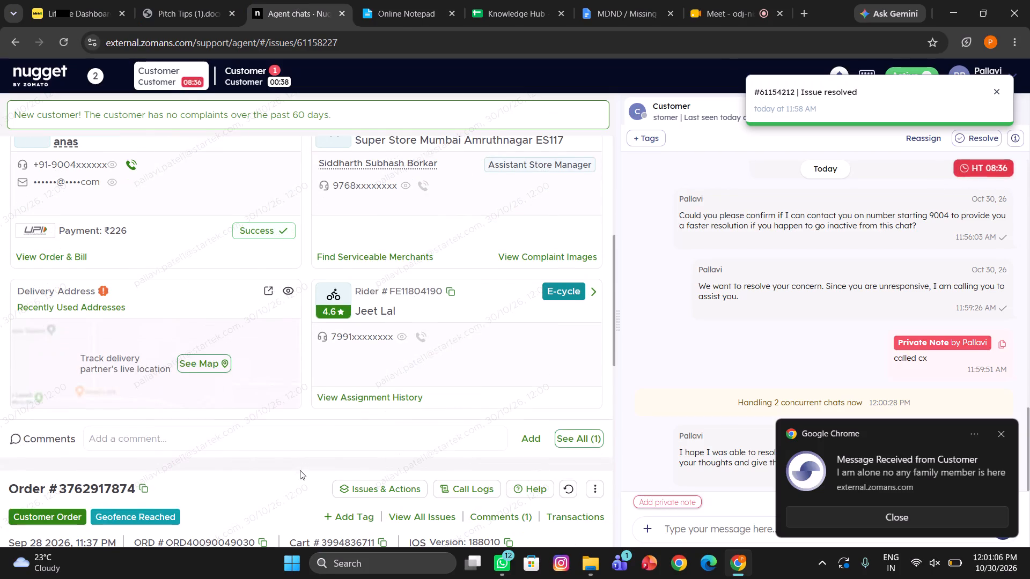
left_click(230, 438)
key("ctrl+v")
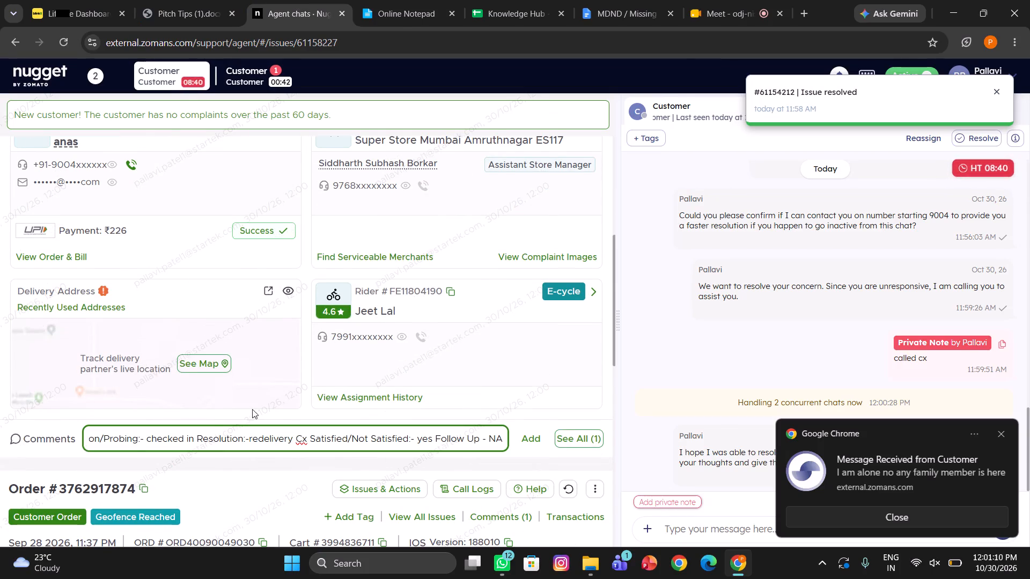
left_click_drag(294, 441, 257, 442)
key("BackSpace")
type("ceived")
key("Return")
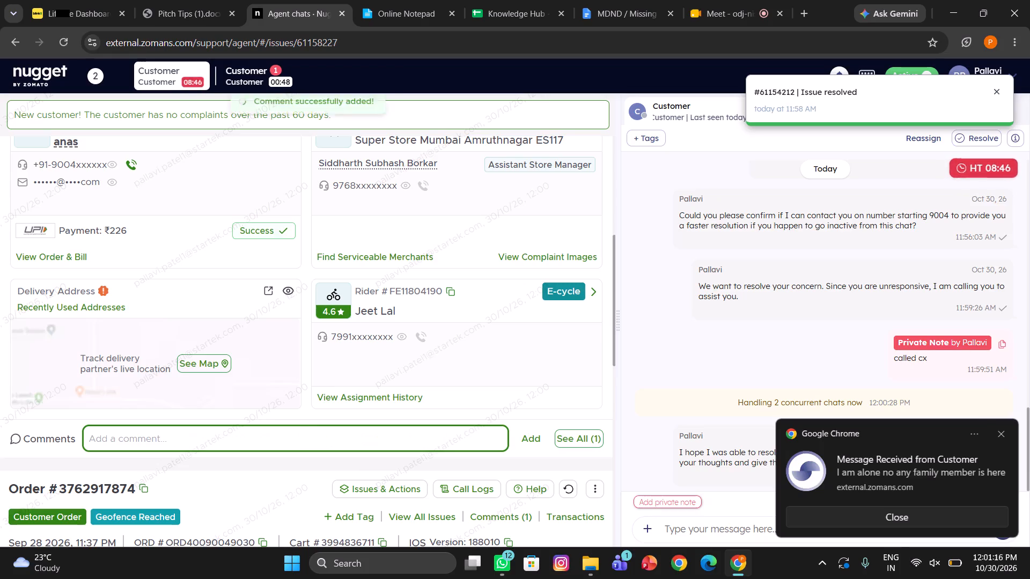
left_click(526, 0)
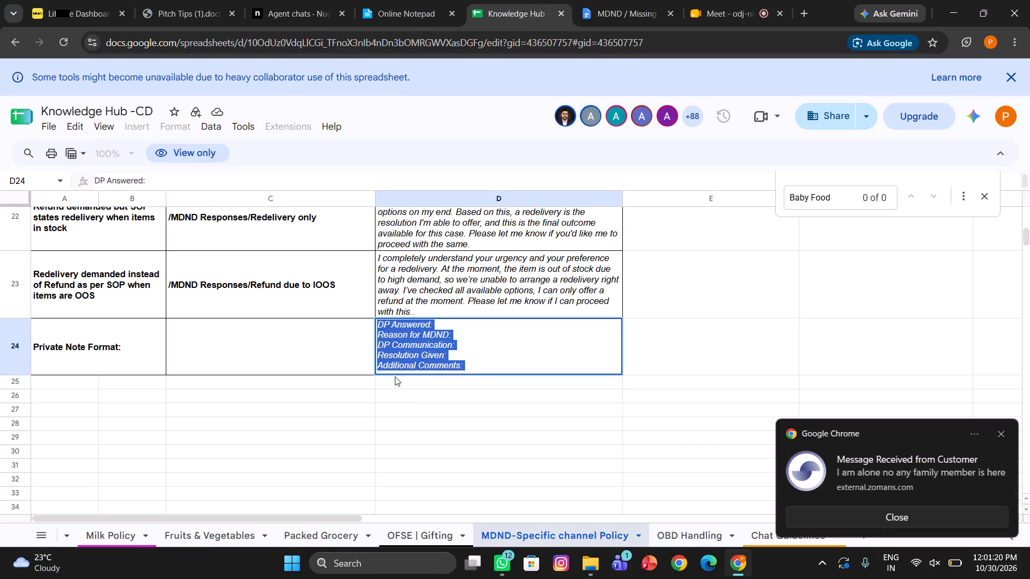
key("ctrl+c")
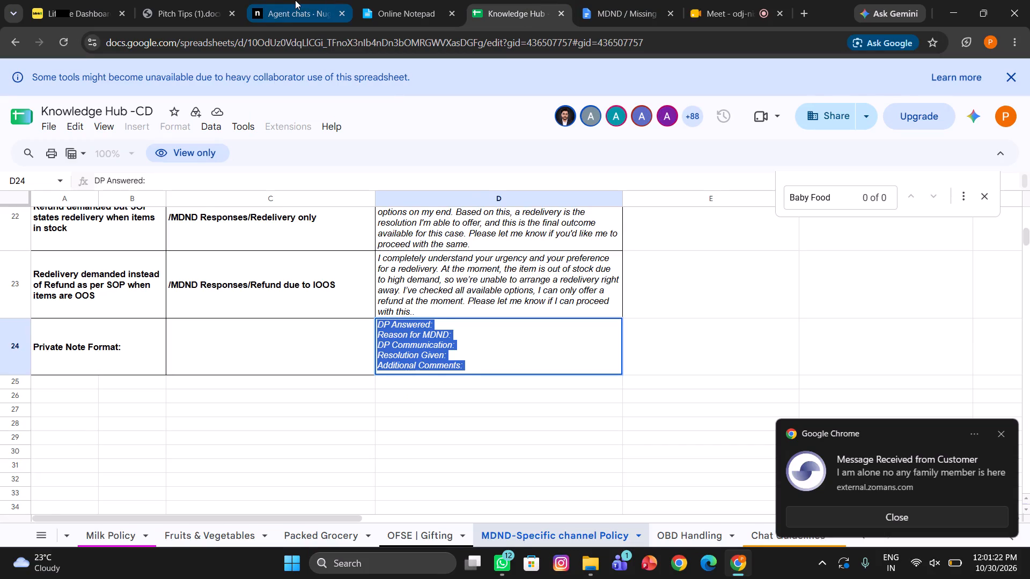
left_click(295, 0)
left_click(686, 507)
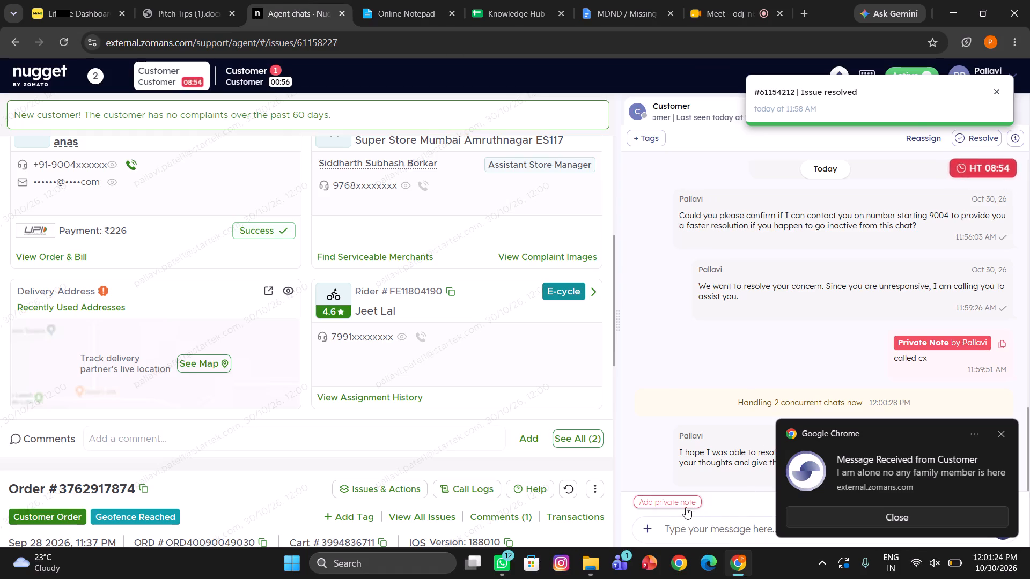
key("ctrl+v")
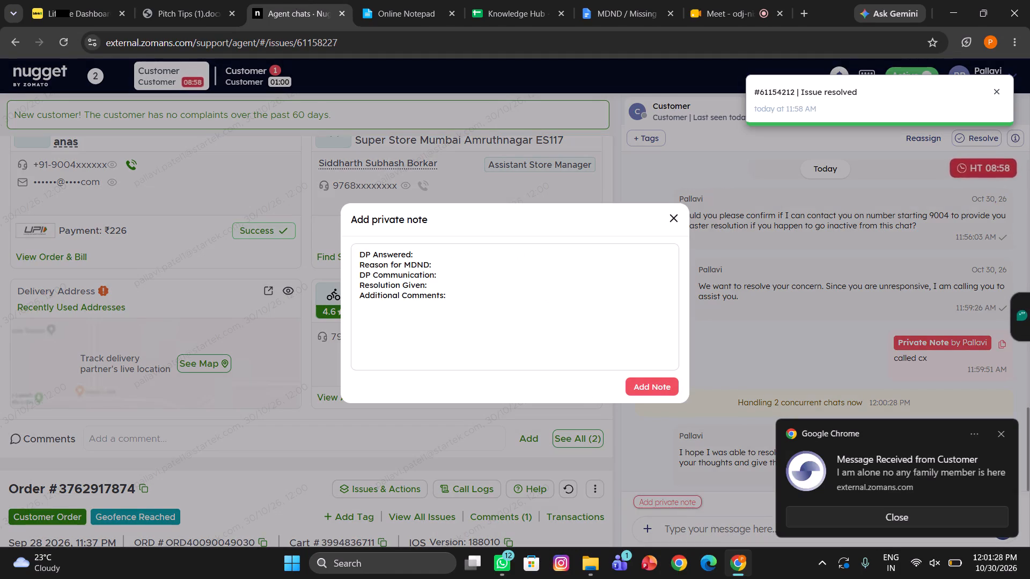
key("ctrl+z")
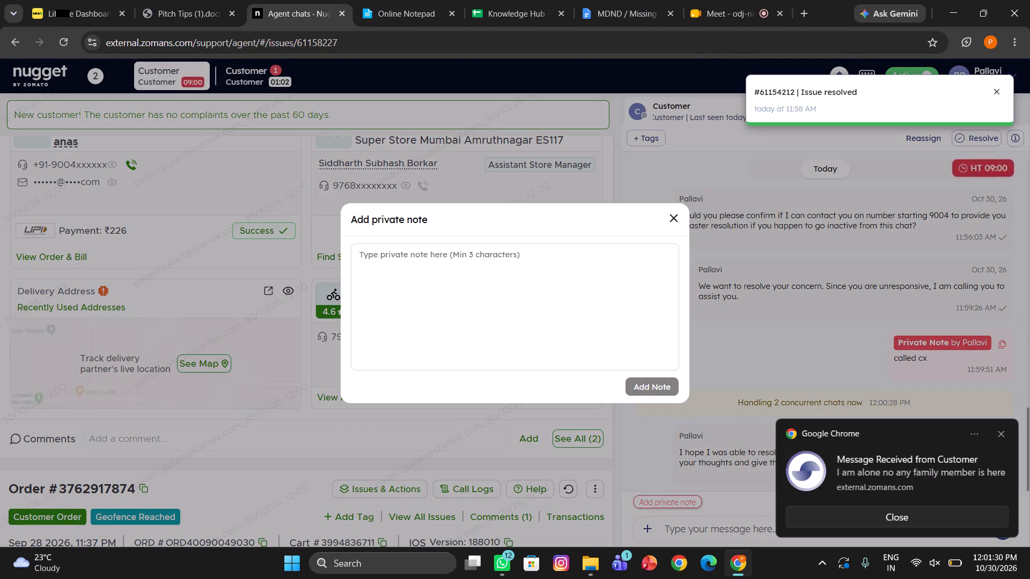
left_click(379, 0)
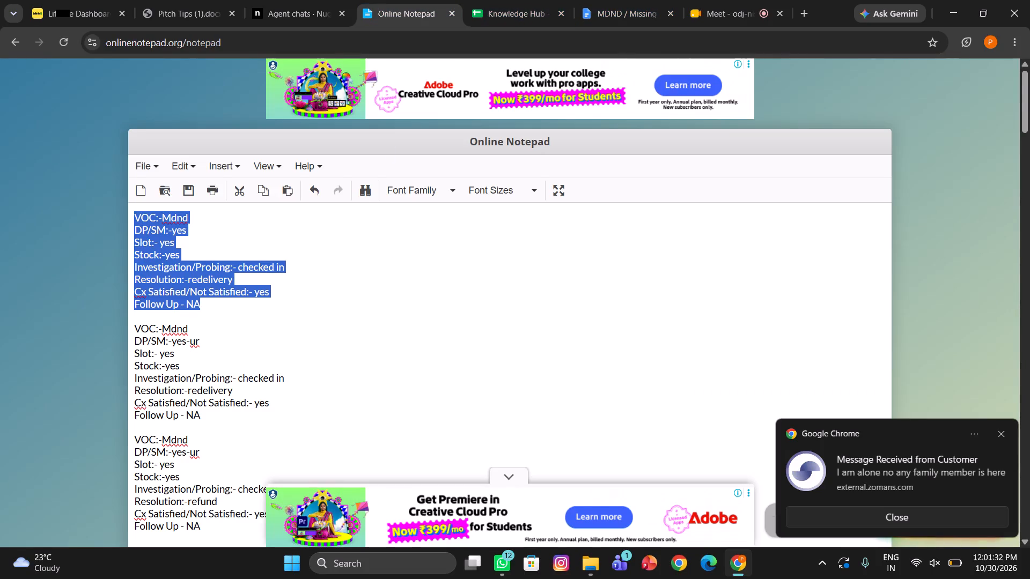
scroll(281, 381, "down", 2)
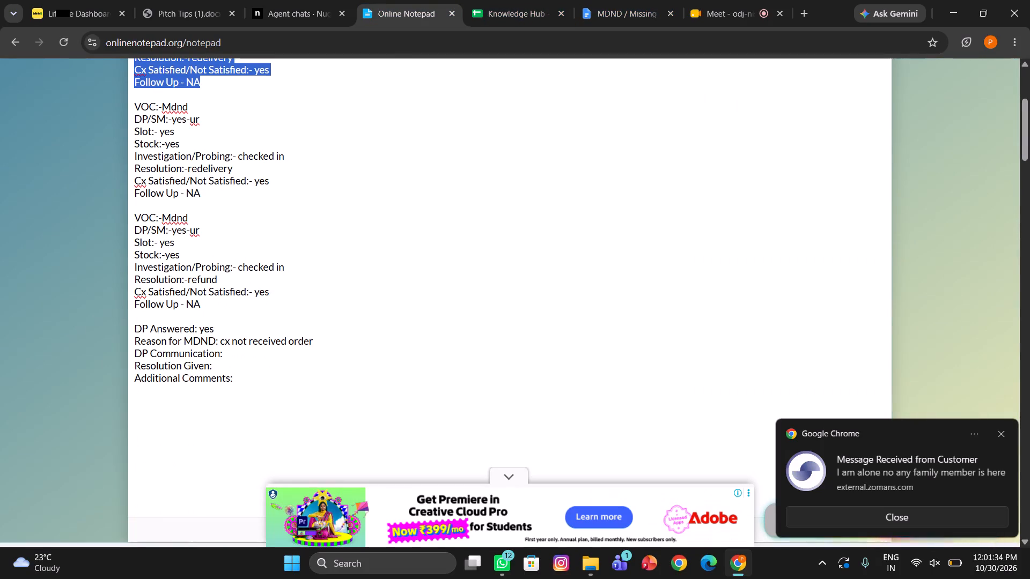
left_click_drag(244, 383, 124, 332)
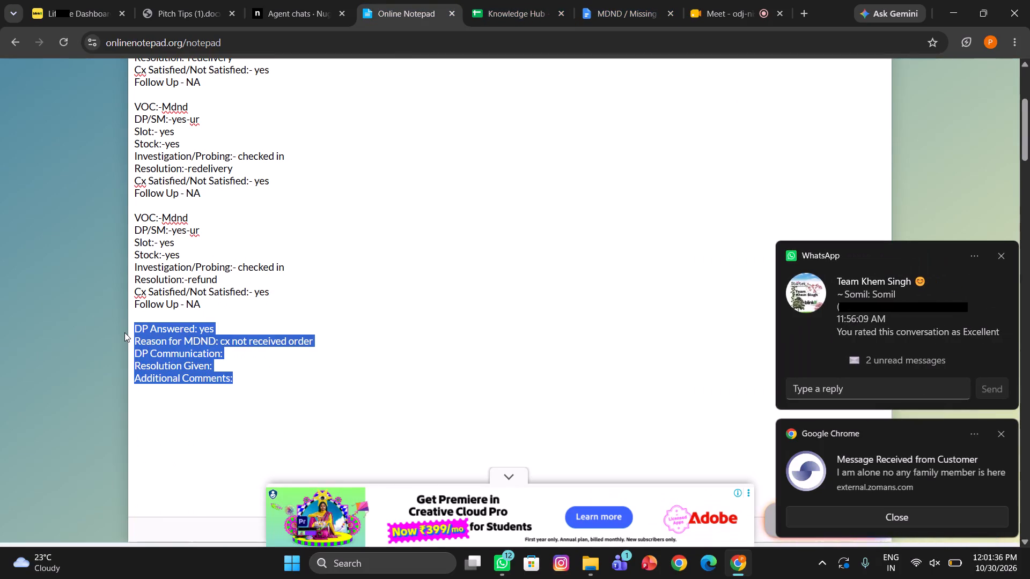
key("ctrl+c")
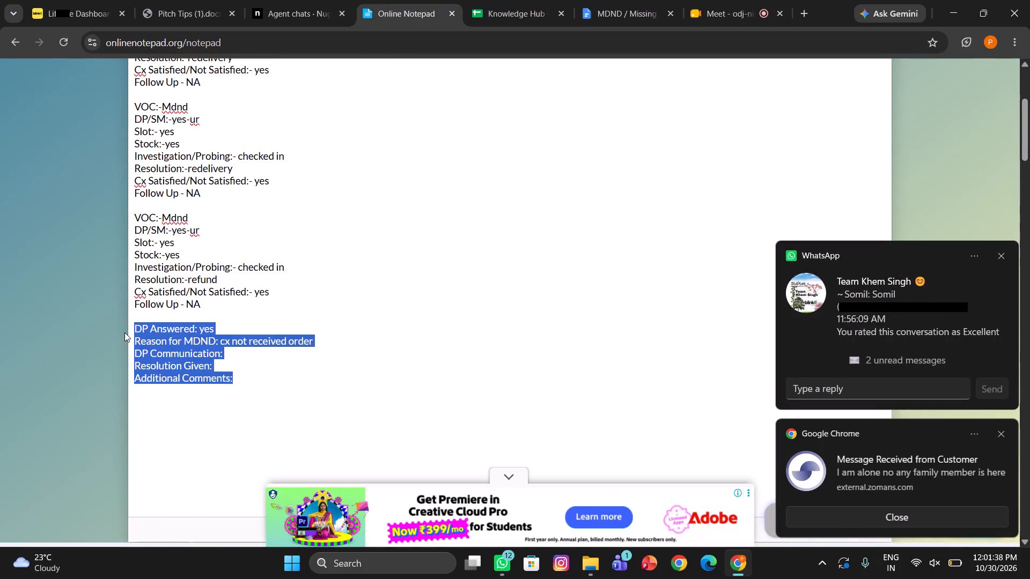
left_click(298, 0)
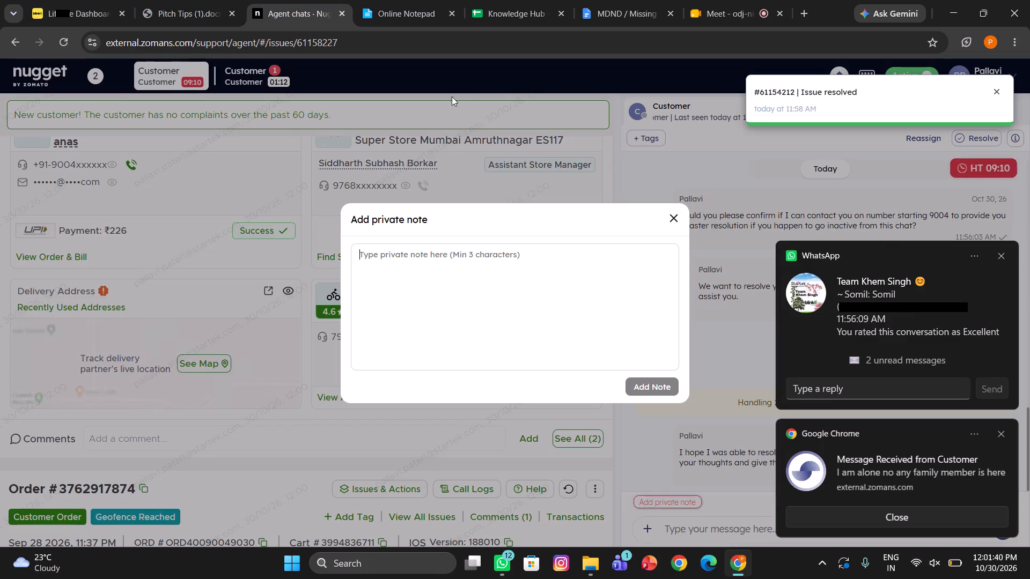
key("ctrl+v")
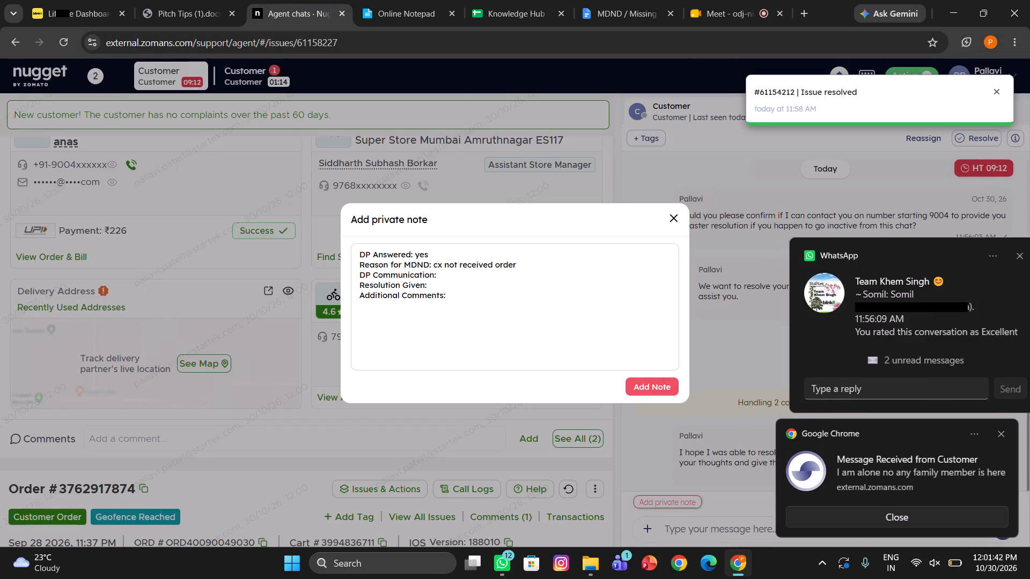
Fill in the private note's DP Communication as "dp delivered to the wrong address".
left_click(452, 277)
left_click(452, 277)
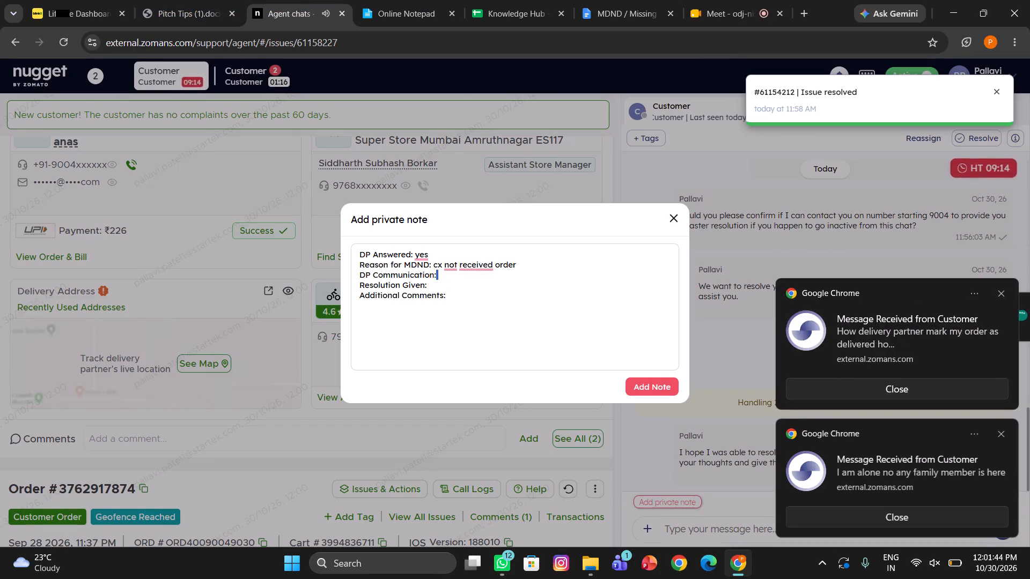
left_click(452, 277)
left_click(452, 277)
key("space")
type("dp delivered to wrong address")
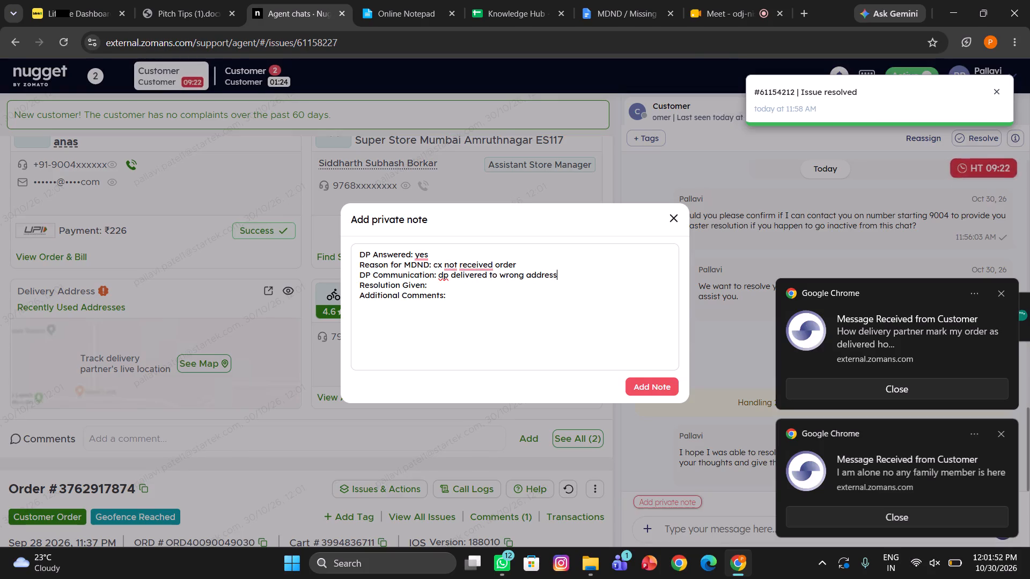
left_click(437, 287)
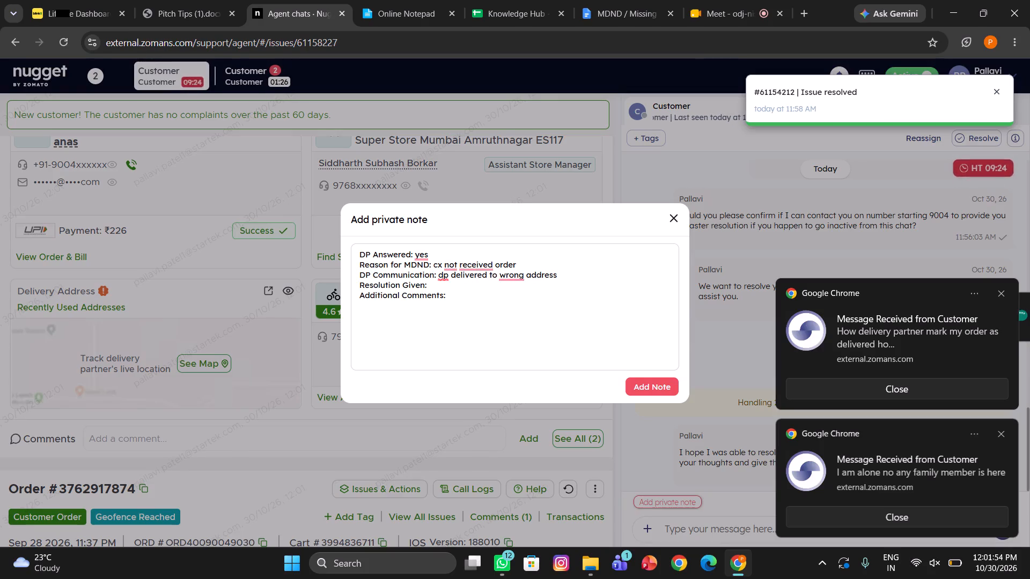
left_click(513, 305)
type("the")
key("space")
Fill in Resolution Given as "received" and add the private note to the chat.
left_click(429, 284)
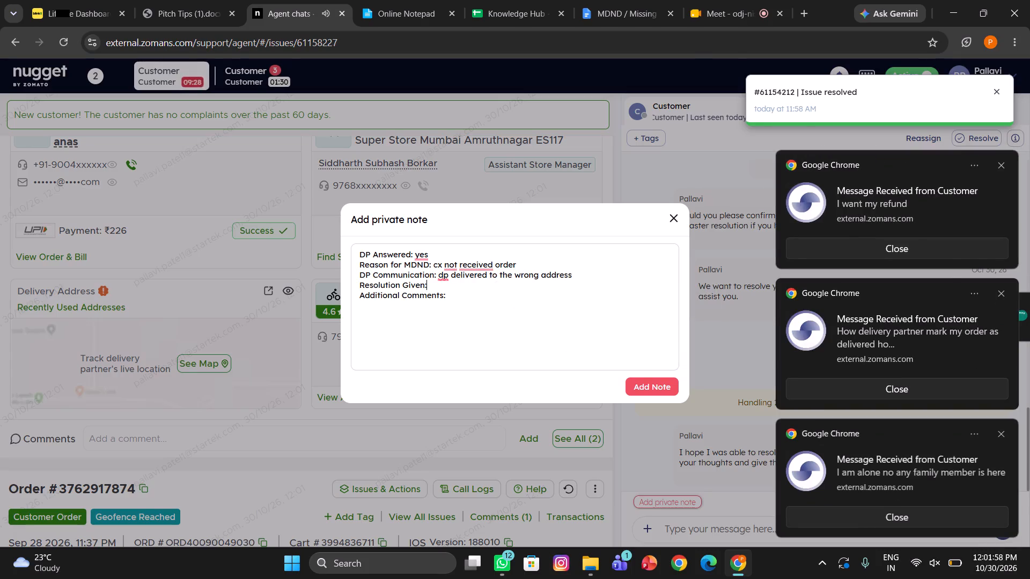
key("space")
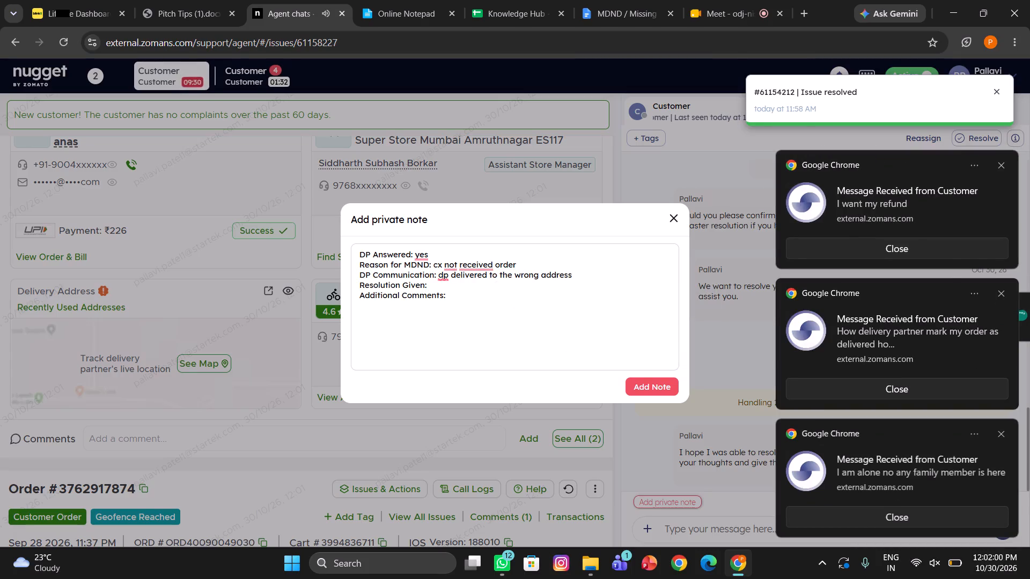
type("received")
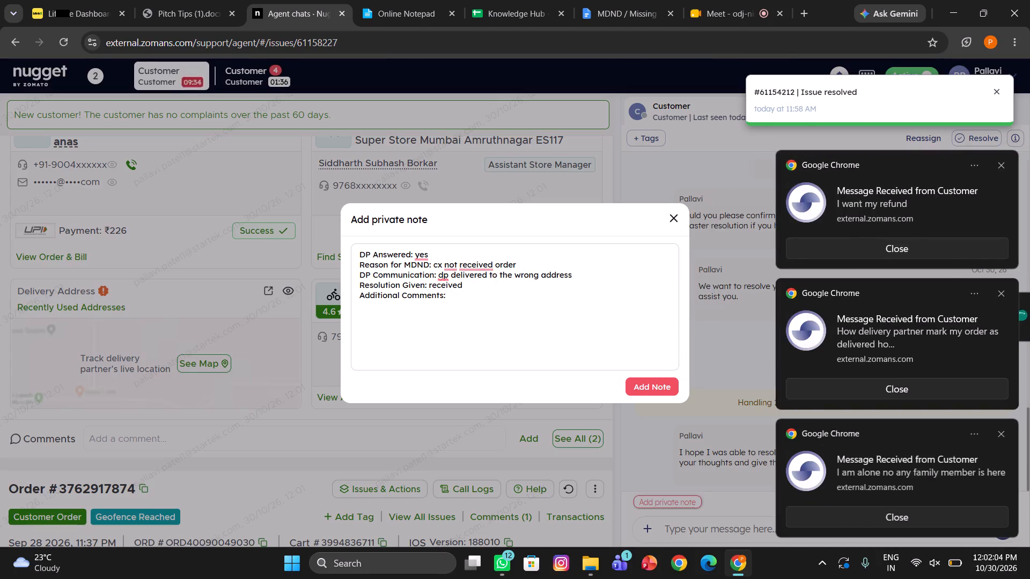
left_click(643, 389)
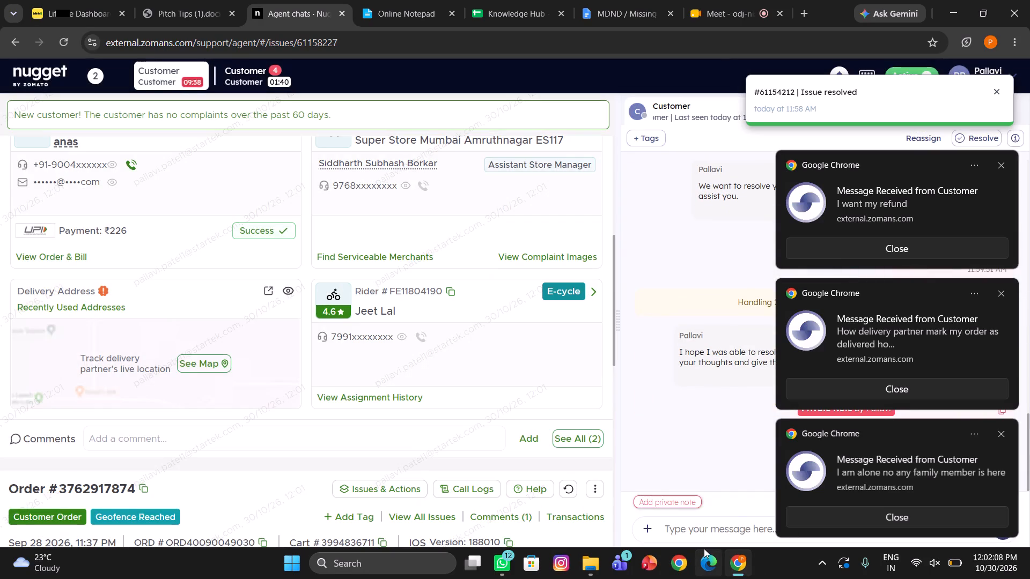
type("/clo")
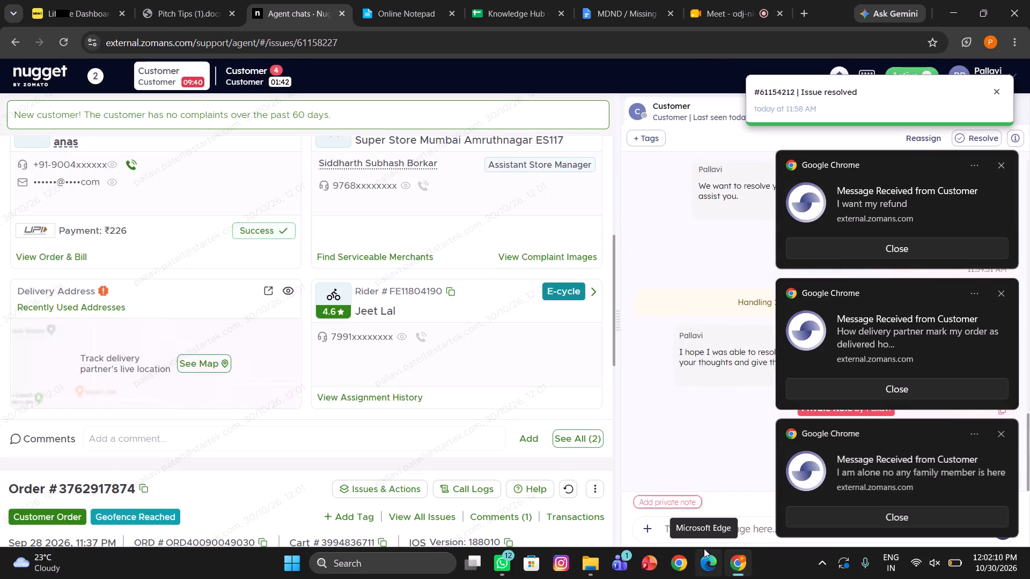
left_click(664, 529)
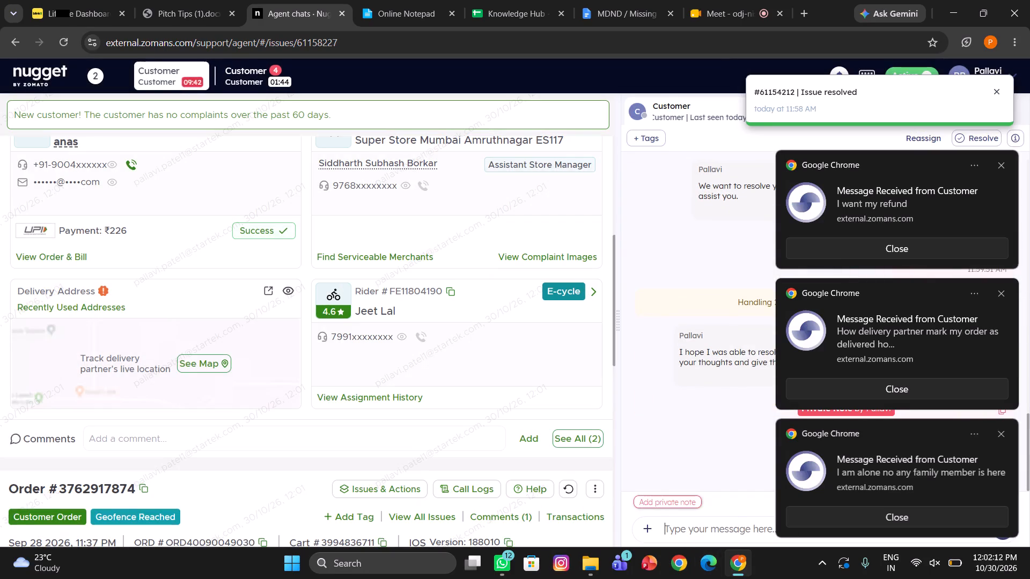
type("/clo")
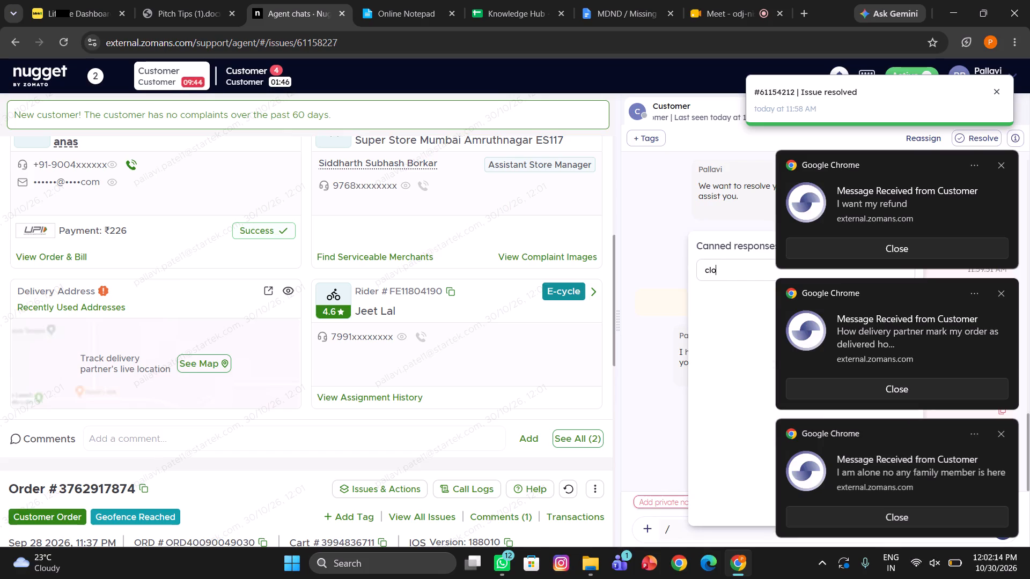
left_click(719, 314)
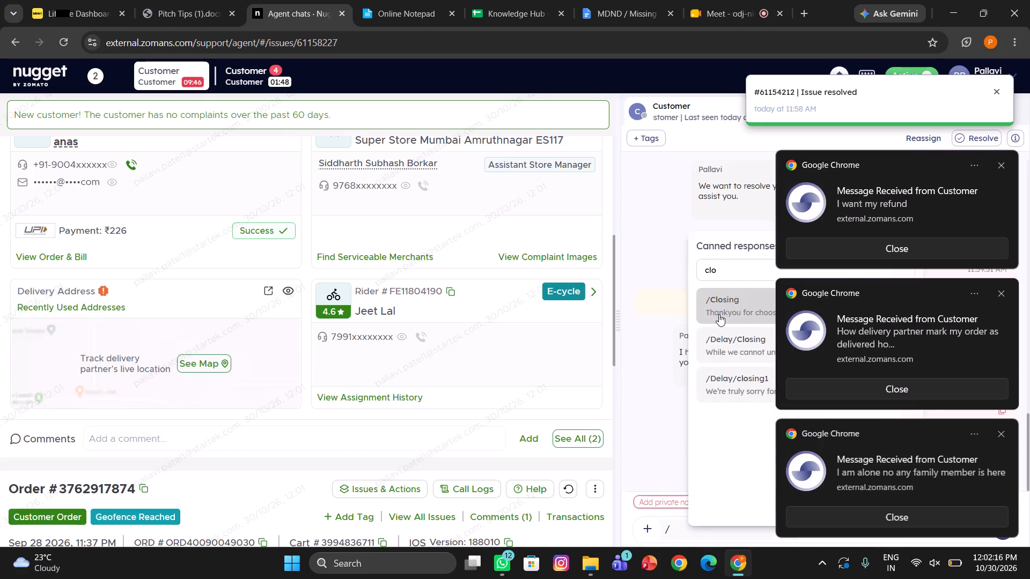
key("Return")
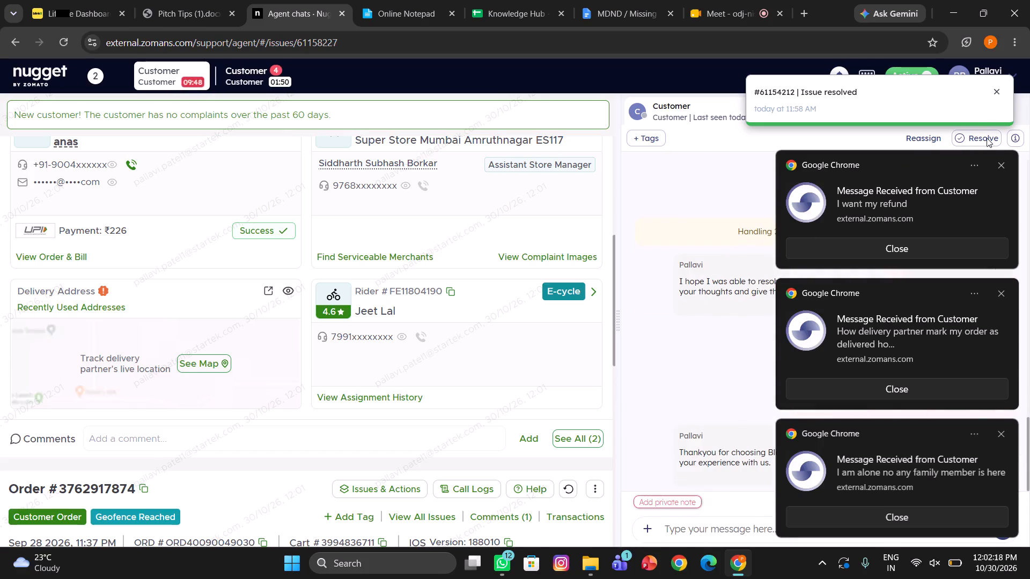
left_click(987, 138)
type("mdn")
left_click(974, 139)
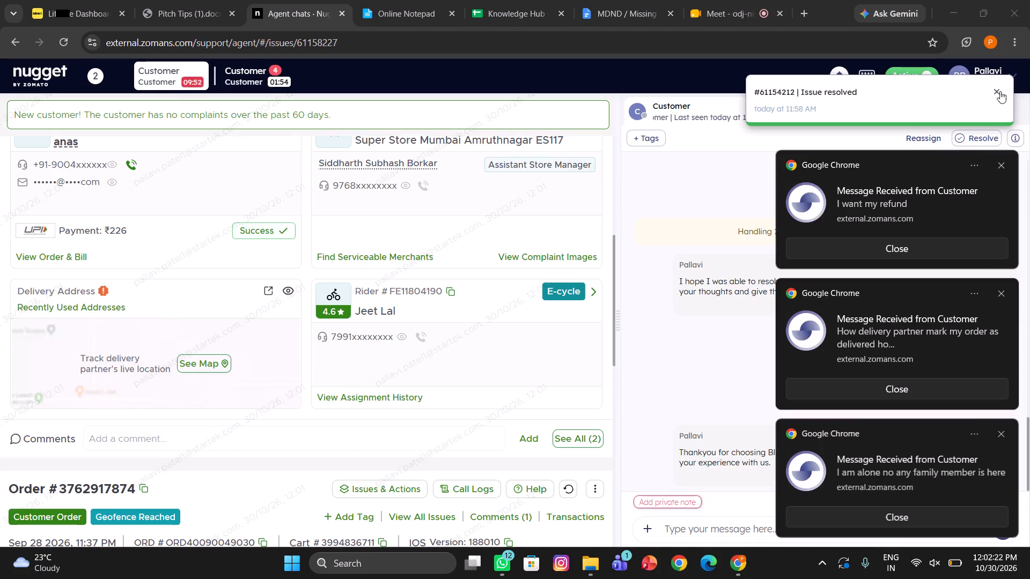
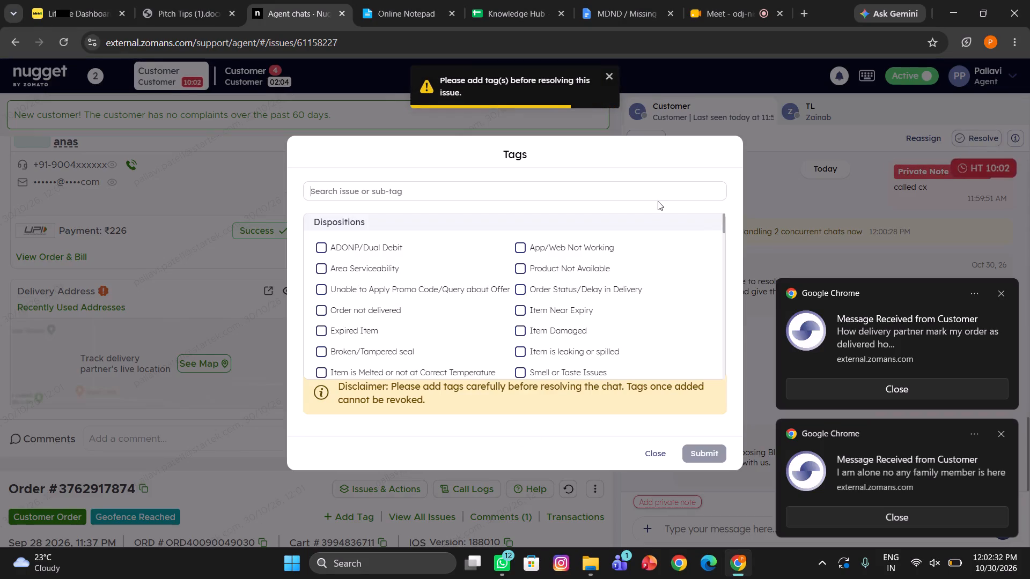
Find the disposition tags matching "mdnd" and submit the tag "MDND – Order Found" for the chat being resolved.
type("mdnd")
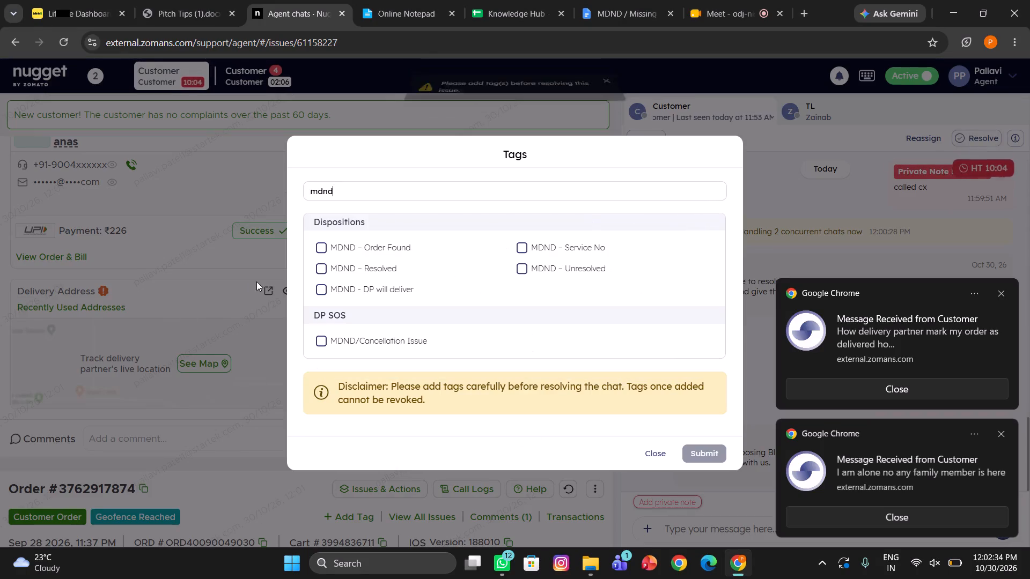
left_click(367, 248)
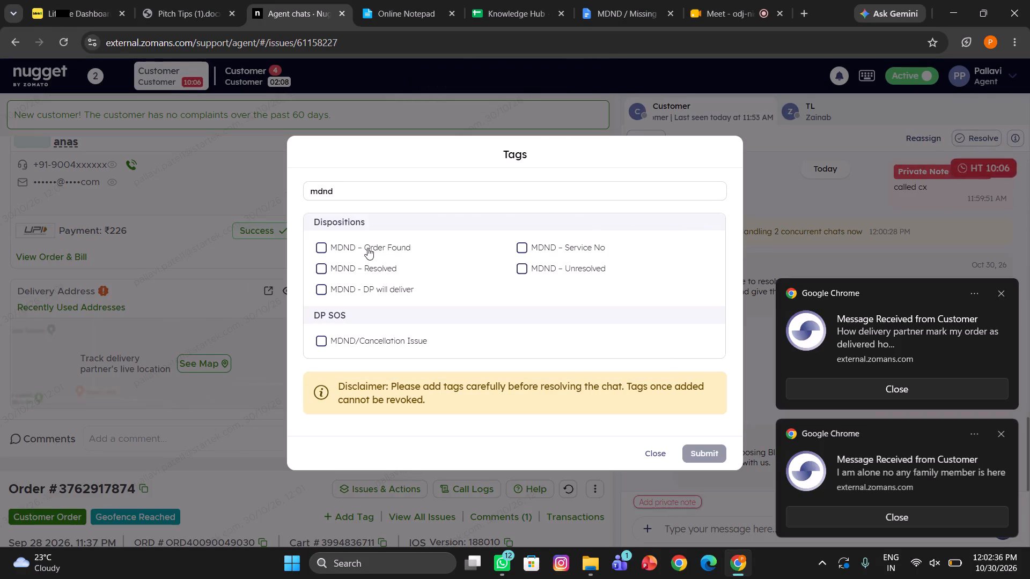
left_click(706, 456)
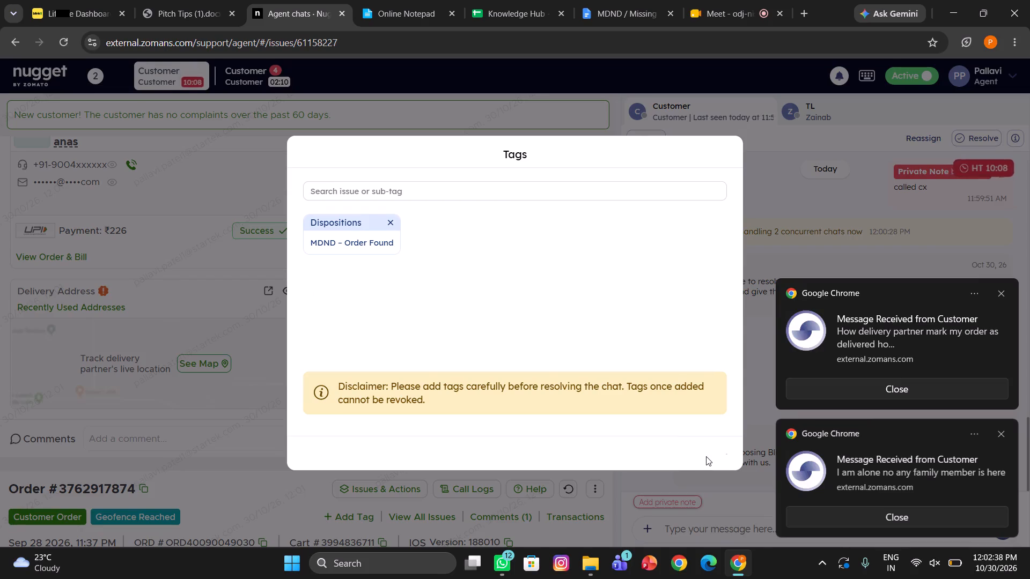
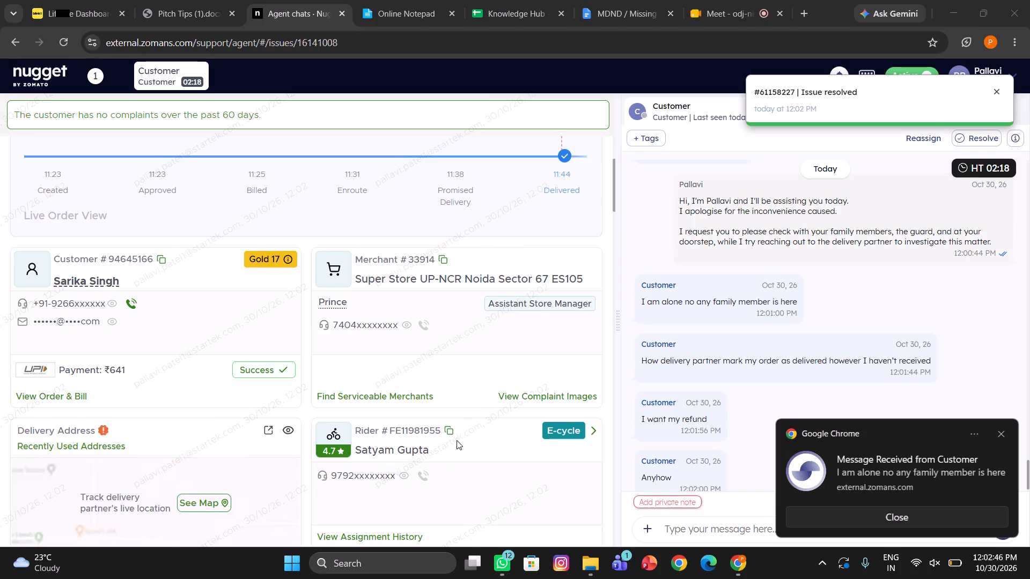
Initiate a call to the delivery rider assigned to the open chat's undelivered order.
left_click(428, 472)
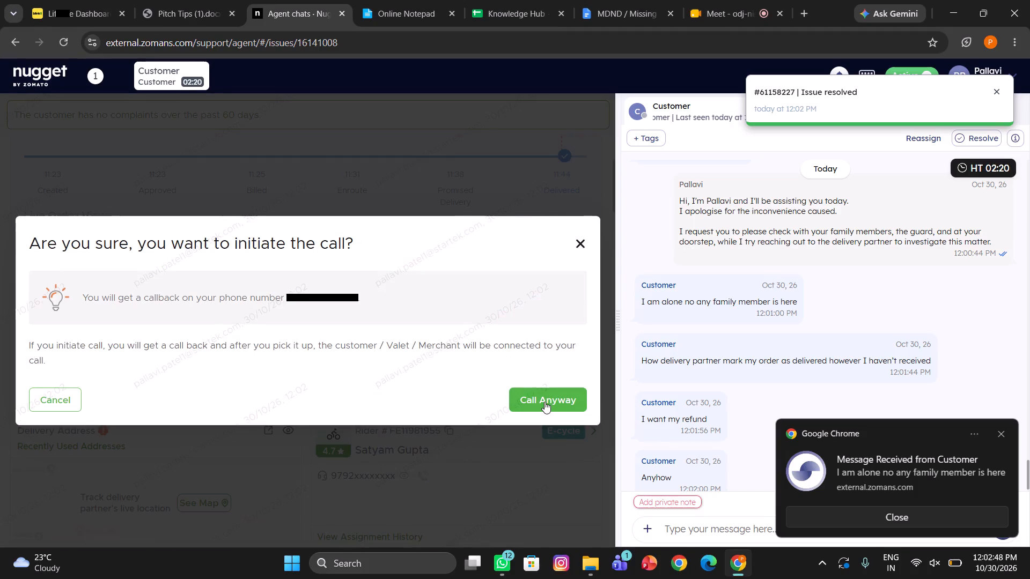
left_click(545, 402)
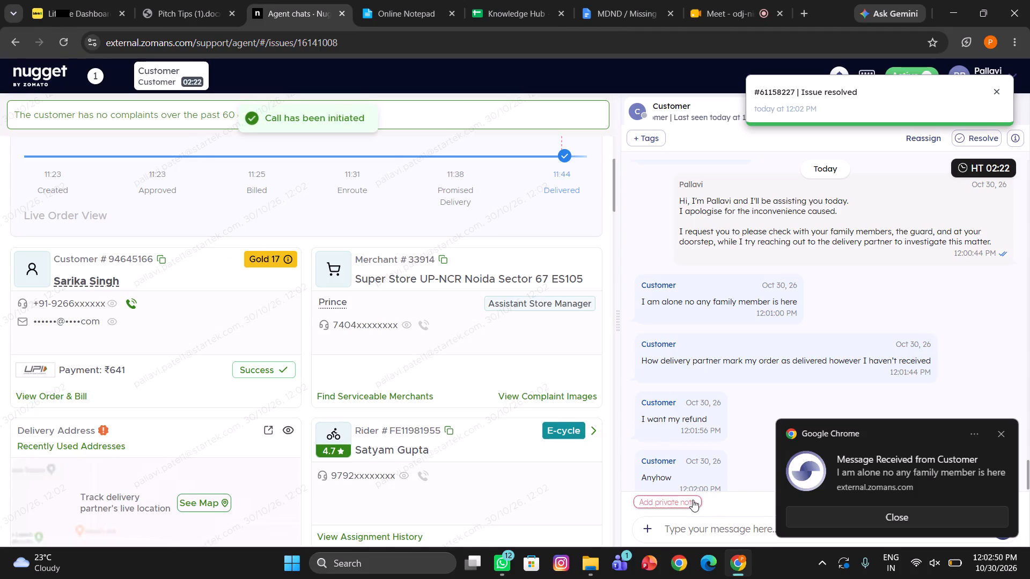
Add the private note "called dp" to this customer's chat.
left_click(693, 500)
type("called")
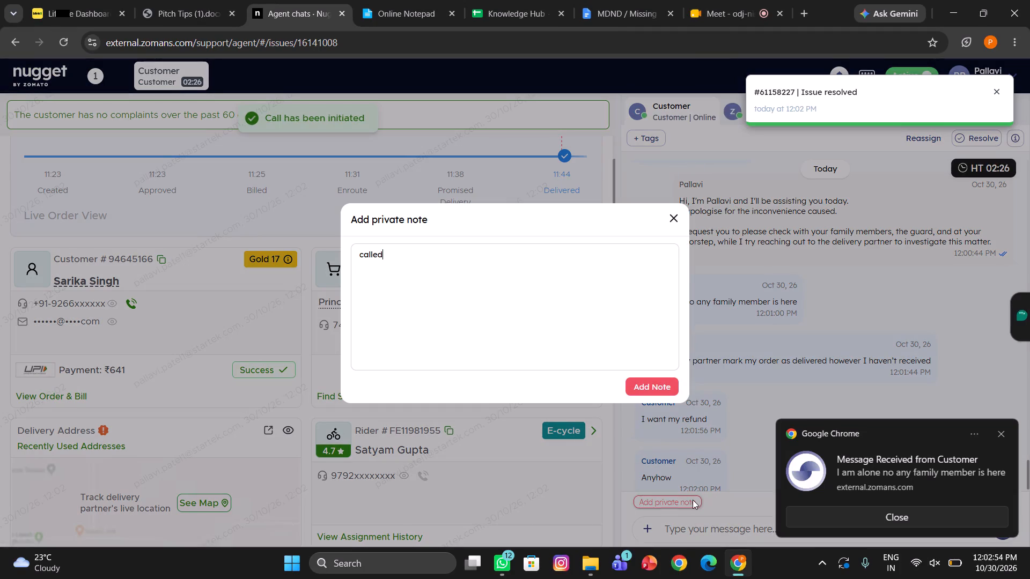
key("space")
type("dp")
left_click(644, 385)
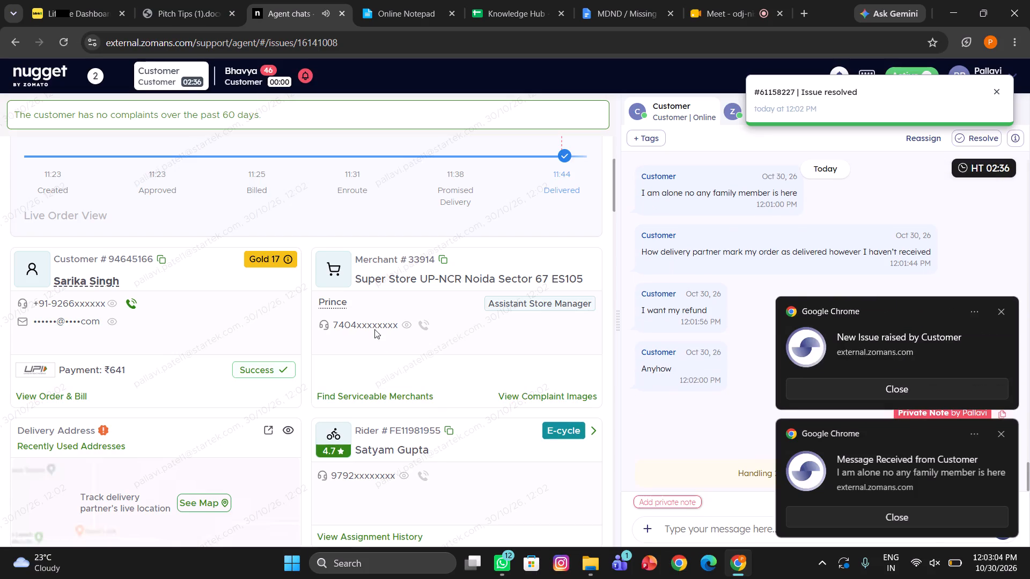
Open the newly assigned chat and send the suggested introduction apologising and asking the customer to check with family, the guard and the doorstep.
left_click(252, 85)
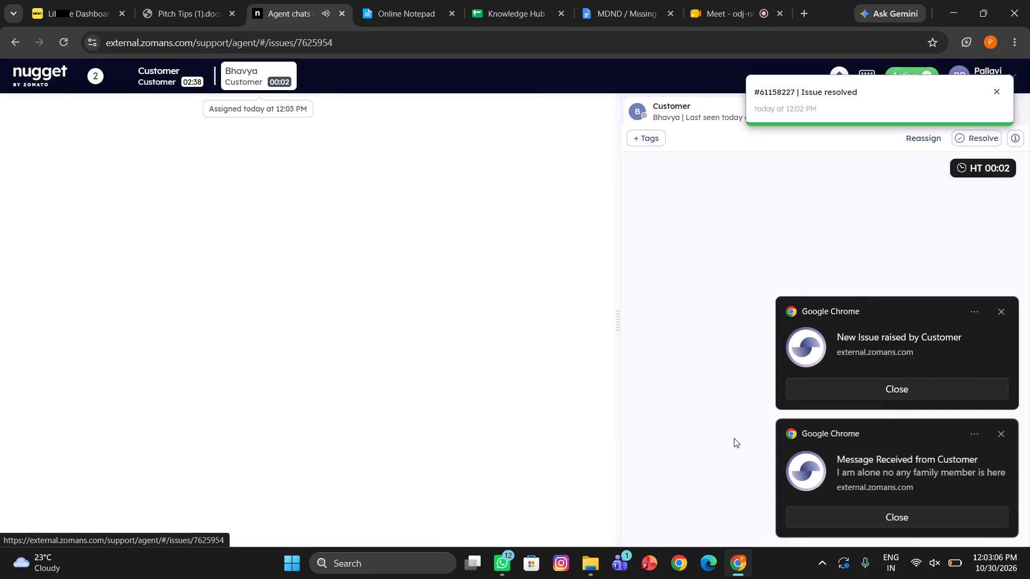
left_click(720, 480)
left_click(720, 480)
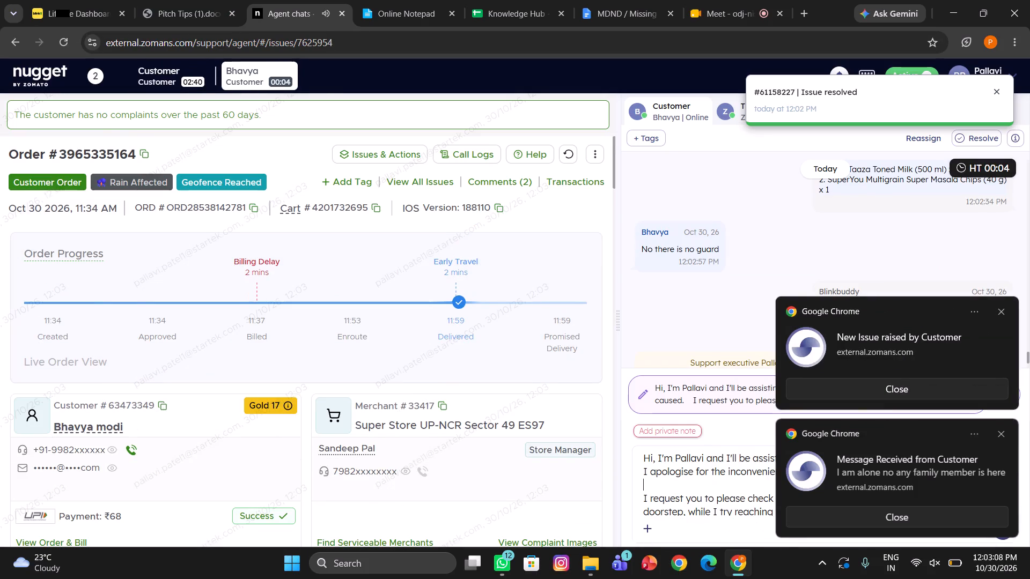
key("Return")
Switch back to the earlier customer's chat about the undelivered order and refund request.
left_click(193, 83)
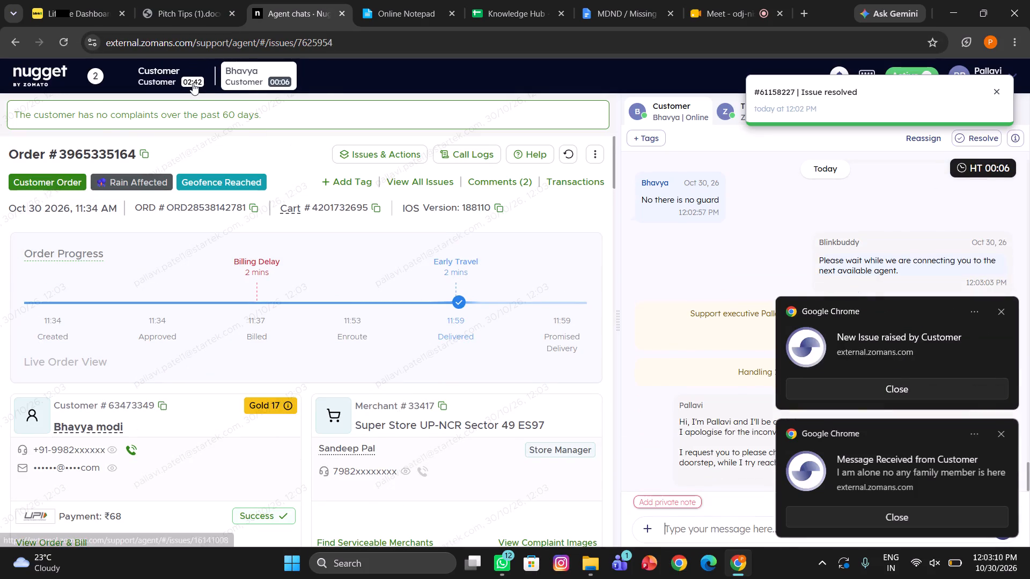
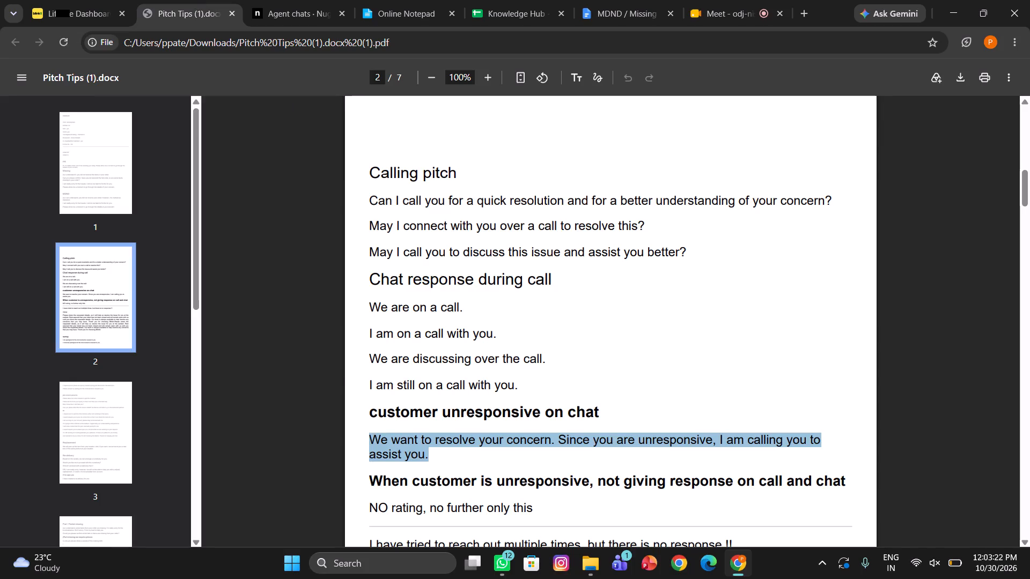
Copy the MDND line "As I can understand, you did not receive your order; however, it is marked as delivered." from Pitch Tips and send it to the customer.
scroll(488, 388, "up", 3)
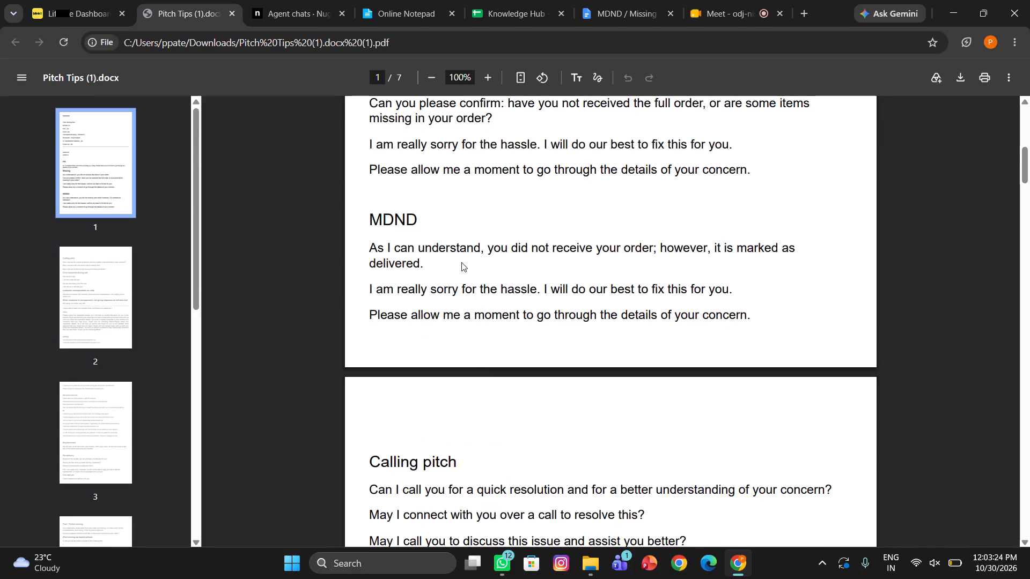
left_click_drag(446, 268, 381, 255)
left_click_drag(381, 255, 366, 246)
left_click_drag(366, 246, 429, 272)
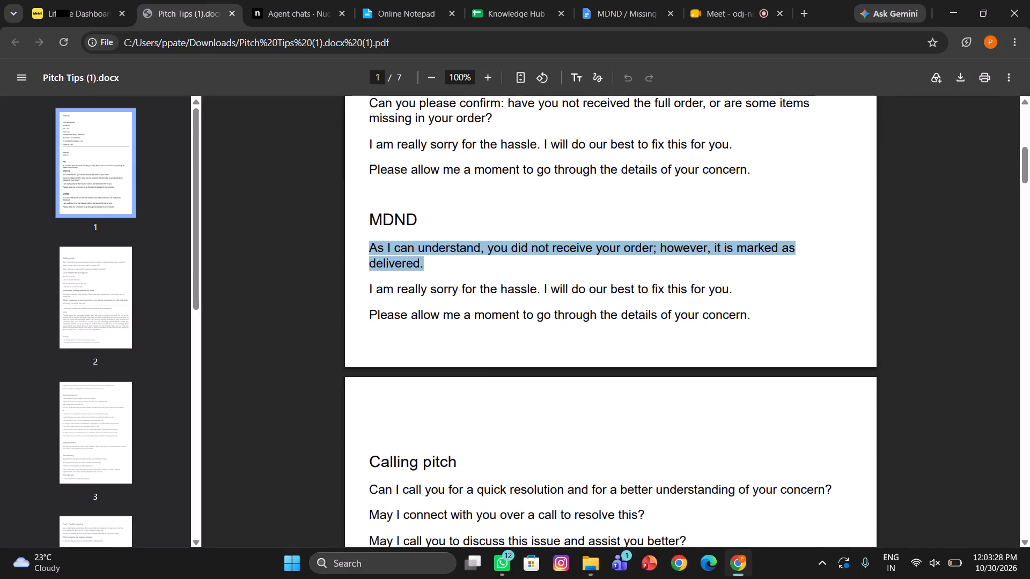
left_click_drag(429, 272, 429, 271)
key("ctrl+c")
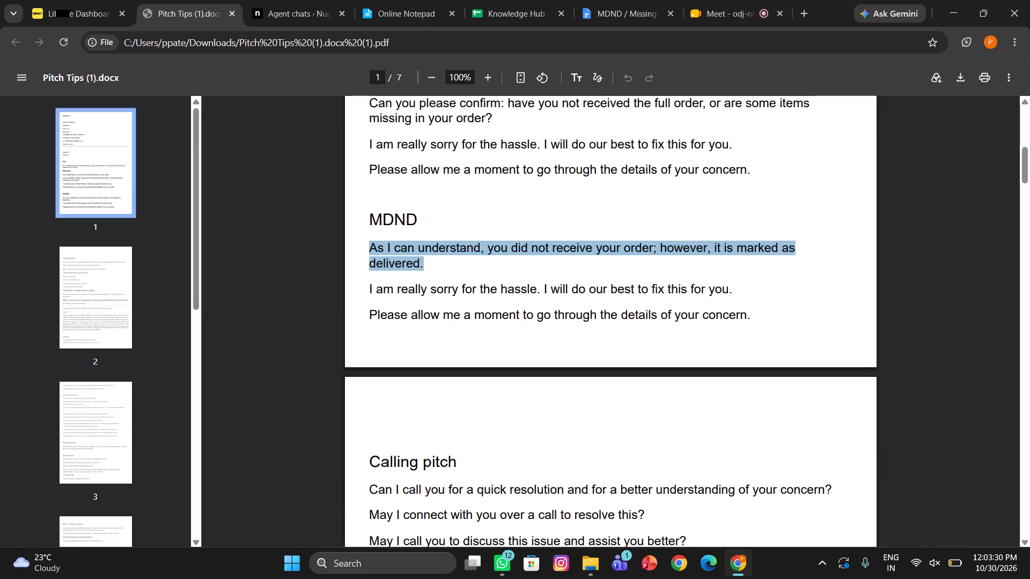
left_click(282, 1)
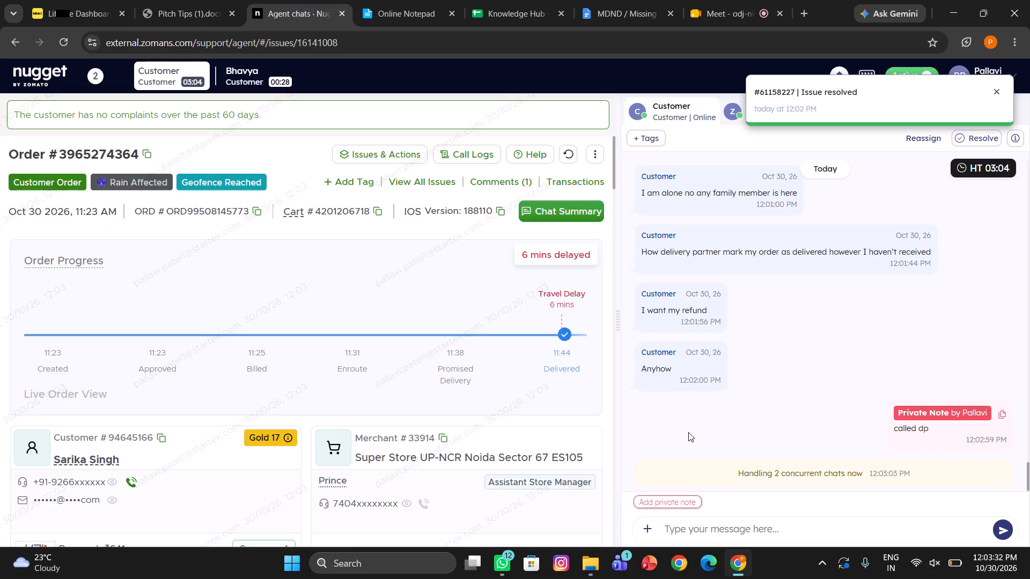
key("ctrl+v")
key("Return")
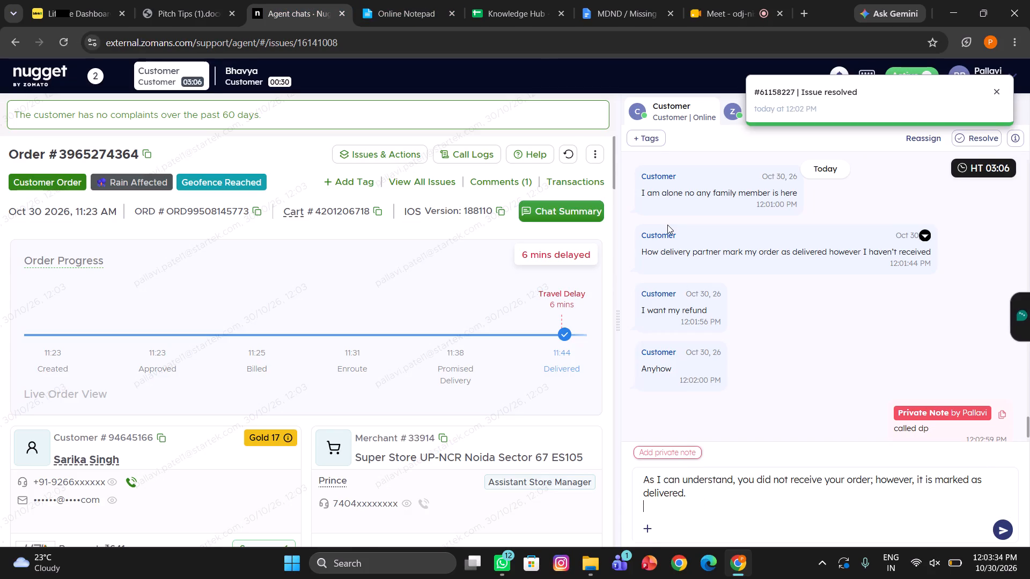
Copy "I am really sorry for the hassle. I will do our best to fix this for you." from Pitch Tips and send it to the customer.
left_click(210, 0)
triple_click(416, 288)
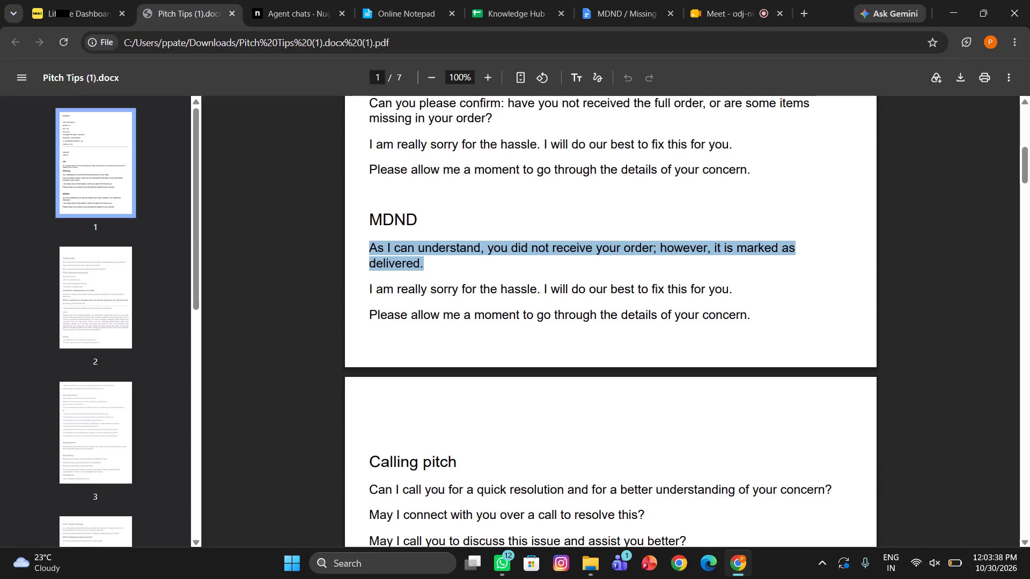
key("ctrl+c")
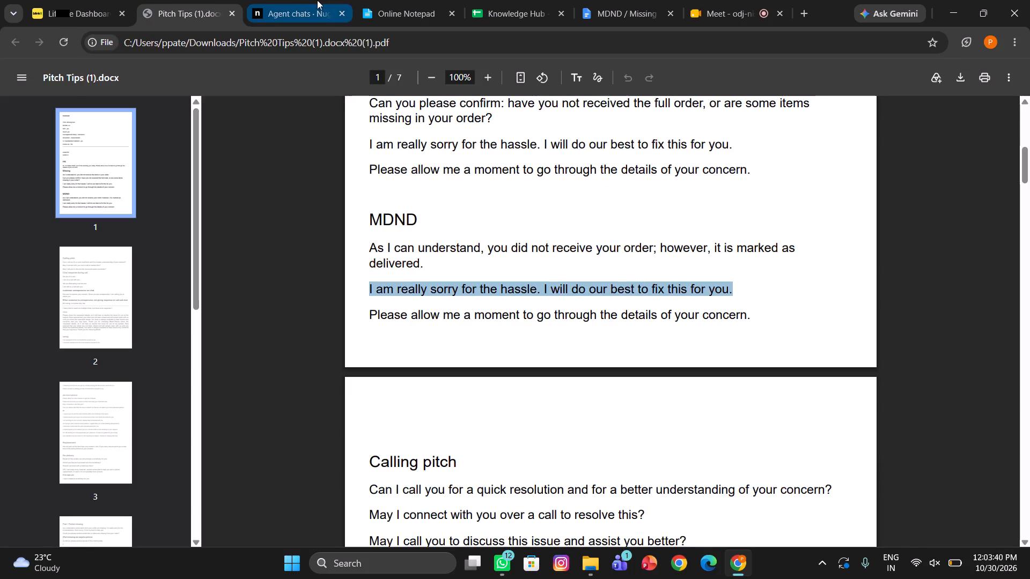
left_click(288, 7)
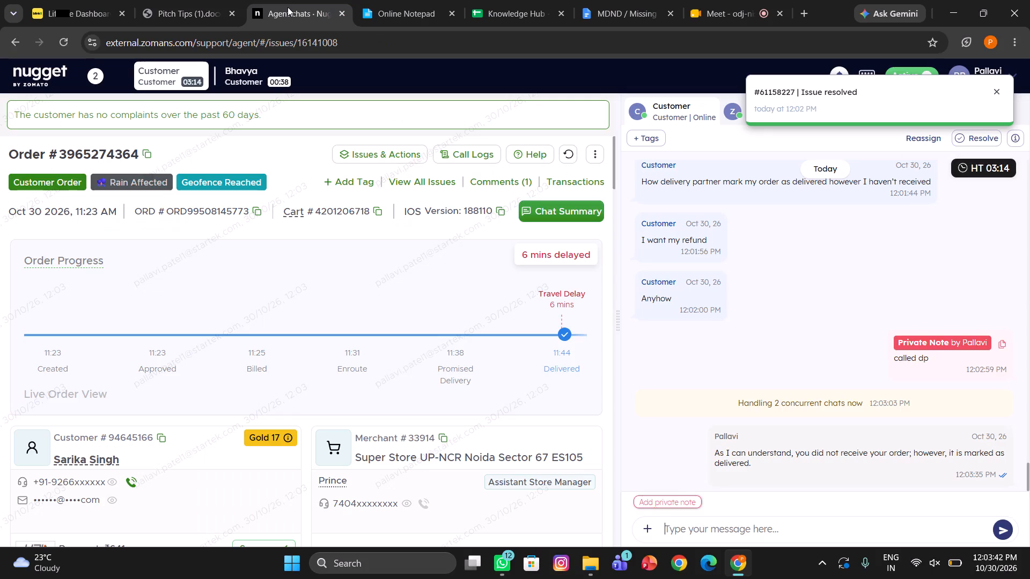
key("ctrl+v")
key("Return")
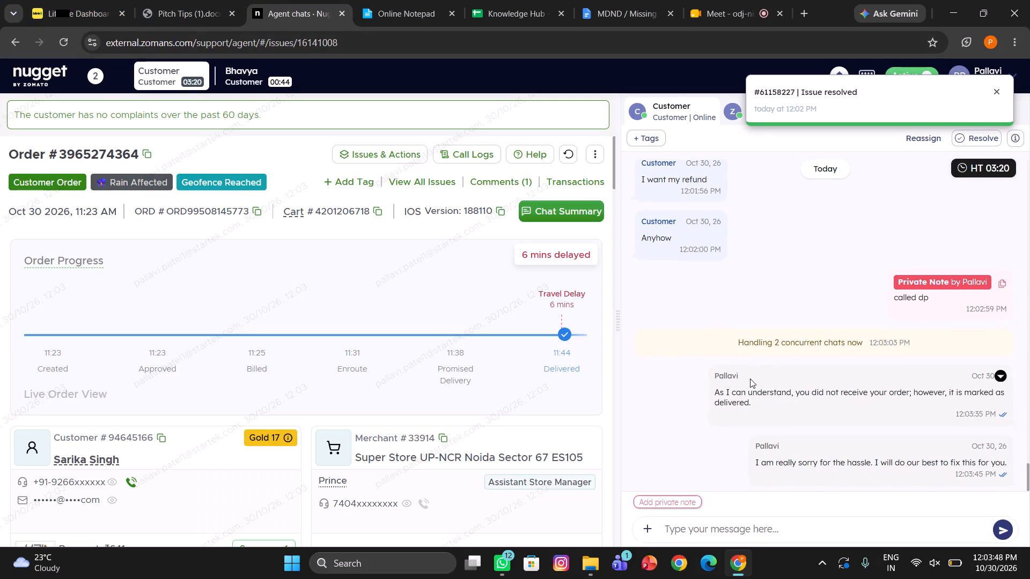
Insert the MDND "Third Mandatory Response" canned reply, asking for permission to contact the customer by number, into the message draft.
scroll(750, 378, "down", 1)
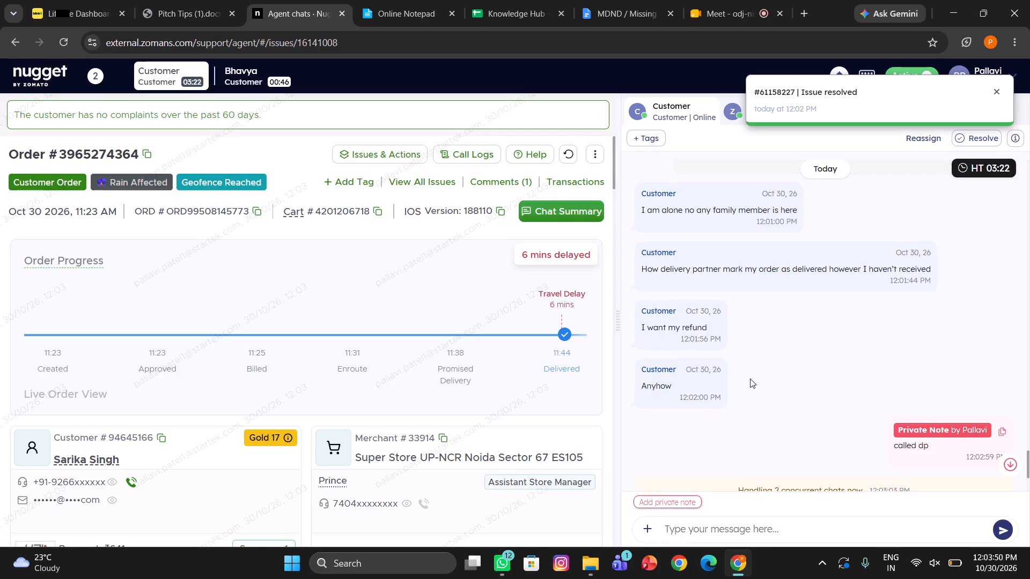
scroll(750, 378, "down", 3)
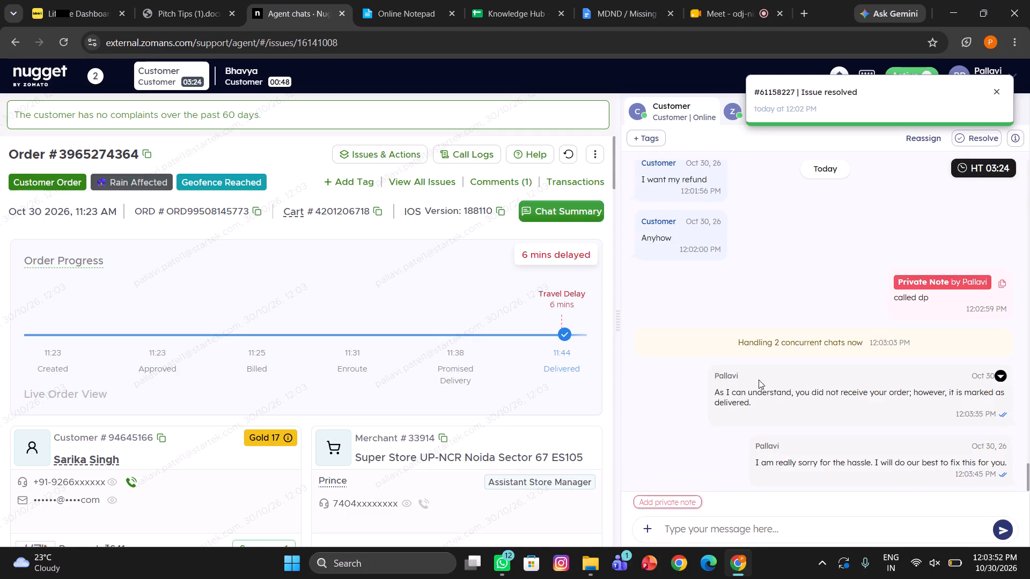
type("/th")
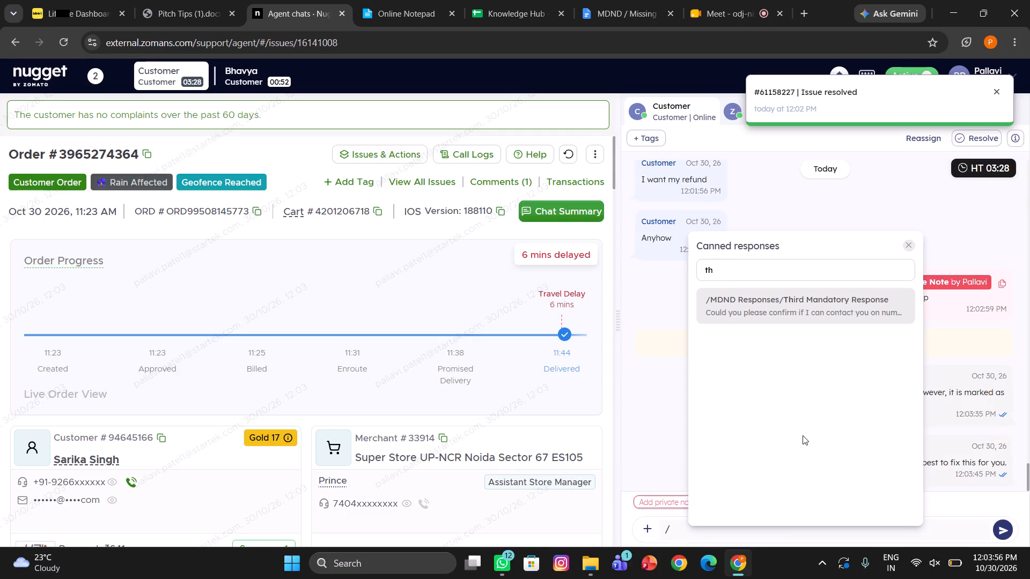
left_click(776, 291)
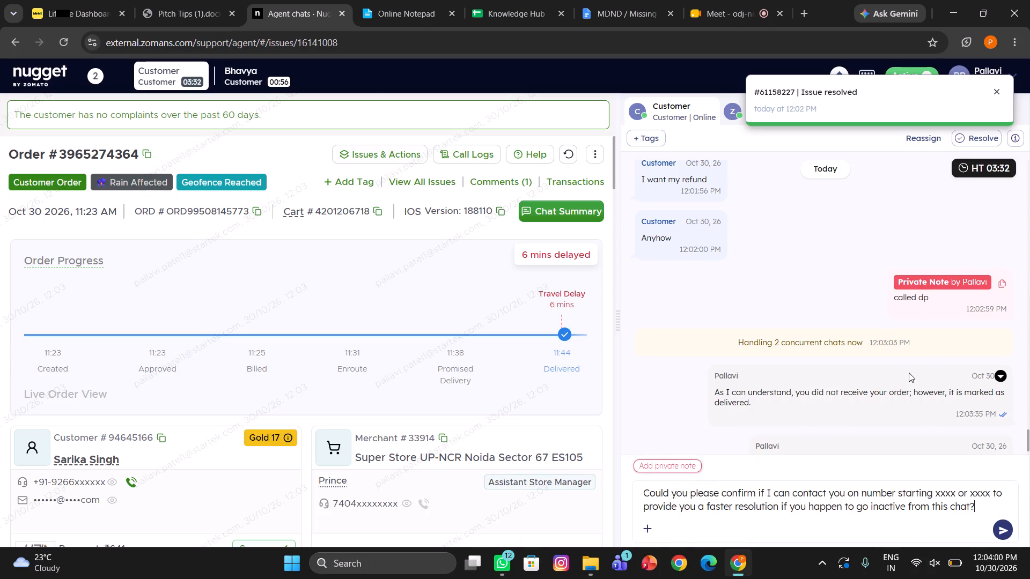
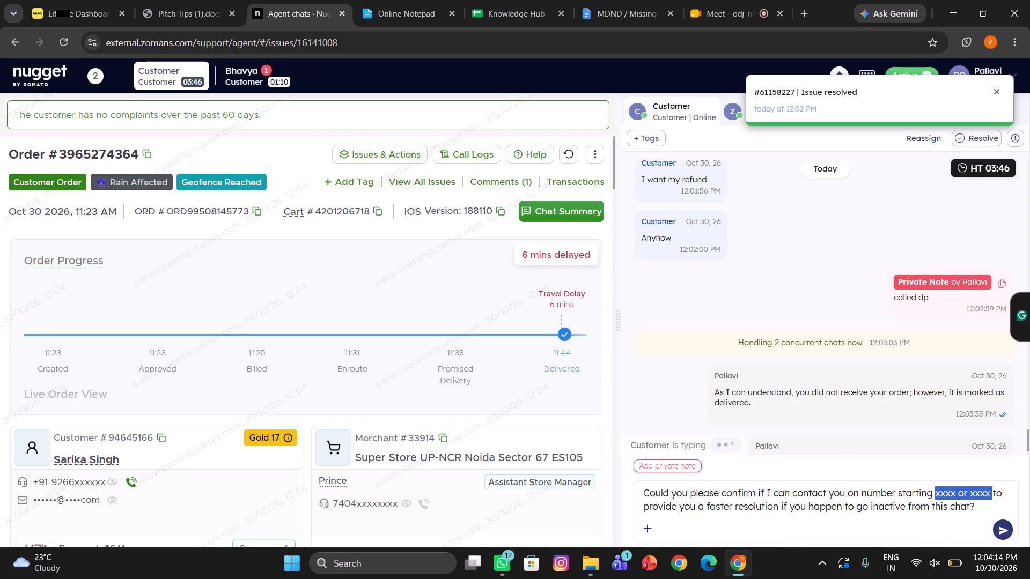
Replace the number placeholder in the draft with the first four digits of the customer's phone number and send the message.
left_click_drag(992, 494, 988, 494)
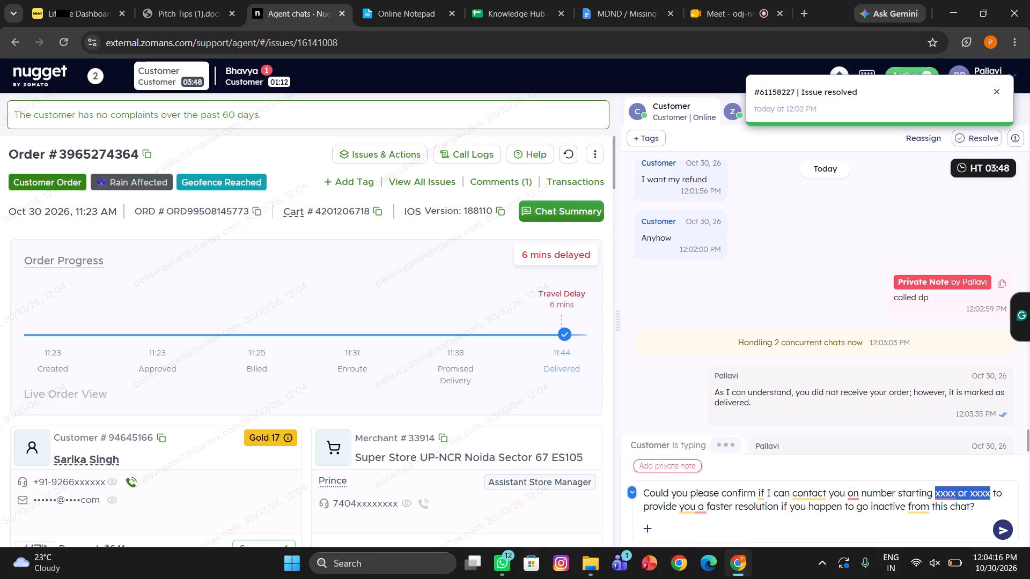
key("BackSpace")
type("92")
type("66")
key("Return")
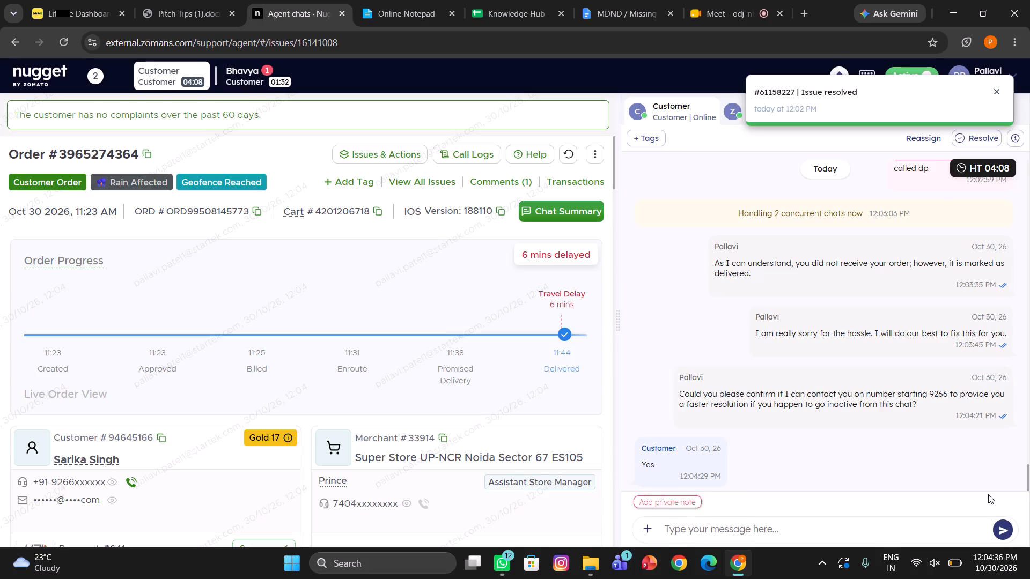
Listen to the recording of the most recent call in the order's call history, skipping ahead partway through.
scroll(813, 418, "up", 1)
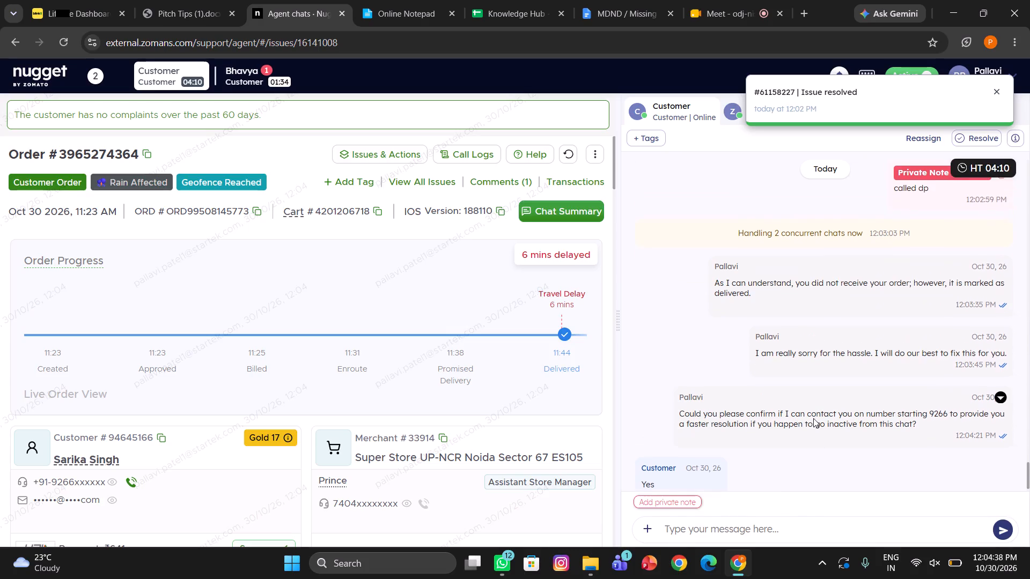
scroll(813, 418, "up", 1)
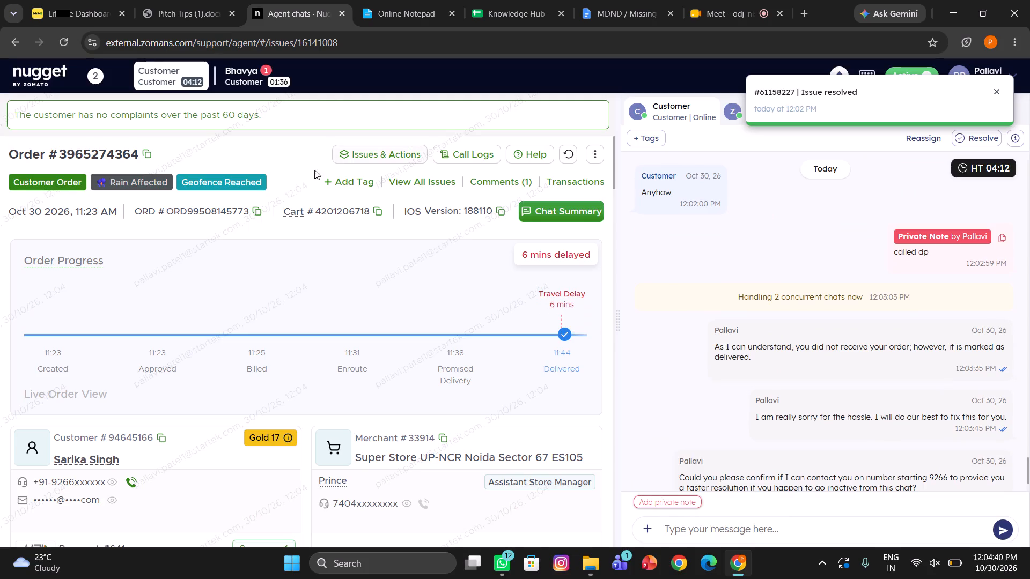
left_click(378, 149)
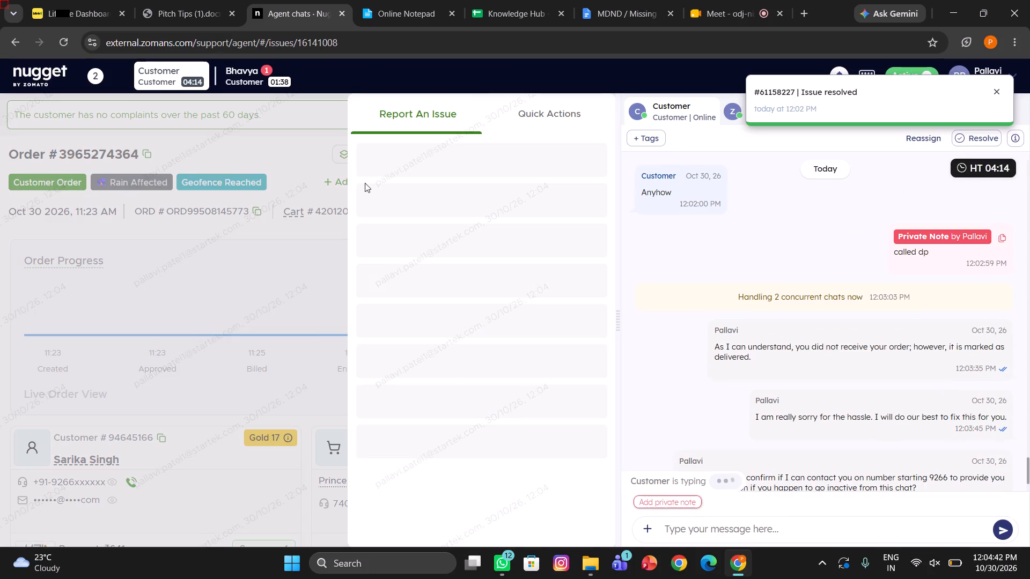
left_click(306, 336)
left_click(458, 151)
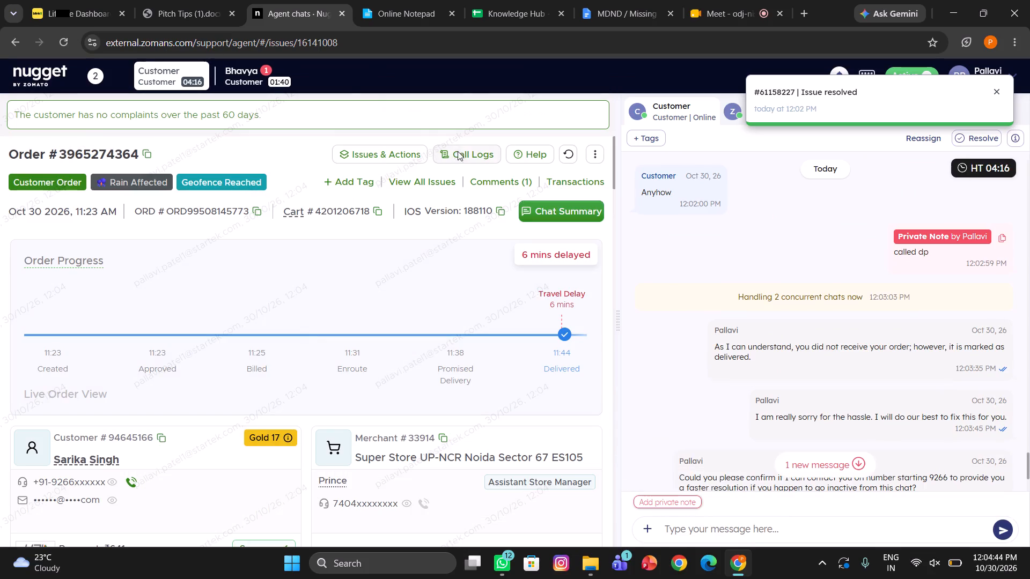
scroll(456, 294, "left", 4)
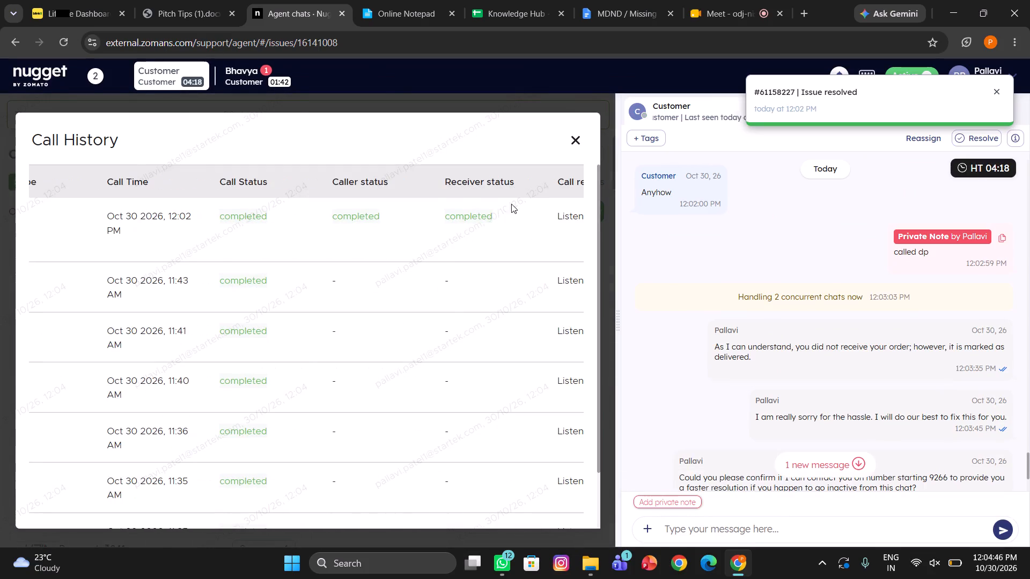
scroll(504, 256, "left", 5)
left_click(415, 216)
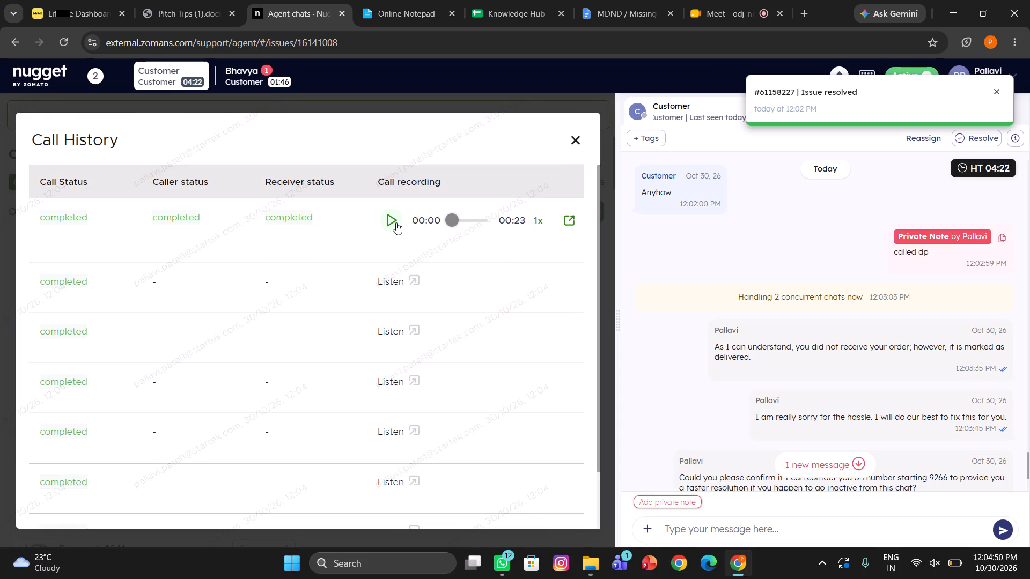
left_click(394, 222)
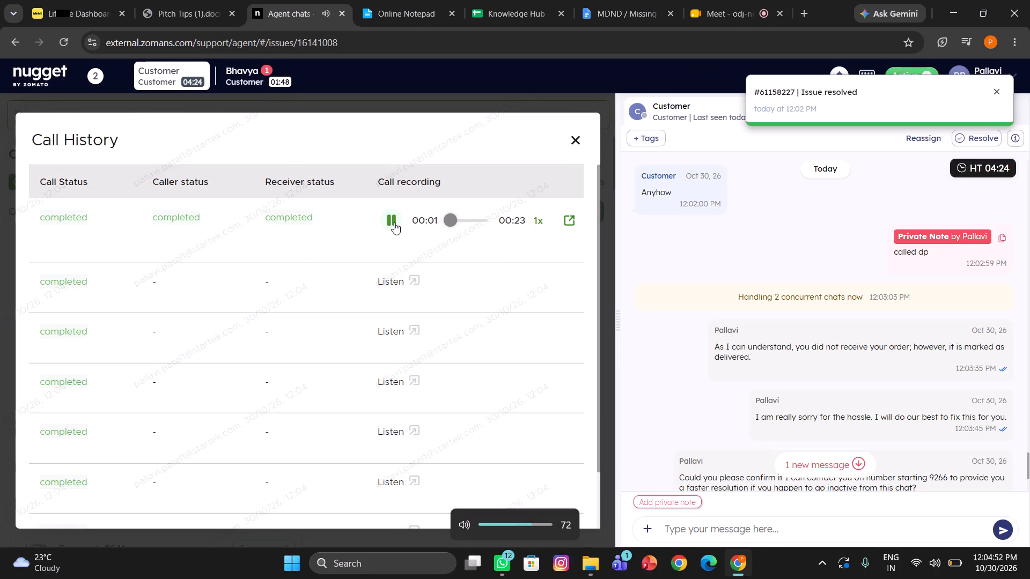
left_click(468, 221)
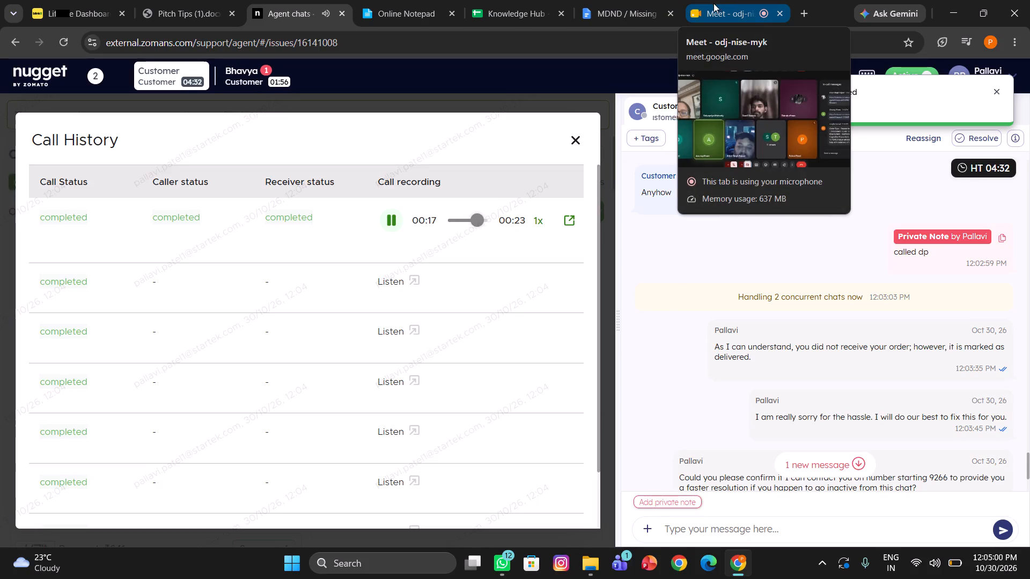
left_click(573, 137)
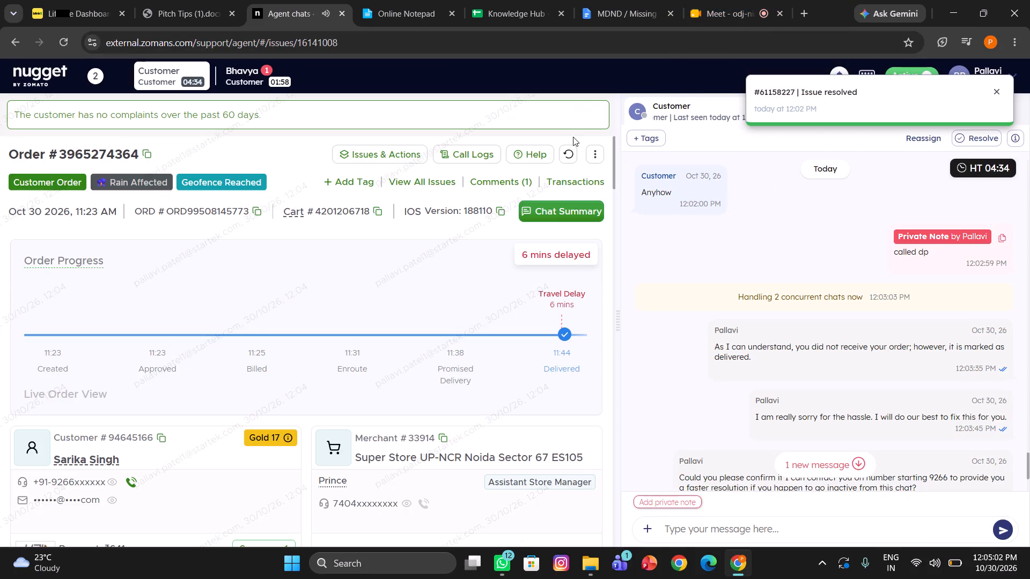
Add the tag "MDND confirmed by DP/SM" to the order.
left_click(348, 181)
type("mdnd")
left_click(312, 241)
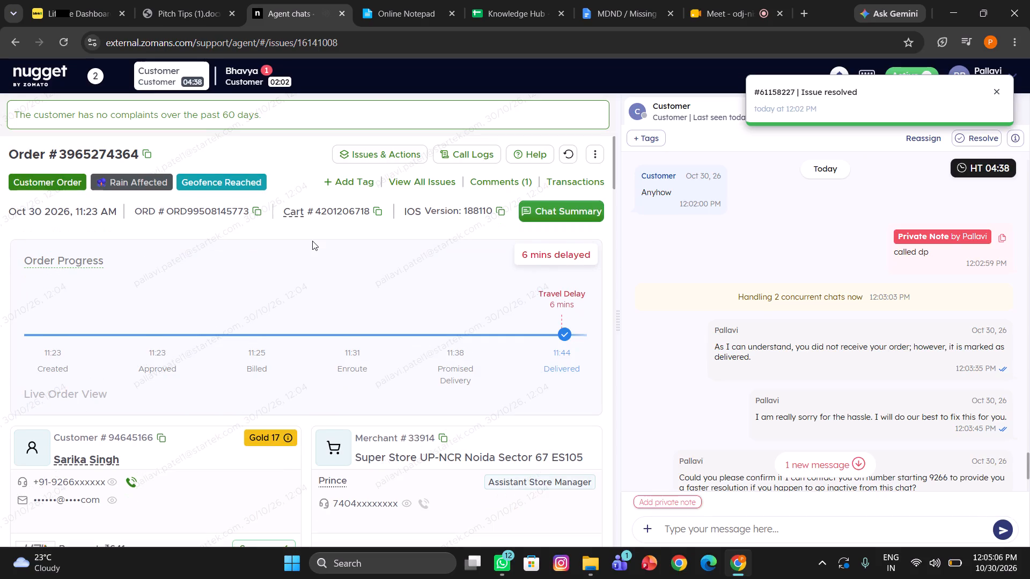
Initiate a call to the customer from the order's customer details.
scroll(807, 413, "down", 7)
scroll(433, 461, "down", 1)
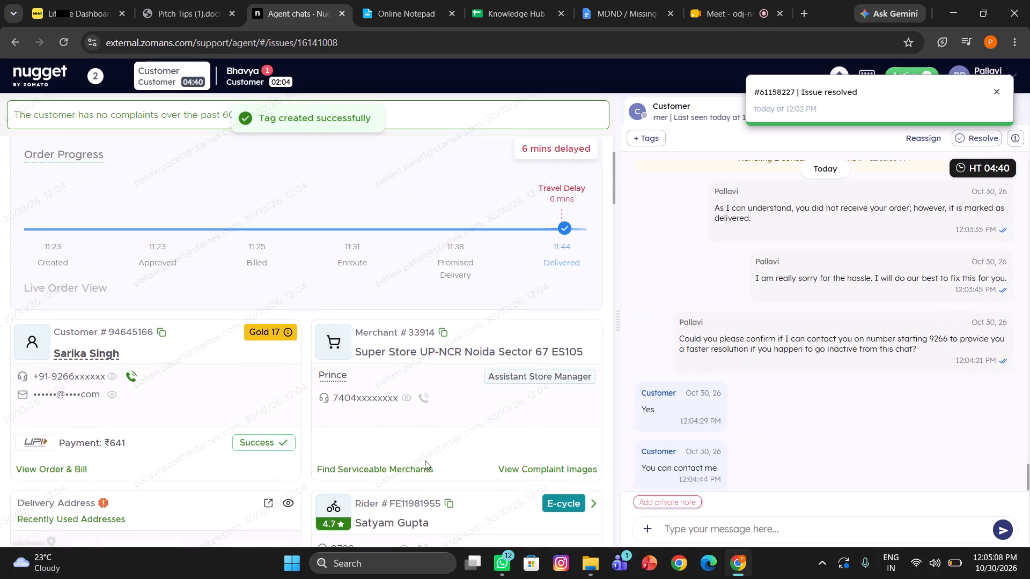
left_click(134, 378)
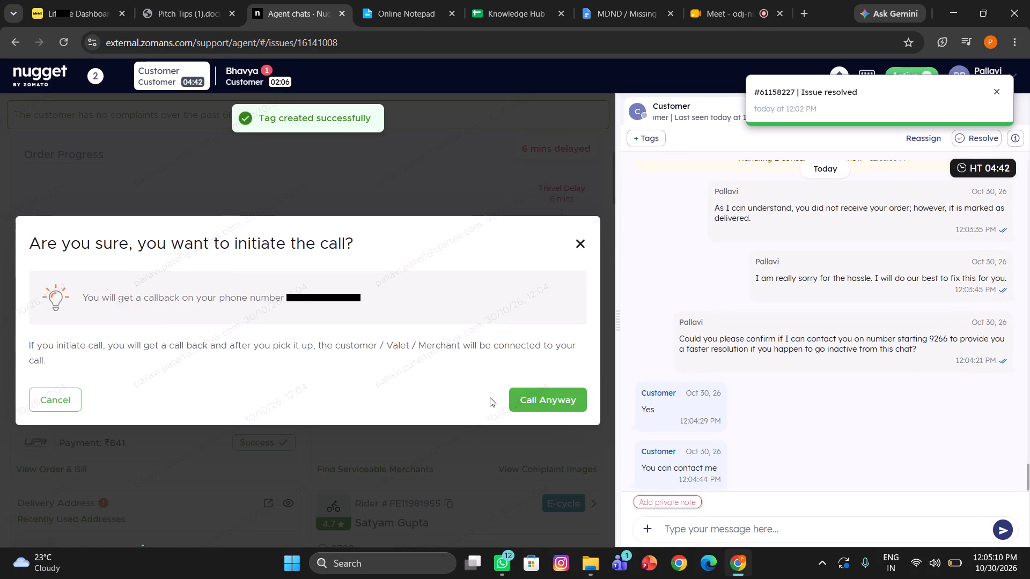
left_click(530, 399)
Add the private note "called cx" to the chat.
left_click(659, 501)
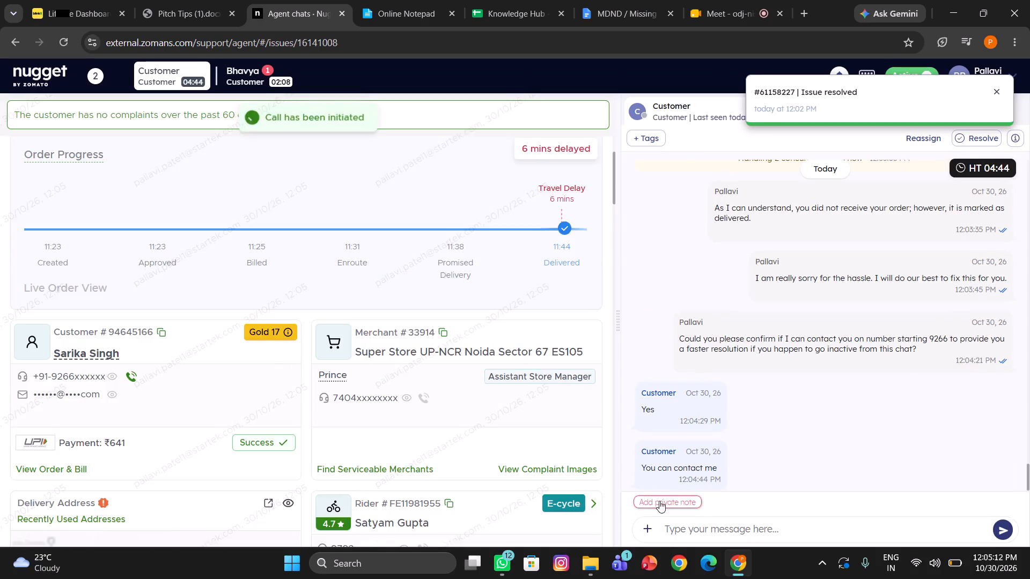
type("called cx")
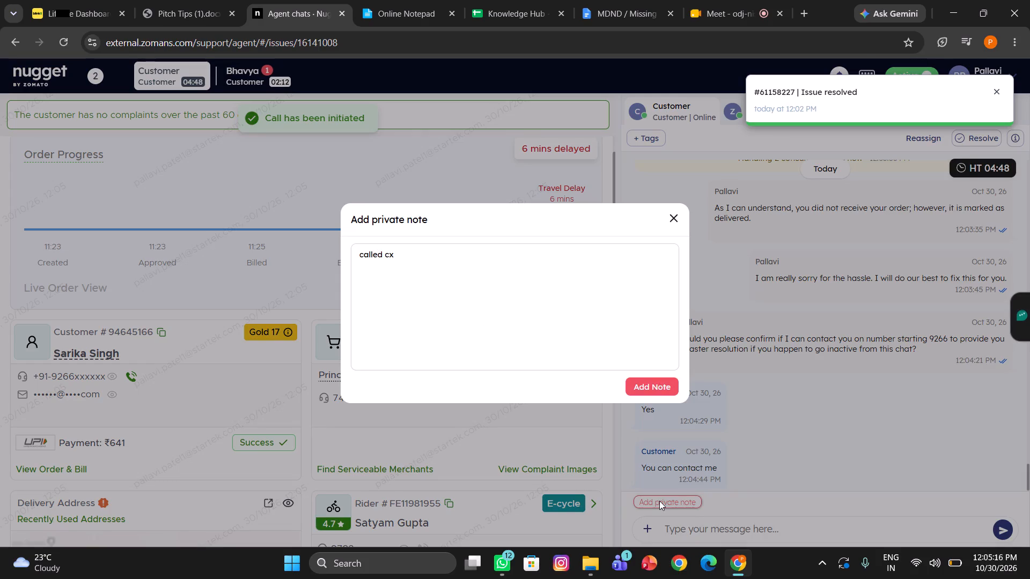
left_click(648, 392)
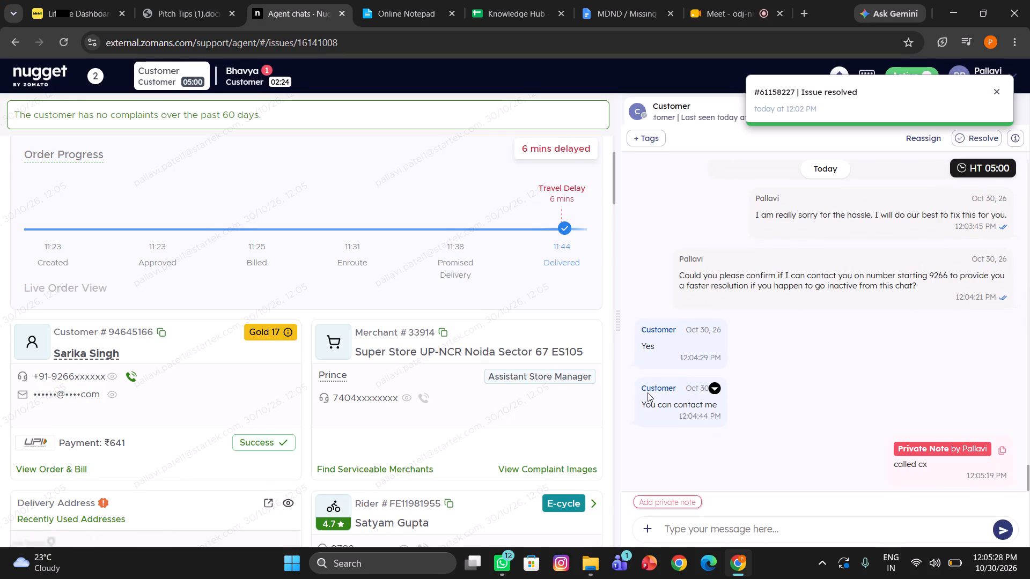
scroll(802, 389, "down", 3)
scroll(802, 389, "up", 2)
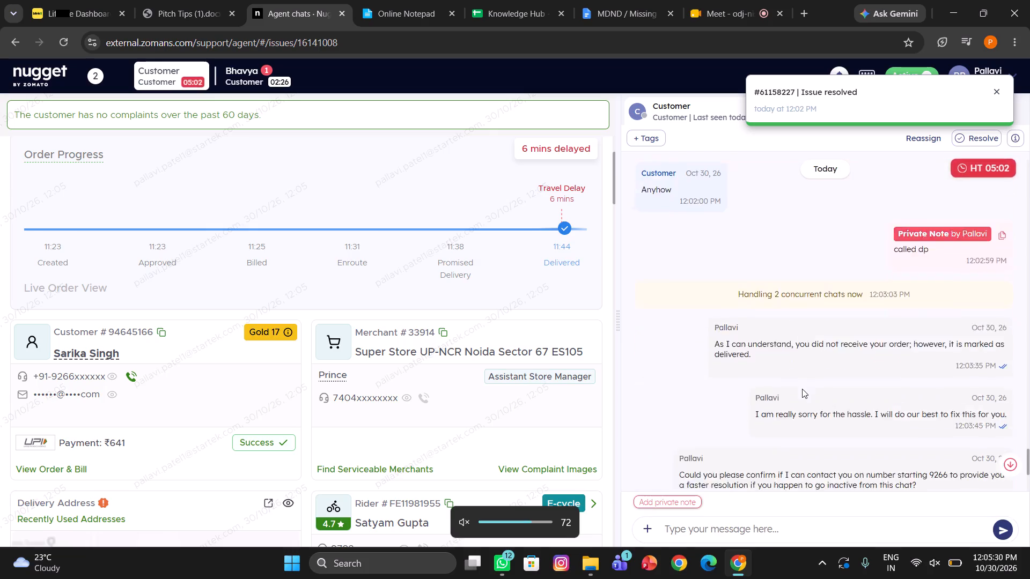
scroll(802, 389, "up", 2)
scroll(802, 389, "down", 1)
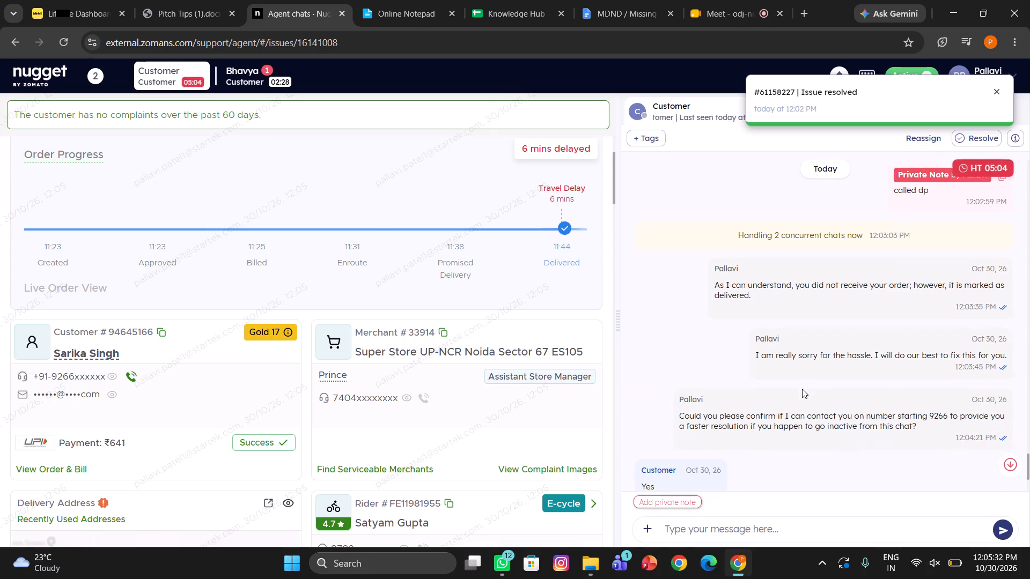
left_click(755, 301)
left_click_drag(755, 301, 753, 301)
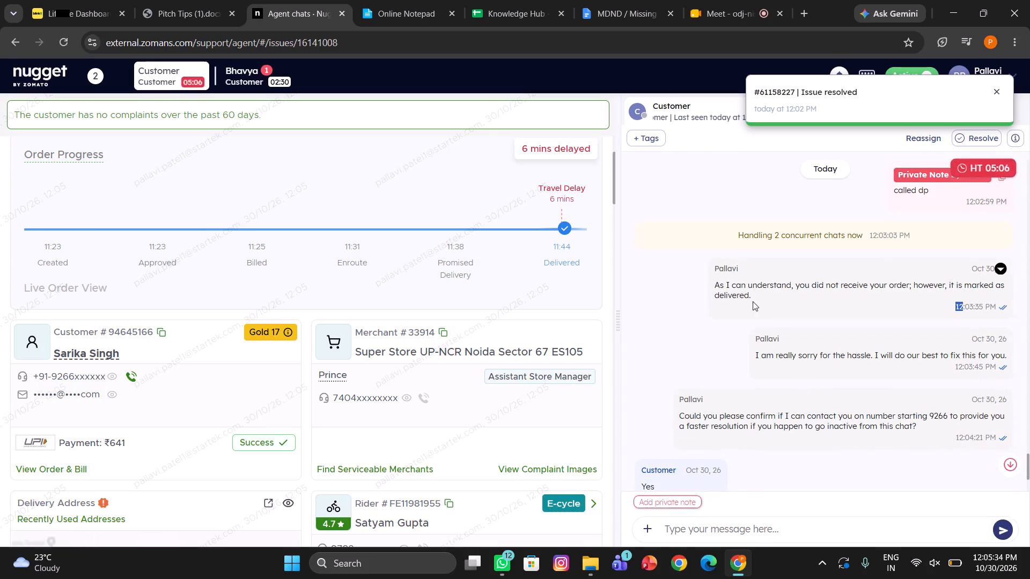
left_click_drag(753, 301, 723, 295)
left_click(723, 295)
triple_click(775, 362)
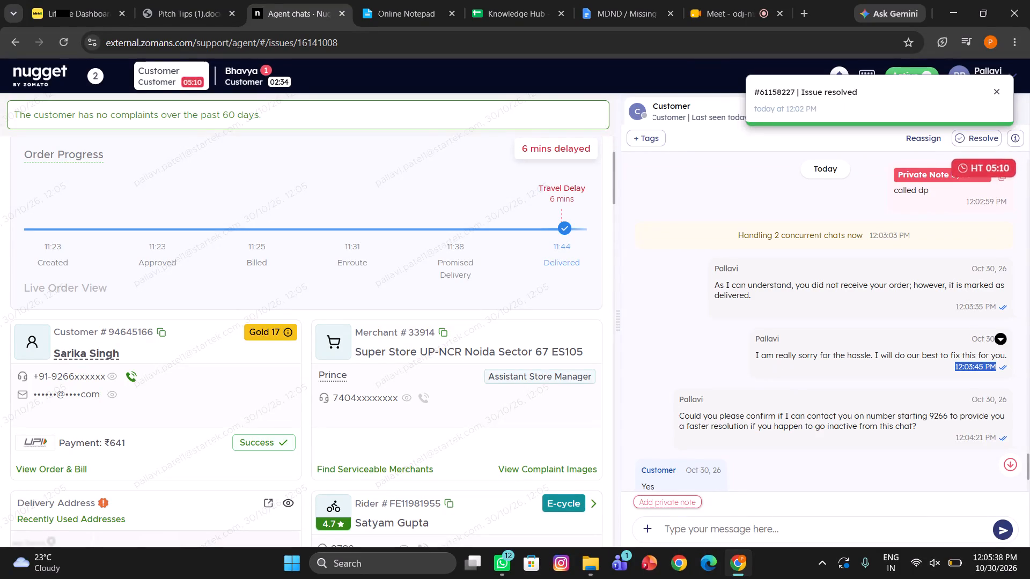
Review the order's items under the Missing Item issue, then close it without reporting anything.
scroll(394, 251, "up", 5)
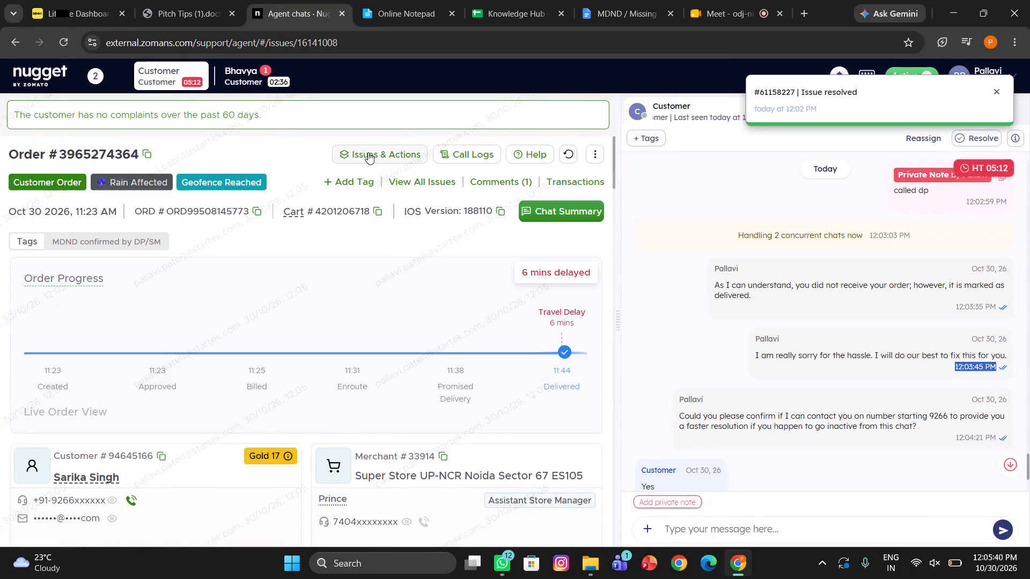
left_click(368, 152)
left_click(498, 184)
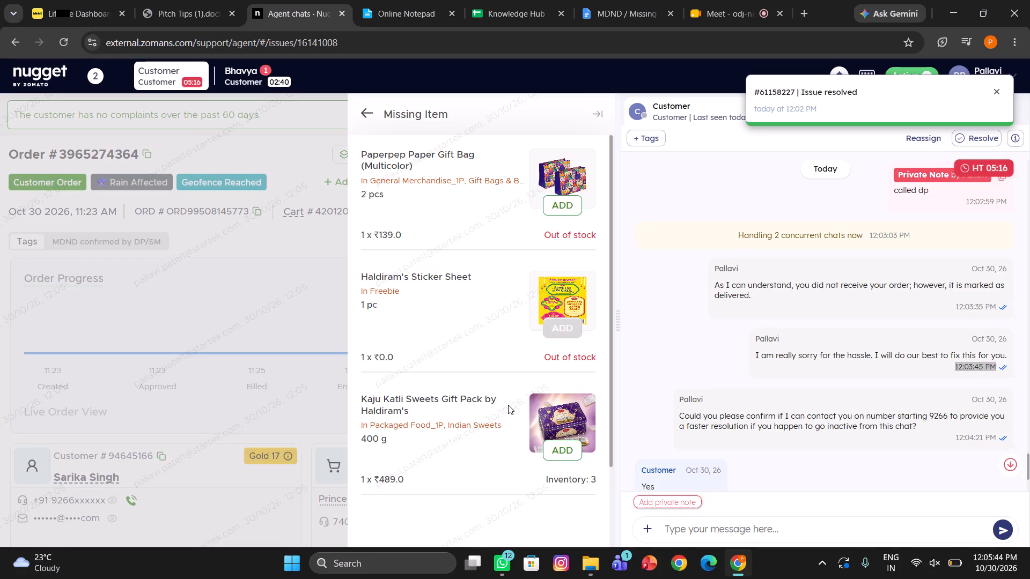
triple_click(415, 410)
double_click(415, 410)
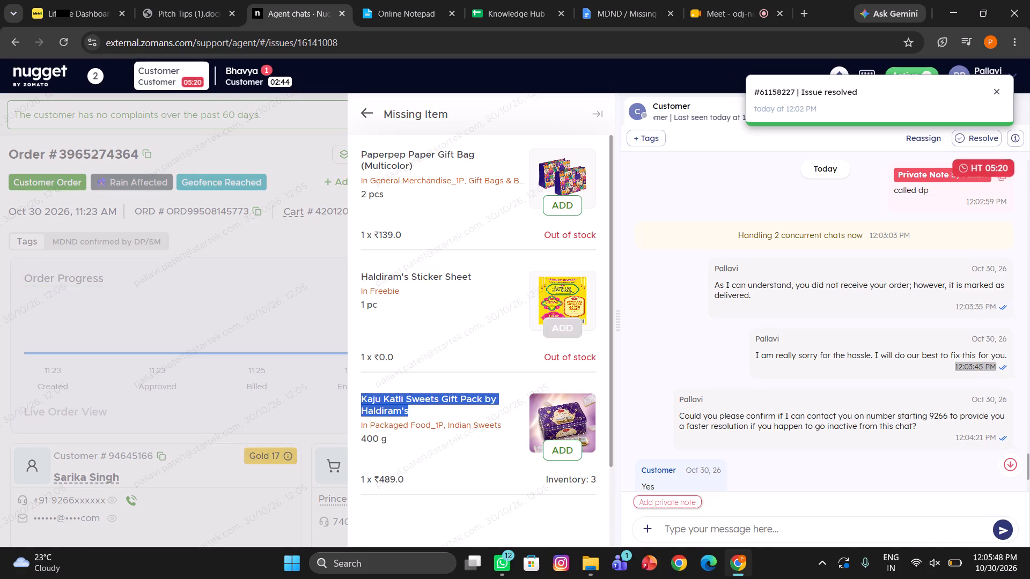
triple_click(438, 271)
left_click(438, 271)
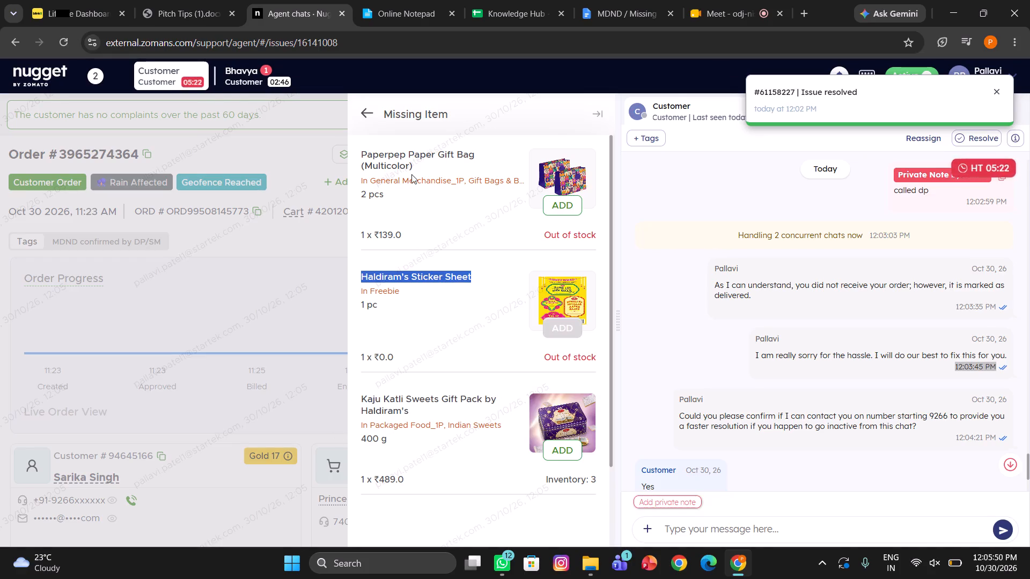
left_click(415, 165)
left_click_drag(415, 165, 344, 155)
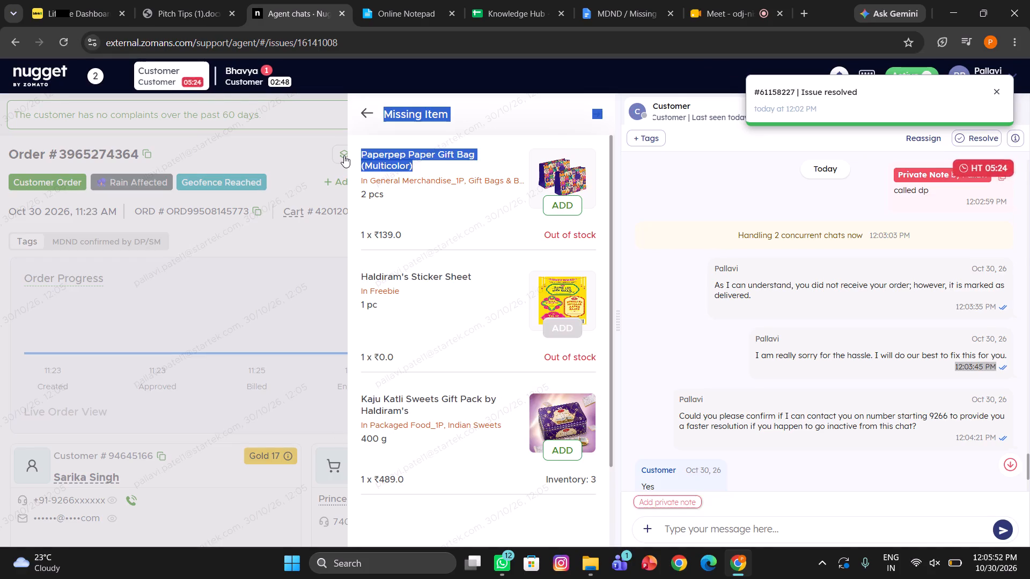
left_click(364, 152)
left_click(361, 151)
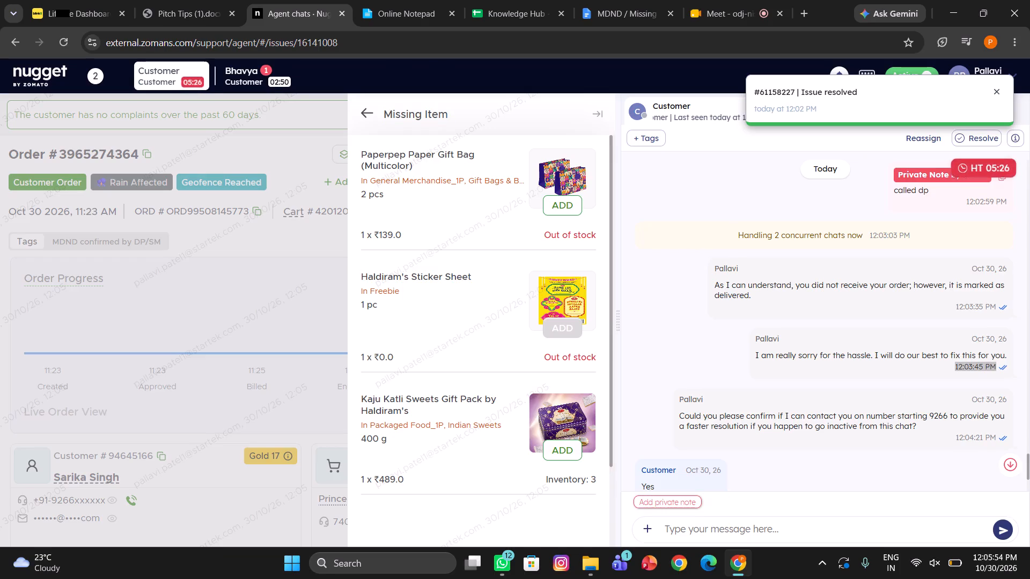
left_click(361, 151)
left_click_drag(361, 151, 416, 159)
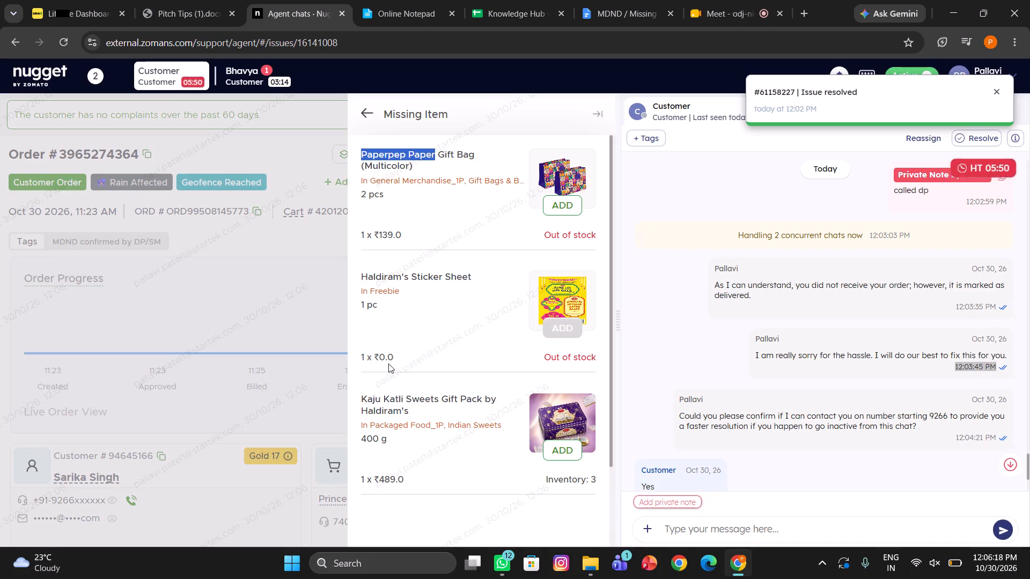
left_click(223, 328)
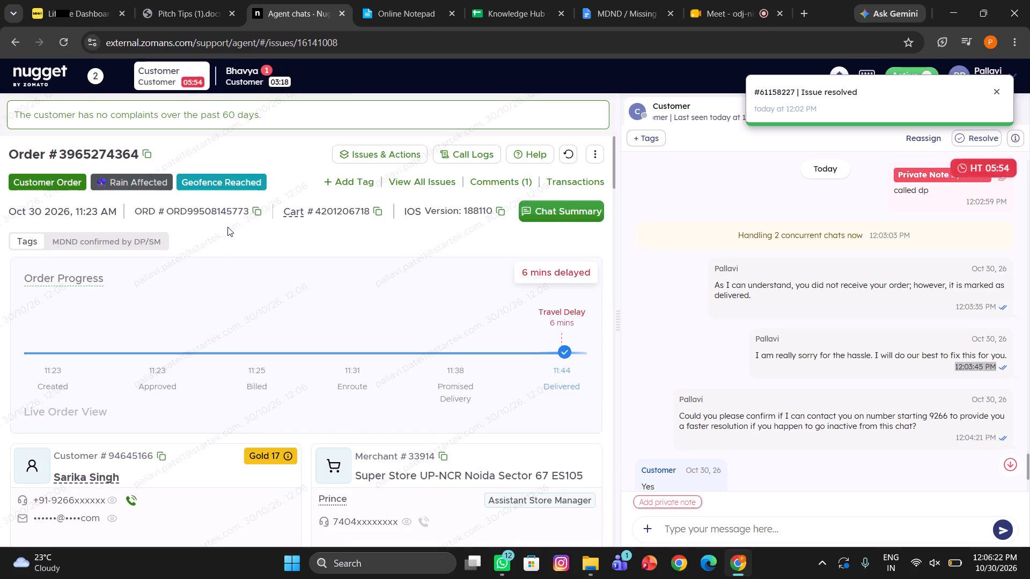
Report the order as Order not Delivered and resolve it with a ₹641 refund to the original source.
left_click(373, 152)
left_click(425, 150)
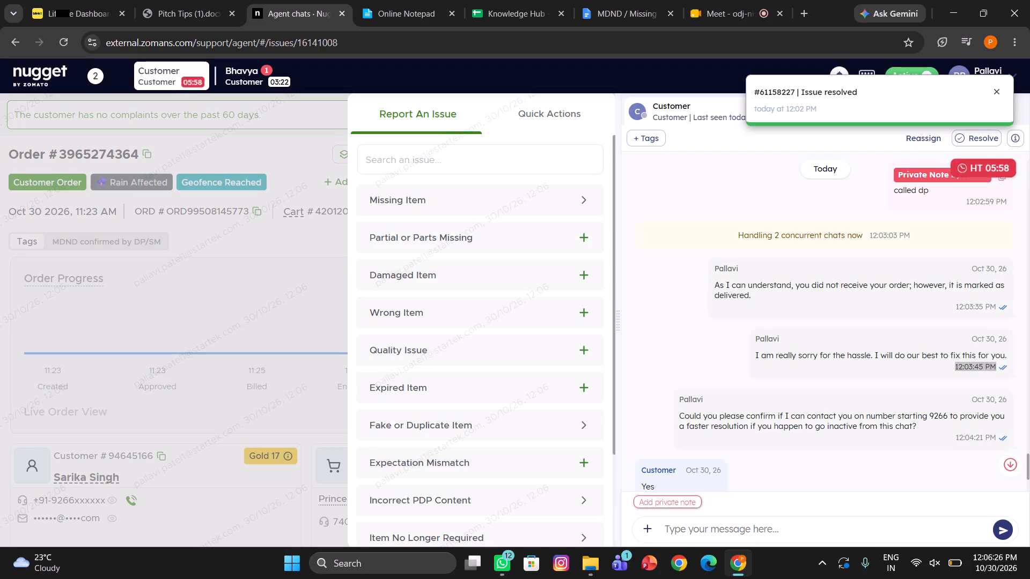
type("order")
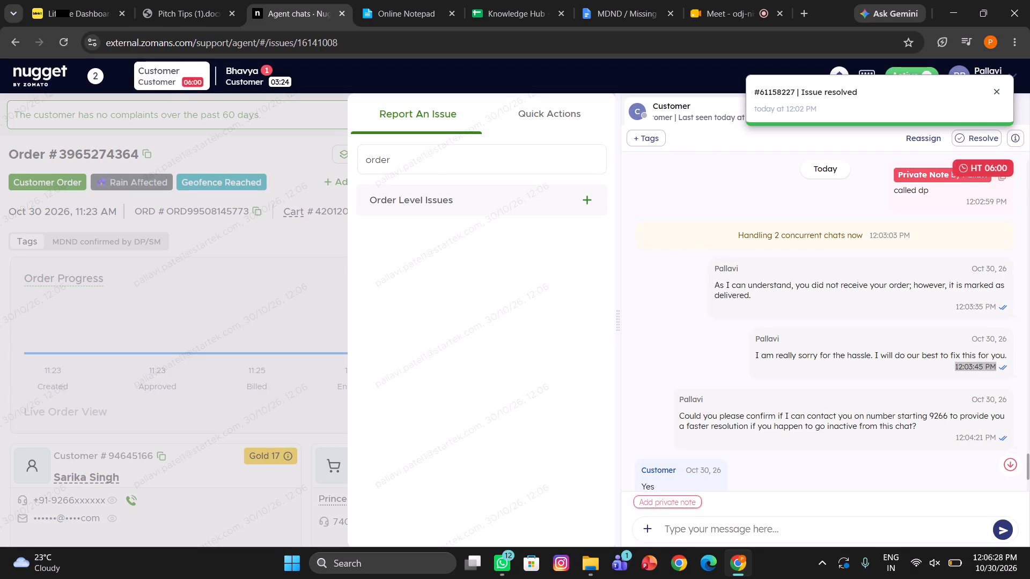
double_click(438, 190)
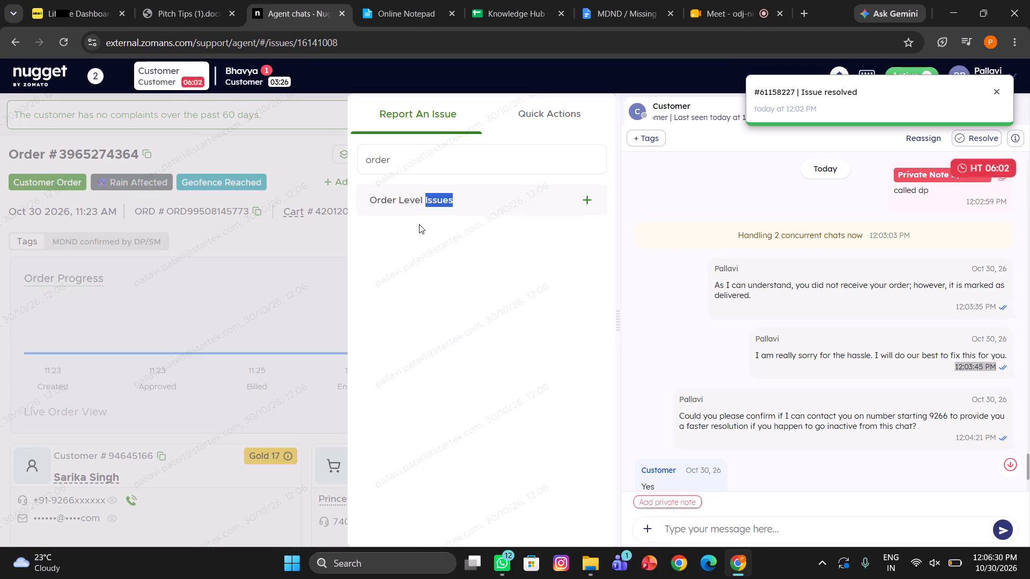
left_click(480, 205)
left_click(461, 234)
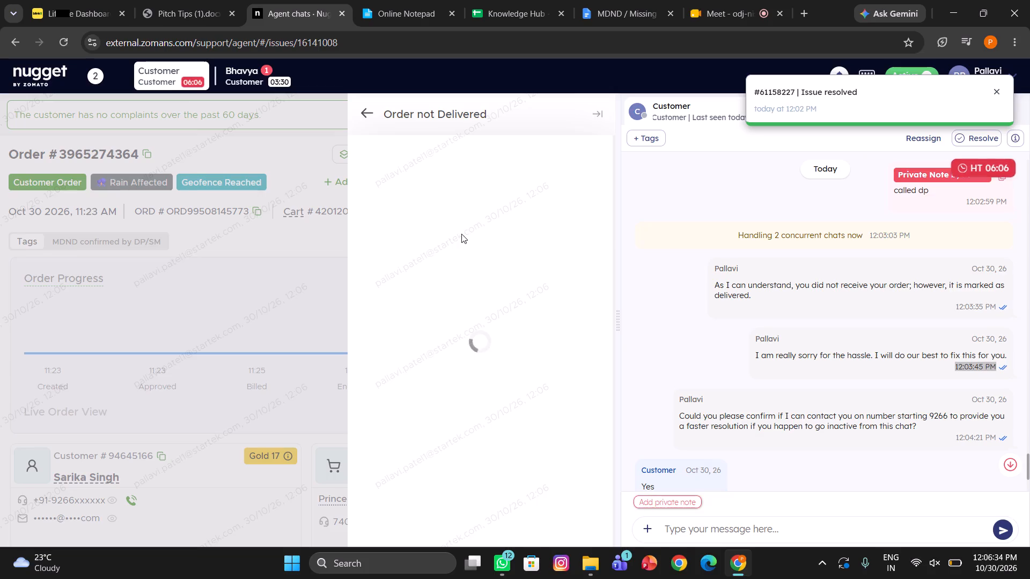
double_click(461, 234)
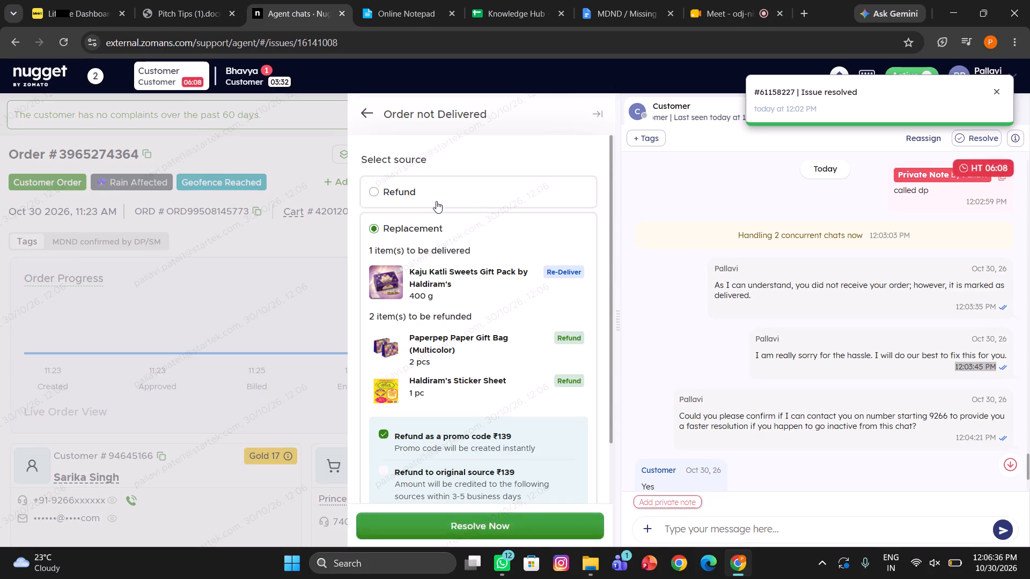
left_click(436, 201)
left_click(445, 295)
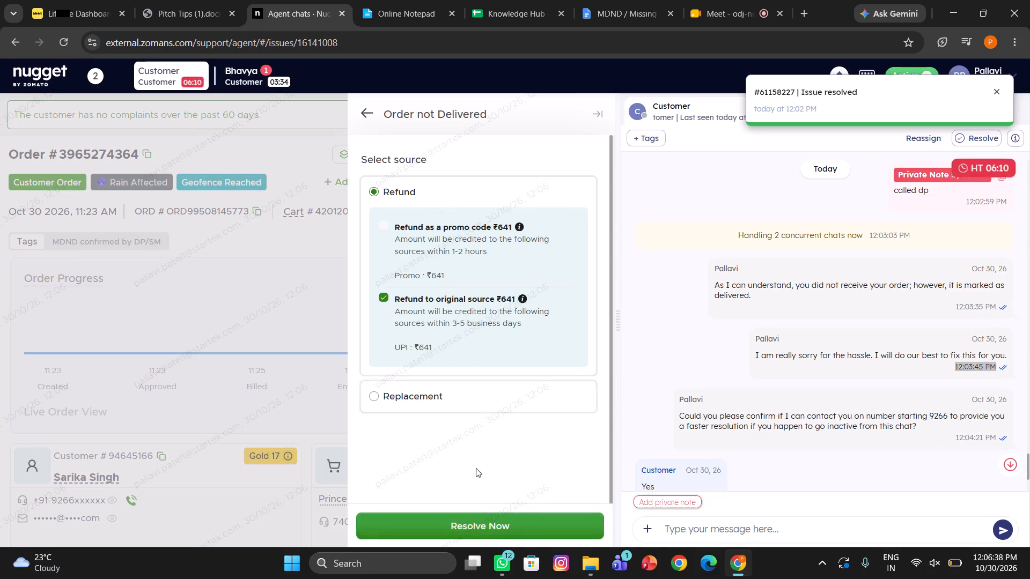
left_click(455, 529)
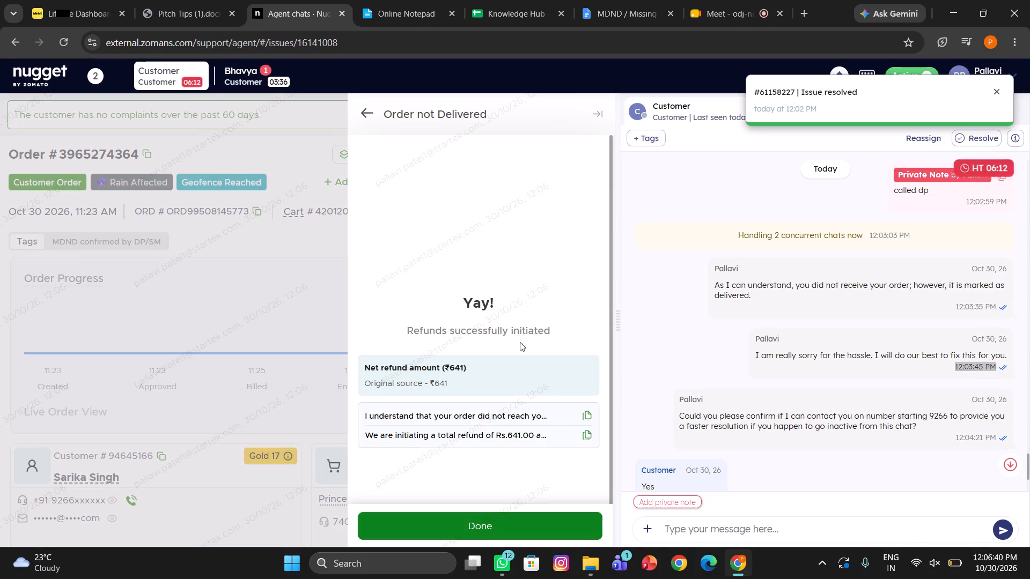
Send the customer both generated messages, on the undelivered order and the Rs.641.00 refund, and close the refund confirmation.
left_click(588, 417)
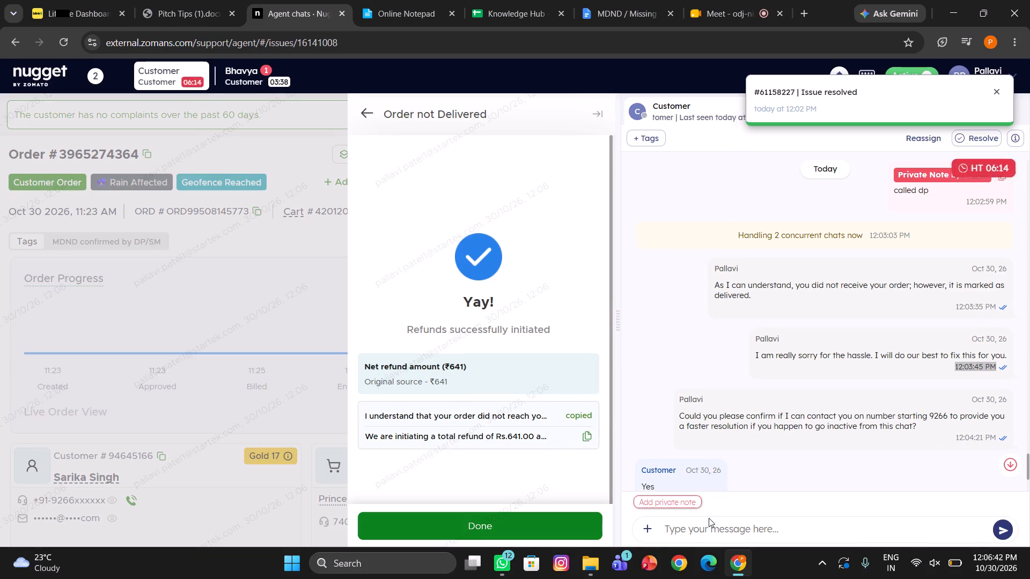
left_click(700, 531)
key("ctrl+v")
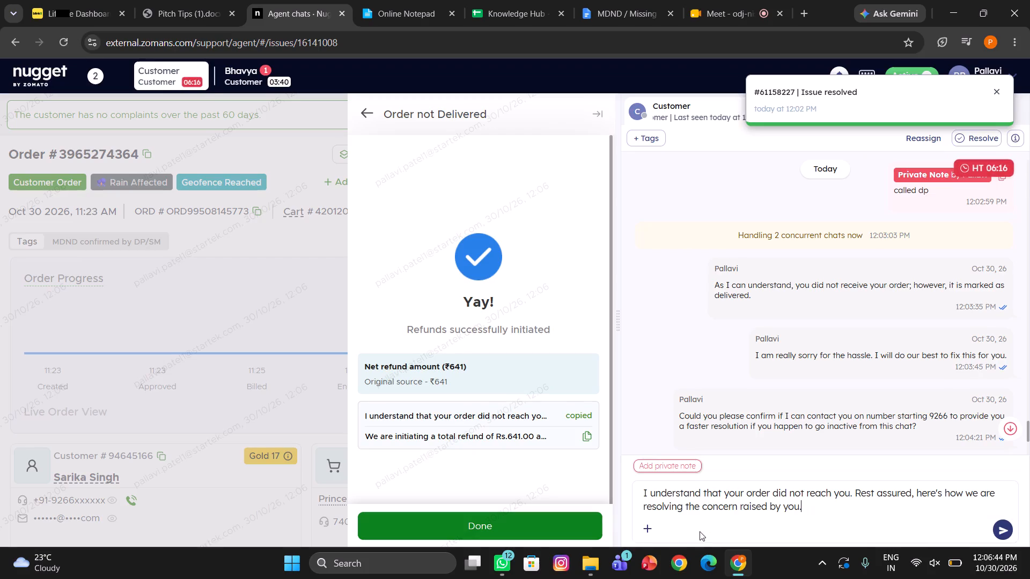
key("Return")
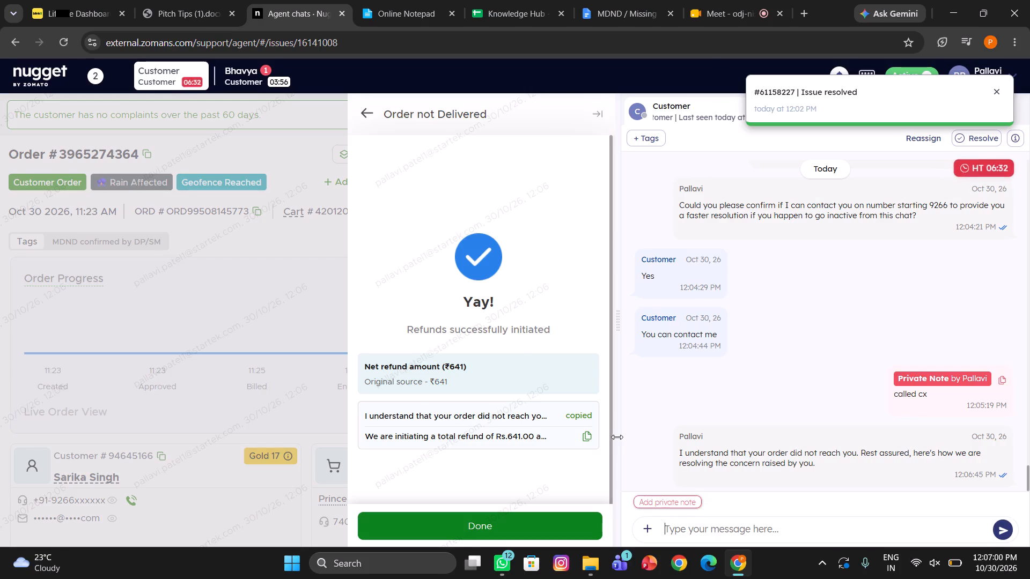
left_click(587, 432)
left_click(710, 531)
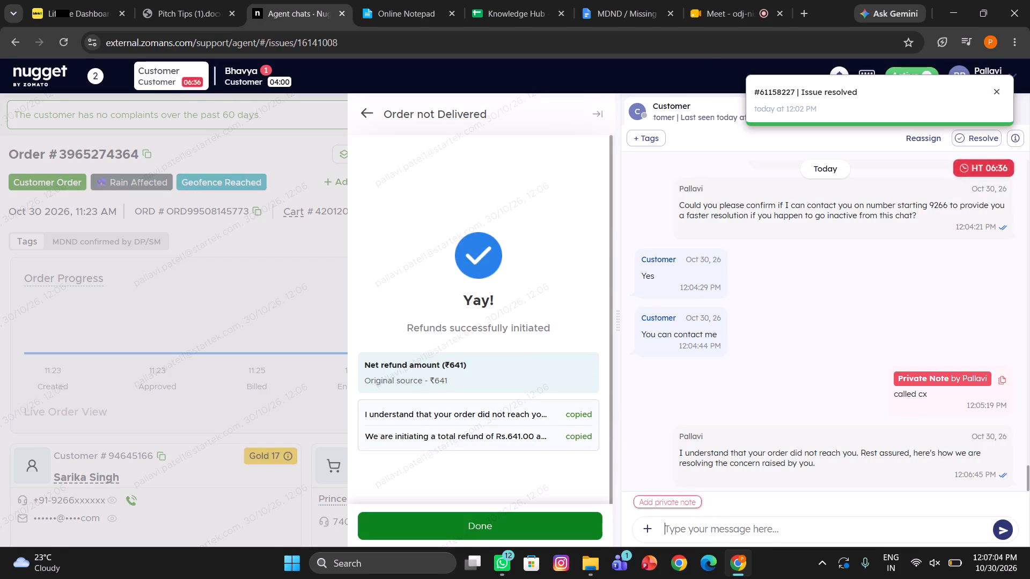
key("ctrl+v")
key("Return")
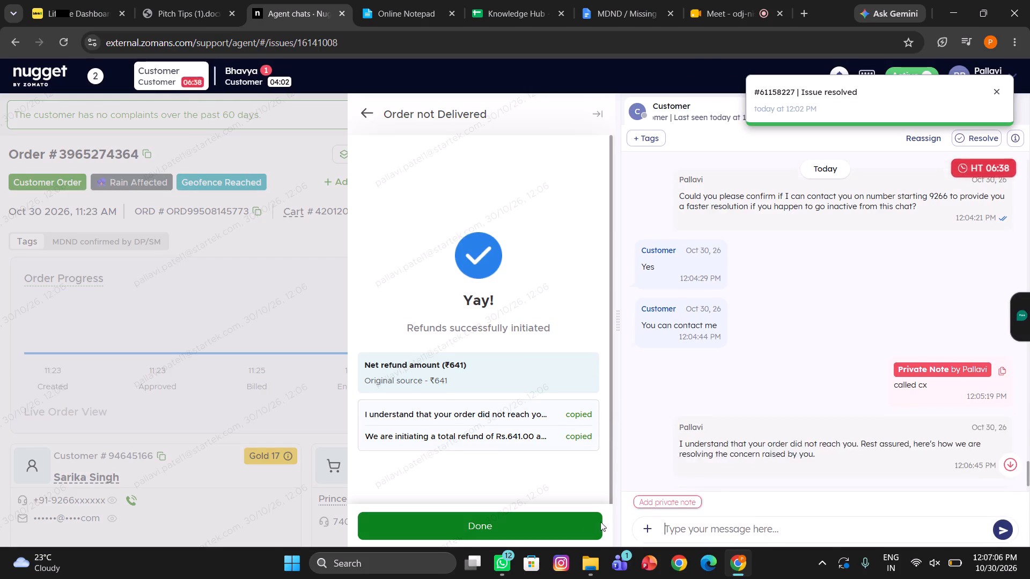
left_click(556, 528)
Send the canned response asking the customer to share their thoughts and rate the conversation, and close the issue reporting view.
left_click(675, 531)
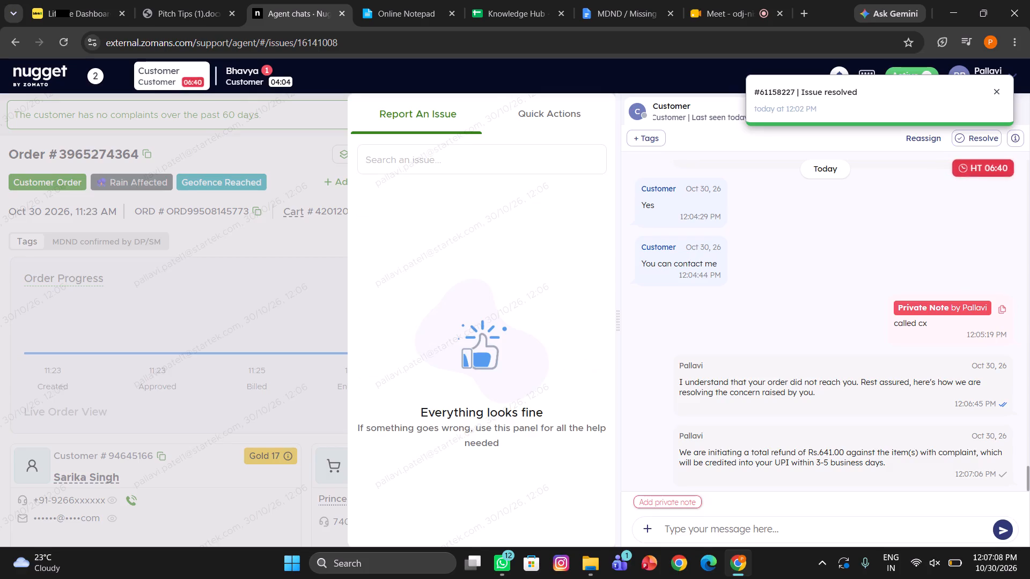
type("/ra")
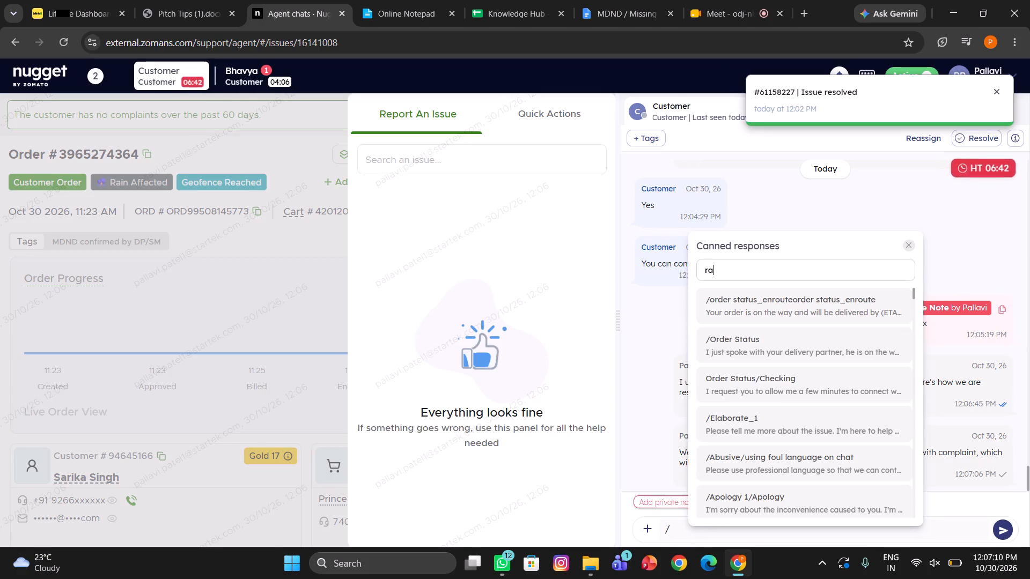
left_click(754, 344)
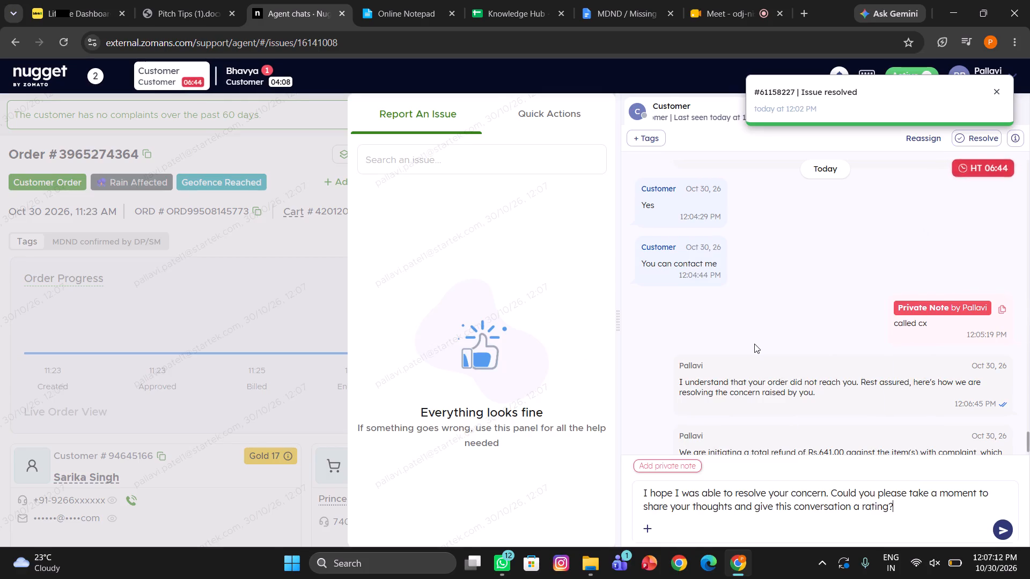
key("Return")
left_click(264, 264)
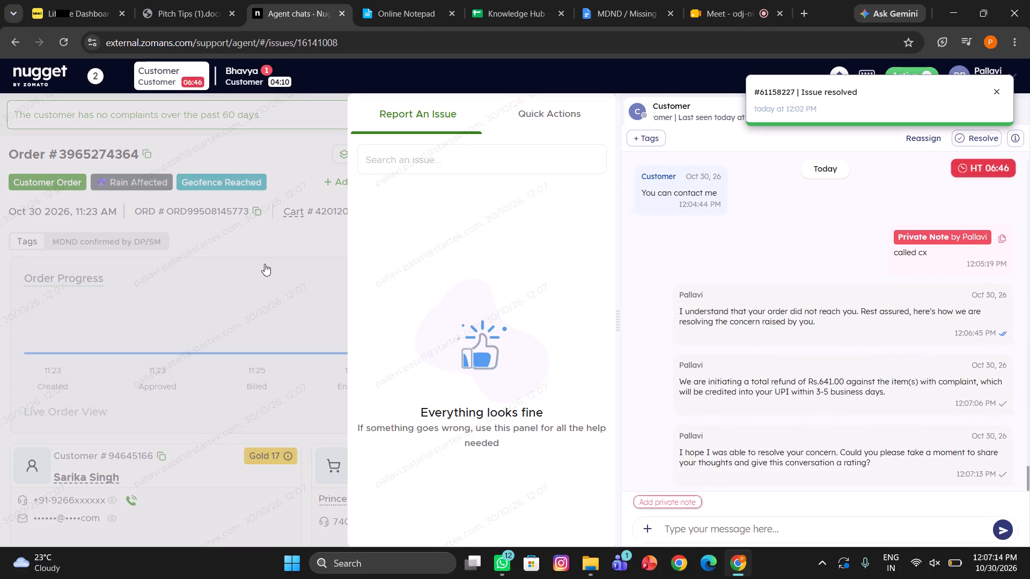
In the second customer's chat, send the Pitch Tips MDND line "As I can understand, you did not receive your order; however, it is marked as delivered.".
left_click(255, 81)
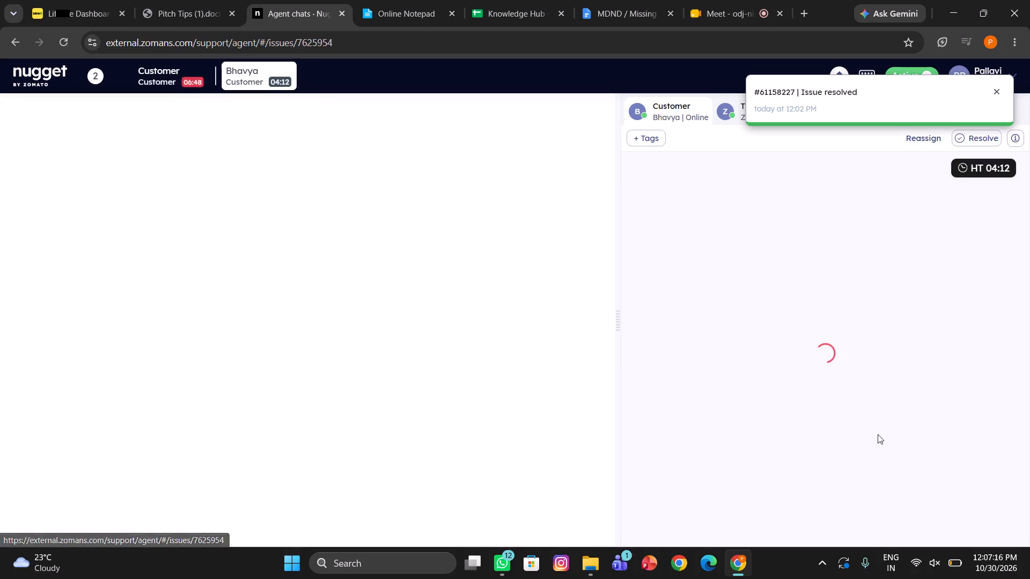
scroll(871, 413, "down", 2)
scroll(776, 431, "down", 1)
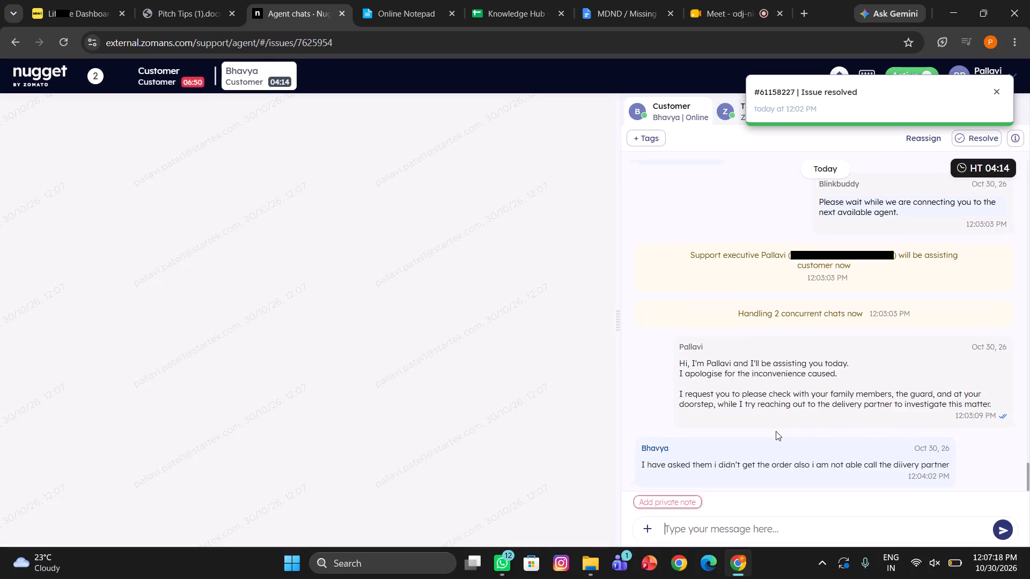
scroll(776, 431, "down", 1)
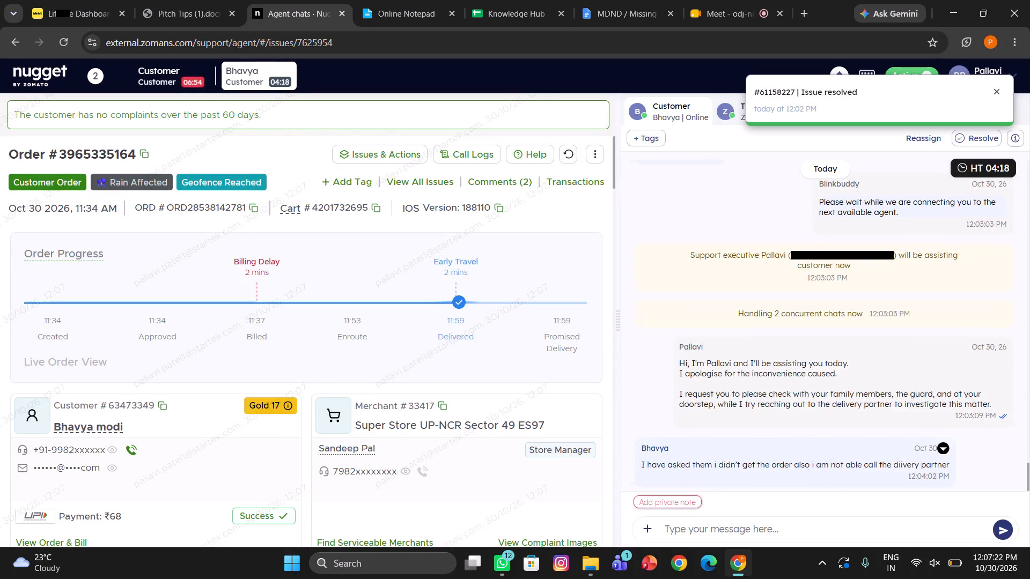
left_click(168, 0)
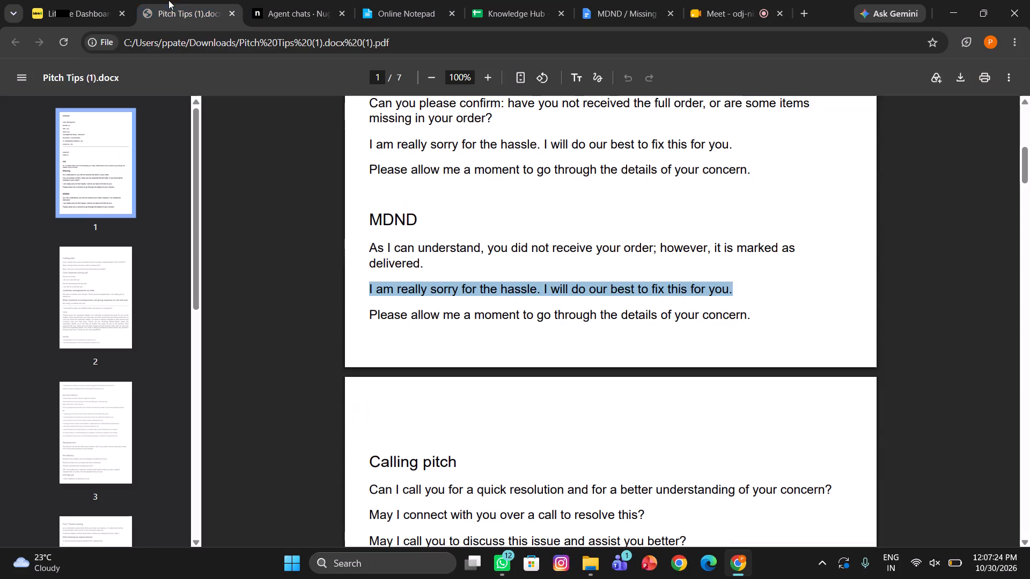
left_click_drag(430, 266, 367, 251)
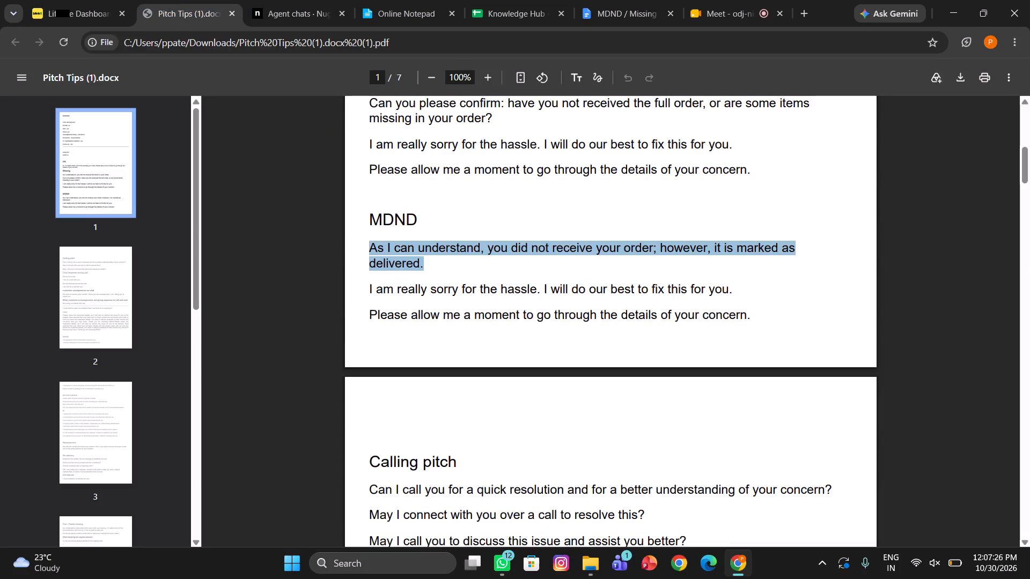
left_click_drag(367, 251, 367, 250)
key("ctrl+c")
left_click(262, 0)
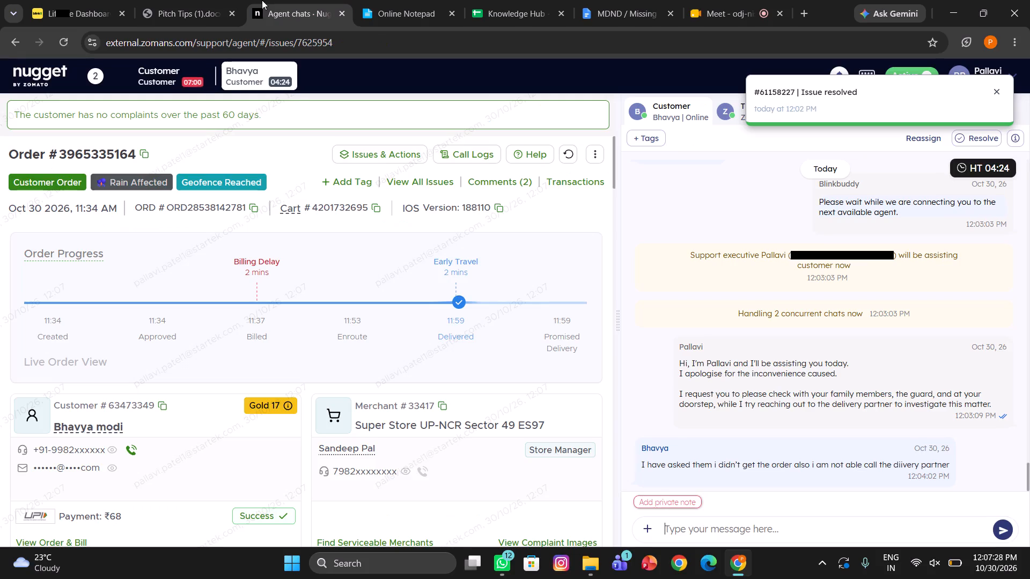
key("ctrl+v")
key("Return")
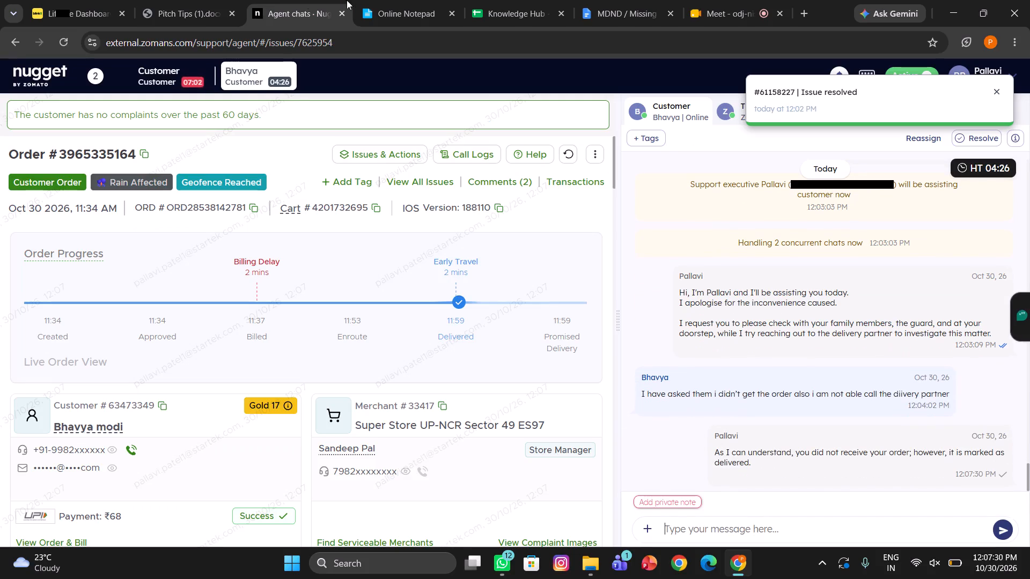
Send the second customer the Pitch Tips MDND apology "I am really sorry for the hassle. I will do our best to fix this for you.".
left_click(171, 0)
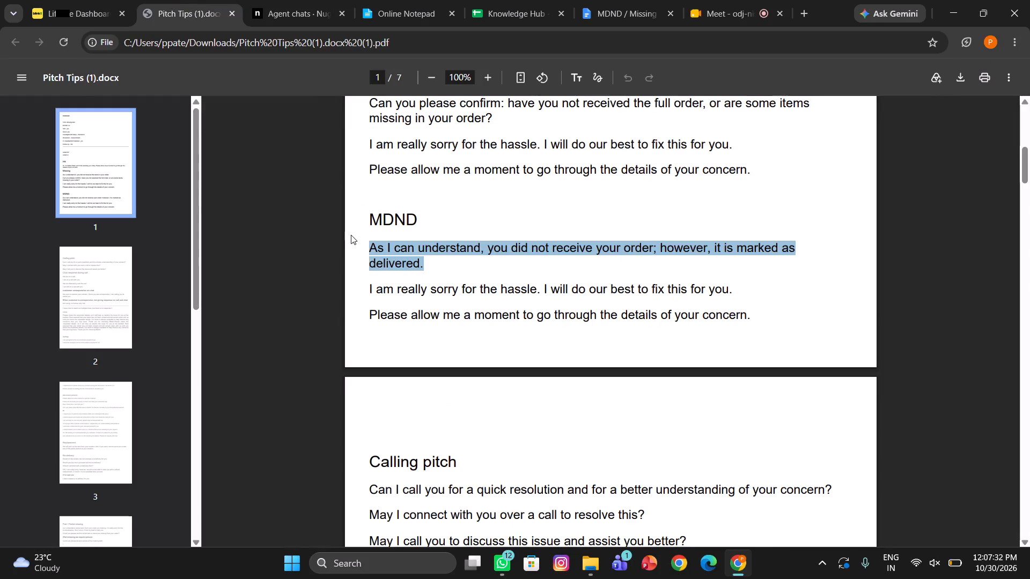
left_click(376, 291)
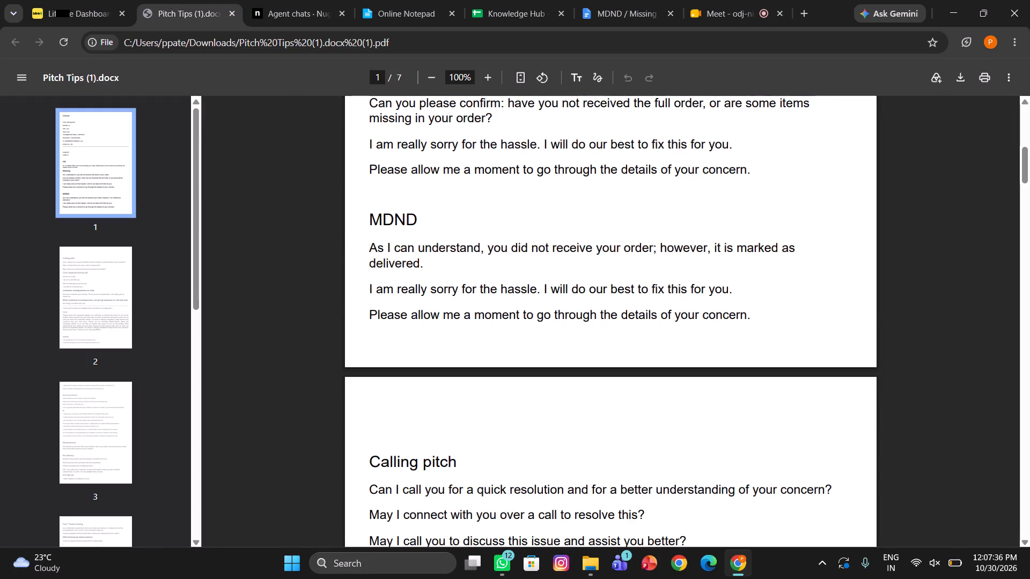
triple_click(421, 292)
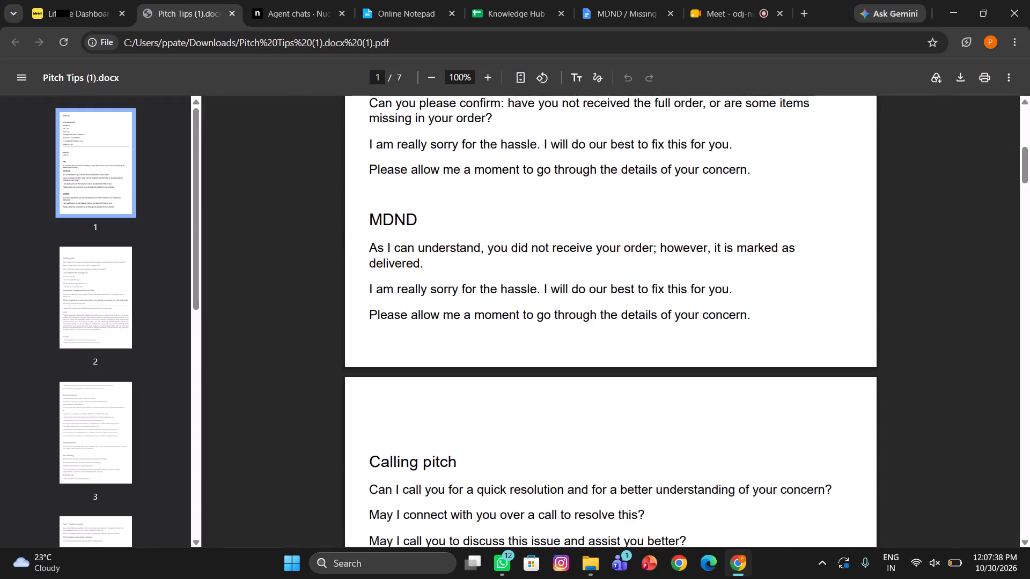
left_click(421, 292)
key("ctrl+c")
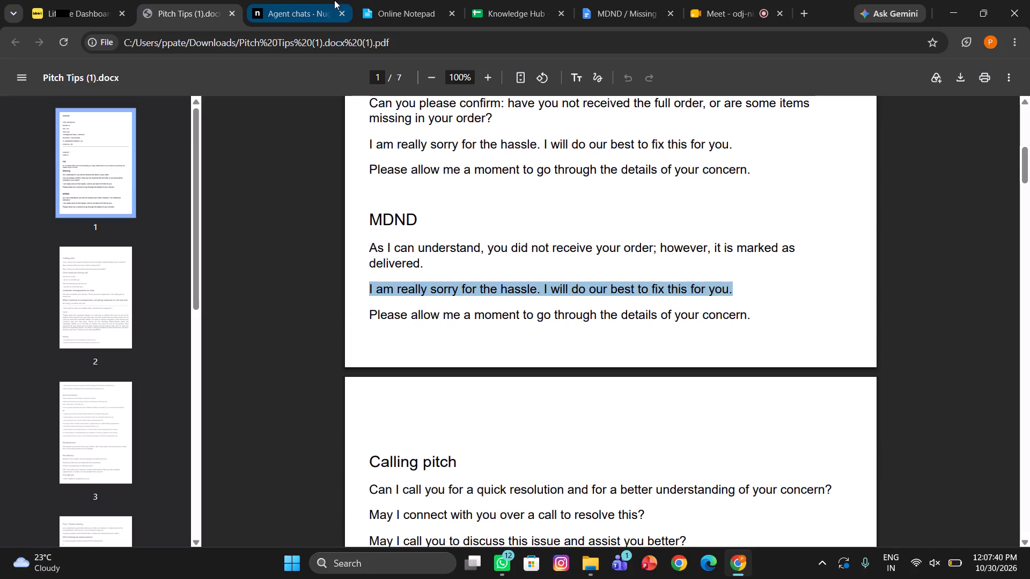
left_click(334, 0)
key("ctrl+v")
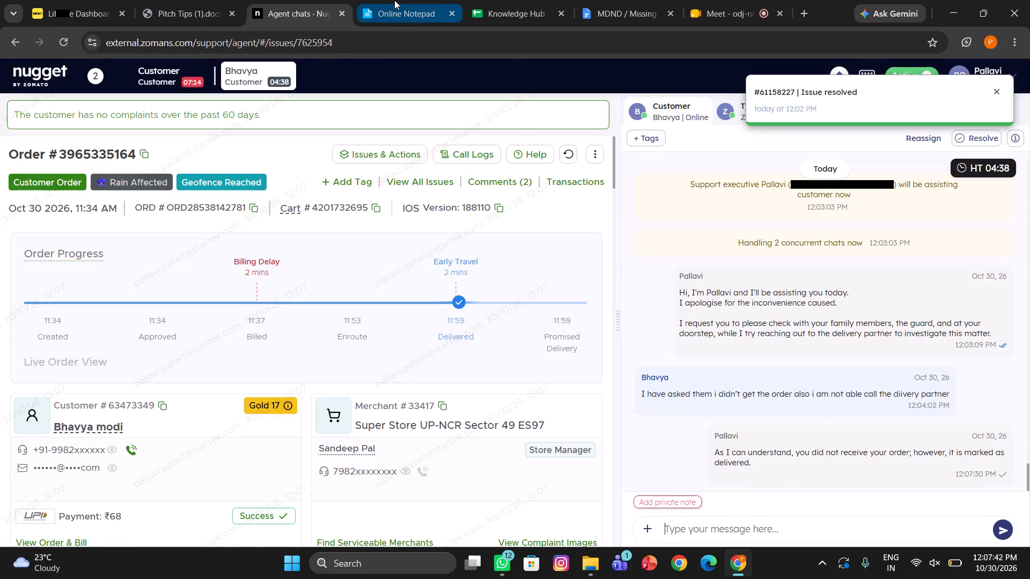
key("Return")
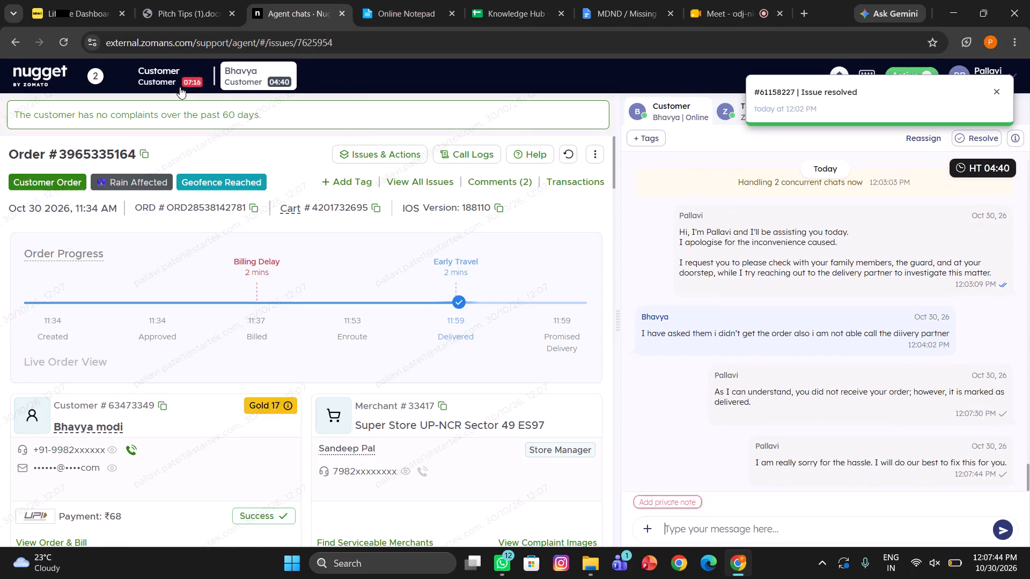
Copy the DP Answered template from the online notepad into a new private note in the refunded customer's chat.
left_click(178, 87)
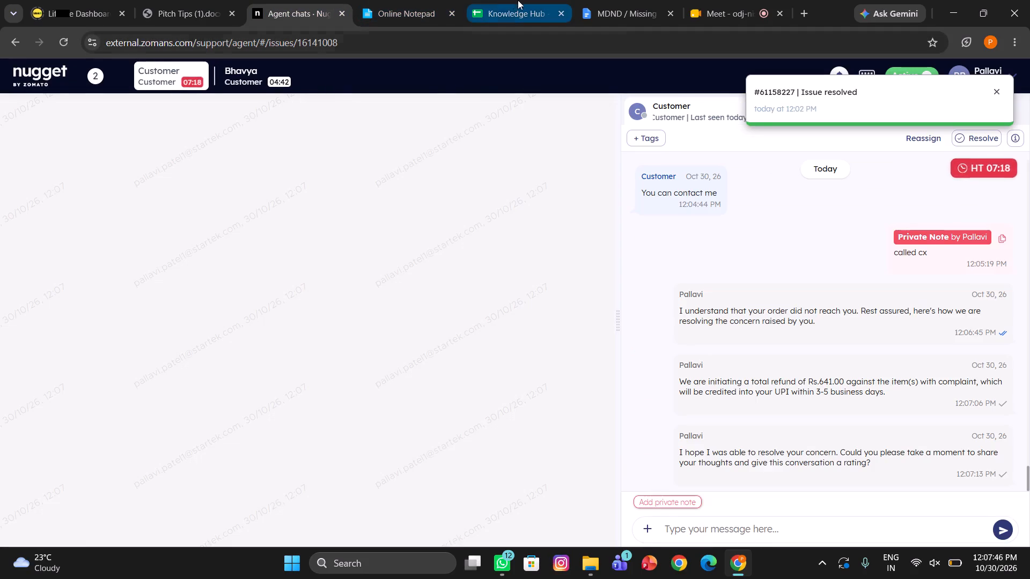
left_click(497, 4)
key("ctrl+c")
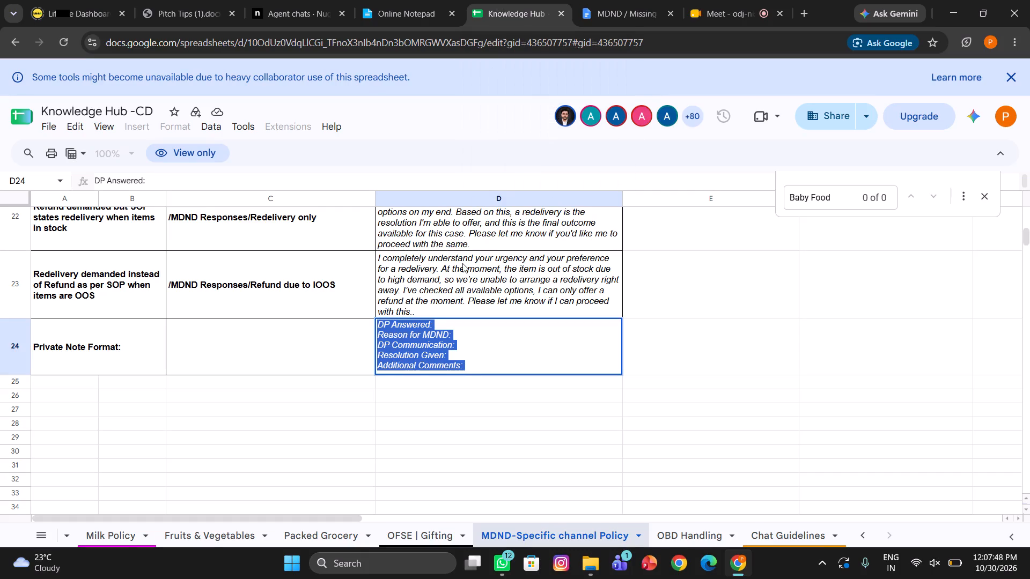
left_click(380, 0)
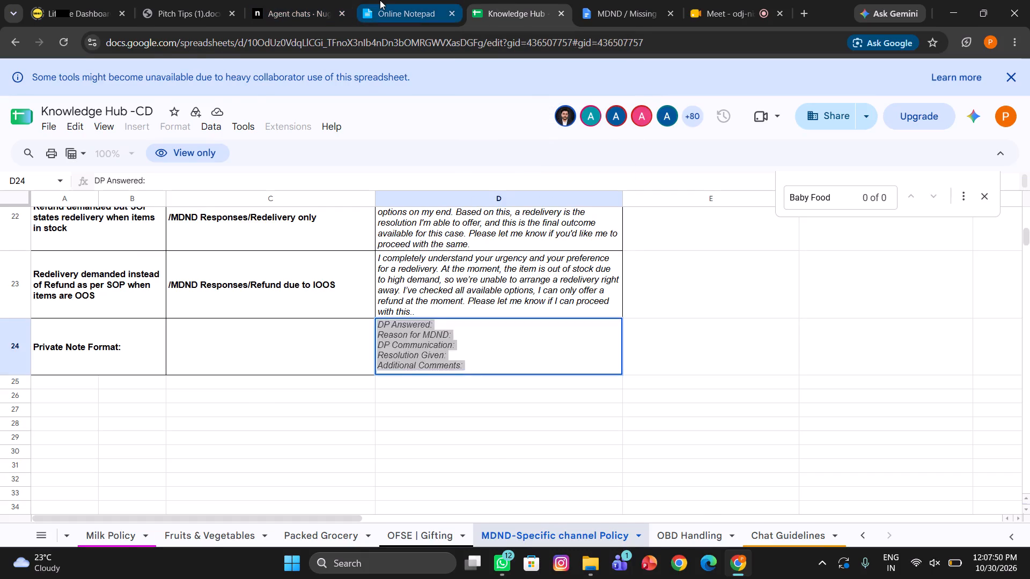
key("ctrl+c")
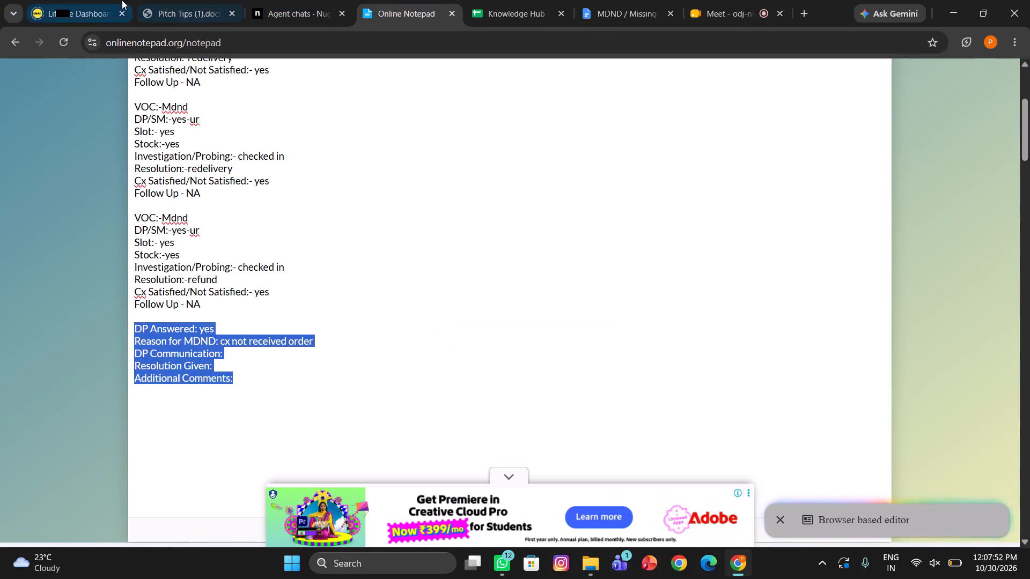
left_click(183, 0)
left_click(285, 4)
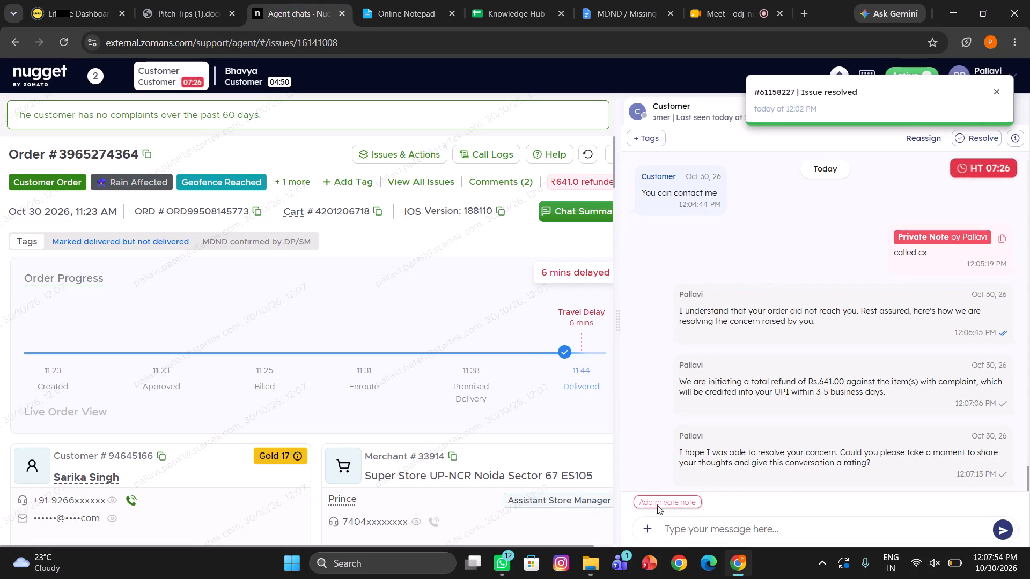
left_click(659, 504)
key("ctrl+v")
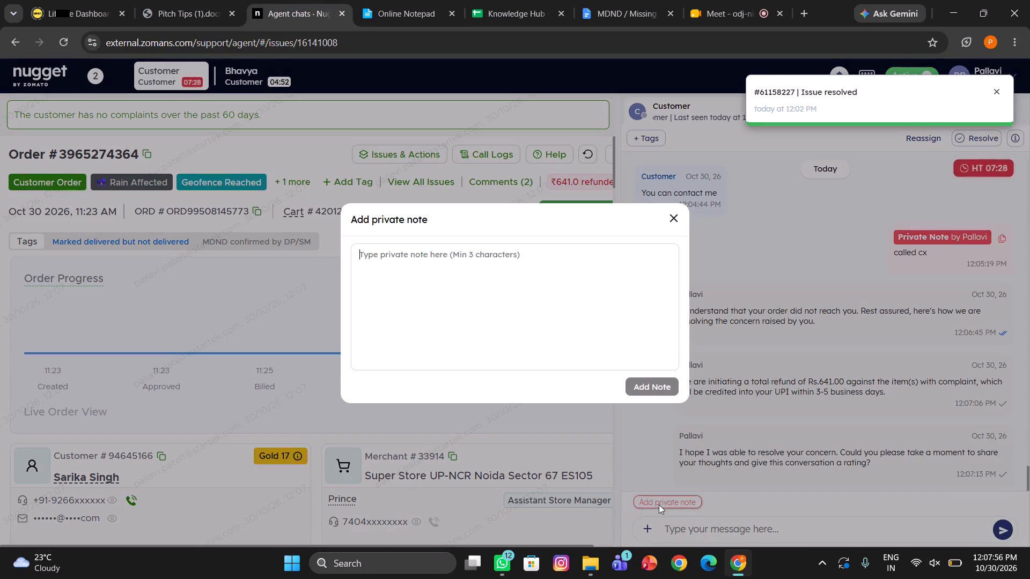
Complete the private note with DP Communication "submitted to store." and Resolution Given "refund", and add it to the chat.
left_click(458, 275)
key("space")
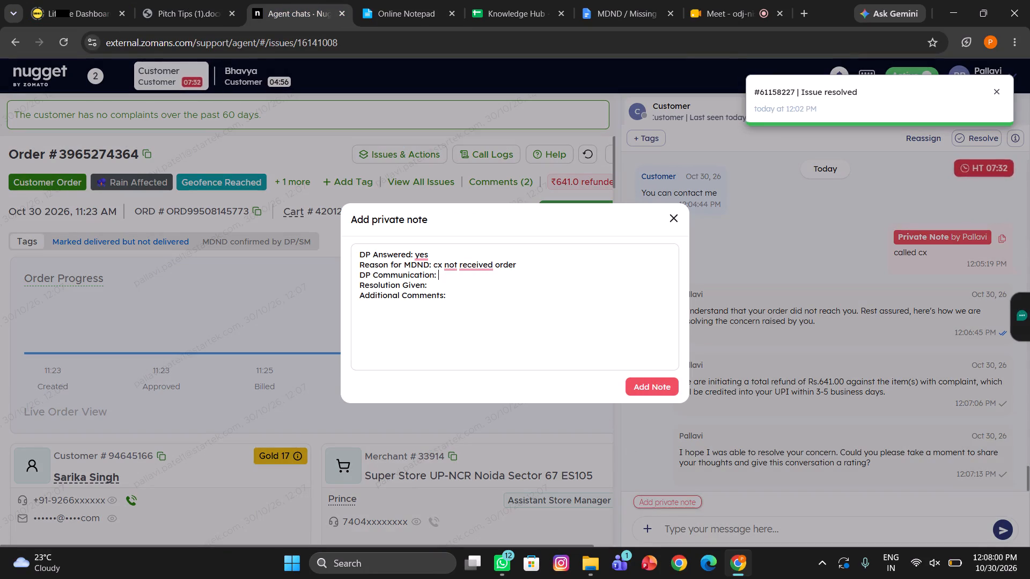
type("loc")
key("BackSpace")
key("BackSpace")
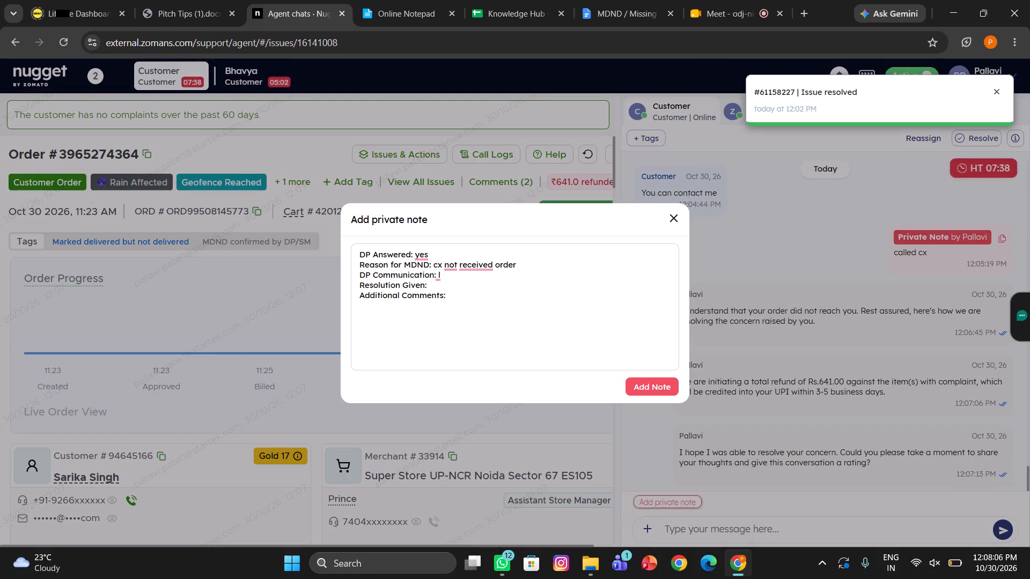
type("submitted to store.")
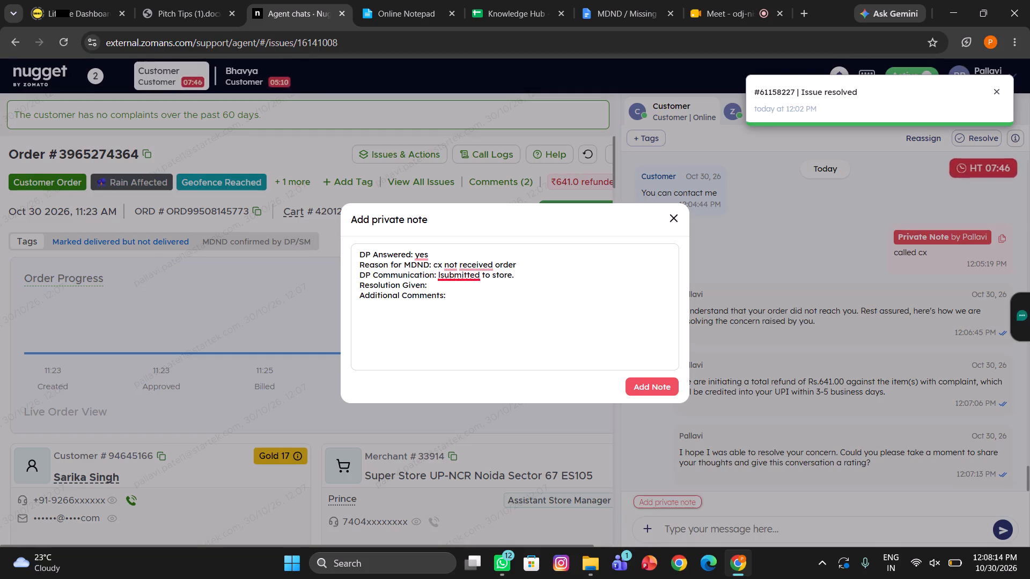
left_click(453, 296)
type("submitted")
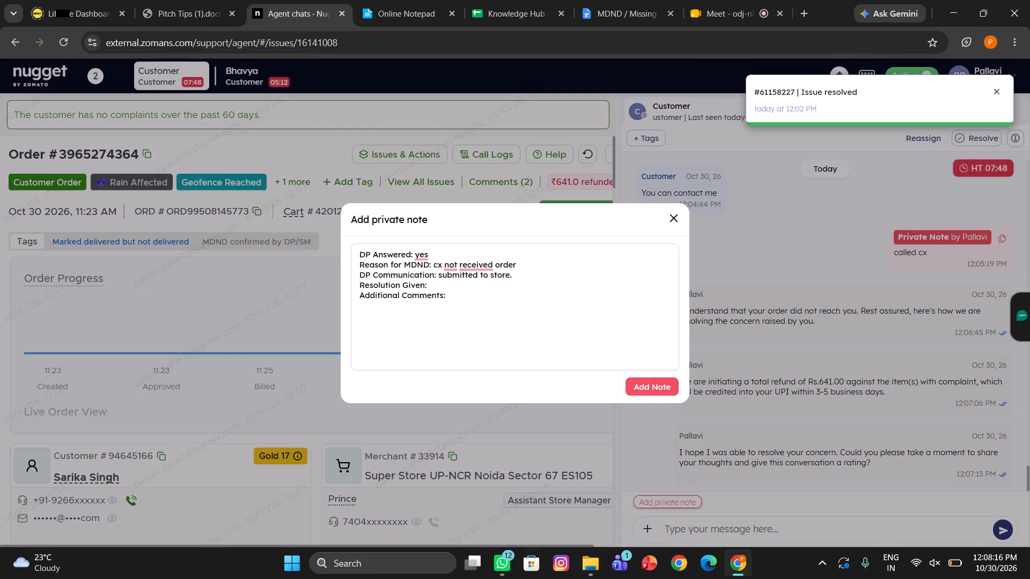
left_click(435, 286)
key("space")
type("re")
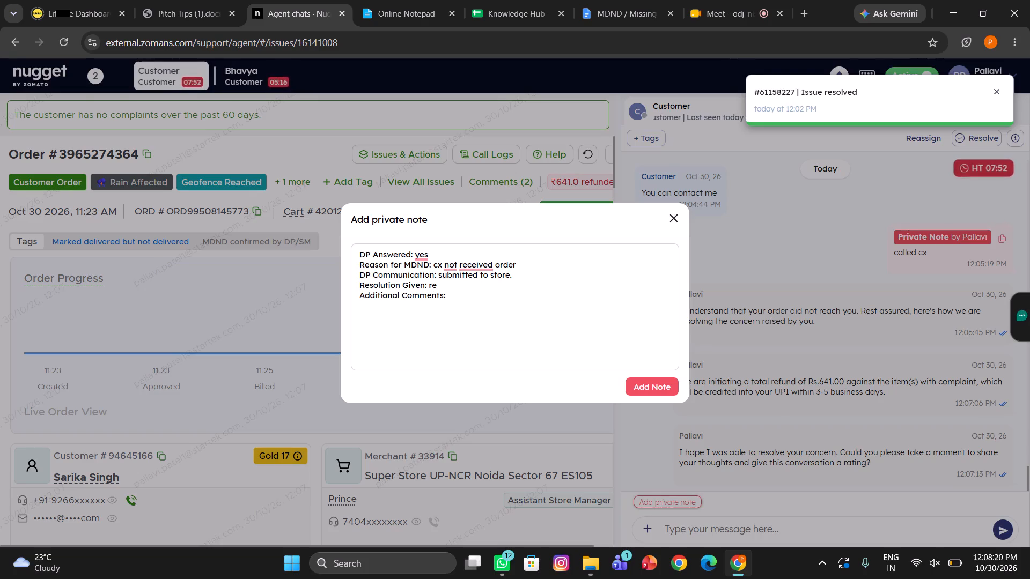
type("fund")
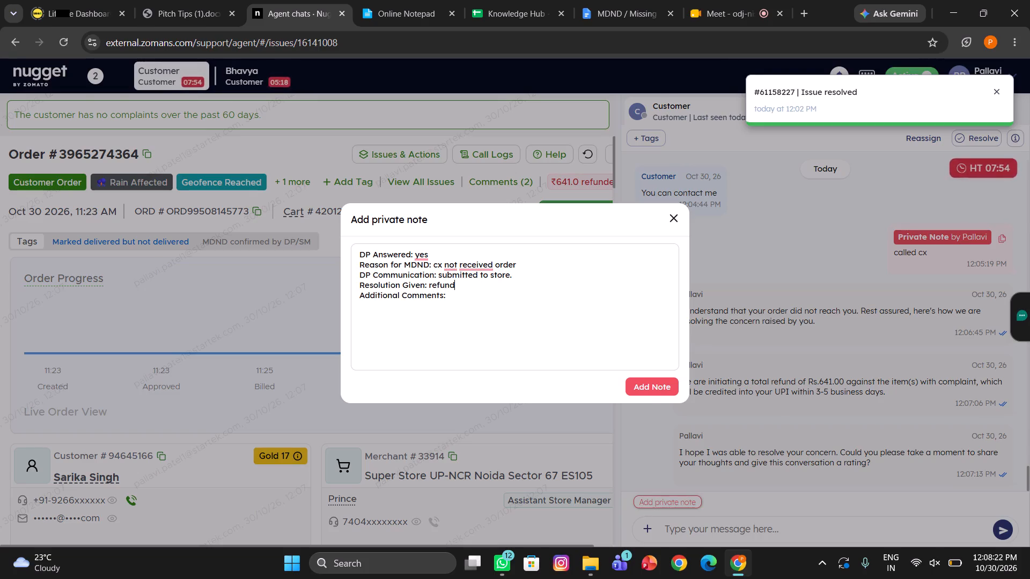
left_click(649, 384)
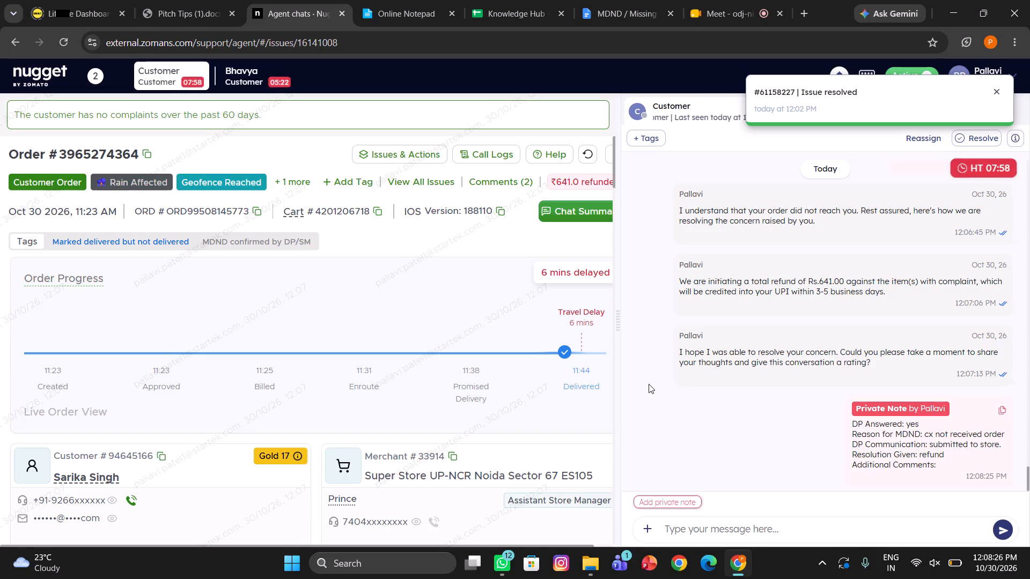
Send the refunded customer the /Closing canned response thanking them for choosing Blinkit.
left_click(783, 532)
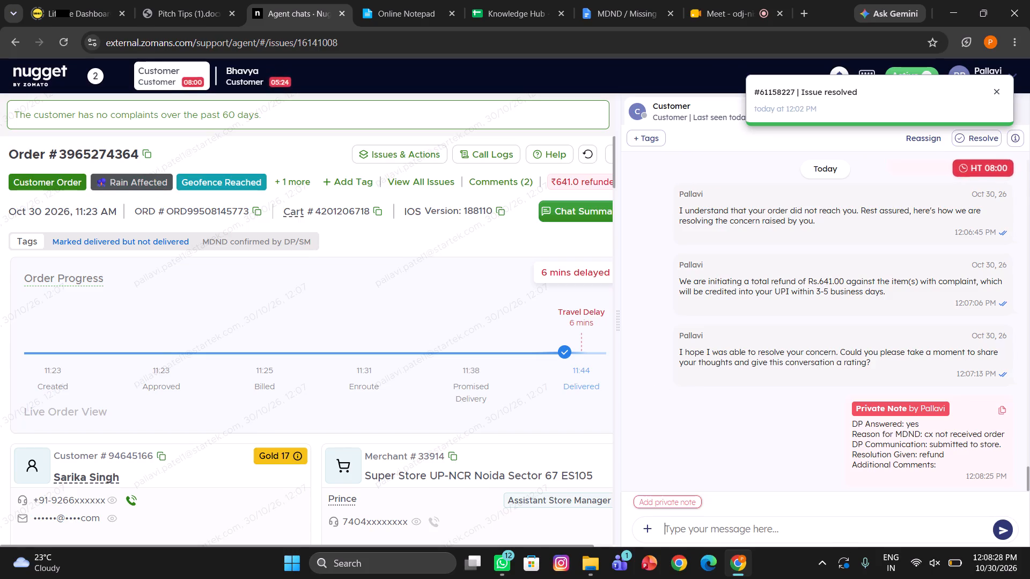
type("/clo")
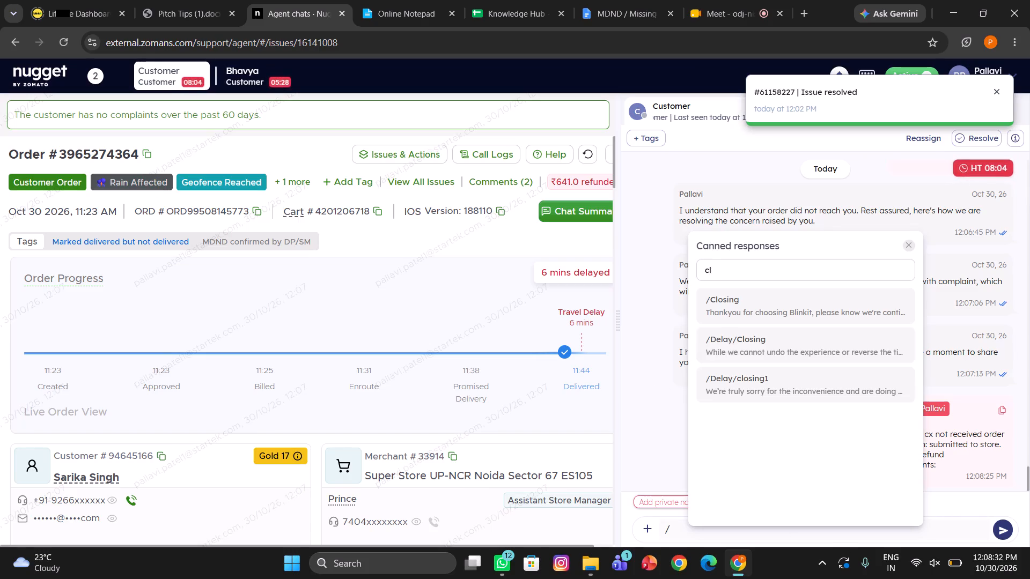
left_click(762, 315)
key("Return")
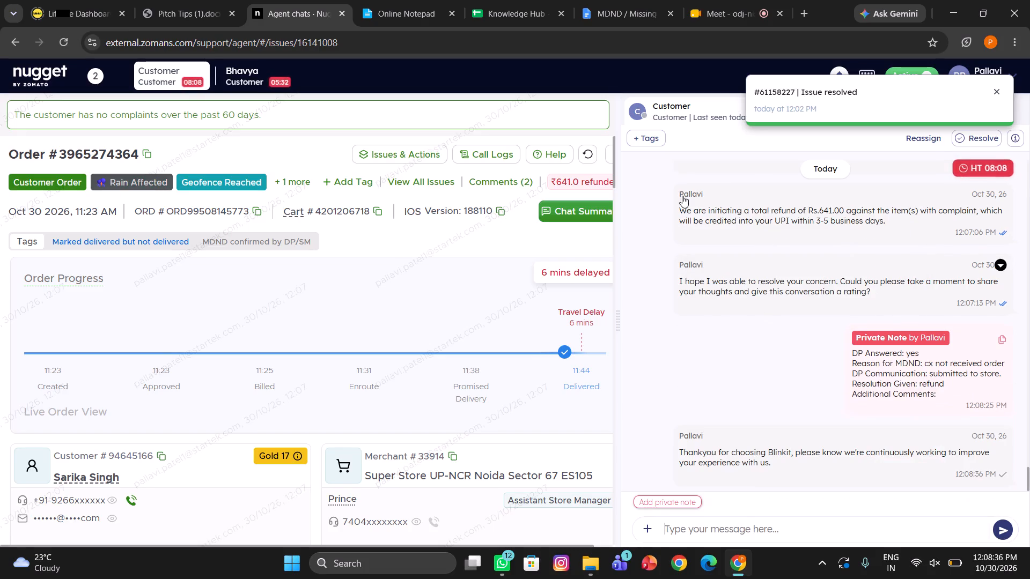
Copy the notepad's first VOC Mdnd block, with DP/SM yes and resolution redelivery, and add it as a comment on the refunded order.
left_click(401, 4)
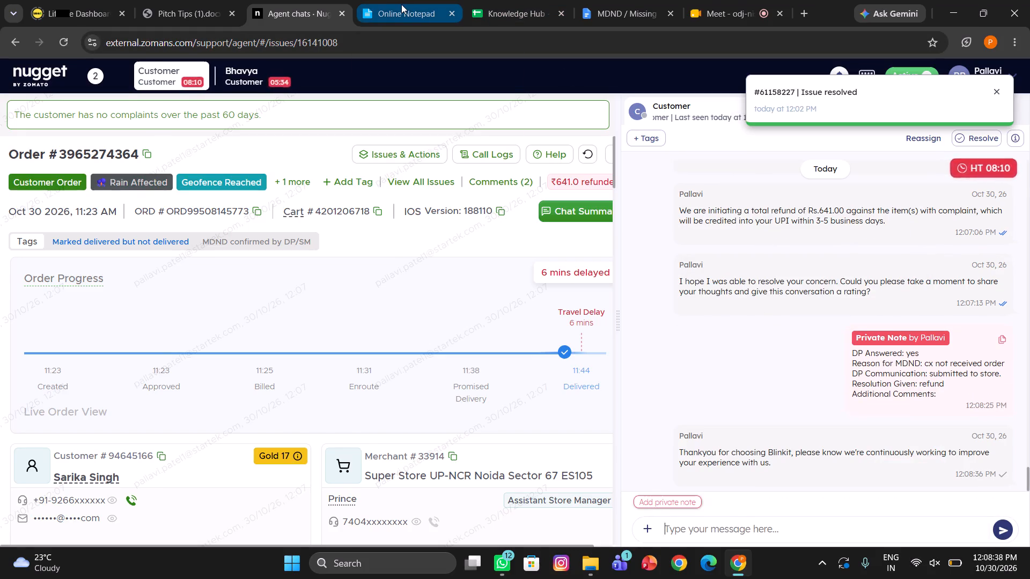
scroll(268, 180, "up", 1)
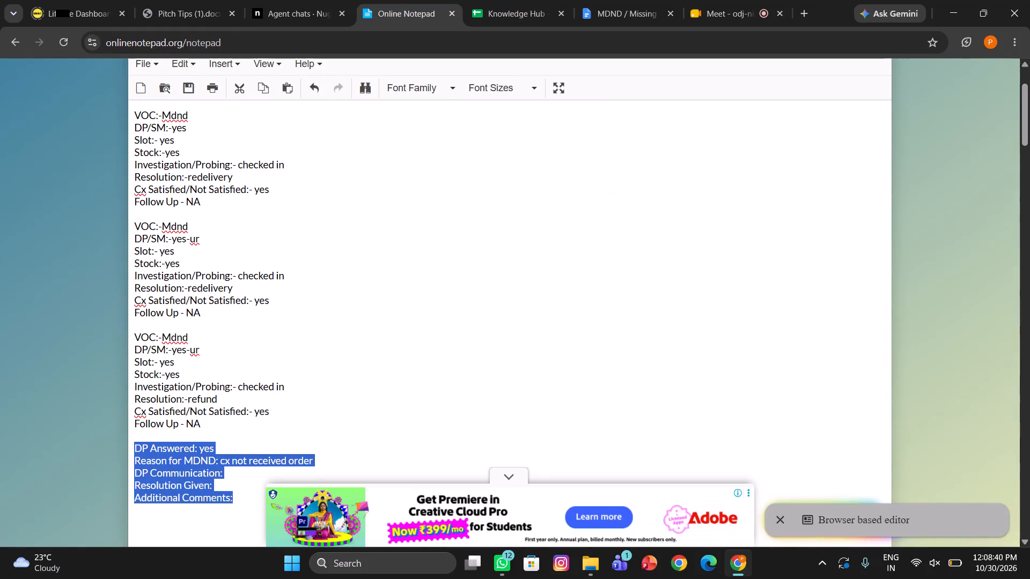
left_click_drag(211, 204, 129, 116)
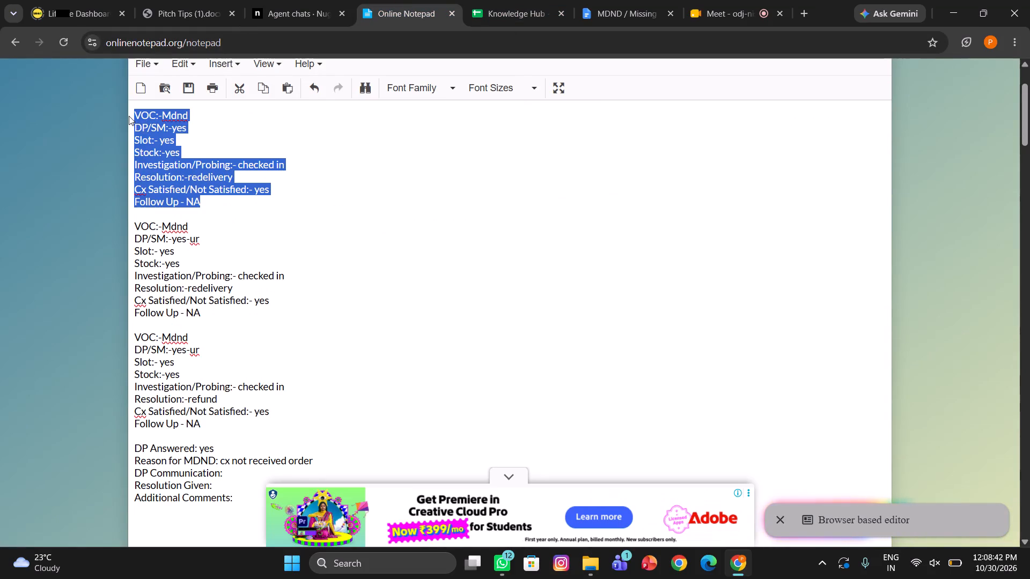
key("ctrl+c")
left_click(299, 0)
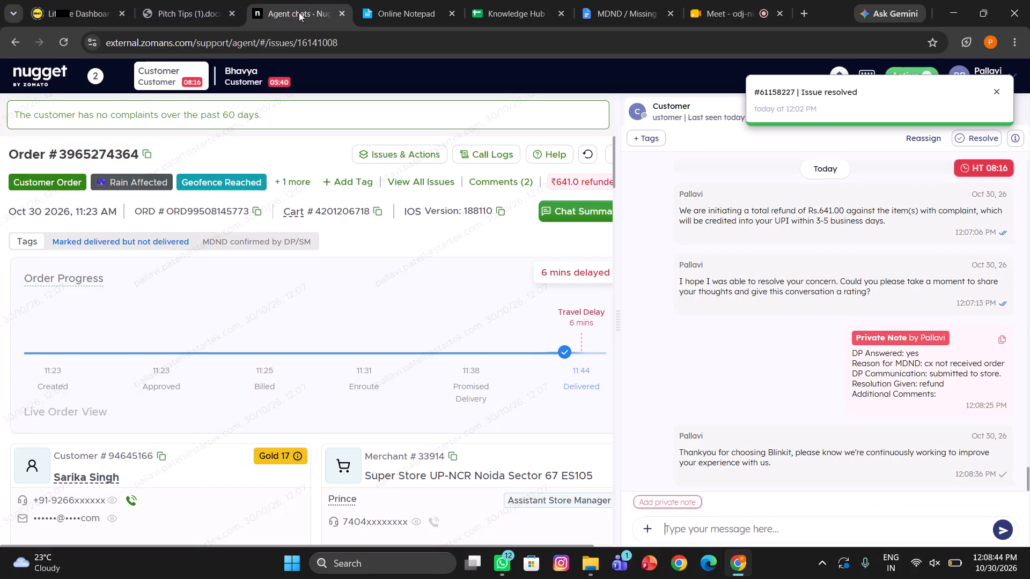
scroll(313, 301, "down", 4)
left_click(240, 514)
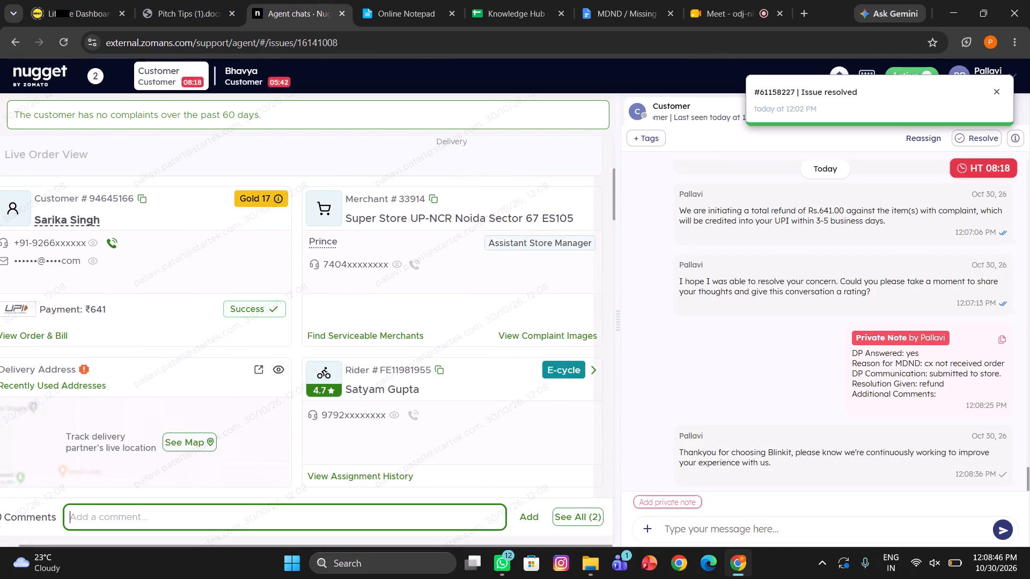
key("ctrl+v")
key("Return")
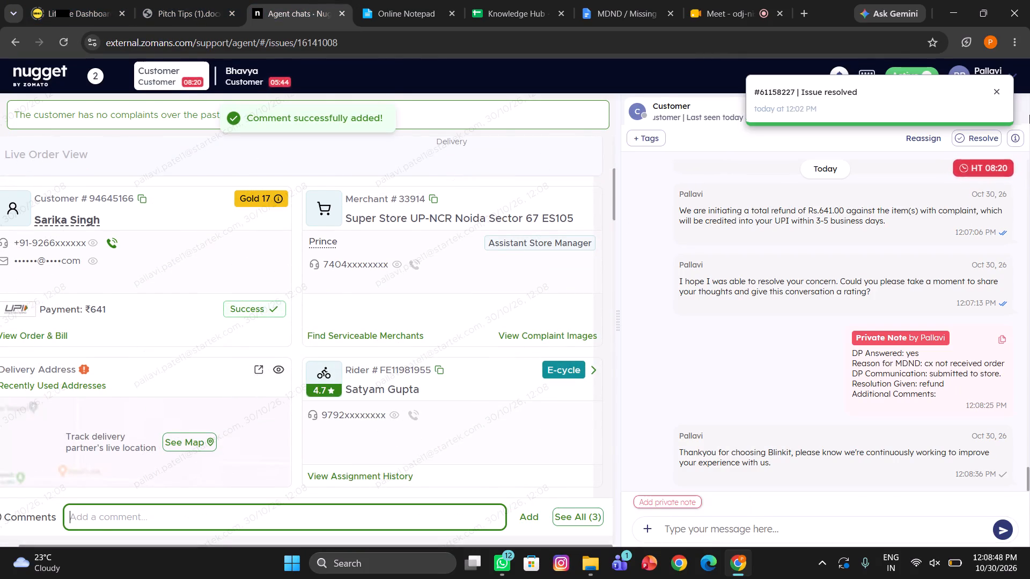
Resolve the refunded customer's chat with the disposition tag "MDND – Resolved".
left_click(984, 141)
type("mdnd")
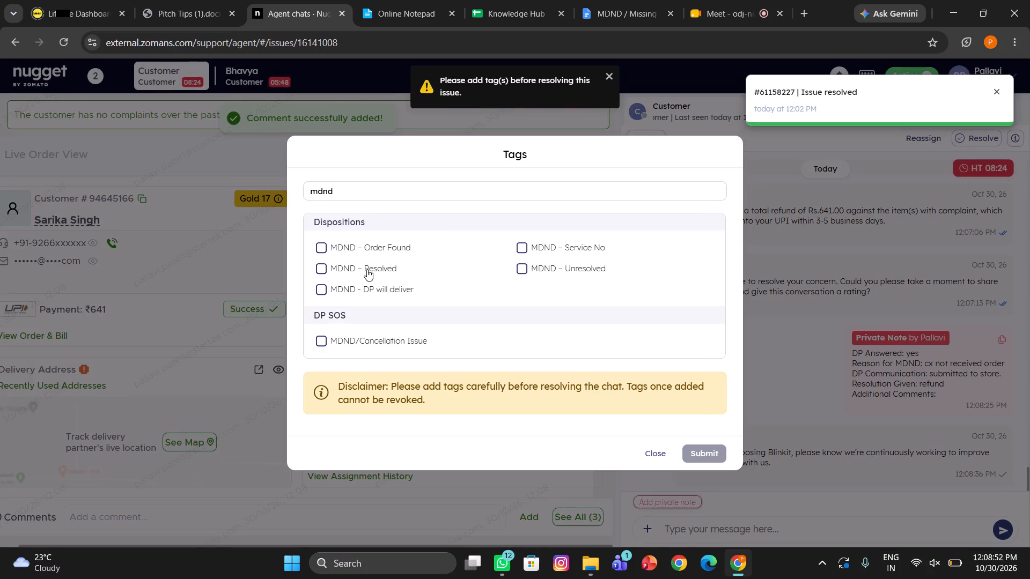
left_click(367, 269)
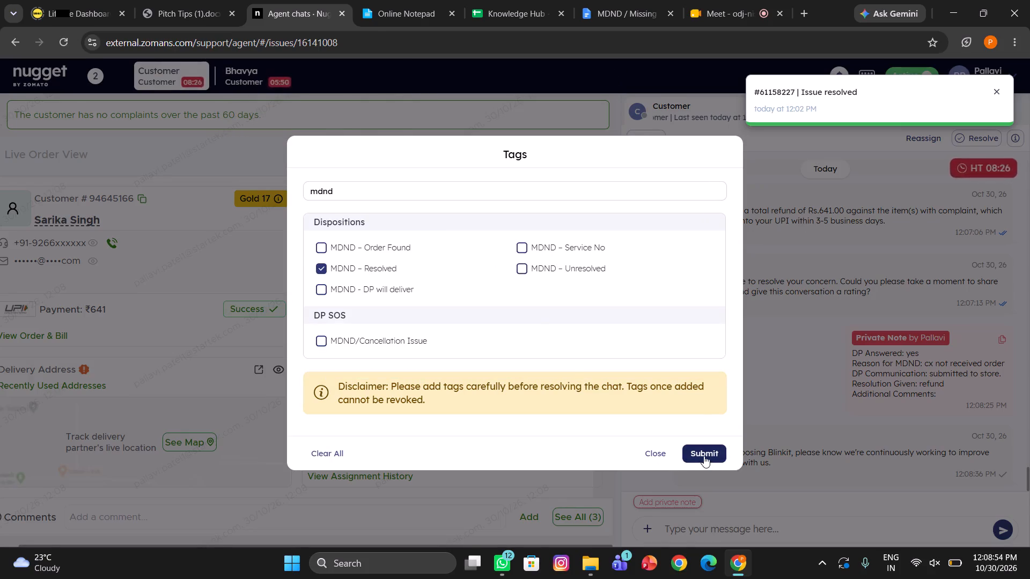
left_click(704, 456)
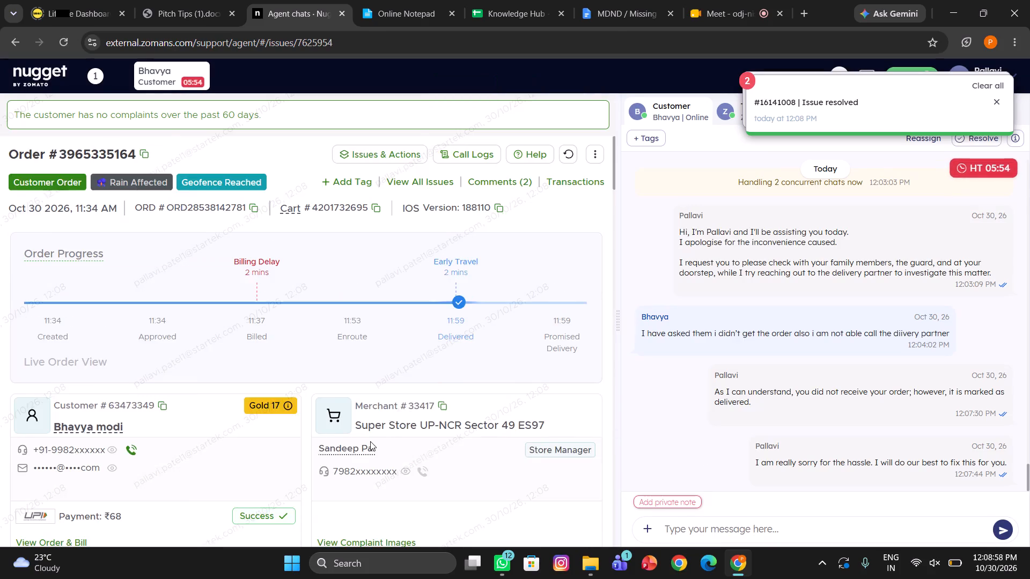
Initiate a call to the delivery partner of the remaining customer's order.
scroll(370, 441, "down", 2)
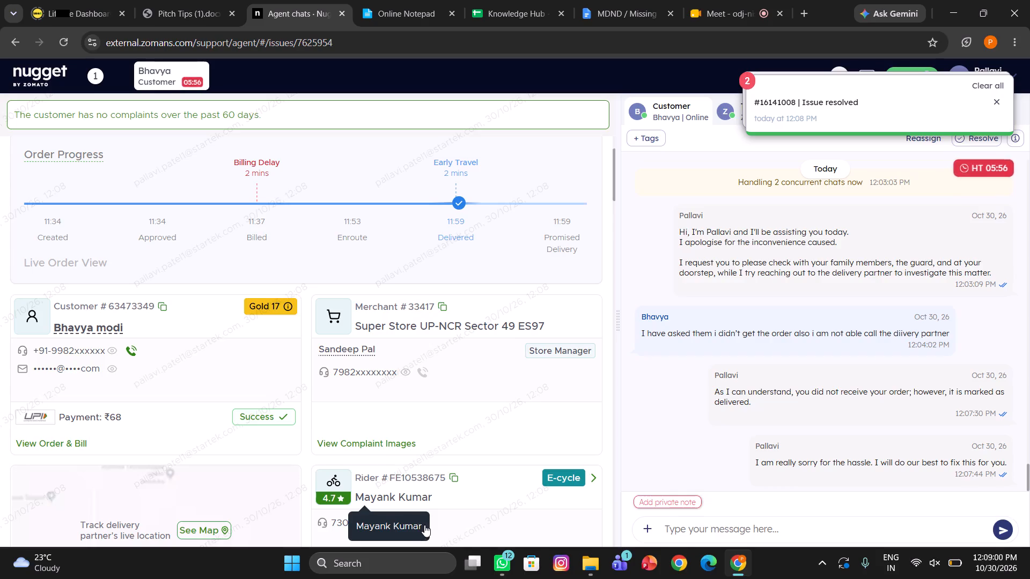
left_click(424, 522)
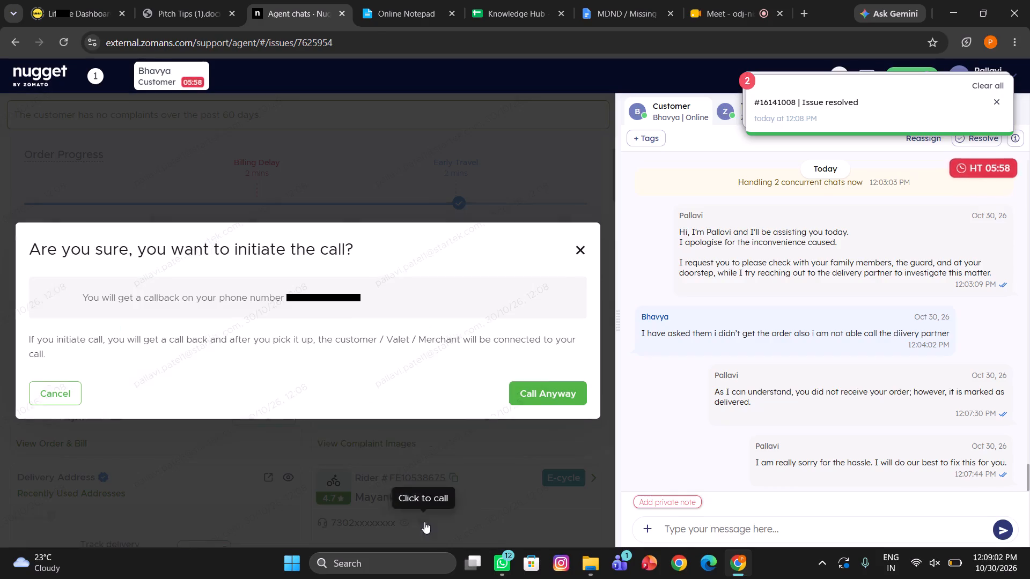
left_click(531, 402)
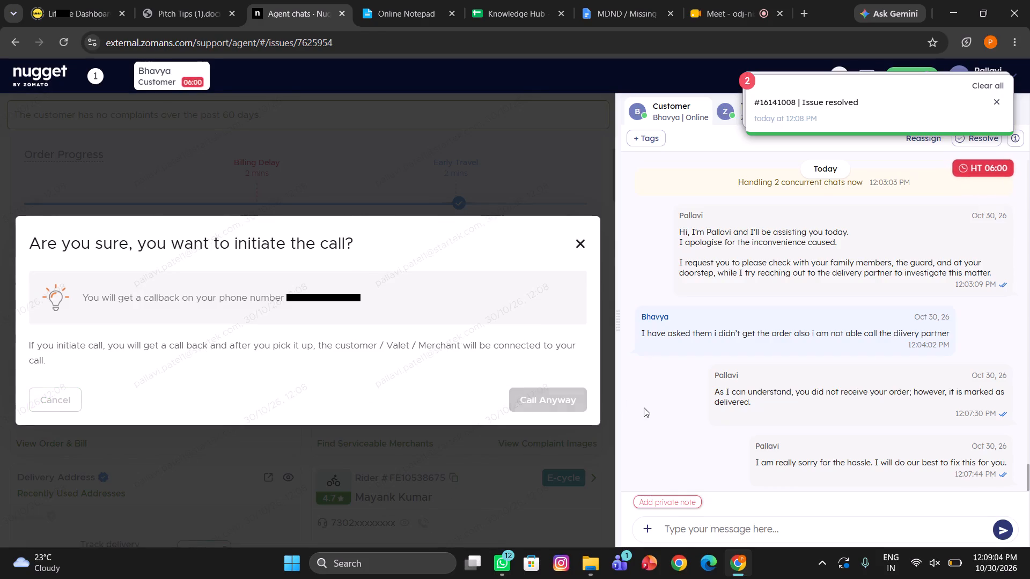
Add the private note "called dp" to the remaining customer's chat.
left_click(670, 500)
type("called")
key("space")
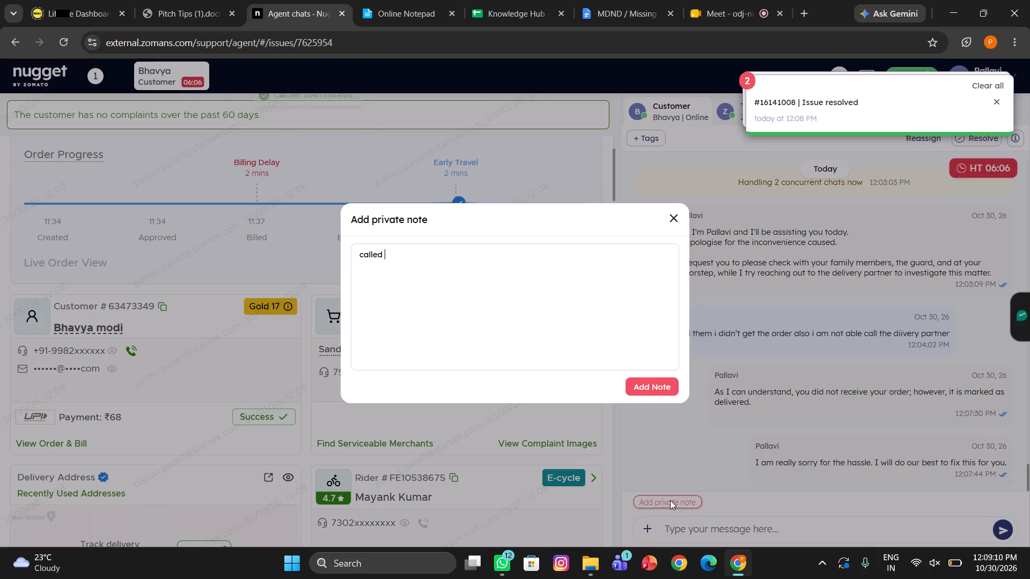
type("dp")
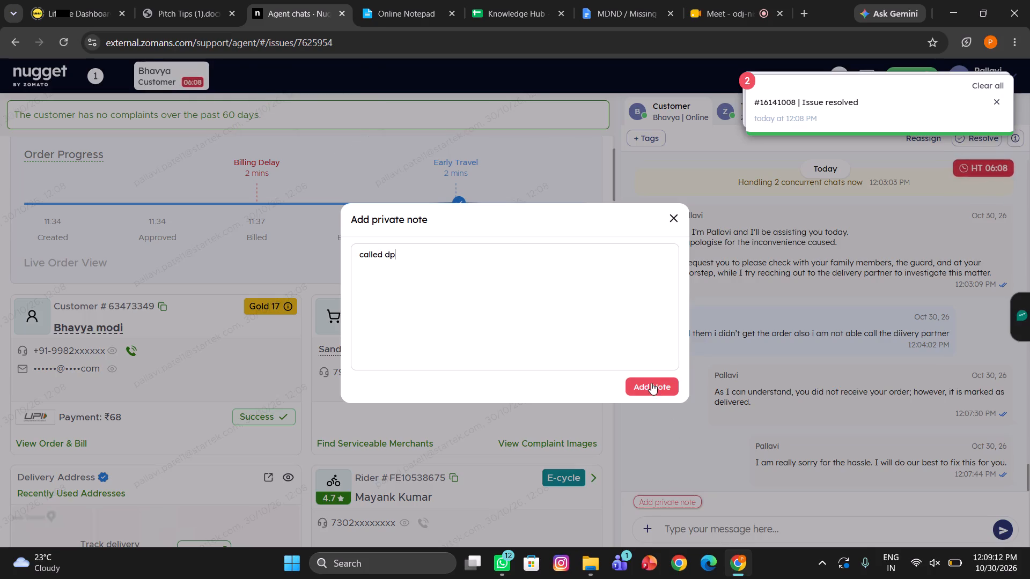
left_click(651, 383)
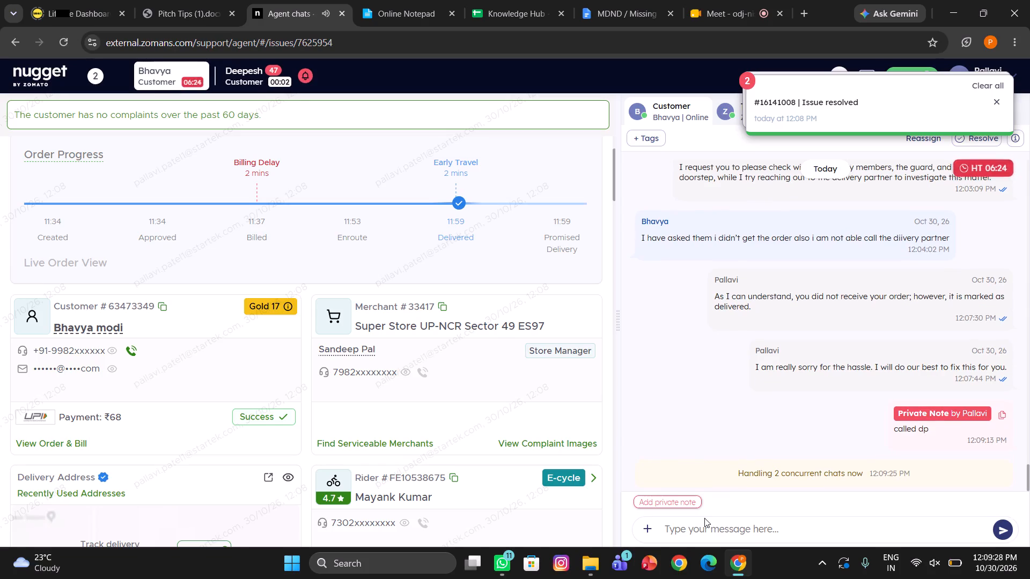
In the newly assigned customer's chat, send the suggested greeting that apologises and asks them to check with family members and the guard.
left_click(248, 76)
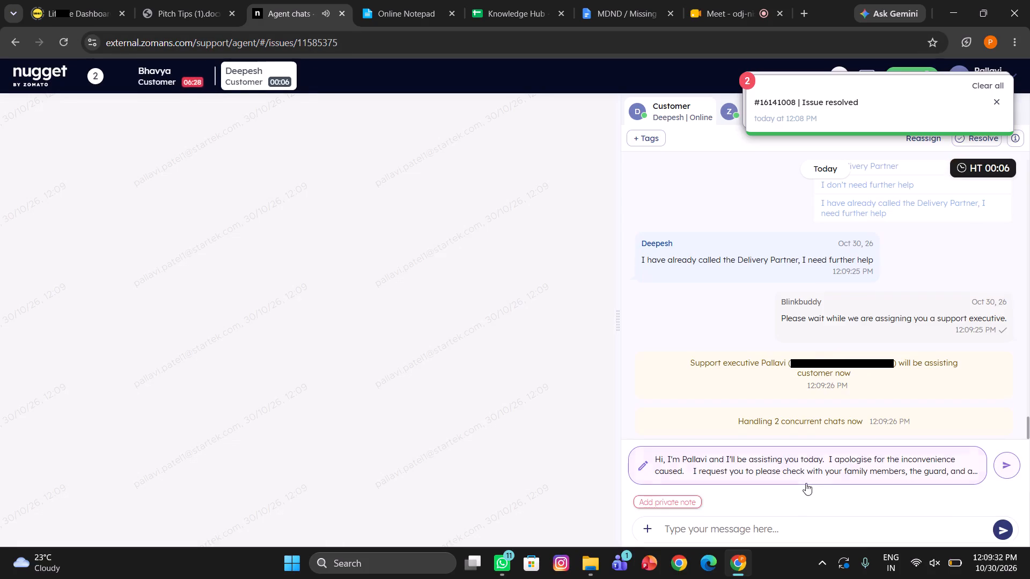
left_click(806, 482)
left_click(806, 482)
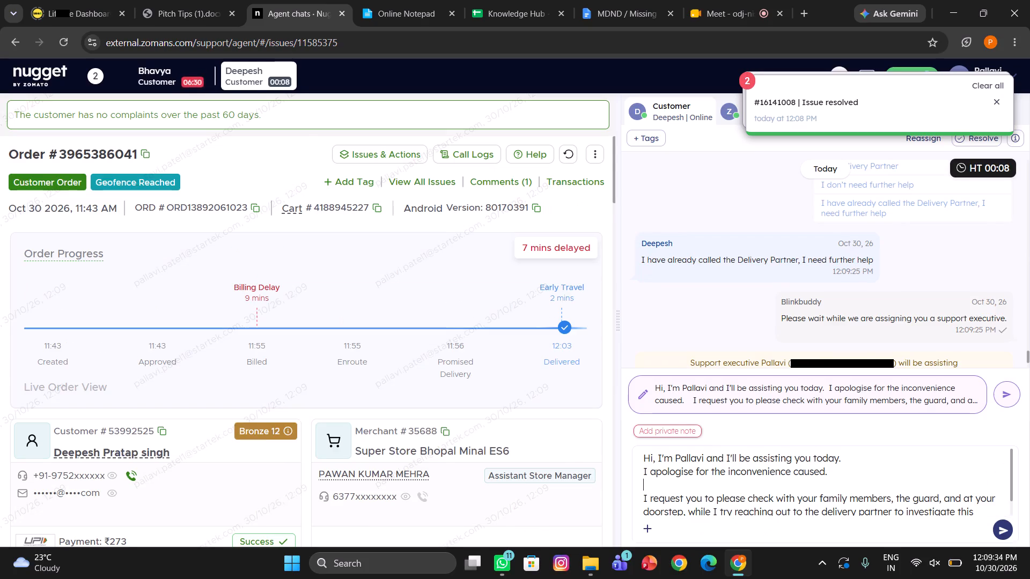
key("Return")
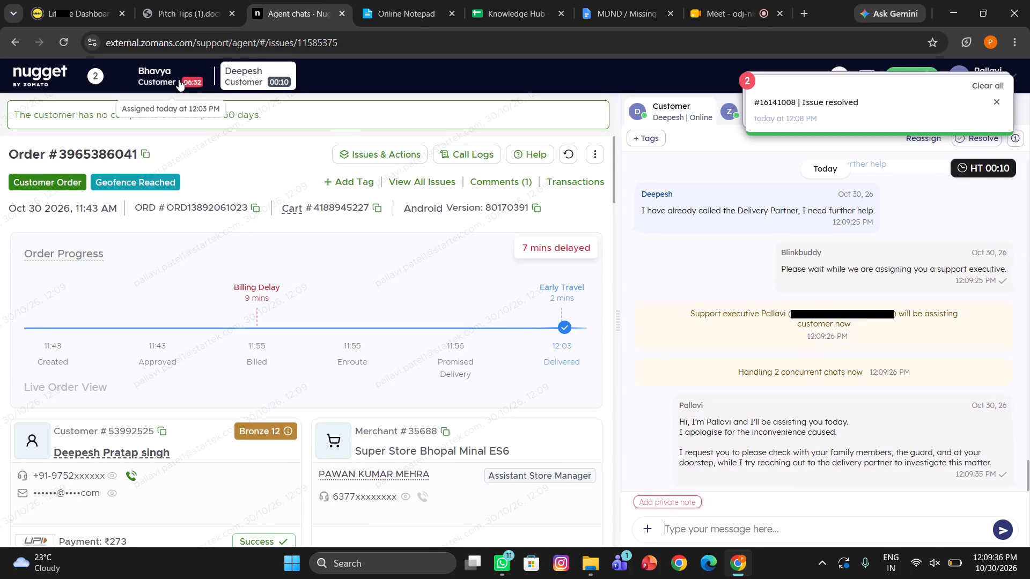
Return to the longer-waiting customer's chat and reveal the delivery address on the order.
left_click(179, 79)
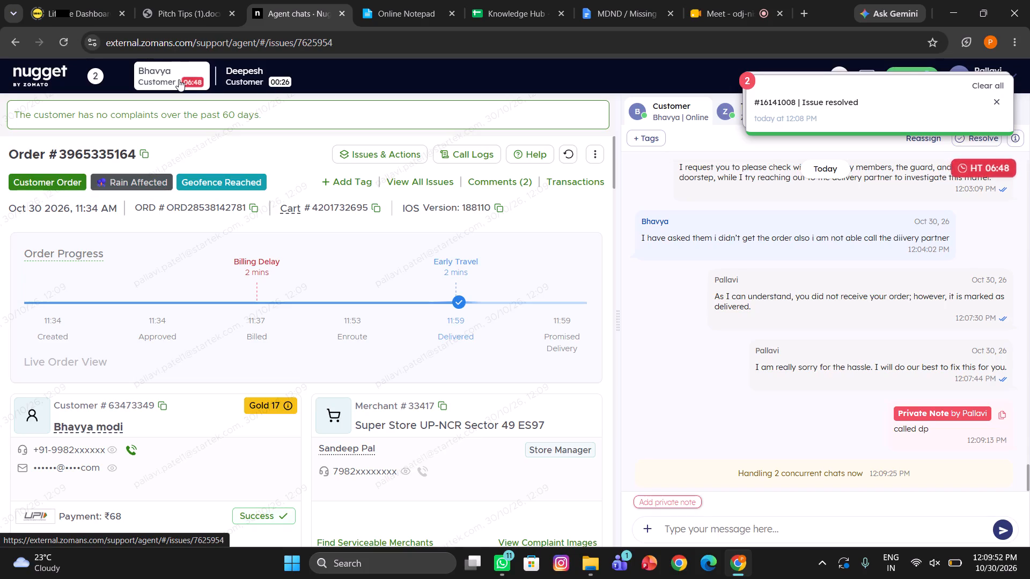
scroll(179, 79, "down", 3)
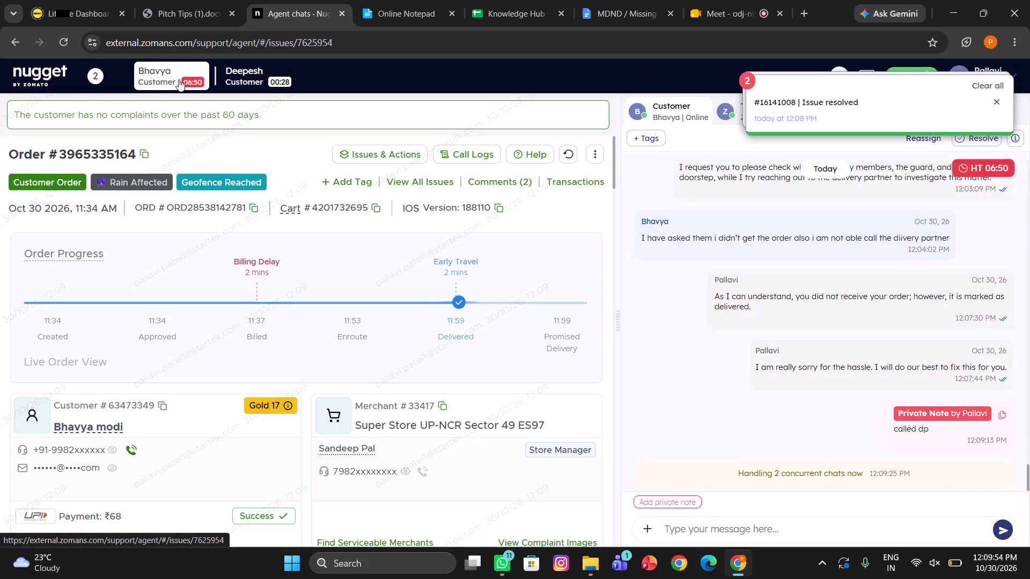
scroll(278, 237, "down", 2)
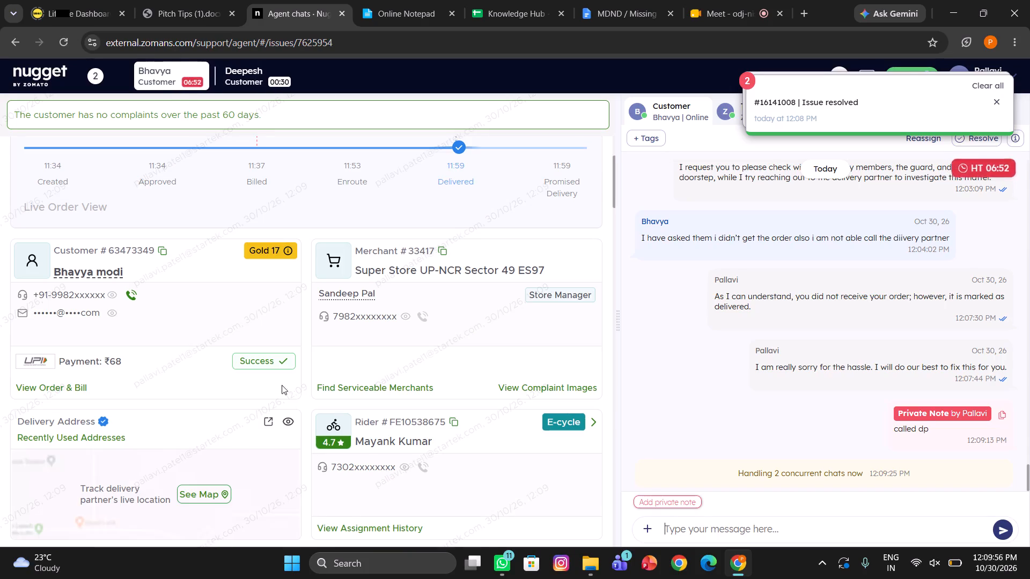
left_click(284, 420)
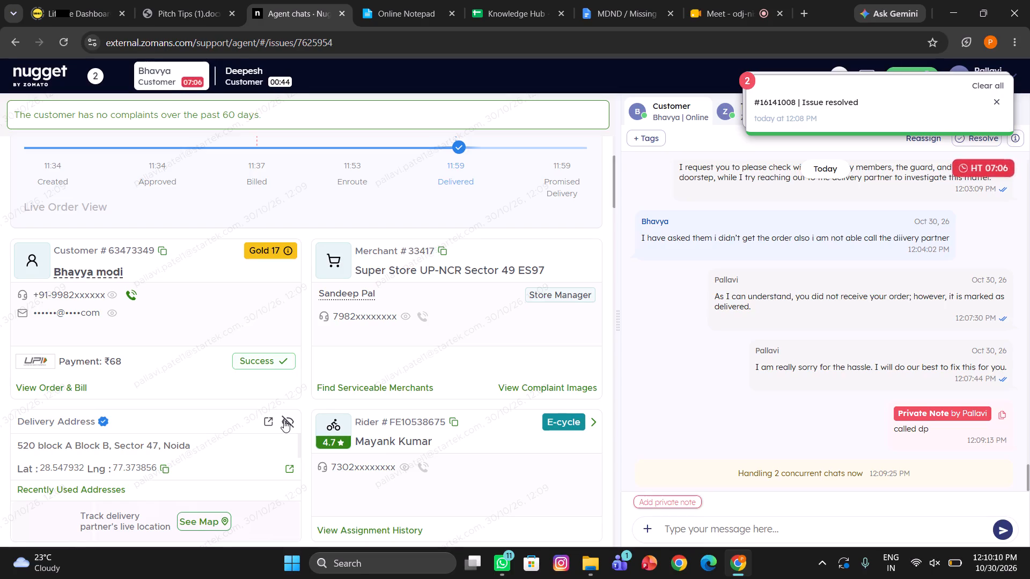
Draft the canned "Third Mandatory Response" for the longer-waiting customer, replacing the xxxx placeholders with the first four digits of the customer's phone number.
left_click(694, 529)
key("slash")
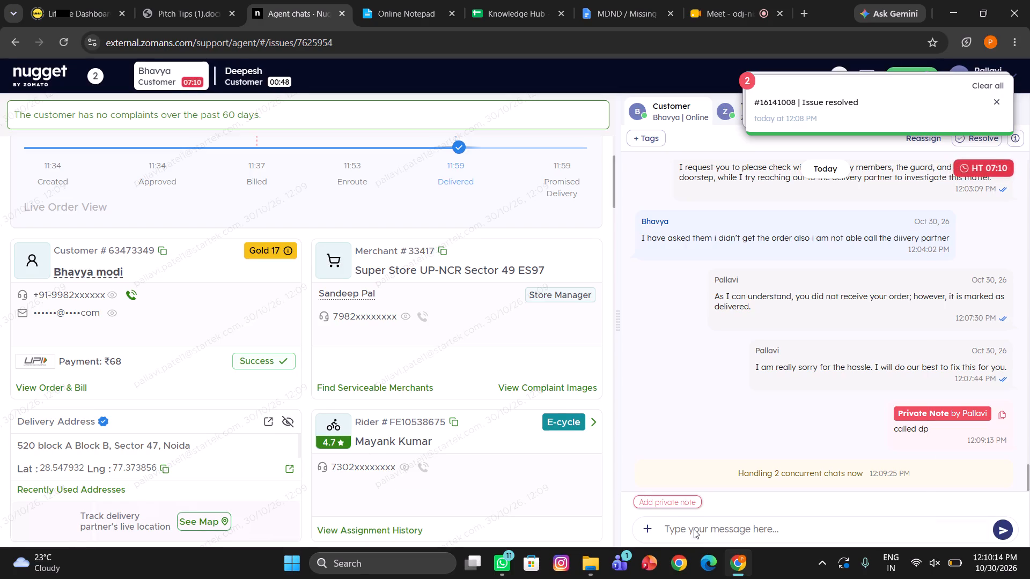
type("thi")
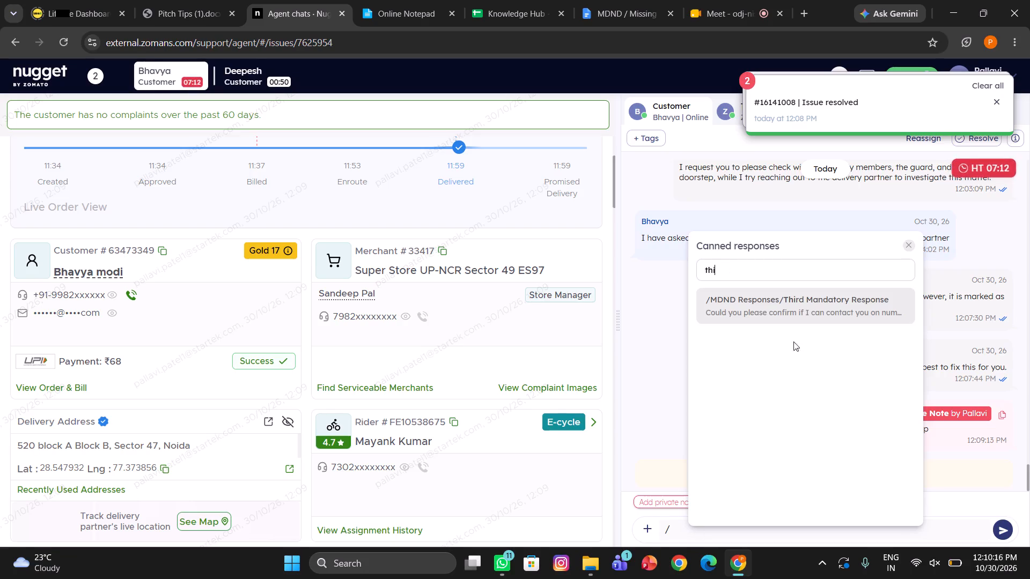
left_click(786, 317)
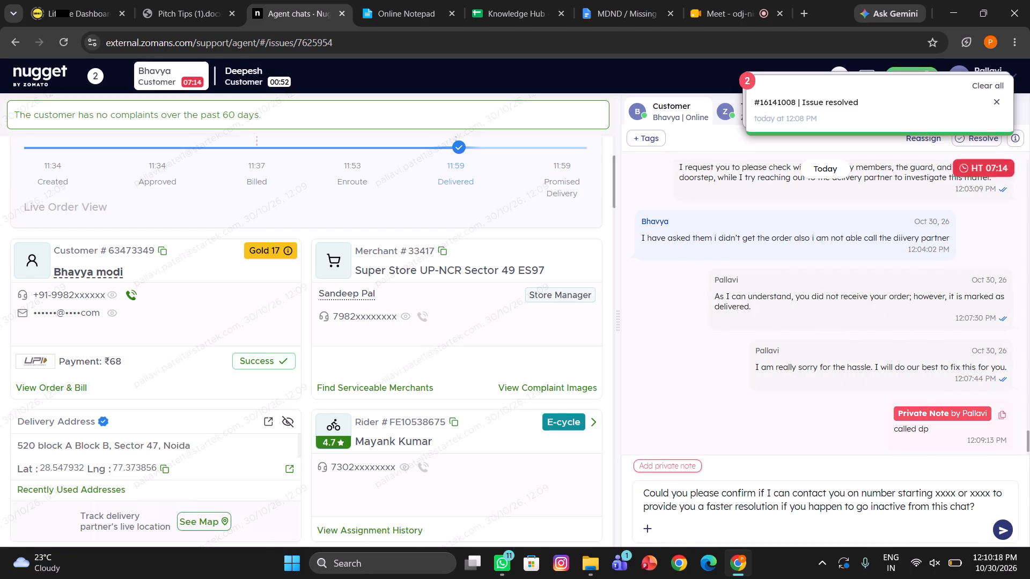
left_click_drag(934, 494, 982, 487)
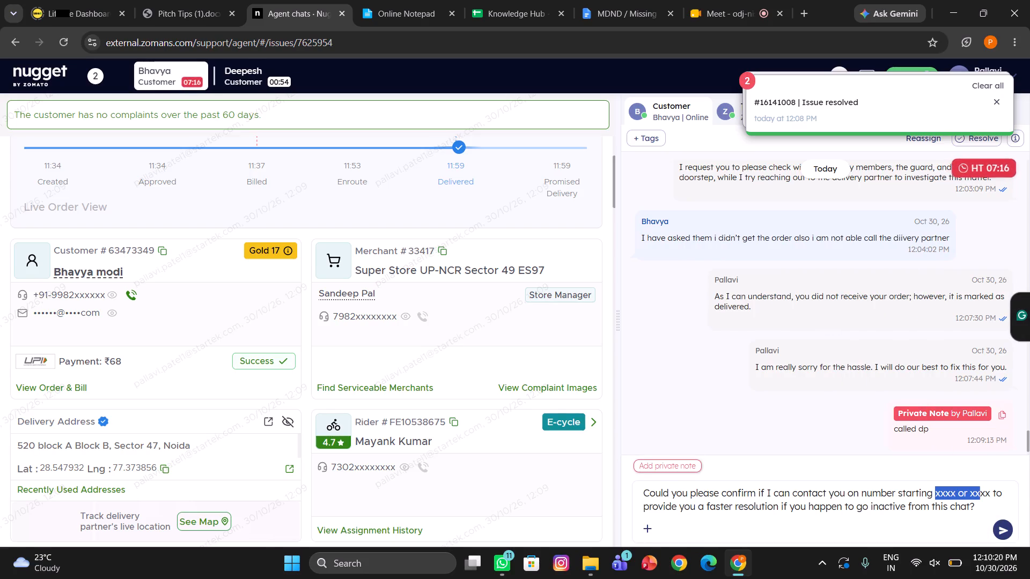
left_click_drag(982, 487, 988, 490)
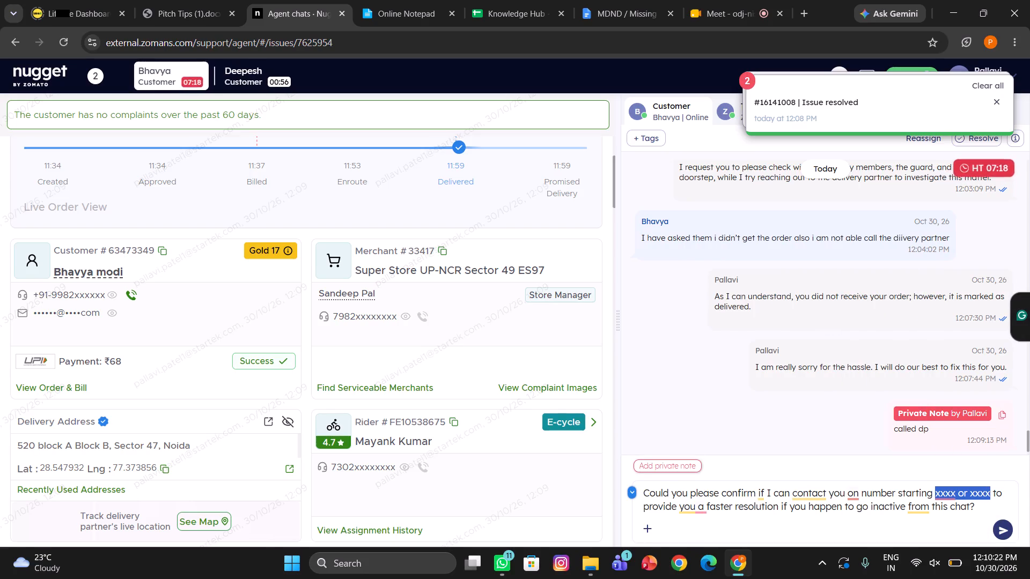
key("Delete")
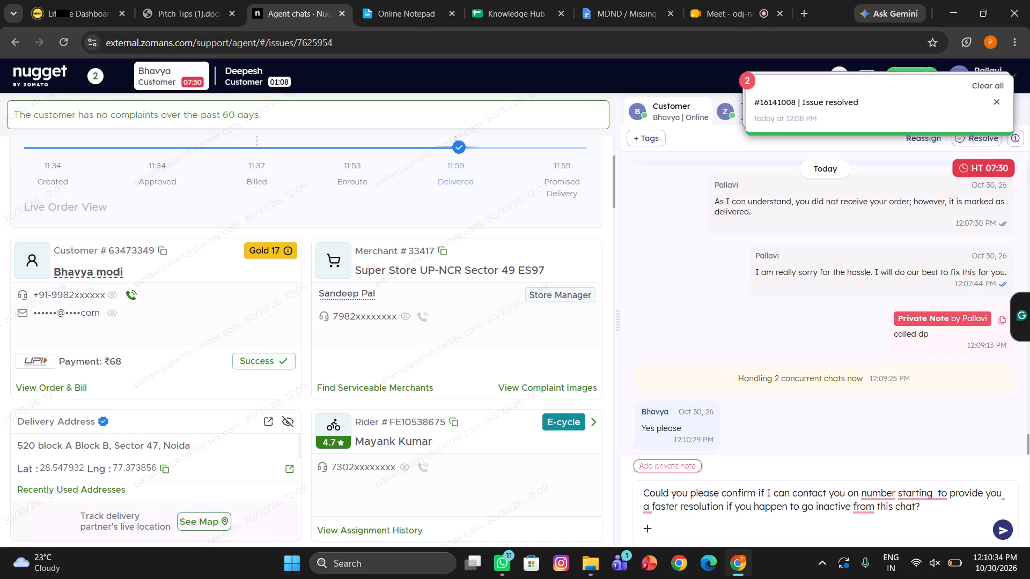
type("9982")
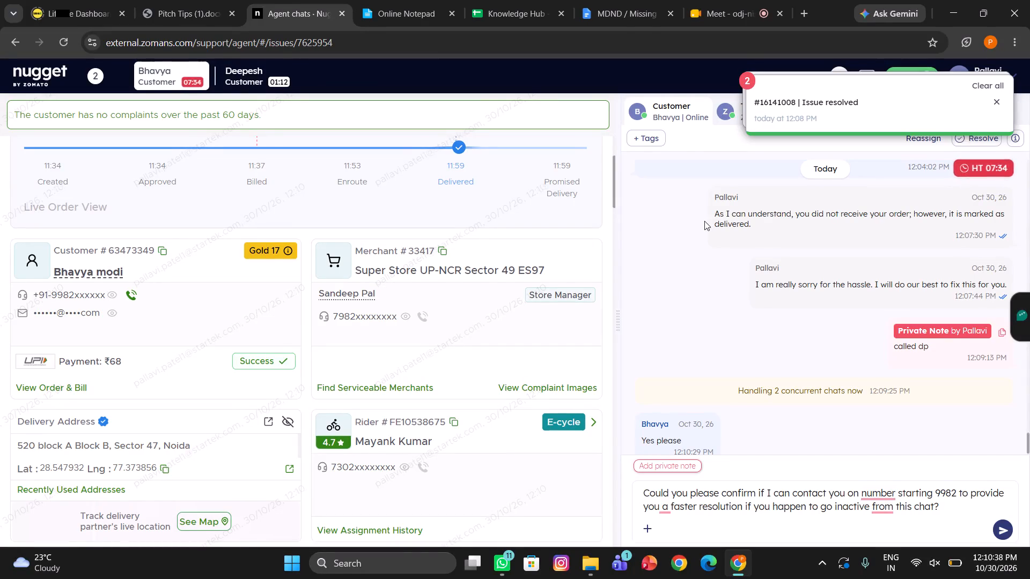
In the newly assigned customer's chat, initiate a call to the delivery partner of the order.
left_click(230, 77)
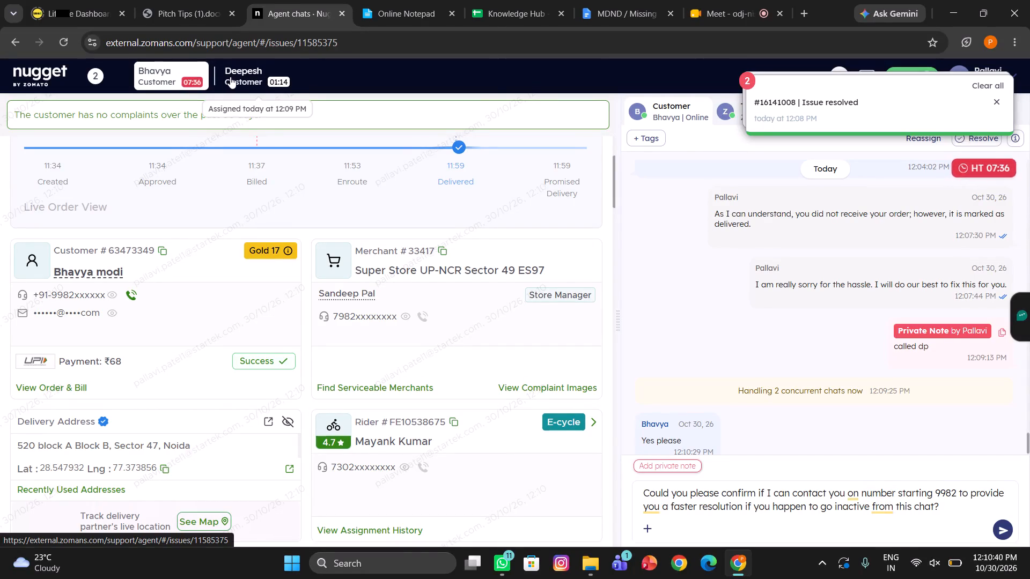
scroll(497, 377, "down", 1)
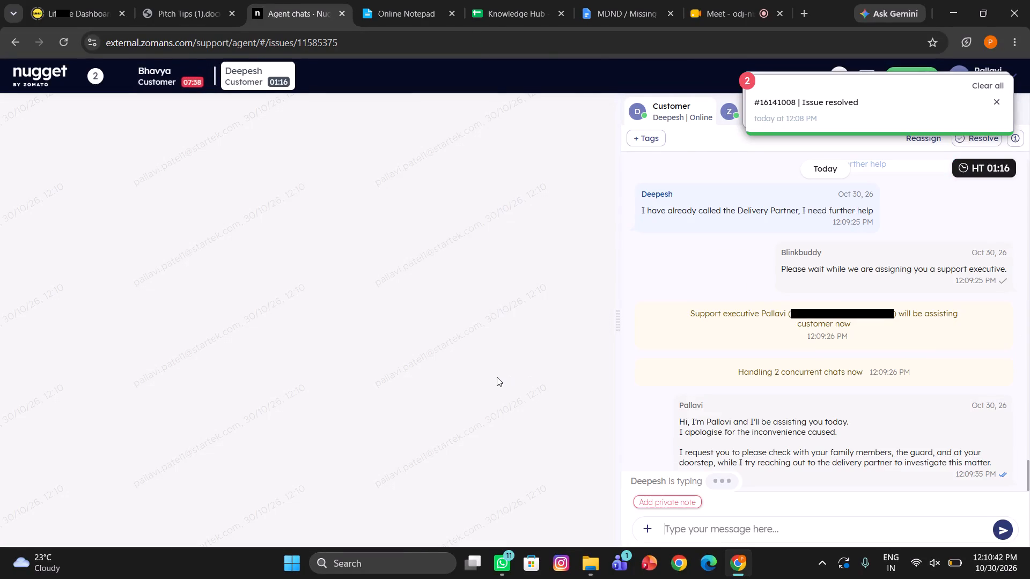
scroll(497, 377, "down", 1)
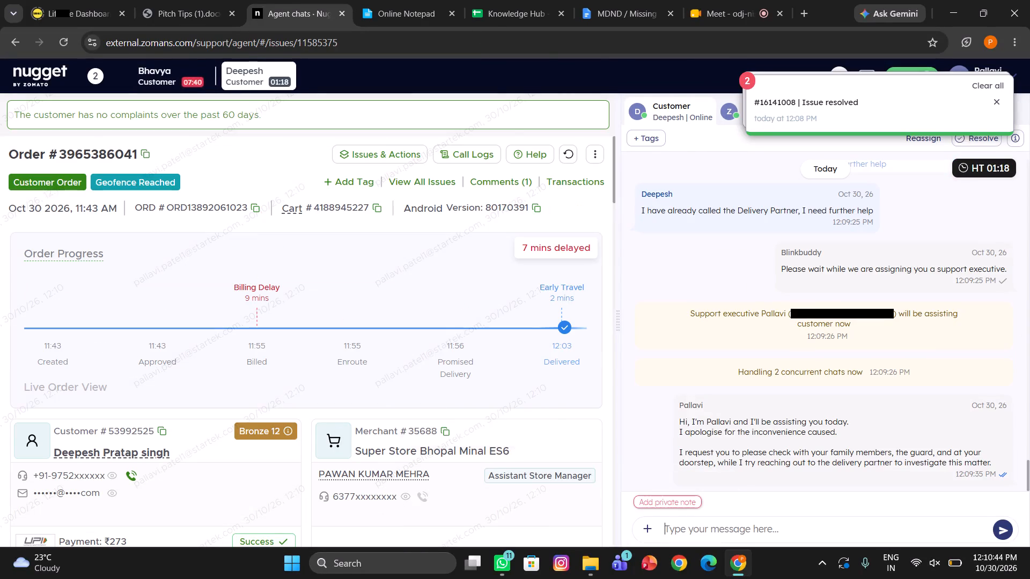
scroll(448, 447, "down", 3)
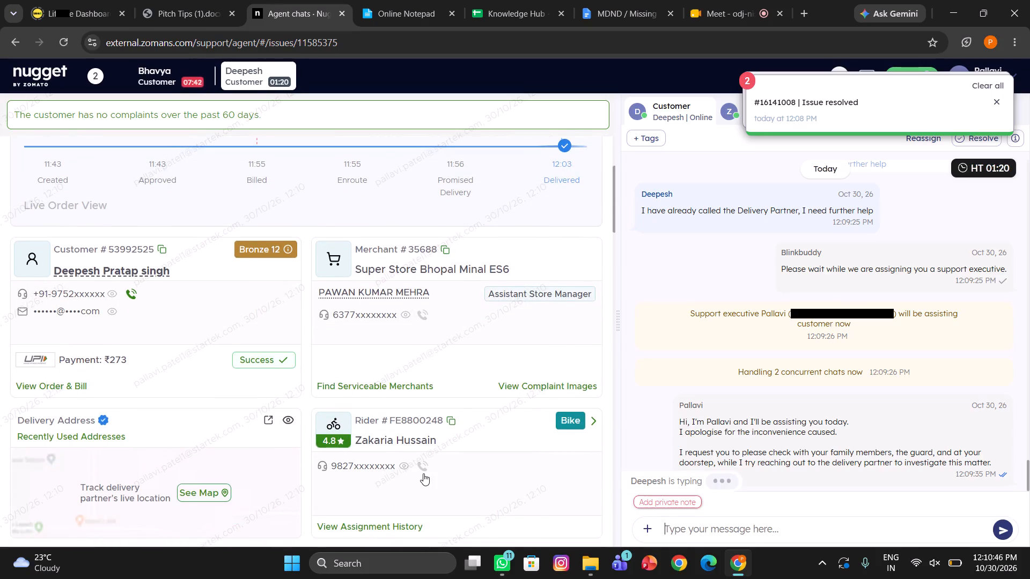
left_click(423, 473)
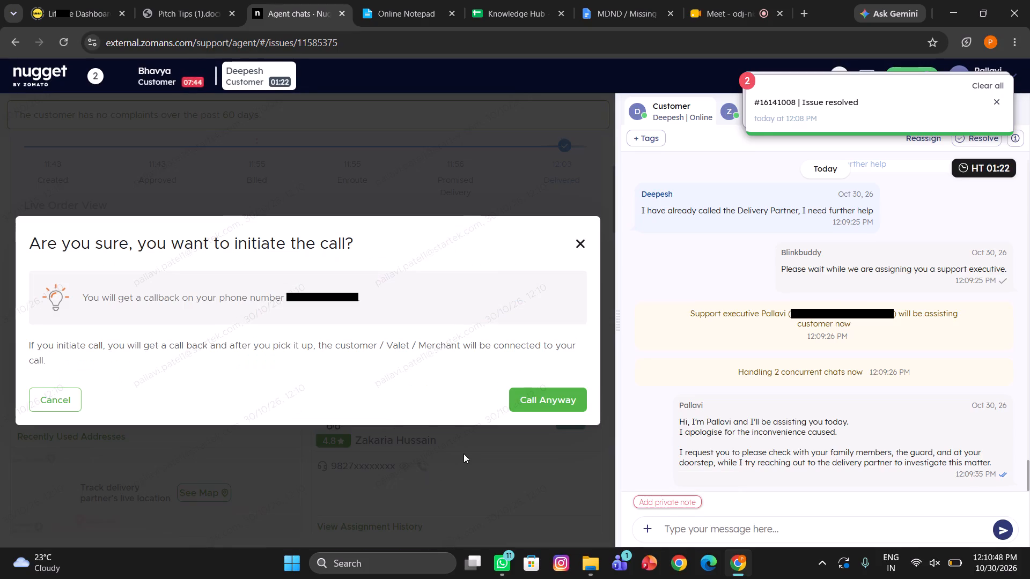
left_click(540, 406)
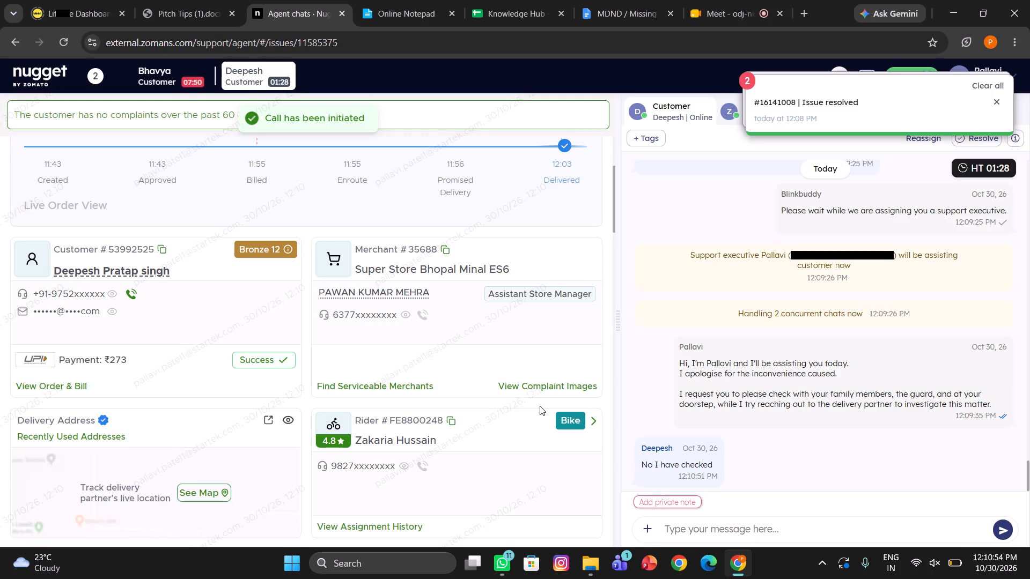
Add the private note "called dp" to the newly assigned customer's chat.
left_click(649, 509)
left_click(647, 503)
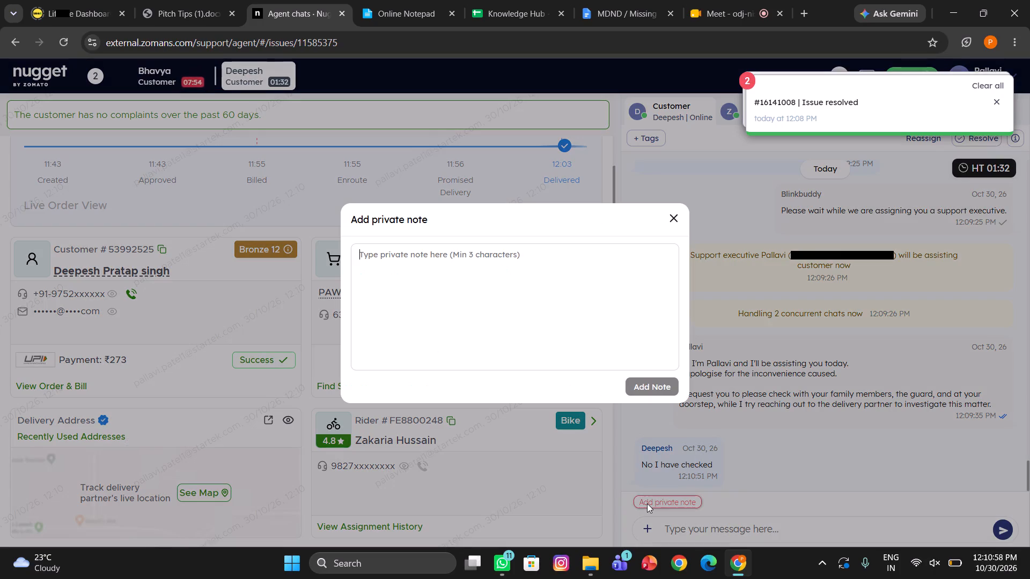
type("ca")
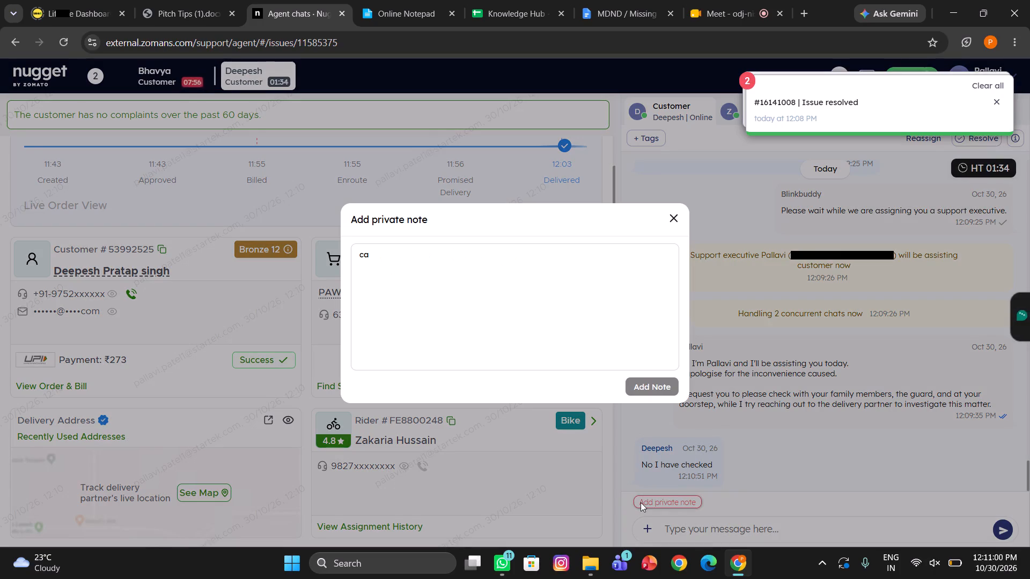
type("lled d")
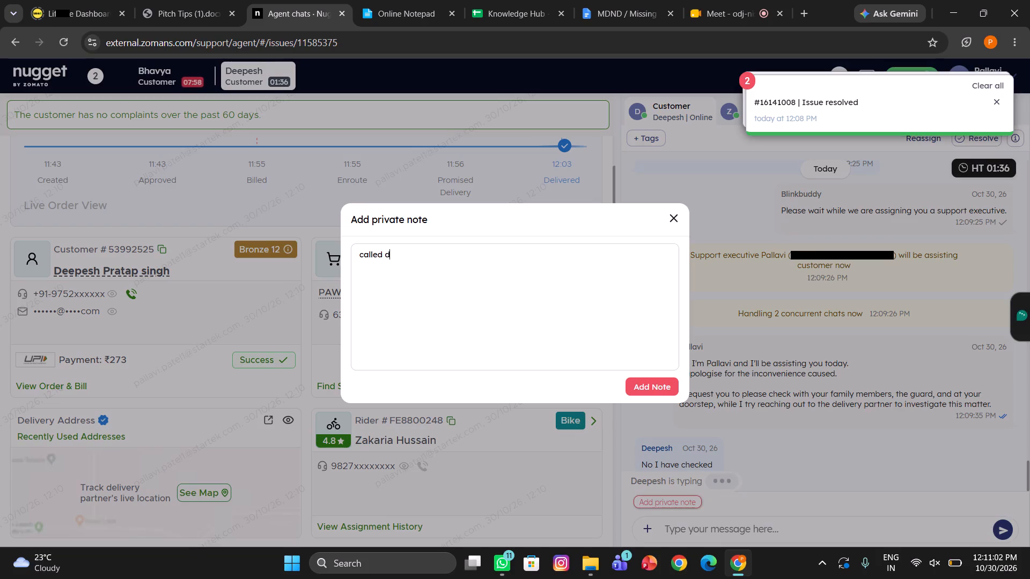
key("p")
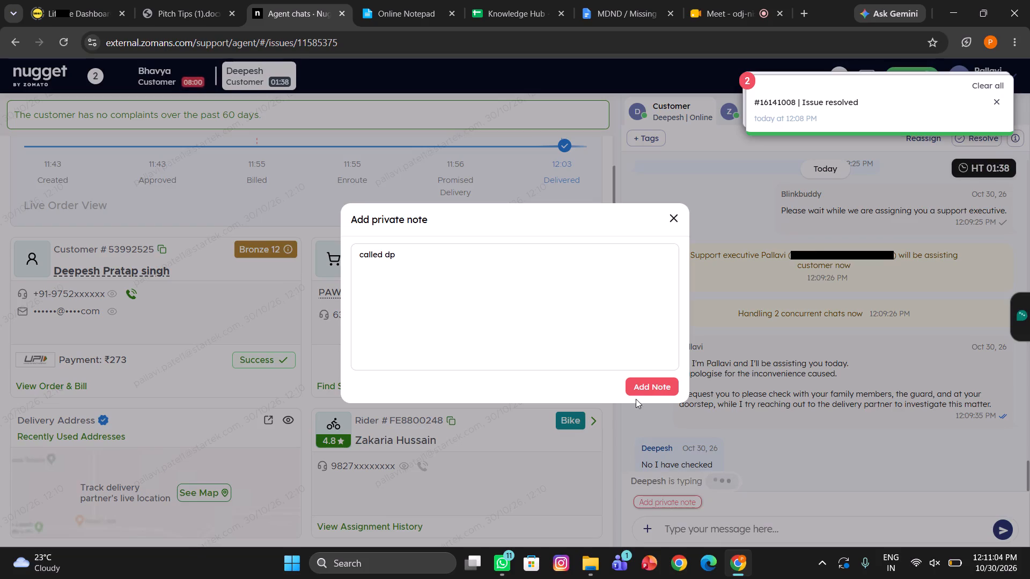
left_click(638, 377)
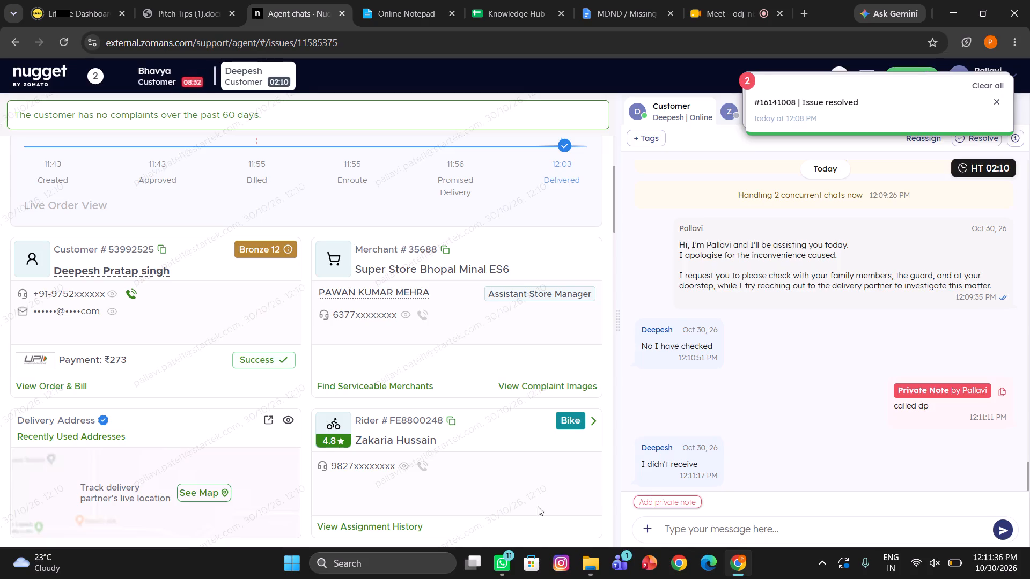
Reveal the delivery address on the newly assigned customer's order.
left_click(285, 420)
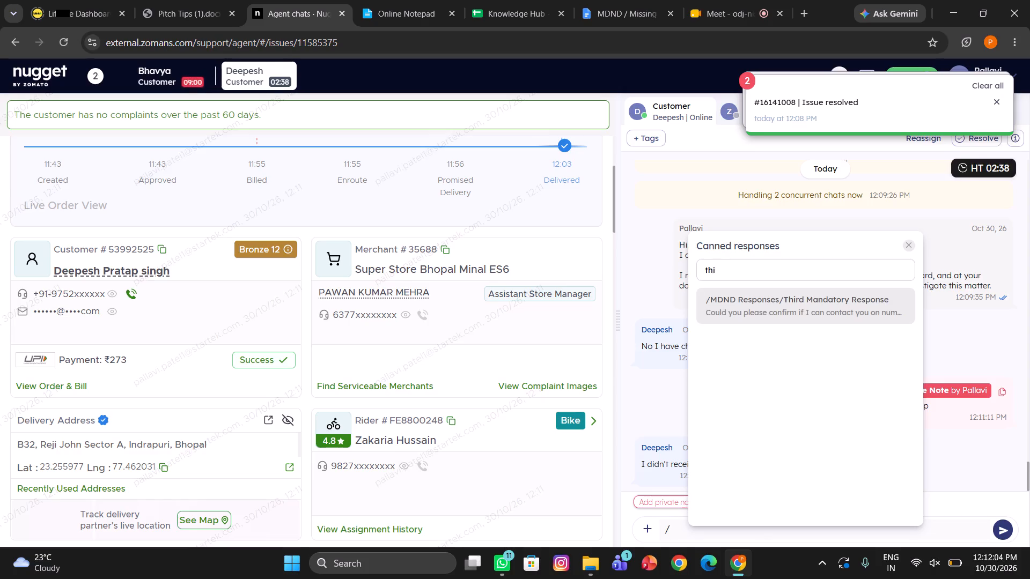
left_click(725, 309)
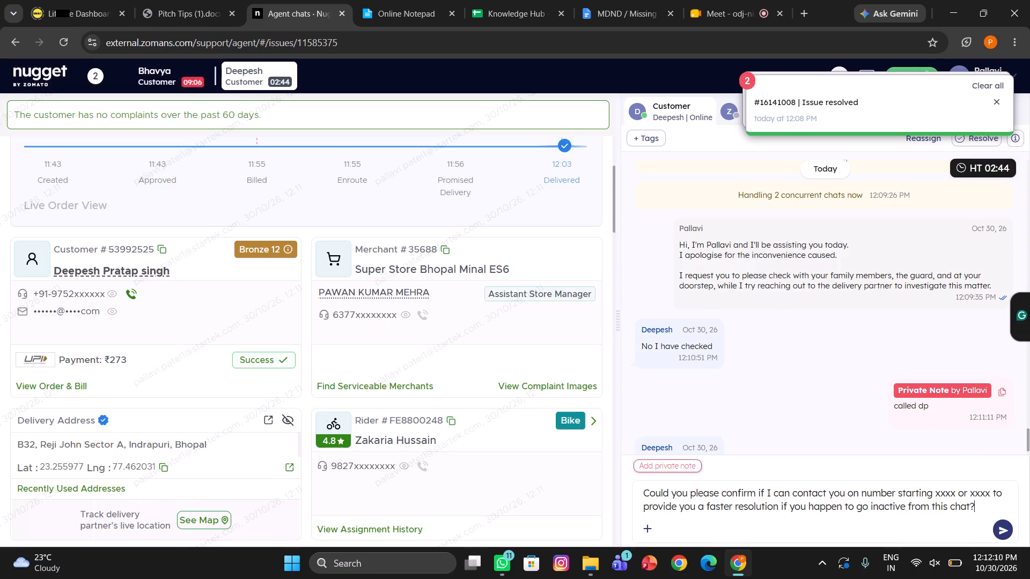
left_click_drag(937, 493, 994, 491)
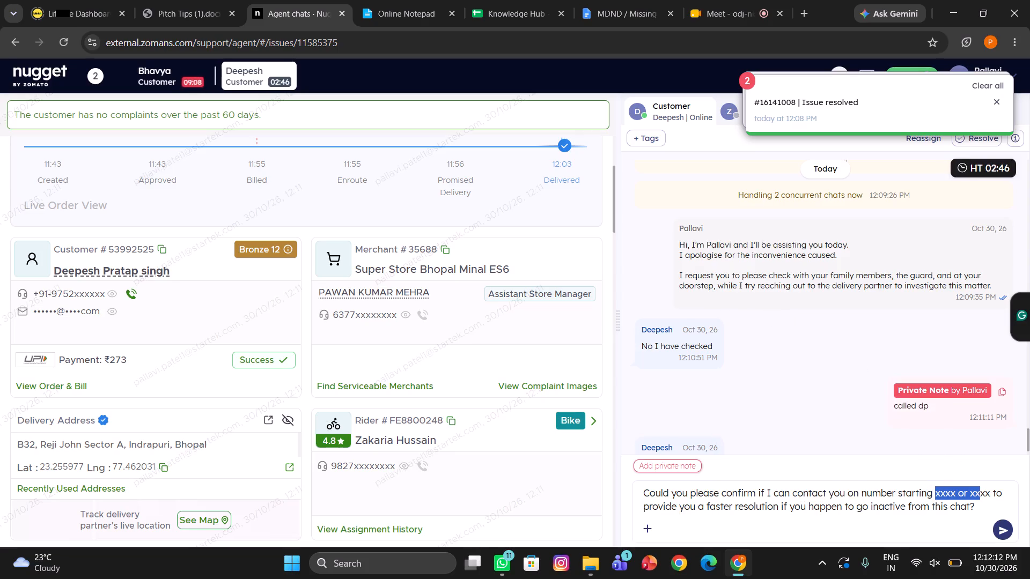
left_click_drag(994, 491, 989, 493)
key("BackSpace")
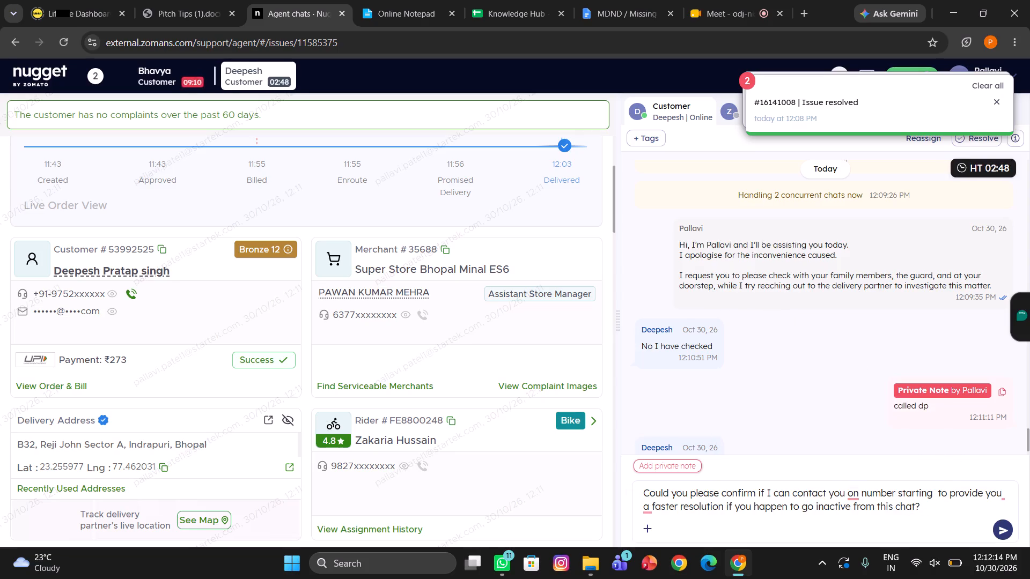
type("9752")
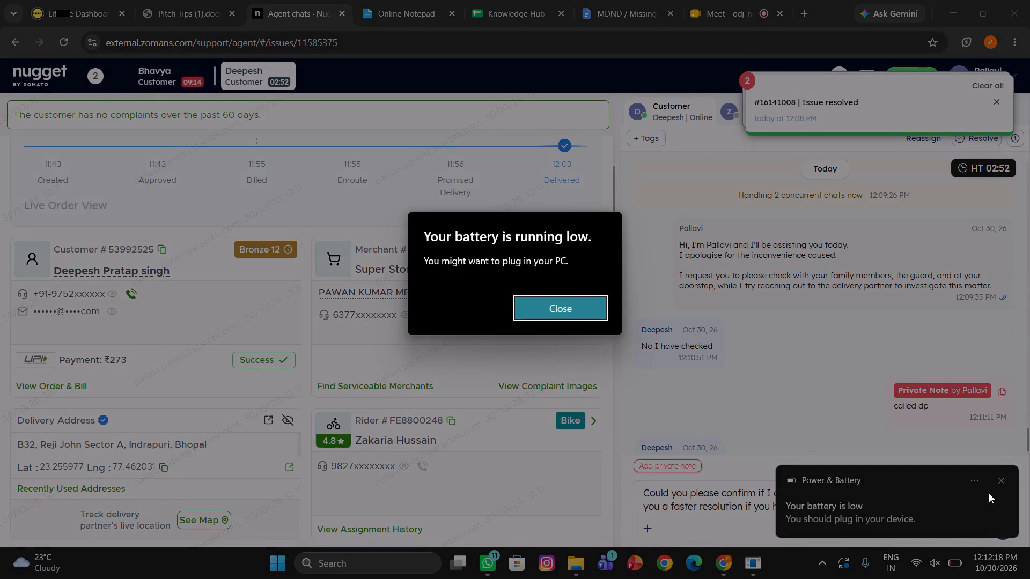
left_click(543, 317)
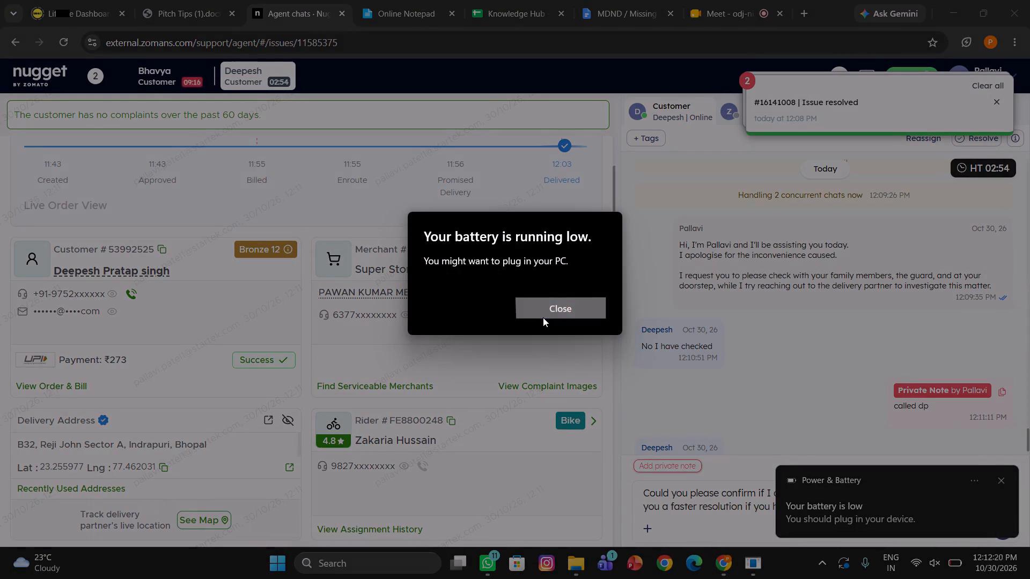
left_click(724, 506)
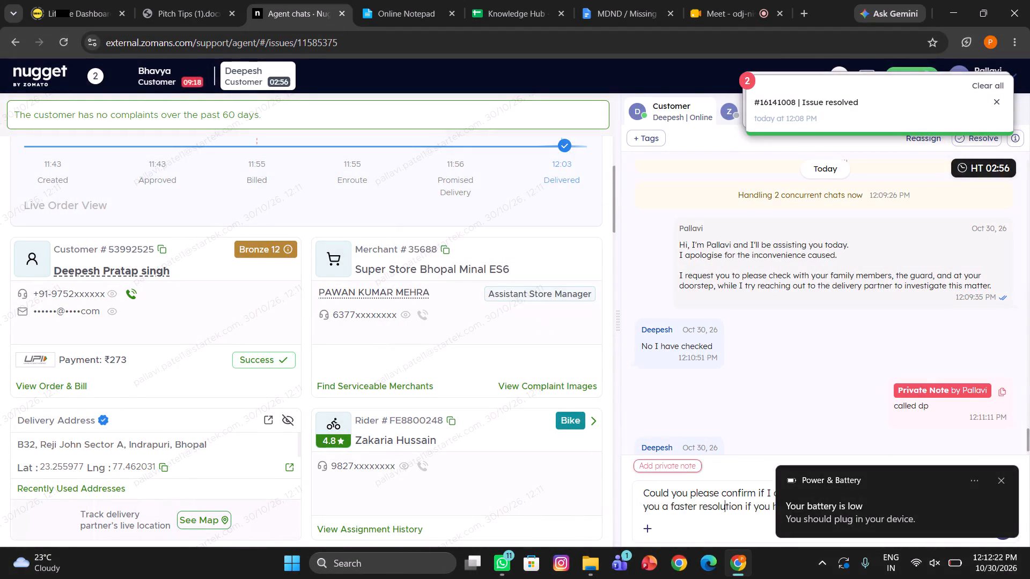
key("Return")
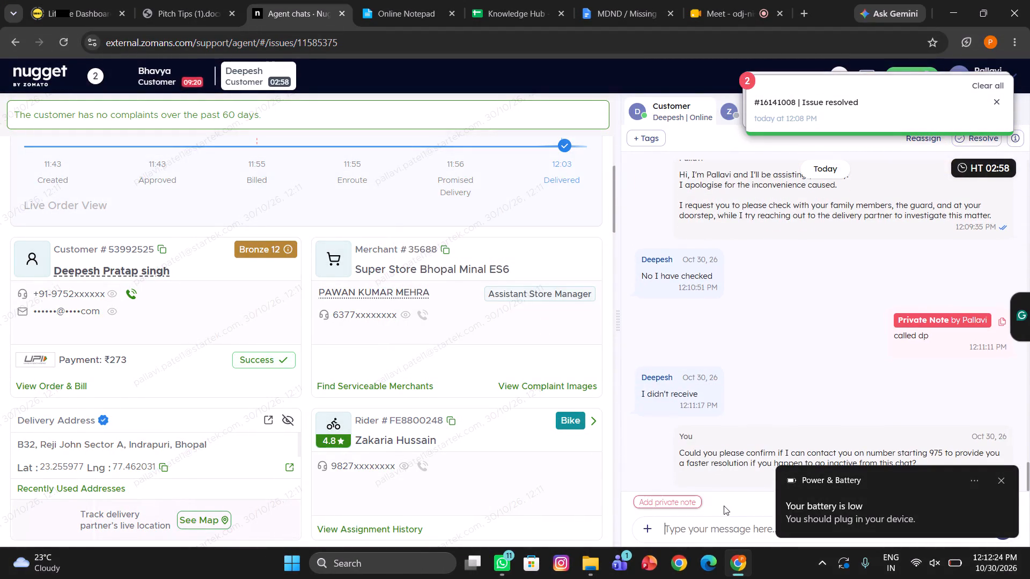
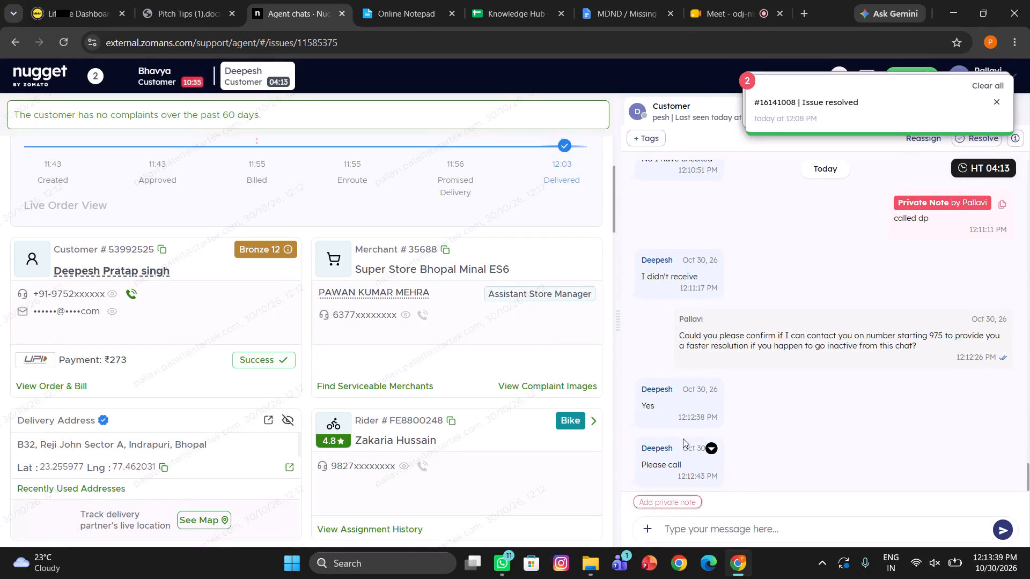
In Bhavya's chat, send the drafted message asking to confirm a contact number in case the chat goes inactive.
left_click(172, 70)
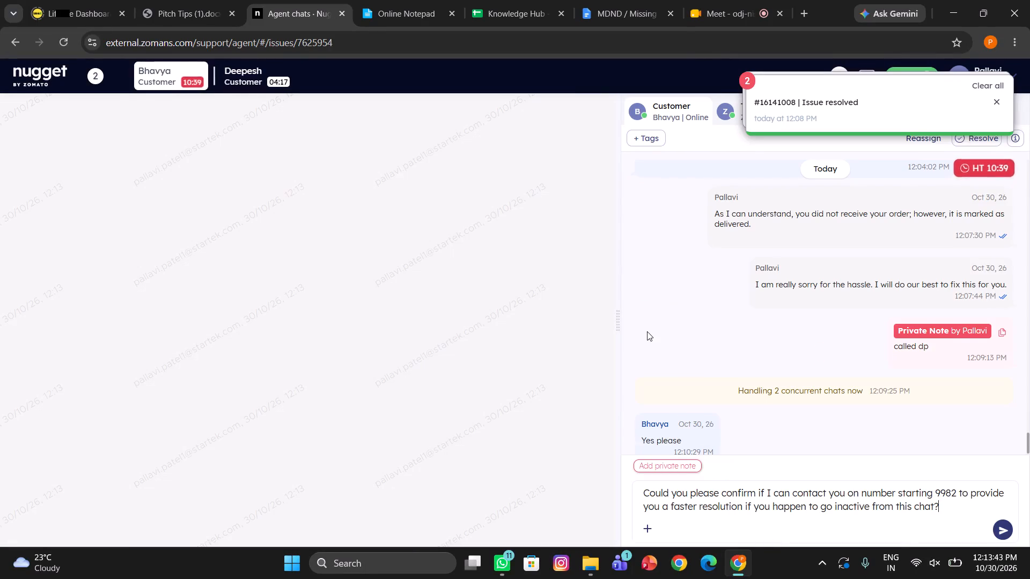
scroll(709, 418, "down", 4)
left_click(691, 509)
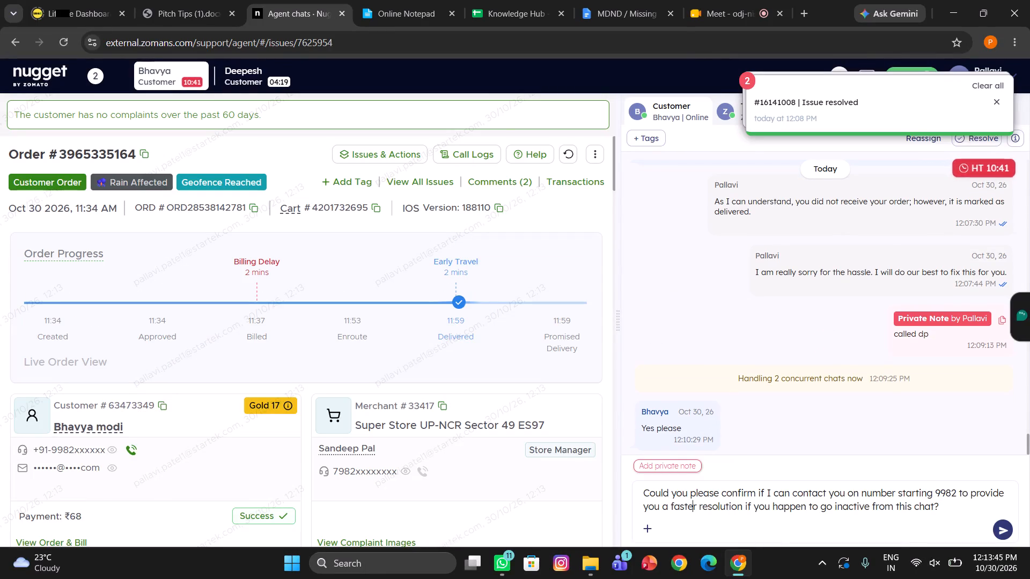
key("Return")
Switch to Deepesh's chat and initiate a call to the customer from the customer details.
left_click(254, 80)
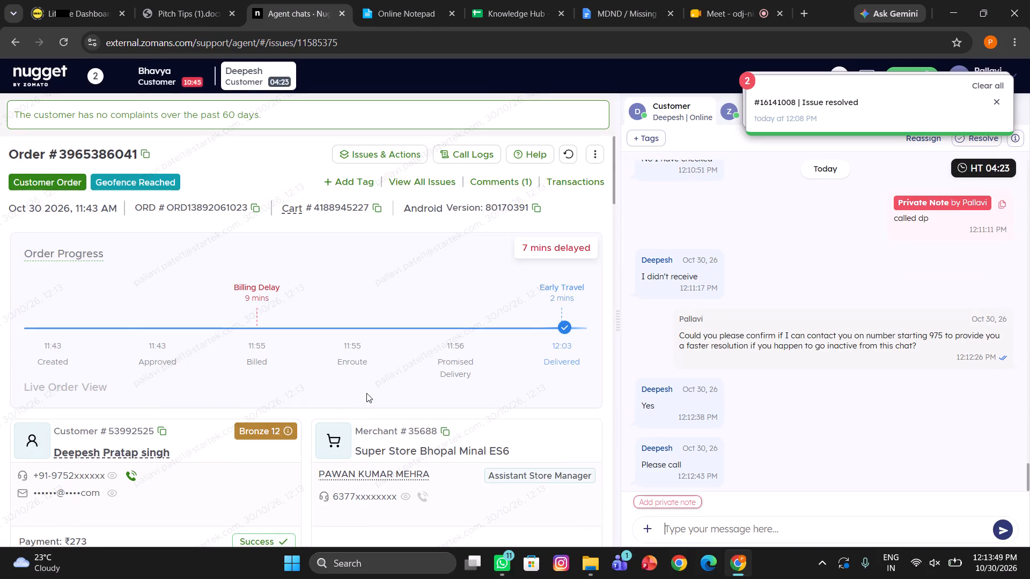
scroll(366, 393, "down", 2)
scroll(220, 471, "down", 2)
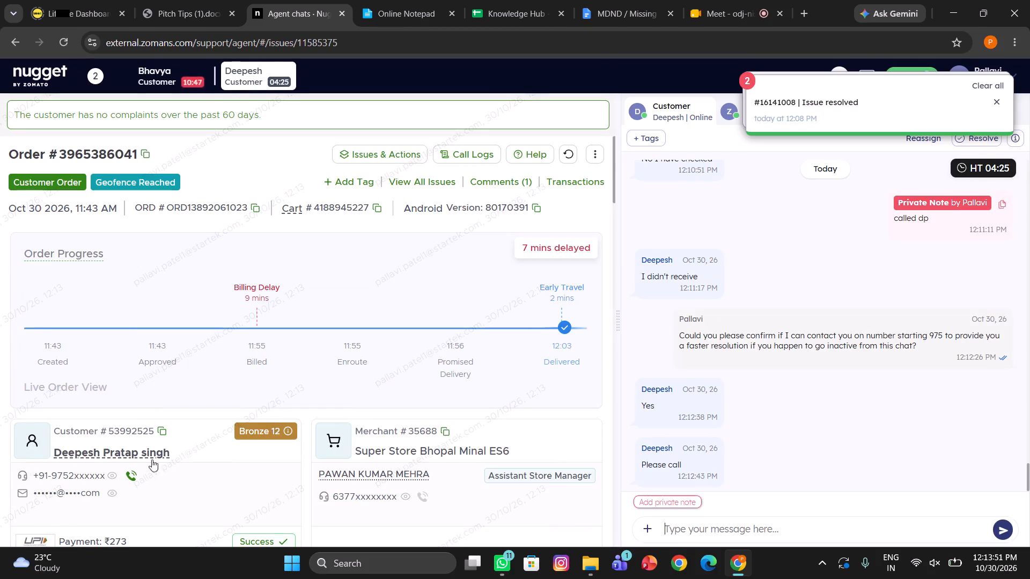
left_click(131, 478)
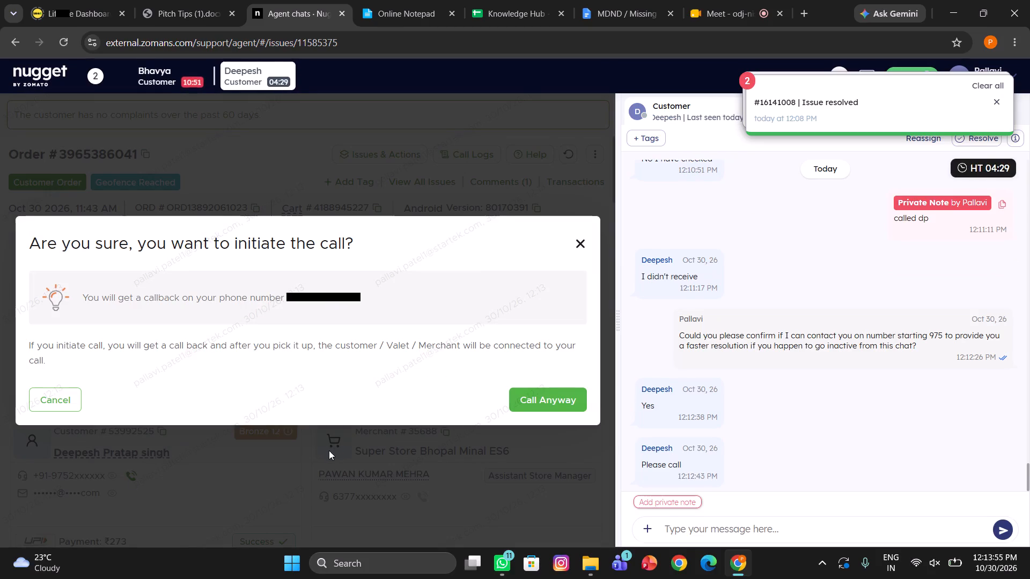
left_click(563, 391)
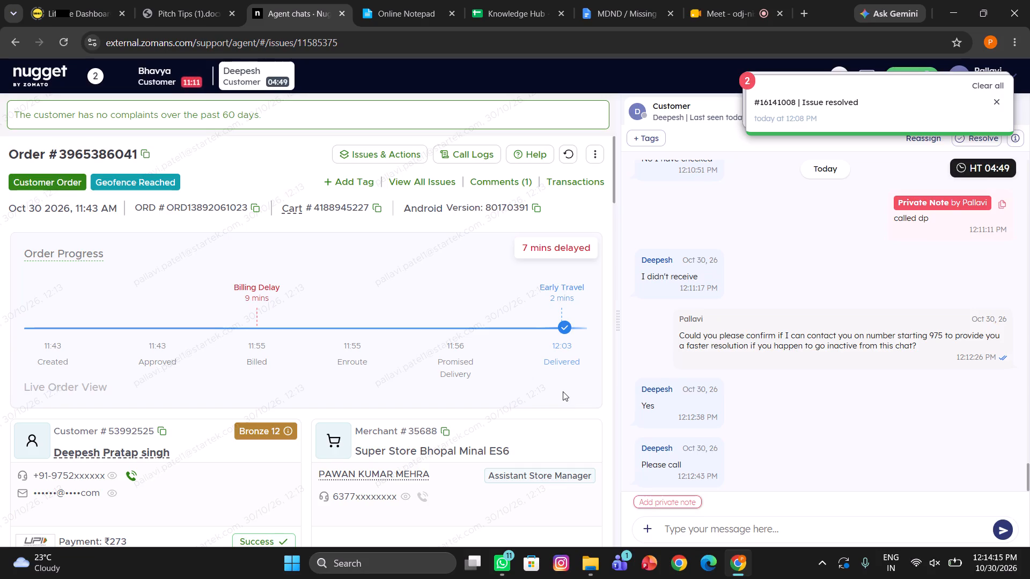
Add the private note "called cx" to Deepesh's chat.
left_click(658, 506)
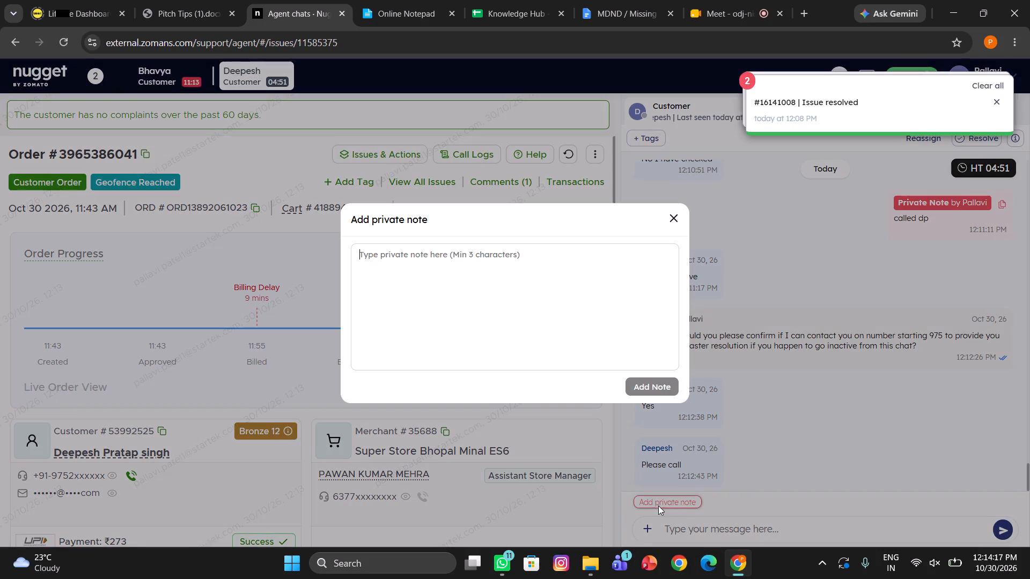
type("called cx")
left_click(652, 394)
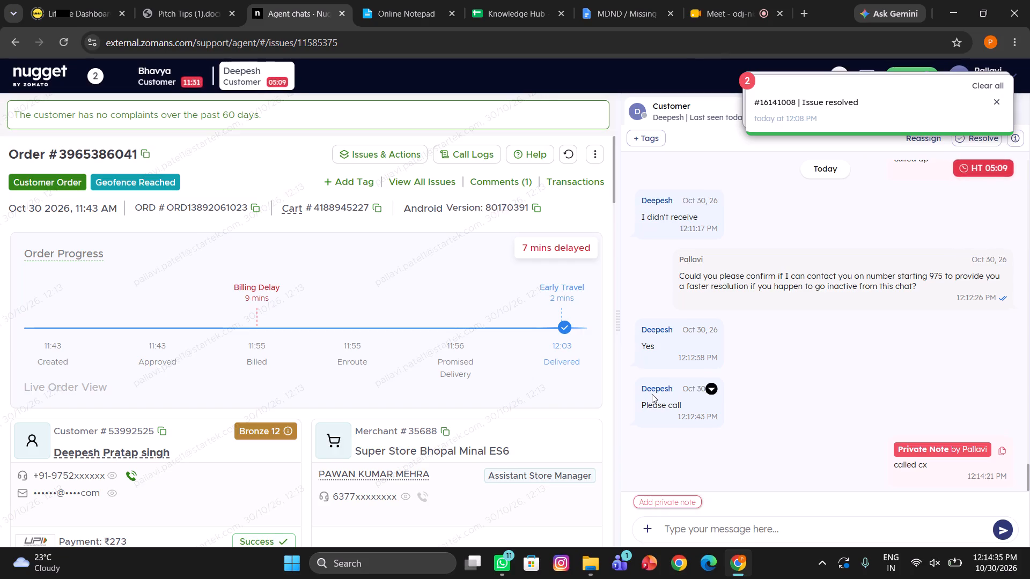
Examine the call history of Deepesh's order for callers, receivers, times and statuses, and close it.
left_click(464, 154)
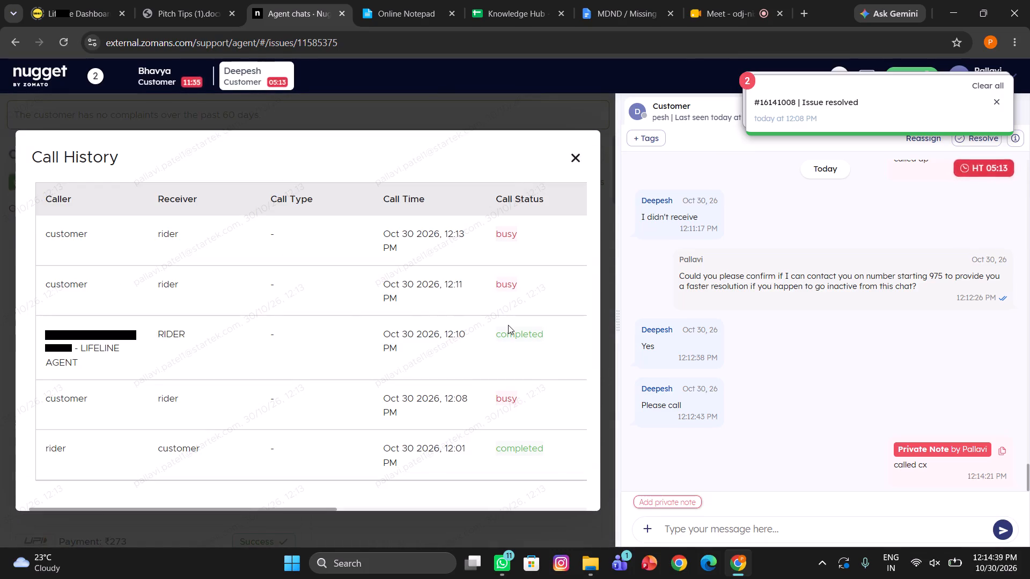
scroll(508, 325, "down", 2)
scroll(508, 325, "left", 3)
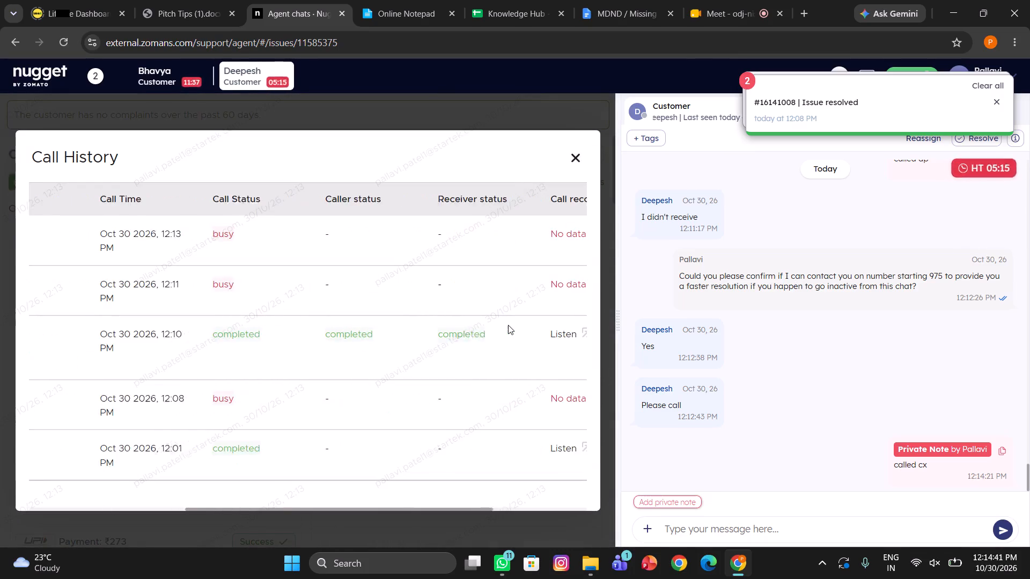
scroll(508, 325, "left", 2)
scroll(508, 325, "right", 3)
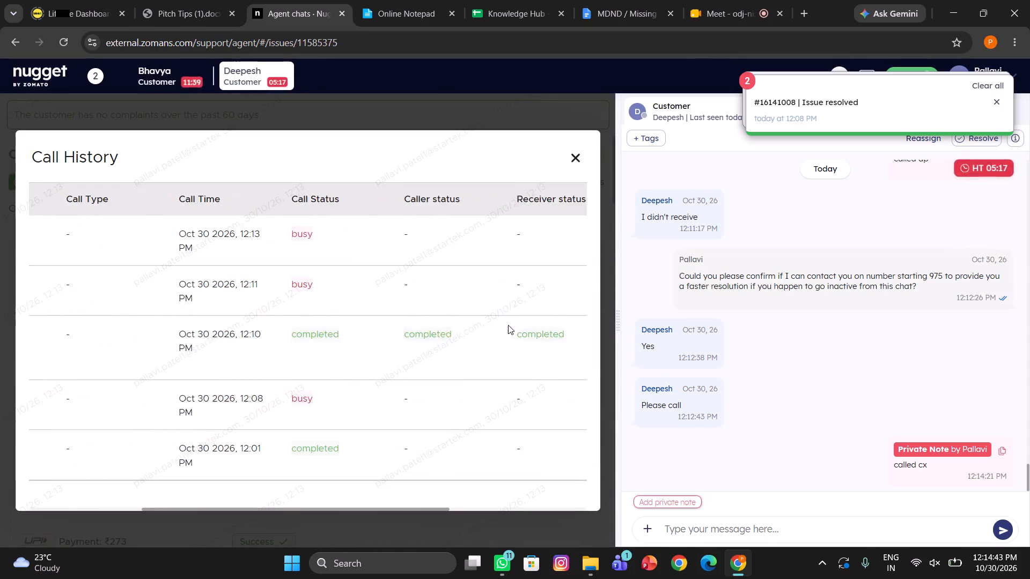
scroll(508, 325, "right", 4)
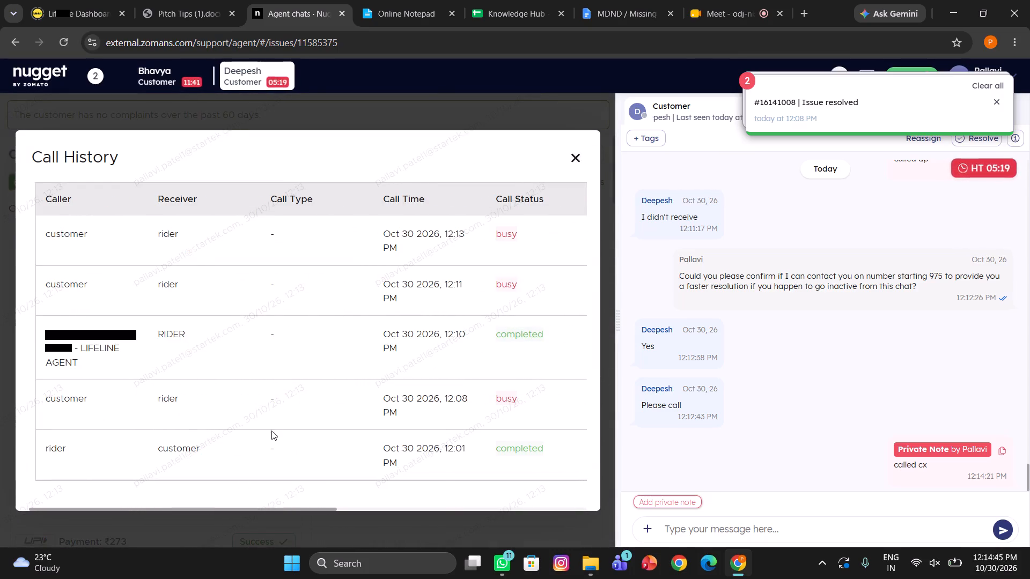
triple_click(201, 407)
double_click(201, 407)
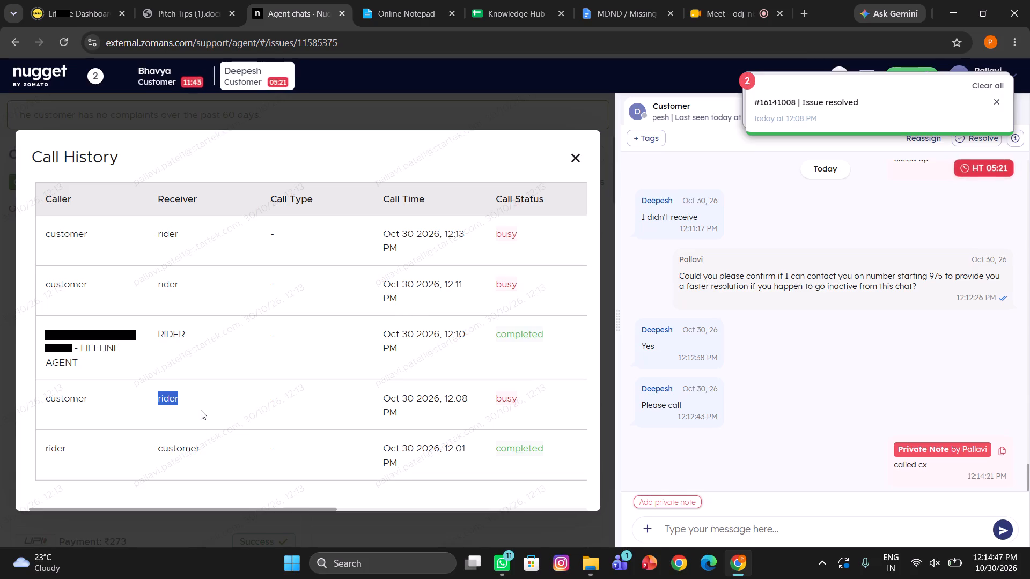
triple_click(197, 444)
double_click(197, 444)
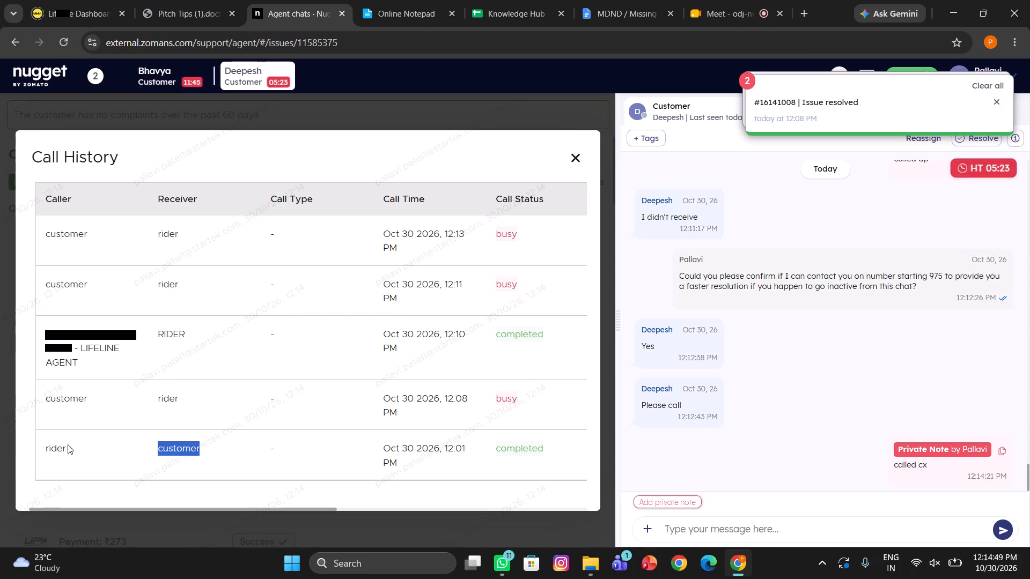
triple_click(67, 445)
left_click(67, 445)
triple_click(93, 398)
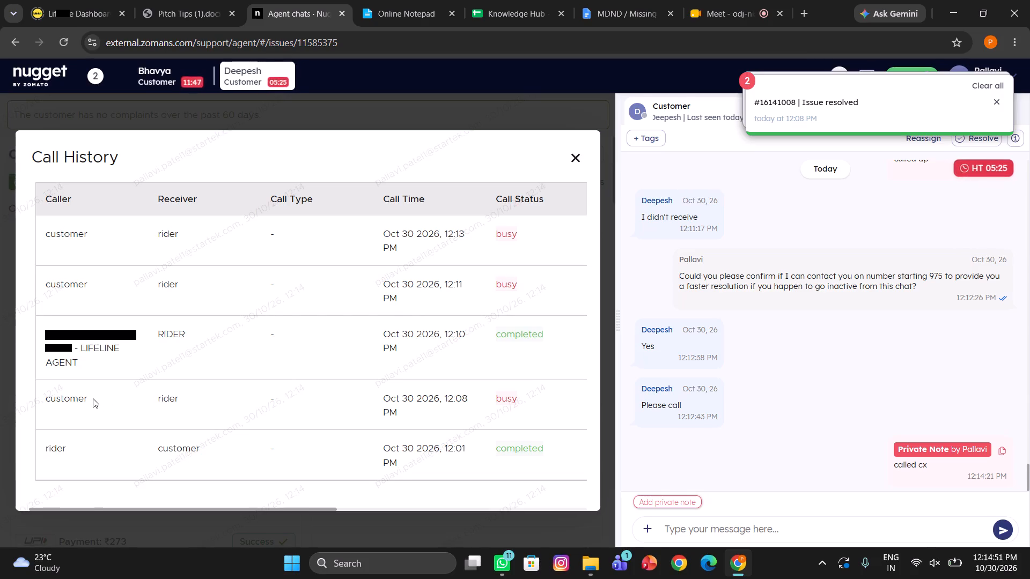
double_click(93, 398)
left_click_drag(87, 367, 39, 332)
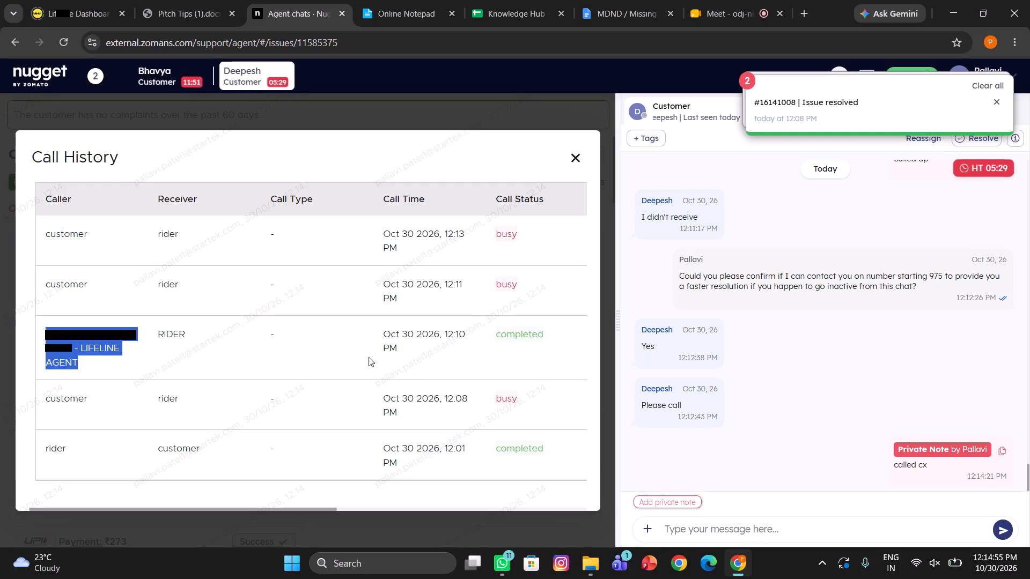
left_click(367, 357)
left_click(579, 153)
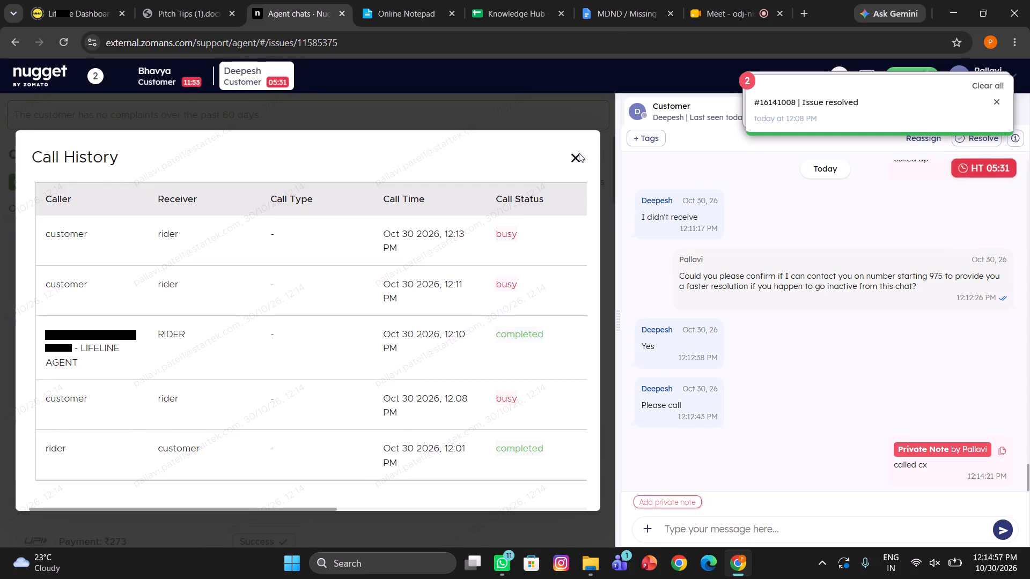
scroll(742, 385, "down", 1)
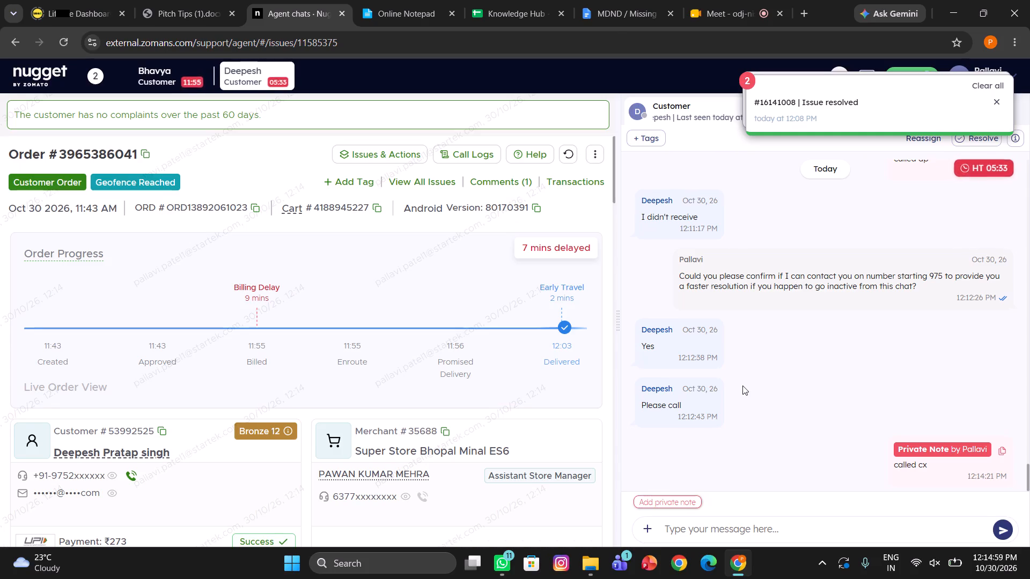
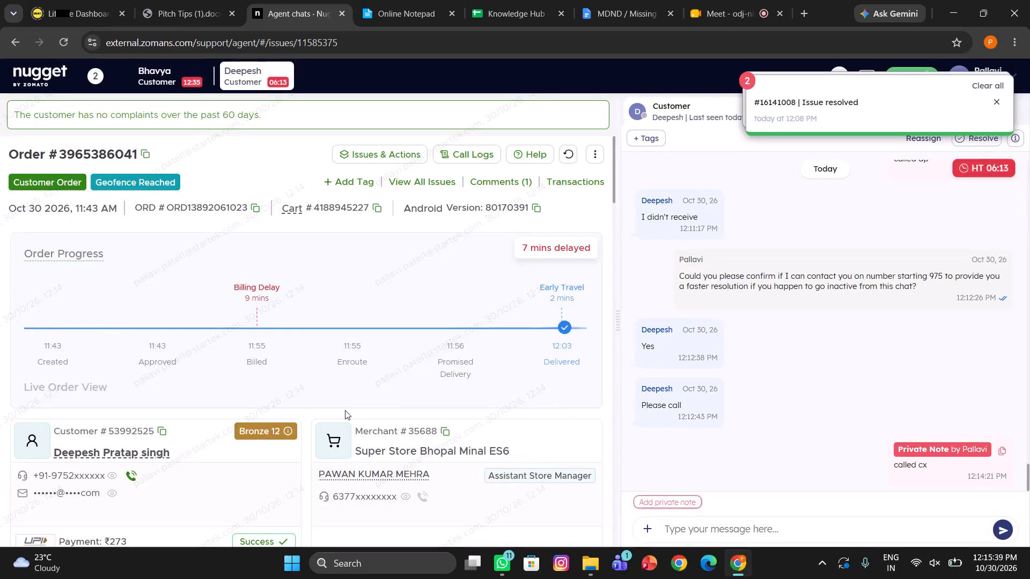
Initiate a call to the delivery rider from the rider details of Deepesh's order, choosing to call anyway.
scroll(345, 410, "down", 1)
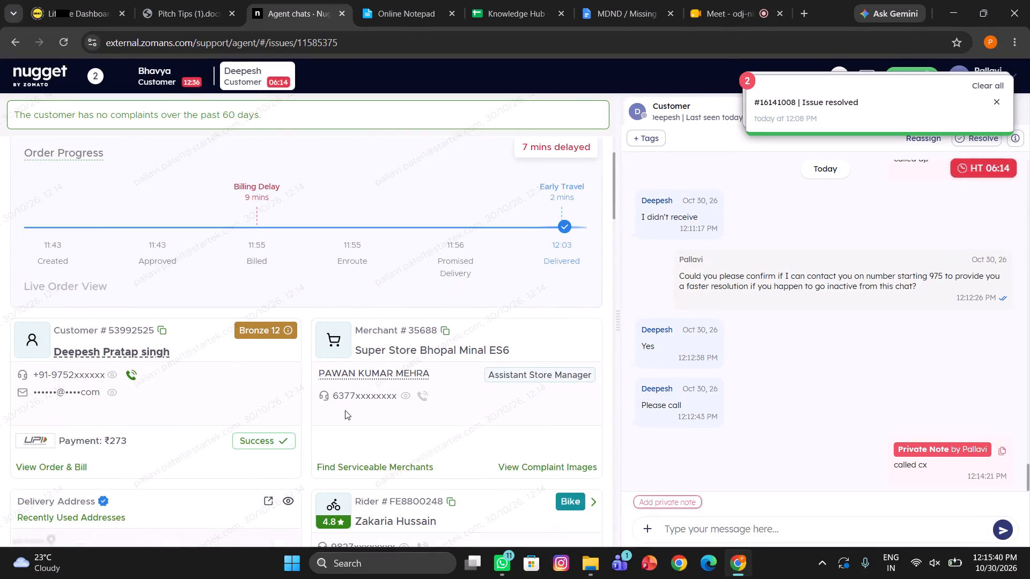
scroll(345, 410, "down", 1)
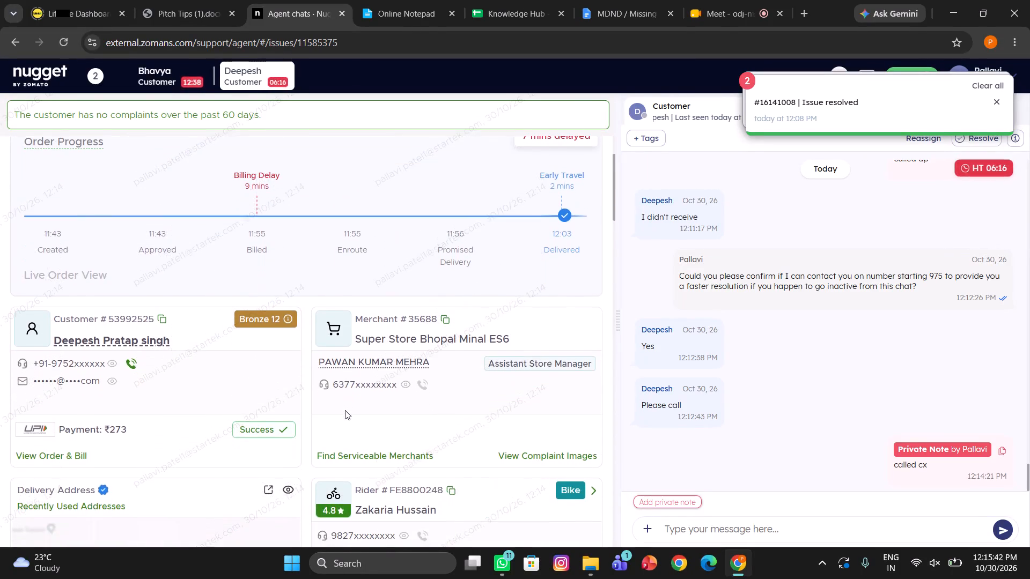
scroll(345, 410, "down", 1)
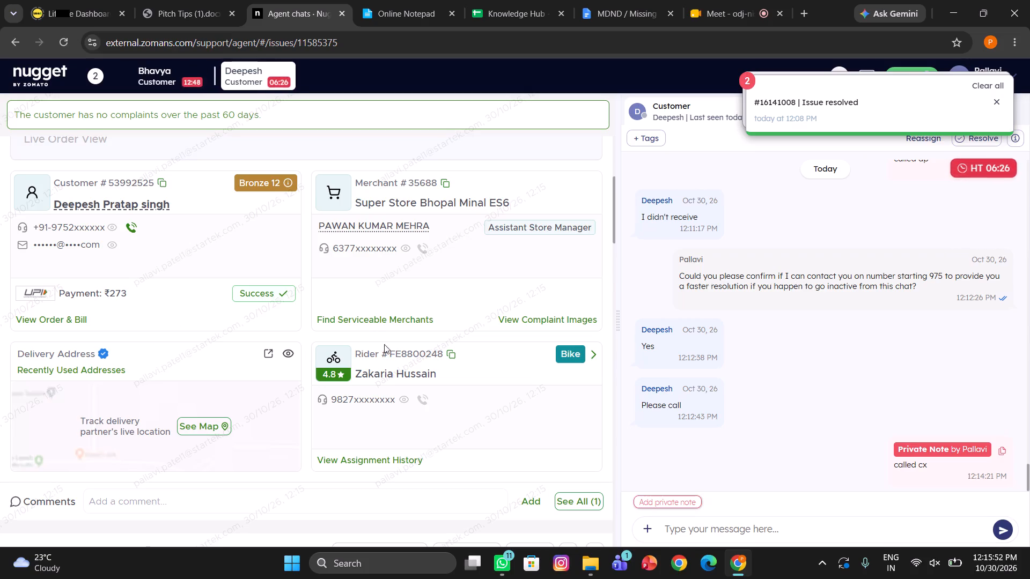
left_click(423, 396)
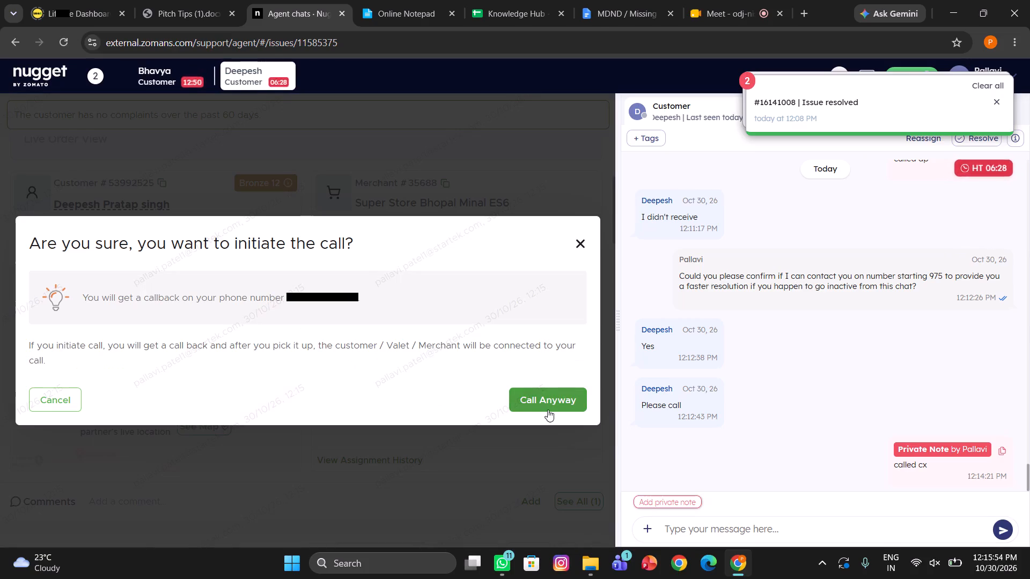
left_click(558, 406)
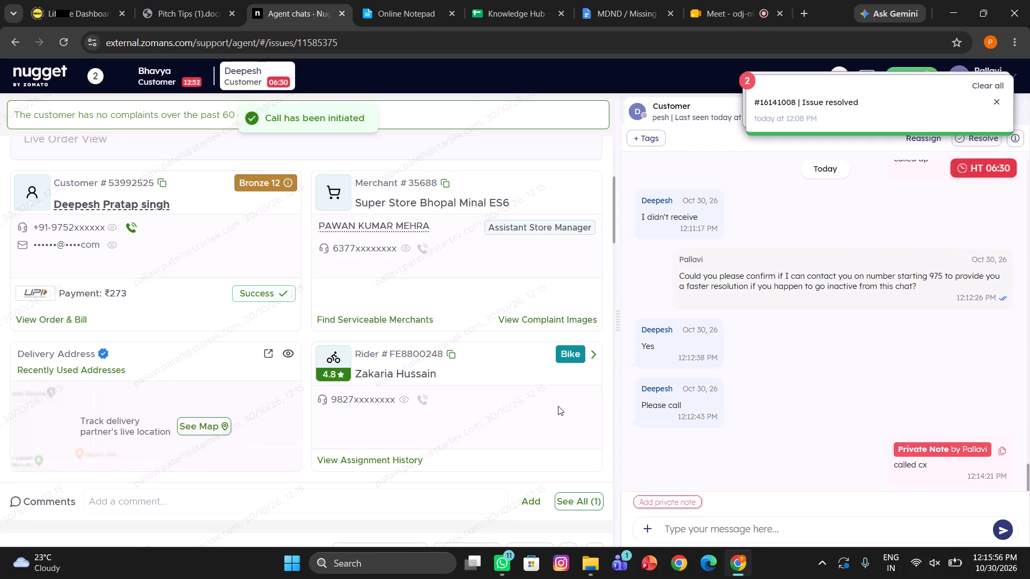
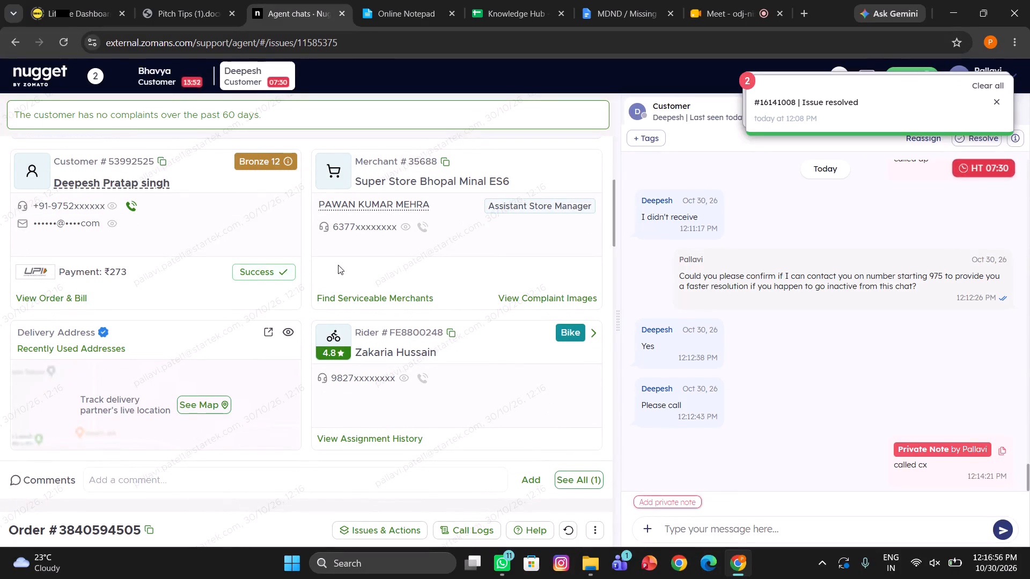
Send Bhavya the Pitch Tips document's line "We want to resolve your concern. Since you are unresponsive, I am calling you to assist you.".
left_click(168, 80)
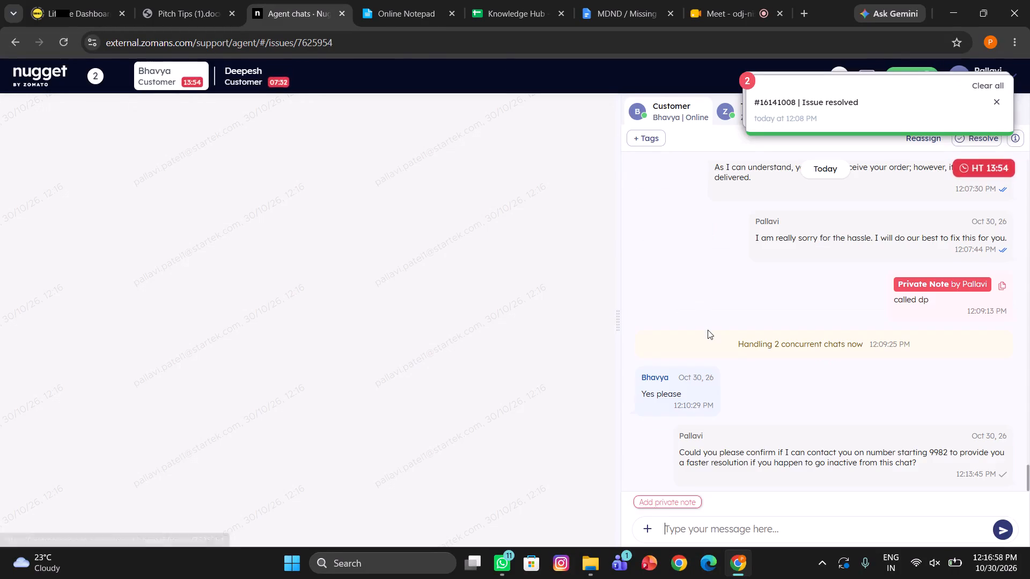
scroll(708, 330, "down", 3)
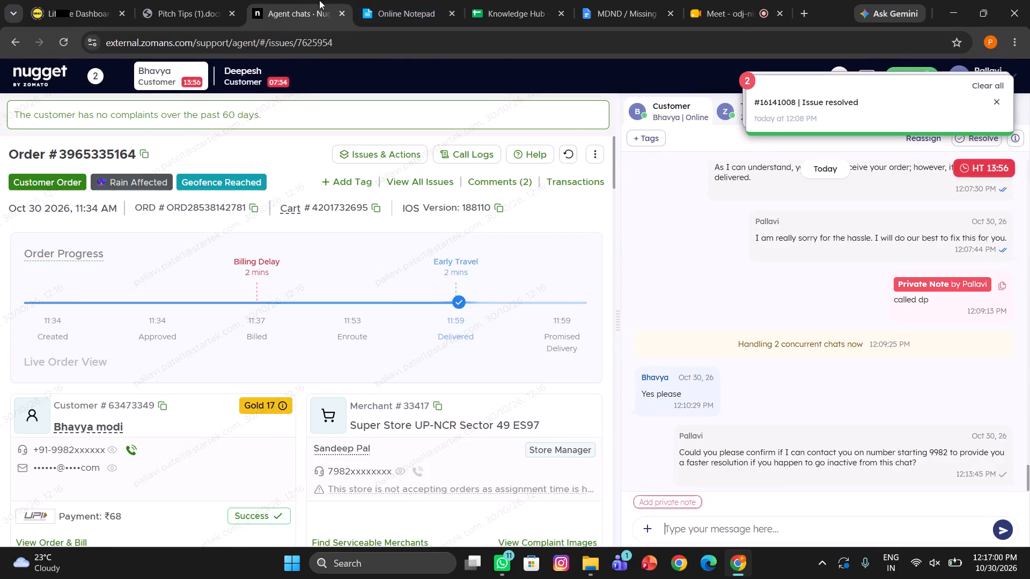
left_click(185, 2)
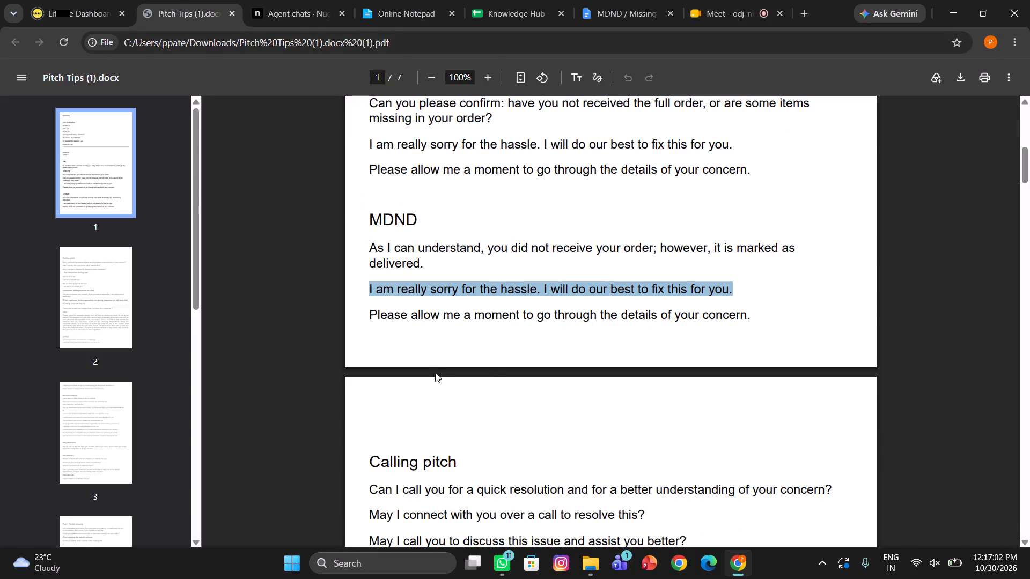
left_click(435, 373)
scroll(435, 373, "down", 4)
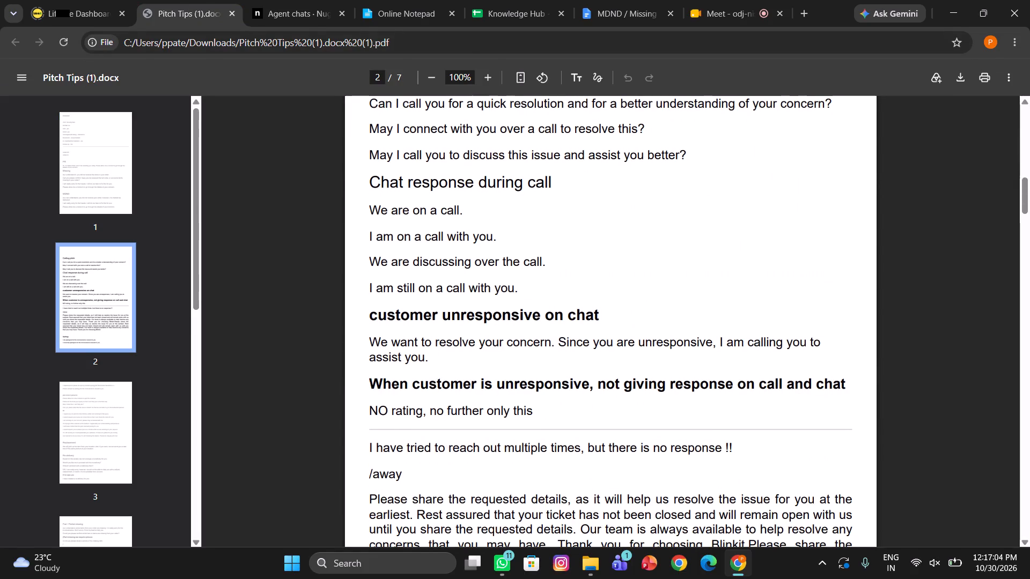
left_click_drag(435, 360, 358, 339)
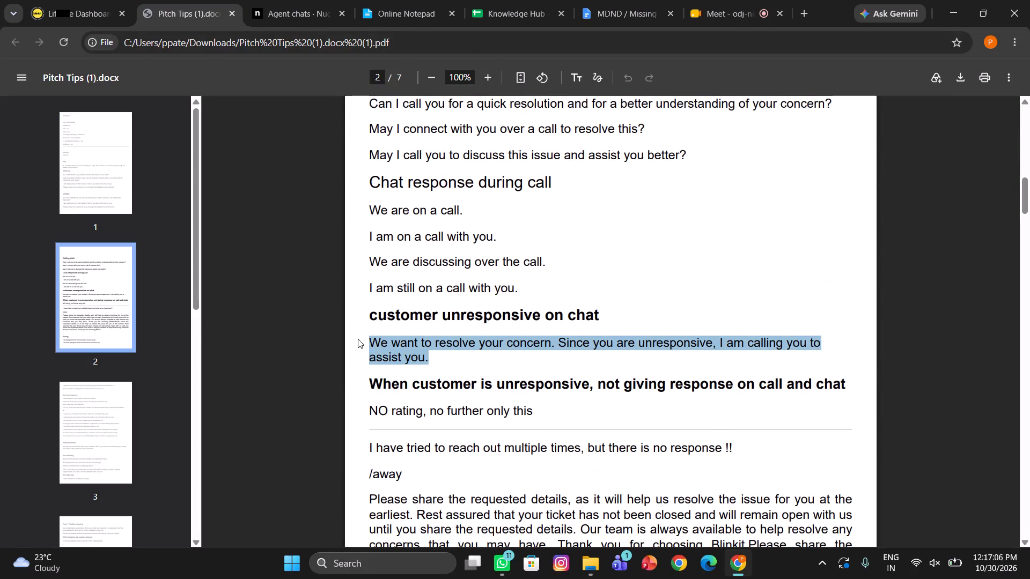
key("ctrl+c")
left_click(278, 0)
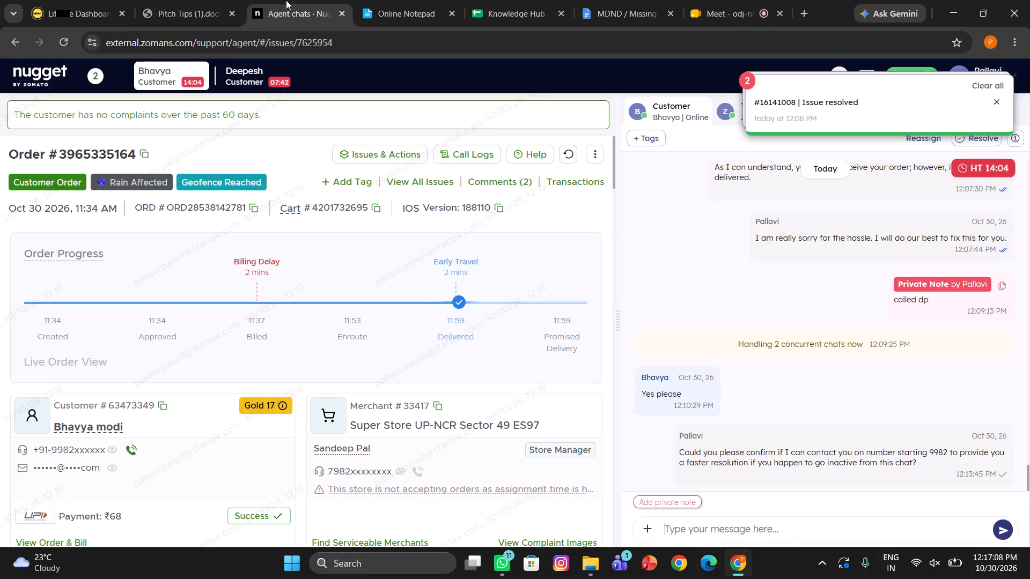
key("ctrl+v")
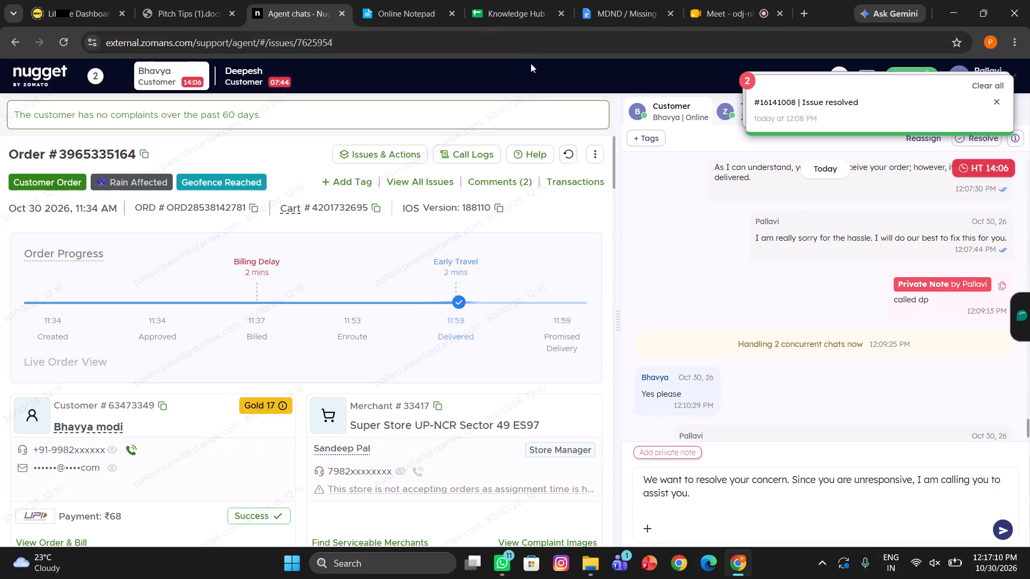
key("Return")
Initiate a call to the customer from the customer details of Bhavya's order, choosing to call anyway.
scroll(464, 421, "down", 2)
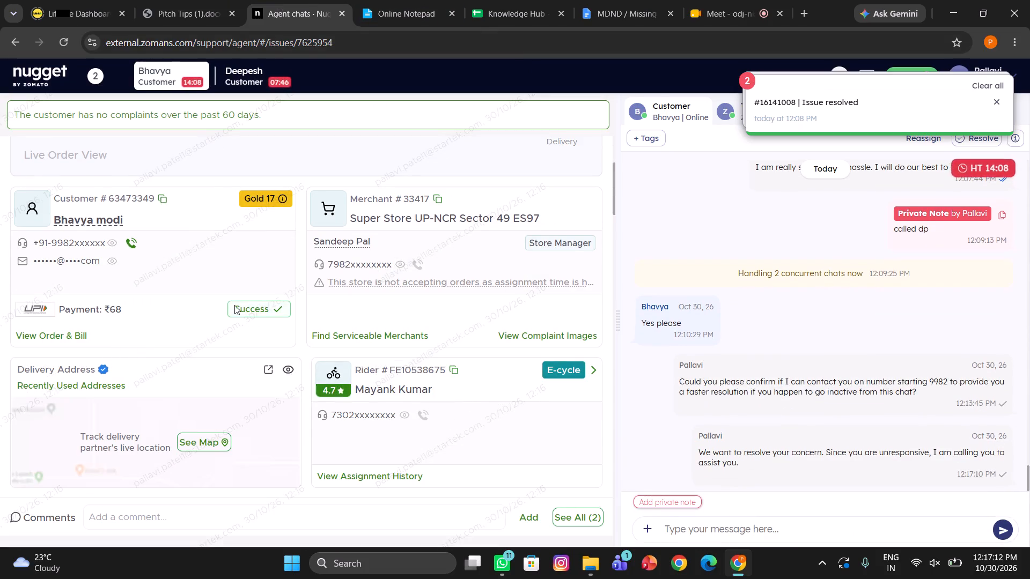
left_click(128, 242)
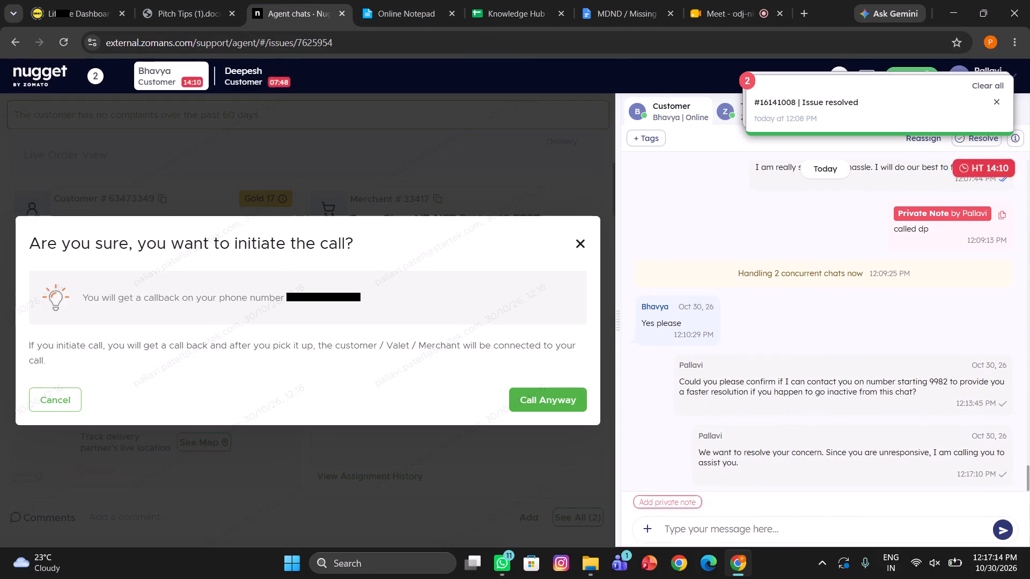
left_click(532, 398)
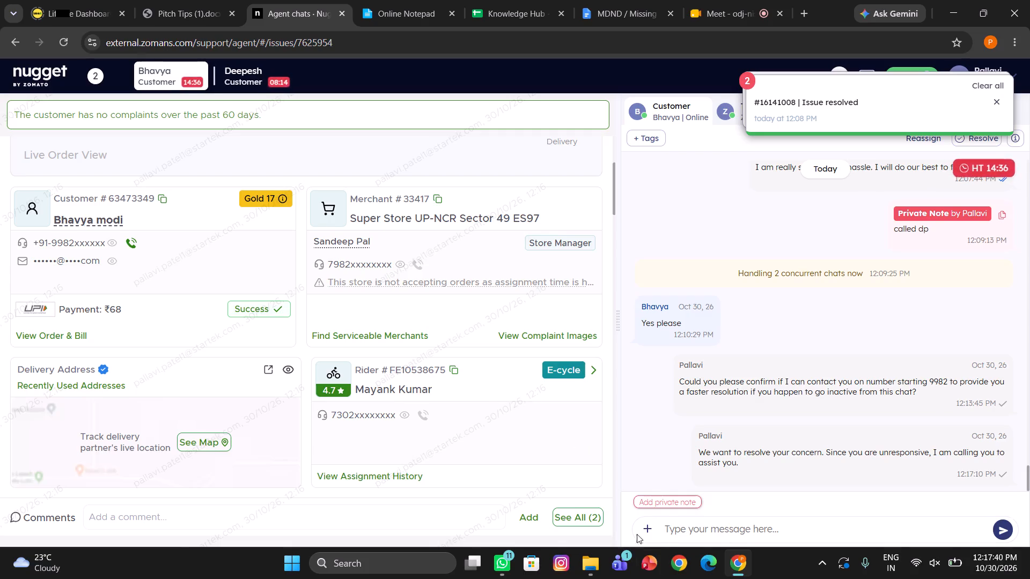
Add the private note "called cx" to Bhavya's chat.
left_click(653, 506)
type("called cx")
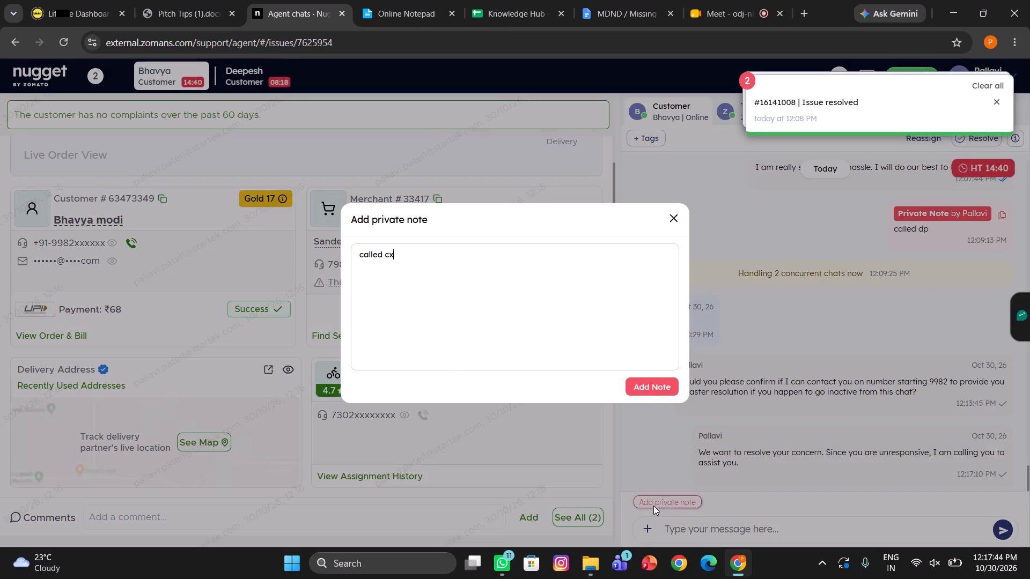
left_click(646, 380)
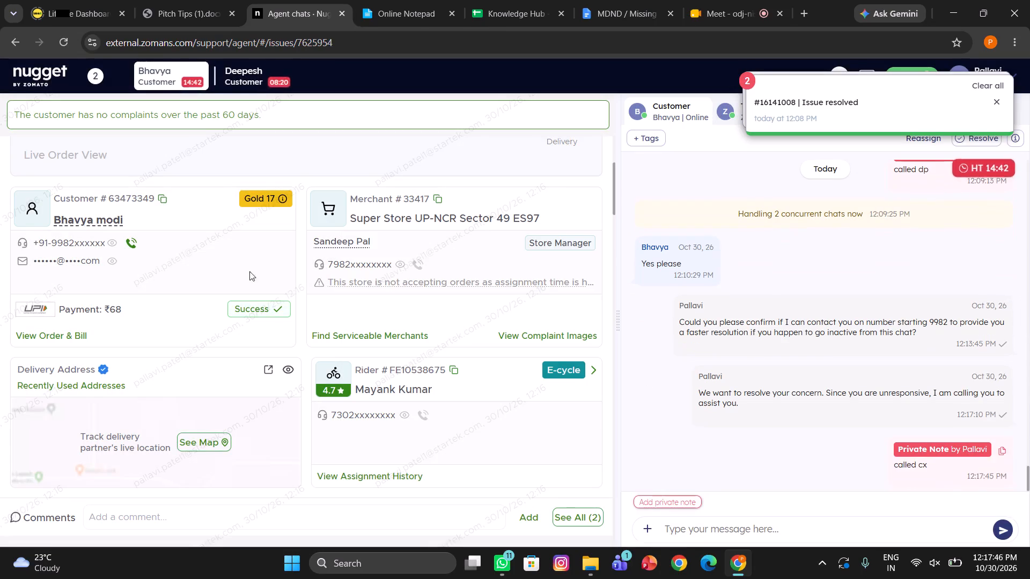
Initiate another call to Bhavya from the order's customer details, choosing to call anyway.
left_click(129, 242)
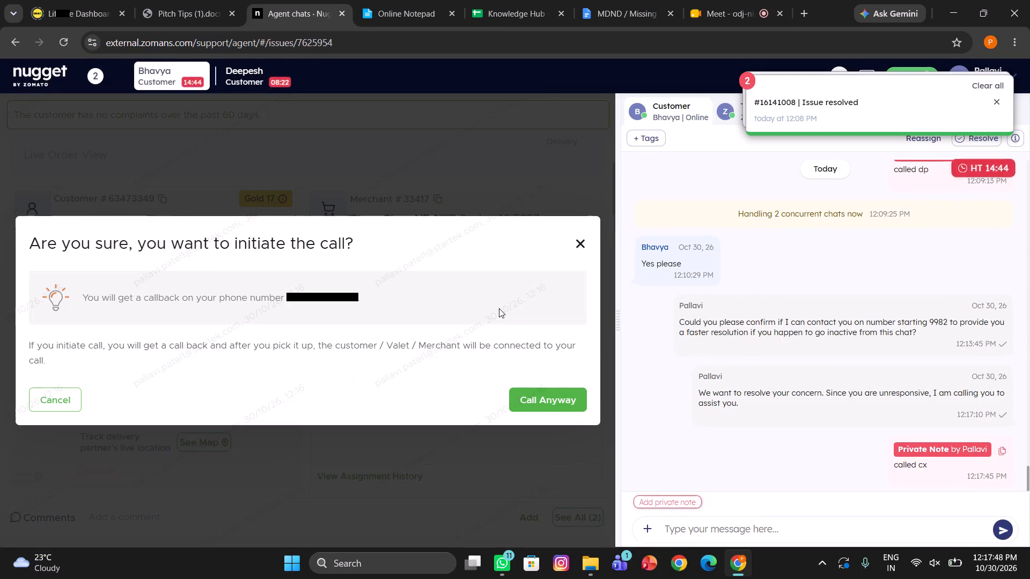
left_click(535, 397)
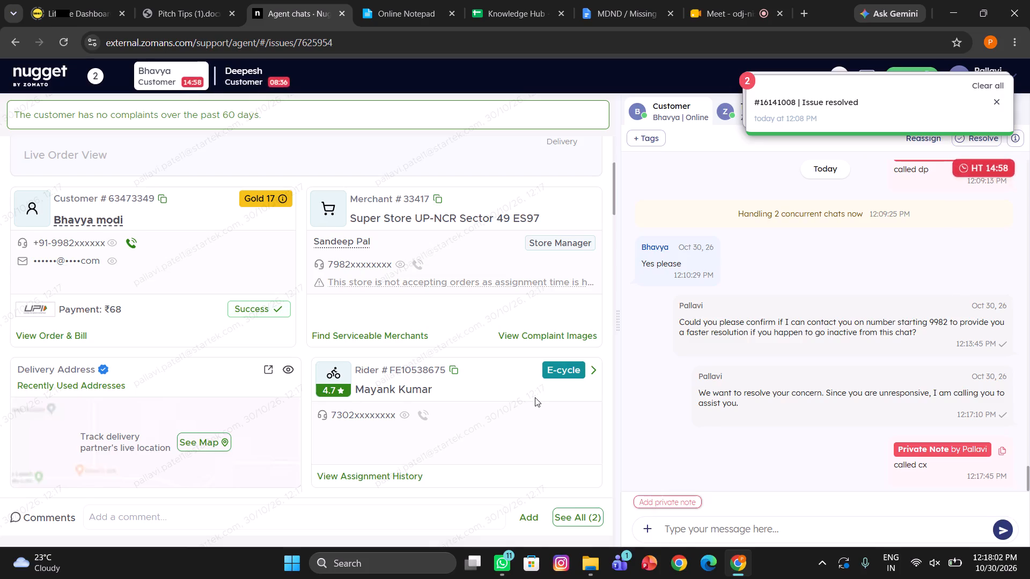
Send the message "Are we connected?" to Bhavya in the customer chat.
left_click(658, 525)
left_click(675, 528)
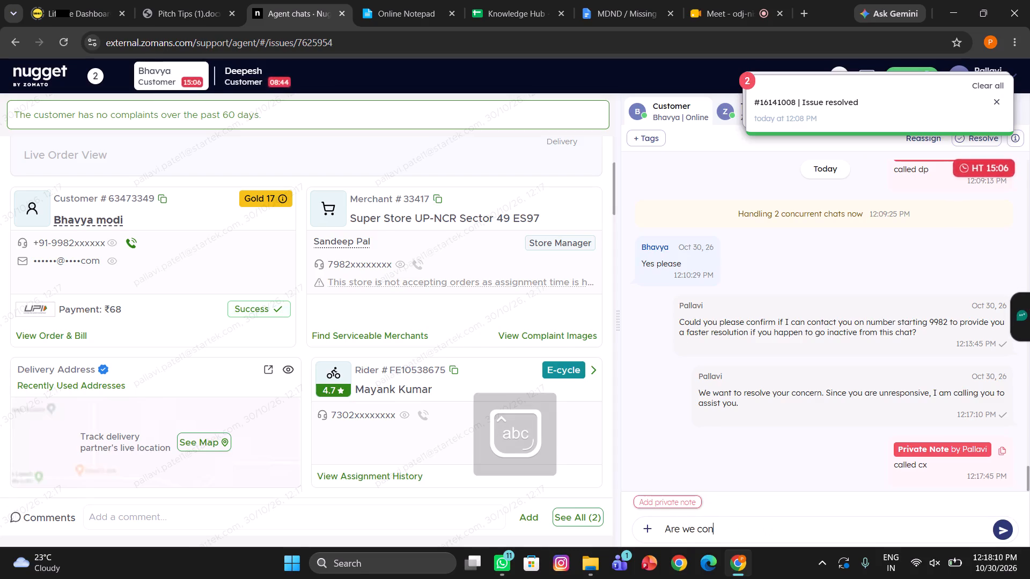
type("nected?")
key("Return")
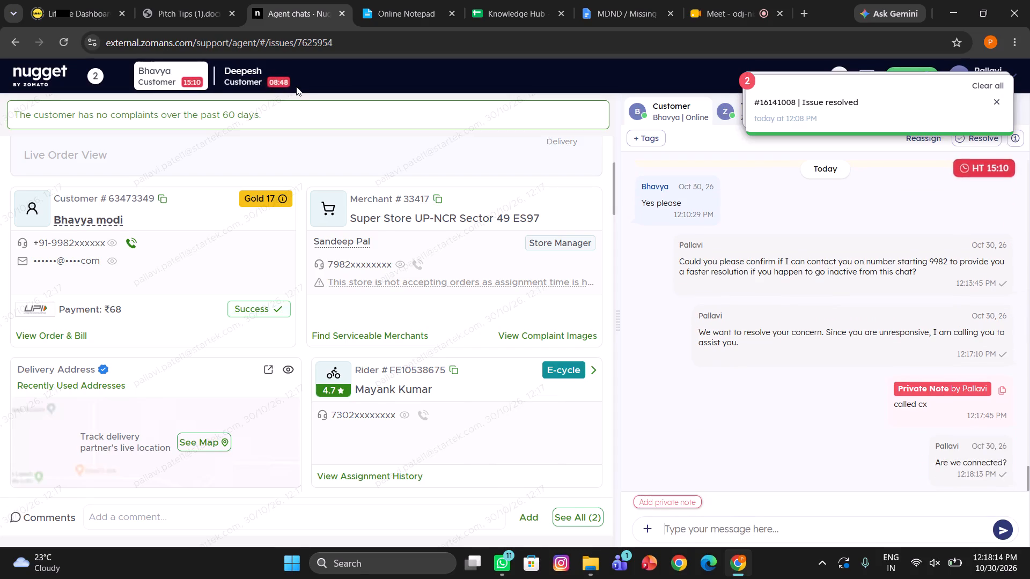
Switch to Deepesh's chat and initiate a call to the customer from the order's customer details, choosing to call anyway.
left_click(261, 81)
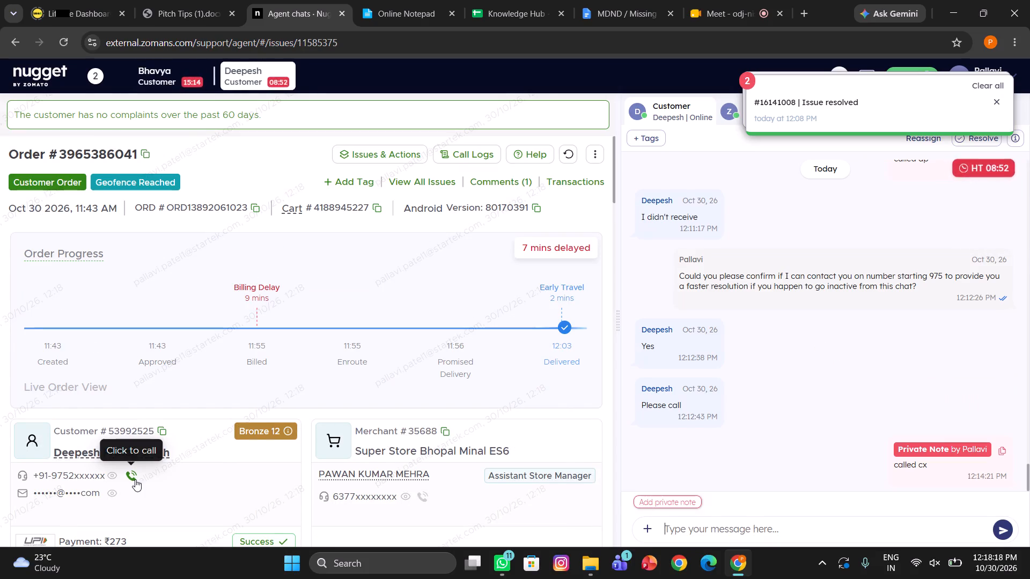
left_click(133, 478)
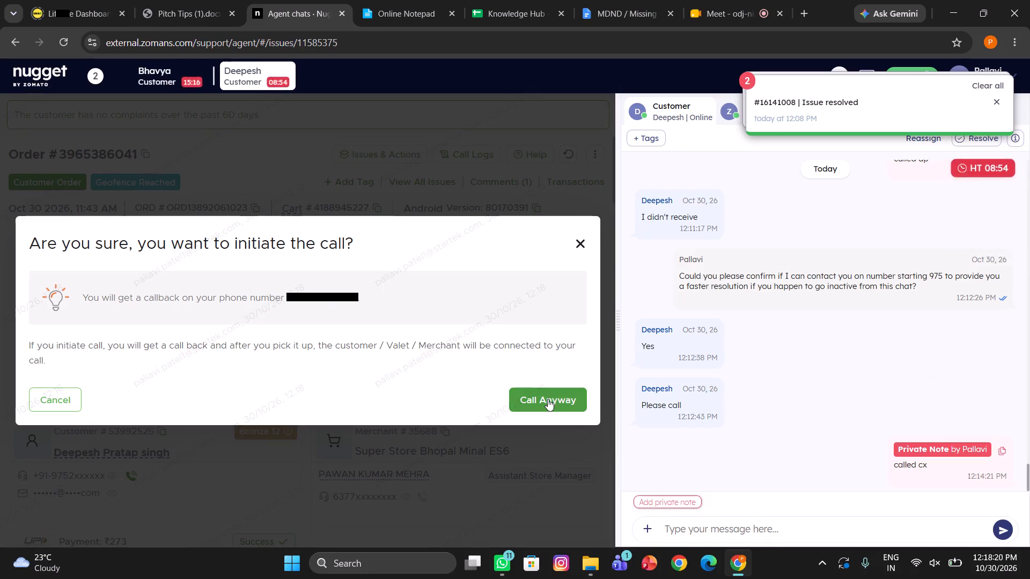
left_click(548, 399)
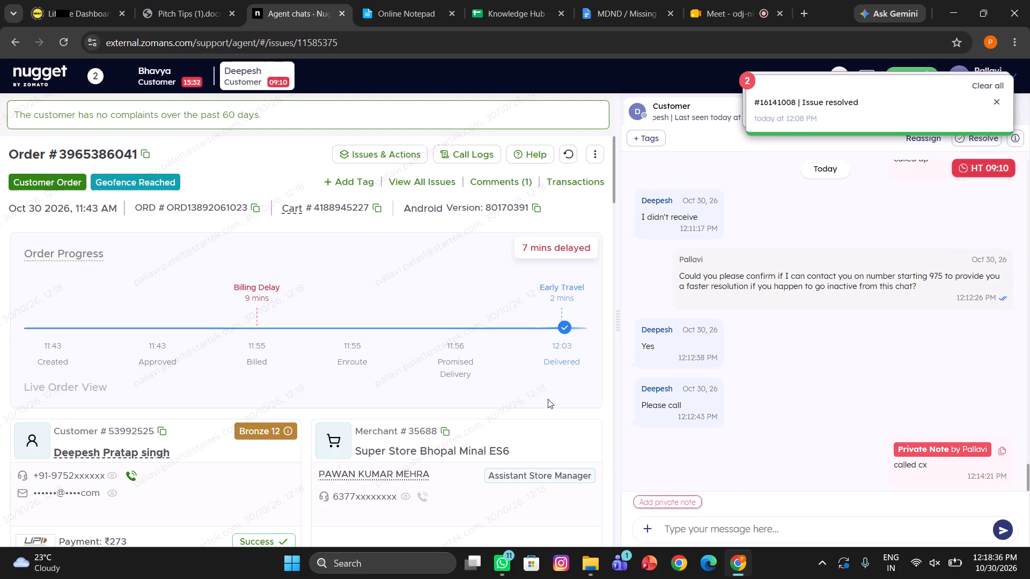
Clear all the issue-resolved notifications covering the chat header.
left_click(979, 90)
Reveal the hidden delivery address on Deepesh's order and examine the address details.
scroll(785, 363, "down", 2)
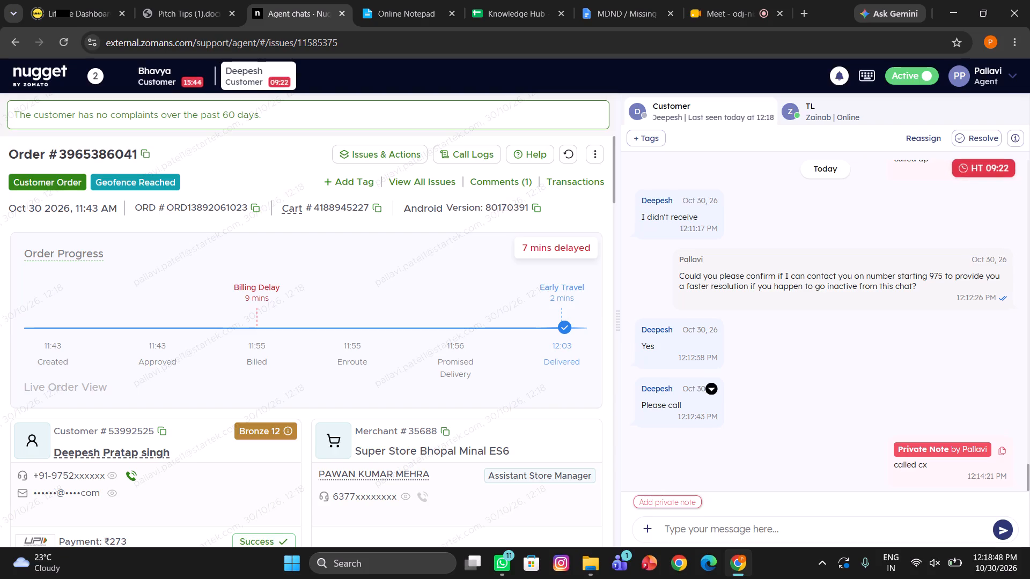
scroll(363, 429, "down", 1)
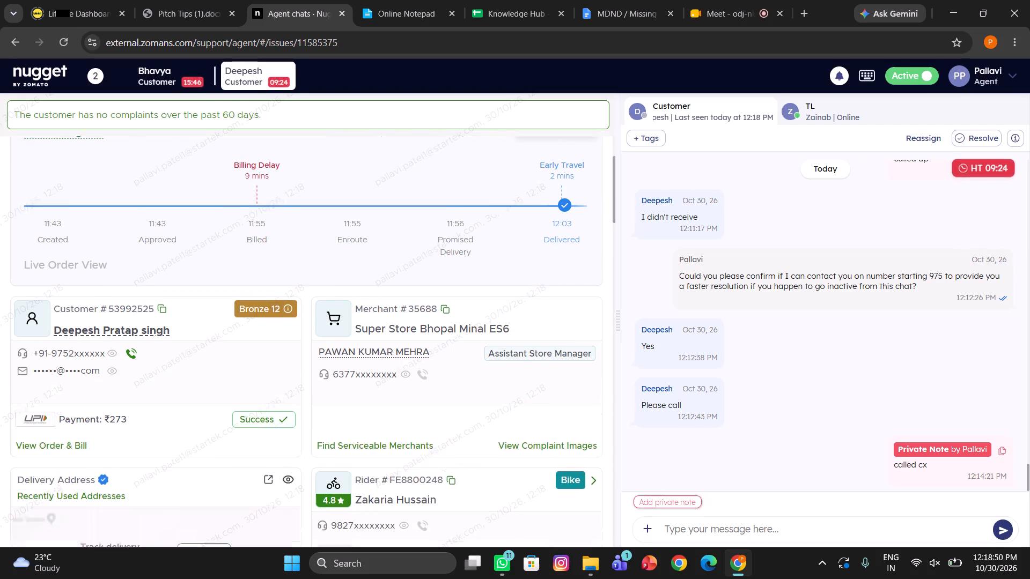
scroll(363, 429, "down", 1)
left_click(283, 473)
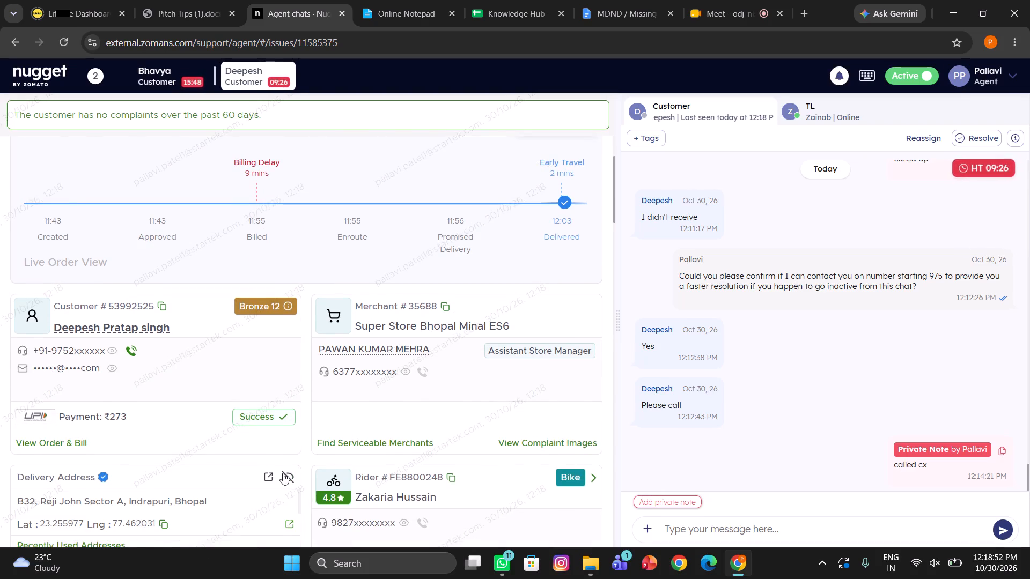
scroll(283, 473, "down", 1)
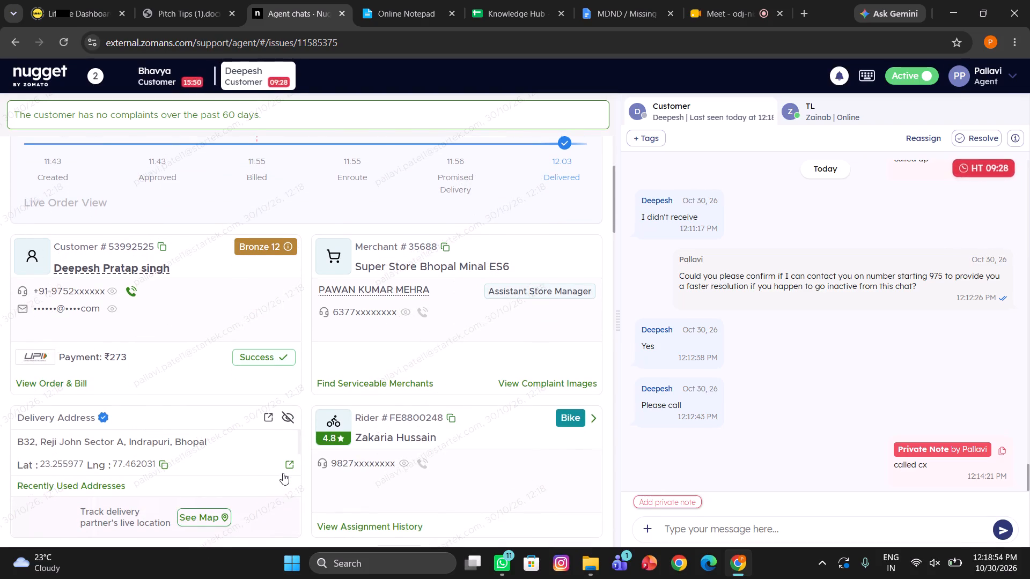
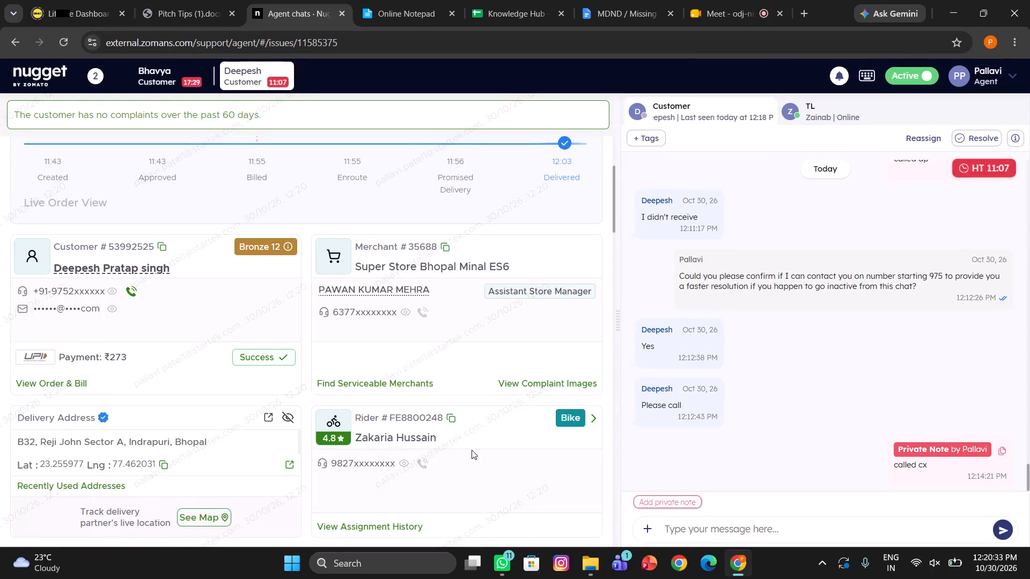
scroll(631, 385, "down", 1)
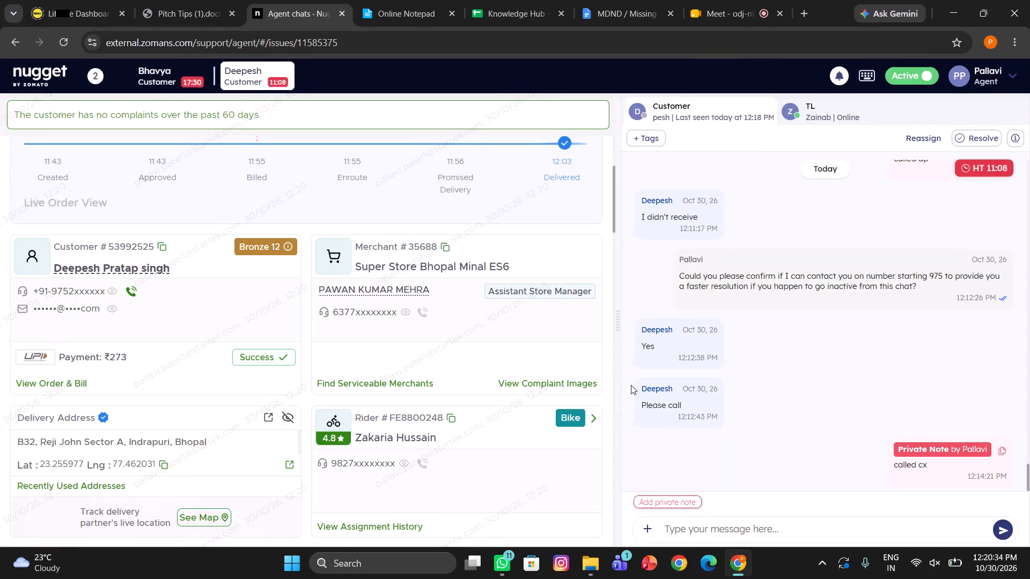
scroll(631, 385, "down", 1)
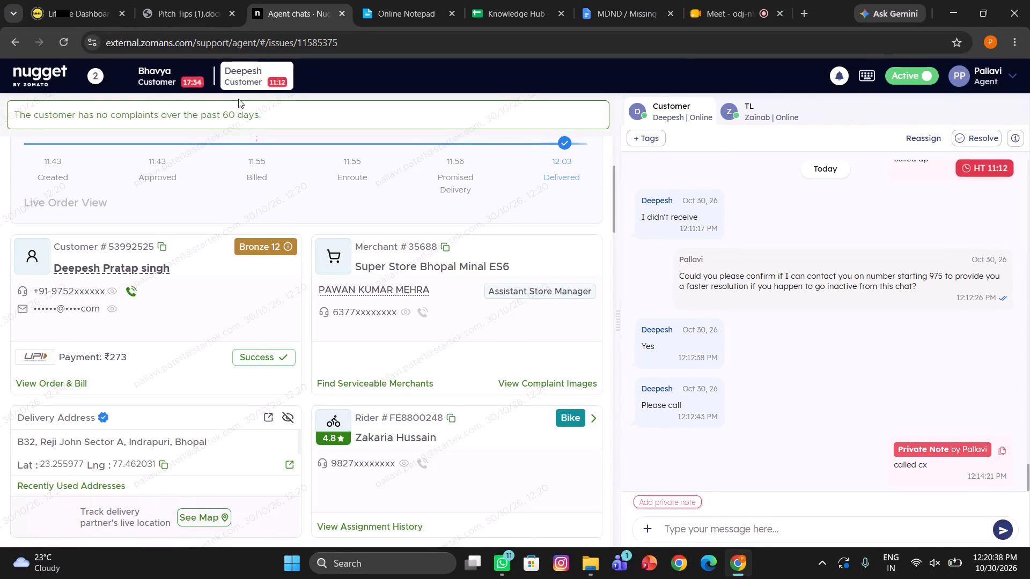
Switch to Bhavya's chat and send the customer the message "Waiting for your response.".
left_click(184, 83)
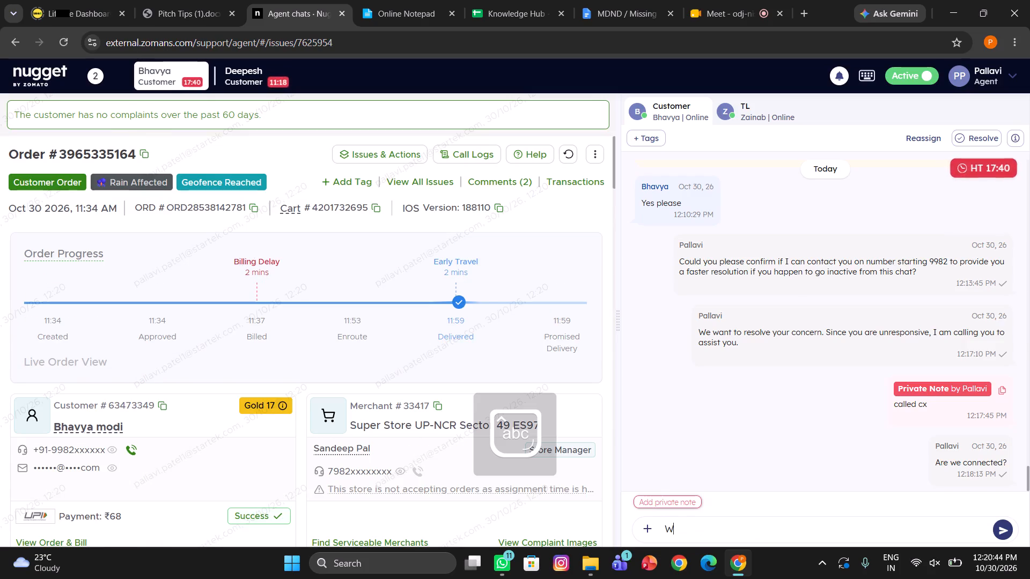
type("f")
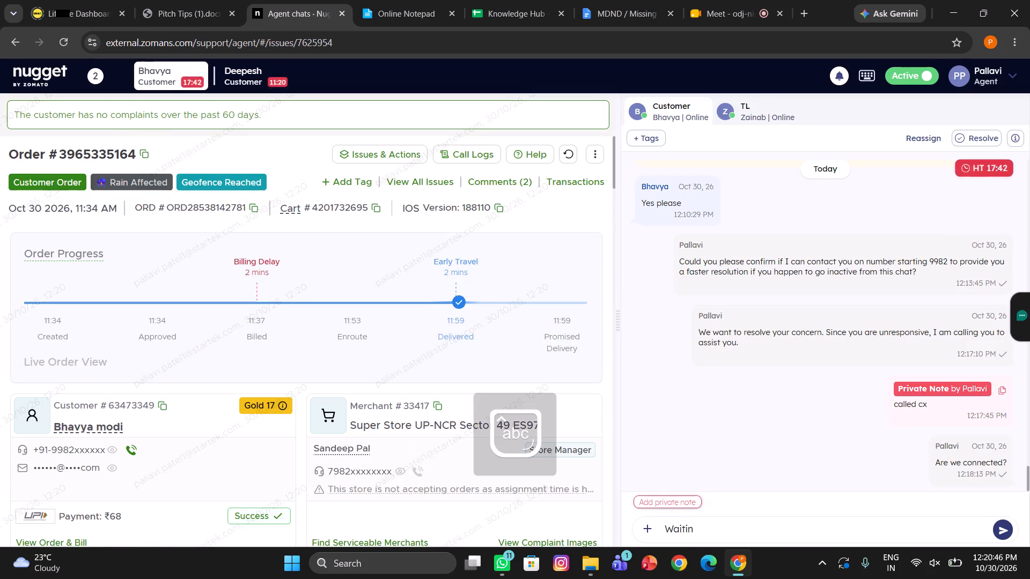
key("space")
key("BackSpace")
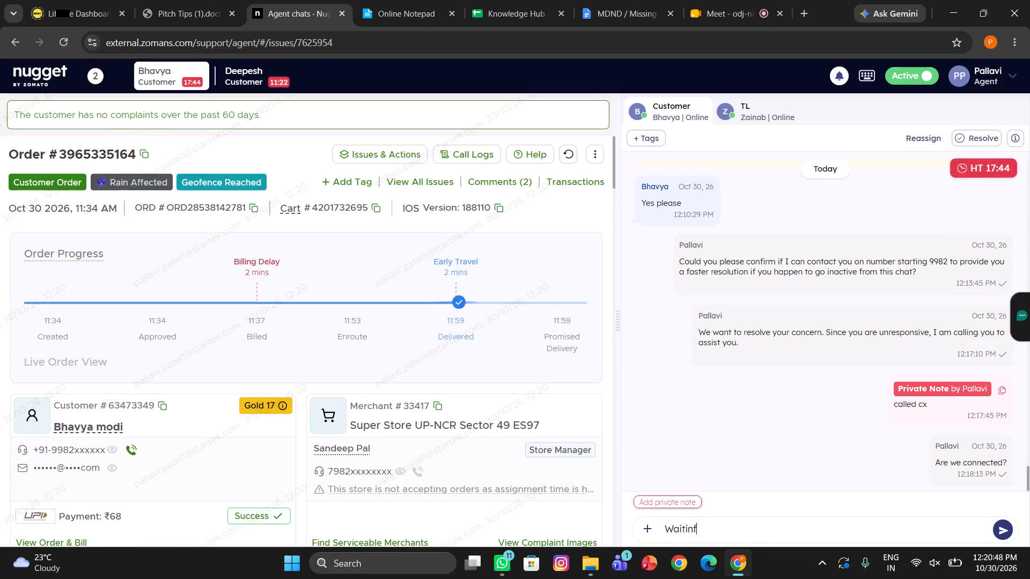
key("BackSpace")
type("g for your response")
key("period")
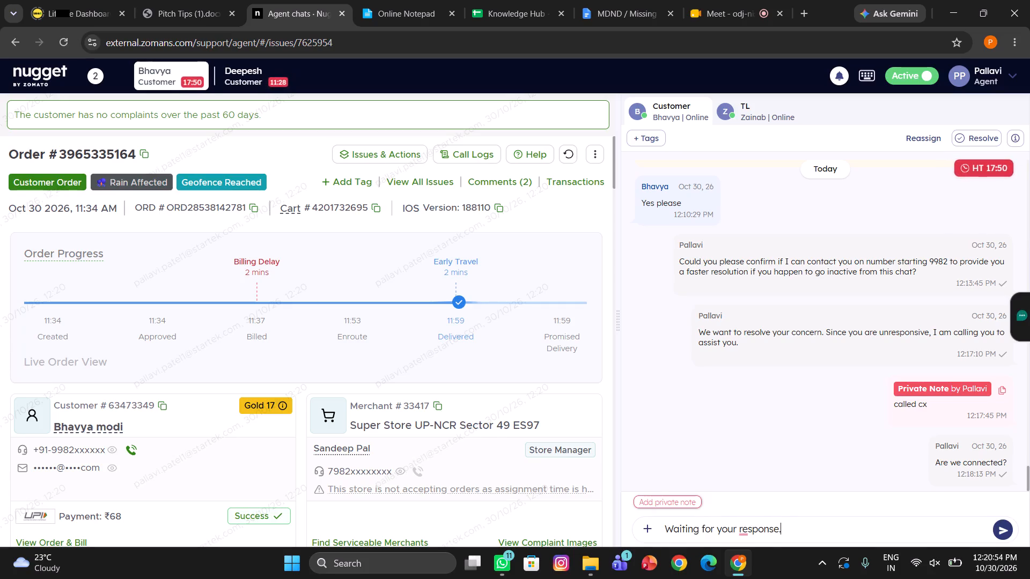
key("Return")
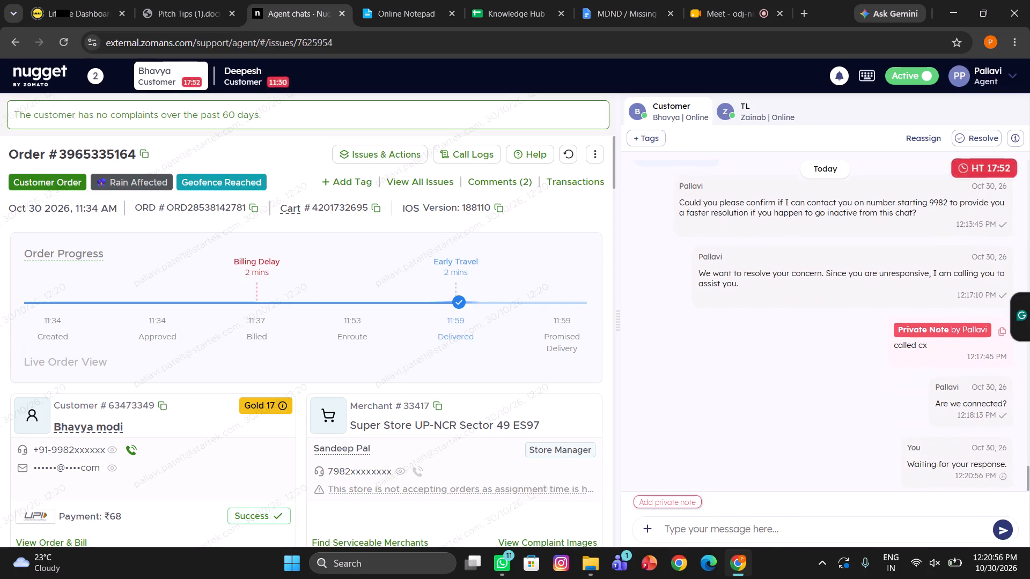
Switch back to Deepesh's customer chat.
left_click(253, 80)
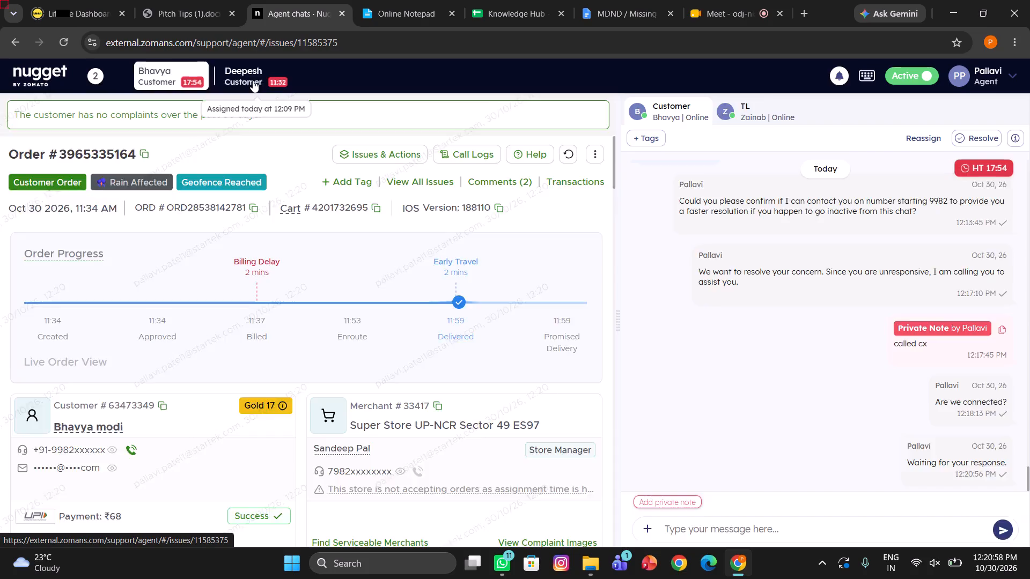
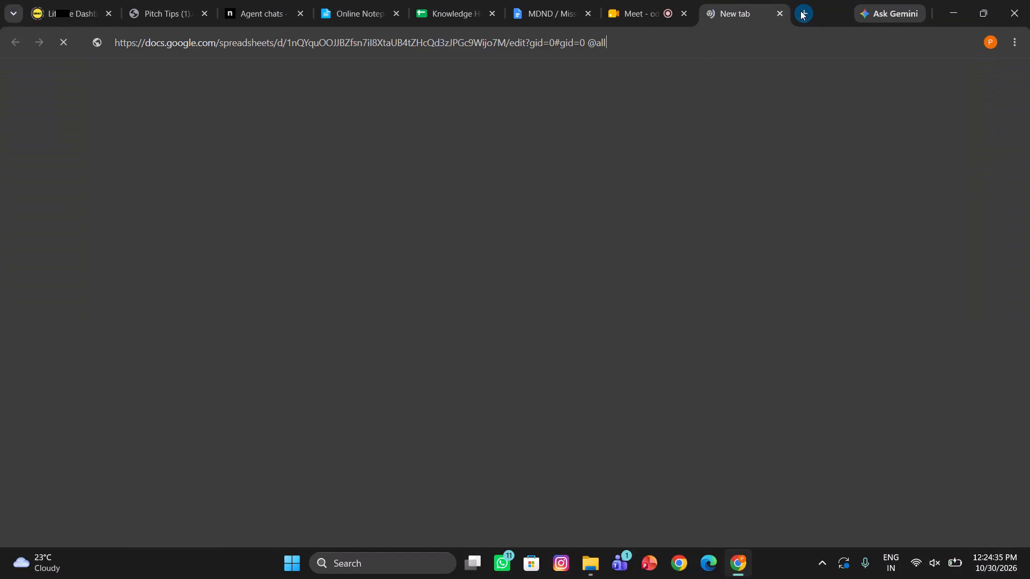
Open the team's Week OFF Preferences spreadsheet from the entered link.
key("Return")
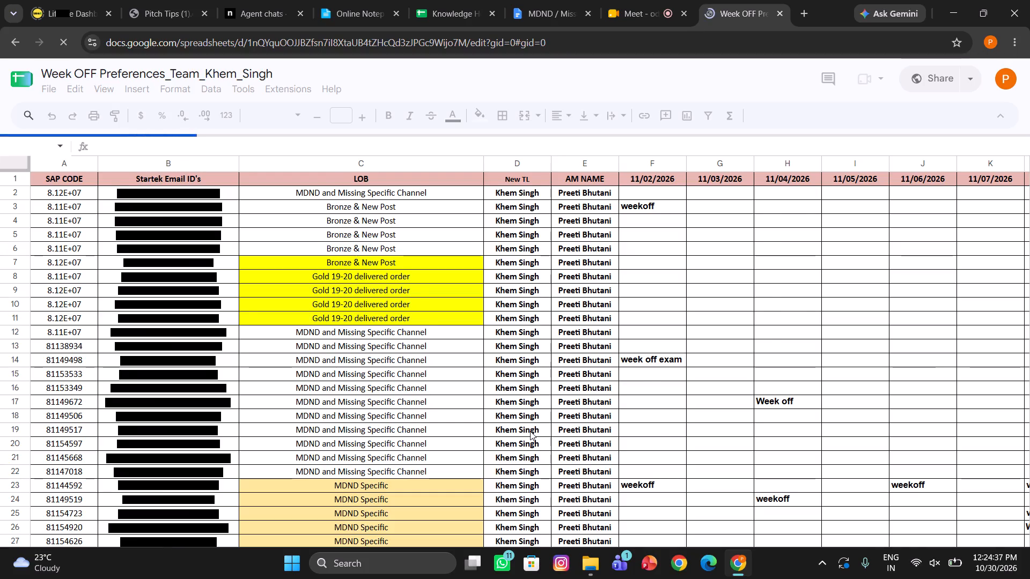
Clear the weekoff entry in row 23 under 11/02/2026 on the week off sheet.
scroll(530, 431, "down", 1)
left_click(651, 373)
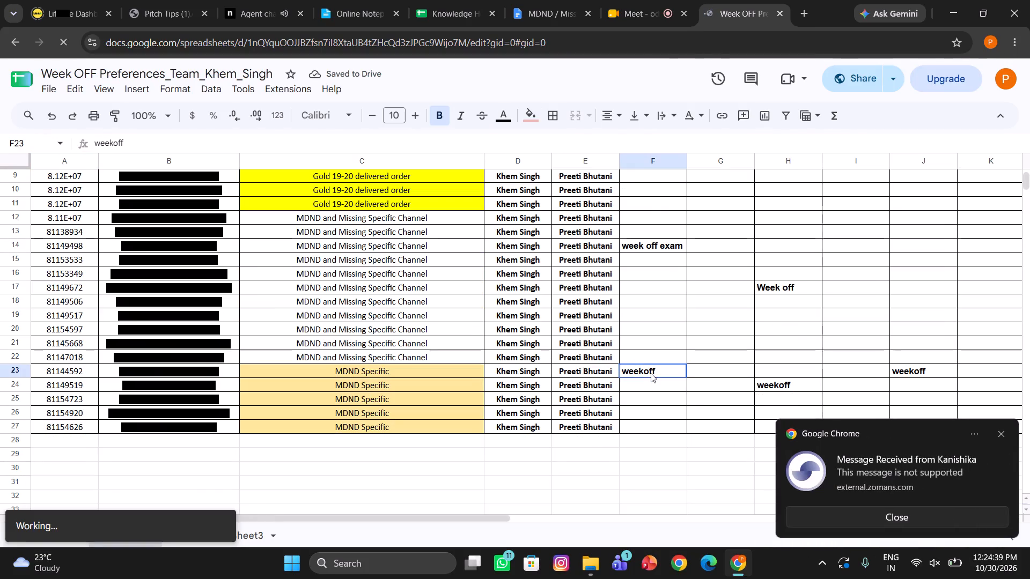
double_click(651, 373)
key("BackSpace")
key("BackSpace")
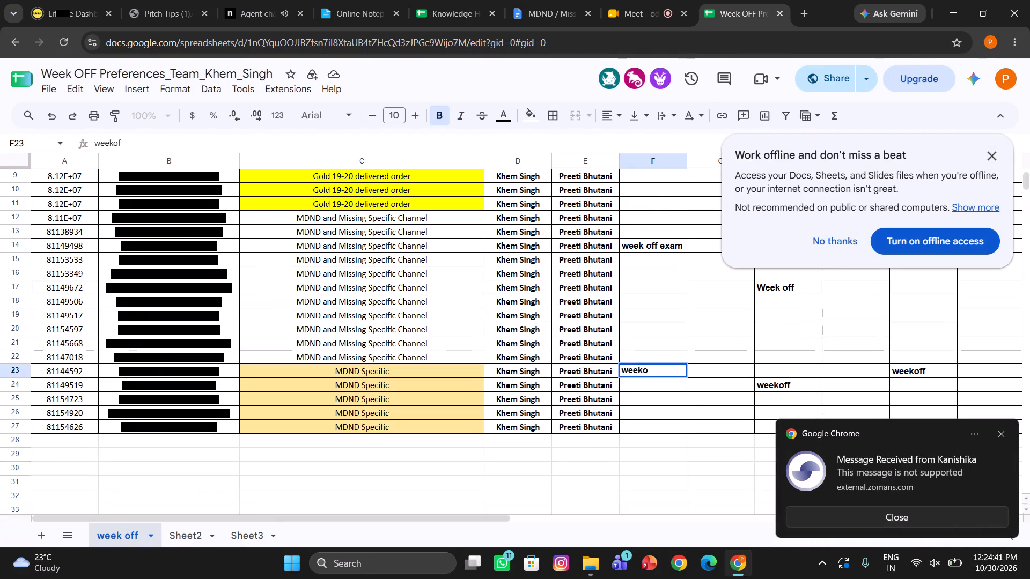
key("BackSpace")
key("BackSpace")
key("BackSpace")
key("BackSpace")
key("BackSpace")
key("BackSpace")
scroll(651, 373, "left", 8)
scroll(874, 366, "left", 4)
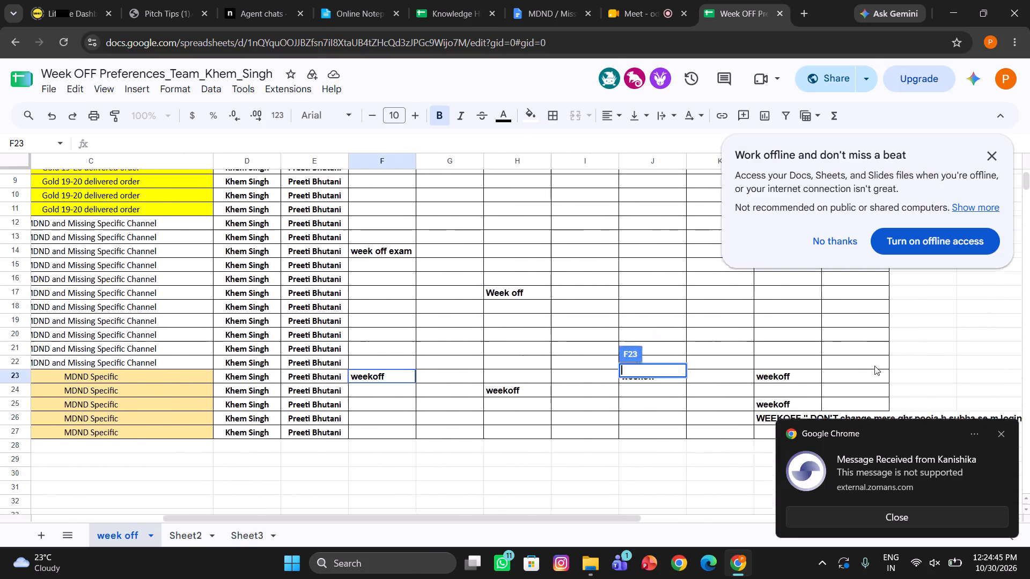
scroll(874, 366, "left", 1)
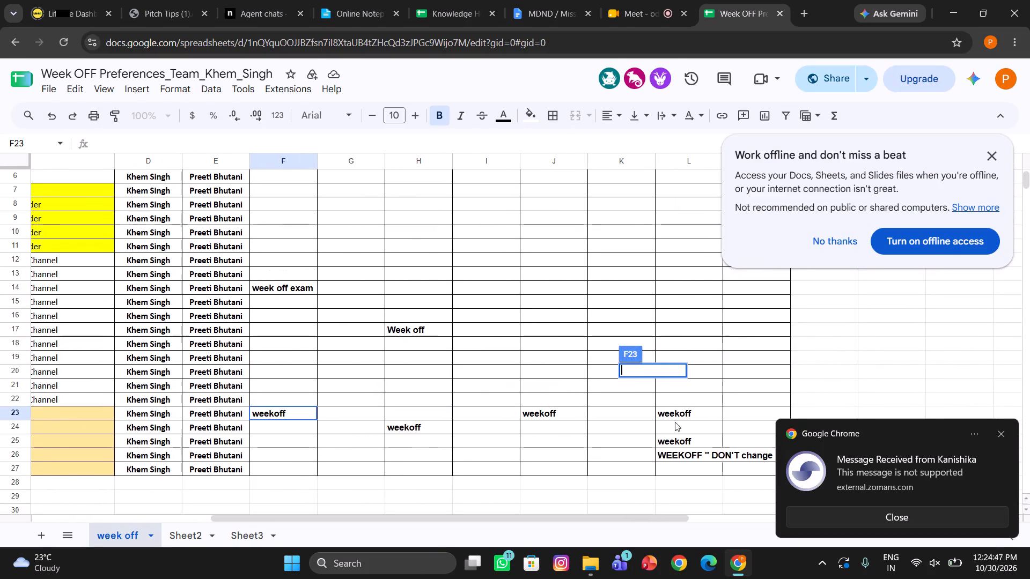
scroll(694, 424, "left", 3)
scroll(694, 424, "right", 1)
scroll(694, 424, "up", 1)
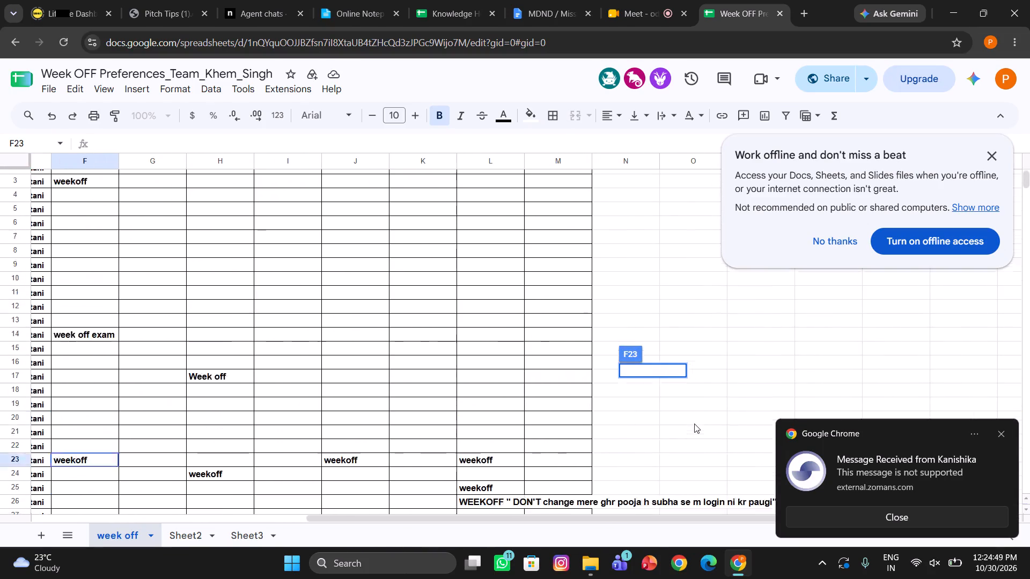
scroll(694, 424, "up", 2)
scroll(694, 424, "down", 2)
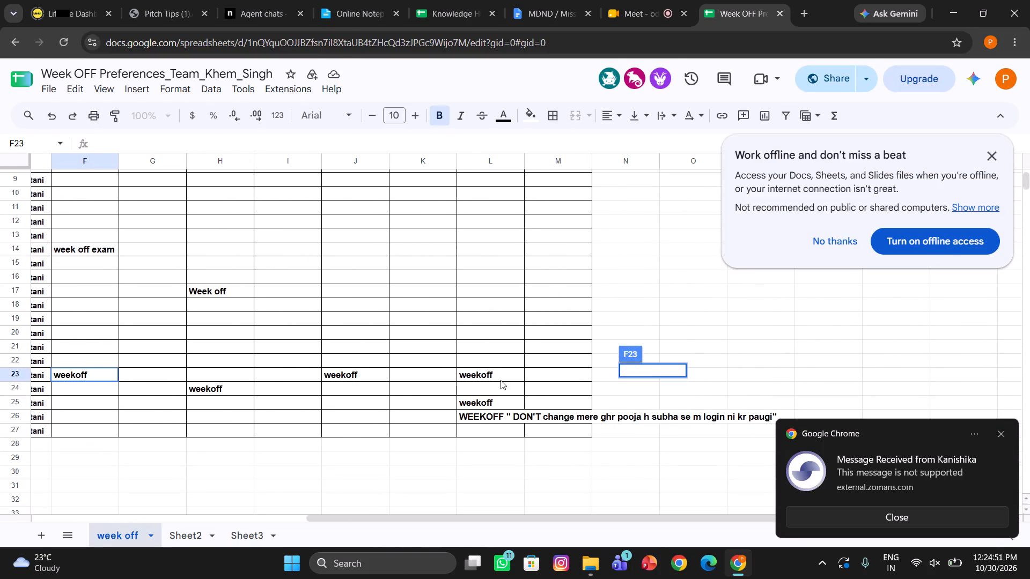
scroll(489, 373, "right", 3)
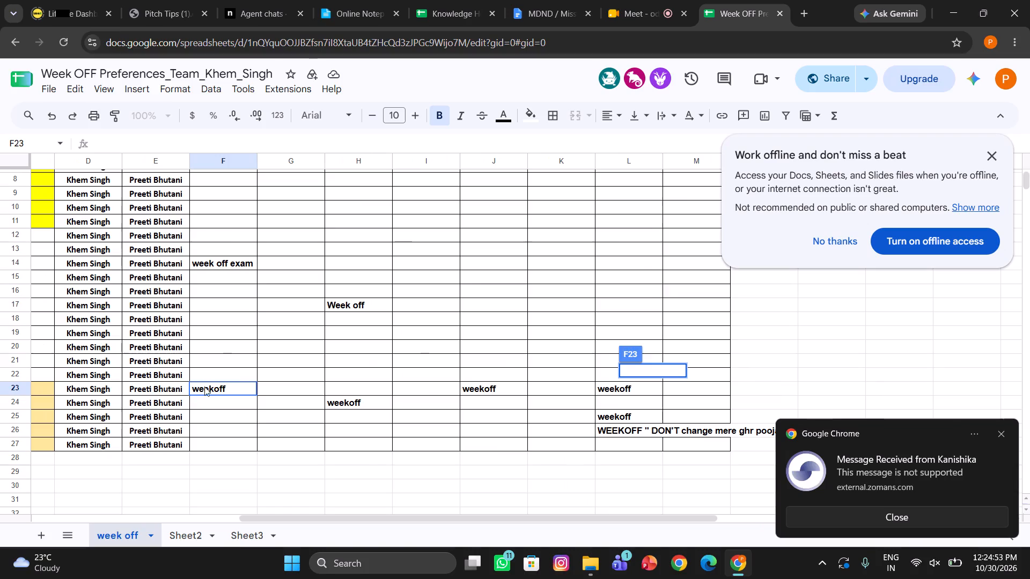
left_click(229, 385)
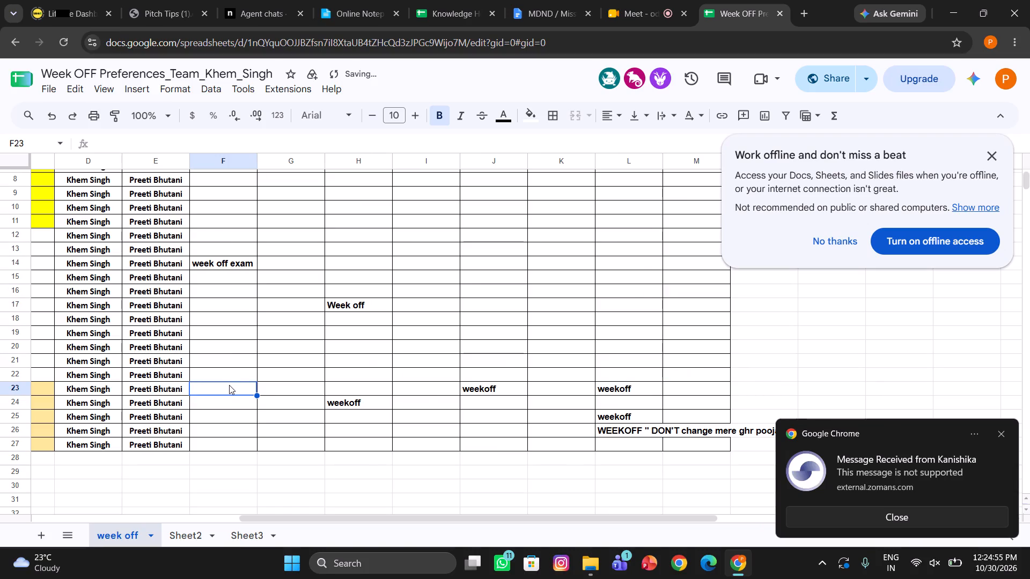
Clear the weekoff entry in row 23 under 11/08/2026.
left_click(423, 391)
left_click(624, 387)
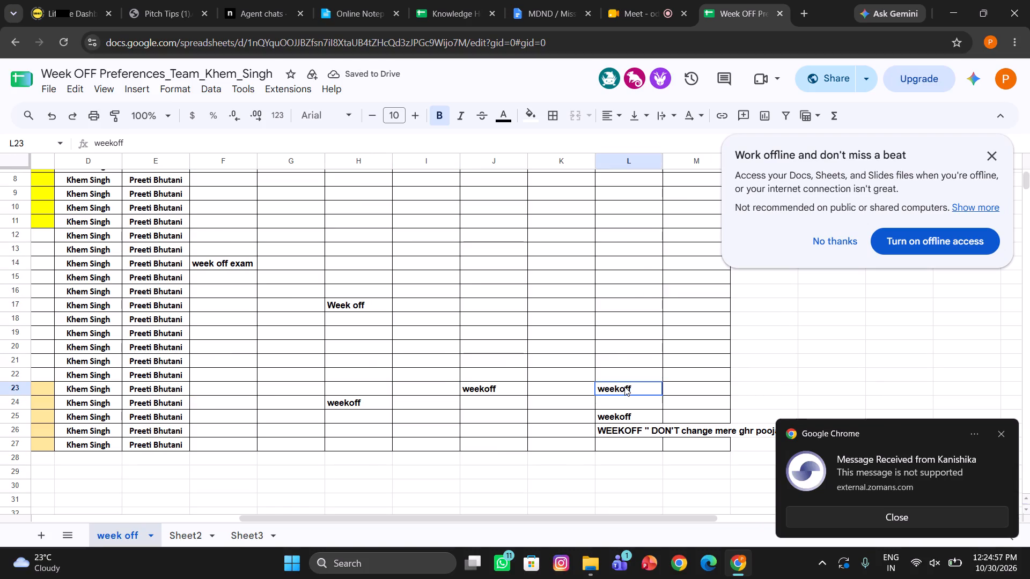
triple_click(624, 387)
left_click(624, 387)
key("BackSpace")
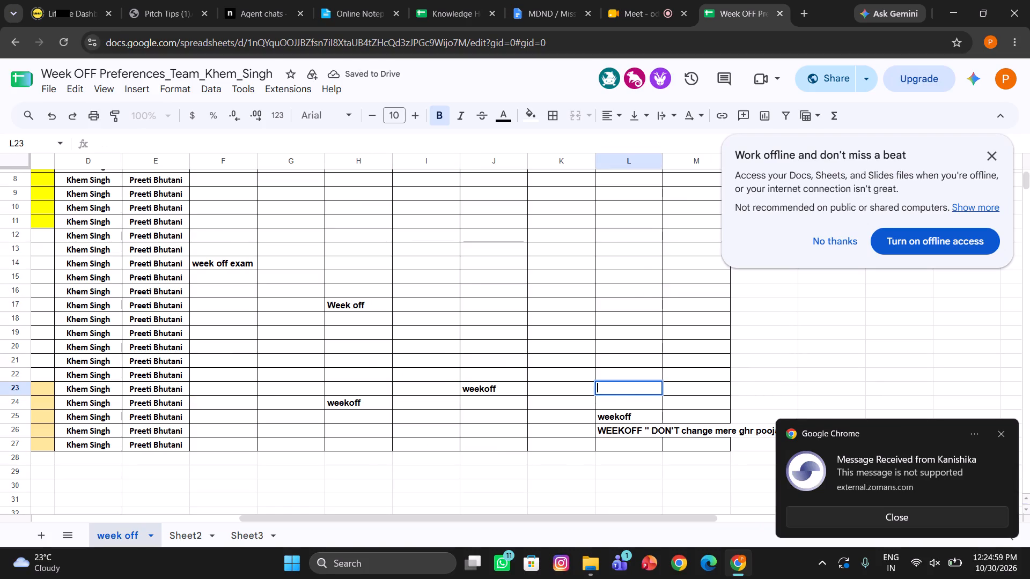
left_click(555, 387)
Review the remaining week-off entries against the date headers and team rows, dismissing the offline access prompt.
scroll(555, 387, "up", 1)
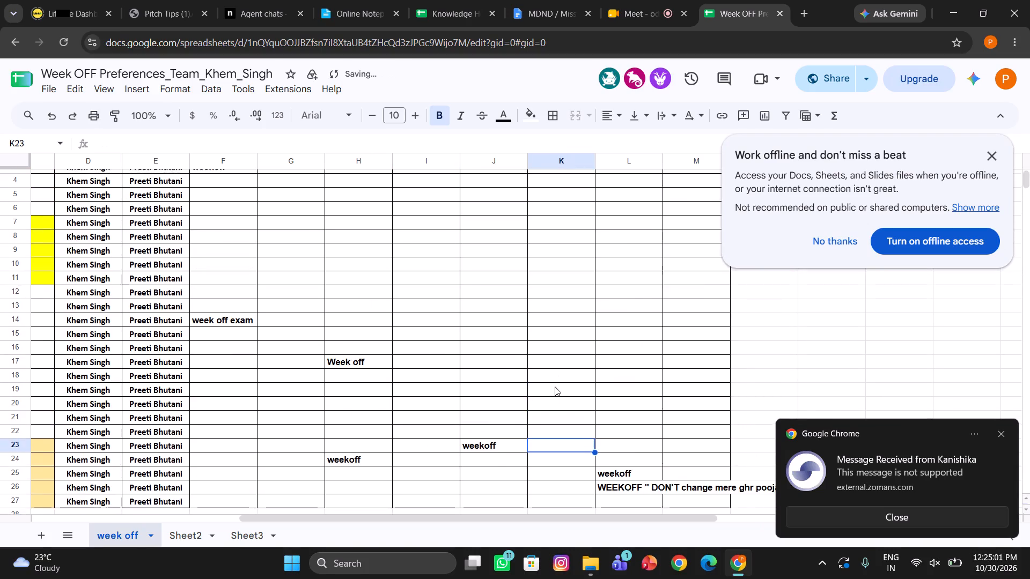
scroll(555, 387, "up", 1)
scroll(555, 387, "right", 1)
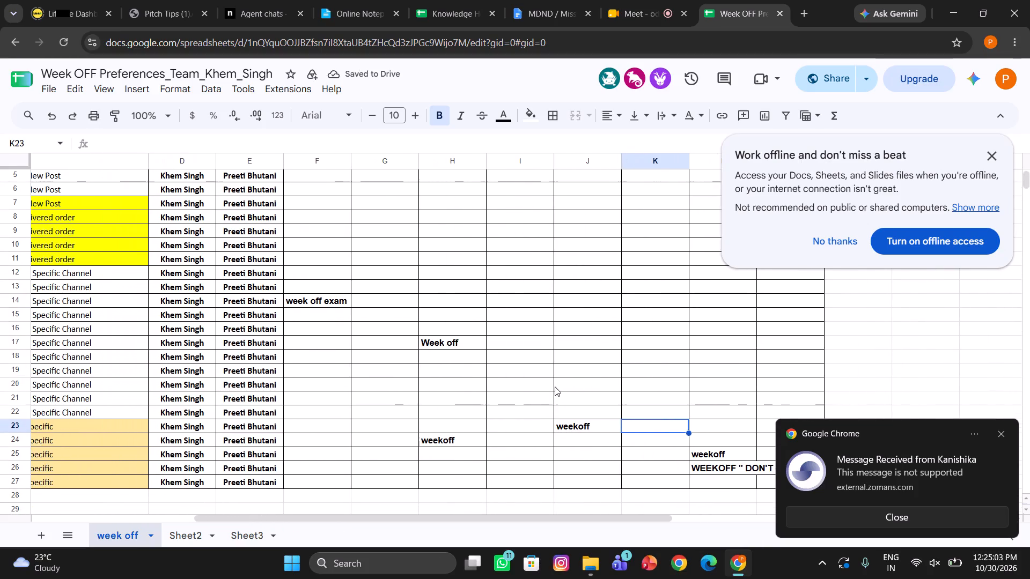
scroll(555, 387, "right", 1)
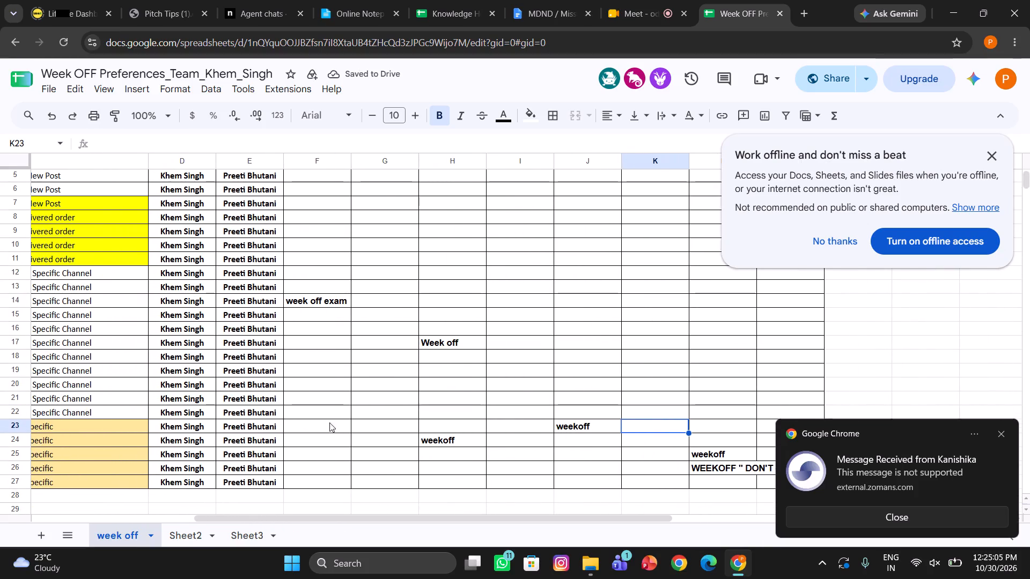
scroll(542, 435, "up", 1)
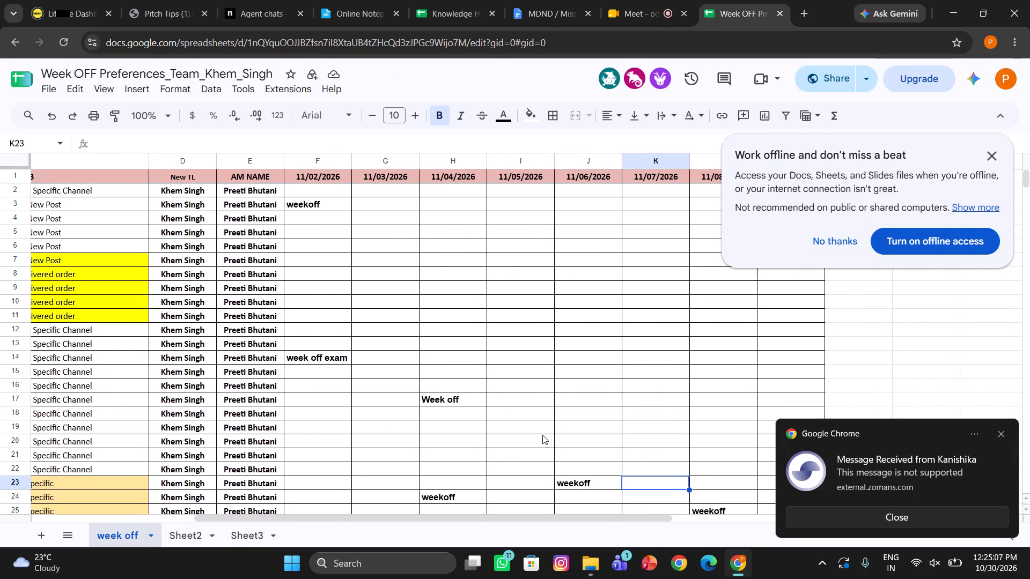
scroll(542, 435, "up", 2)
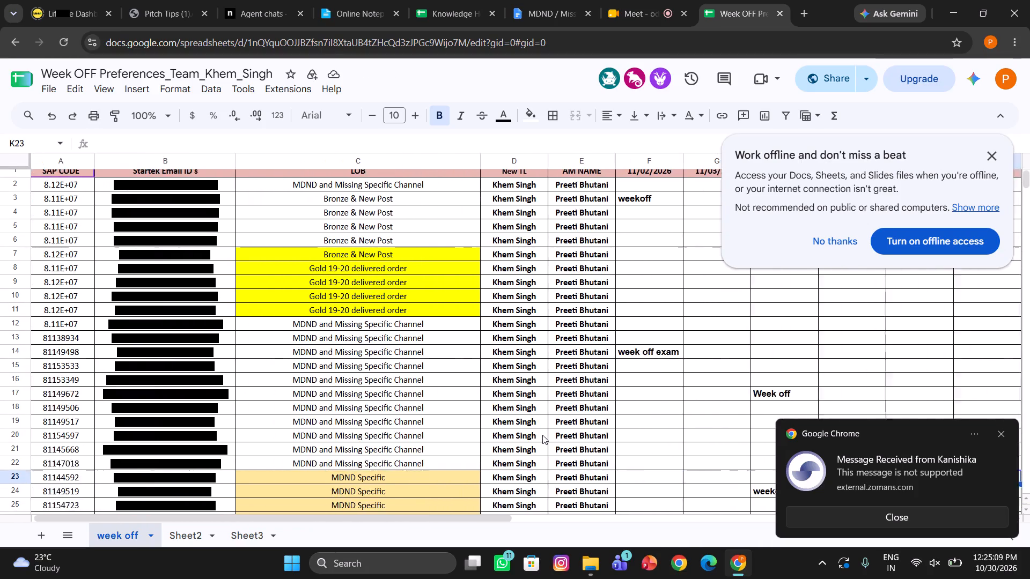
scroll(542, 435, "up", 1)
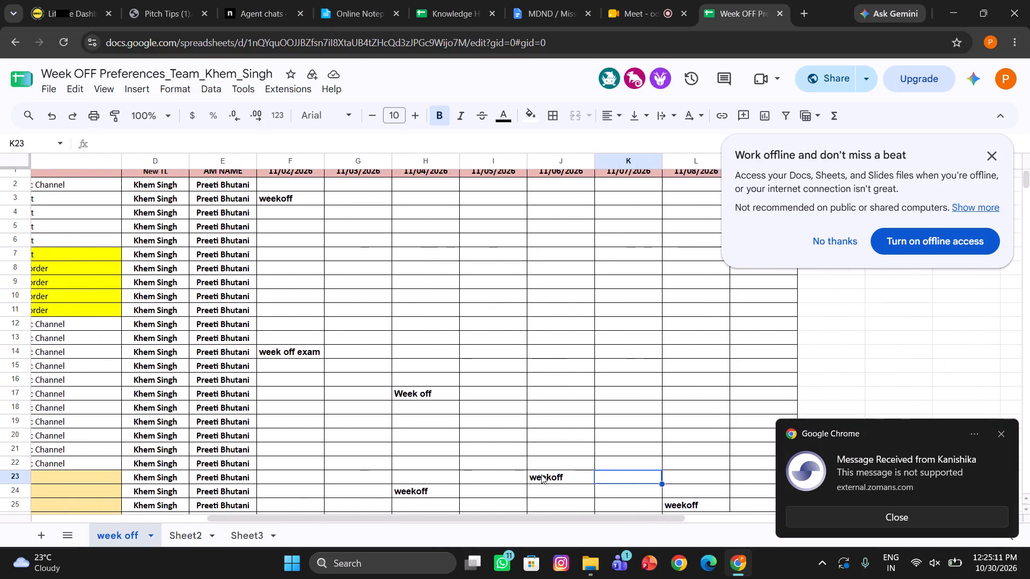
scroll(541, 474, "left", 2)
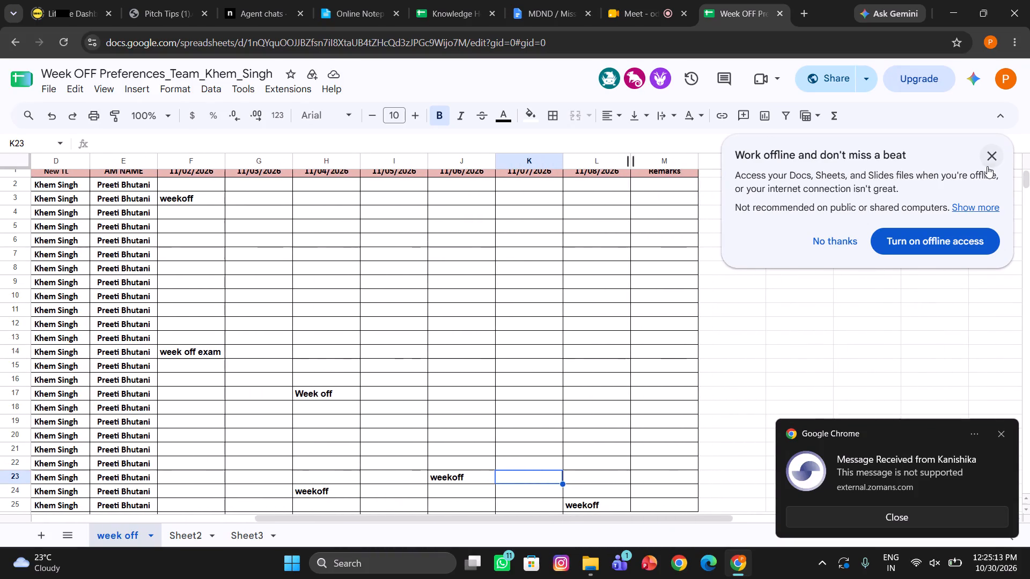
left_click(989, 162)
scroll(675, 204, "up", 1)
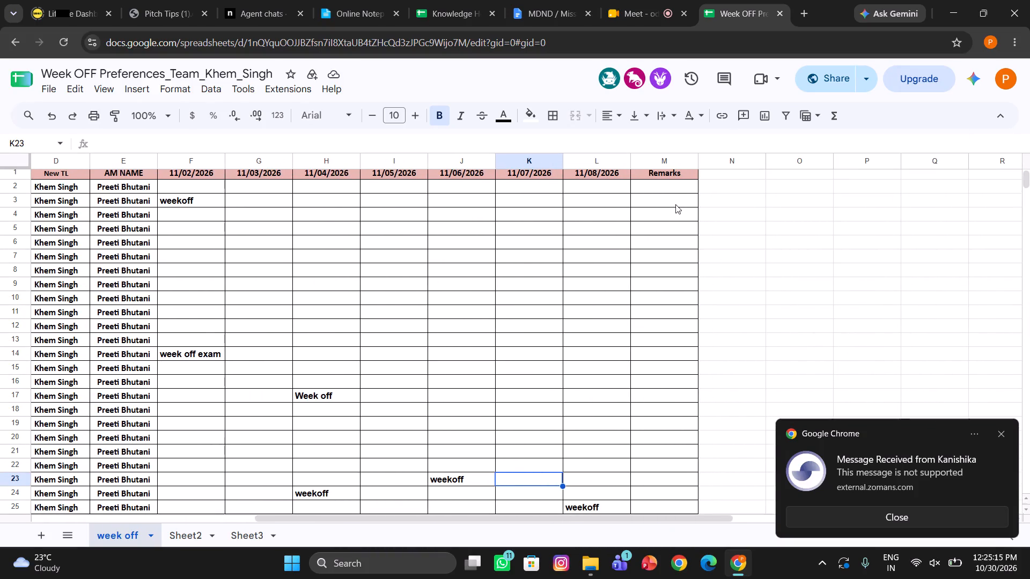
scroll(675, 204, "up", 1)
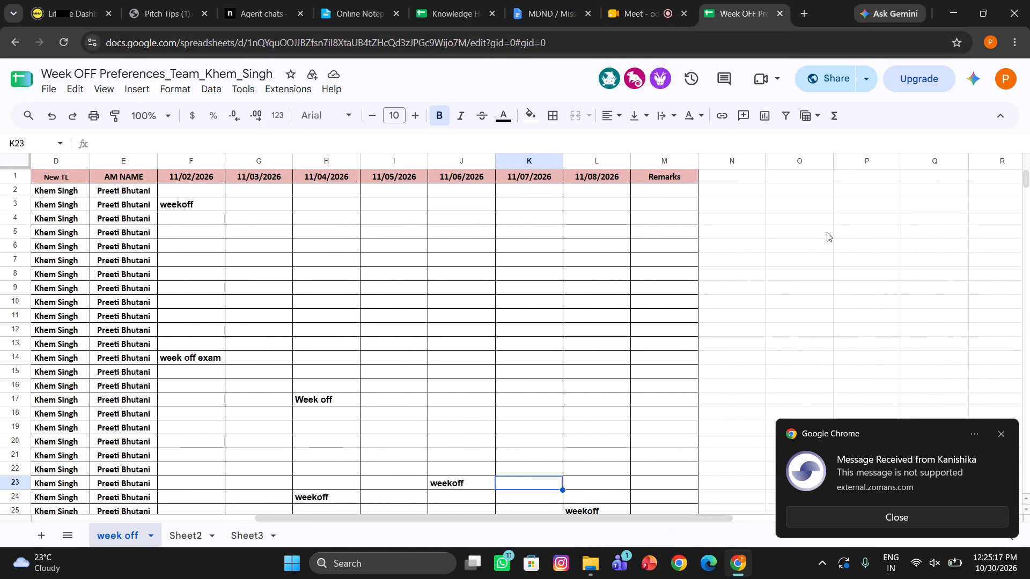
scroll(440, 251, "right", 8)
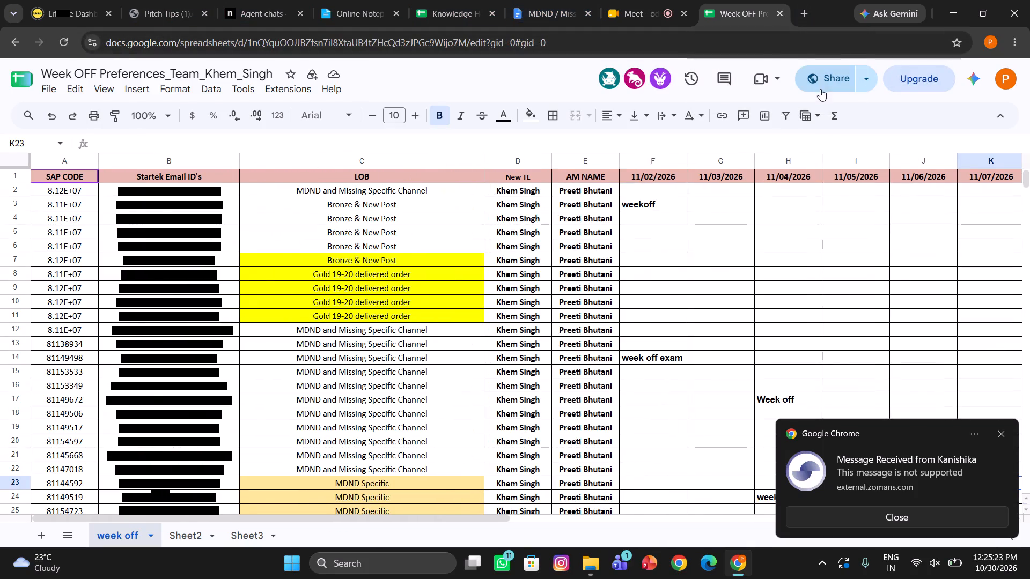
Close the week-off spreadsheet and switch from Deepesh's chat to Bhavya's customer chat.
left_click(777, 13)
scroll(703, 301, "down", 3)
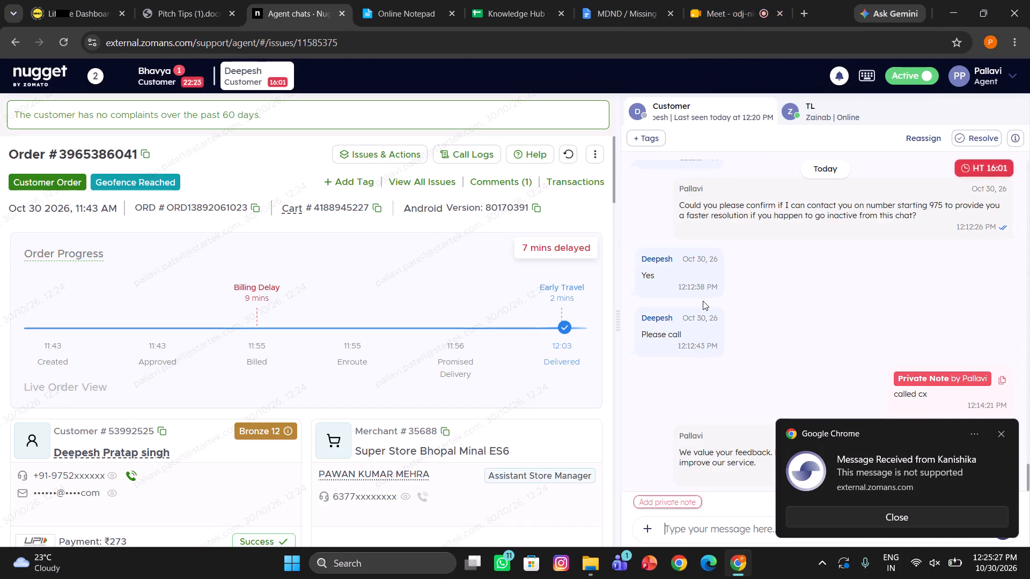
left_click(182, 84)
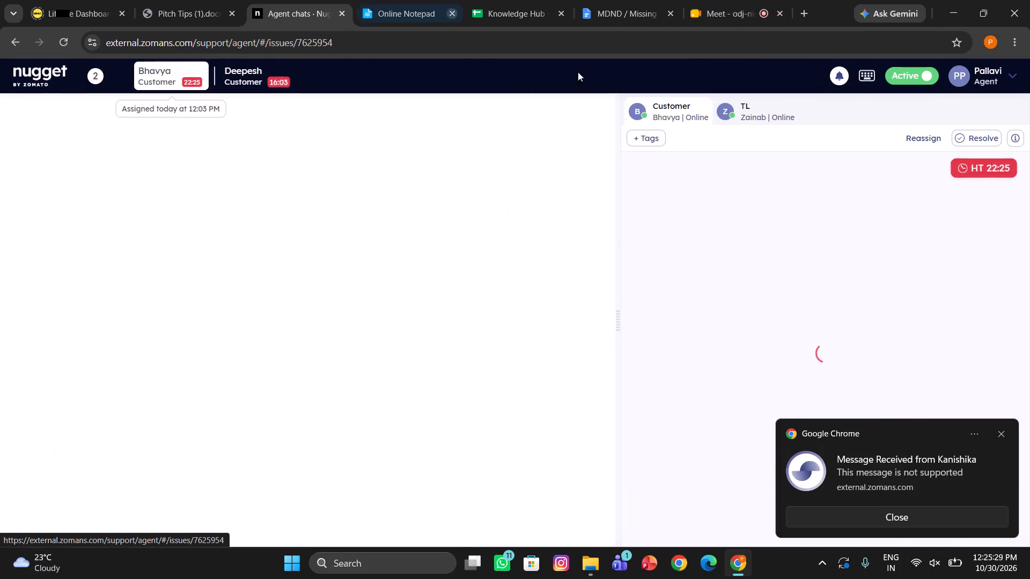
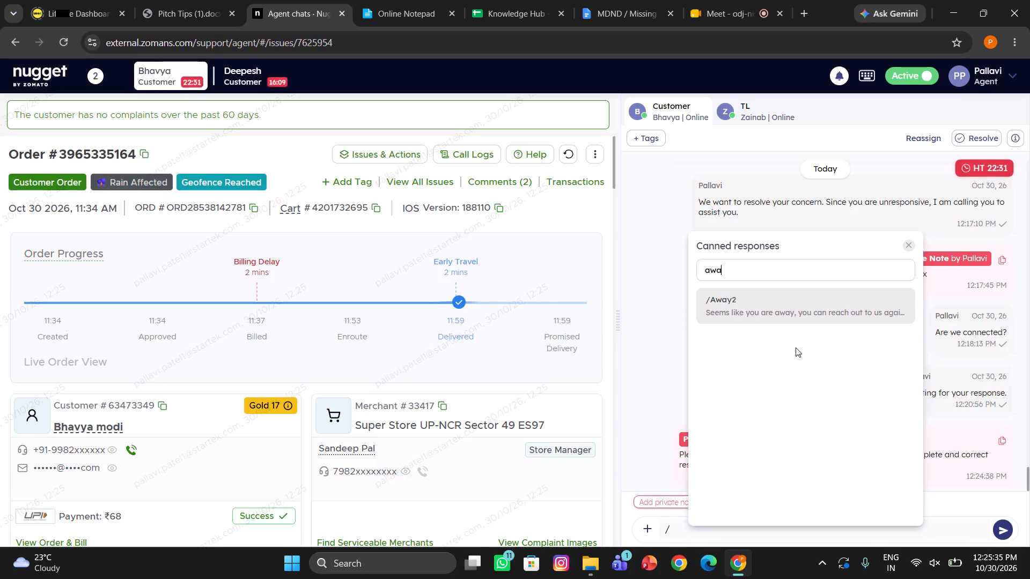
Send Bhavya the /Away2 canned response.
left_click(757, 298)
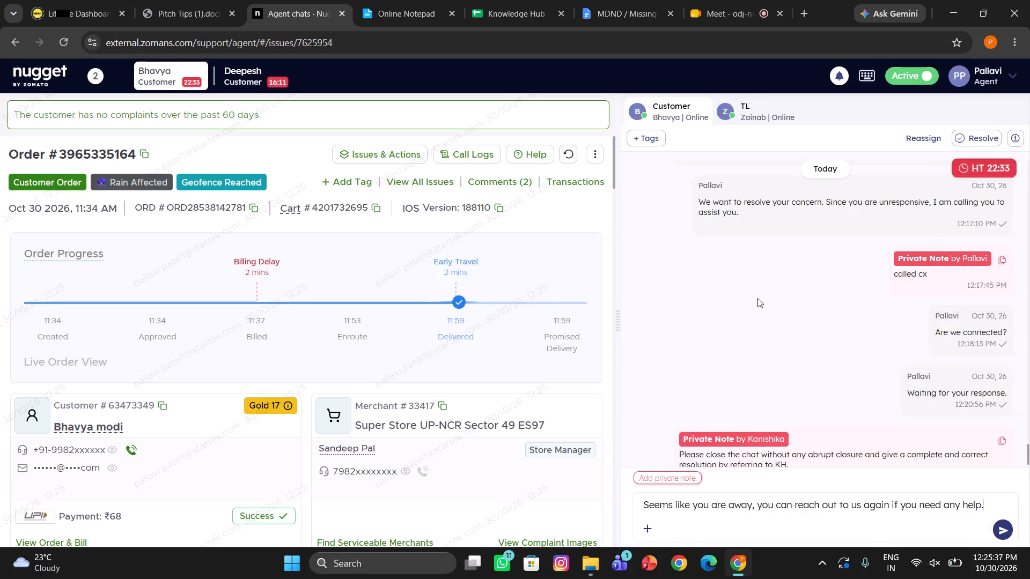
key("Return")
Send Bhavya the first "Cx is away" sentence, ending "close the chat as the last resort", copied from the MDND / Missing Response Sheet.
type("/clo")
left_click(616, 1)
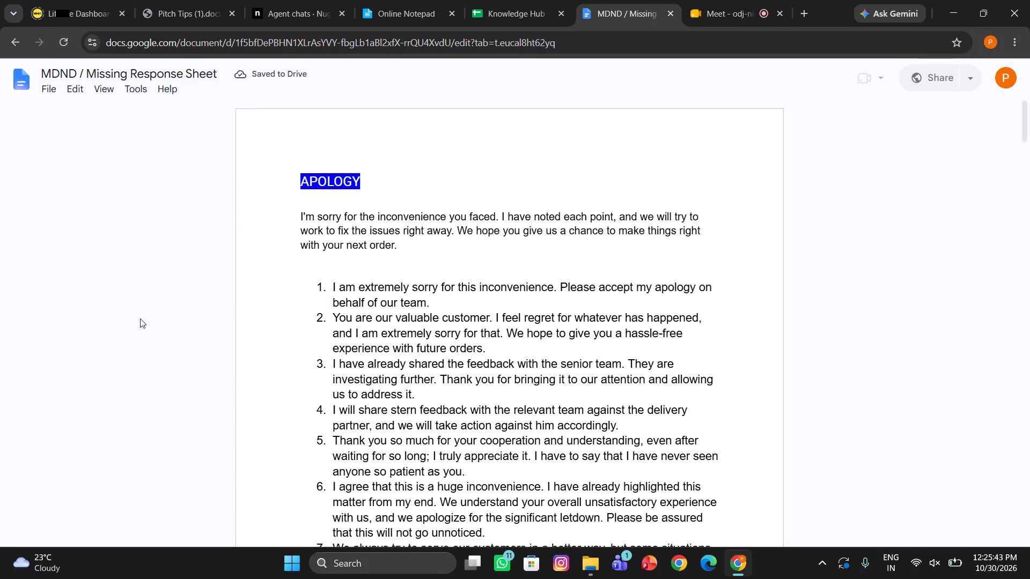
scroll(139, 318, "down", 1)
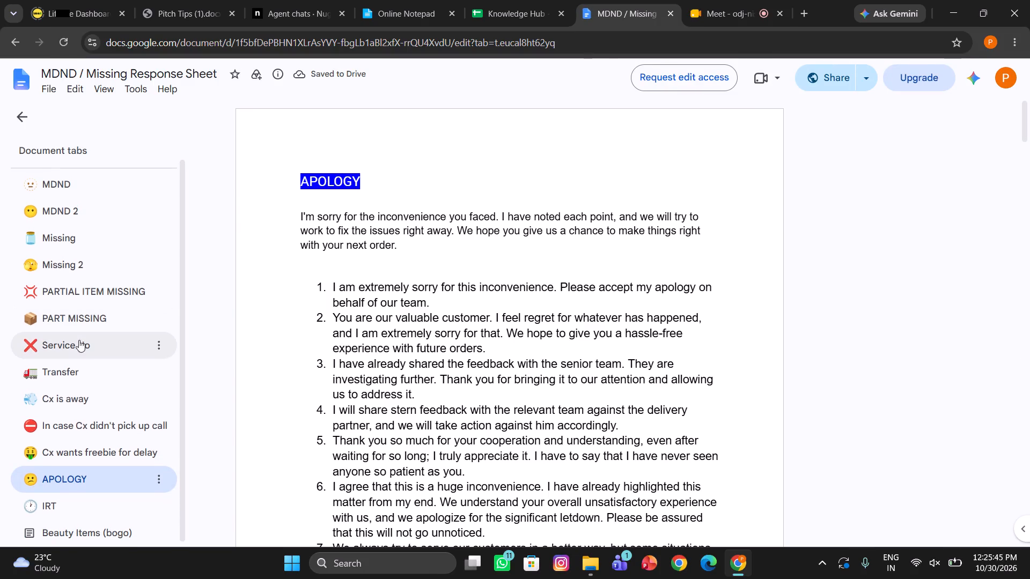
left_click(71, 342)
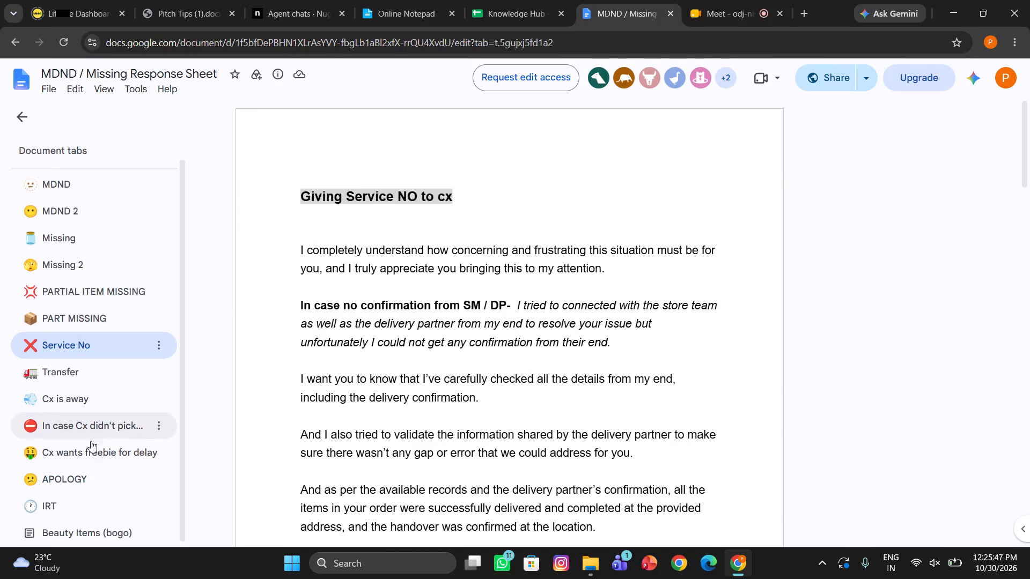
left_click(106, 392)
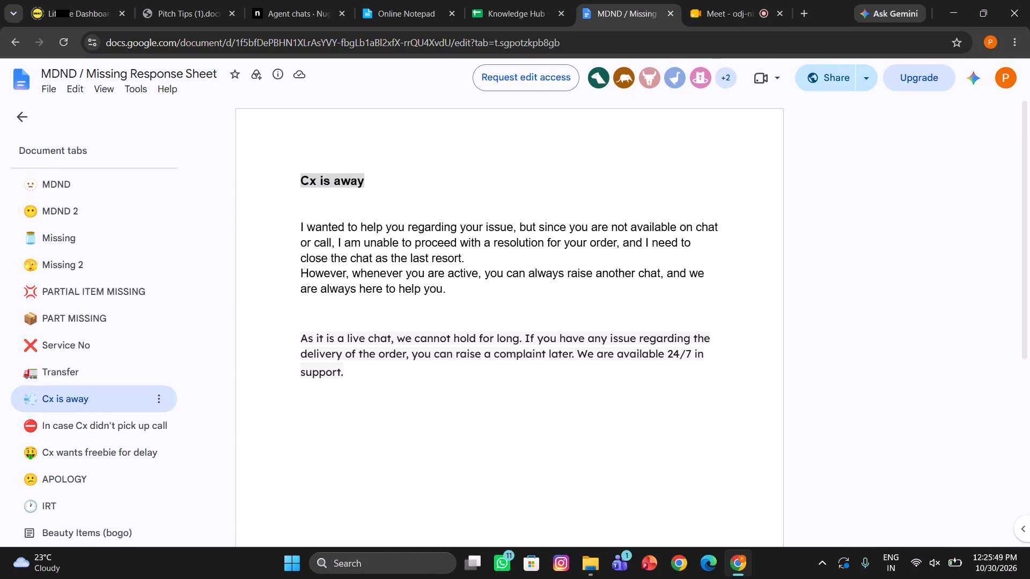
left_click_drag(472, 258, 270, 225)
key("ctrl+c")
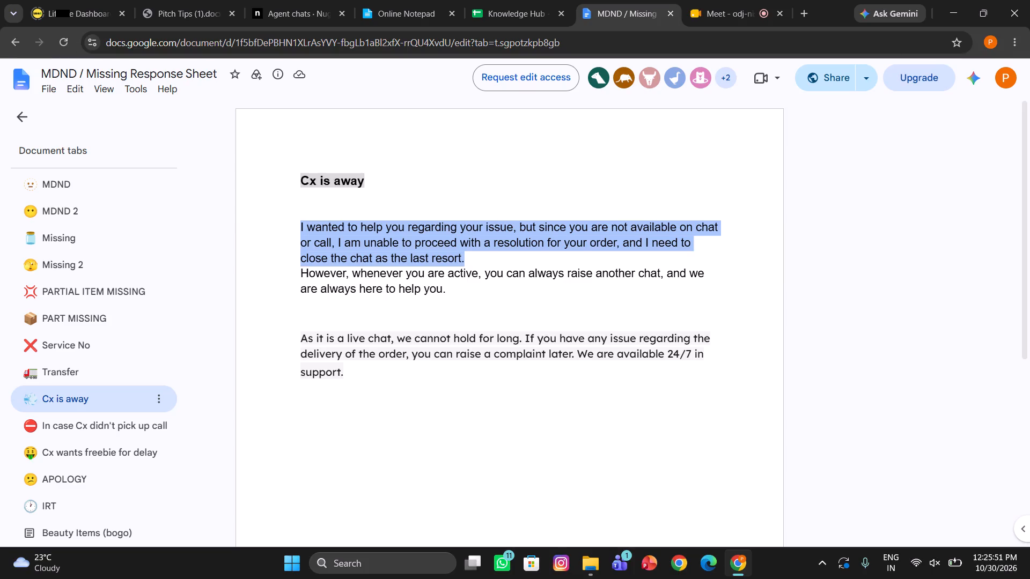
left_click(329, 0)
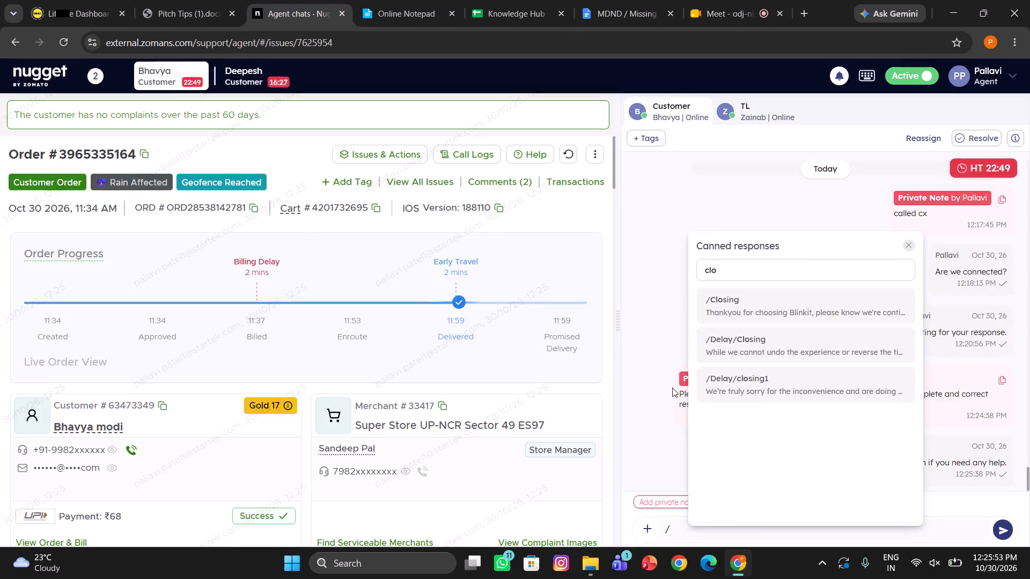
left_click(674, 387)
key("ctrl+v")
key("Return")
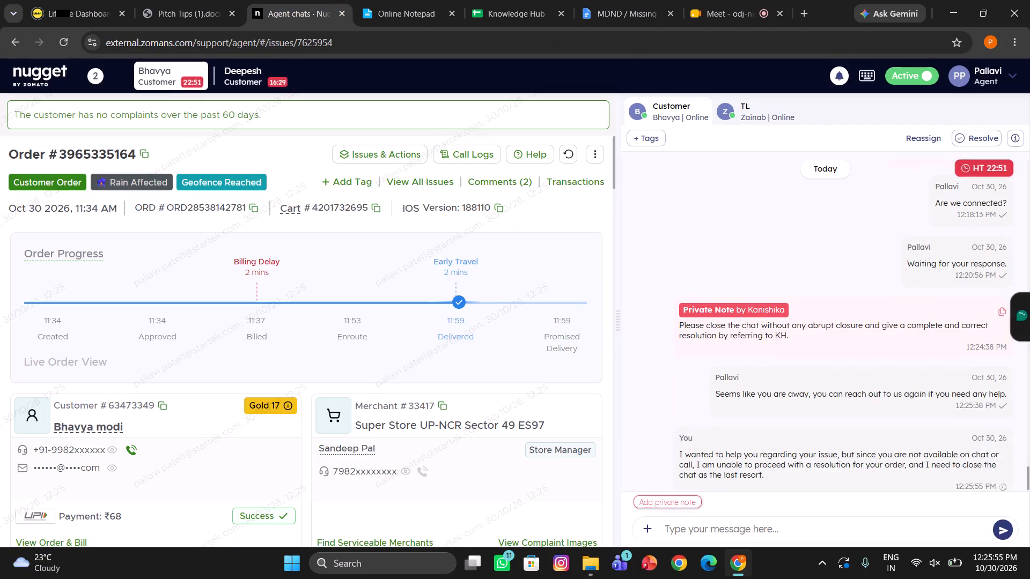
Send Bhavya the "However, whenever you are active" sentence copied from the response sheet's "Cx is away" section.
left_click(611, 0)
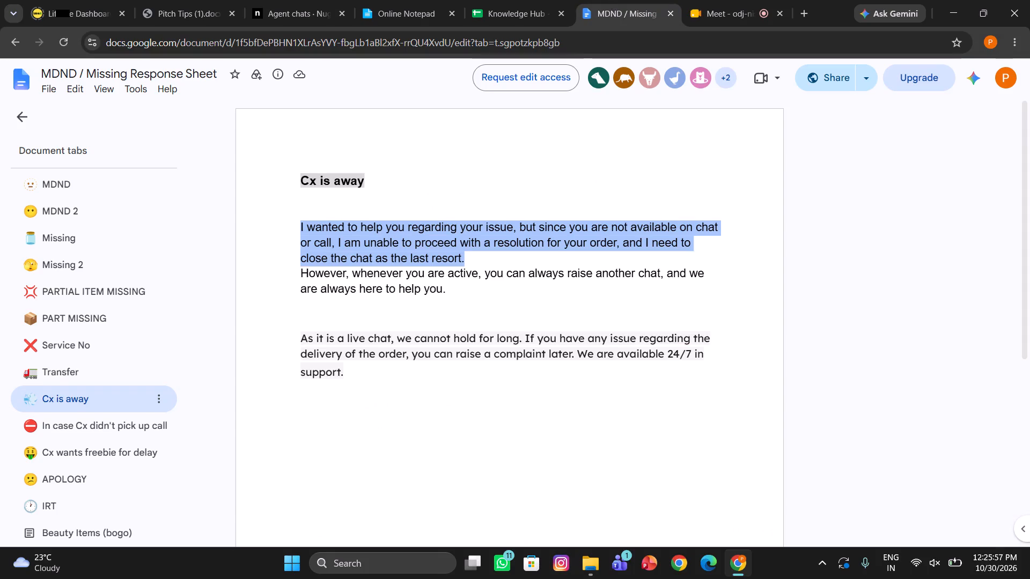
left_click_drag(454, 289, 293, 274)
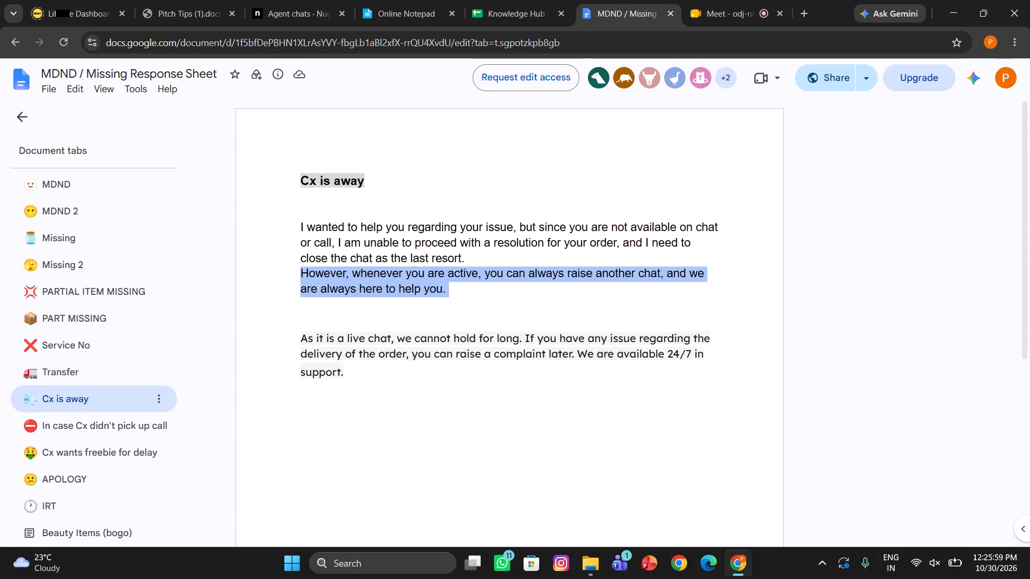
key("ctrl+c")
left_click(282, 0)
key("ctrl+v")
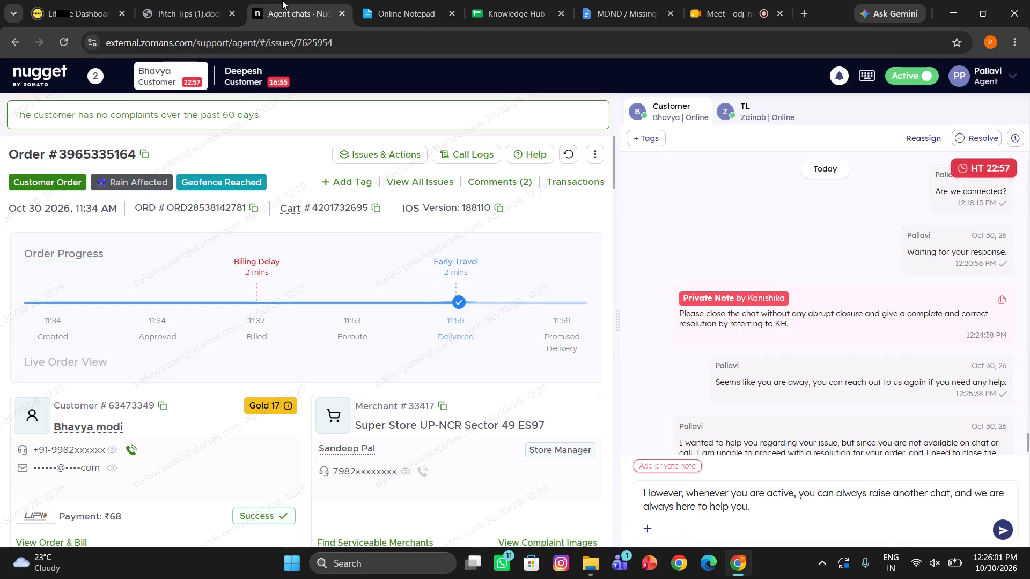
key("Return")
Send Bhavya the "As it is a live chat, we cannot hold for long" paragraph copied from the response sheet.
left_click(613, 0)
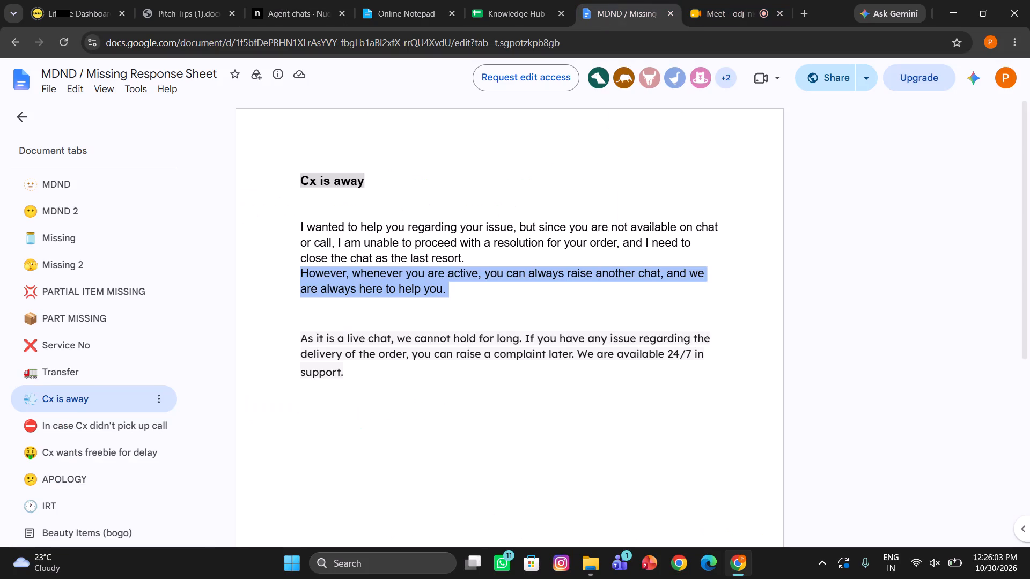
left_click_drag(357, 380, 274, 325)
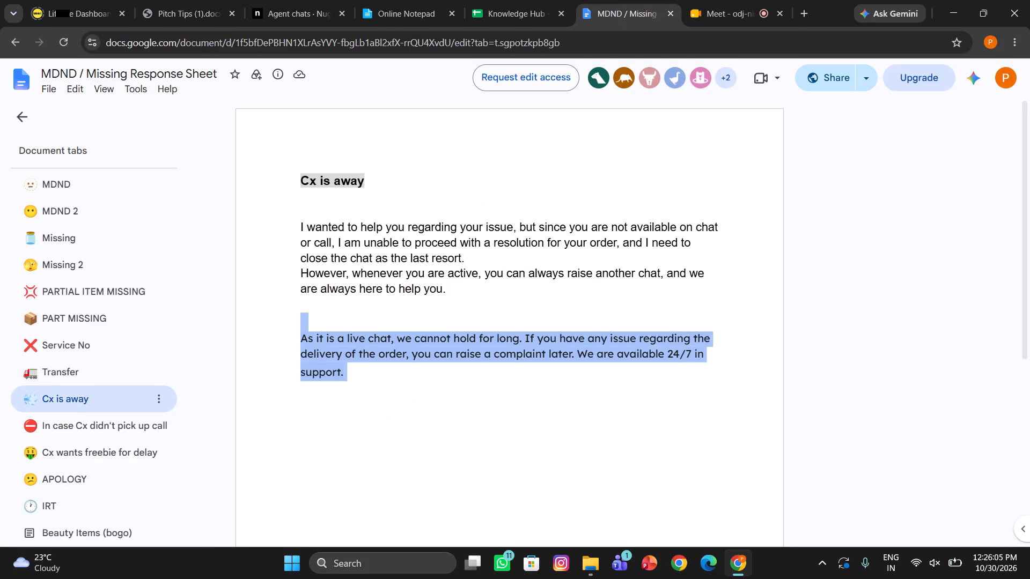
key("ctrl+c")
left_click(264, 0)
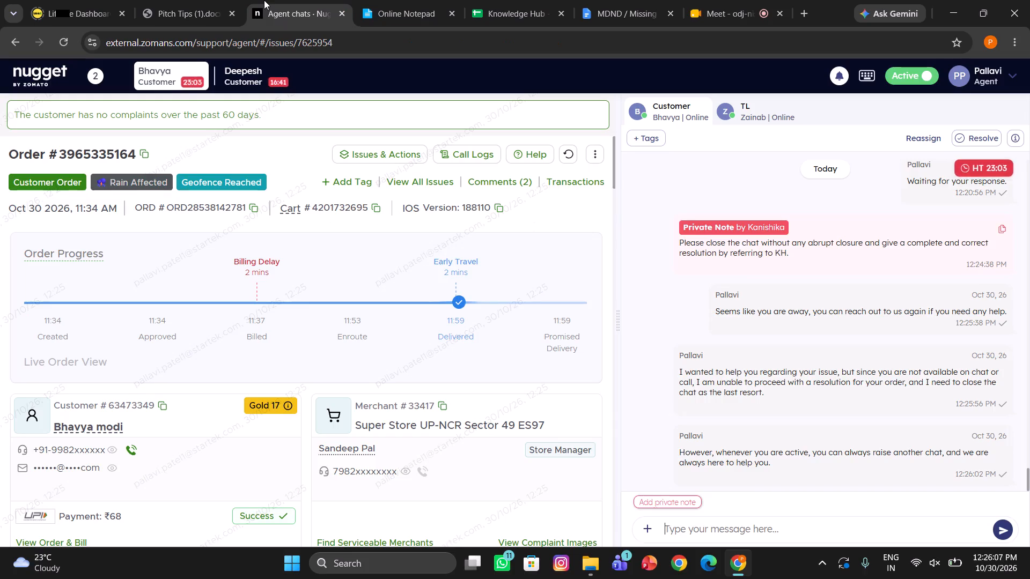
key("ctrl+v")
key("Return")
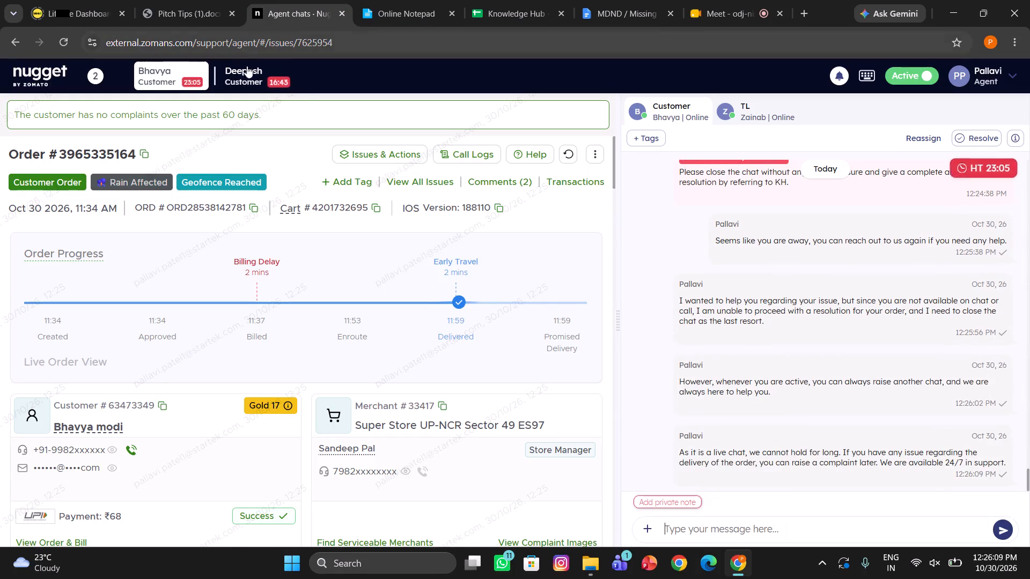
left_click(246, 72)
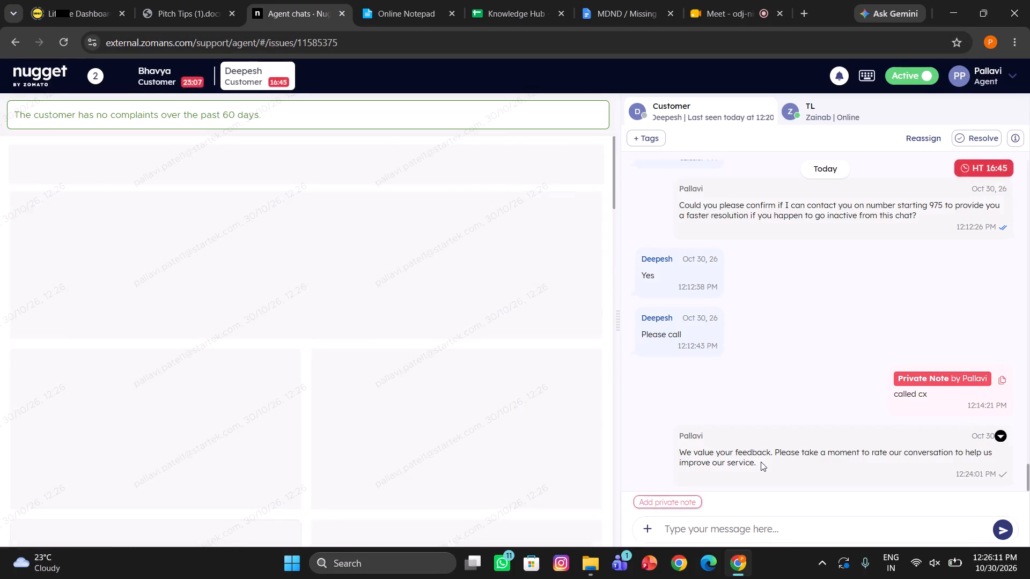
left_click(532, 1)
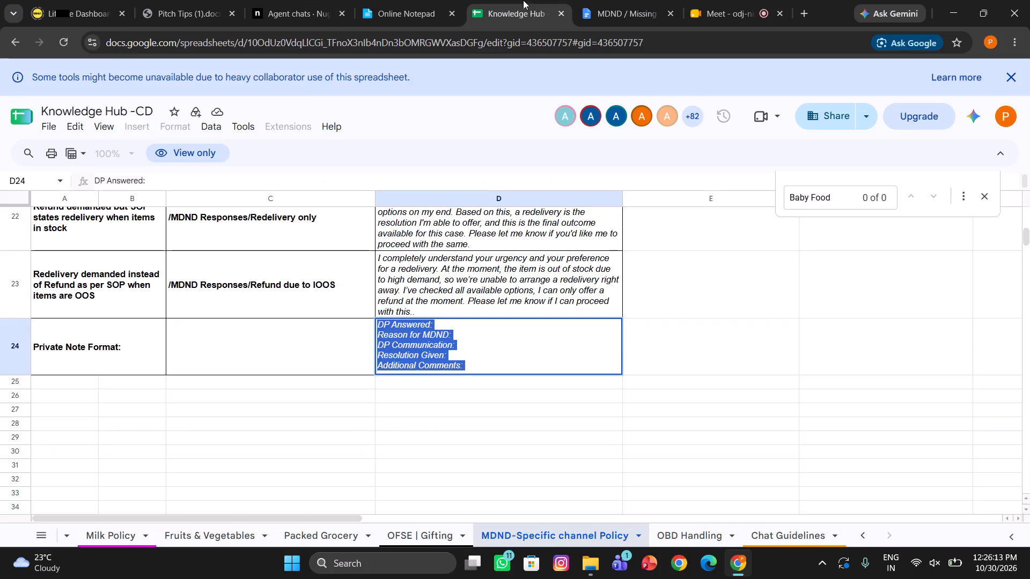
left_click(406, 0)
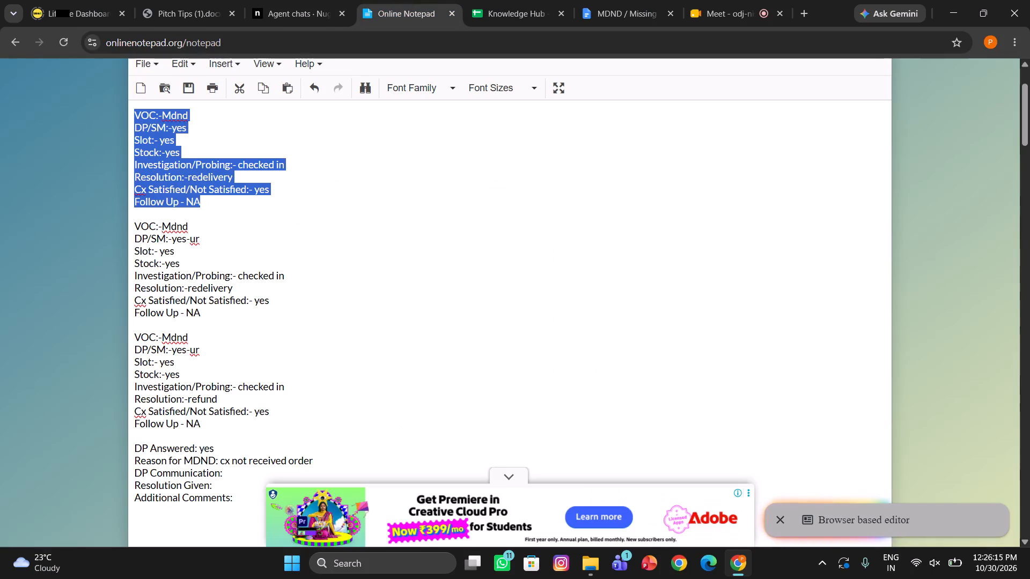
key("ctrl+c")
left_click(315, 0)
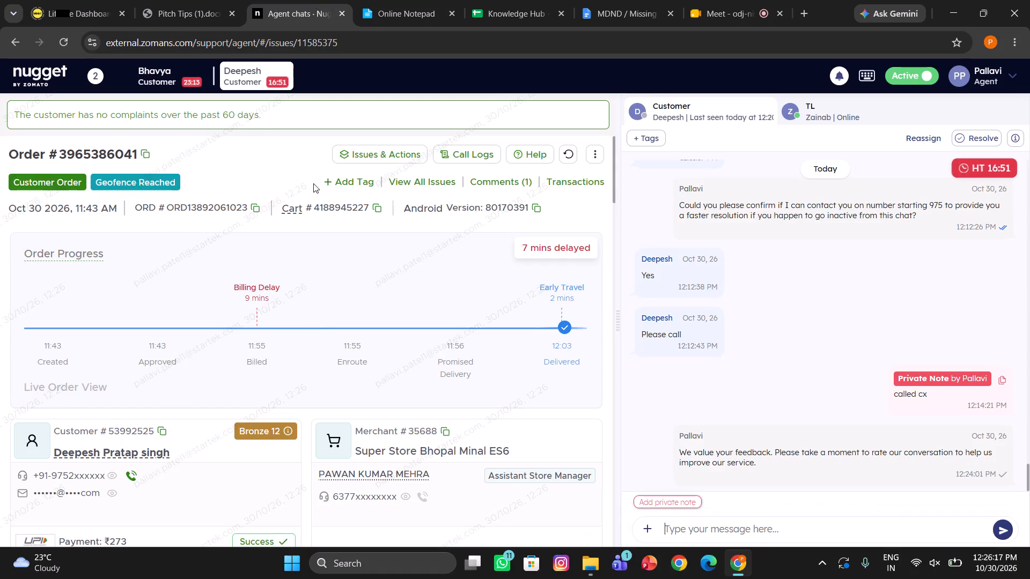
scroll(331, 395, "down", 3)
scroll(255, 495, "down", 2)
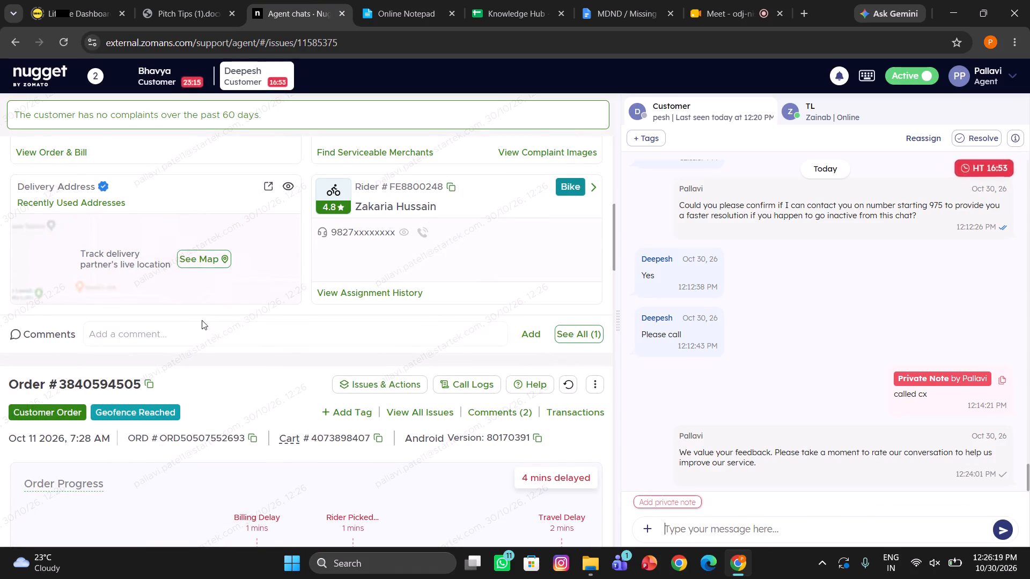
left_click(197, 330)
key("ctrl+v")
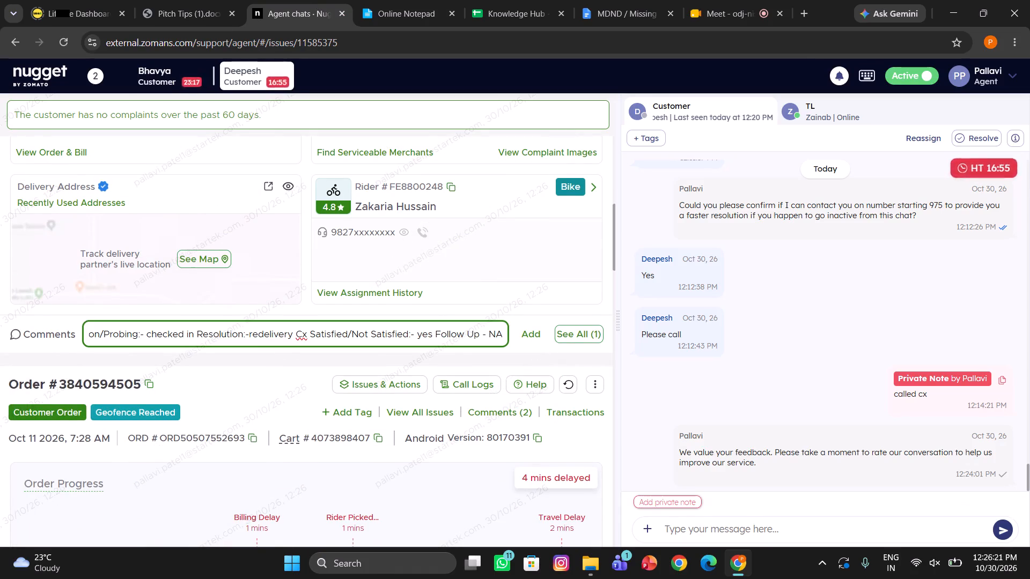
left_click_drag(293, 334, 249, 332)
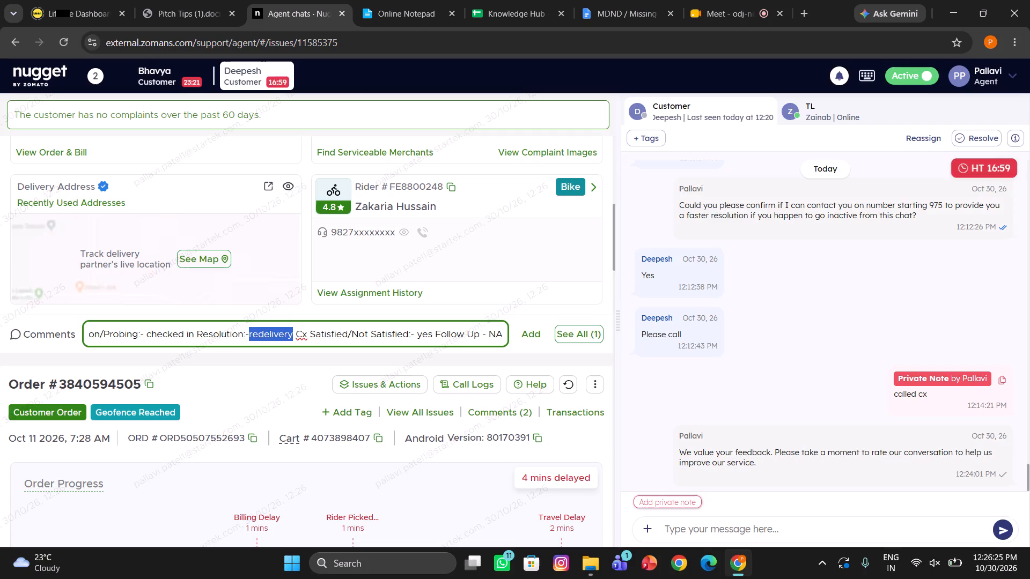
left_click_drag(249, 332, 251, 333)
key("BackSpace")
type("shared details")
scroll(251, 333, "right", 4)
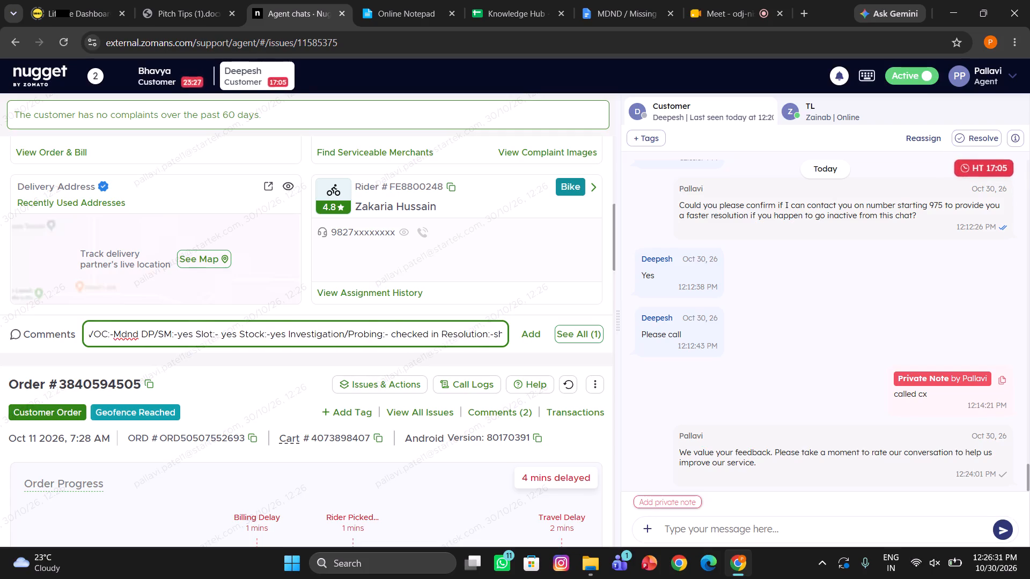
key("Return")
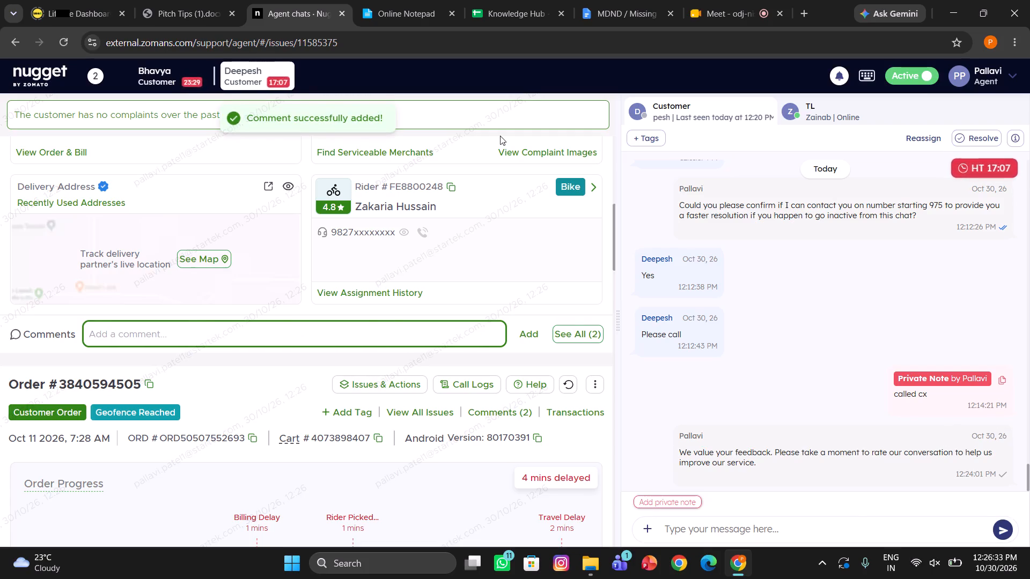
Start a private note in Deepesh's chat using the "DP Answered: yes" template copied from Online Notepad.
left_click(426, 1)
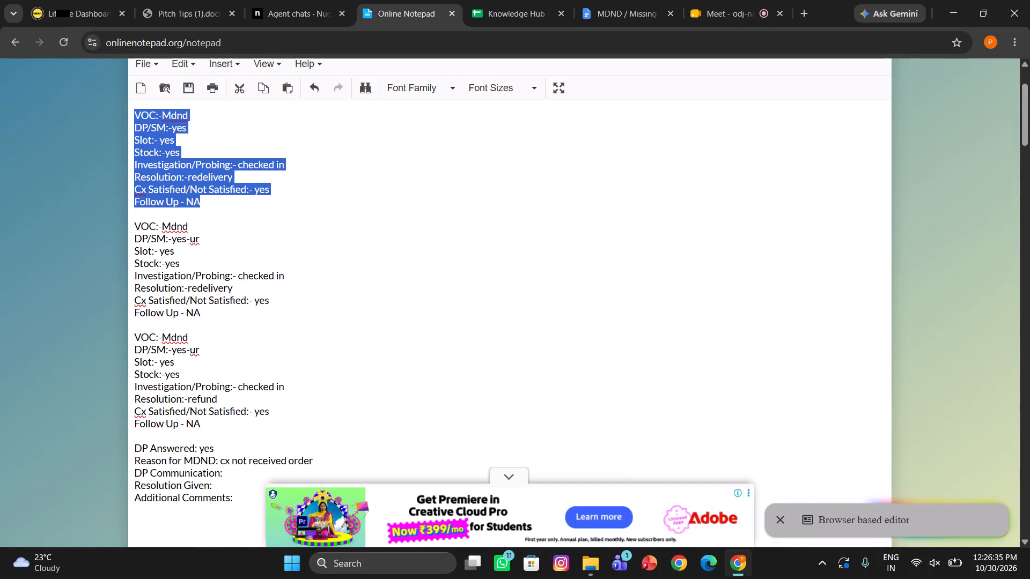
left_click_drag(235, 498, 116, 442)
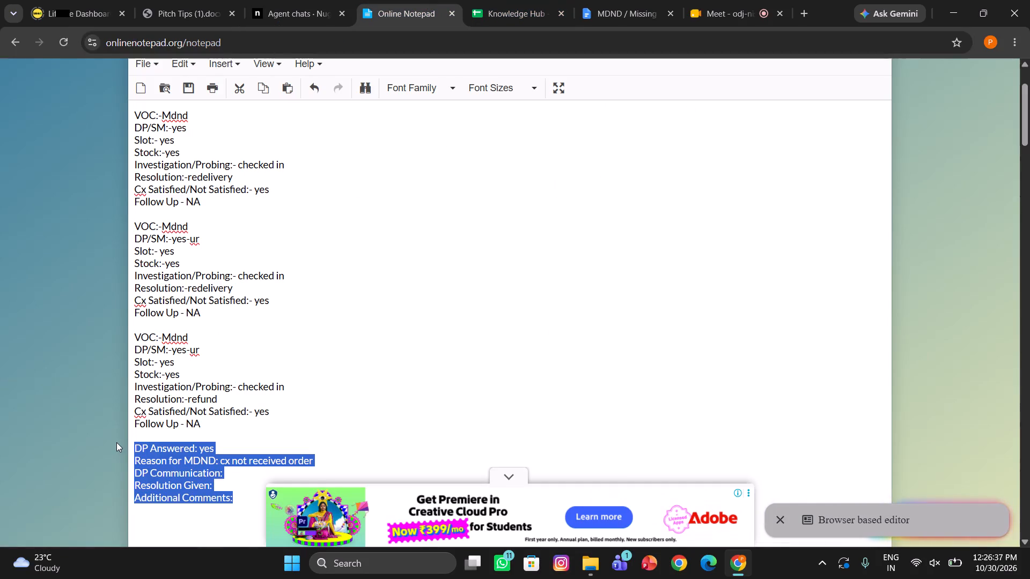
key("ctrl+c")
left_click(307, 0)
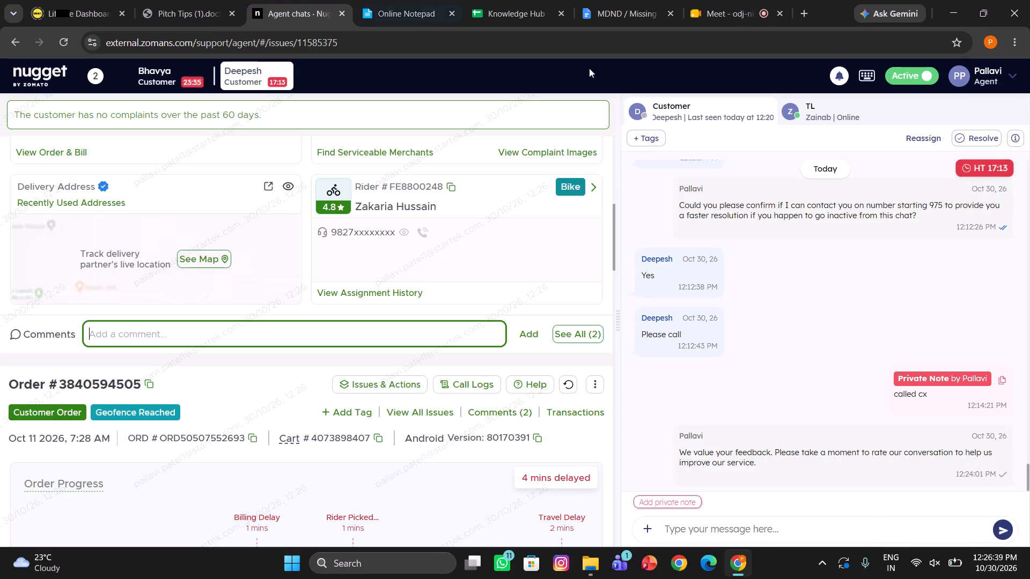
left_click(653, 500)
key("ctrl+v")
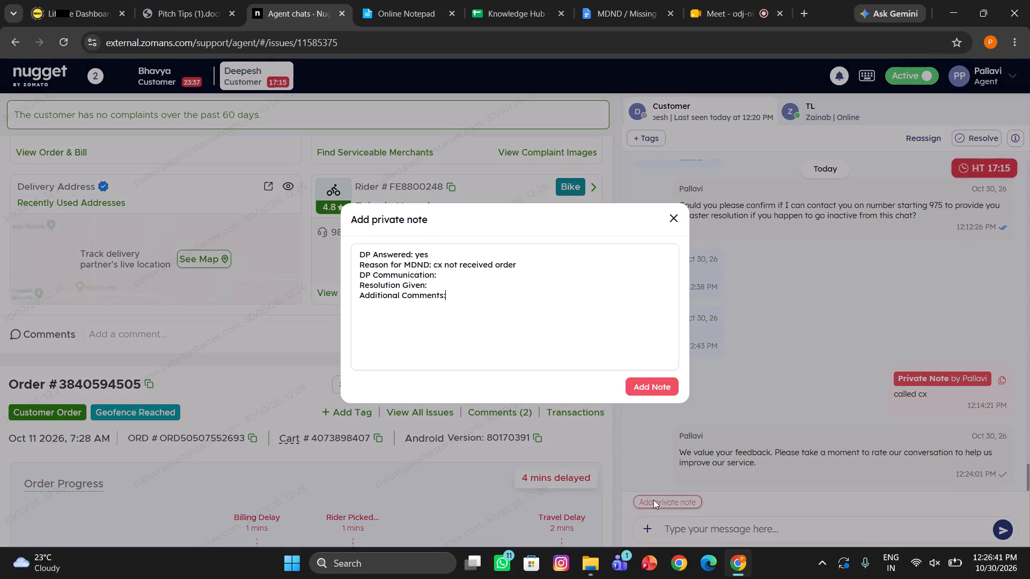
Fill in DP Communication as "dp delivered" and Resolution Given as "shared details", and add the private note.
left_click(445, 273)
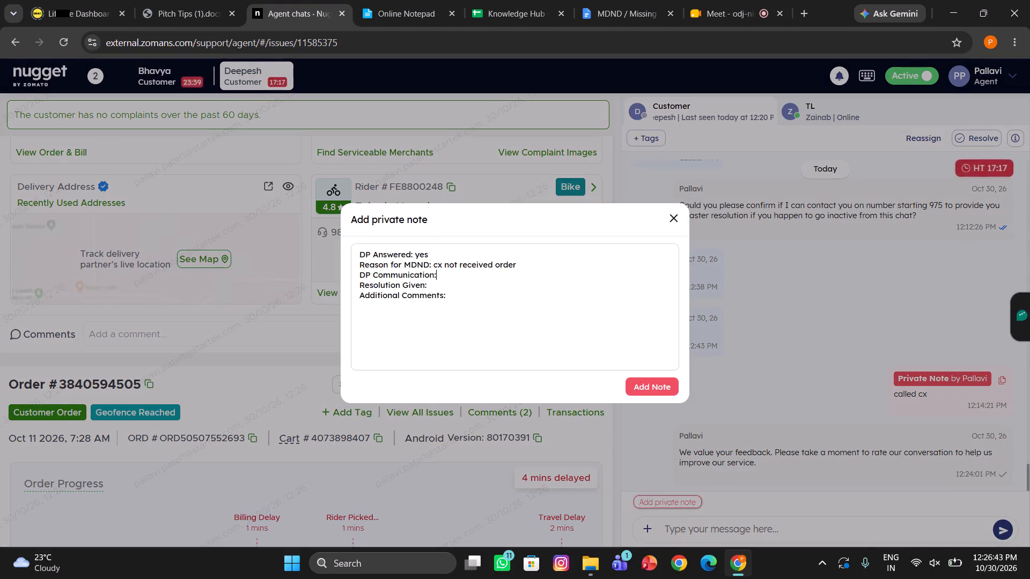
key("space")
type("dp delivered")
key("space")
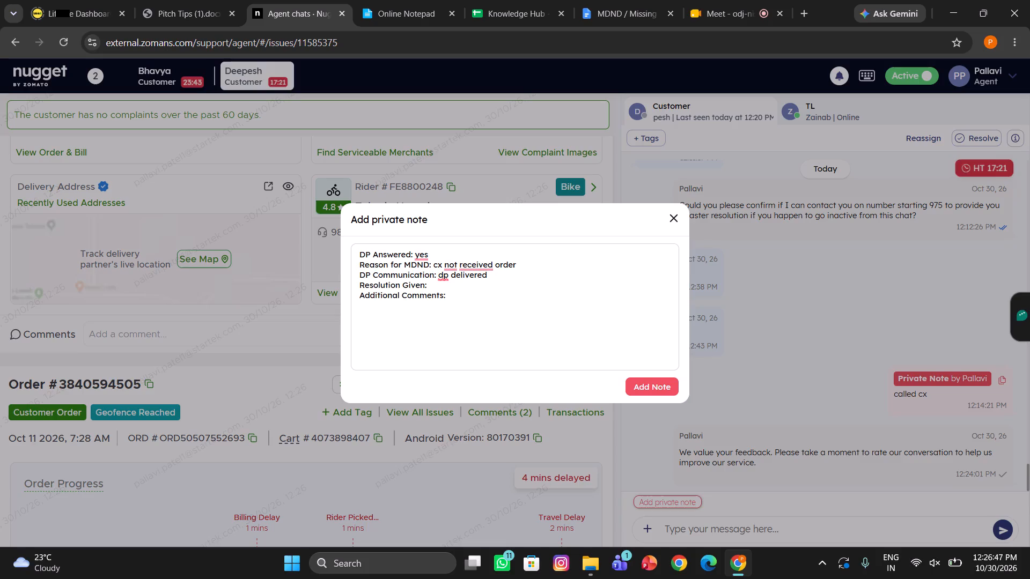
left_click(435, 286)
key("space")
type("rec")
key("BackSpace")
key("BackSpace")
key("BackSpace")
type("shared details")
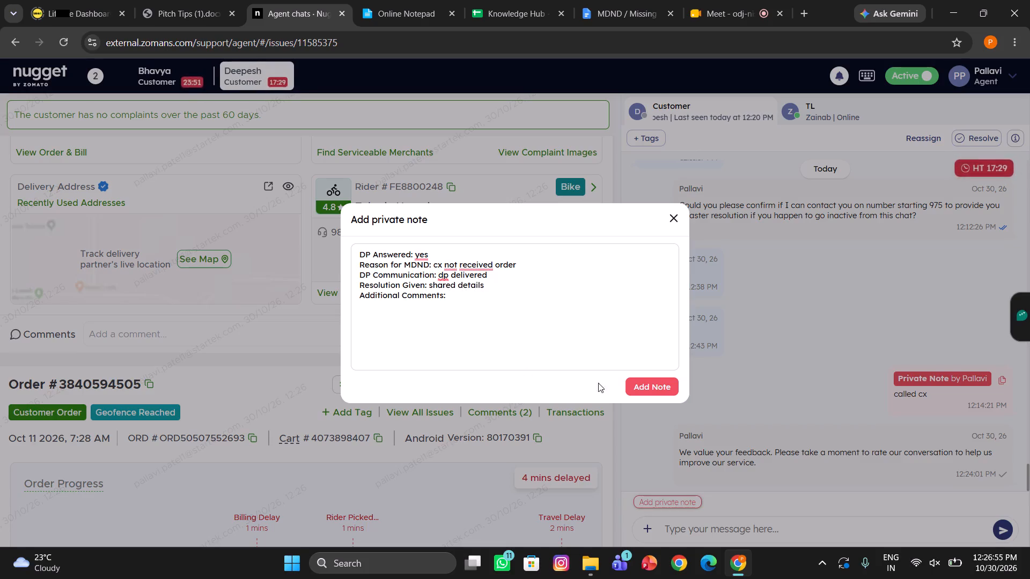
left_click(636, 384)
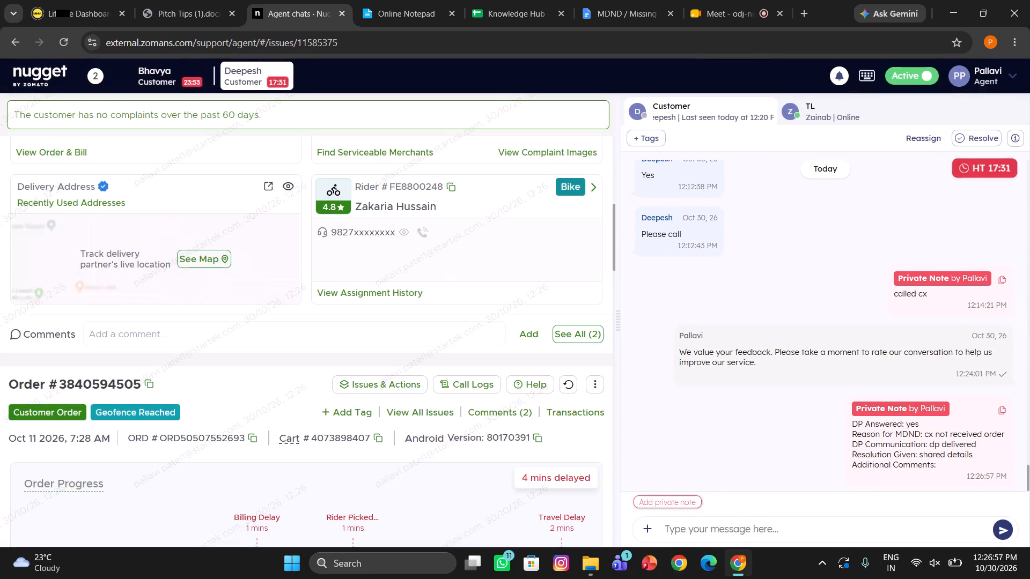
Send Deepesh the /Closing canned response thanking him for choosing Blinkit.
left_click(698, 526)
type("/clo")
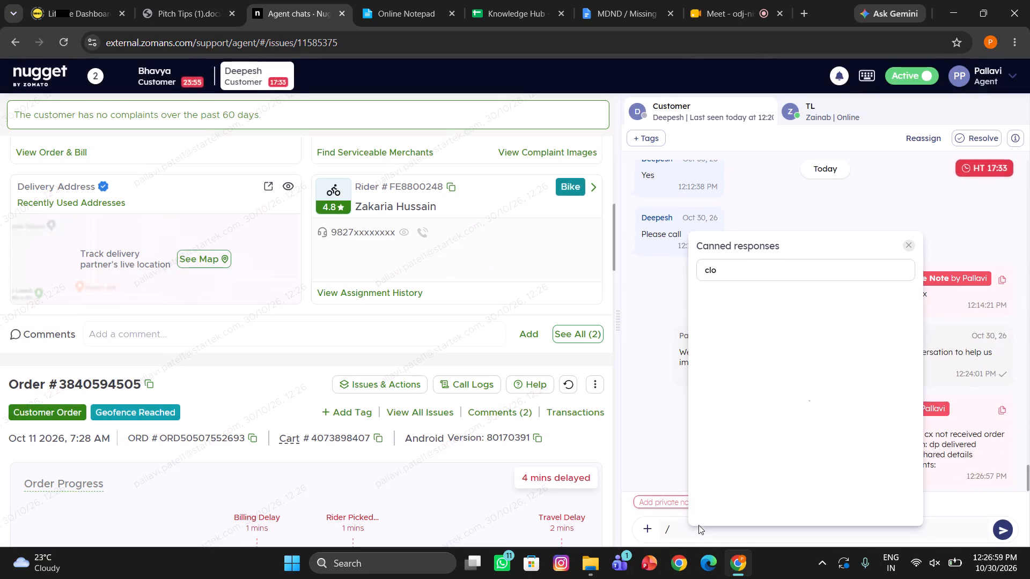
left_click(724, 377)
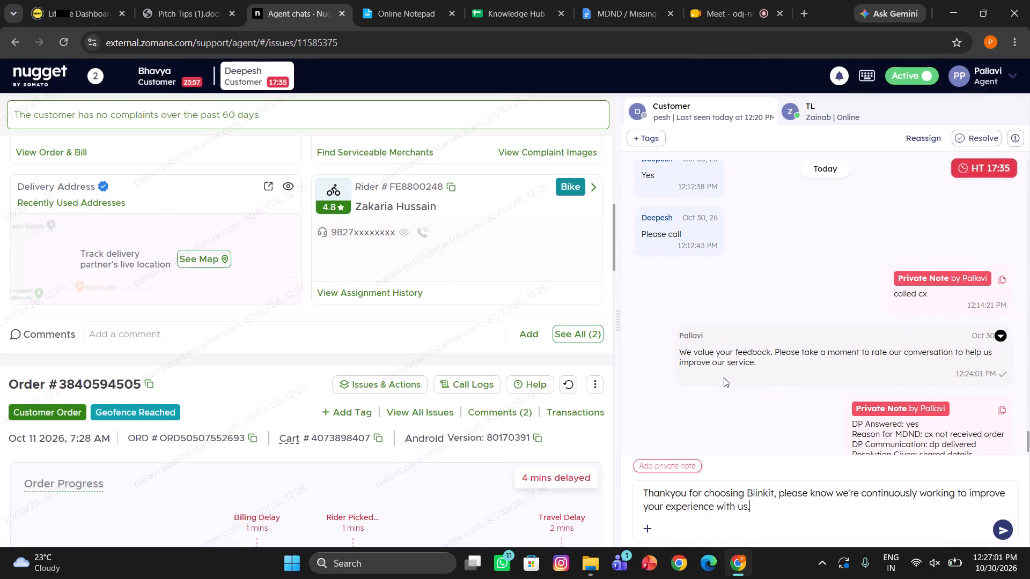
key("Return")
scroll(519, 209, "up", 6)
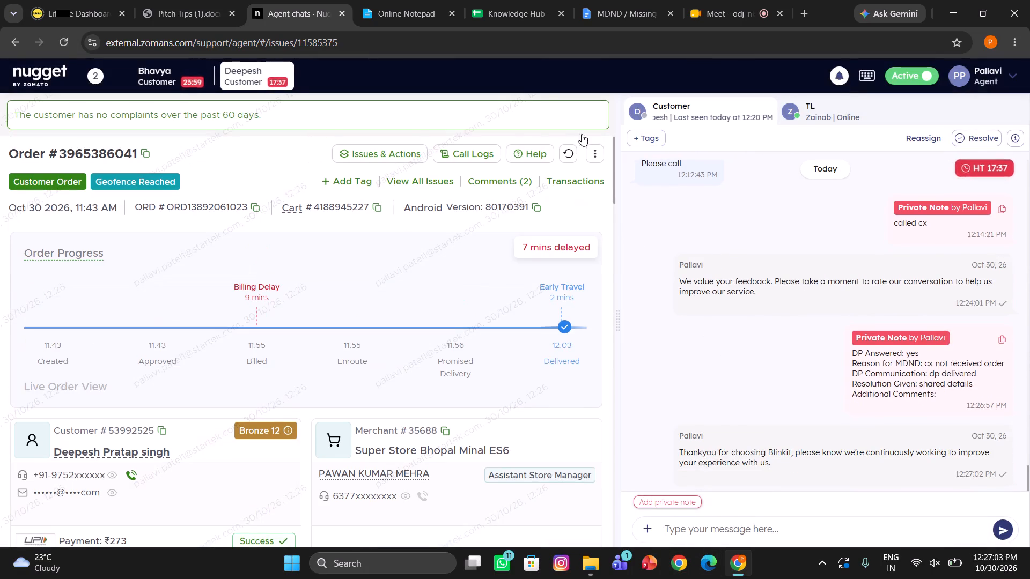
left_click(592, 147)
left_click(225, 241)
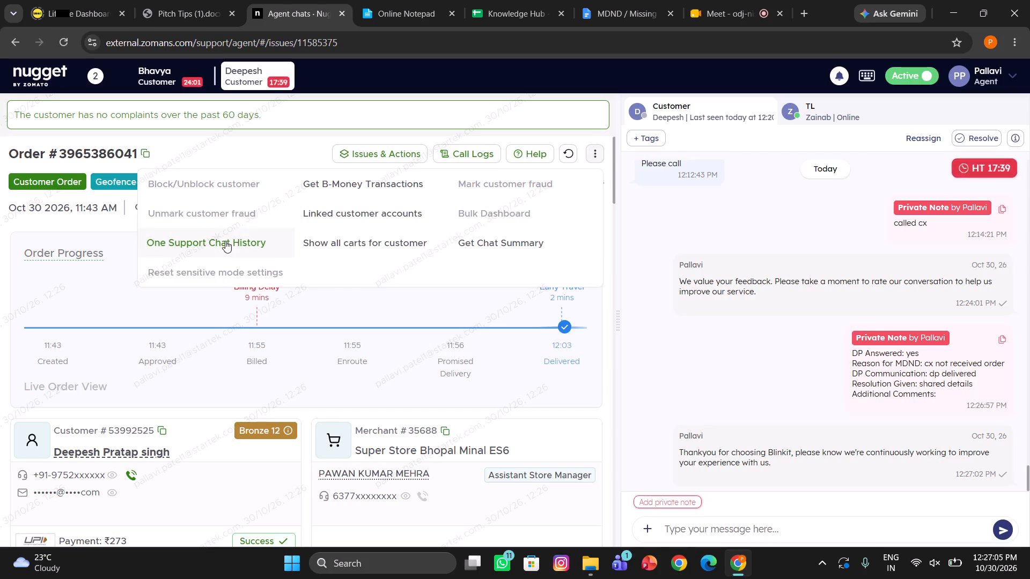
left_click(256, 0)
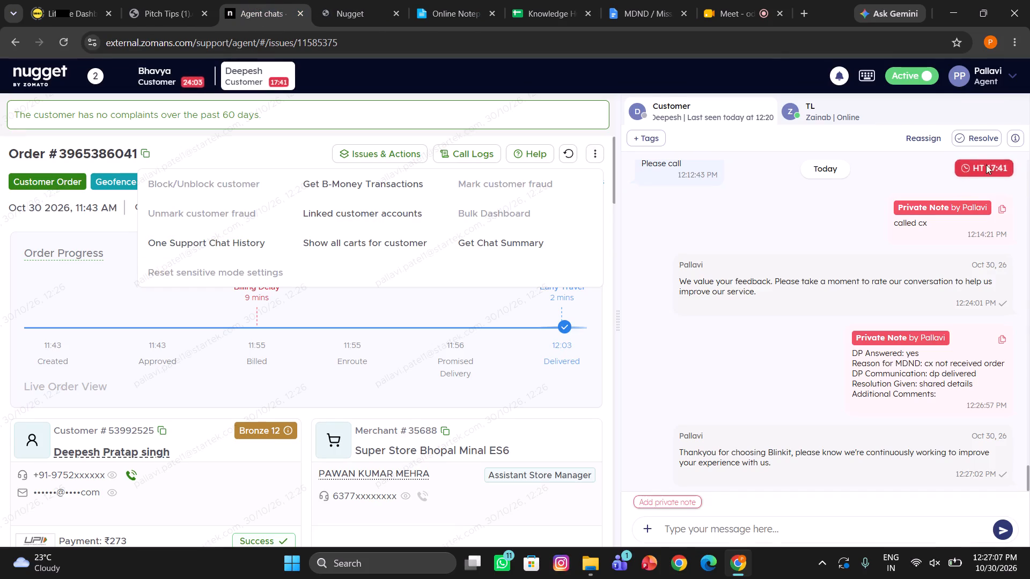
Begin resolving Deepesh's chat and select the "MDND – Resolved" disposition tag.
left_click(983, 138)
type("mdnd")
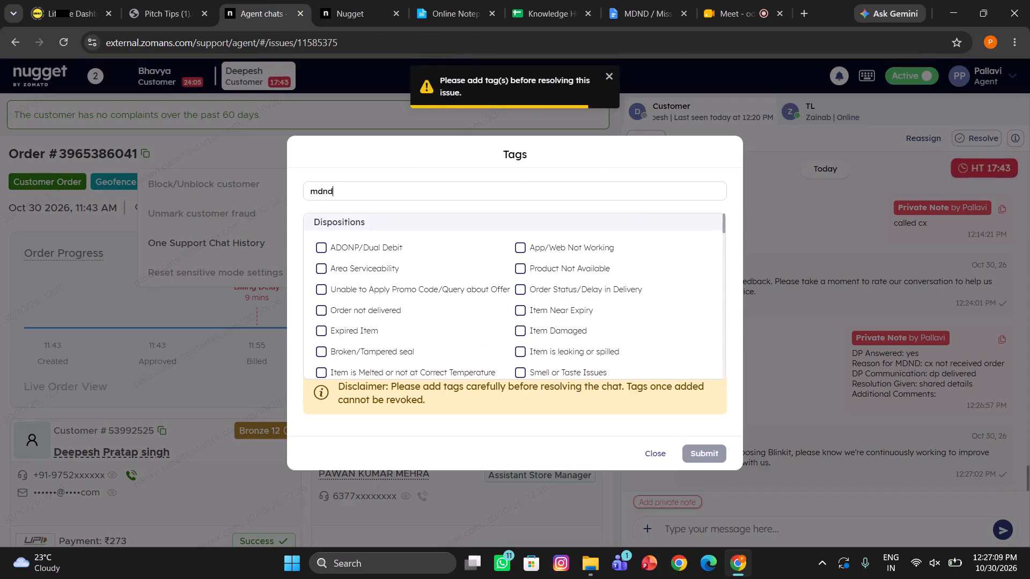
left_click(396, 267)
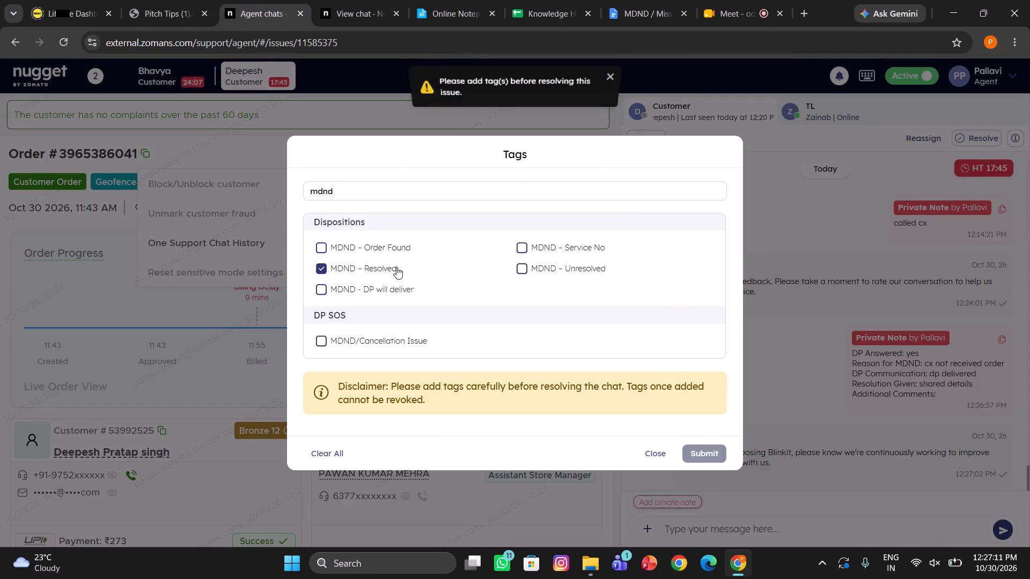
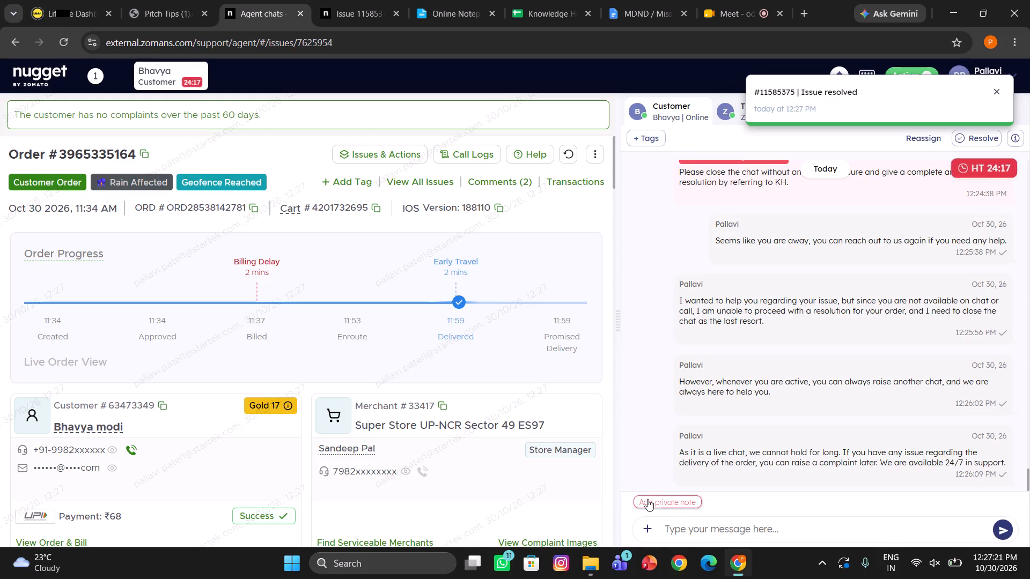
Add a private note to Bhavya's chat from the copied MDND template, with DP Communication "dp said delivered" and Resolution Given "away".
key("ctrl+v")
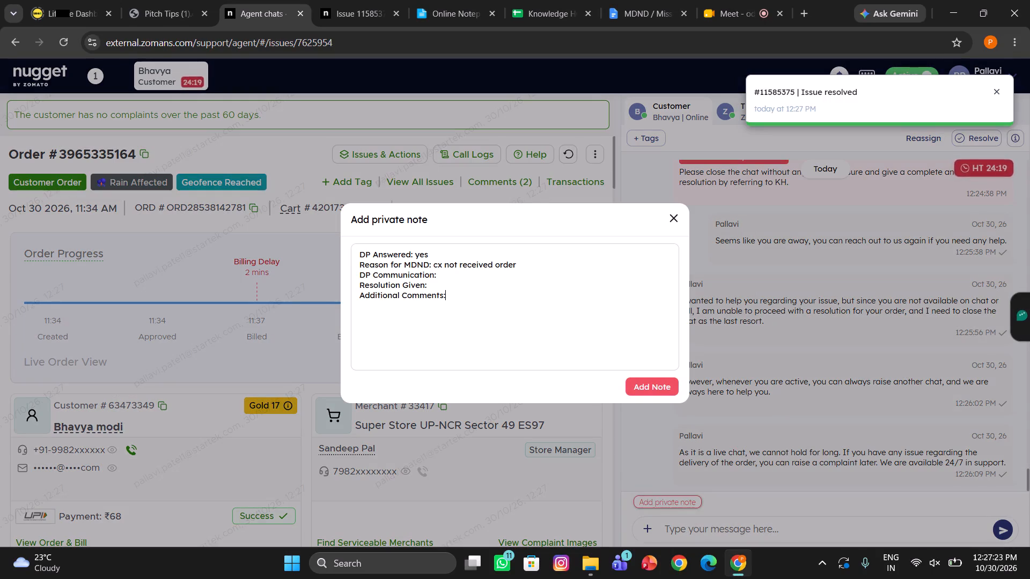
left_click(441, 274)
key("space")
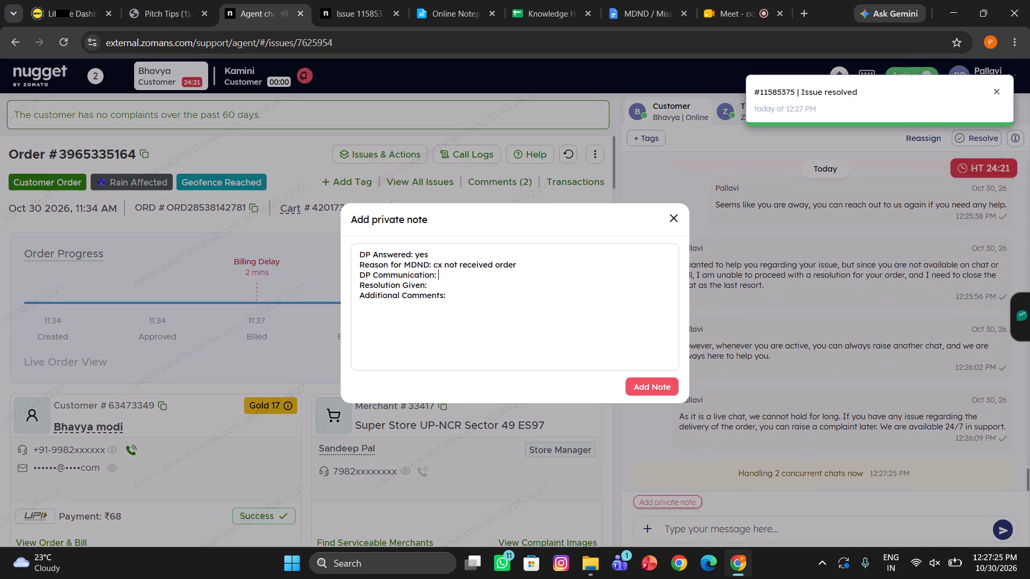
type("dp said dle")
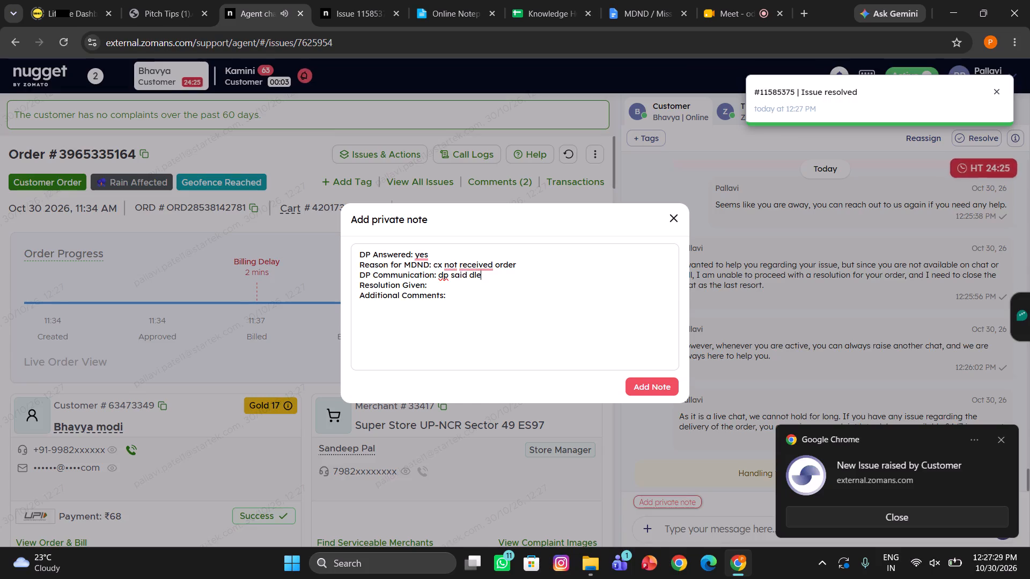
key("BackSpace")
key("BackSpace")
type("elivered")
left_click(430, 287)
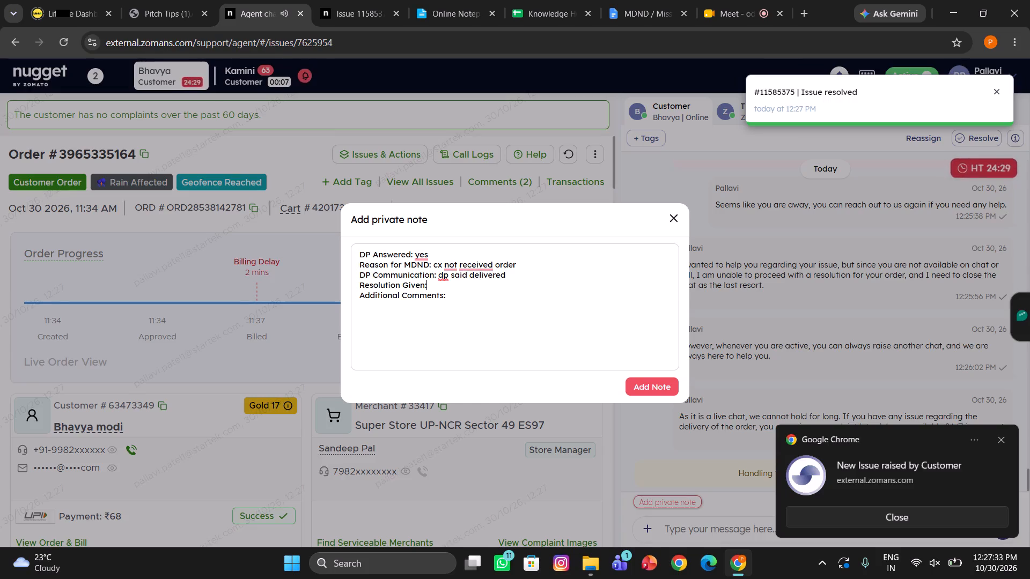
key("space")
type("away")
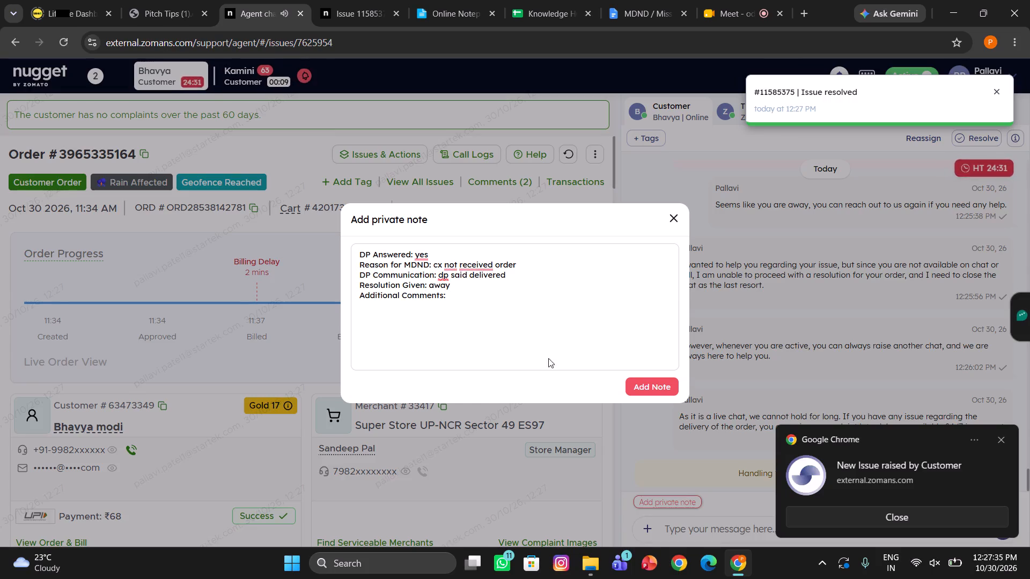
left_click(653, 384)
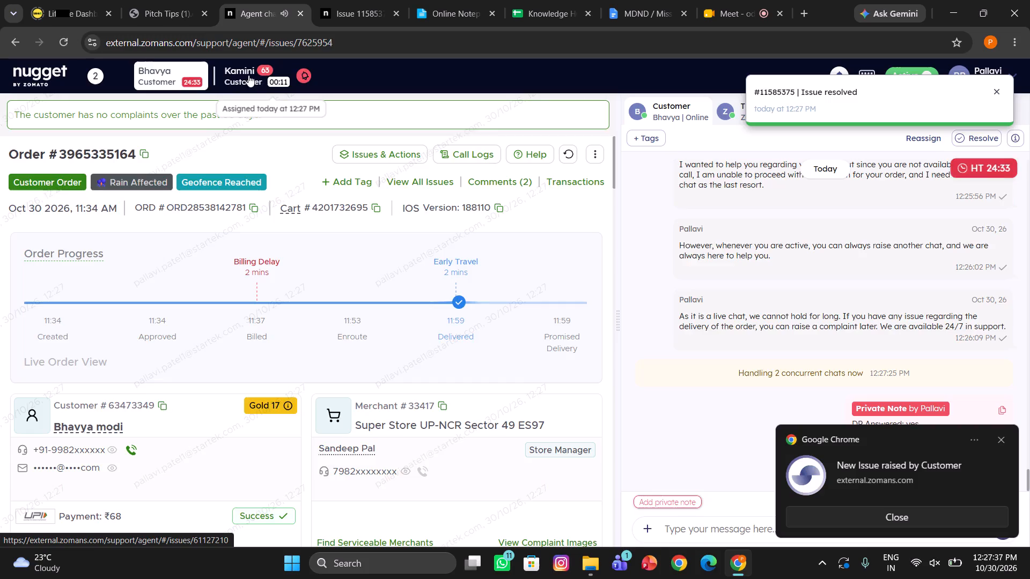
Open Kamini's newly assigned chat and choose the suggested introductory greeting as the reply.
left_click(248, 75)
left_click(729, 472)
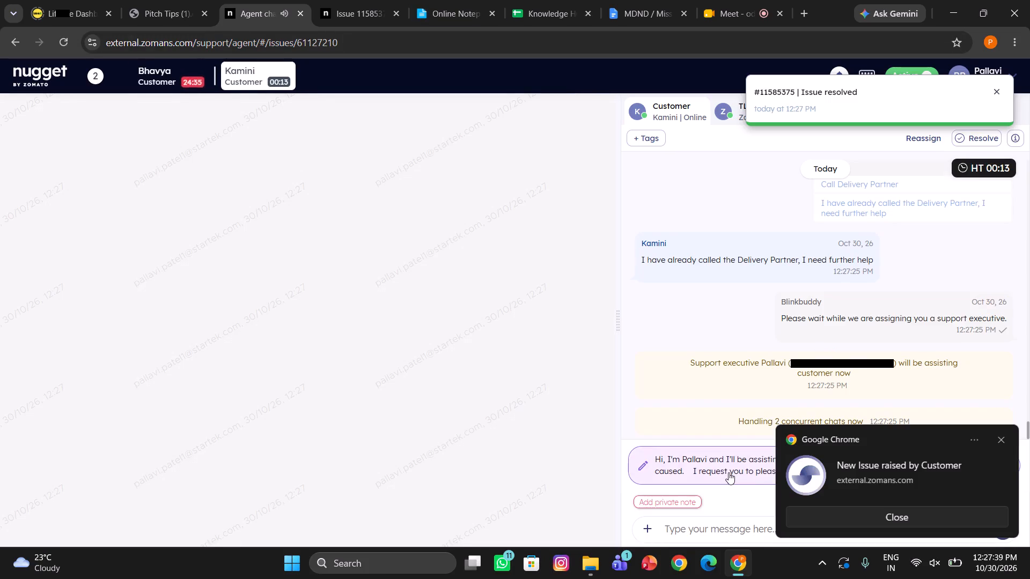
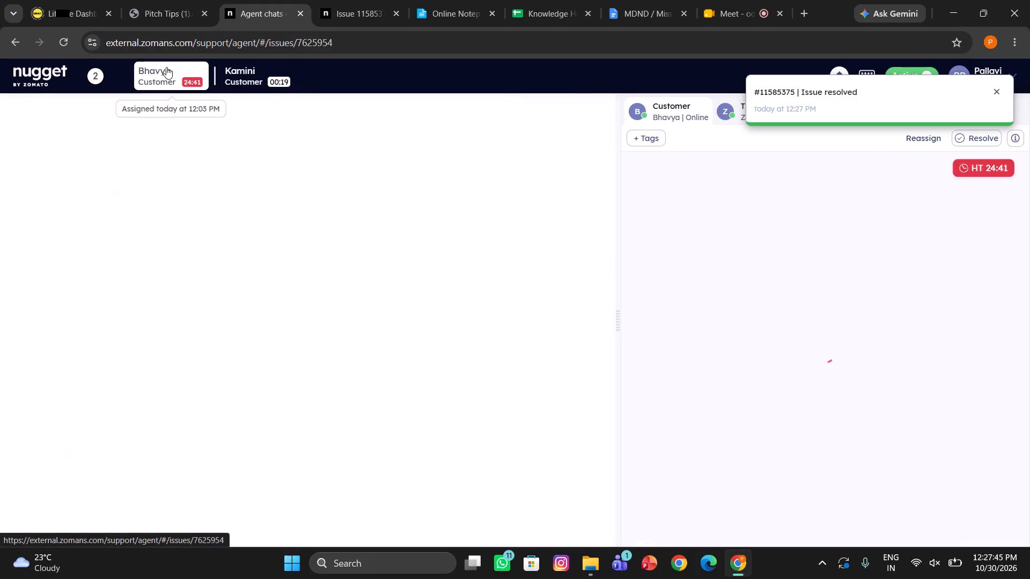
Send the /Closing canned response in Bhavya's chat.
scroll(774, 418, "down", 1)
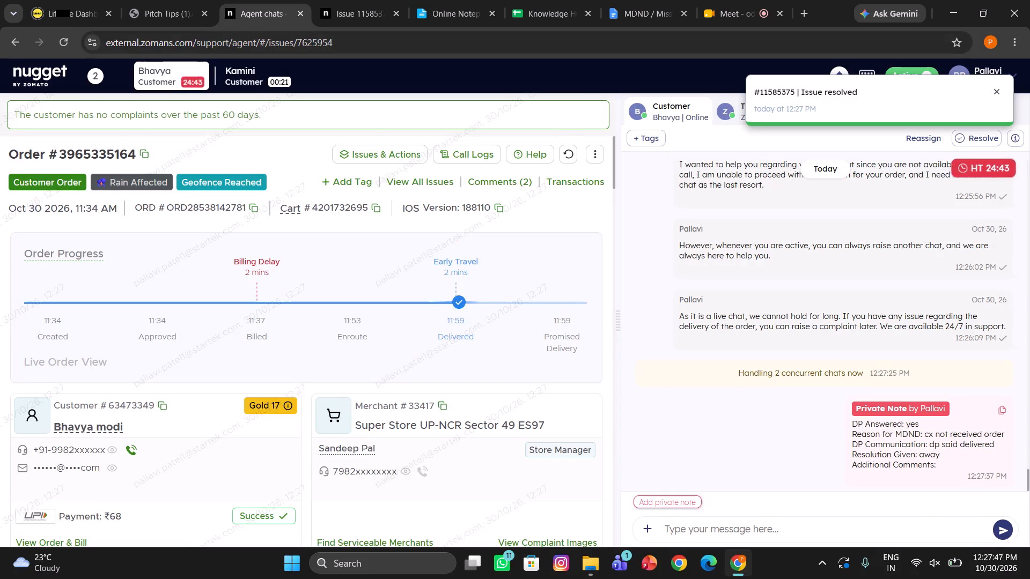
type("/clo")
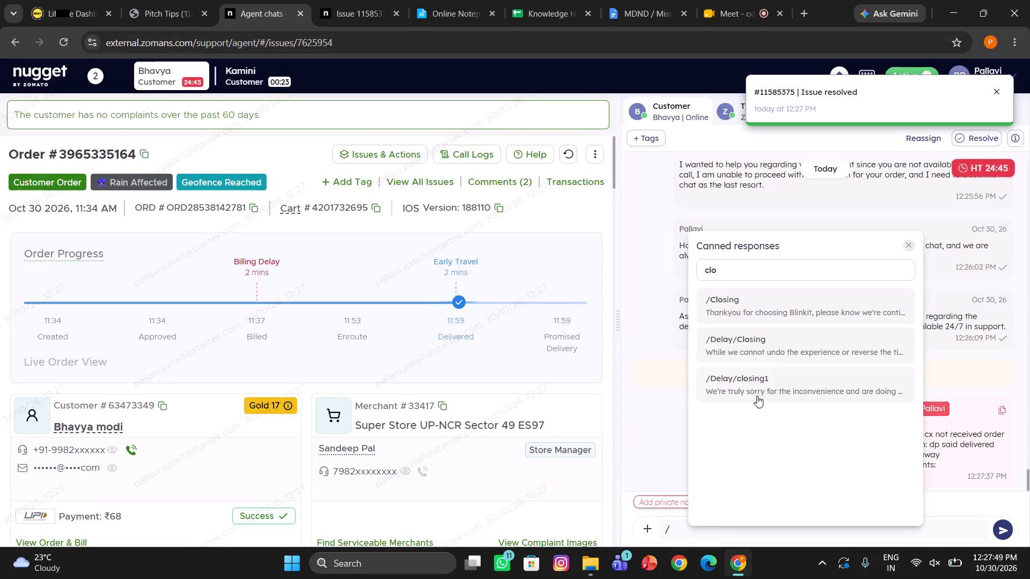
left_click(734, 305)
key("Return")
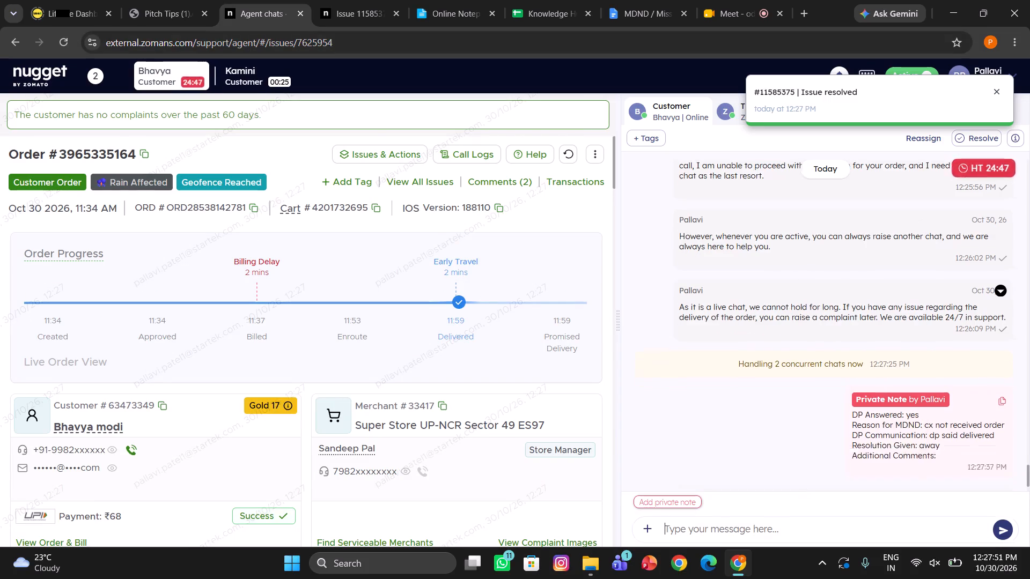
Copy the first MDND comment template, the one with DP/SM "yes" and Resolution "redelivery", from the online notepad.
left_click(443, 0)
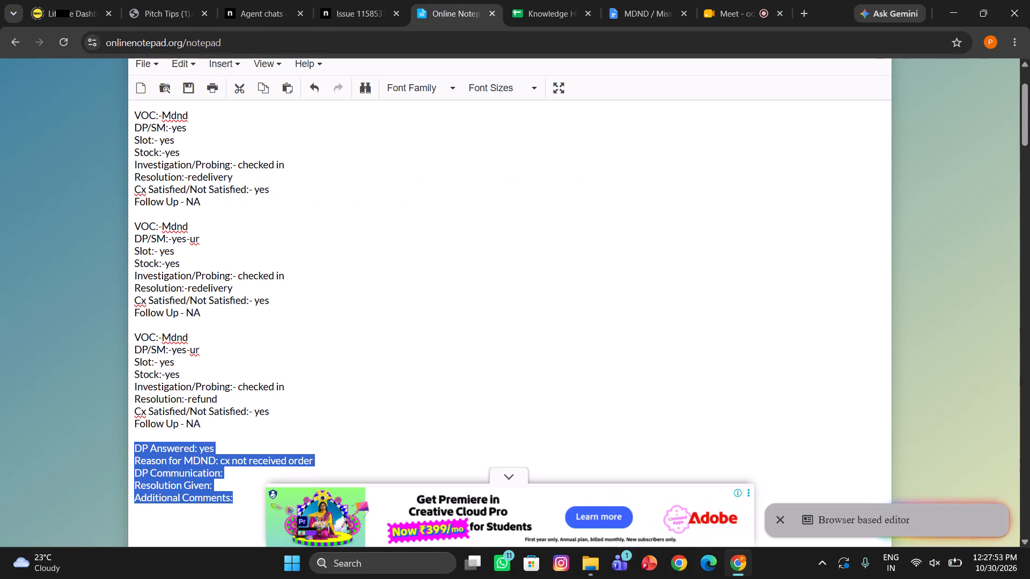
left_click_drag(203, 206, 196, 202)
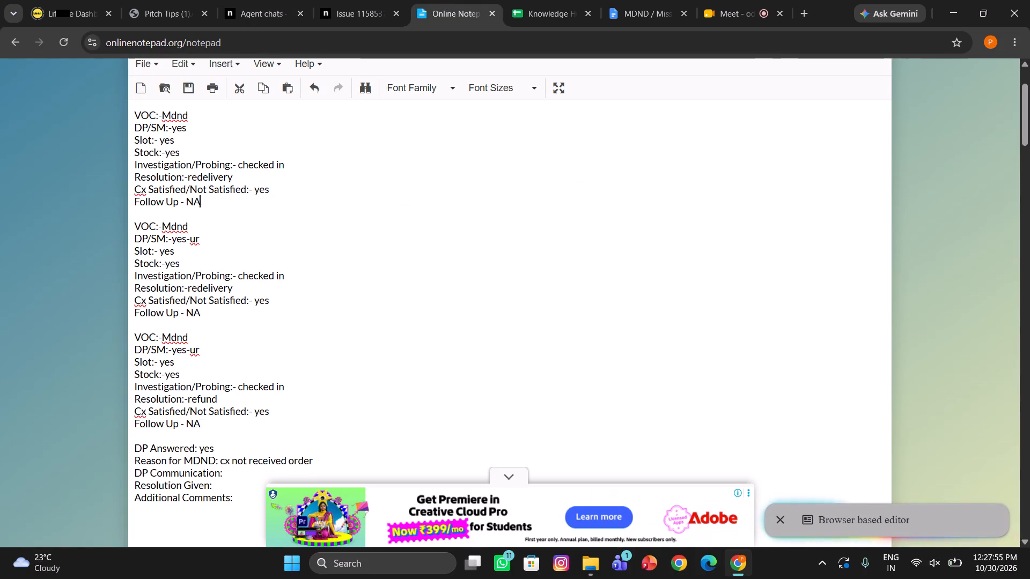
left_click_drag(196, 202, 114, 94)
key("ctrl+c")
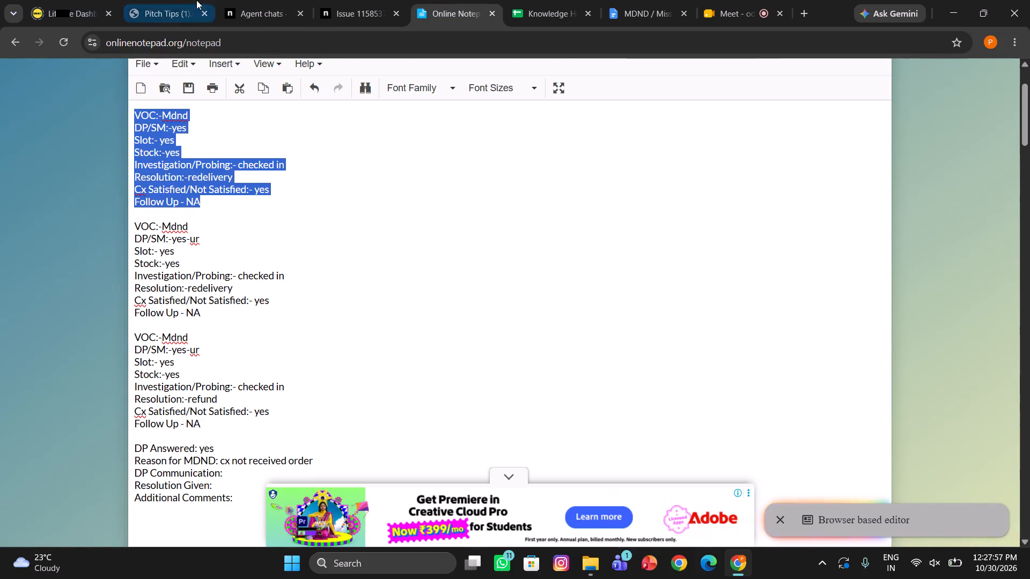
Add the copied MDND template as a comment on Bhavya's first order, with the Resolution changed to "away".
left_click(260, 4)
scroll(327, 386, "down", 3)
scroll(308, 483, "down", 1)
left_click(223, 433)
key("ctrl+v")
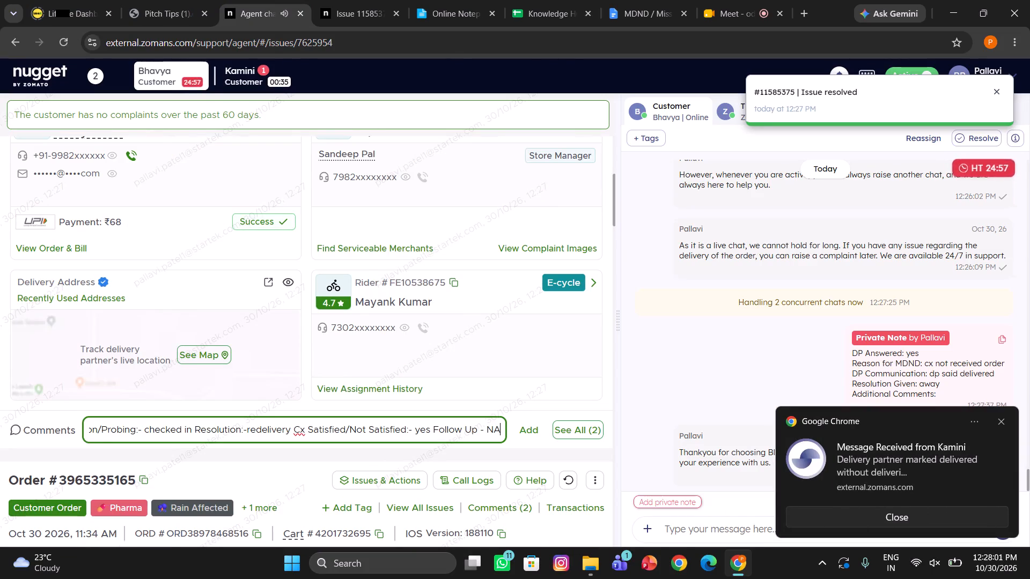
left_click_drag(290, 429, 273, 429)
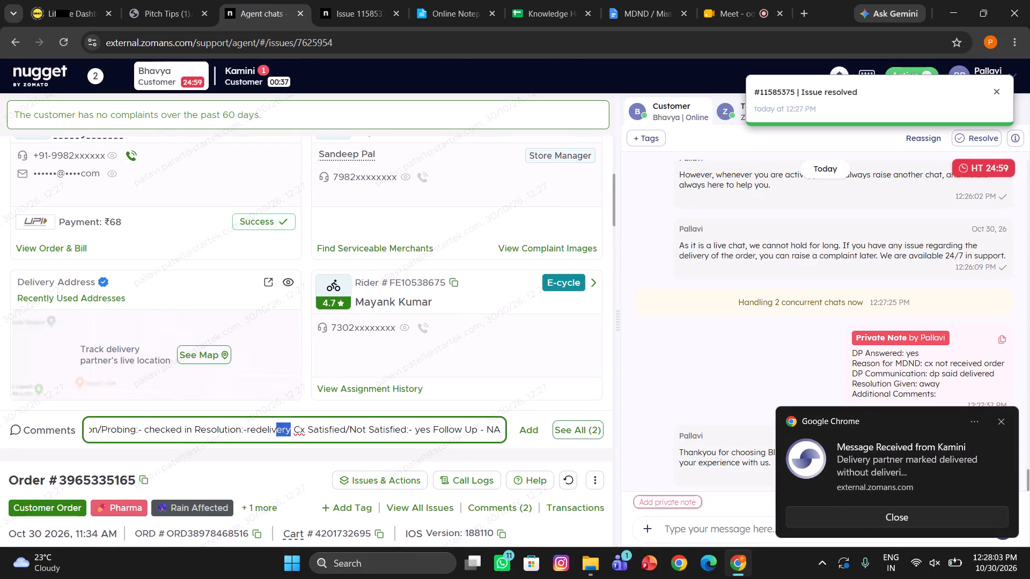
left_click_drag(273, 429, 247, 432)
key("BackSpace")
type("away")
scroll(253, 432, "right", 2)
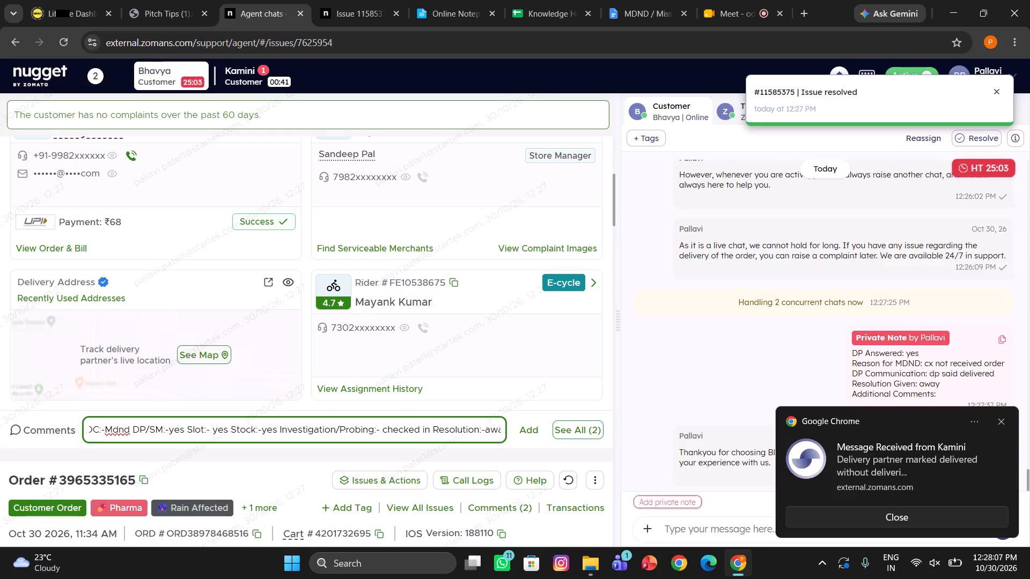
scroll(253, 432, "right", 1)
key("Return")
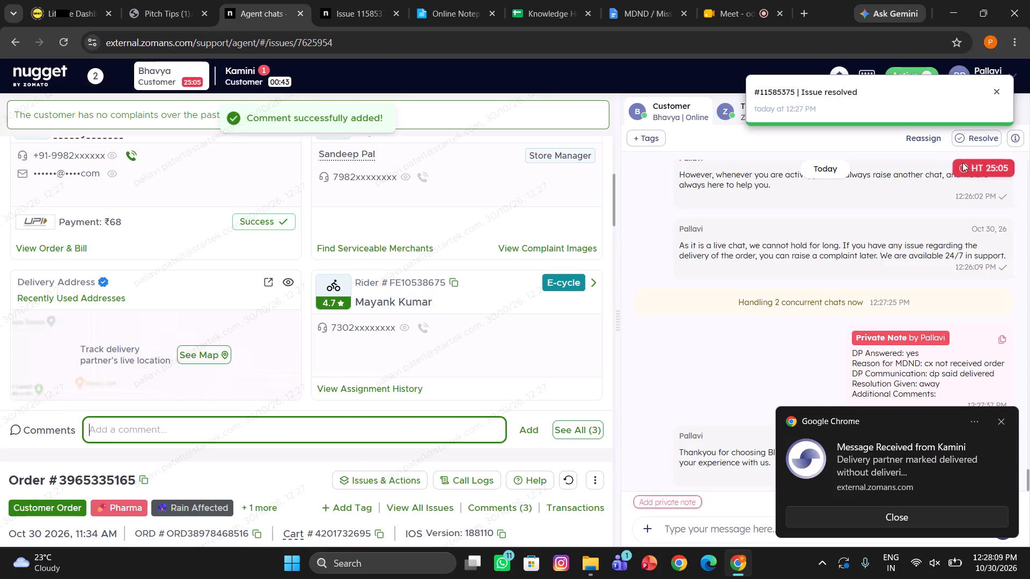
Start resolving Bhavya's chat and search the resolution tags for "mdnd".
left_click(974, 142)
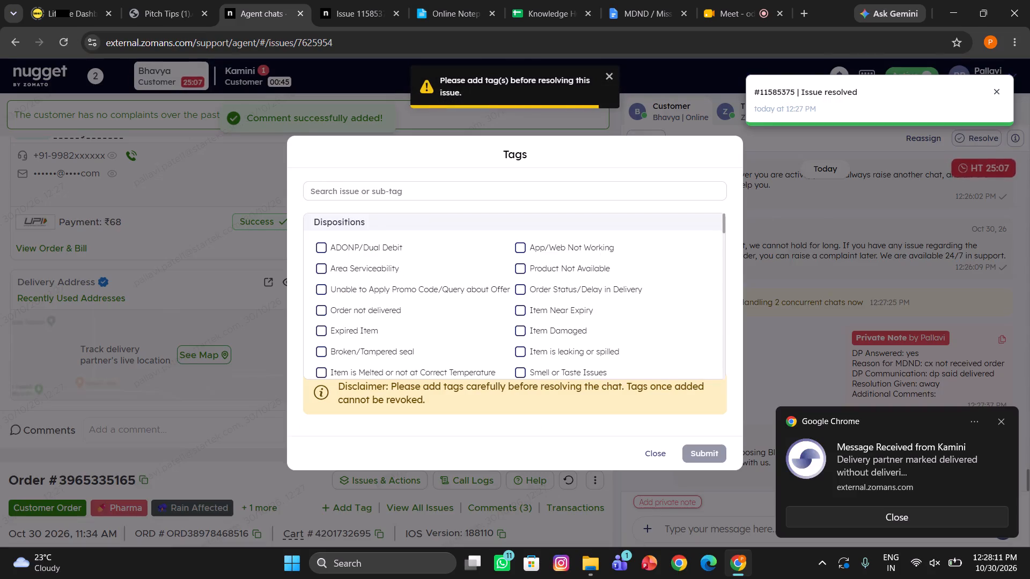
type("mdnd")
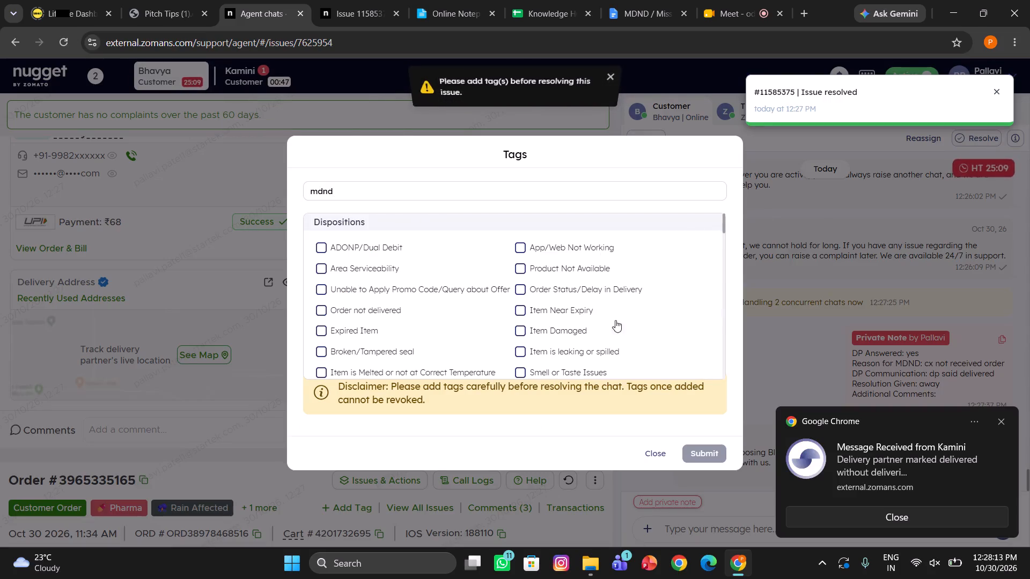
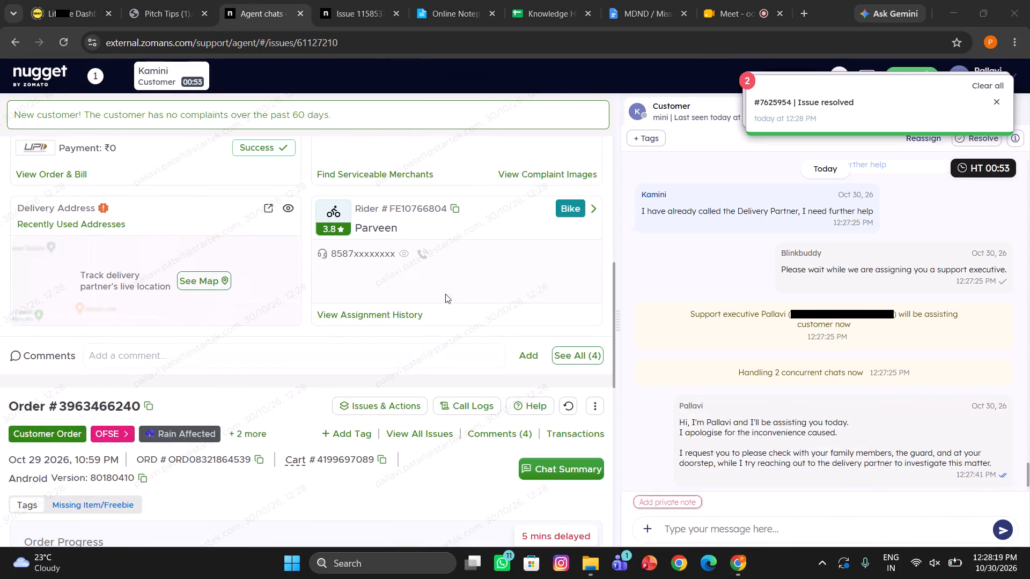
Initiate a call to the delivery partner assigned to Kamini's order.
left_click(422, 257)
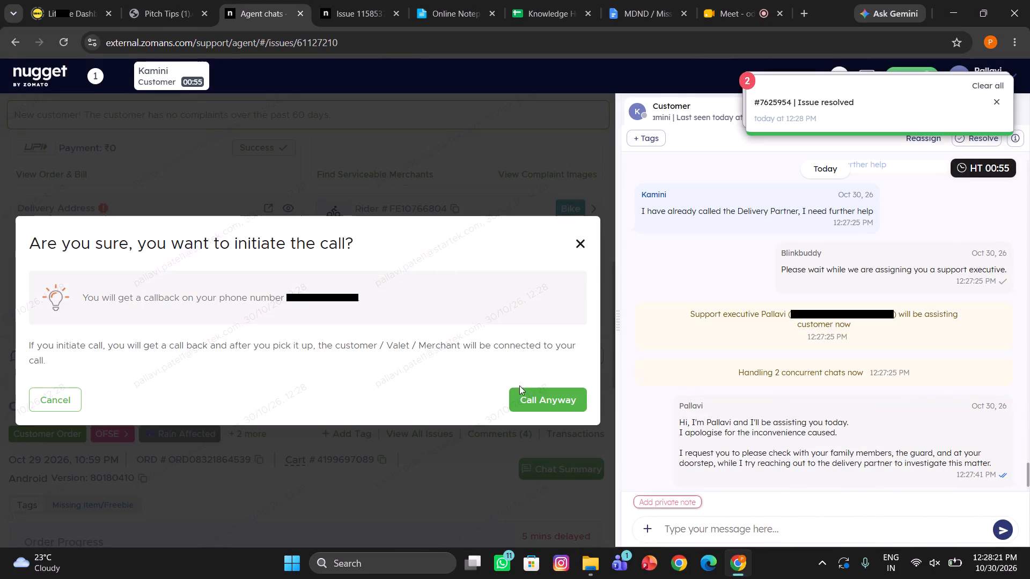
left_click(516, 399)
Add the private note "called dp" to Kamini's chat.
left_click(659, 498)
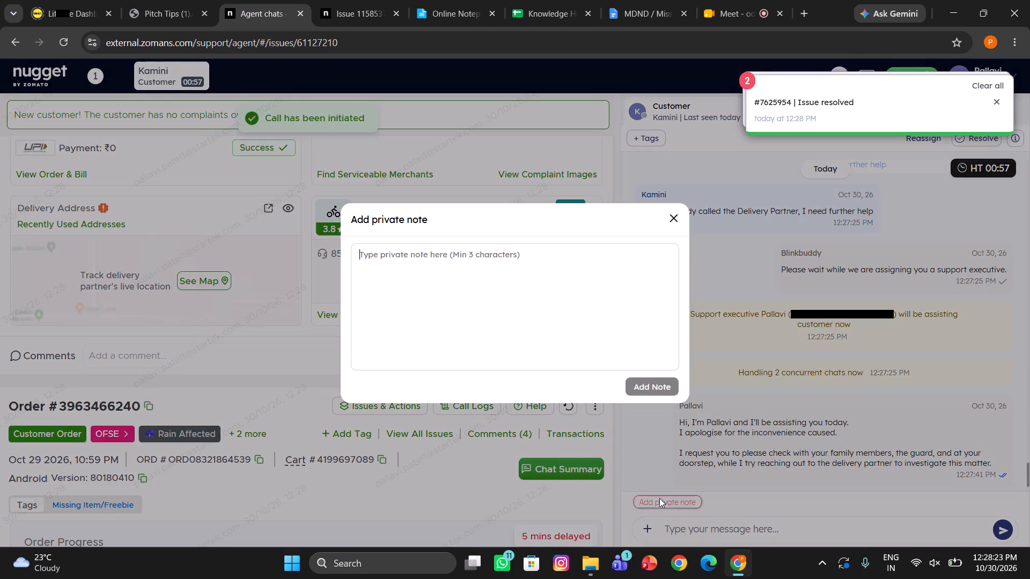
type("called dp")
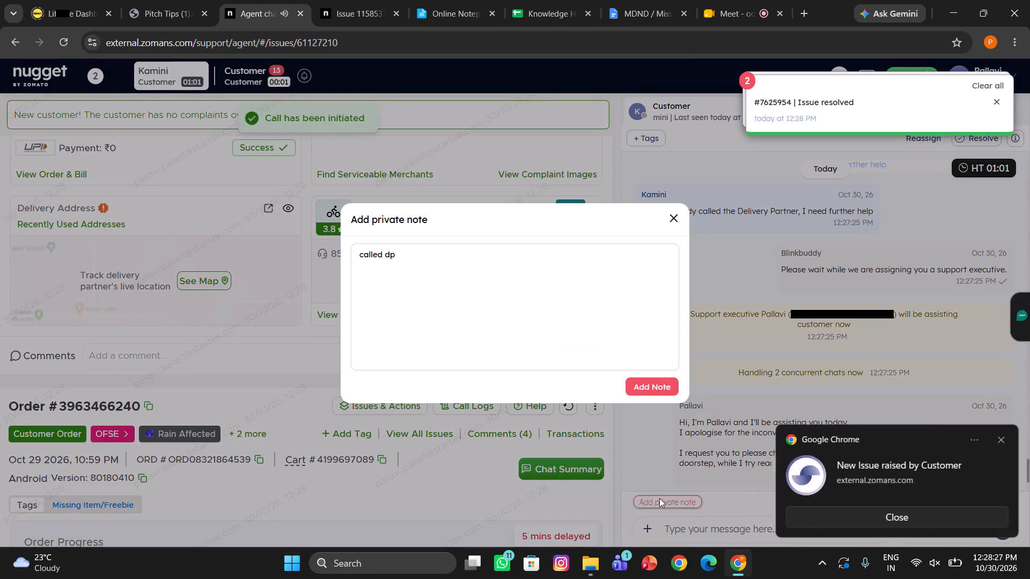
left_click(645, 385)
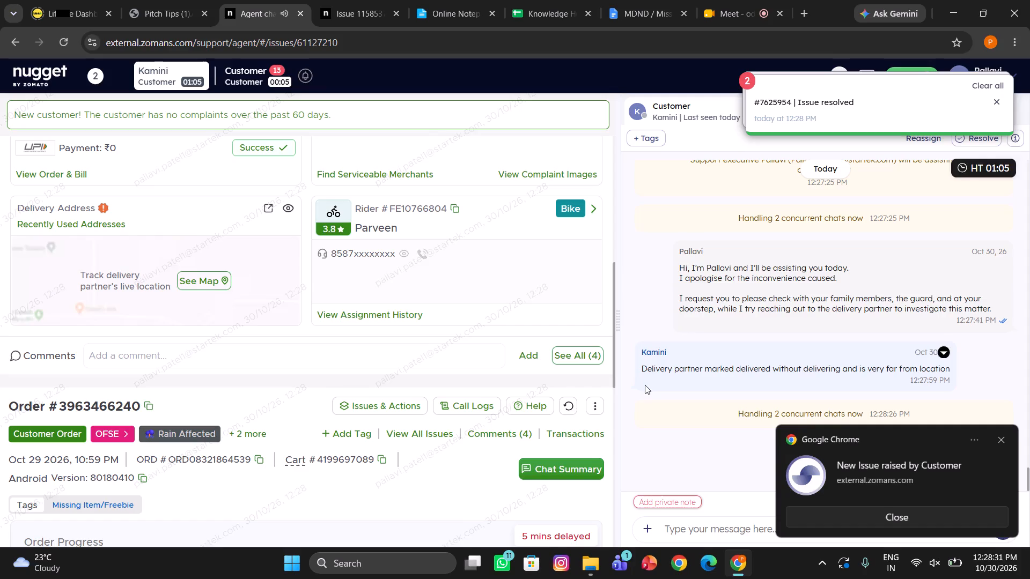
Search the canned responses for "th" in Kamini's chat.
left_click(688, 535)
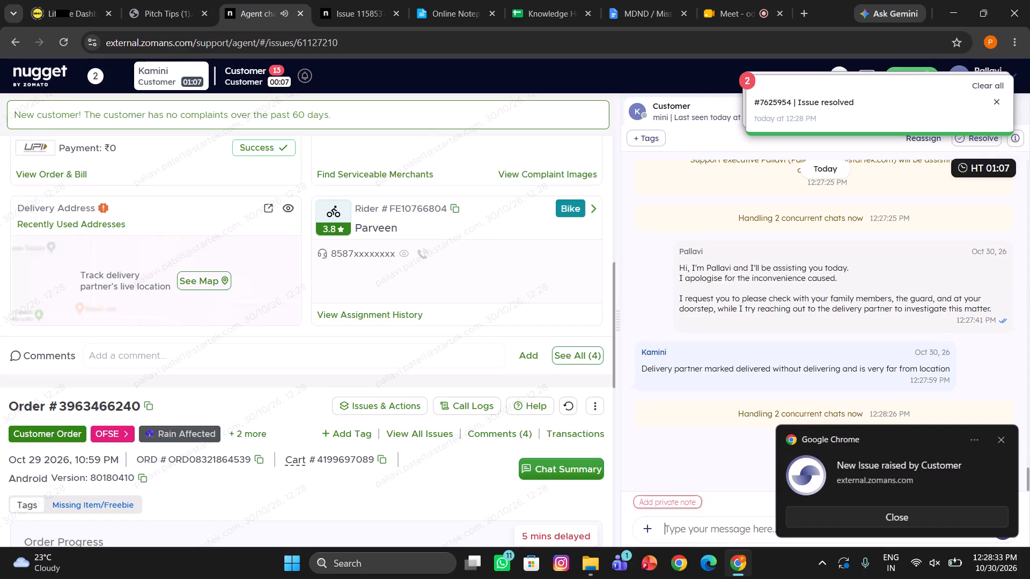
type("/th")
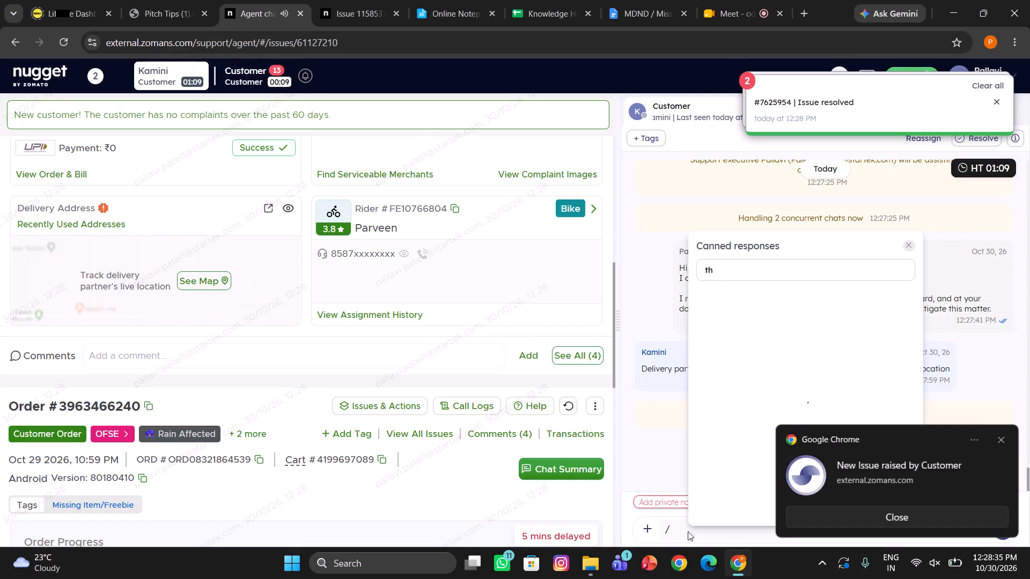
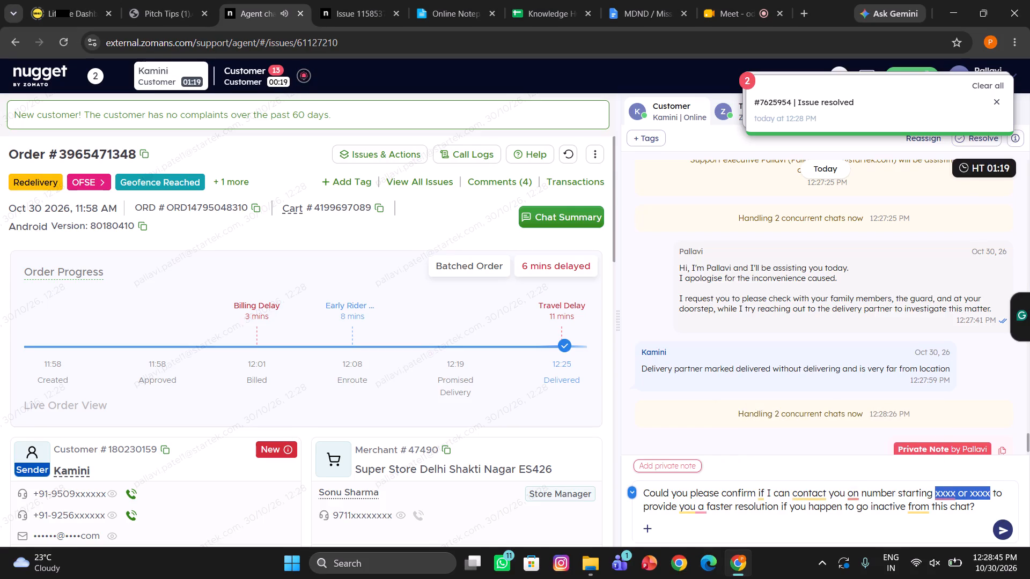
Replace the number placeholders in Kamini's contact-confirmation reply with the first four digits of the primary registered number and send it.
key("BackSpace")
type("95")
type("09")
key("Return")
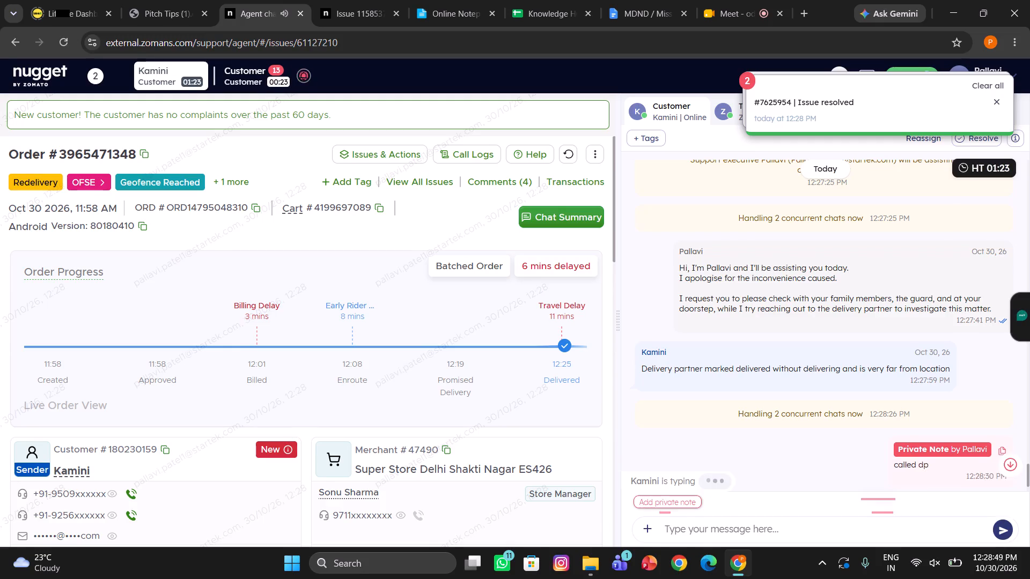
Send the suggested greeting and apology in the newly assigned customer's chat, asking them to check with family members, the guard and the doorstep.
left_click(253, 63)
left_click(672, 472)
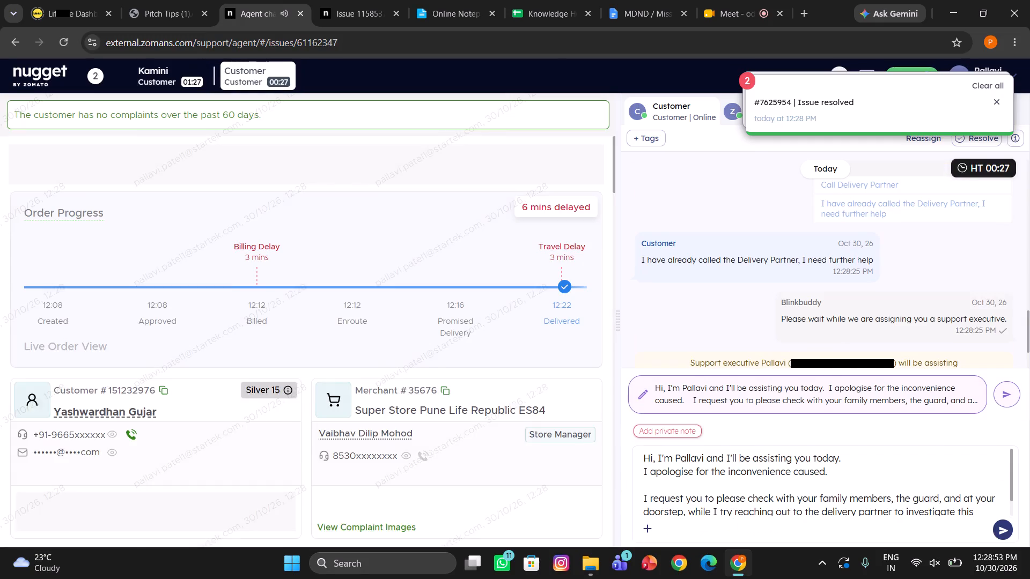
left_click(672, 472)
key("Return")
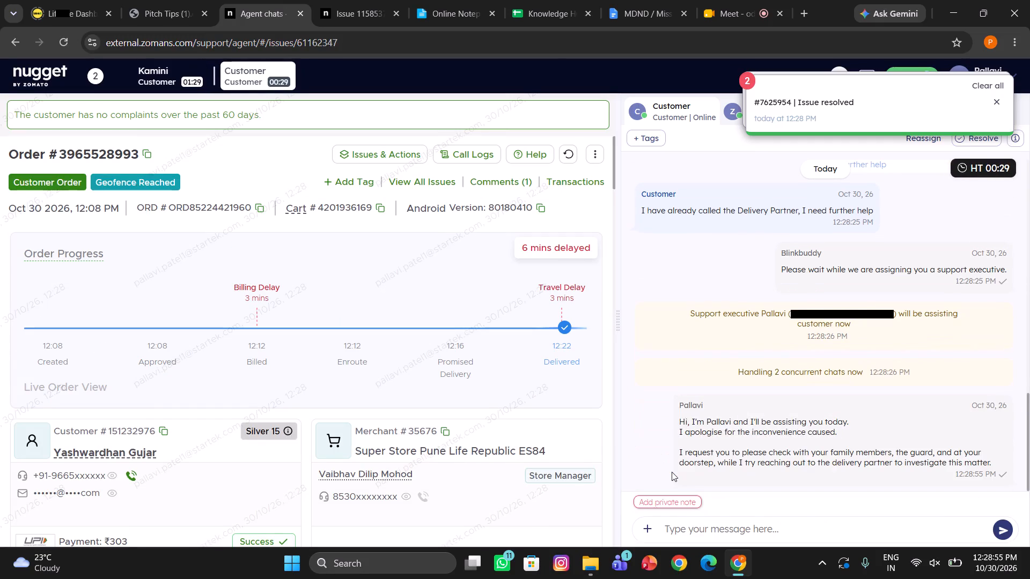
Find the canned responses for "thi" and insert the MDND Third Mandatory Response into the new customer's reply.
type("/thi")
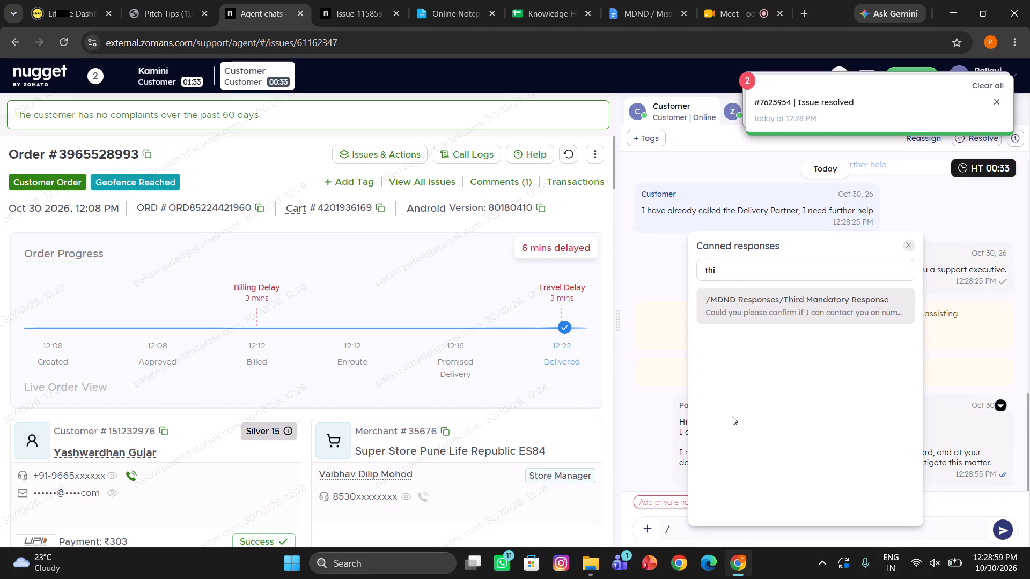
left_click(772, 314)
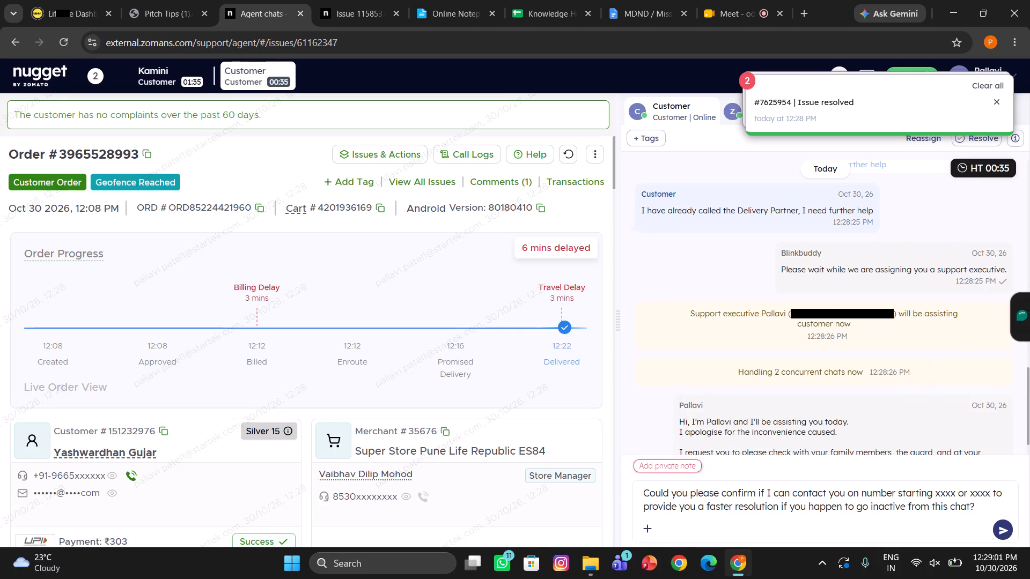
Initiate another call to the delivery partner from Kamini's order.
left_click(144, 87)
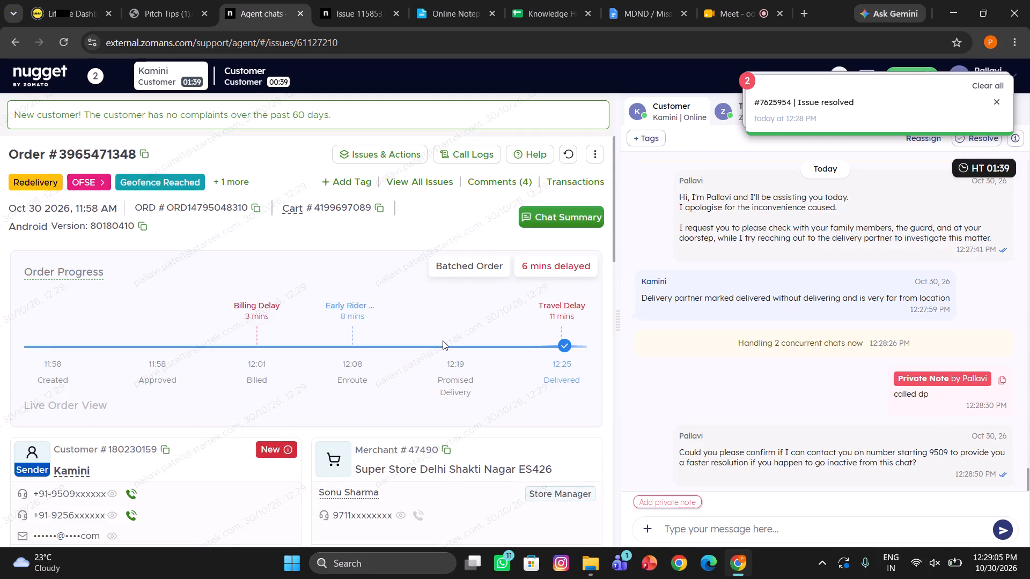
scroll(443, 340, "down", 3)
left_click(422, 308)
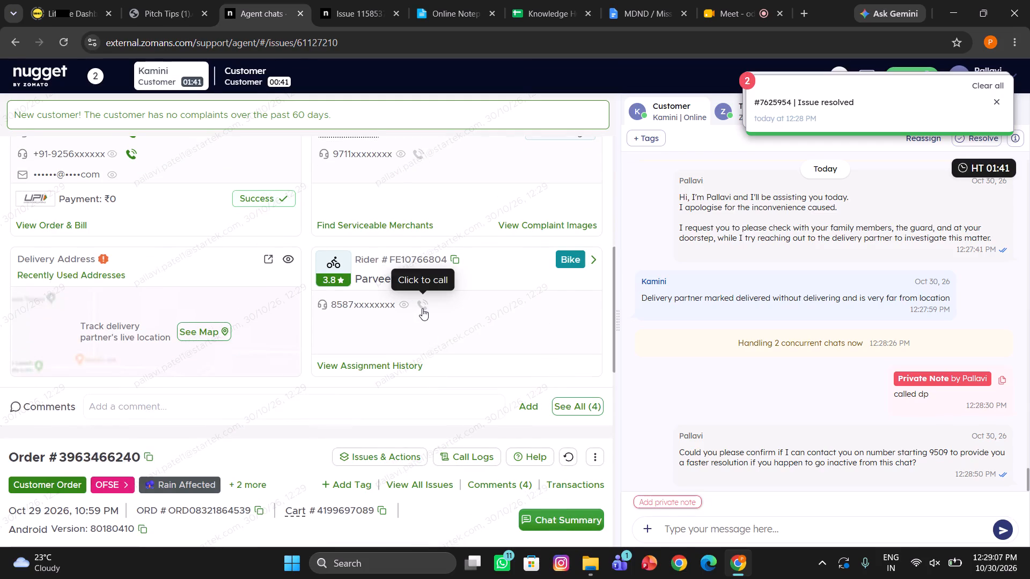
left_click(569, 401)
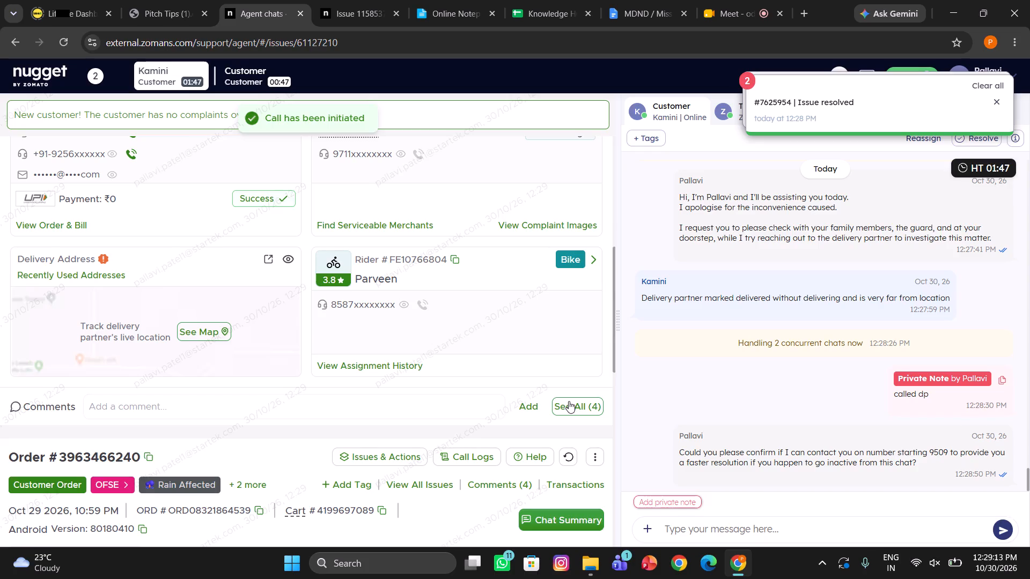
In the new customer's drafted reply, replace the number placeholders with the first four digits of their registered number and send it.
left_click(244, 75)
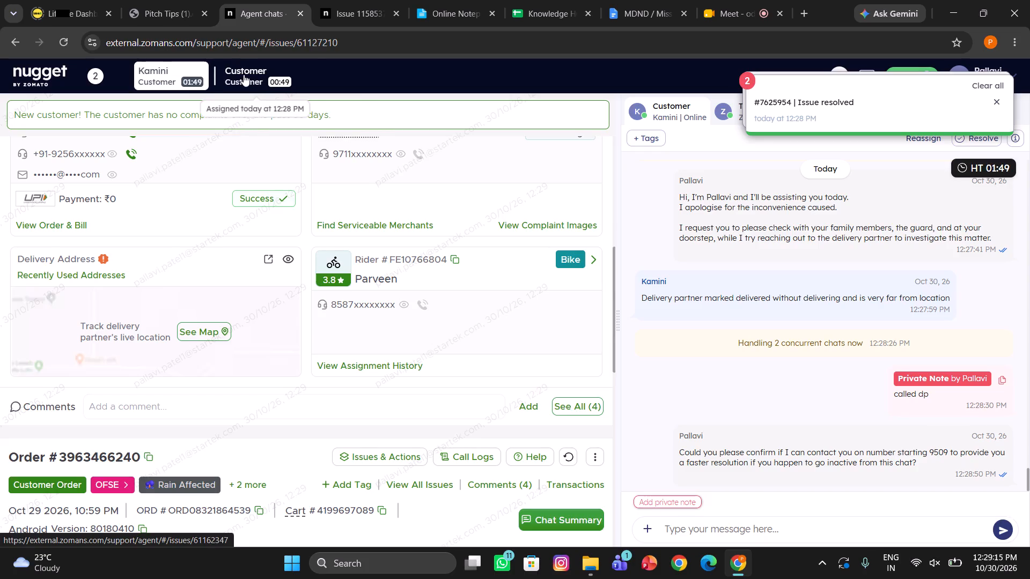
scroll(751, 435, "down", 1)
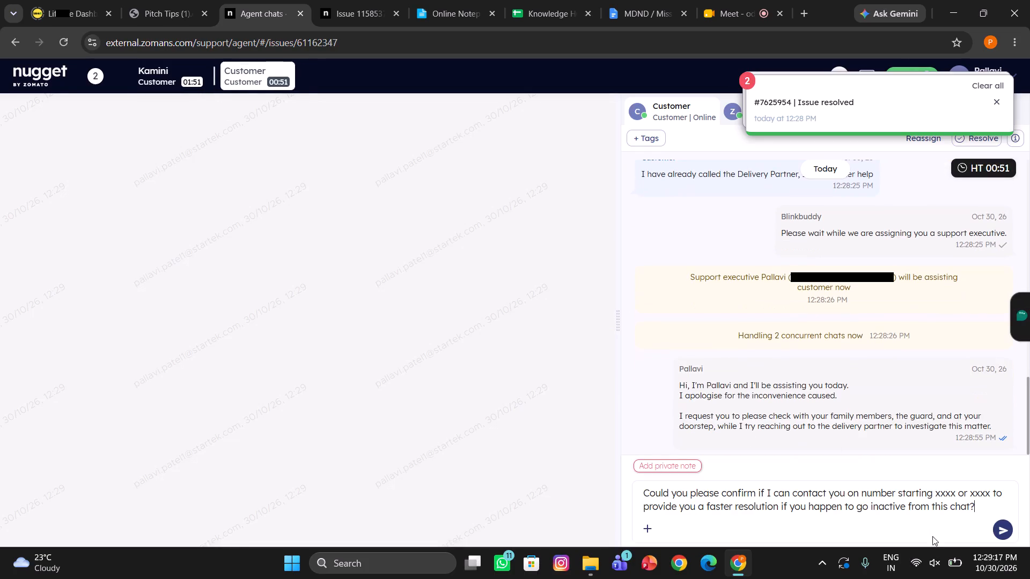
left_click_drag(935, 493, 988, 491)
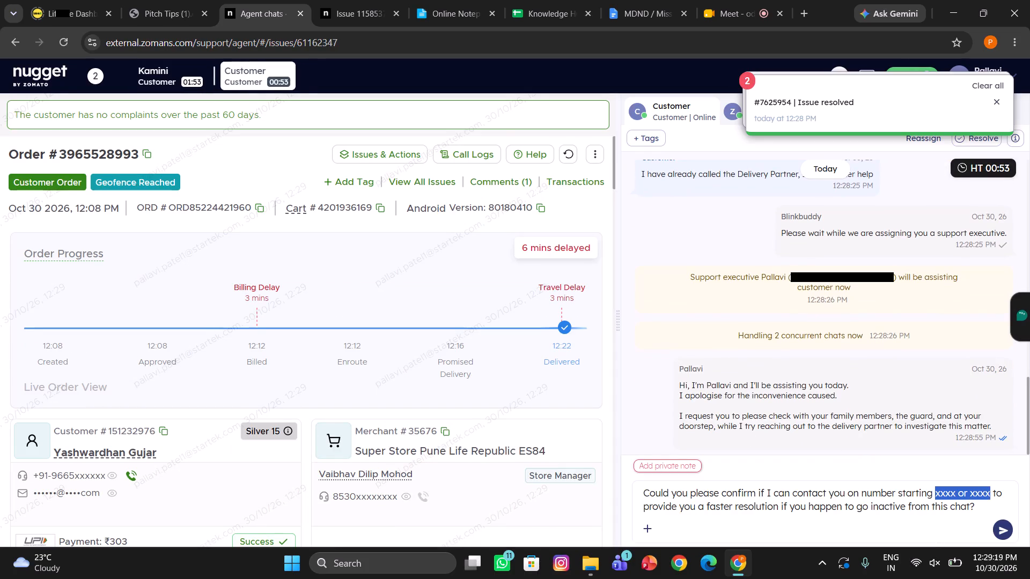
left_click_drag(988, 491, 986, 491)
key("BackSpace")
key("Right")
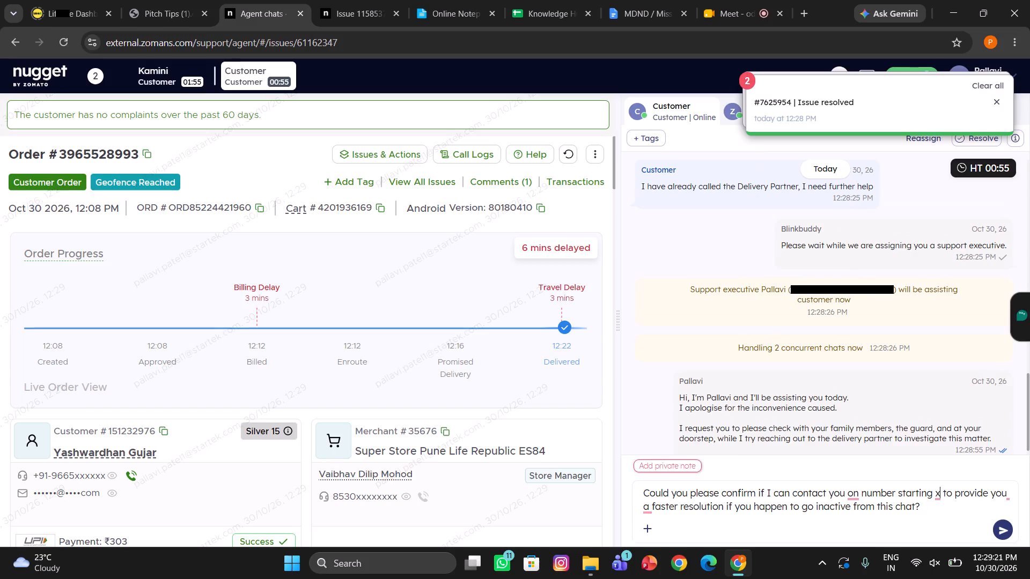
key("BackSpace")
type("966")
key("5")
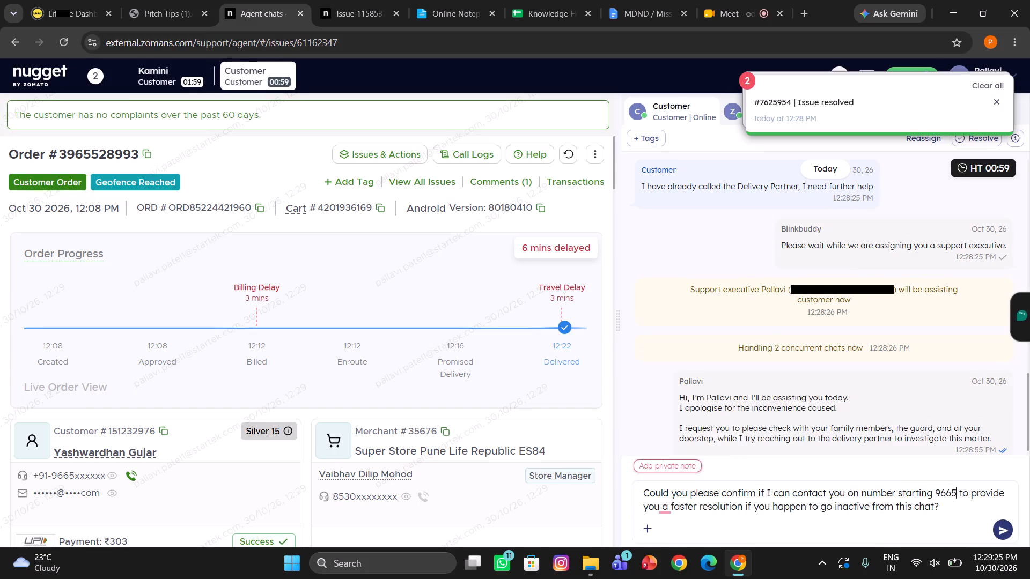
key("Return")
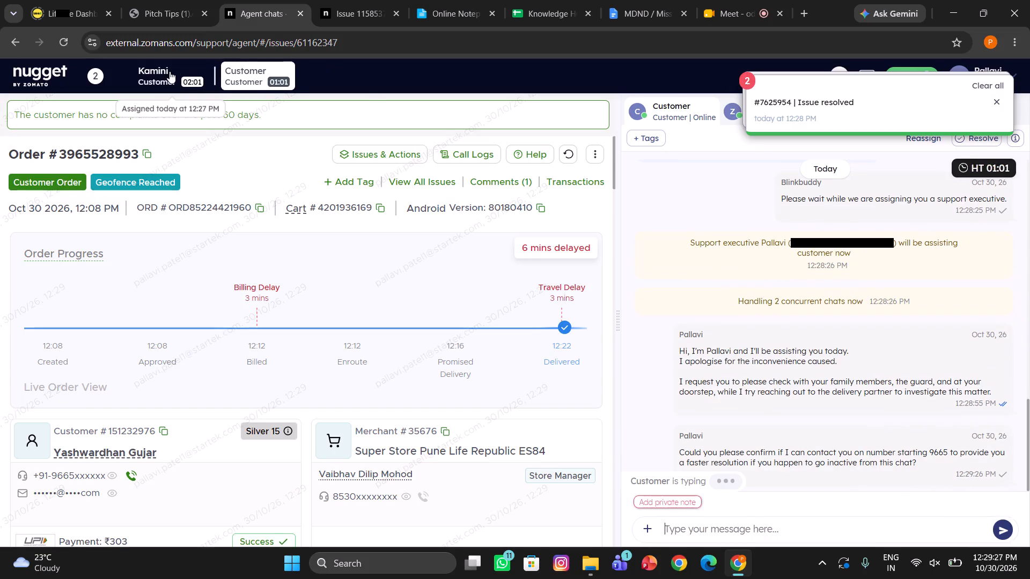
Return to Kamini's chat and initiate one more call to the delivery partner on the order.
left_click(170, 71)
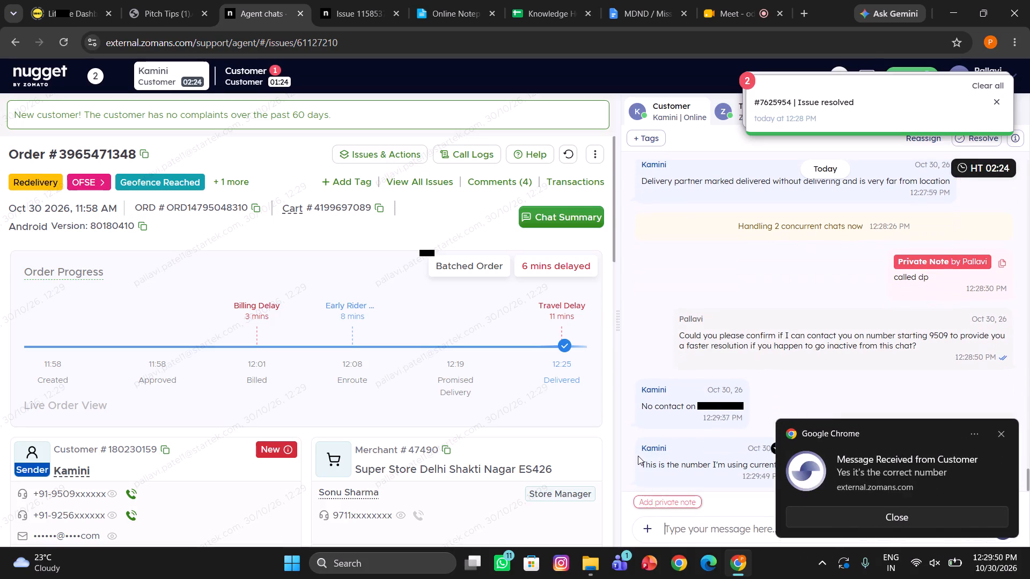
scroll(376, 433, "down", 1)
scroll(404, 424, "up", 2)
scroll(404, 424, "down", 3)
left_click(418, 373)
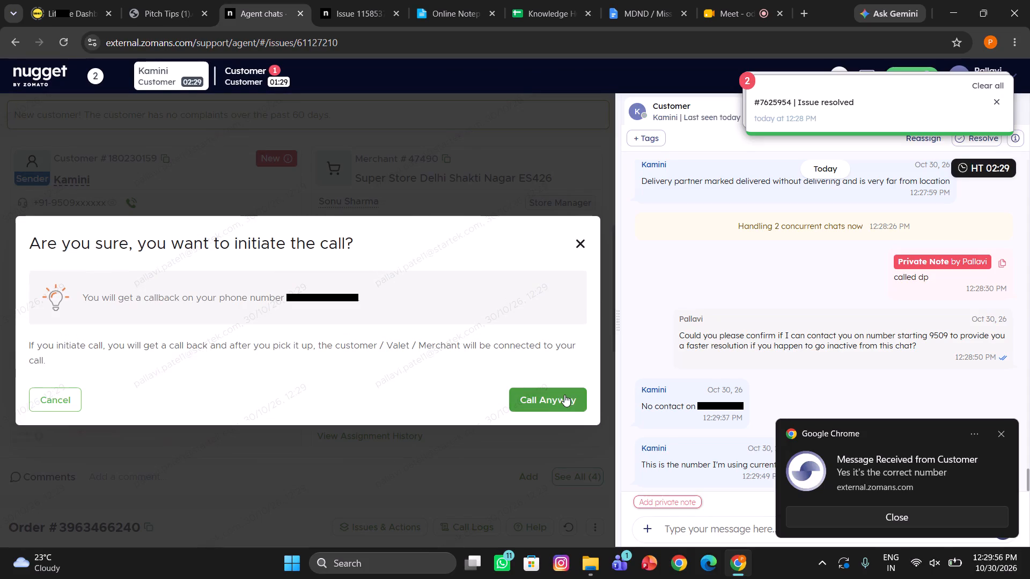
left_click(564, 395)
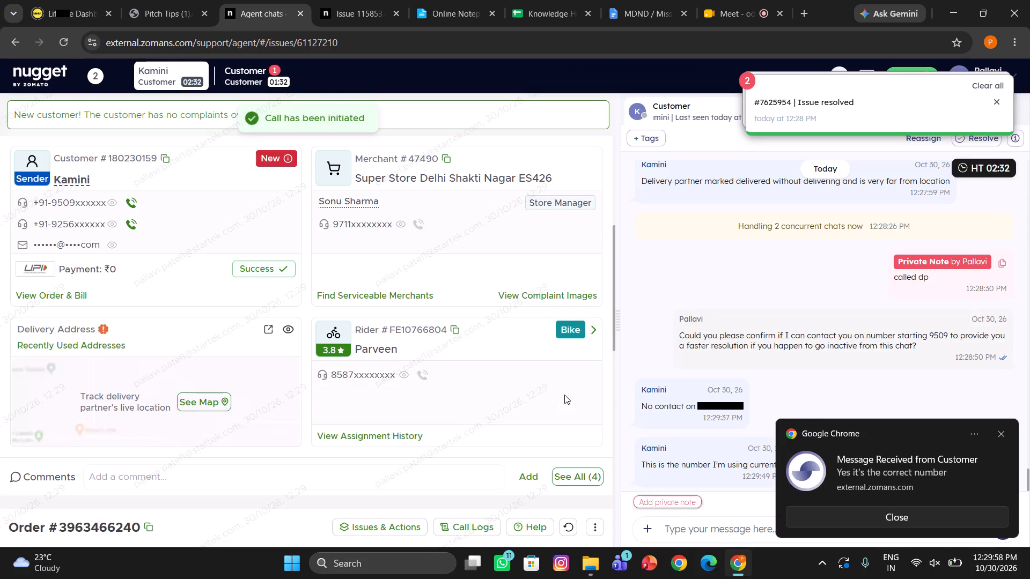
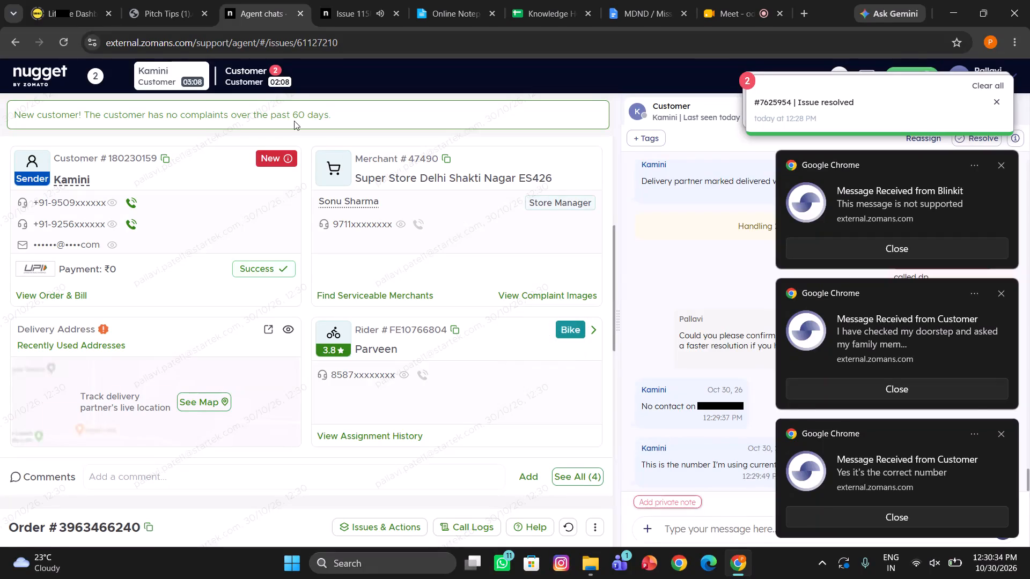
Open the second customer's chat and read their latest replies about the contact number and the doorstep check.
left_click(264, 87)
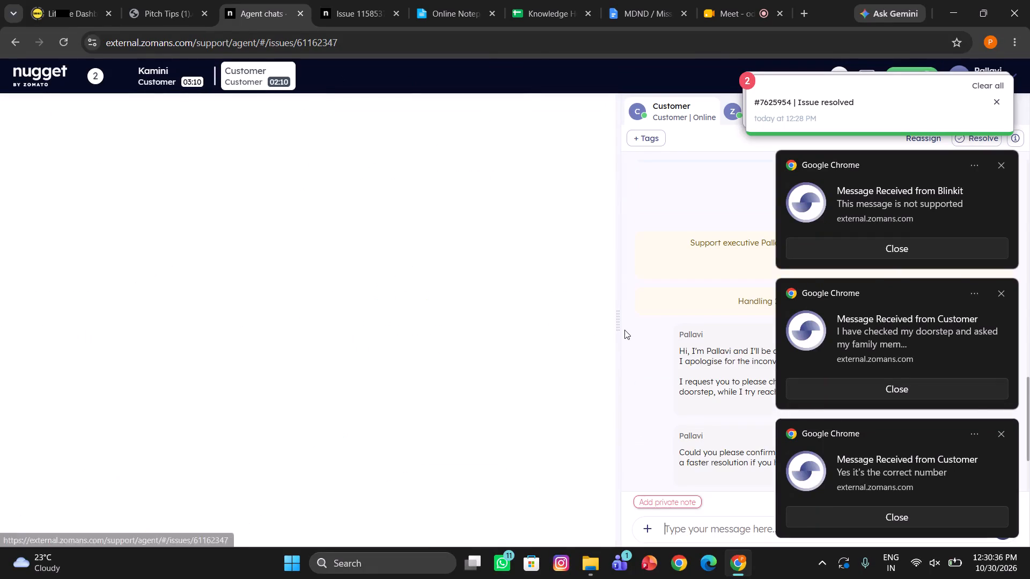
scroll(624, 330, "down", 3)
scroll(727, 355, "down", 6)
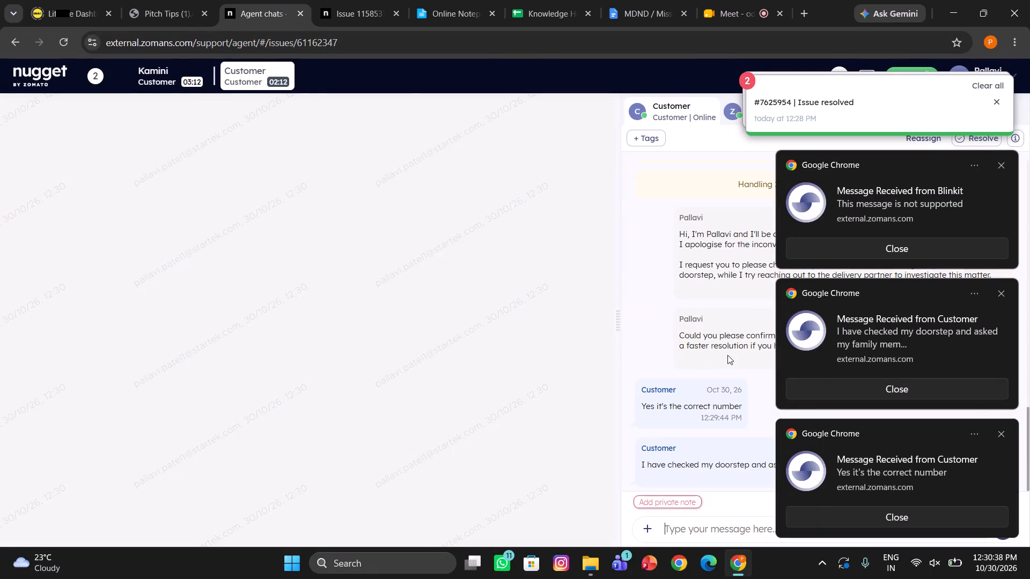
scroll(727, 355, "down", 1)
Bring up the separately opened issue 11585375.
left_click(351, 0)
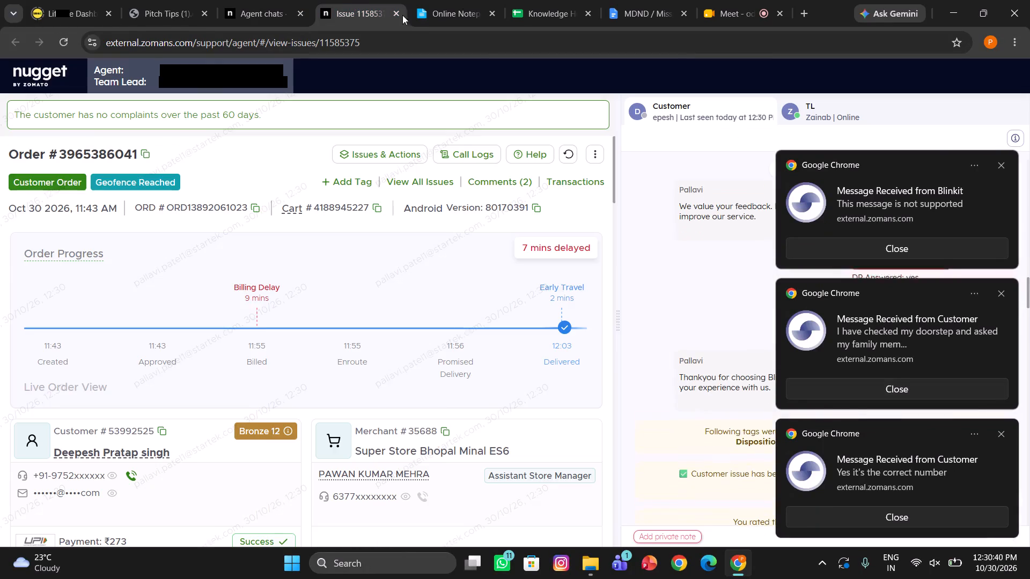
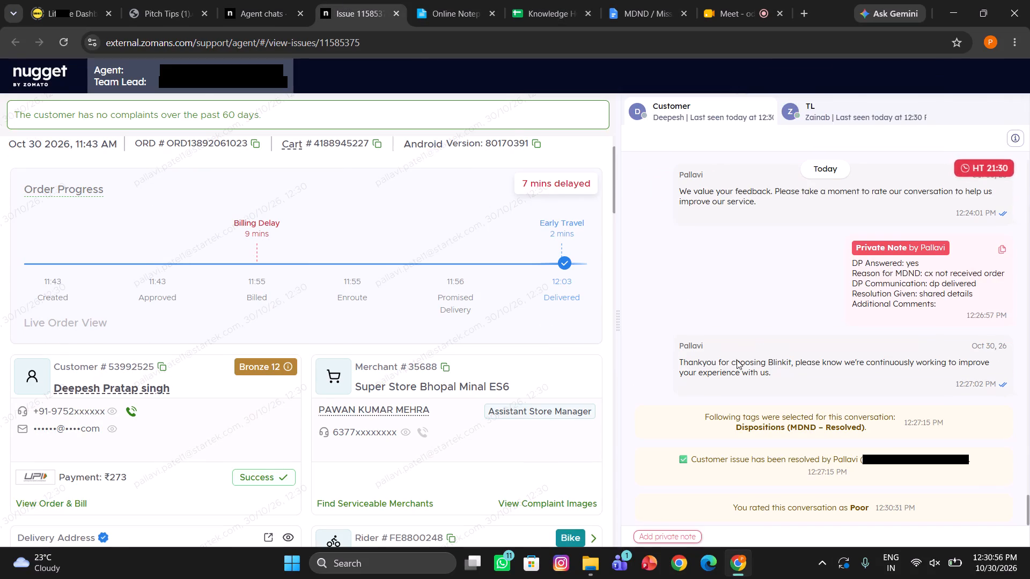
Return to the agent chats and review Kamini's latest replies about the contact number, along with the order, customer and rider details.
left_click(274, 3)
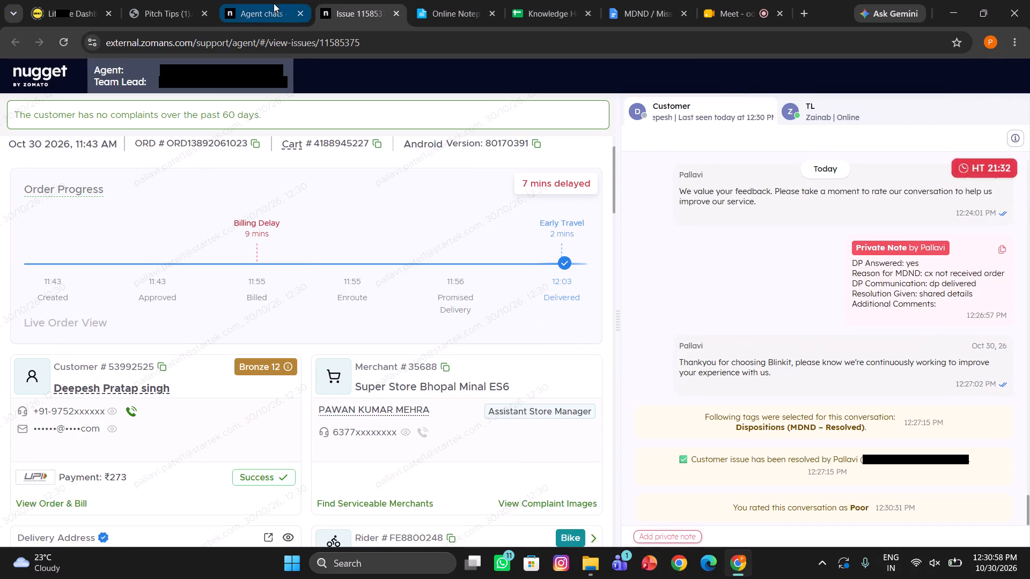
scroll(774, 363, "down", 3)
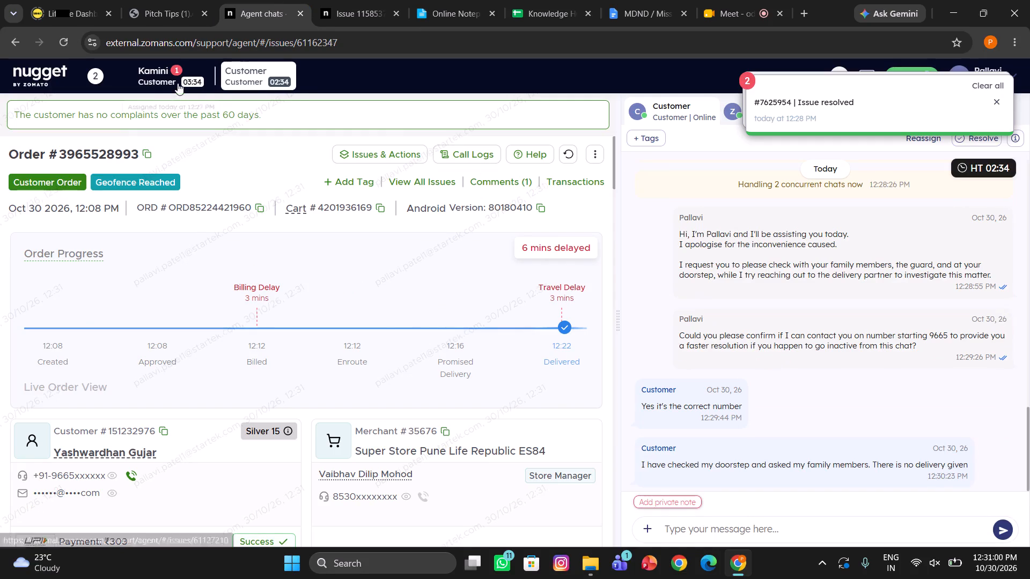
left_click(178, 83)
scroll(852, 510, "down", 3)
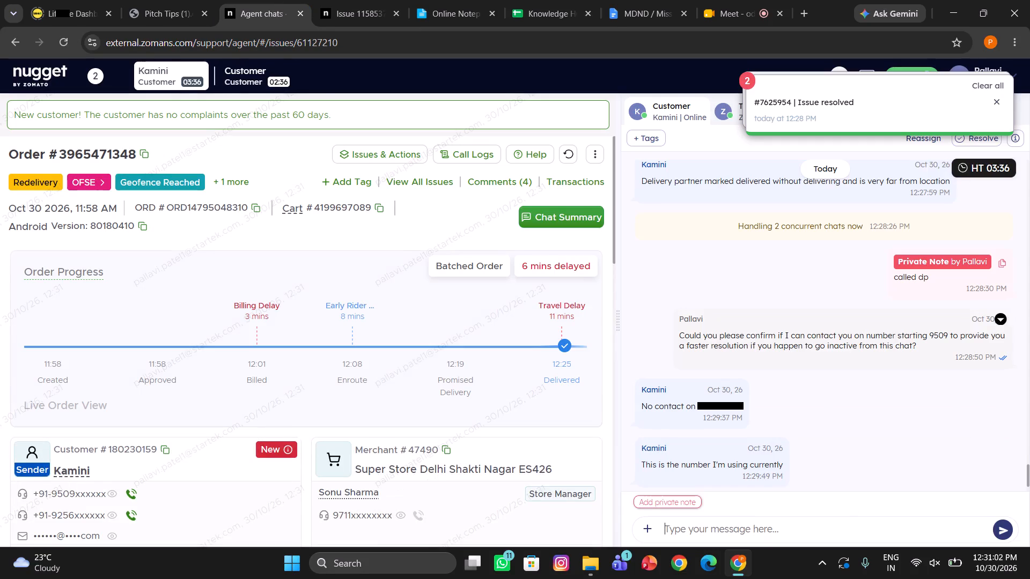
scroll(777, 331, "down", 4)
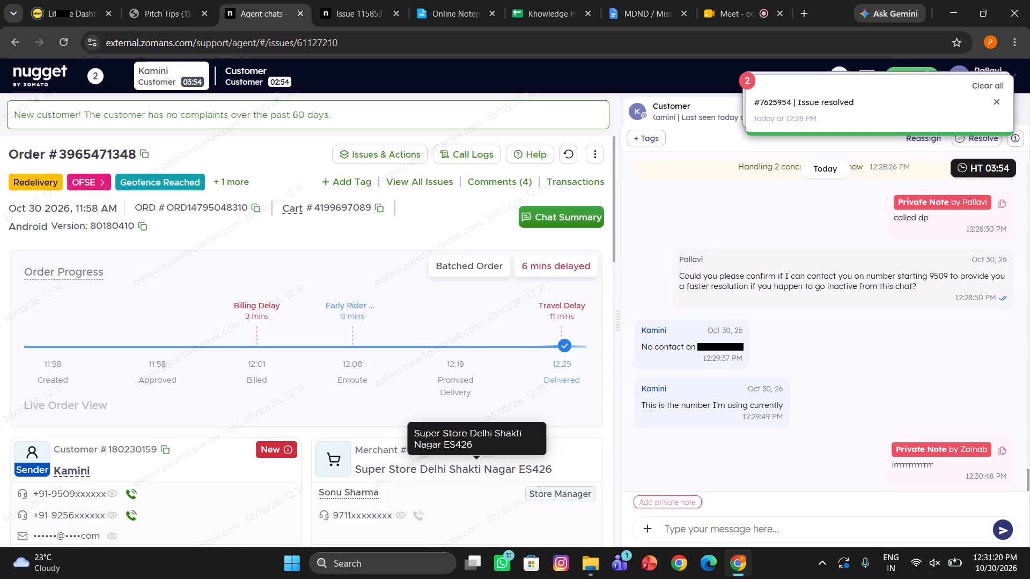
scroll(218, 484, "down", 1)
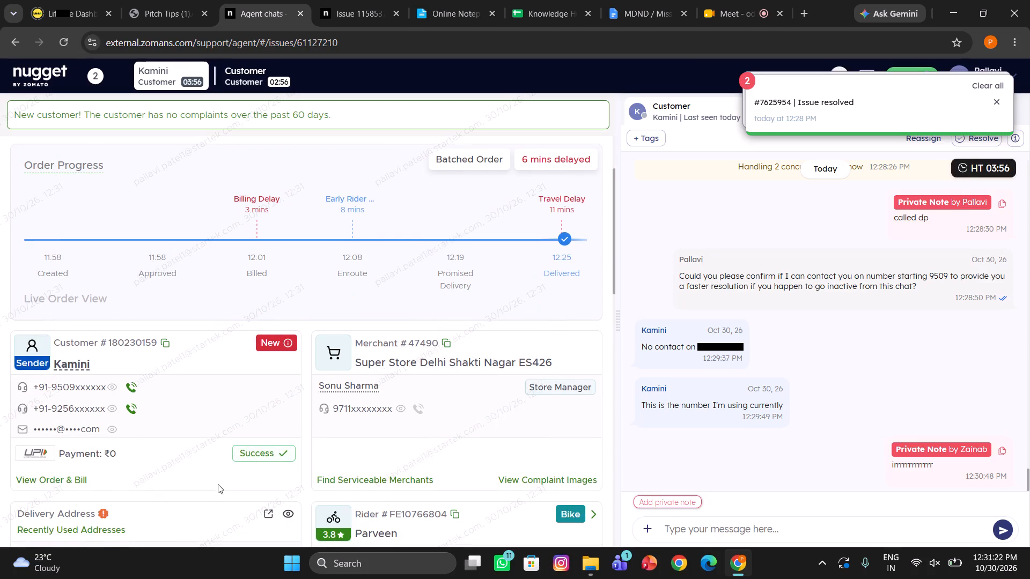
scroll(218, 484, "down", 2)
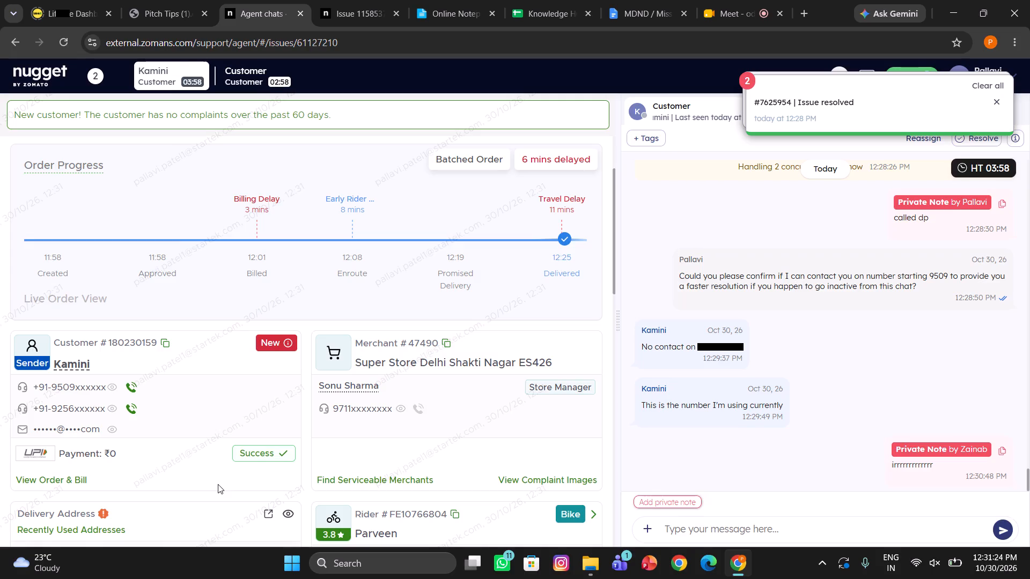
scroll(218, 484, "down", 1)
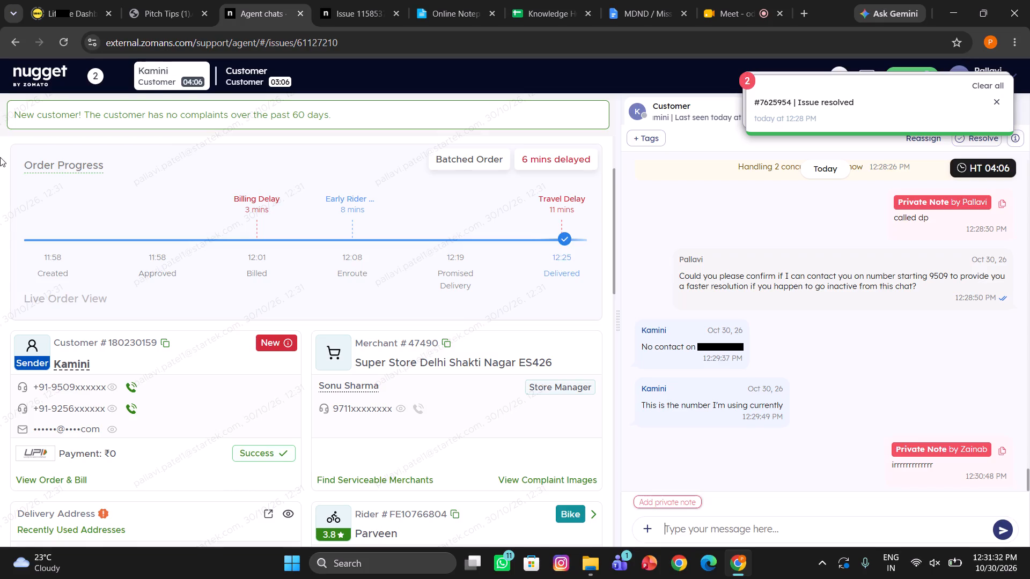
Open the second customer's chat and initiate a call to the rider assigned to that order.
left_click(242, 81)
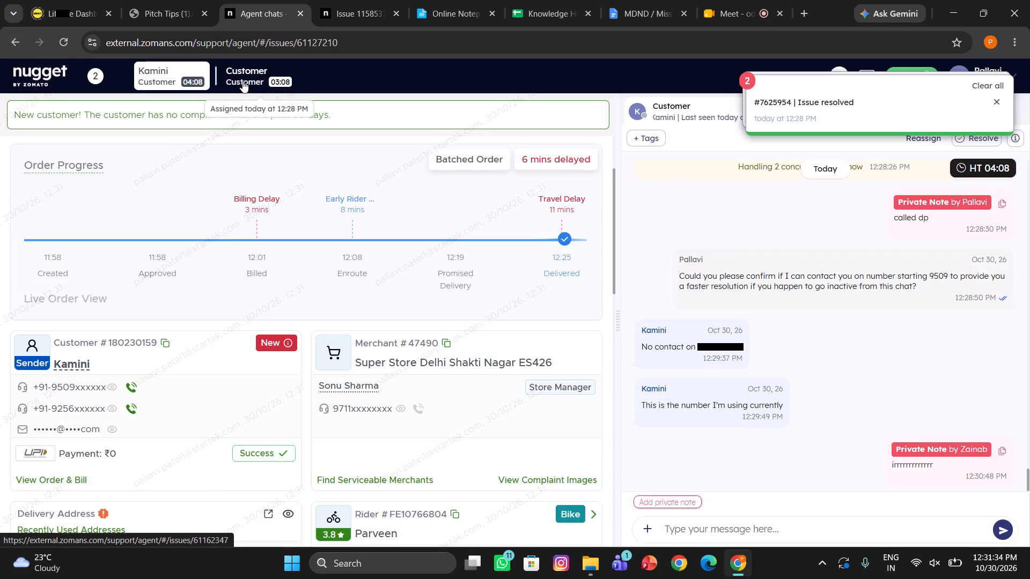
scroll(807, 394, "down", 1)
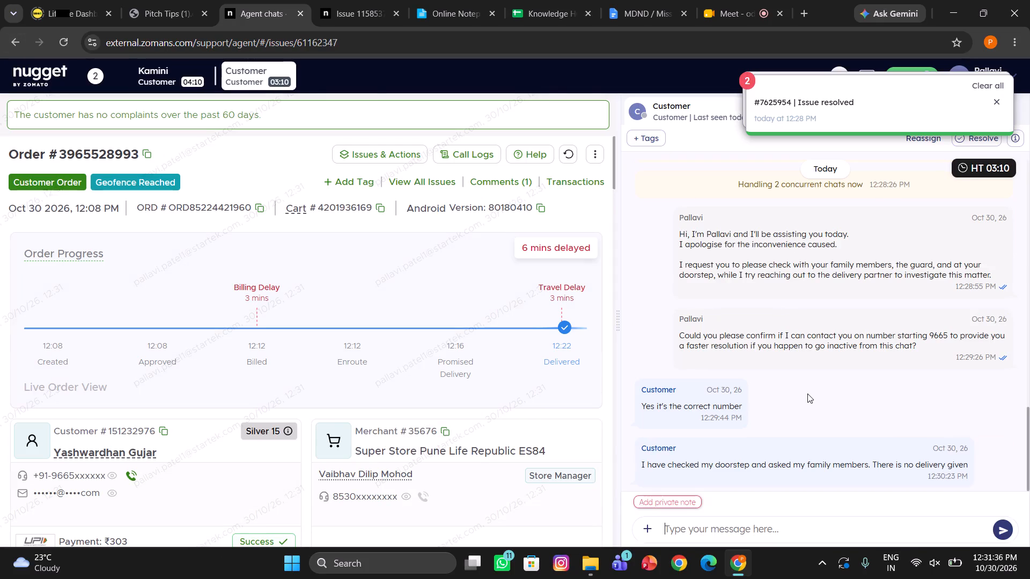
scroll(458, 499, "down", 2)
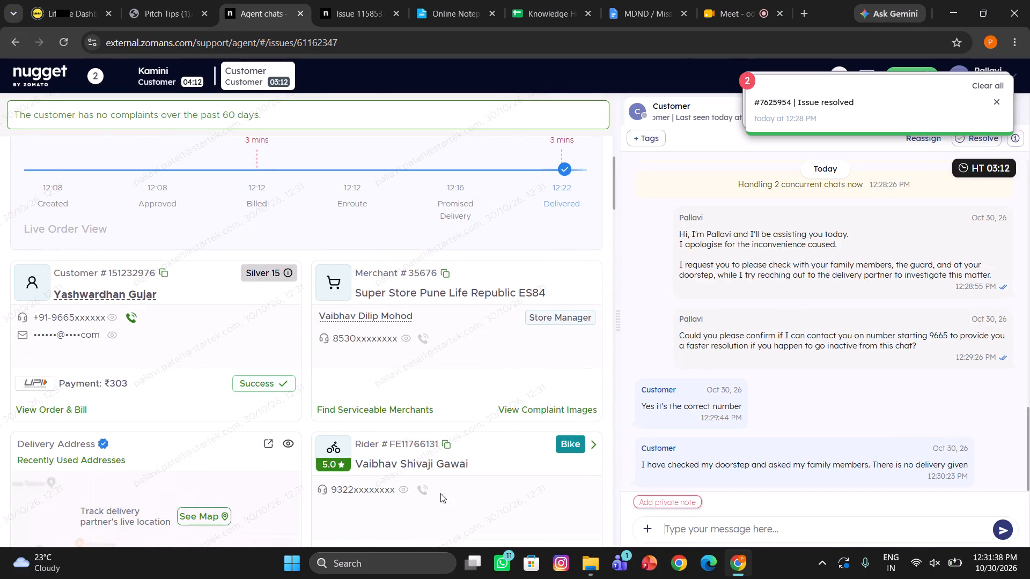
left_click(420, 488)
left_click(529, 398)
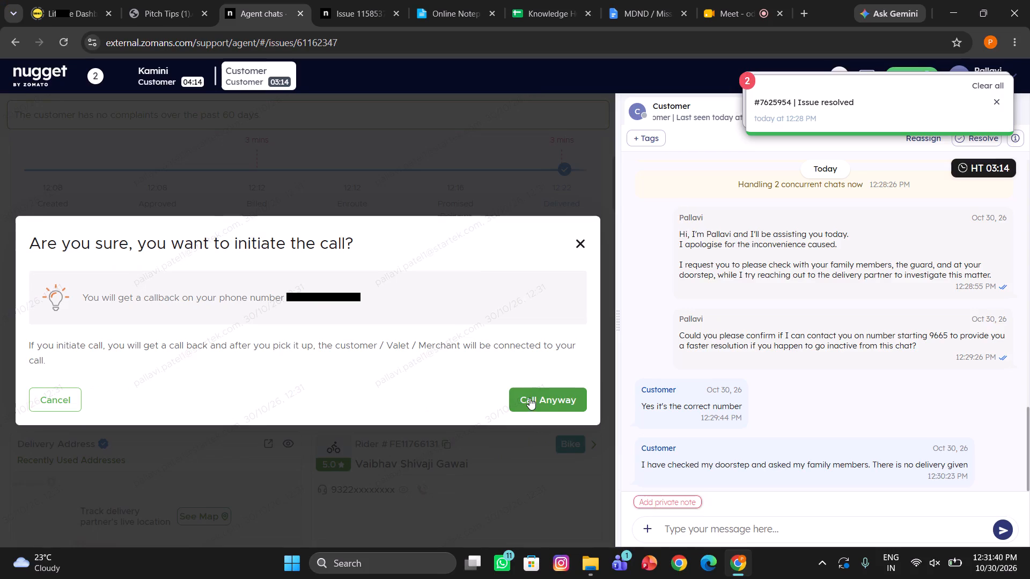
Add the private note "called dp" to the second customer's chat.
left_click(657, 499)
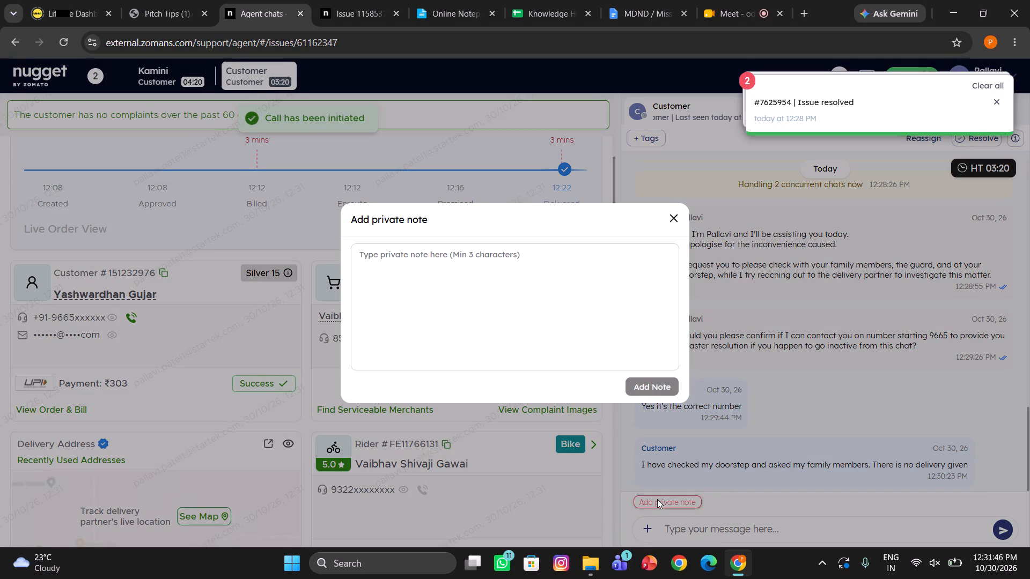
type("called dp")
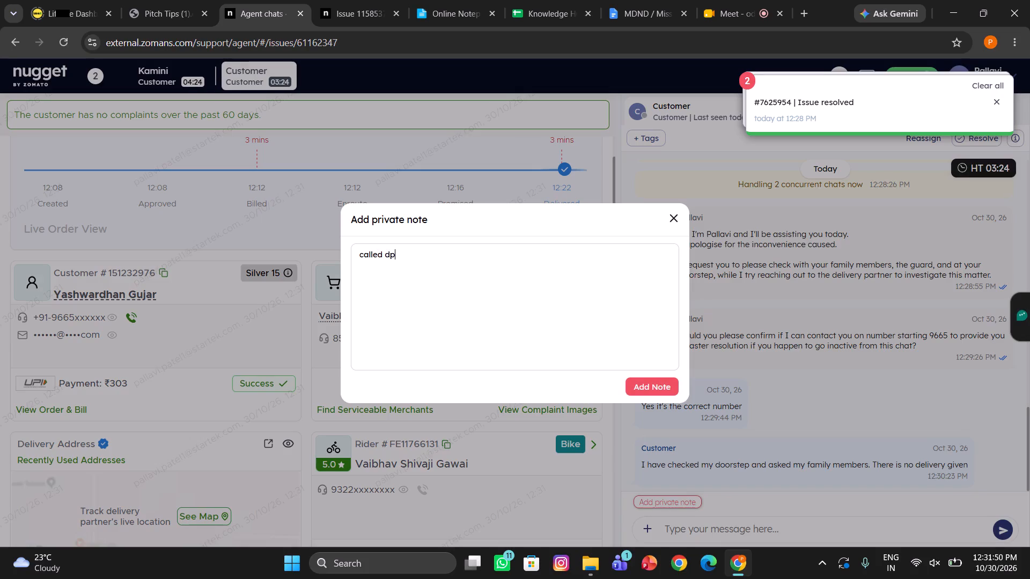
left_click(660, 394)
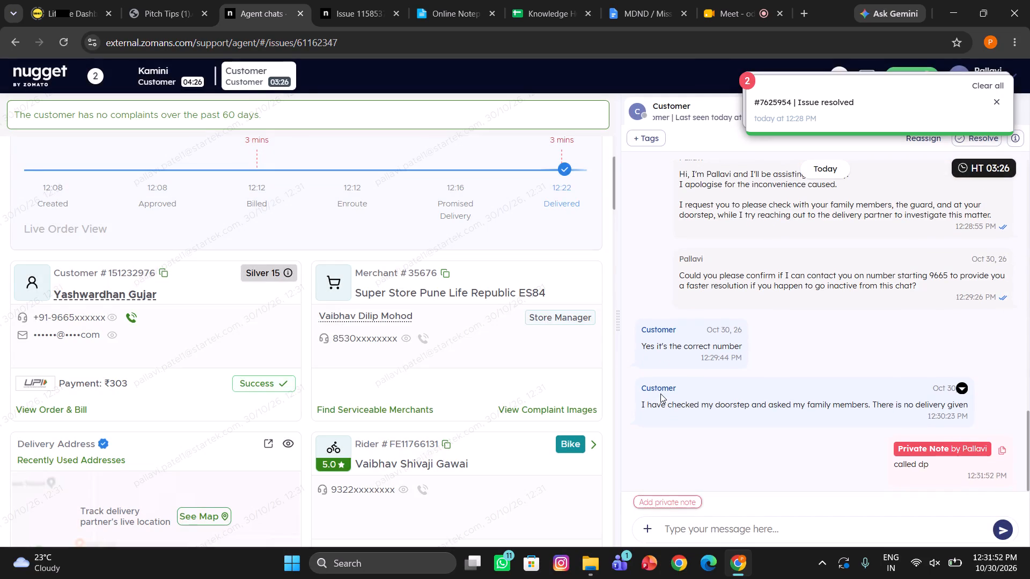
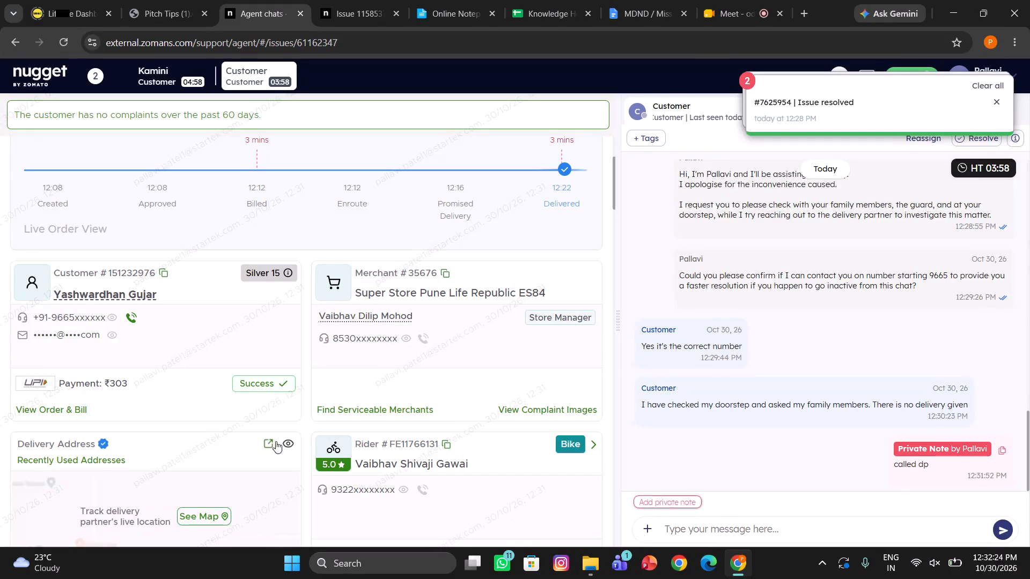
Reveal the second customer's full delivery address.
left_click(284, 443)
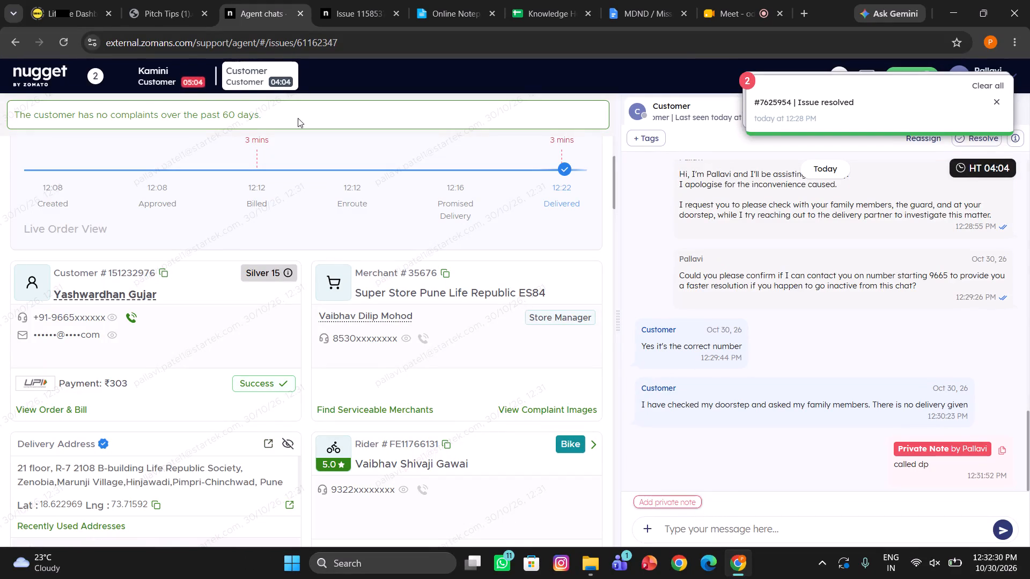
Copy the notepad's first Mdnd comment template, with resolution redelivery, into the comment field of the second customer's order.
left_click(541, 0)
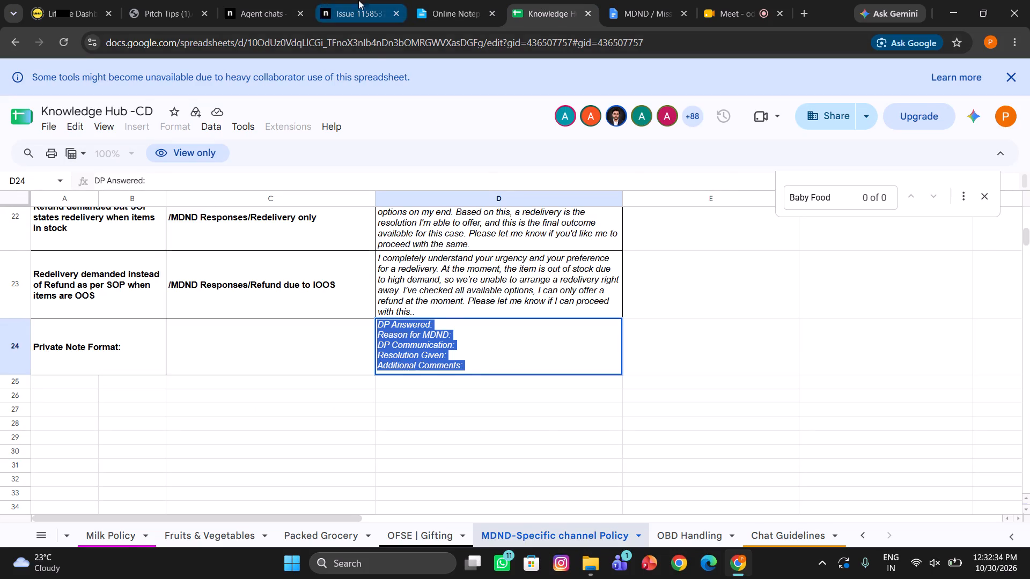
left_click(443, 0)
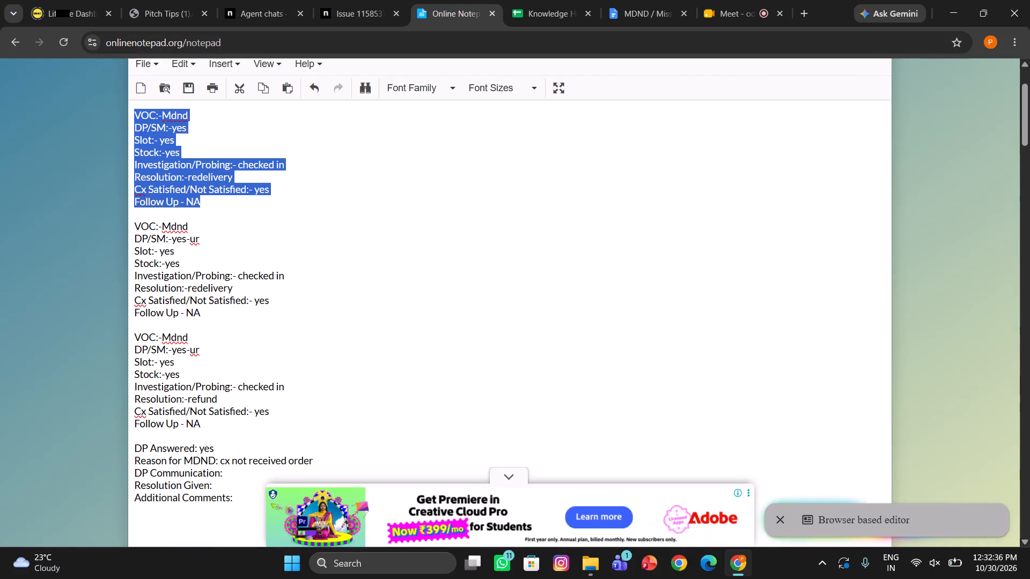
key("ctrl+c")
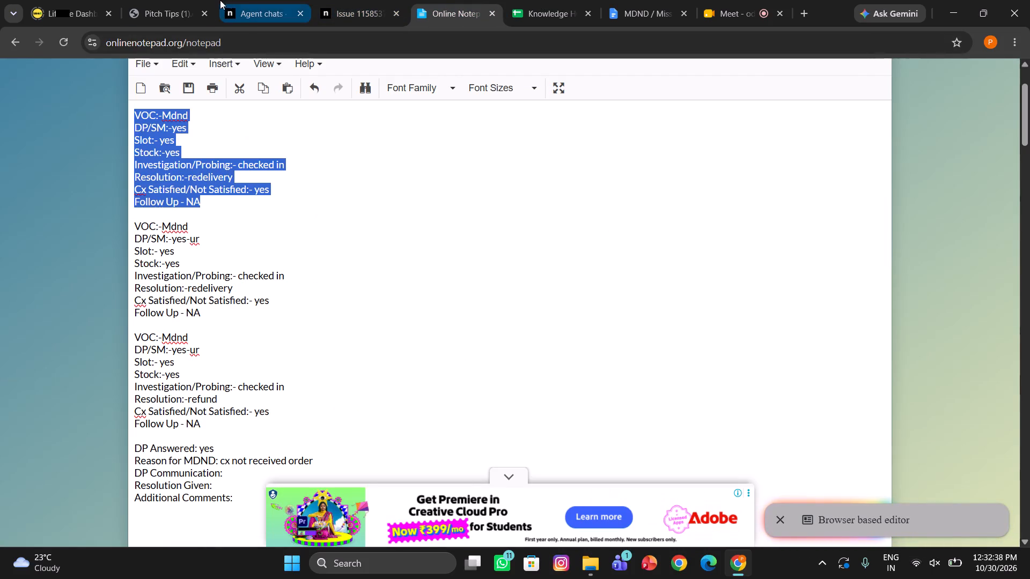
left_click(255, 10)
scroll(520, 431, "down", 3)
left_click(360, 304)
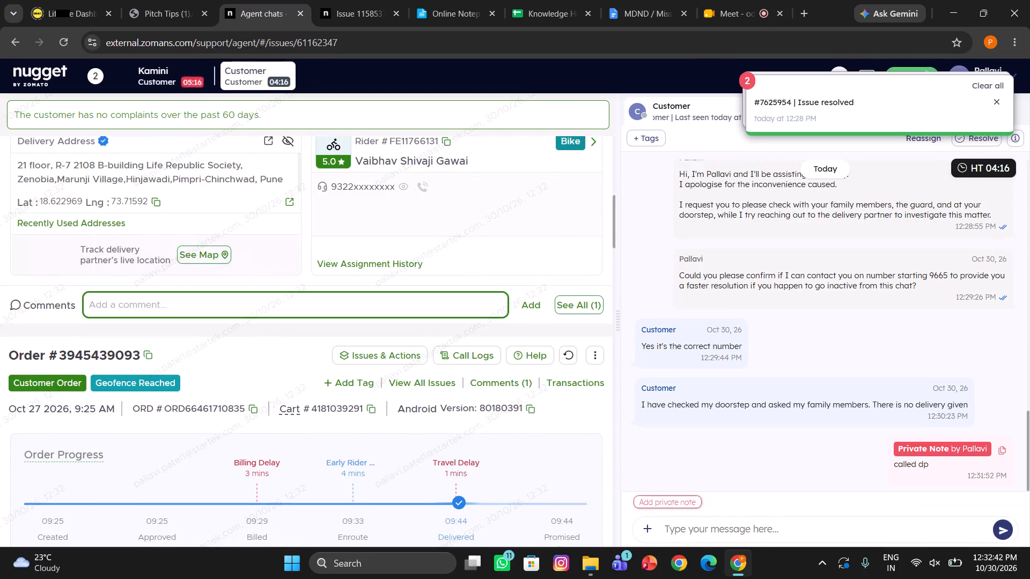
key("ctrl+v")
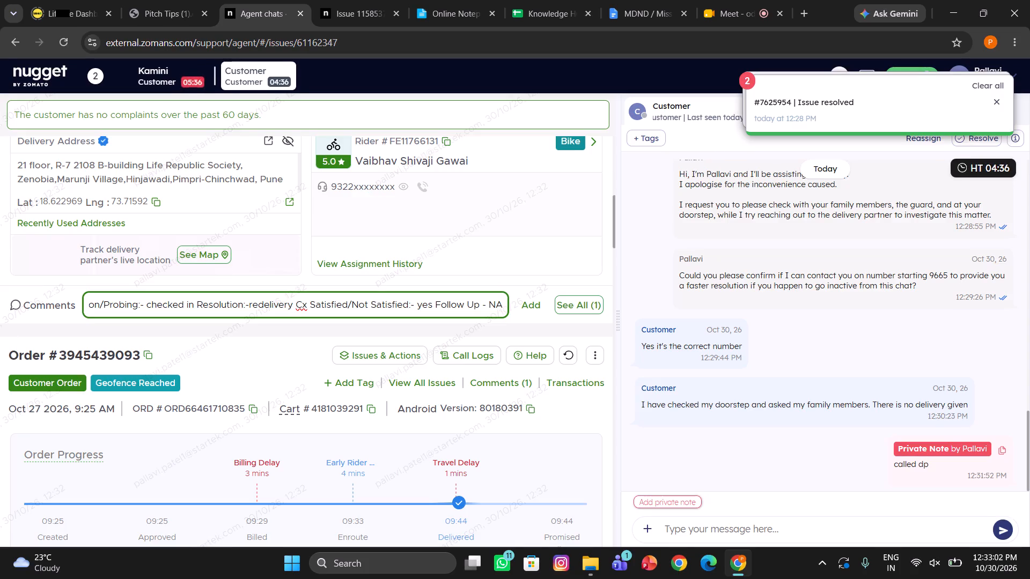
Clear all pending issue notifications.
left_click(997, 82)
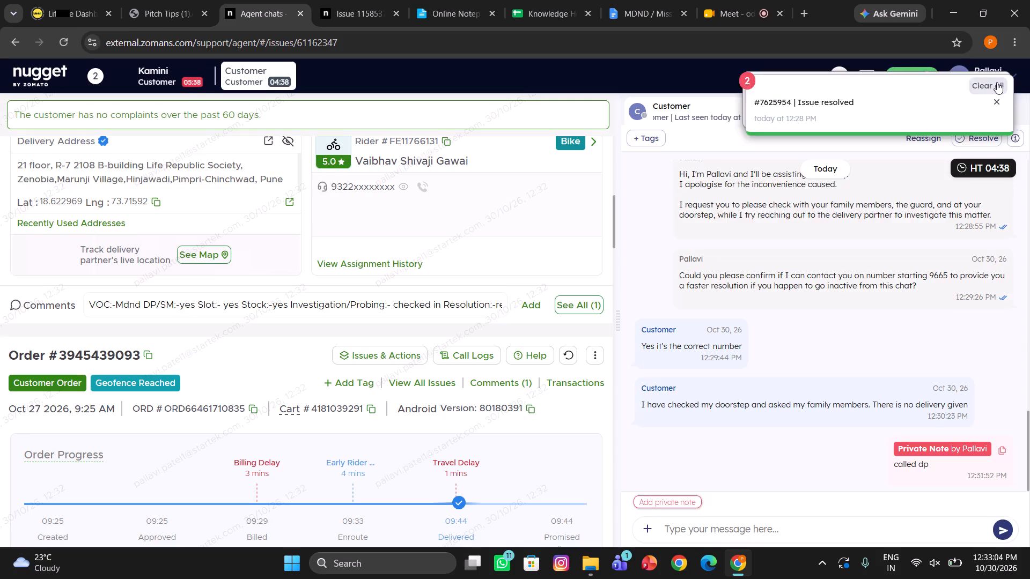
Open the agent's Productivity Hours page and check today's figures.
left_click(966, 77)
left_click(907, 155)
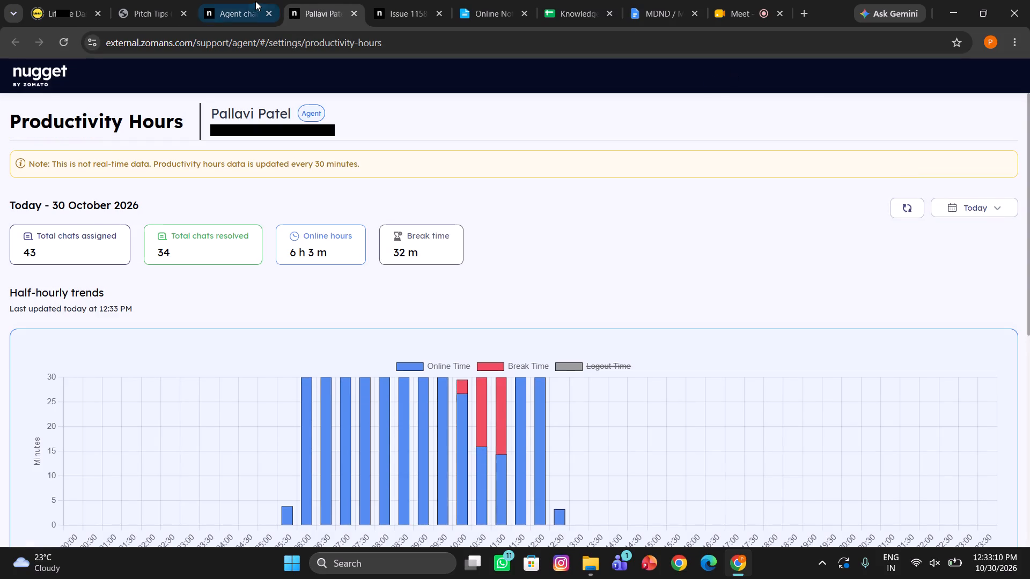
Return to the second customer's chat and review the order, delivery address and rider details.
left_click(249, 2)
scroll(667, 326, "down", 1)
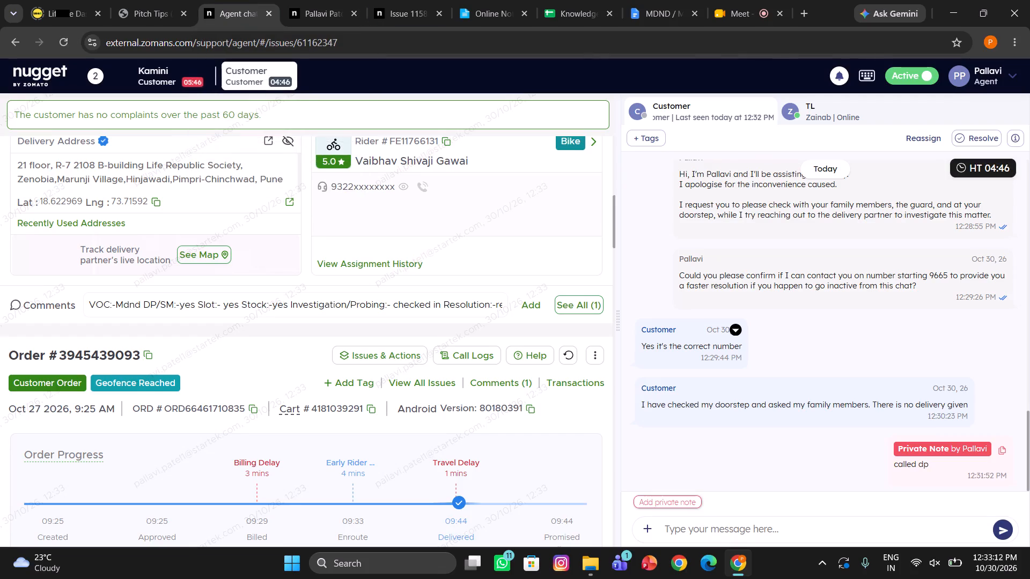
scroll(667, 326, "down", 1)
scroll(220, 463, "up", 2)
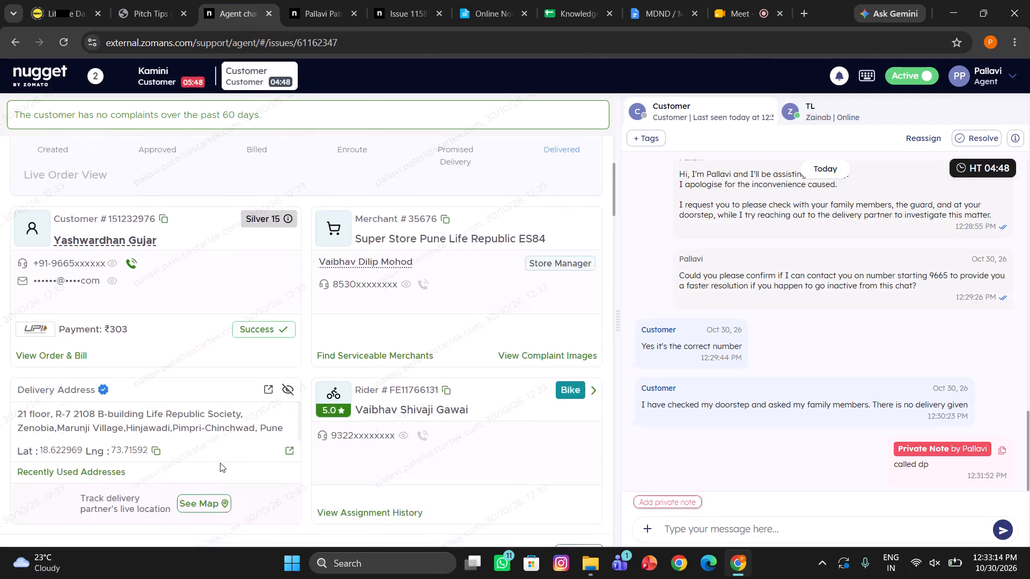
scroll(220, 463, "up", 2)
scroll(220, 463, "down", 3)
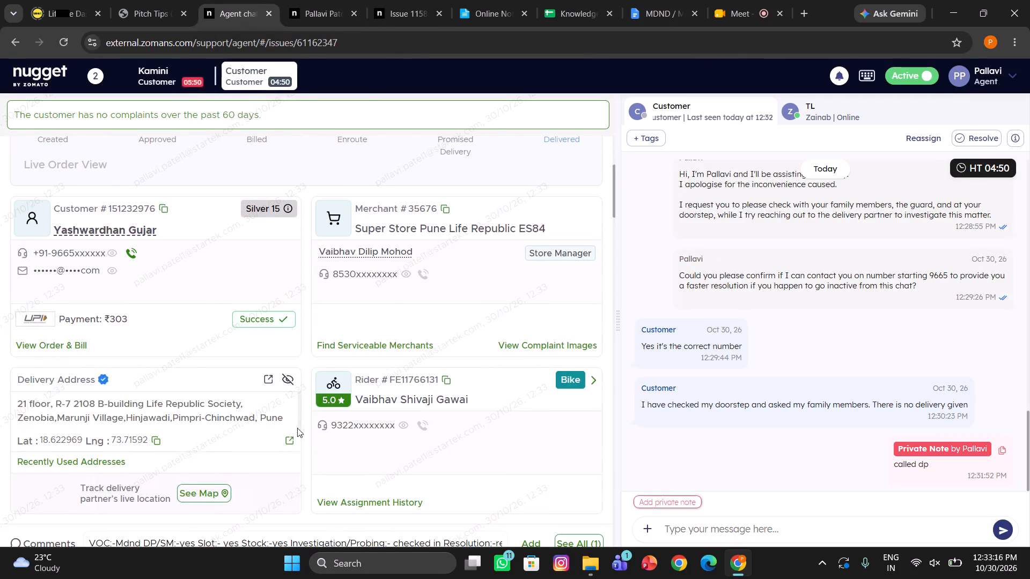
left_click(289, 380)
left_click(289, 380)
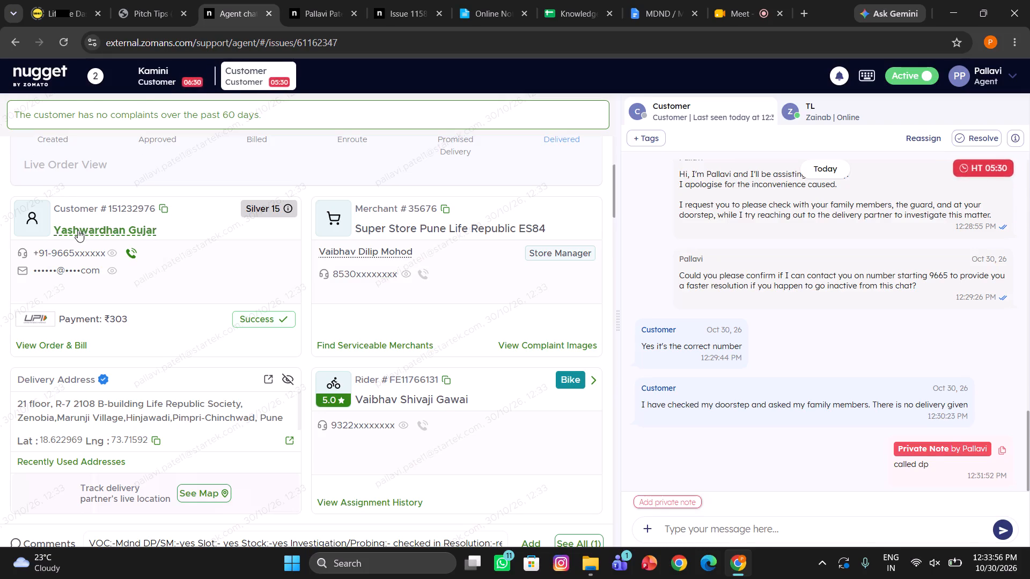
Initiate a call to the second customer.
left_click(135, 251)
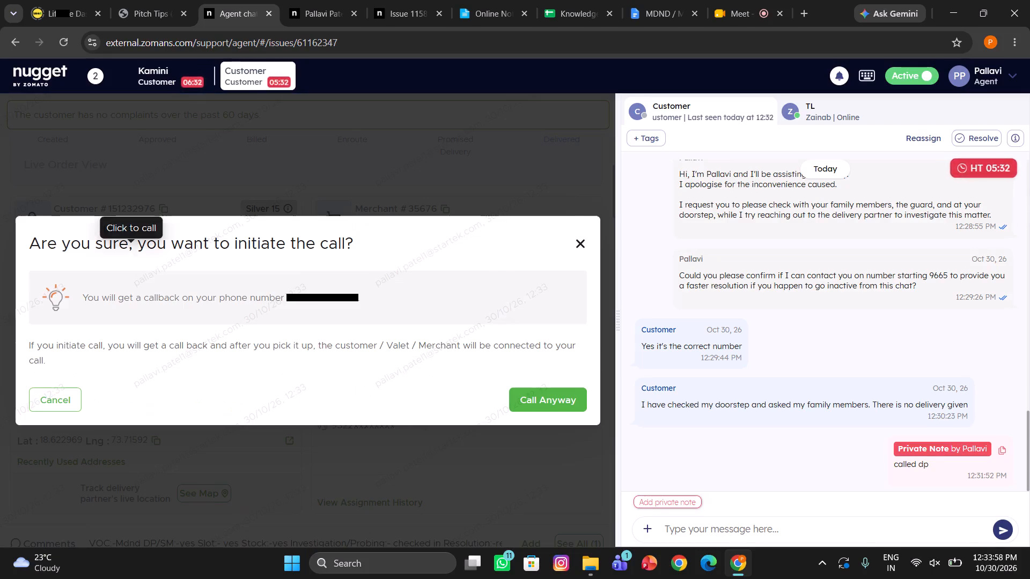
left_click(526, 387)
left_click(526, 392)
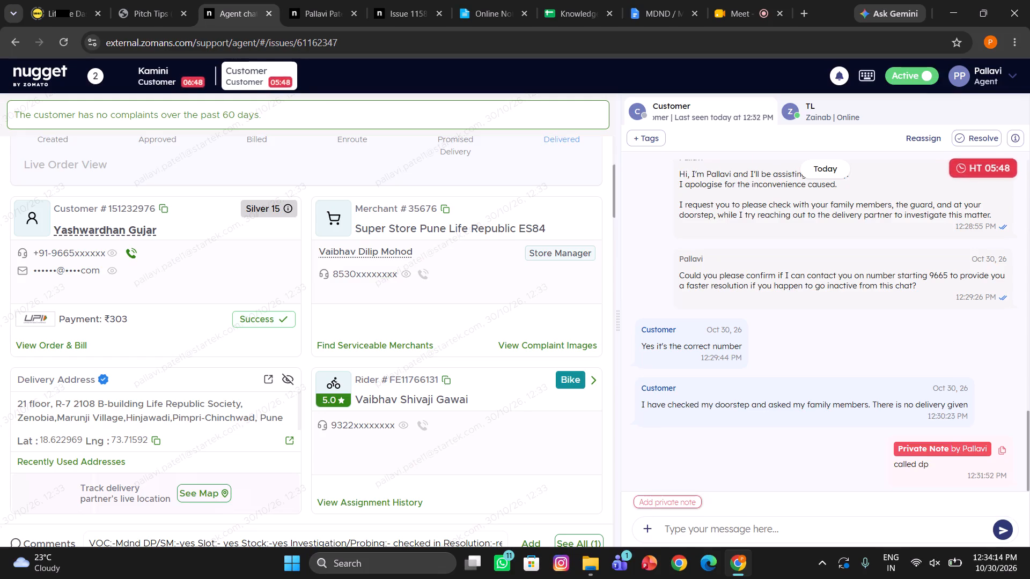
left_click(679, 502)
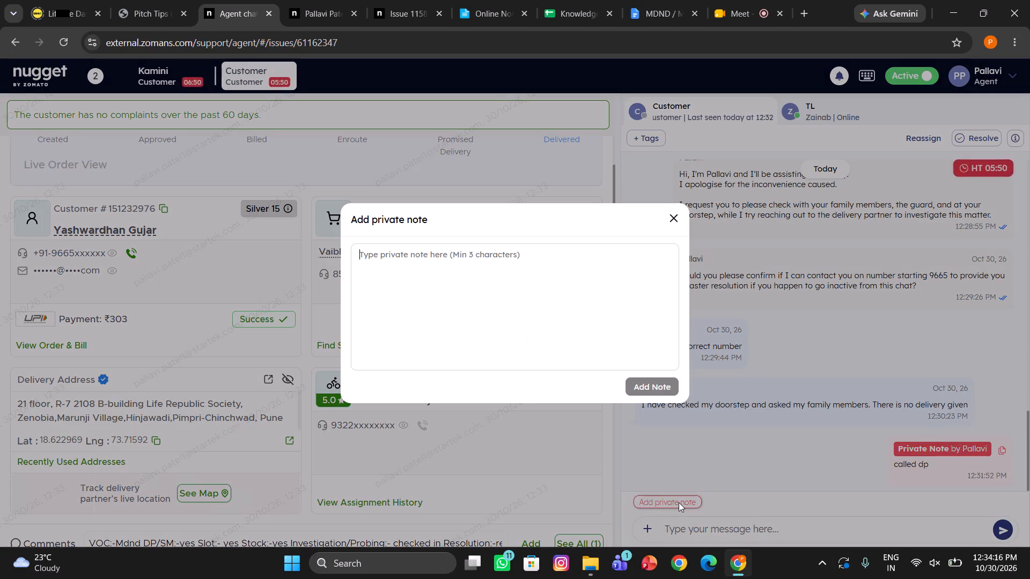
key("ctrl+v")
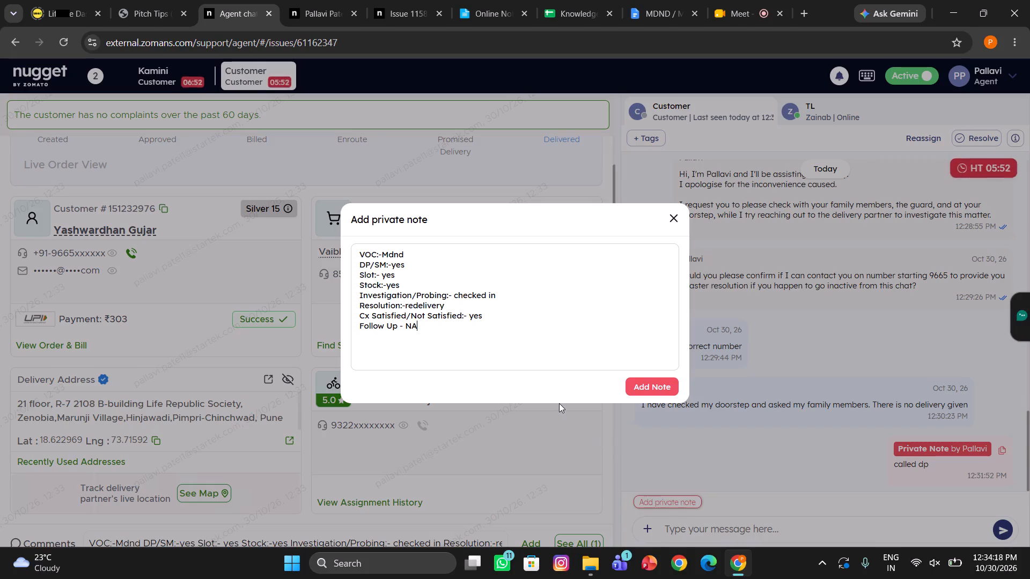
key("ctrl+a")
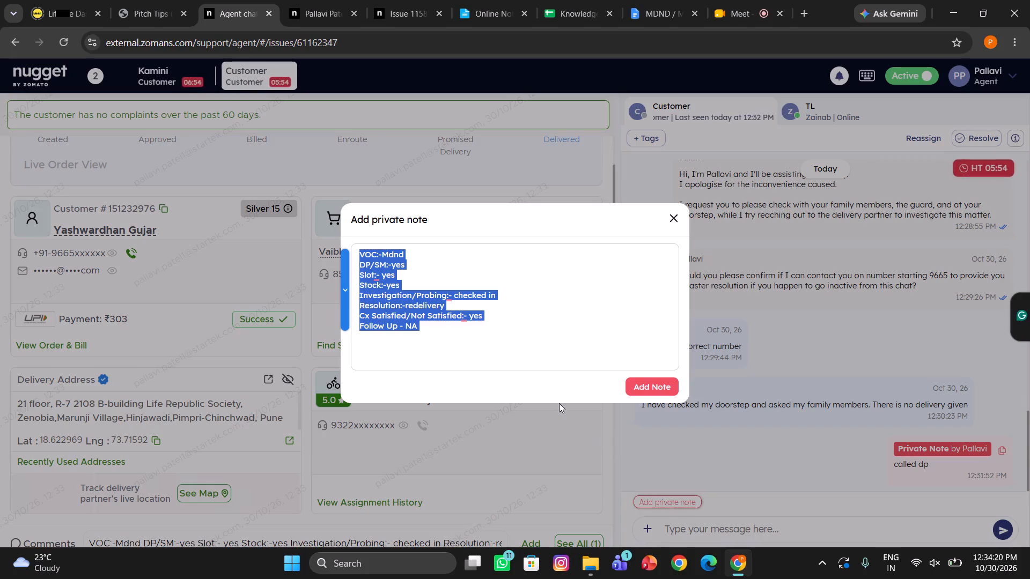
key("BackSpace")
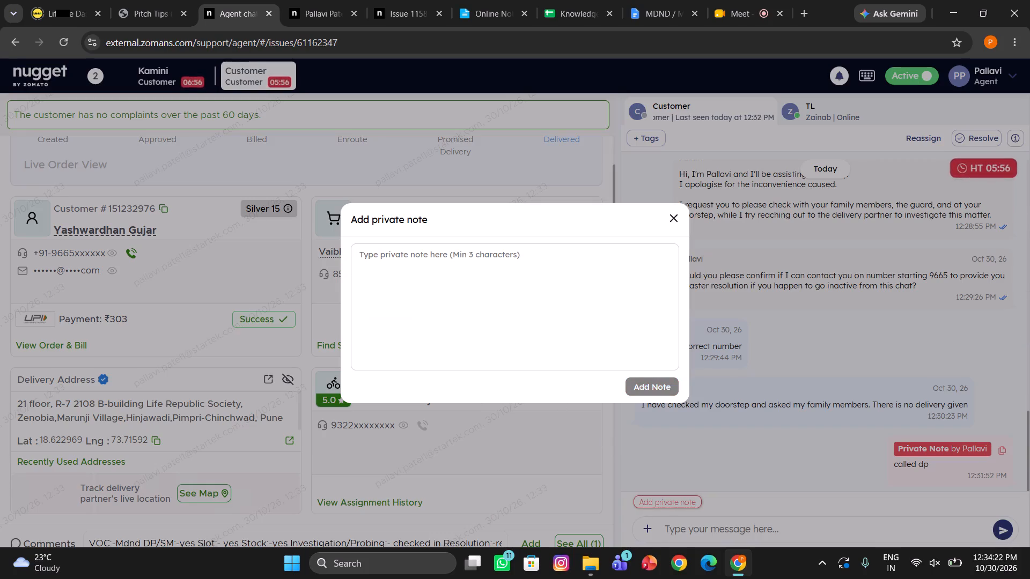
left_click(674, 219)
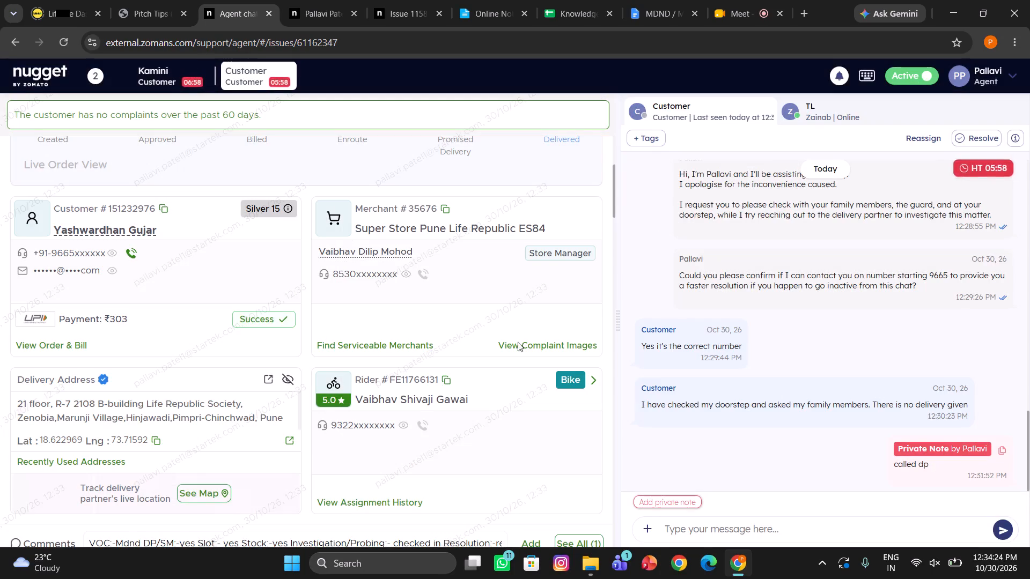
Change the resolution in the order's draft comment to "received".
scroll(454, 380, "down", 2)
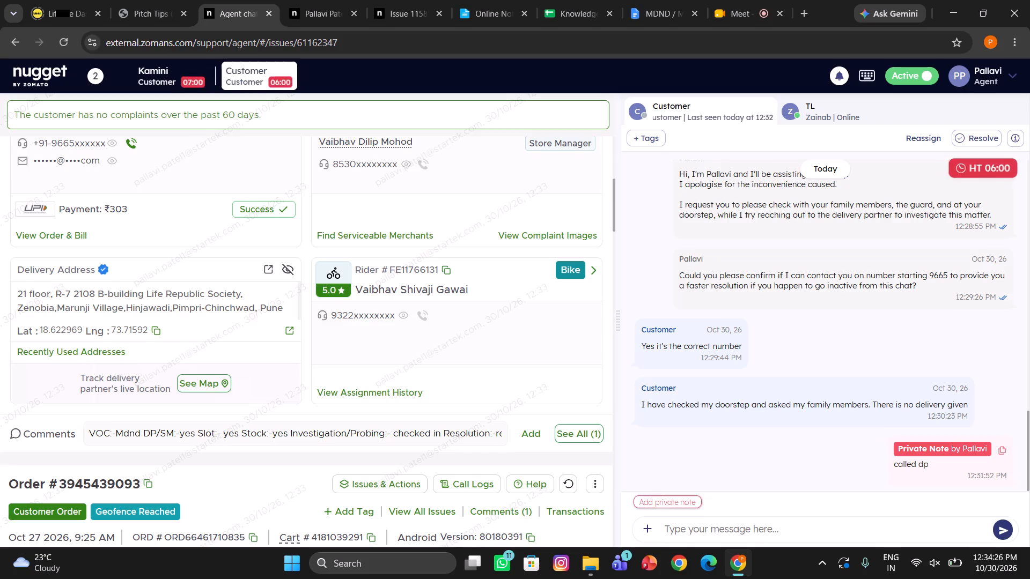
left_click(293, 432)
scroll(293, 432, "right", 1)
scroll(293, 432, "left", 1)
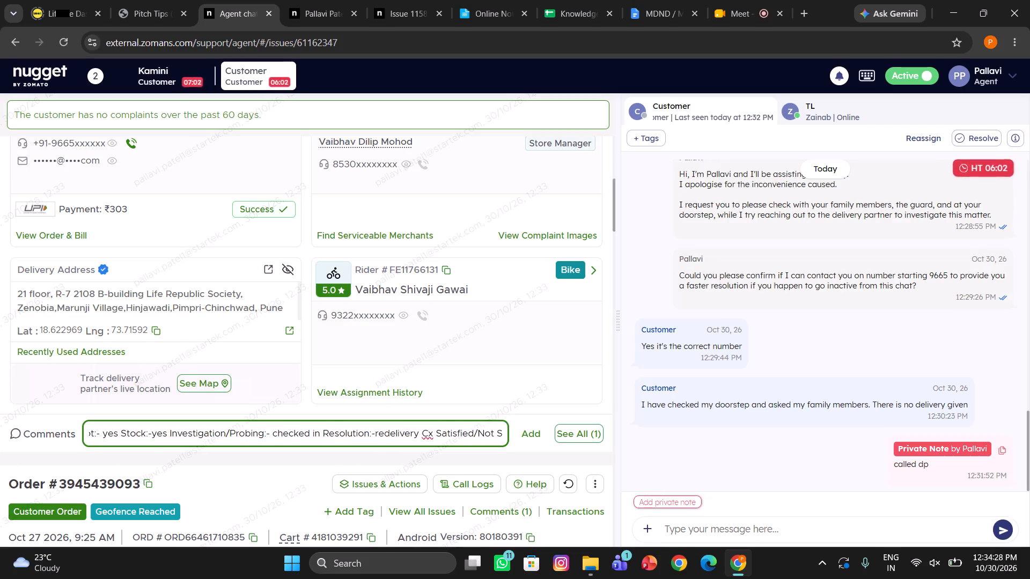
scroll(293, 432, "left", 4)
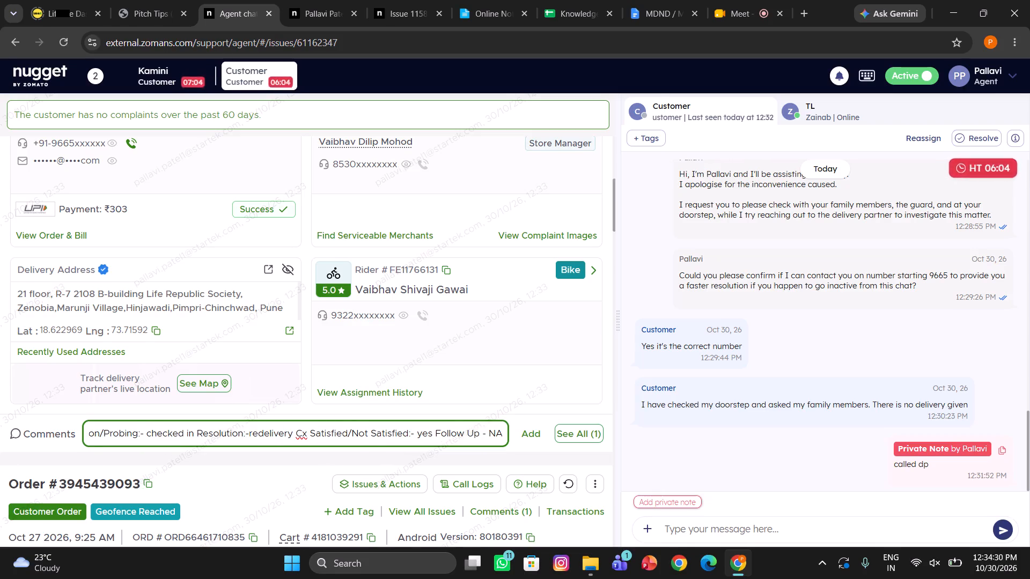
left_click(306, 435)
left_click(348, 435)
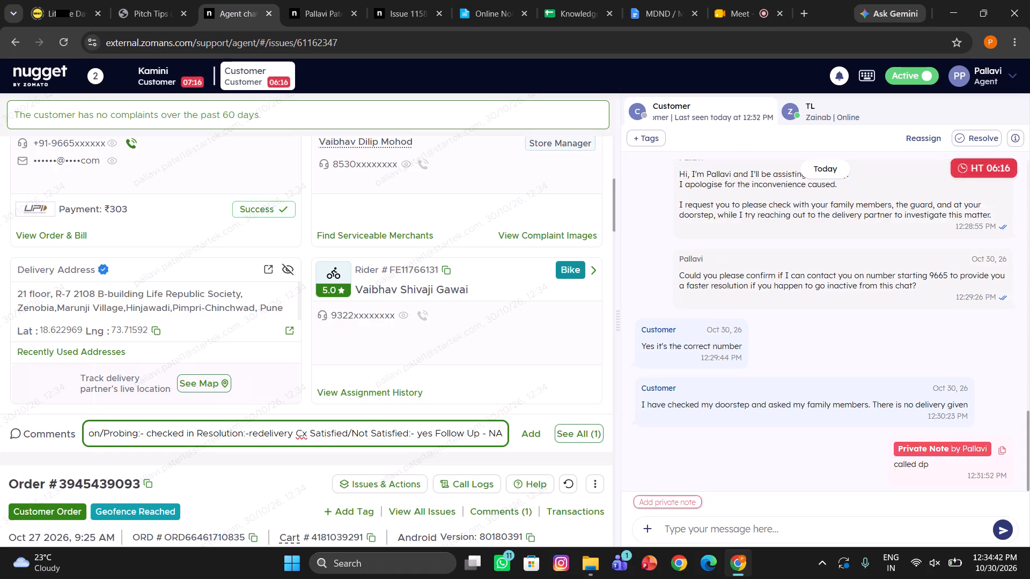
left_click_drag(291, 432, 255, 432)
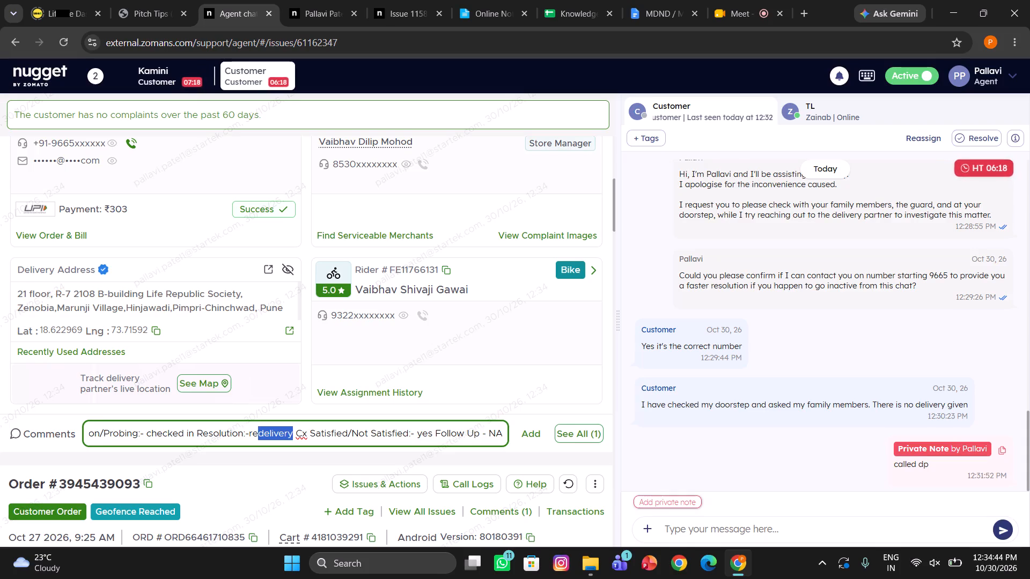
left_click_drag(255, 432, 258, 433)
key("BackSpace")
type("ceived")
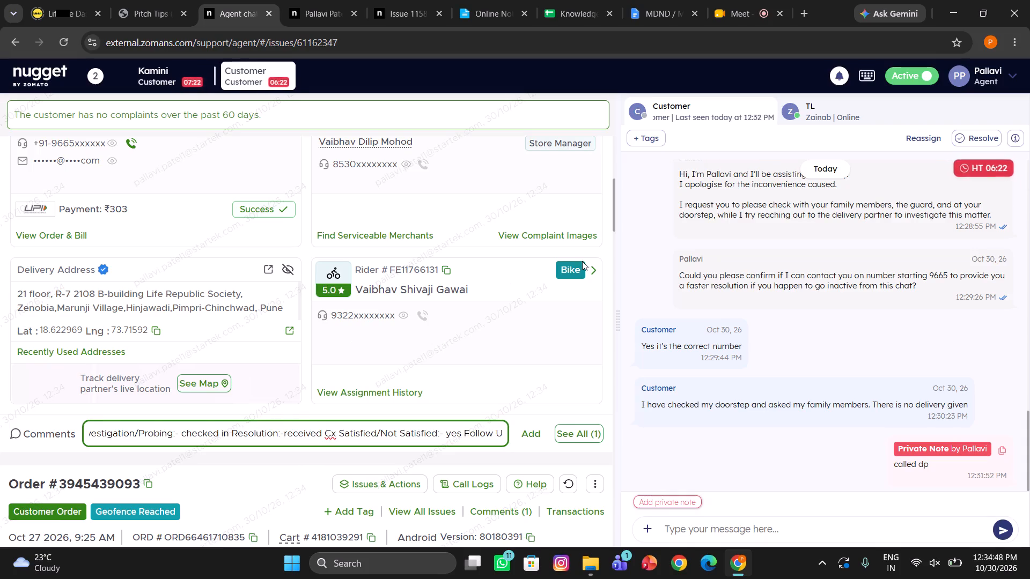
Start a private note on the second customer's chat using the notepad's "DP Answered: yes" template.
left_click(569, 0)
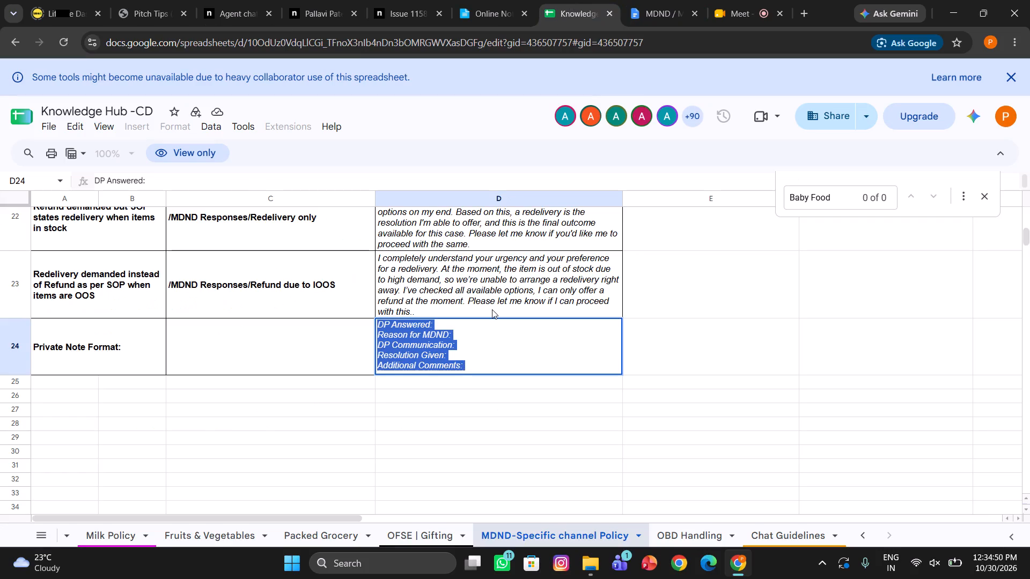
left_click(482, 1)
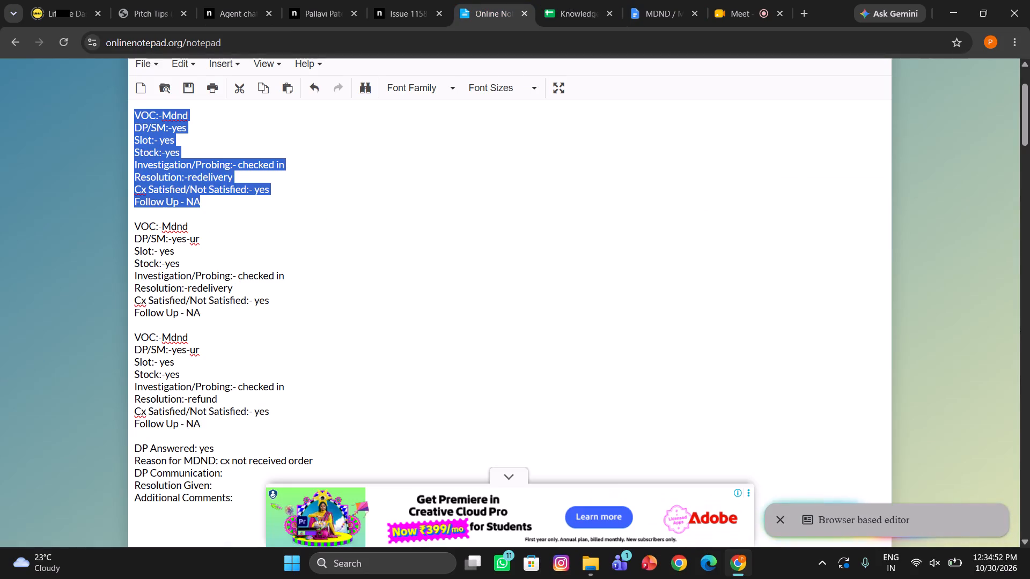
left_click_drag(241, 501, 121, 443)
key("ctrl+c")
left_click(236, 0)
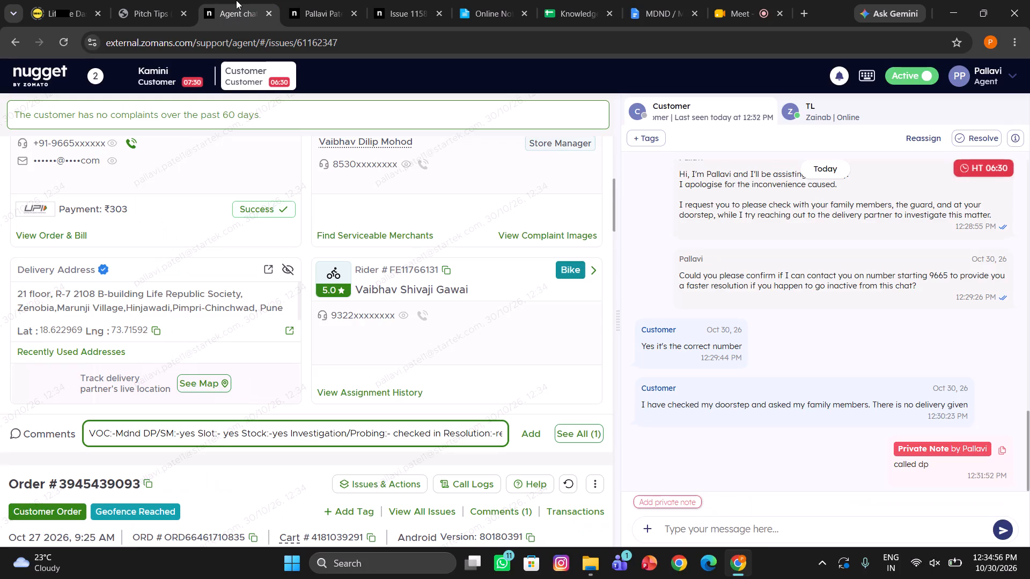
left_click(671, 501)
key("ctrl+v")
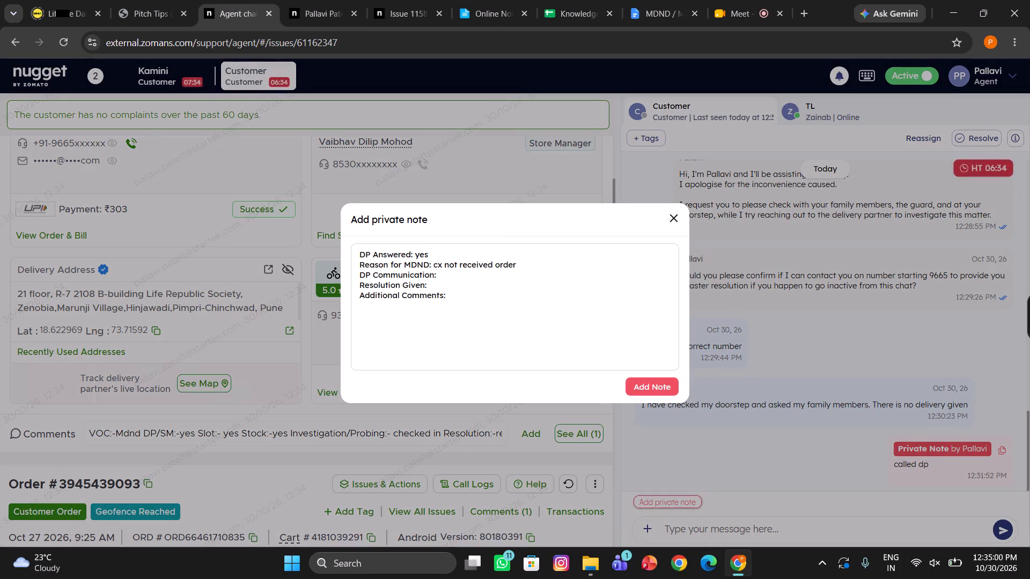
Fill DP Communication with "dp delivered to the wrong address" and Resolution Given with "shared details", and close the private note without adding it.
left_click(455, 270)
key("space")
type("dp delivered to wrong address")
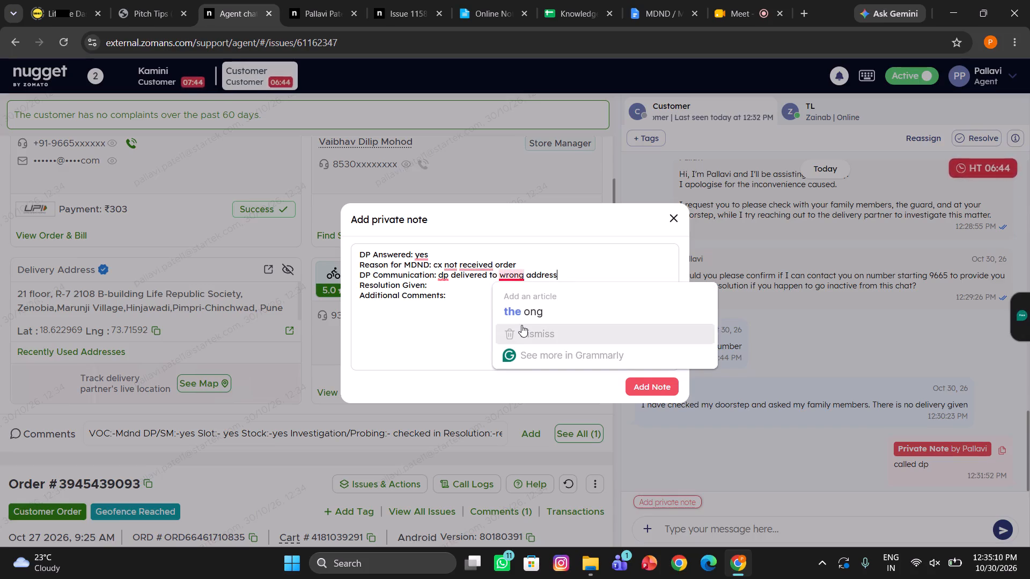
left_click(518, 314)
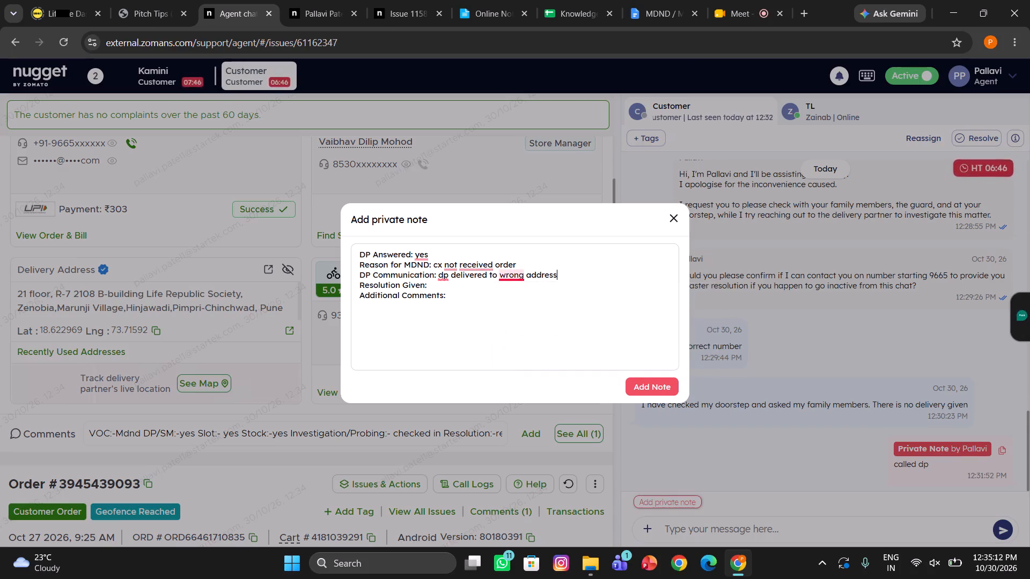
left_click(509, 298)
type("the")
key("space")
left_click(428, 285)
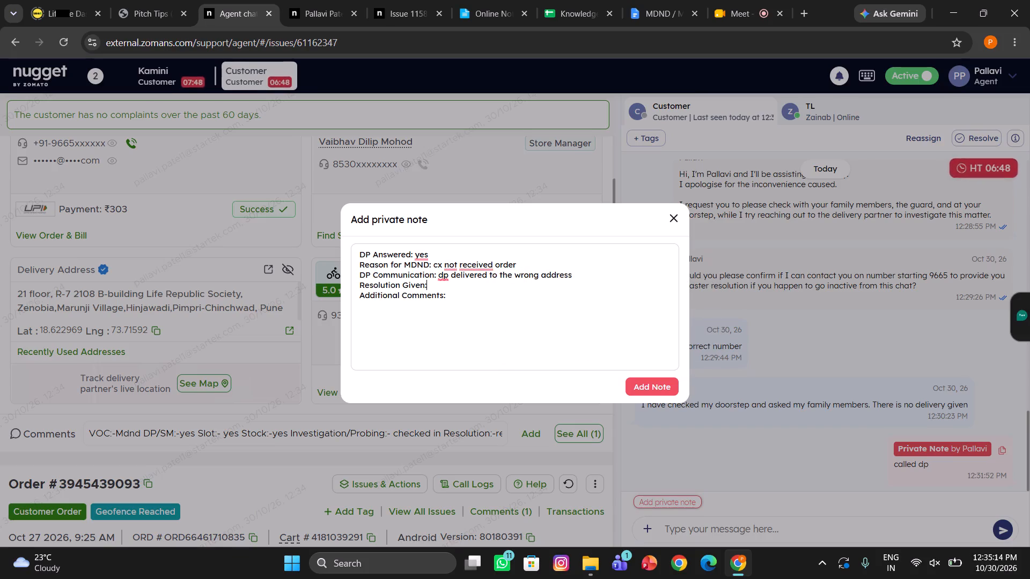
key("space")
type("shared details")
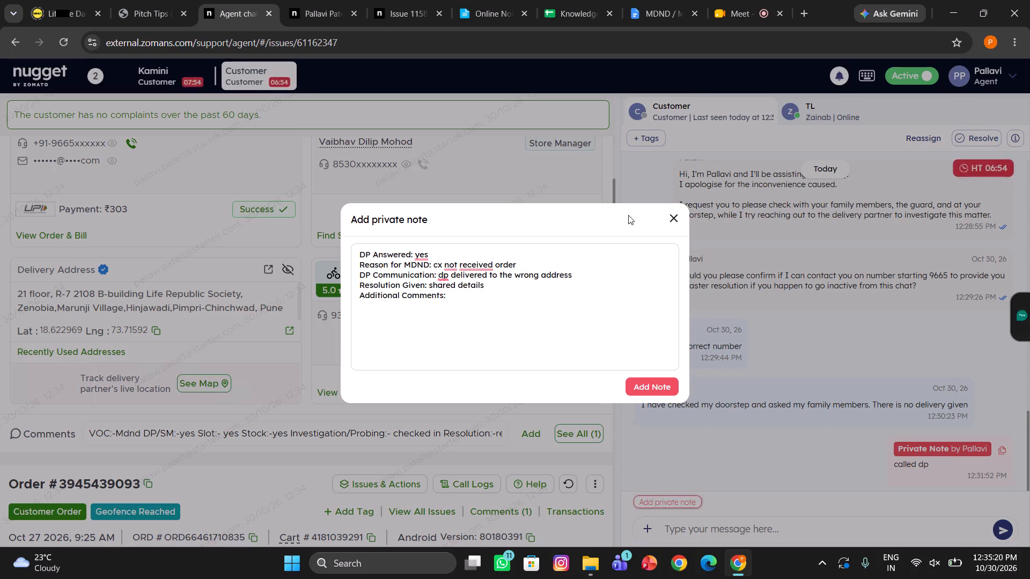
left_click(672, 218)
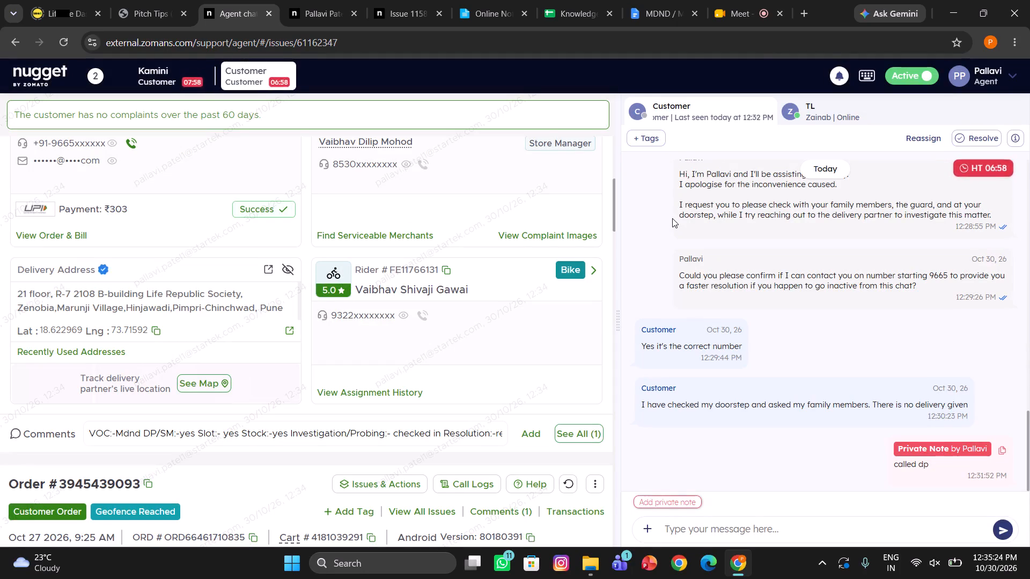
Tag the second customer's chat with the disposition "MDND – Order Found".
left_click(645, 141)
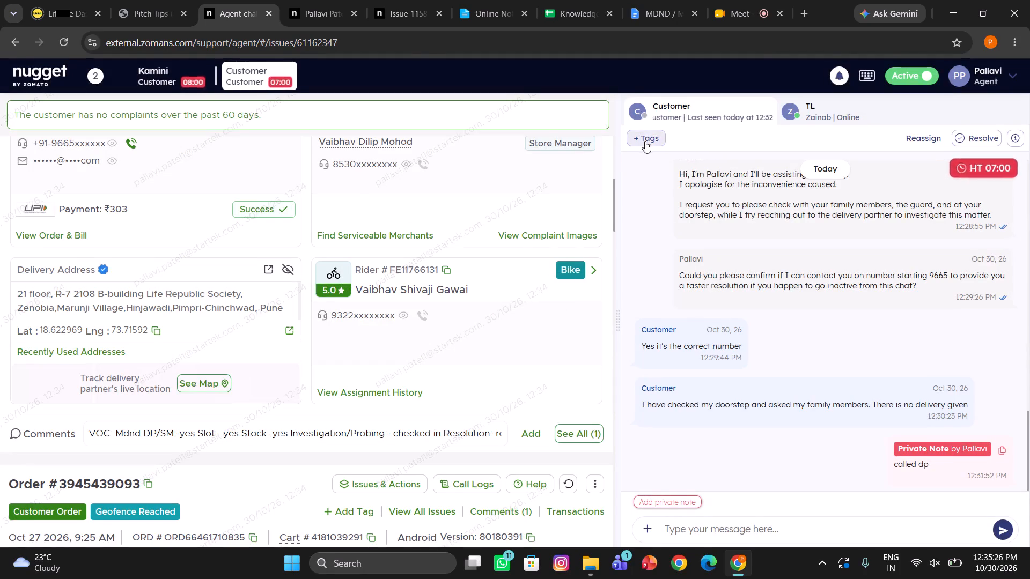
type("mdnd")
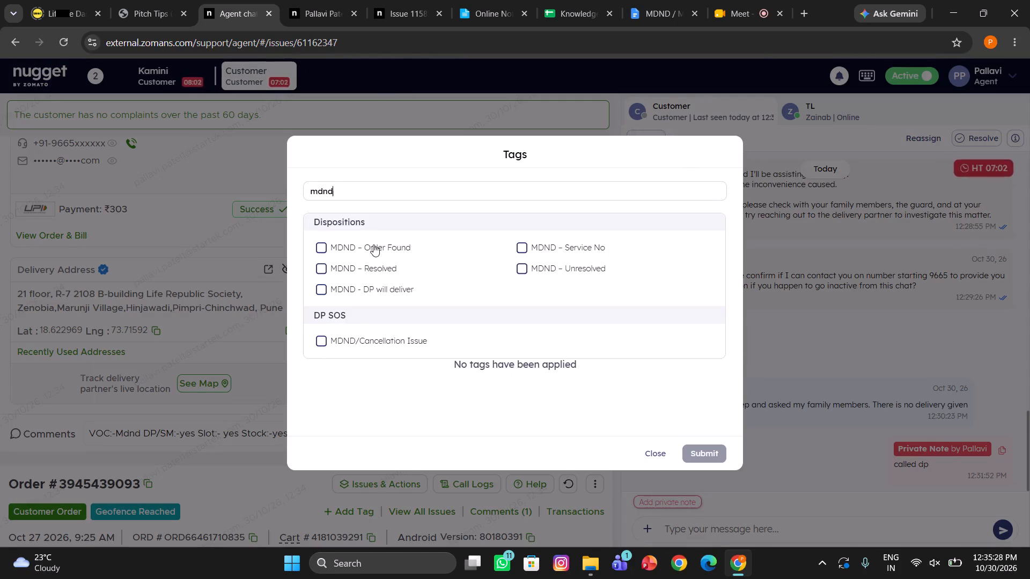
left_click(373, 244)
left_click(707, 449)
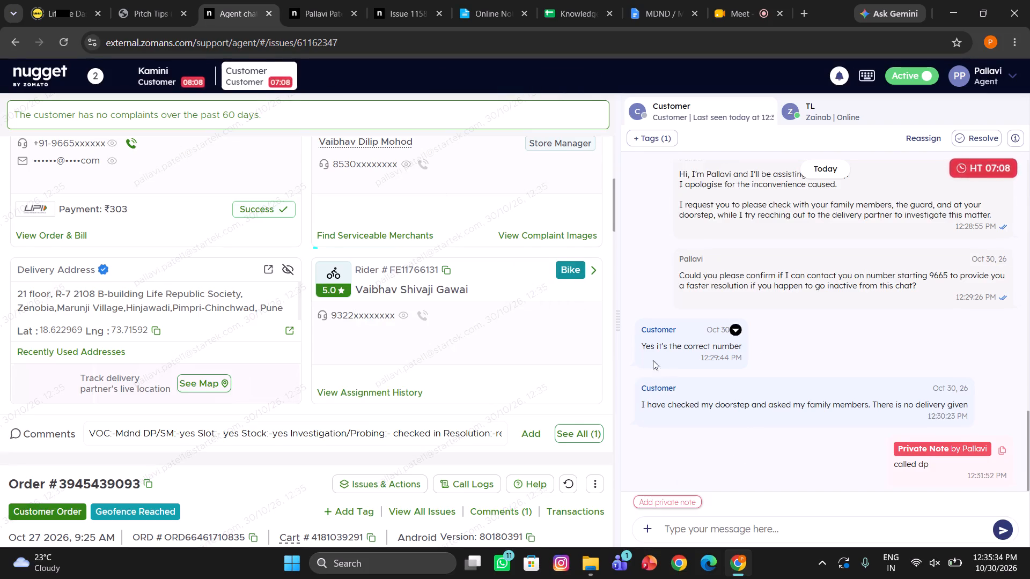
Copy the full text of the second customer's unsaved private note into that chat's message box without sending it.
left_click(652, 503)
key("ctrl+a")
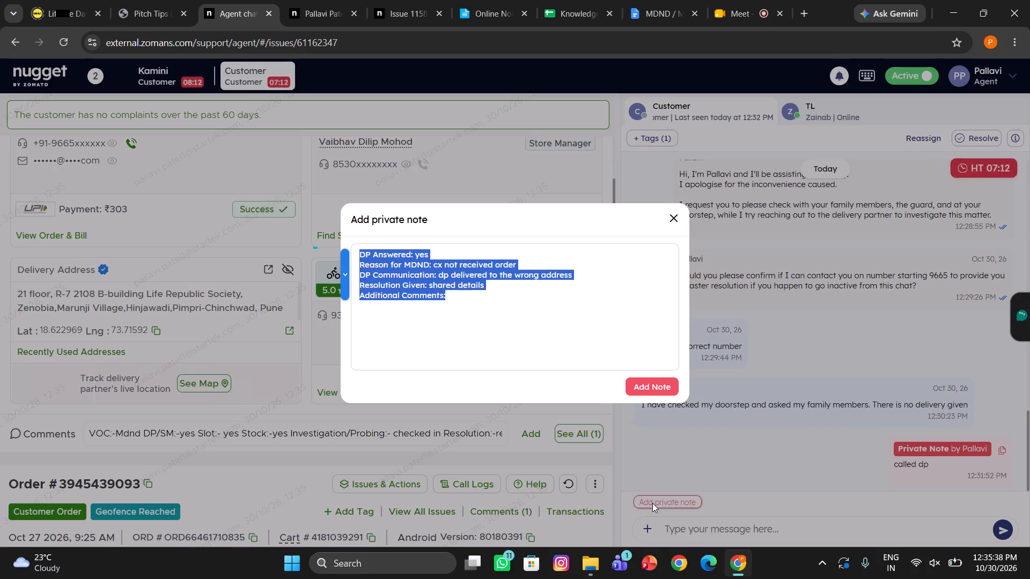
key("ctrl+c")
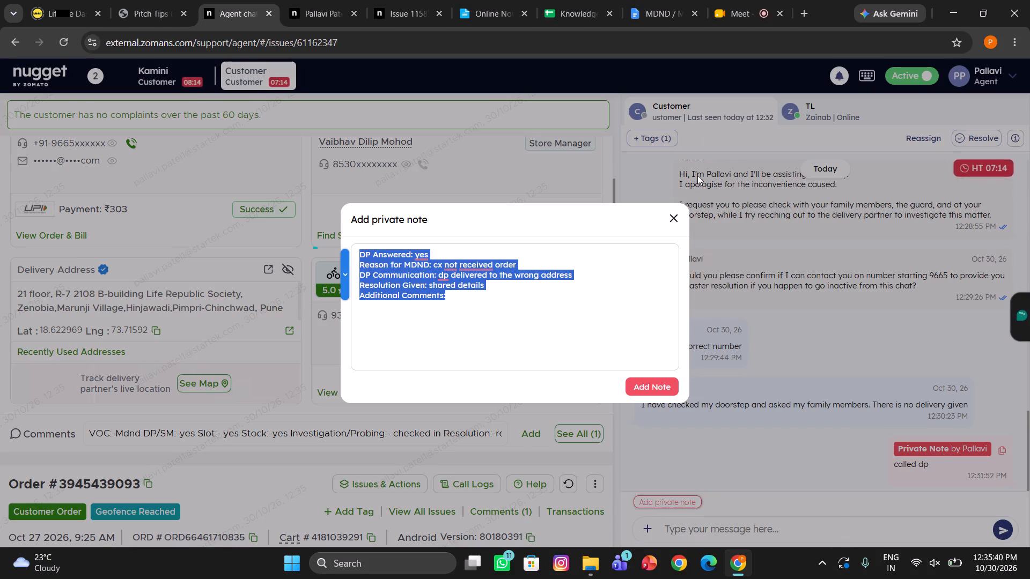
left_click(675, 213)
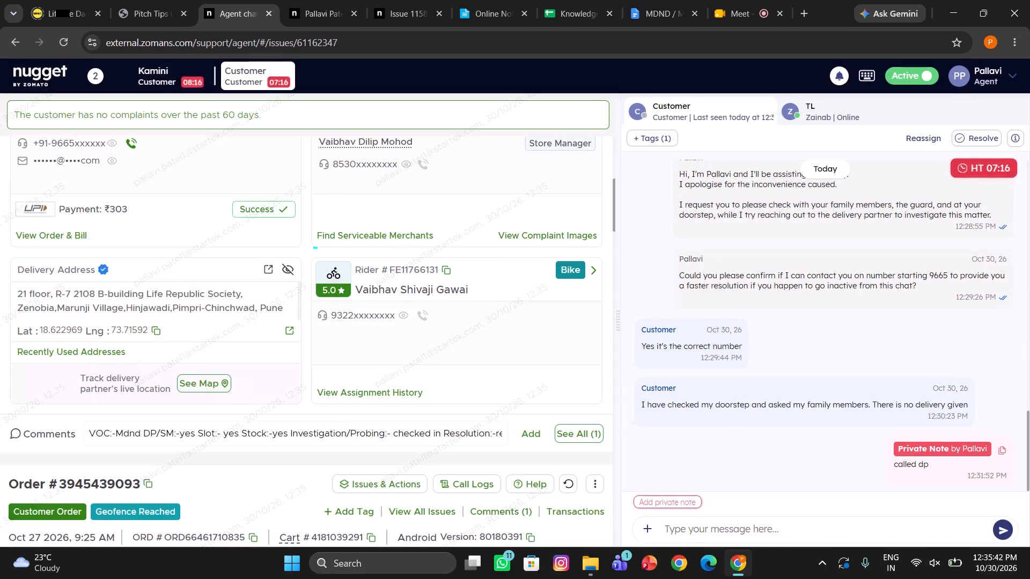
left_click(680, 536)
key("ctrl+v")
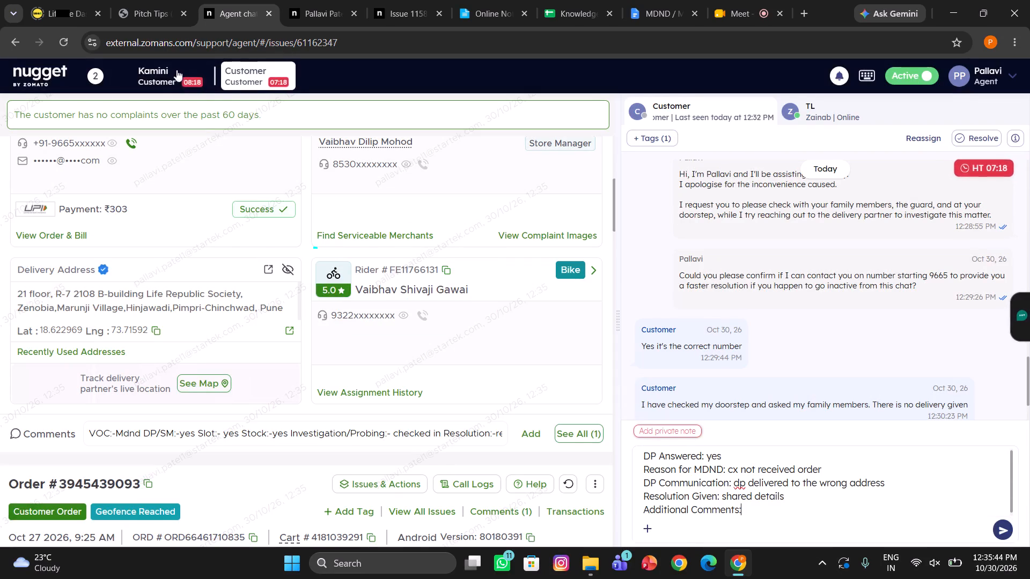
Switch to Kamini's chat and bring up the customer contact details of the order.
left_click(157, 75)
scroll(795, 381, "down", 3)
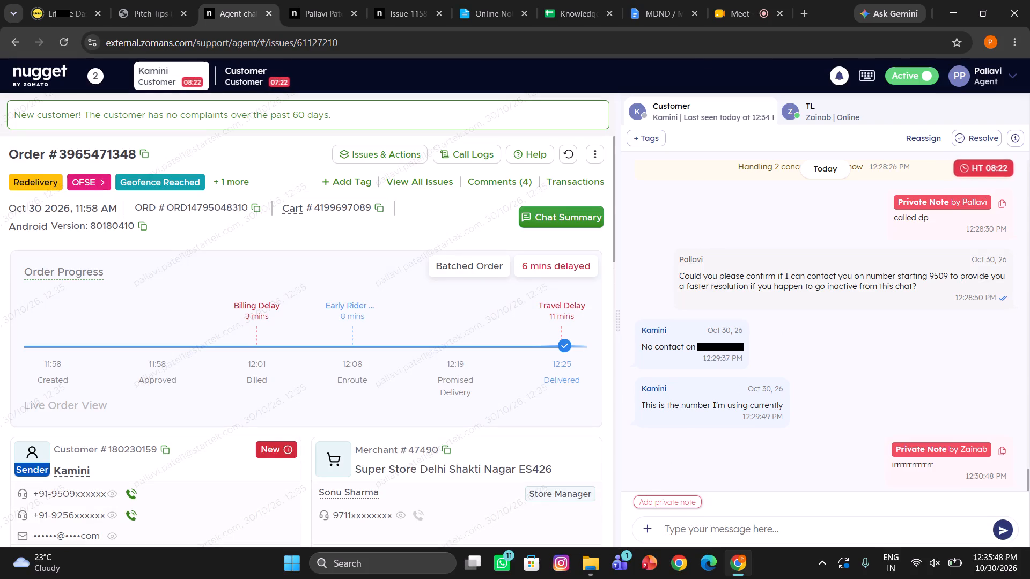
scroll(479, 415, "down", 2)
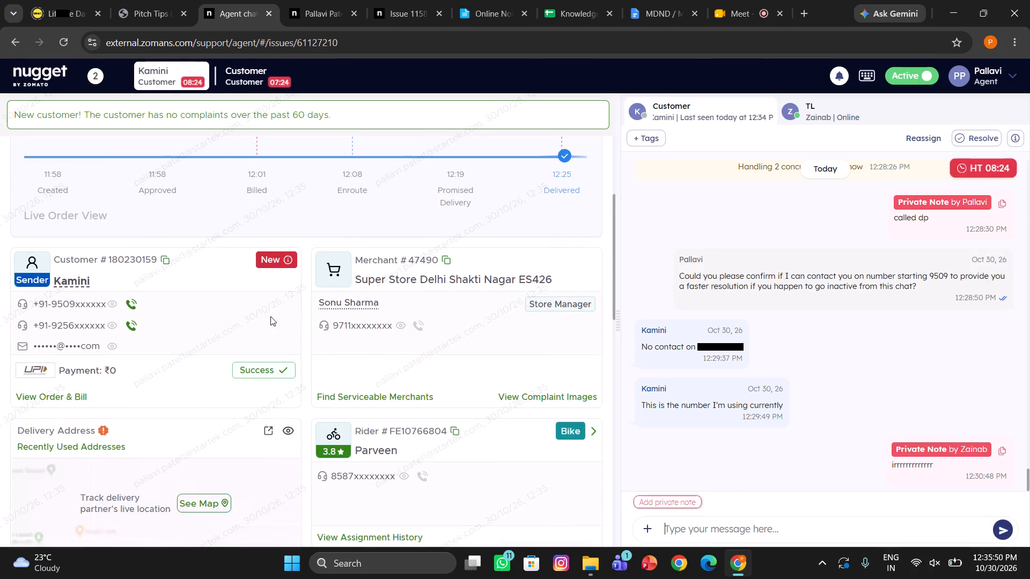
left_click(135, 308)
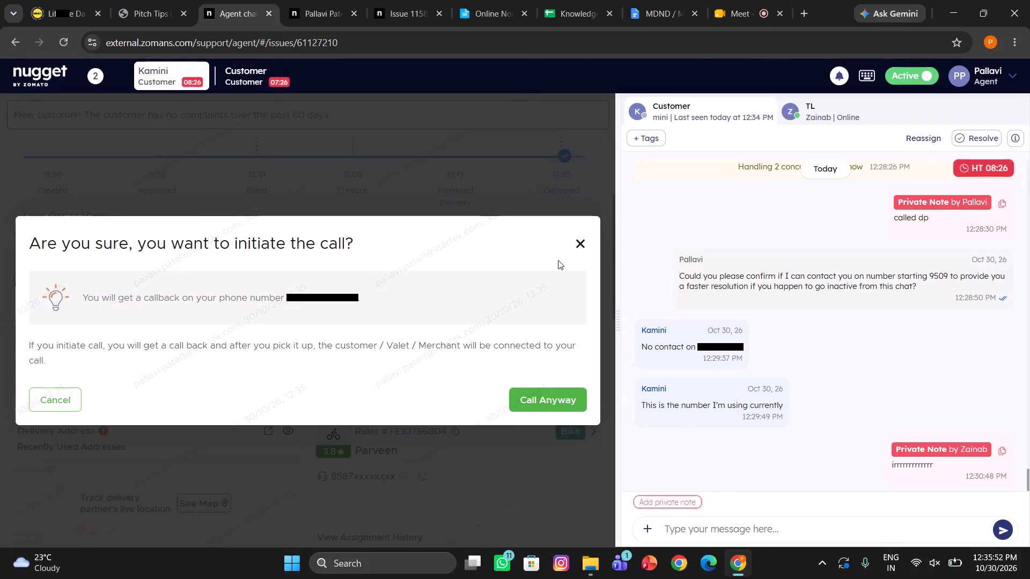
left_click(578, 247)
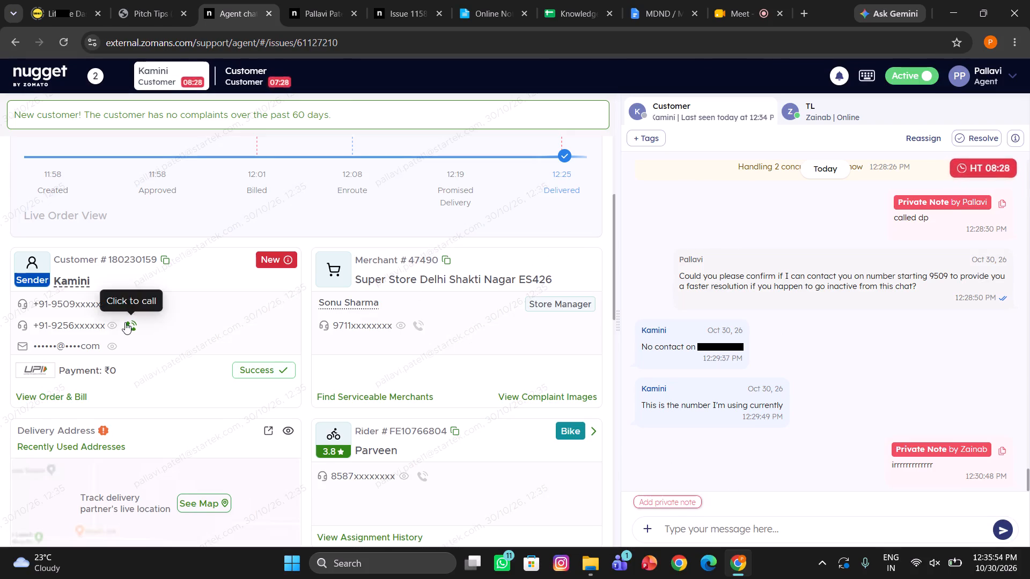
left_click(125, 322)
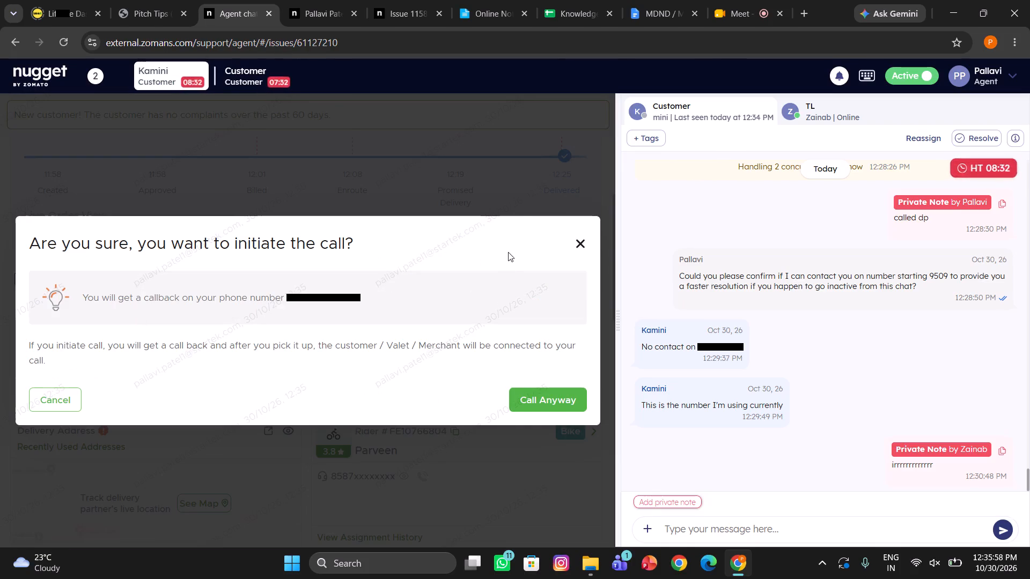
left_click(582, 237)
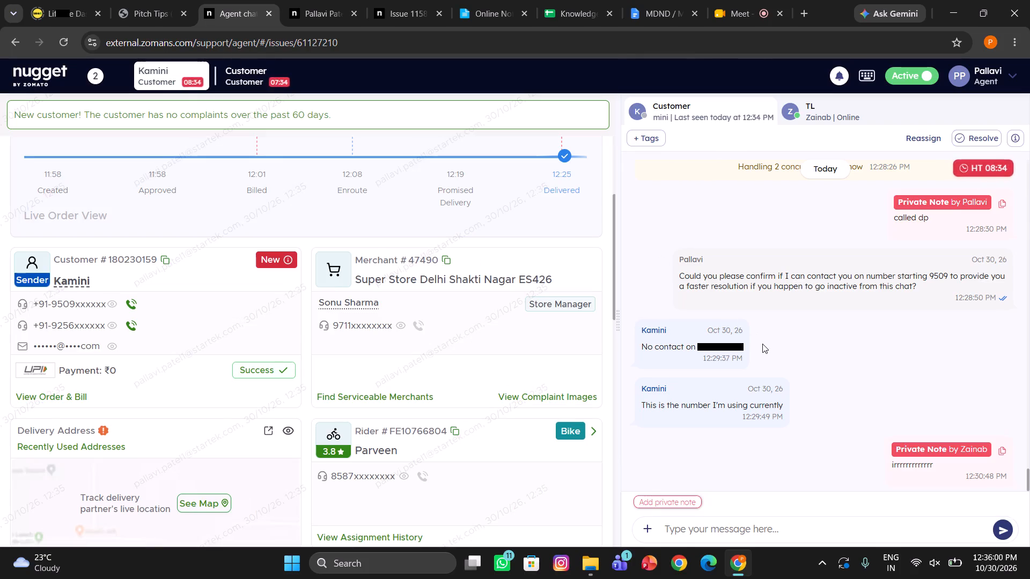
Request a call to the contact number Kamini shared in her chat message.
left_click(736, 326)
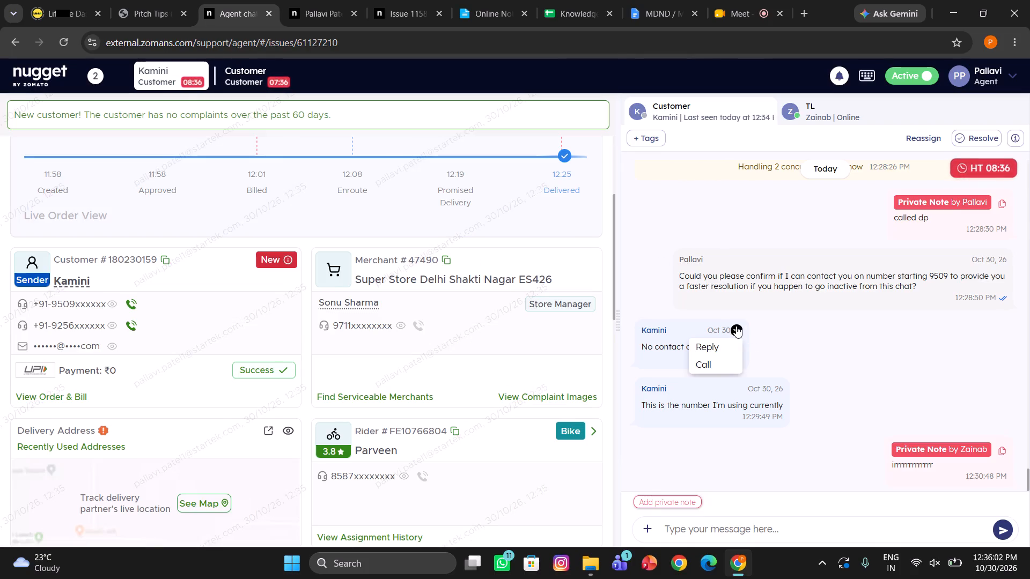
left_click(709, 359)
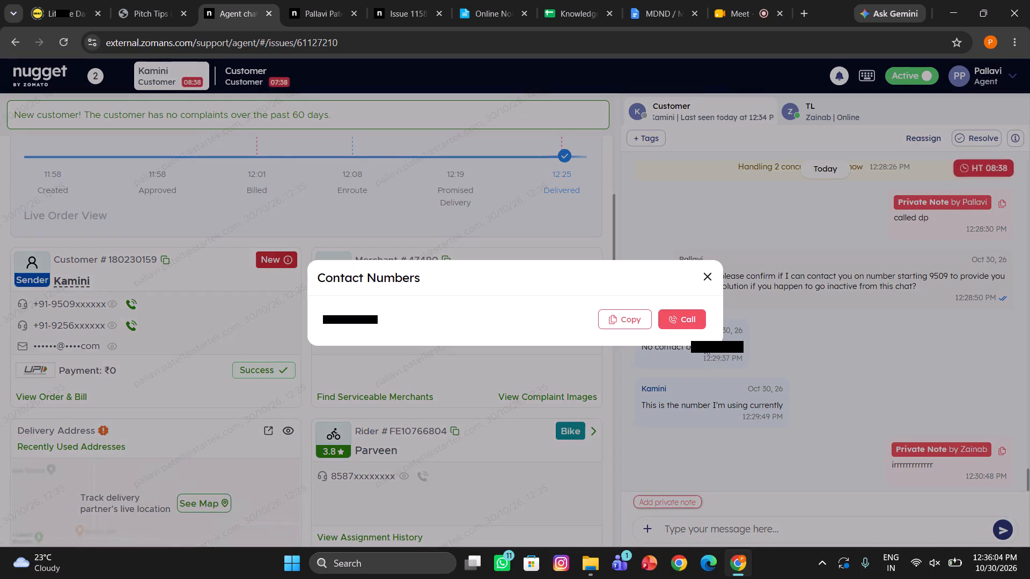
left_click(697, 328)
left_click(685, 320)
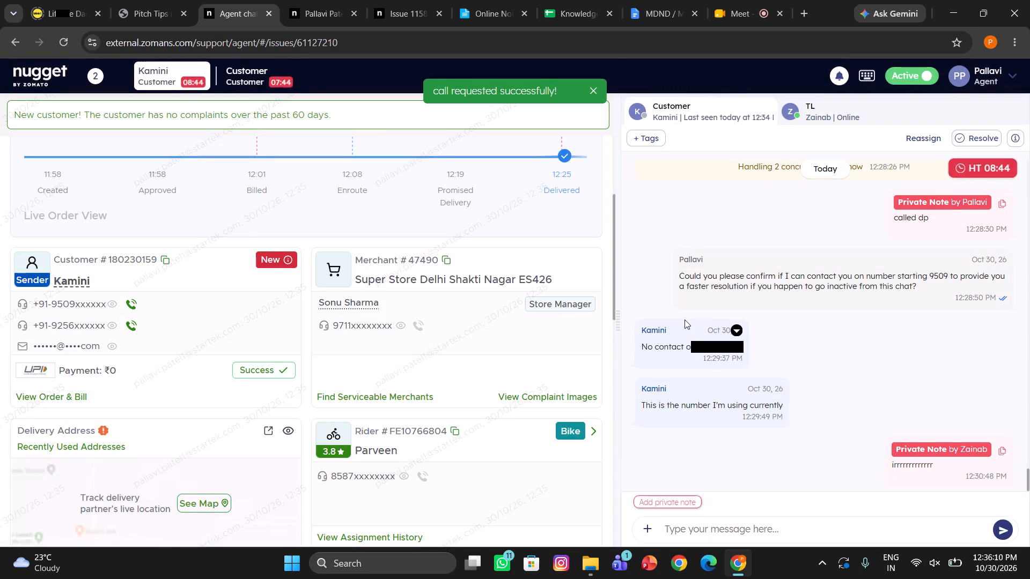
Add the private note "called cx" to Kamini's chat.
left_click(653, 500)
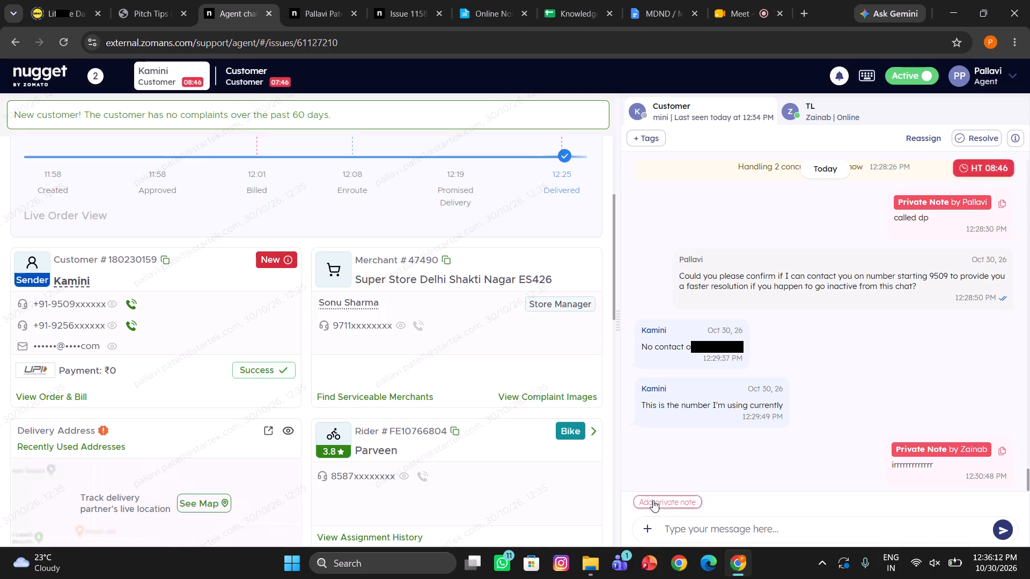
type("calledc")
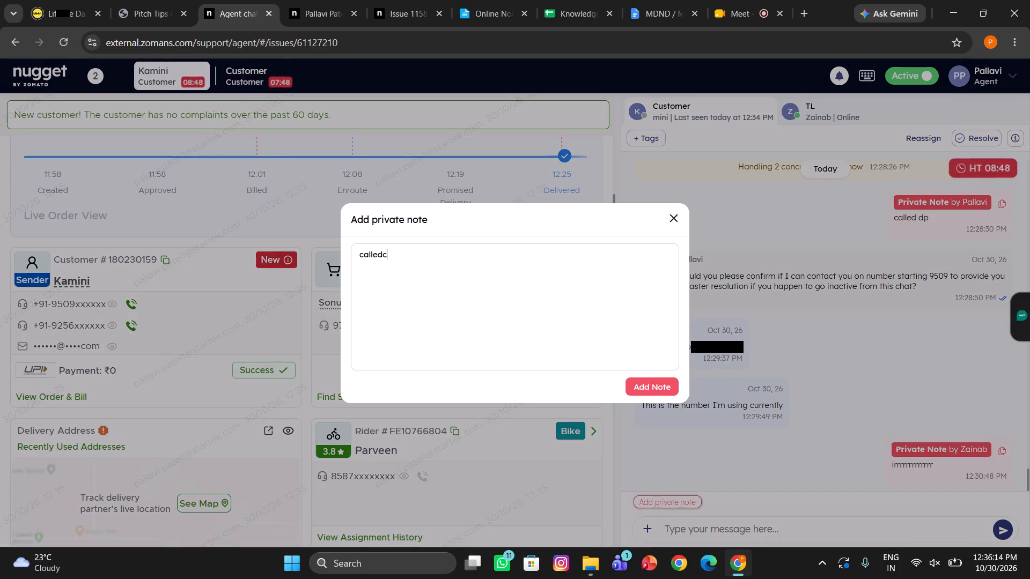
key("BackSpace")
key("BackSpace")
type("d")
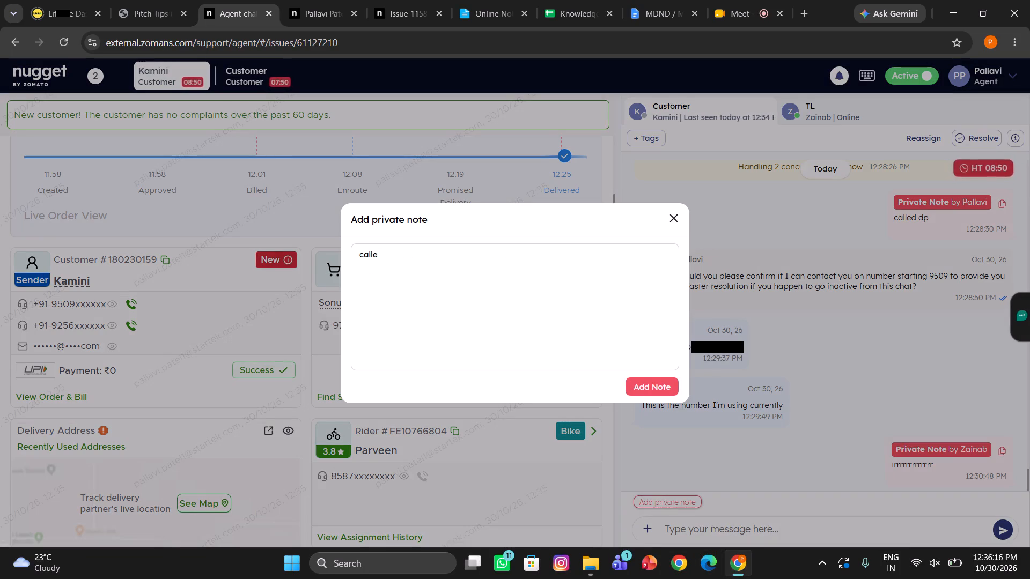
key("space")
type("cx")
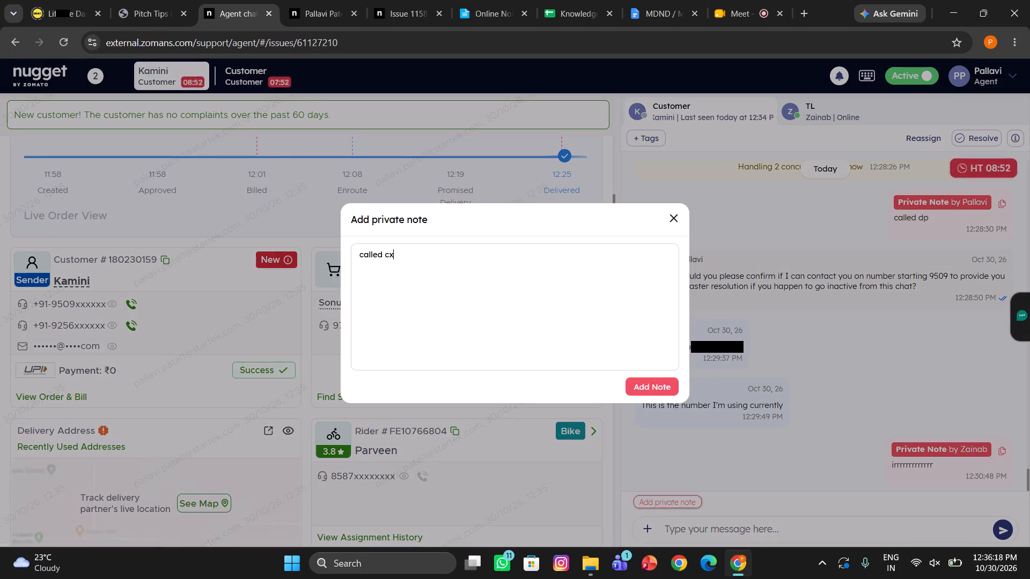
left_click(659, 397)
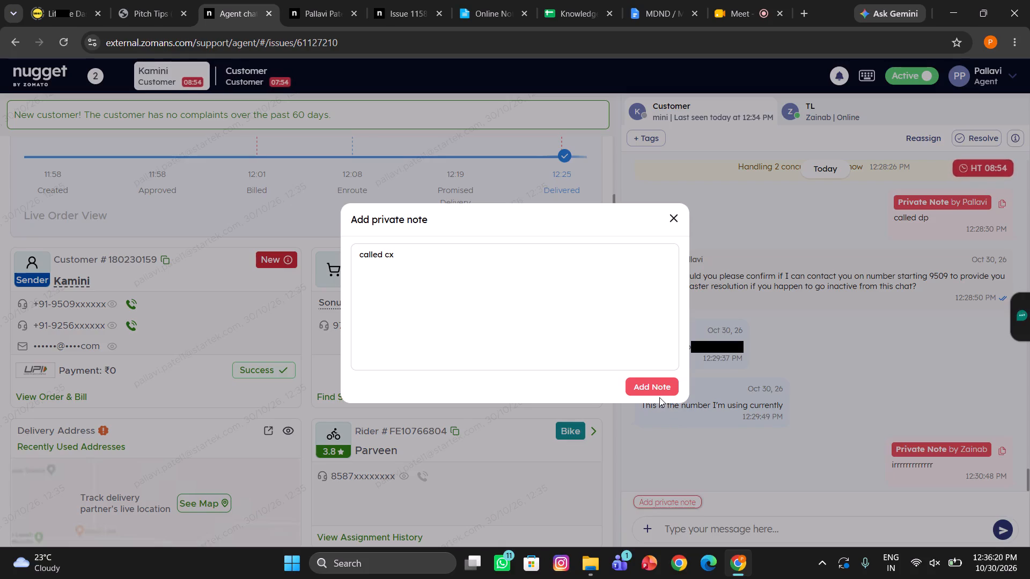
left_click(650, 387)
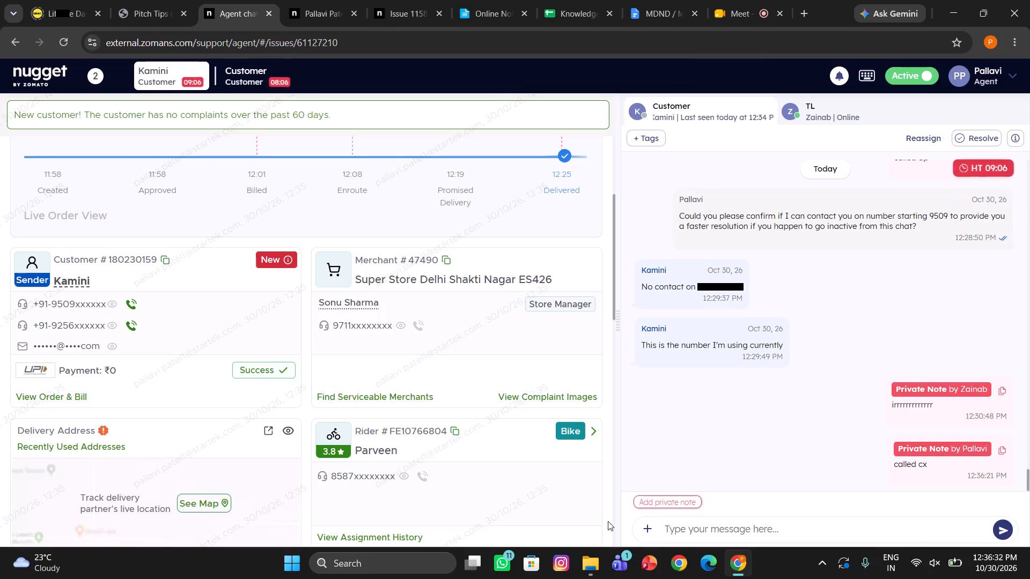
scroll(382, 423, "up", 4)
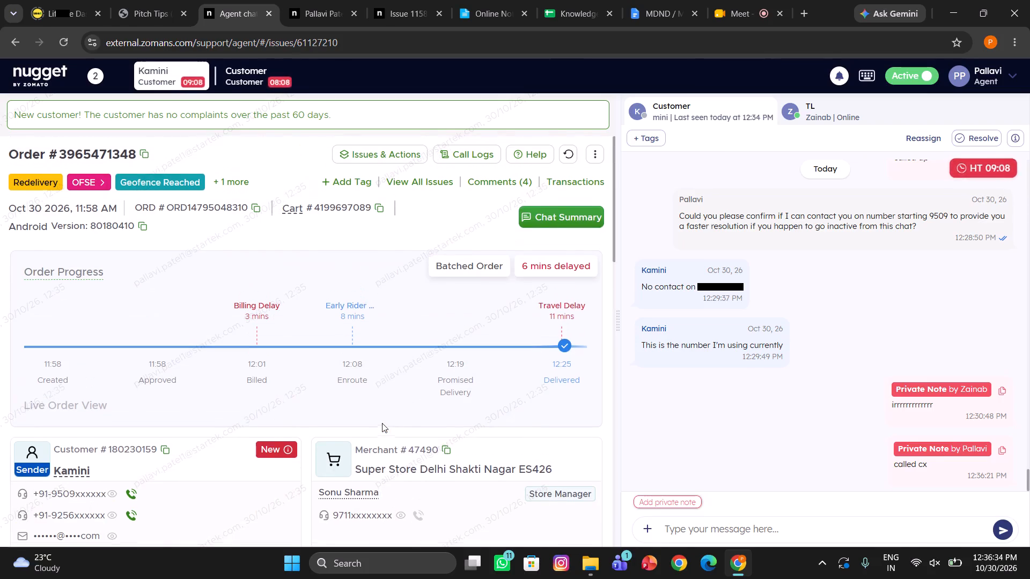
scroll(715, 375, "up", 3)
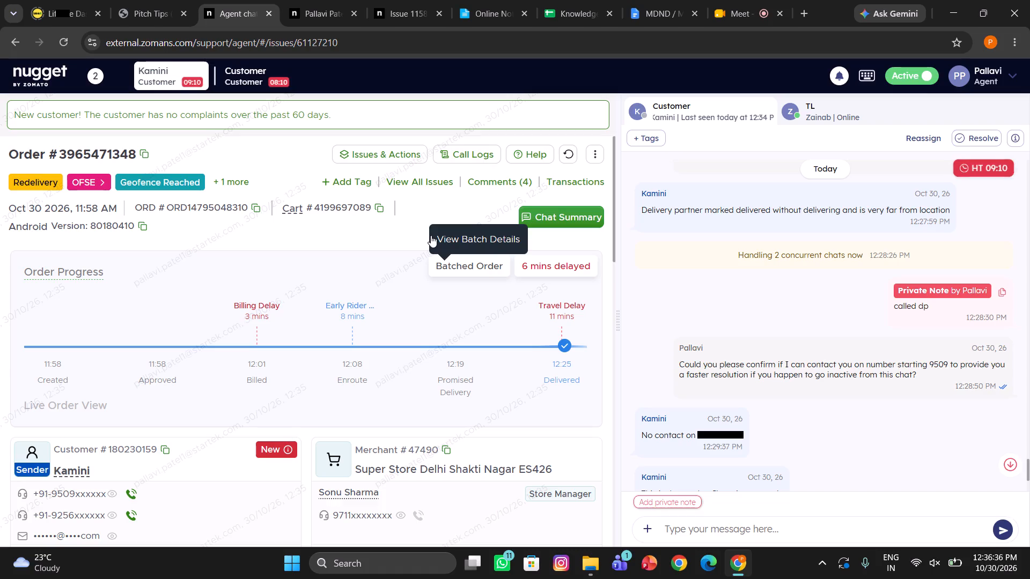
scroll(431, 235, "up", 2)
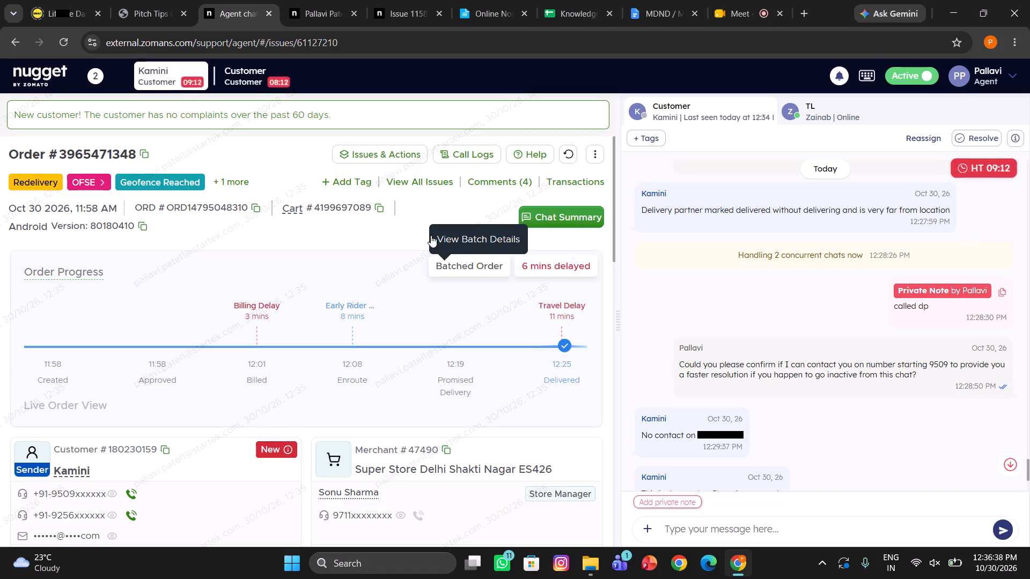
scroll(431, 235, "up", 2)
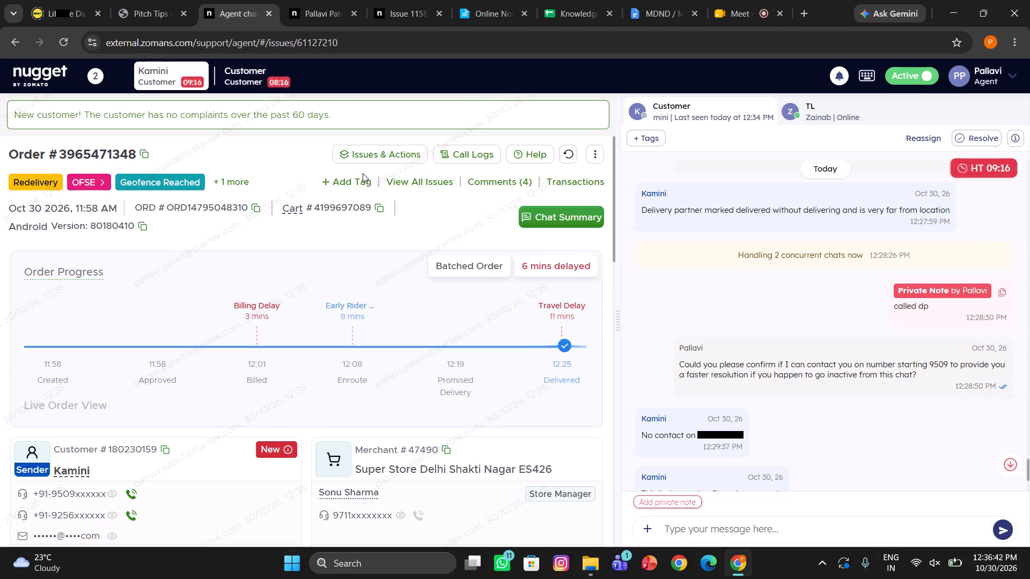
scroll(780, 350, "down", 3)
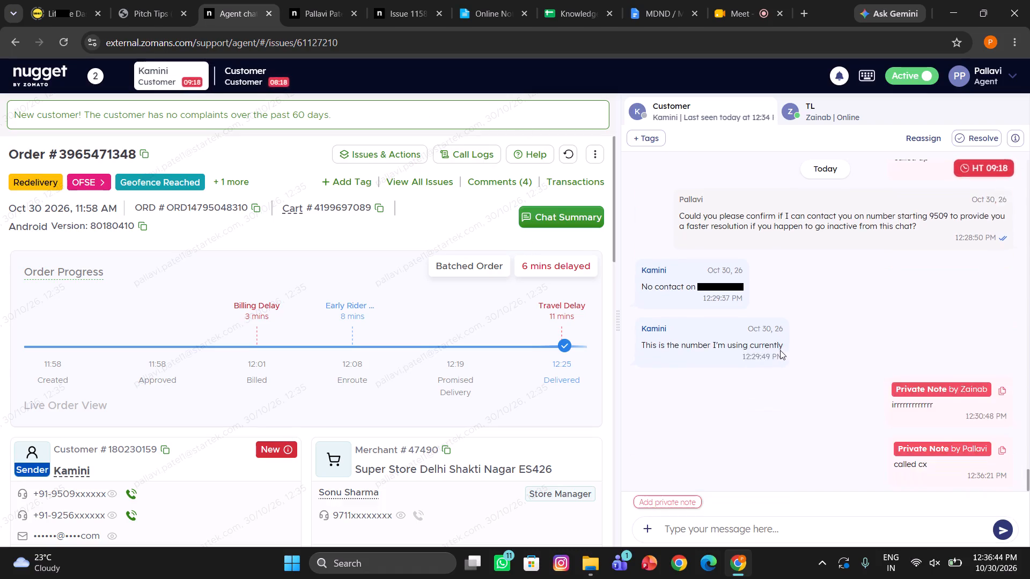
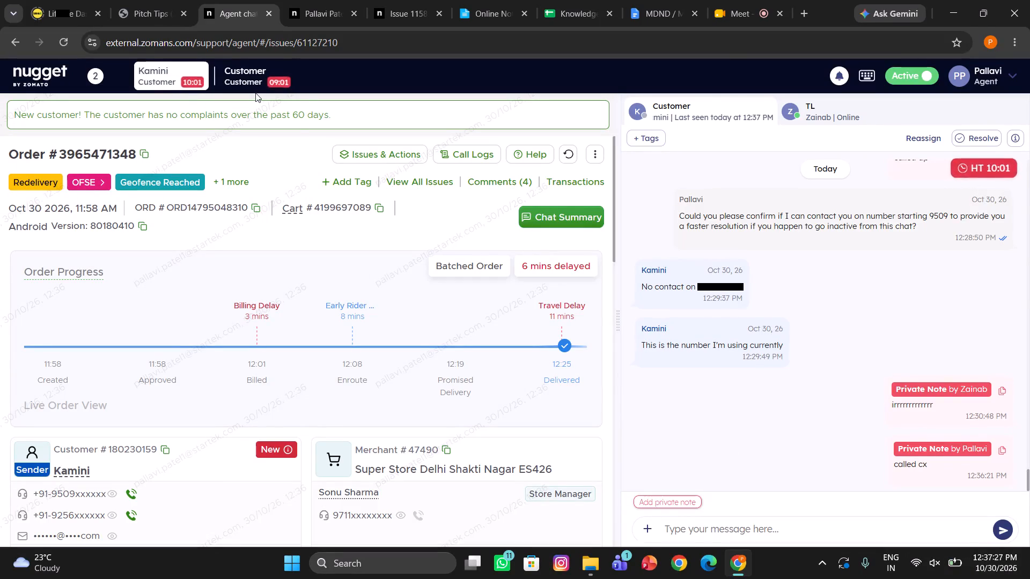
In the second customer's chat, copy the unsent note draft, then replace it with the message "Have you received your order?" and send it.
left_click(240, 80)
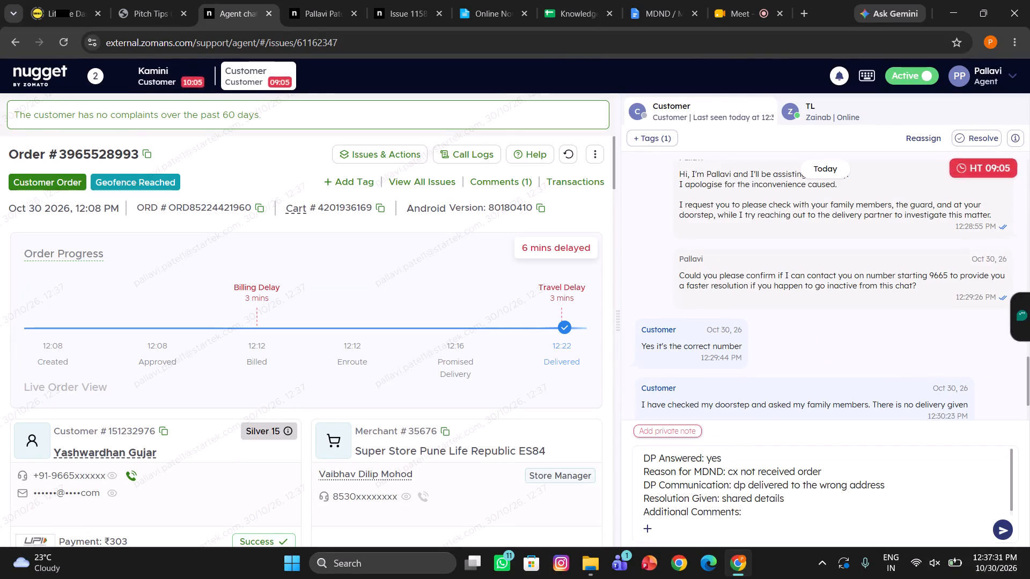
key("ctrl+a")
key("ctrl+c")
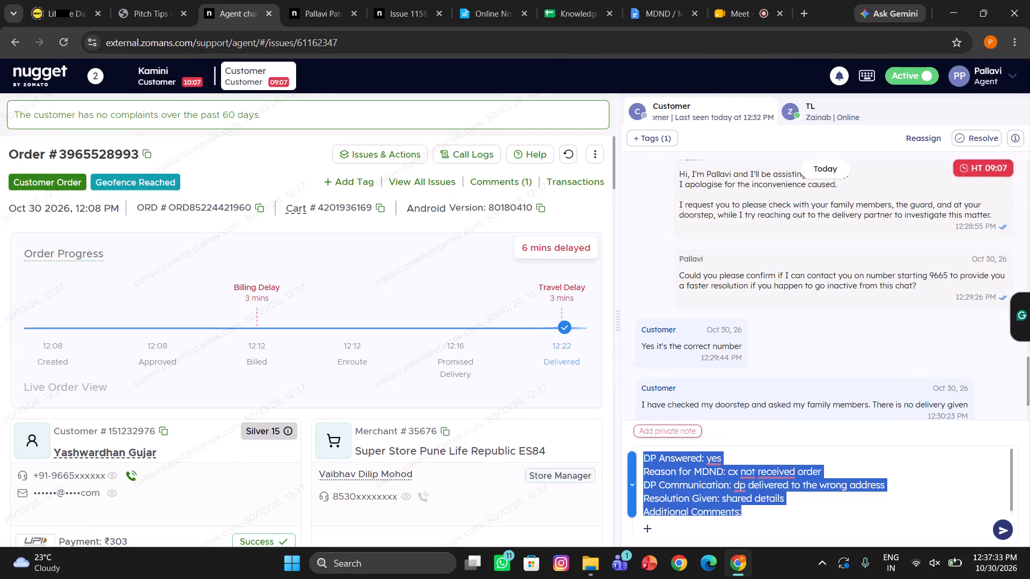
key("BackSpace")
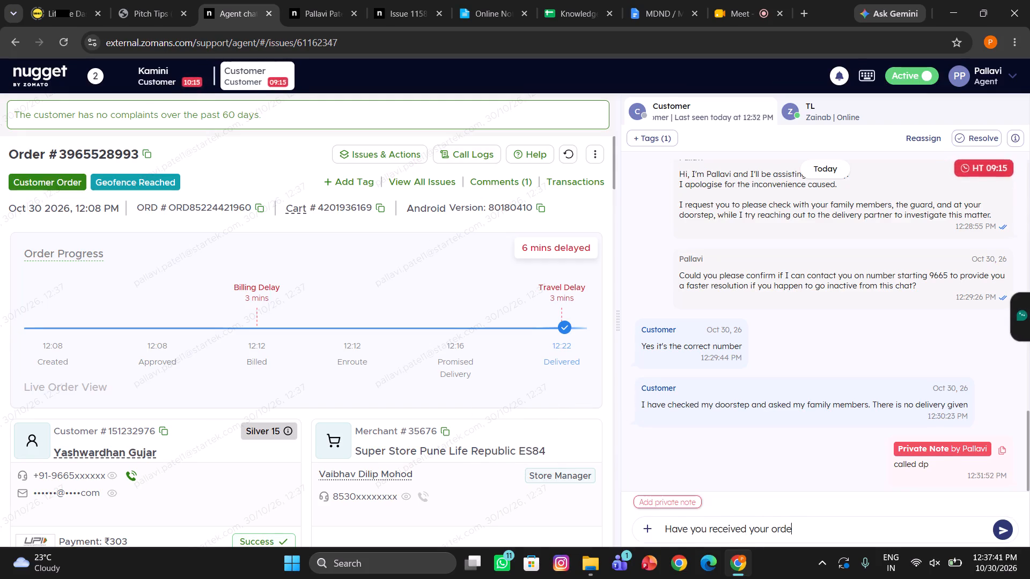
key("shift+question")
key("Return")
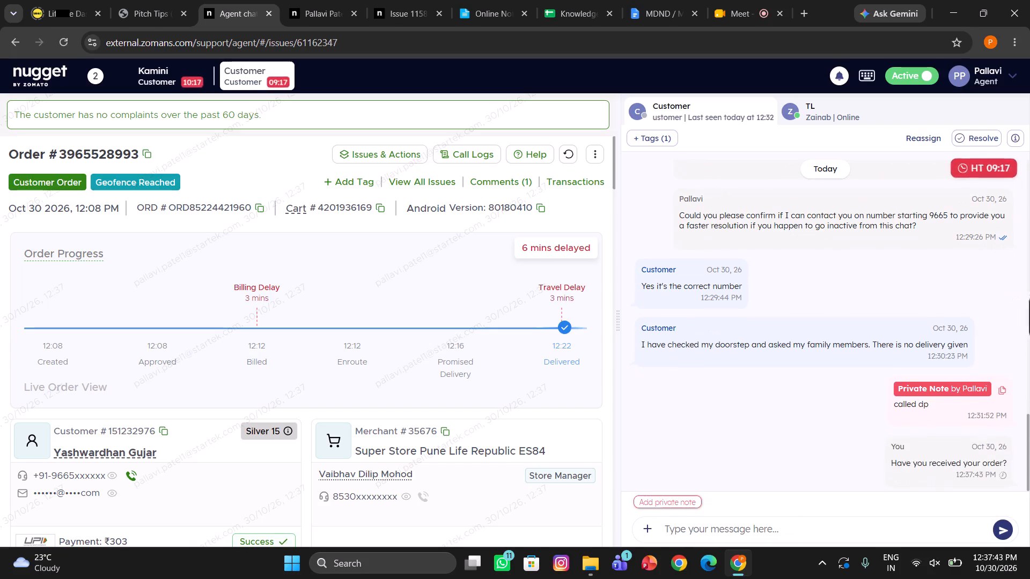
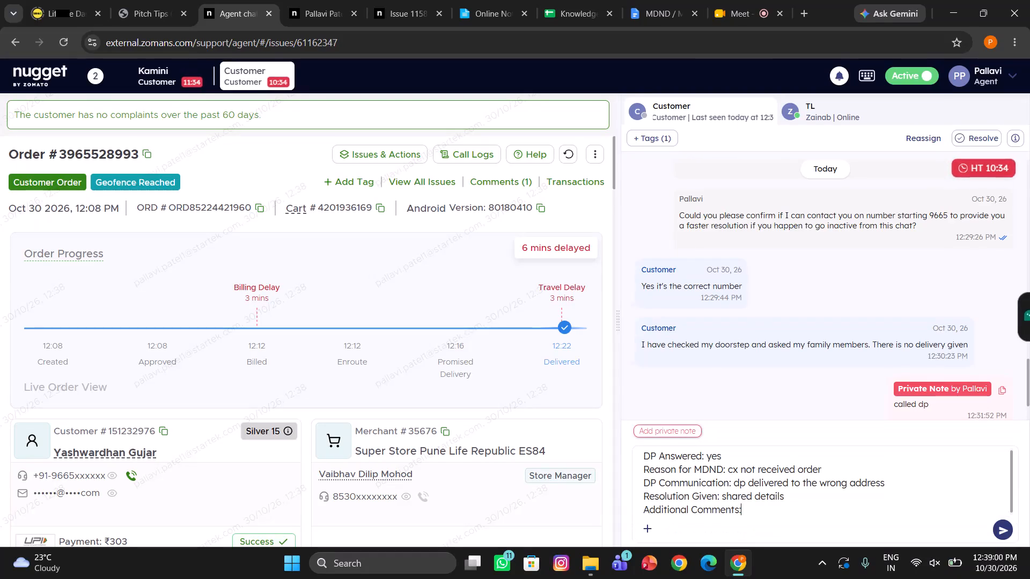
In Kamini's chat, add the private note "cx will call back in 5 min".
left_click(173, 86)
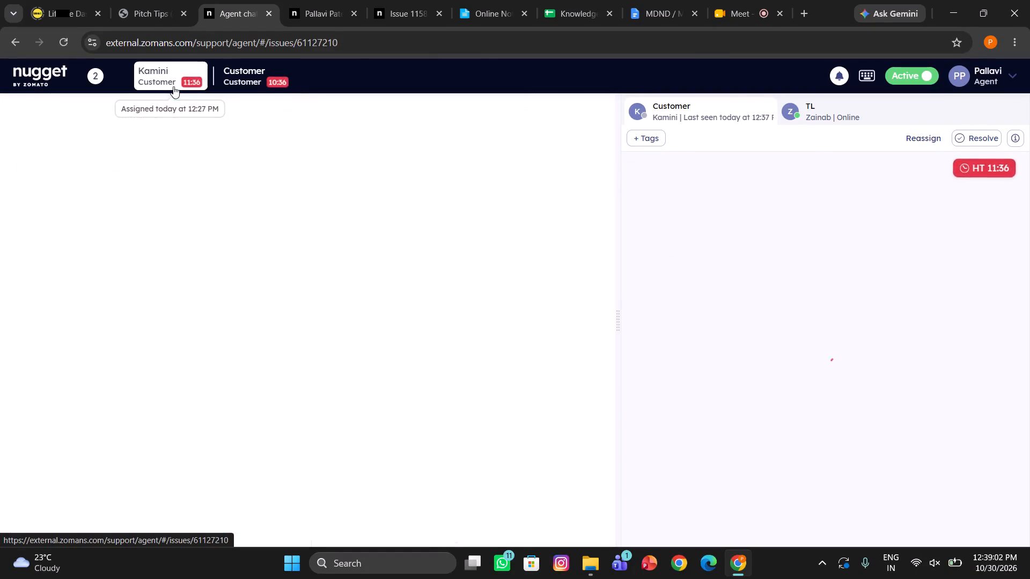
scroll(698, 373, "down", 1)
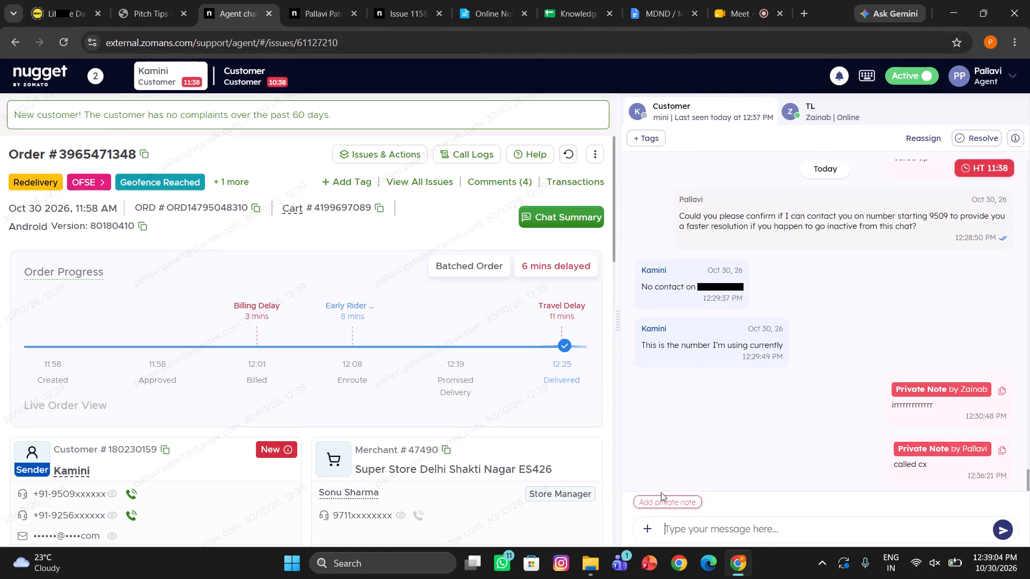
left_click(642, 502)
type("cx will ca")
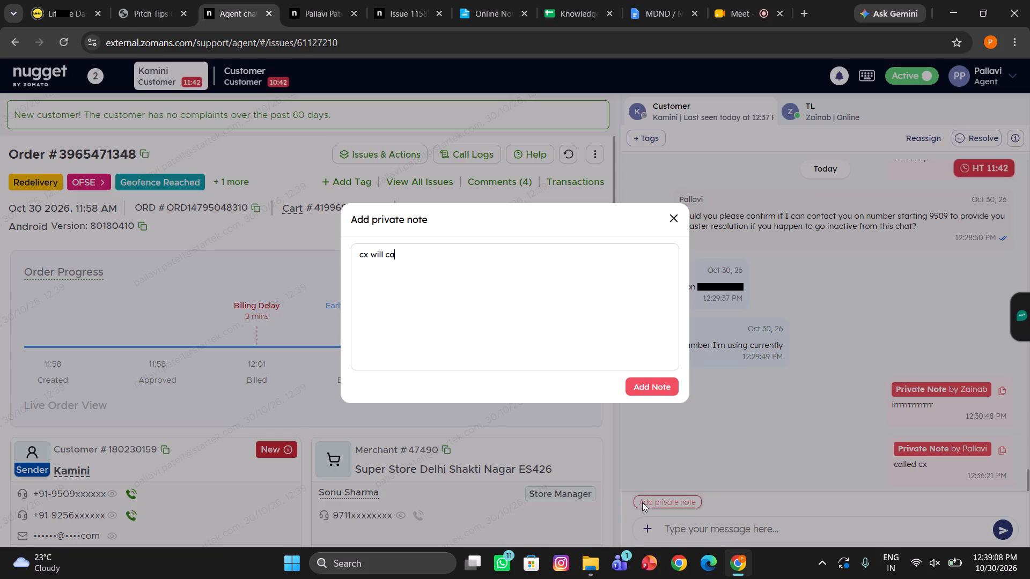
type("ll bac")
type("k in 5 min")
left_click(657, 390)
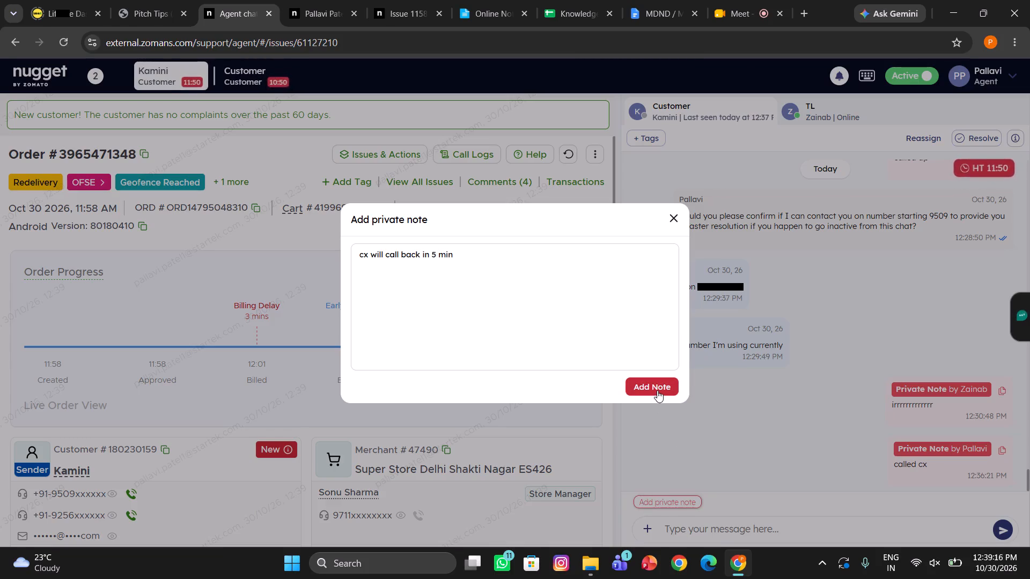
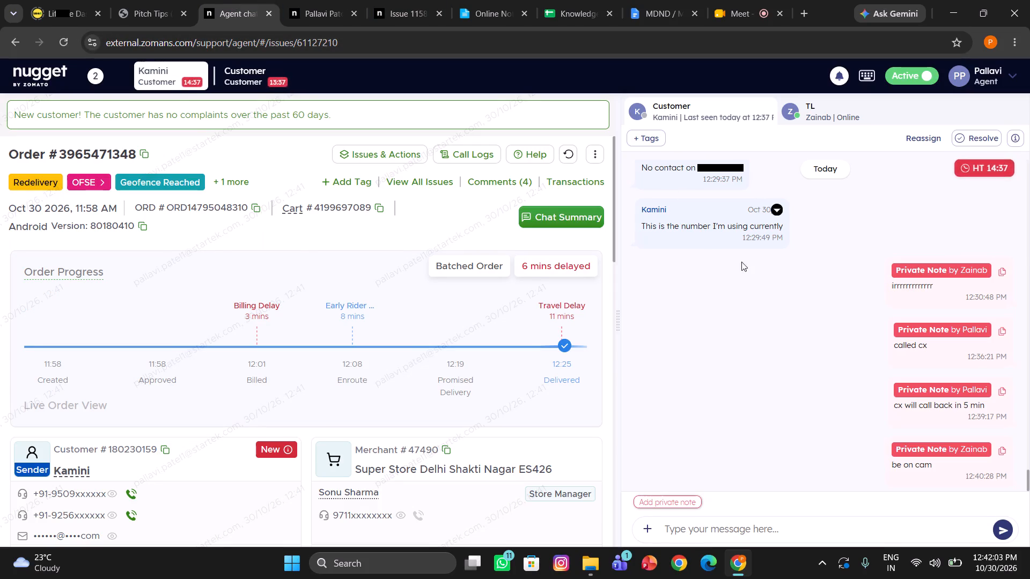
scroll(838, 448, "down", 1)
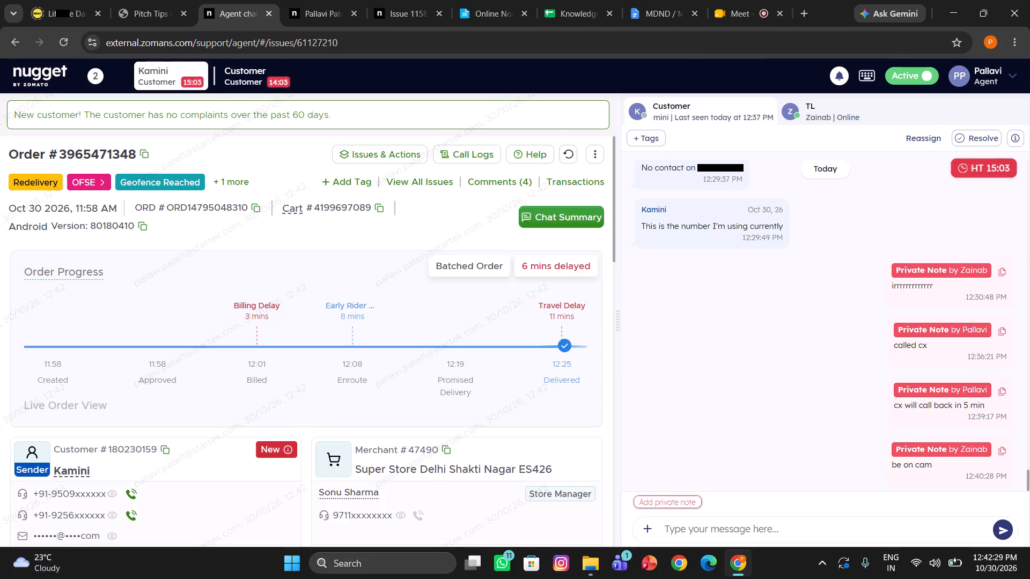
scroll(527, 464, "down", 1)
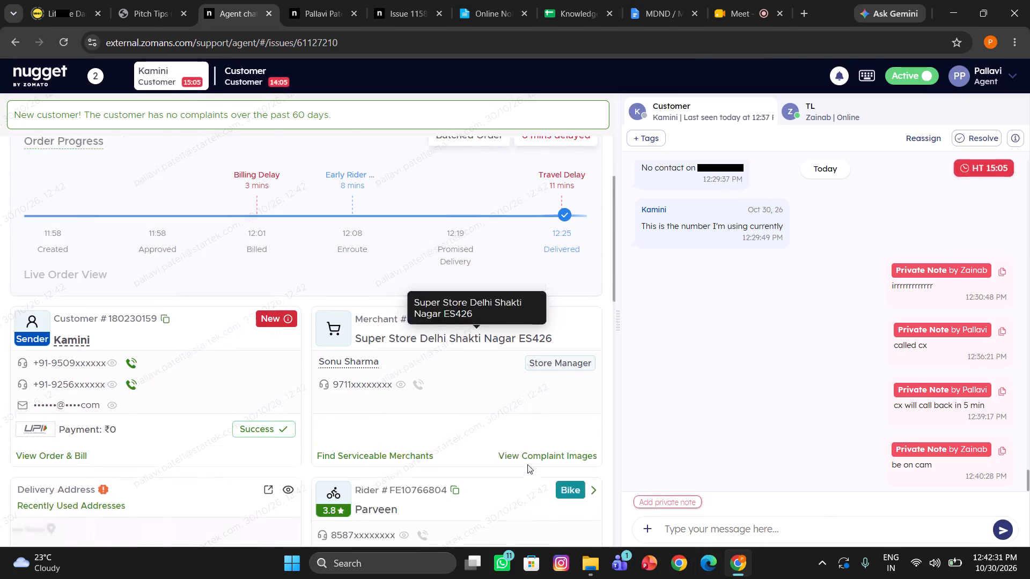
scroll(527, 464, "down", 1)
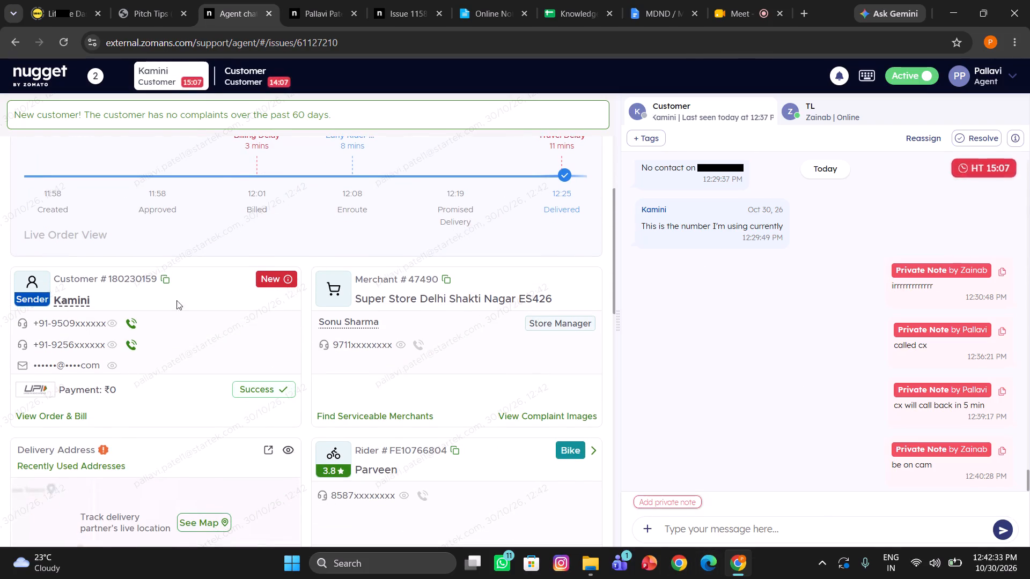
In the second customer's chat, copy the drafted MDND private-note text and clear it from the message box.
left_click(233, 70)
scroll(779, 382, "down", 1)
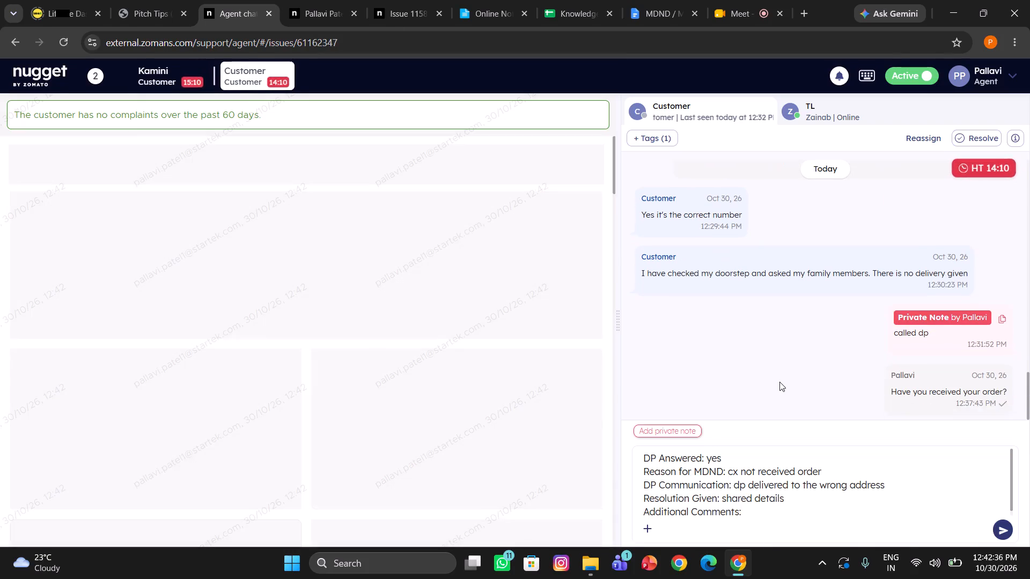
scroll(779, 382, "down", 1)
key("ctrl+a")
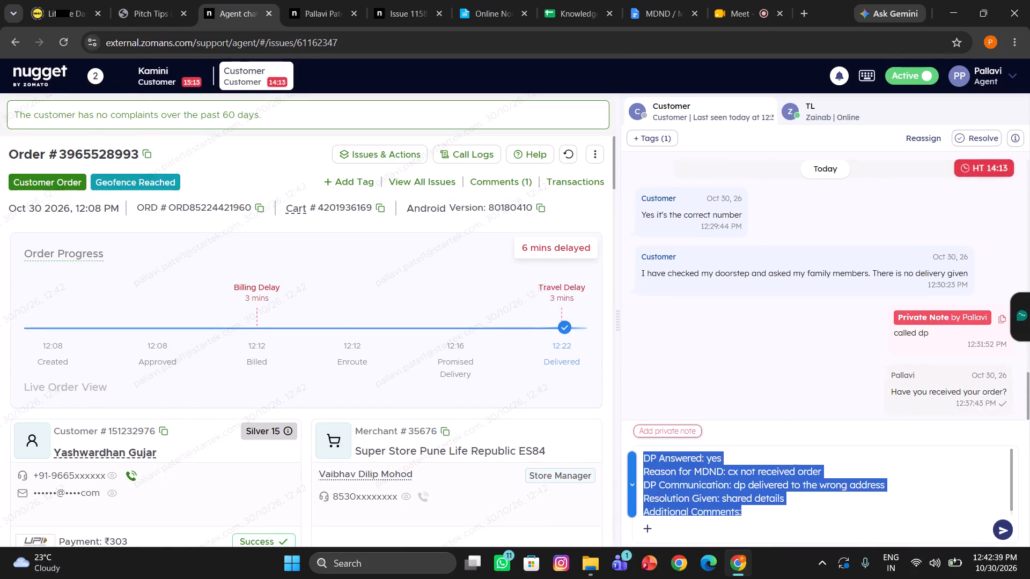
key("ctrl+c")
key("BackSpace")
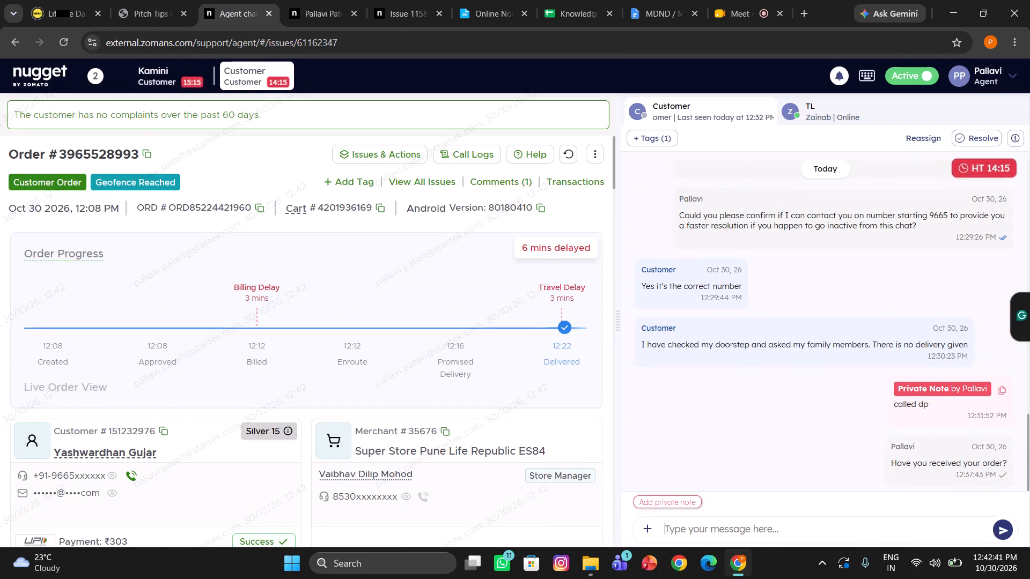
Send the second customer the message "Are we connected?".
type("re we connected?")
key("Return")
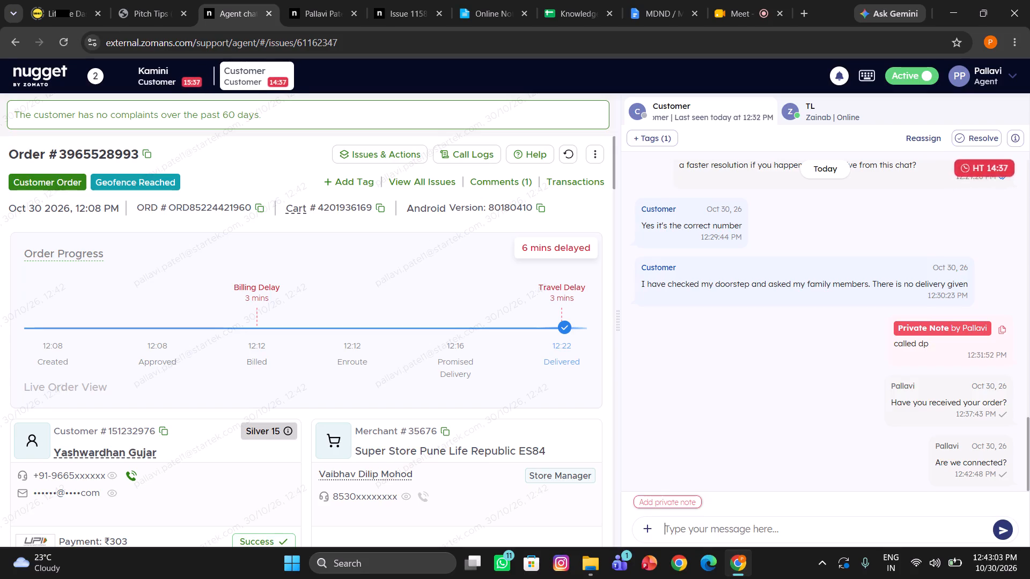
Send the second customer the canned response /Away2.
type("/away")
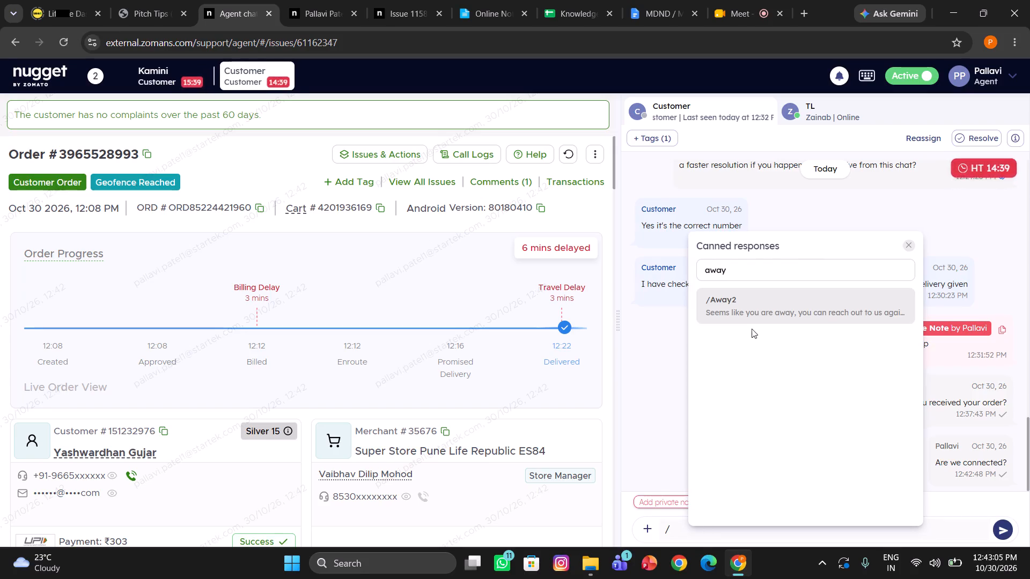
left_click(759, 317)
scroll(759, 317, "down", 2)
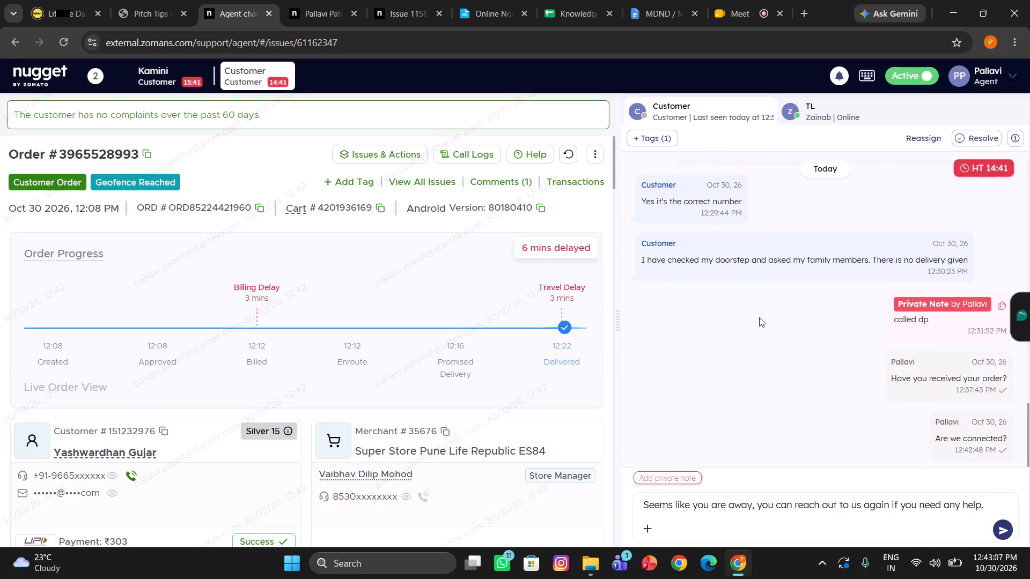
key("Return")
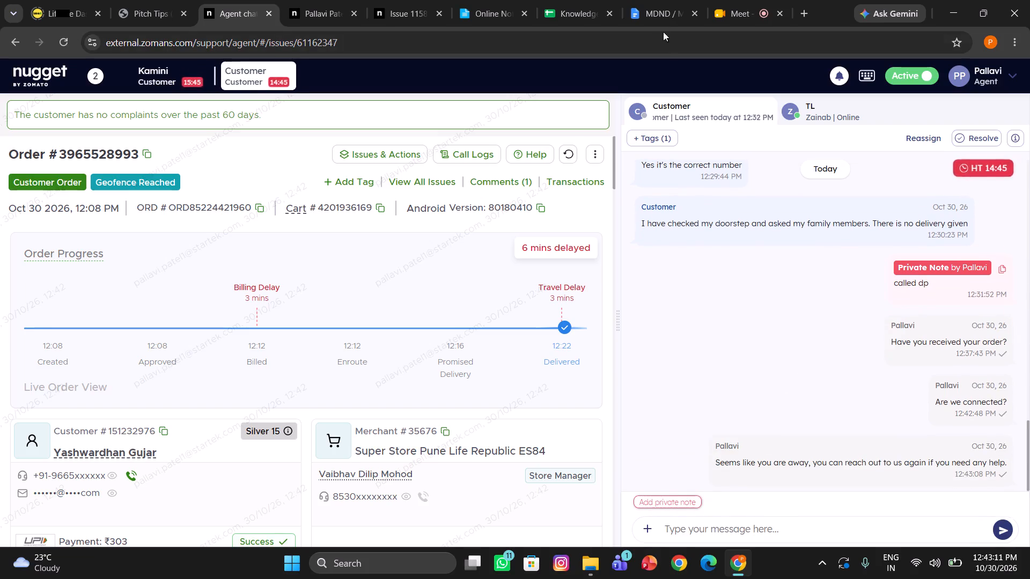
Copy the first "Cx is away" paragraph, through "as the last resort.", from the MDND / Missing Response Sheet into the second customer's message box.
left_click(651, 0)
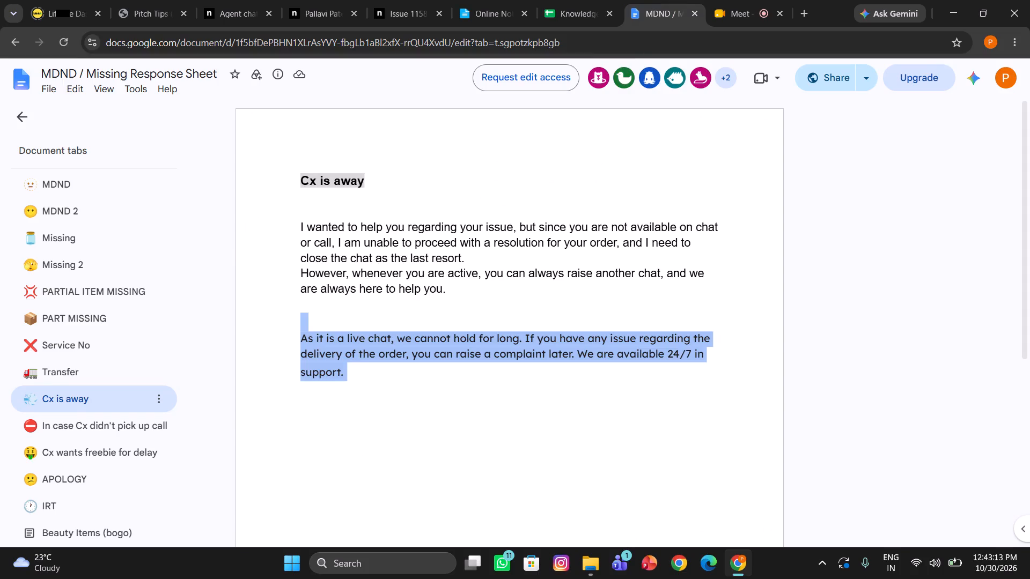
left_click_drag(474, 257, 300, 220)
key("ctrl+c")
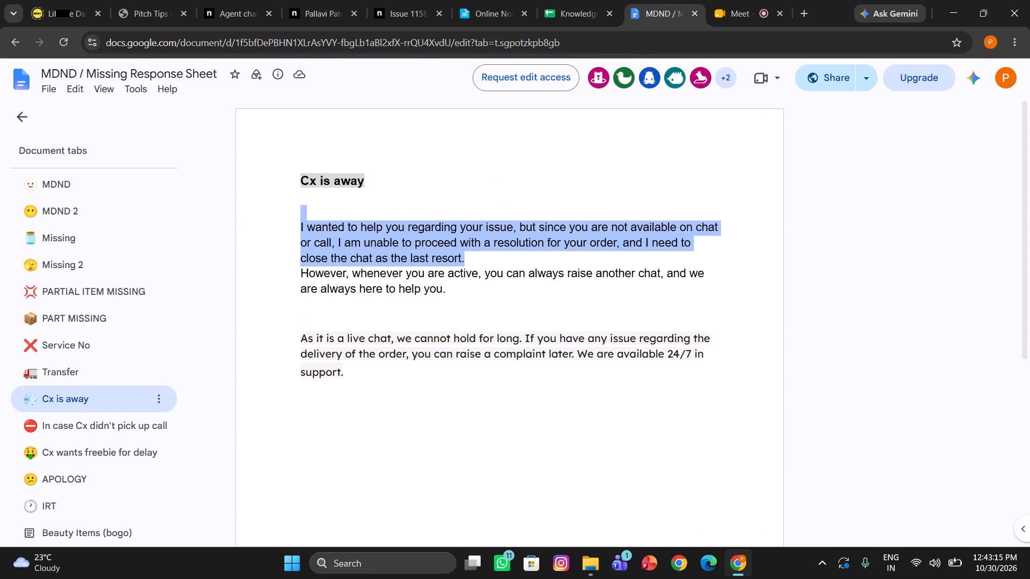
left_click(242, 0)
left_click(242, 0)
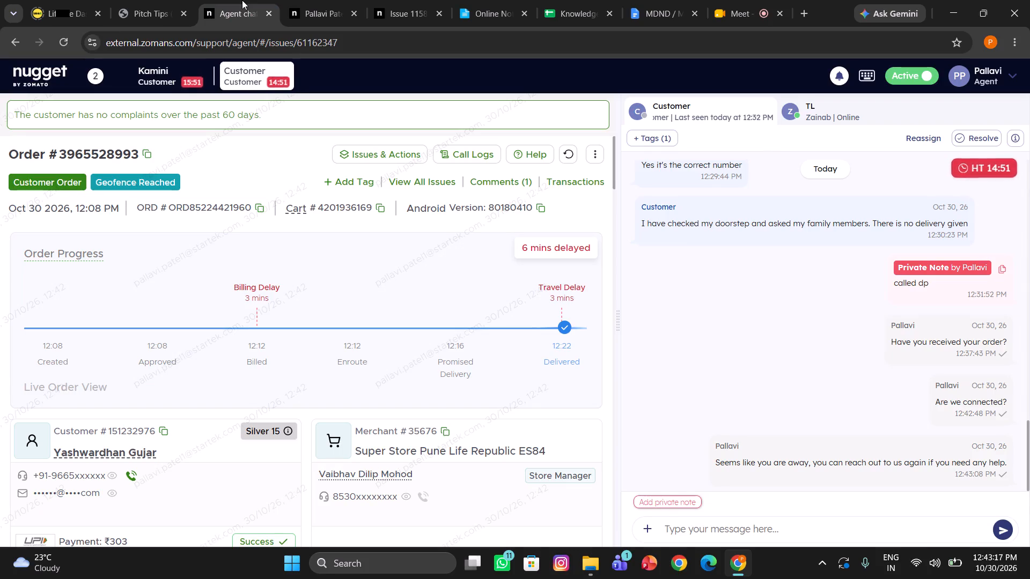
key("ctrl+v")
Place a call to the second customer on the number in their order's customer details.
scroll(100, 439, "down", 1)
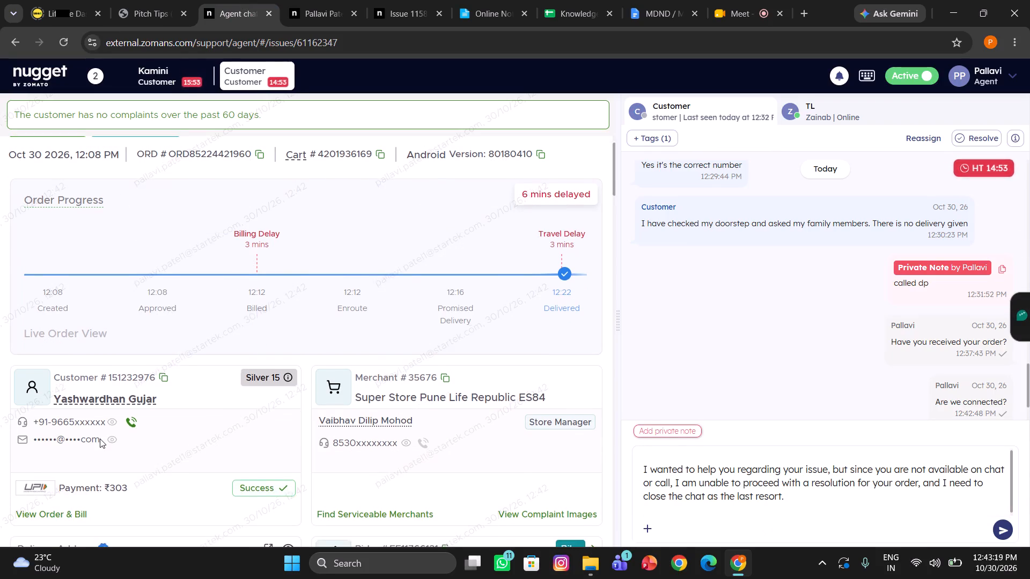
scroll(100, 439, "down", 1)
left_click(134, 409)
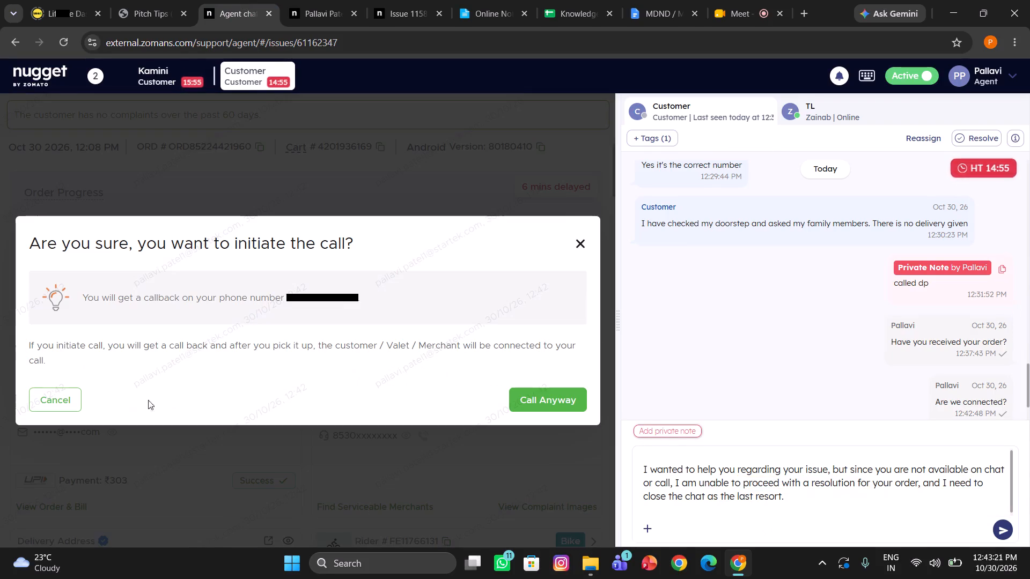
left_click(515, 396)
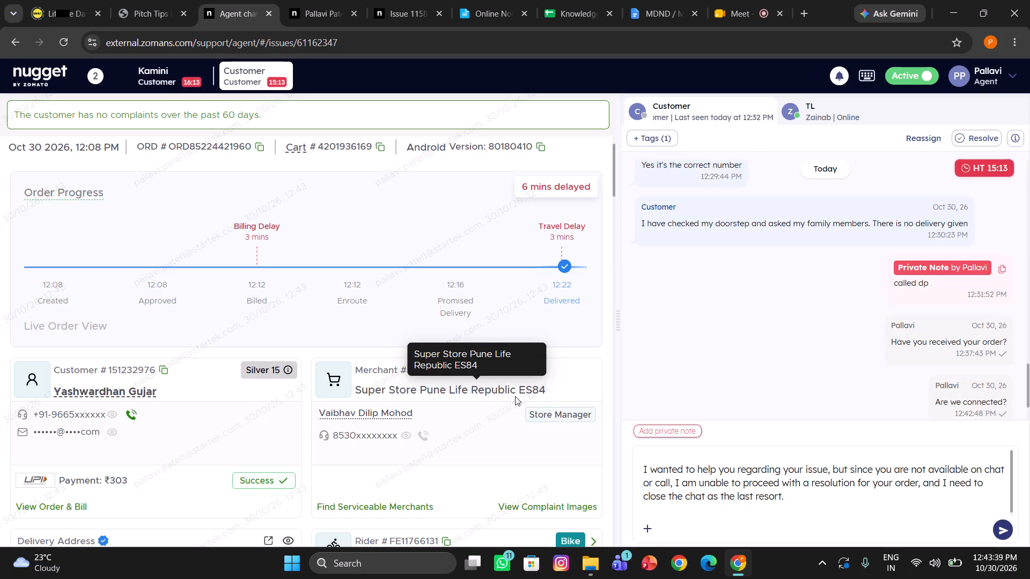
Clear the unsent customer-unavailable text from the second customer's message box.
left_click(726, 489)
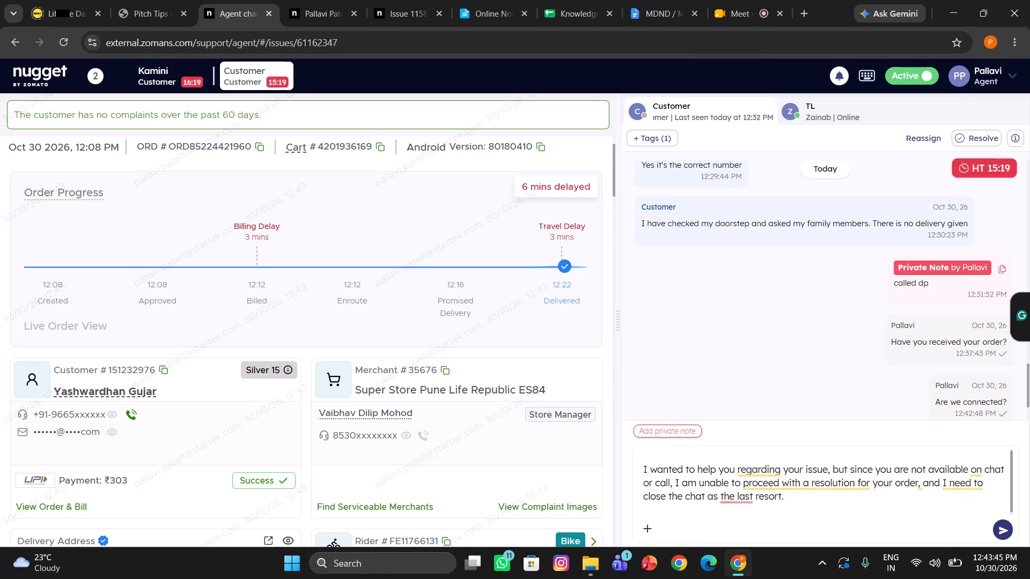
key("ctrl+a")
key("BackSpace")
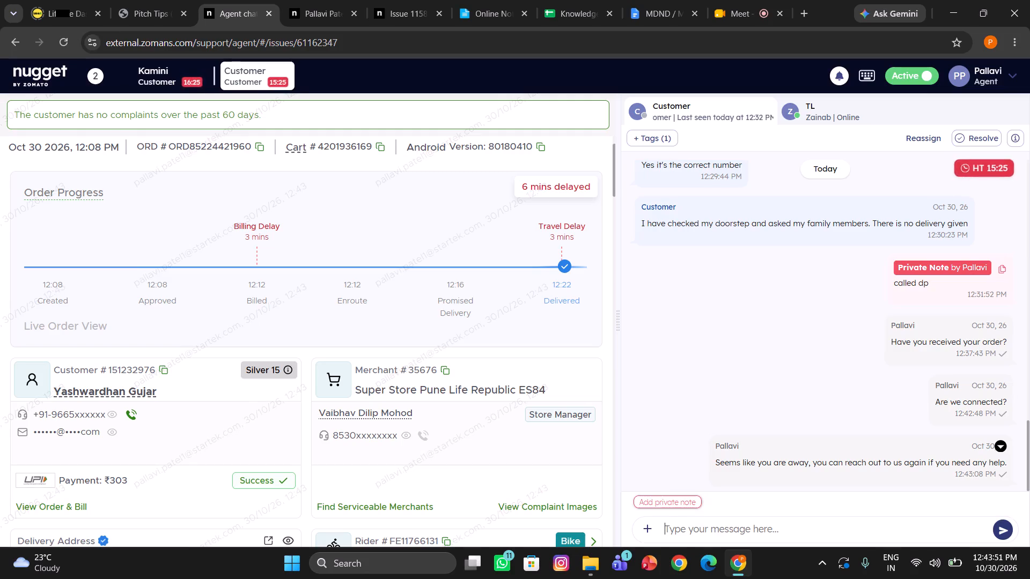
Draft the canned response /Rate us/Rating in the second customer's message box.
key("slash")
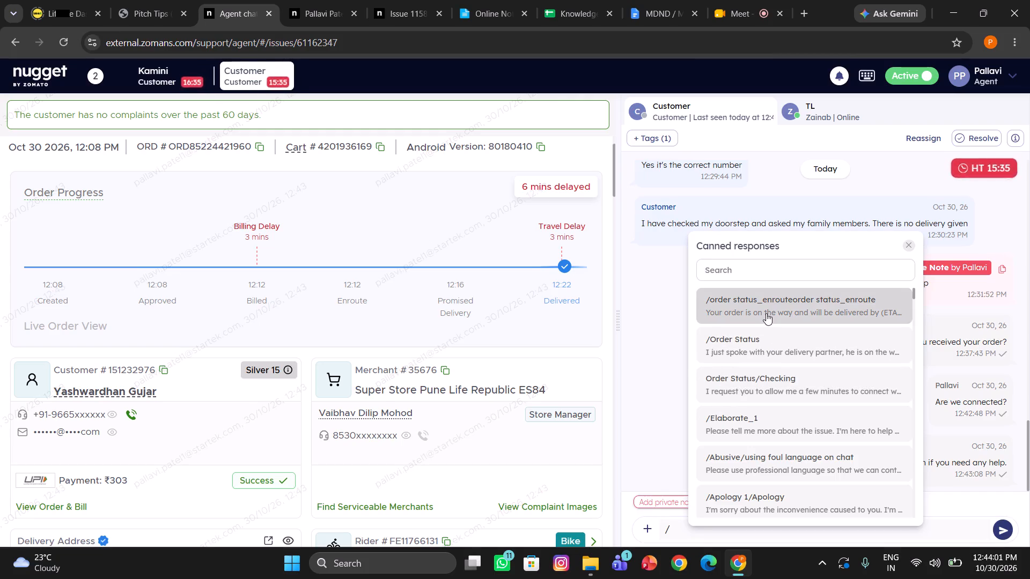
type("ra")
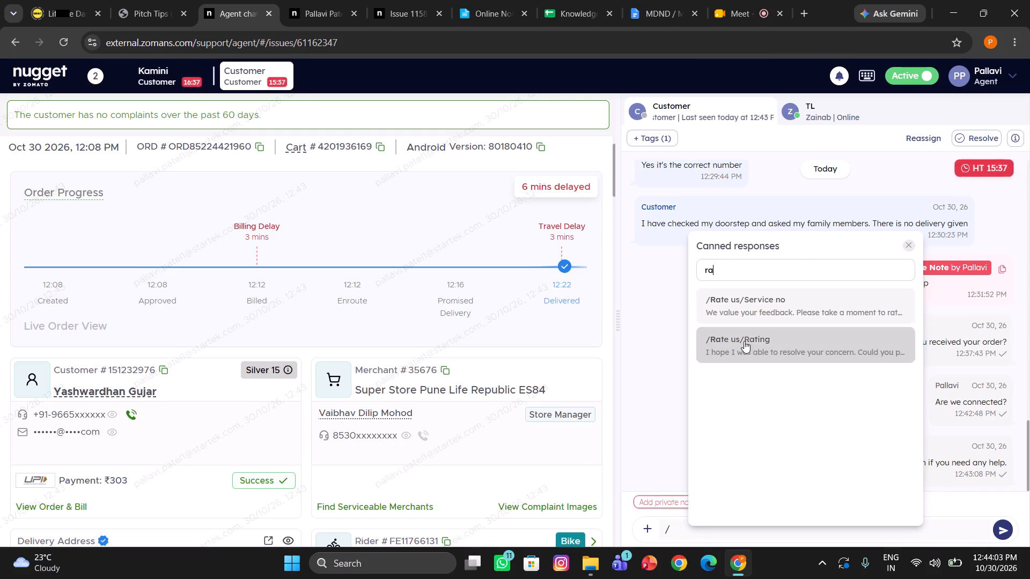
left_click(740, 345)
scroll(715, 448, "down", 3)
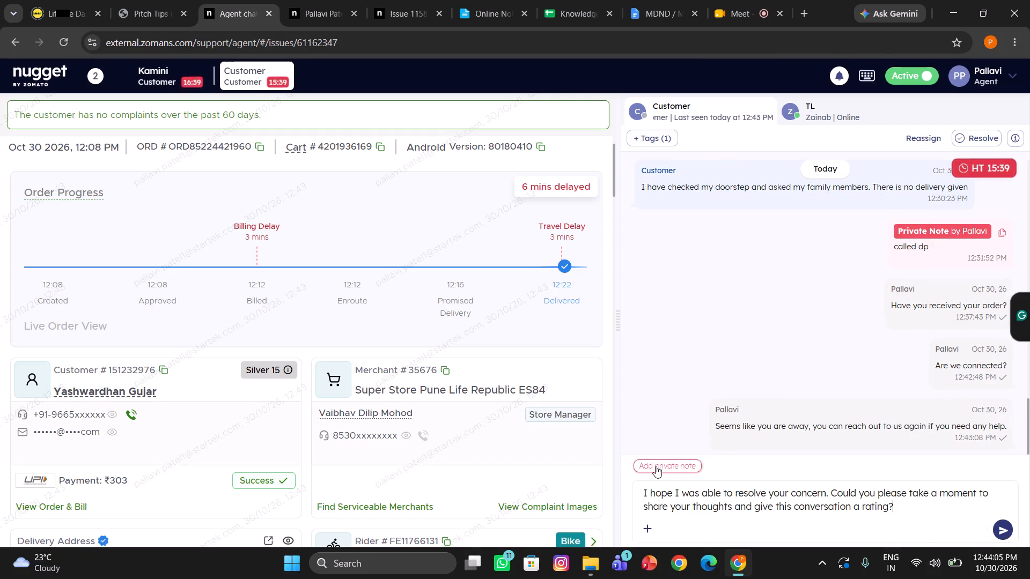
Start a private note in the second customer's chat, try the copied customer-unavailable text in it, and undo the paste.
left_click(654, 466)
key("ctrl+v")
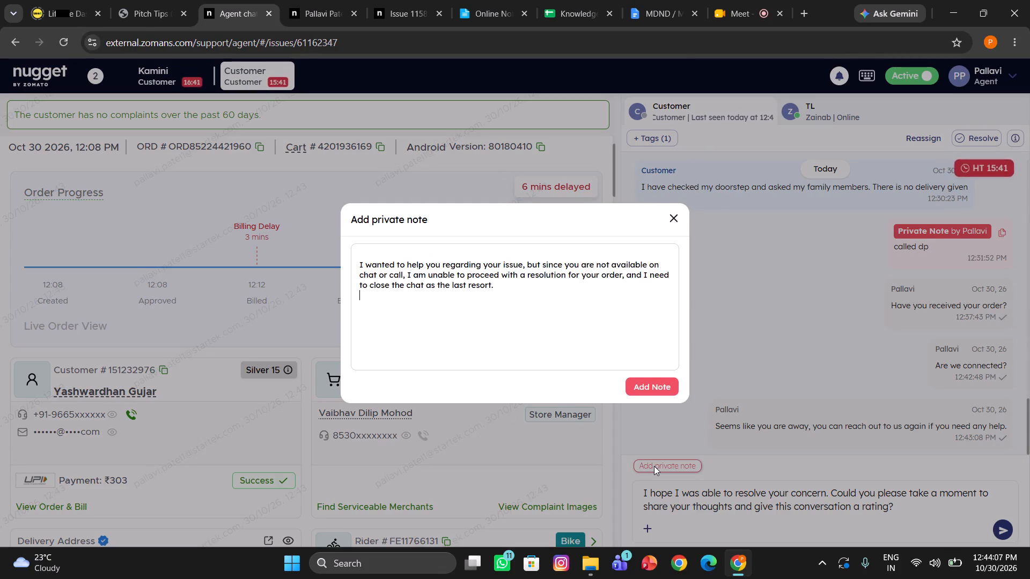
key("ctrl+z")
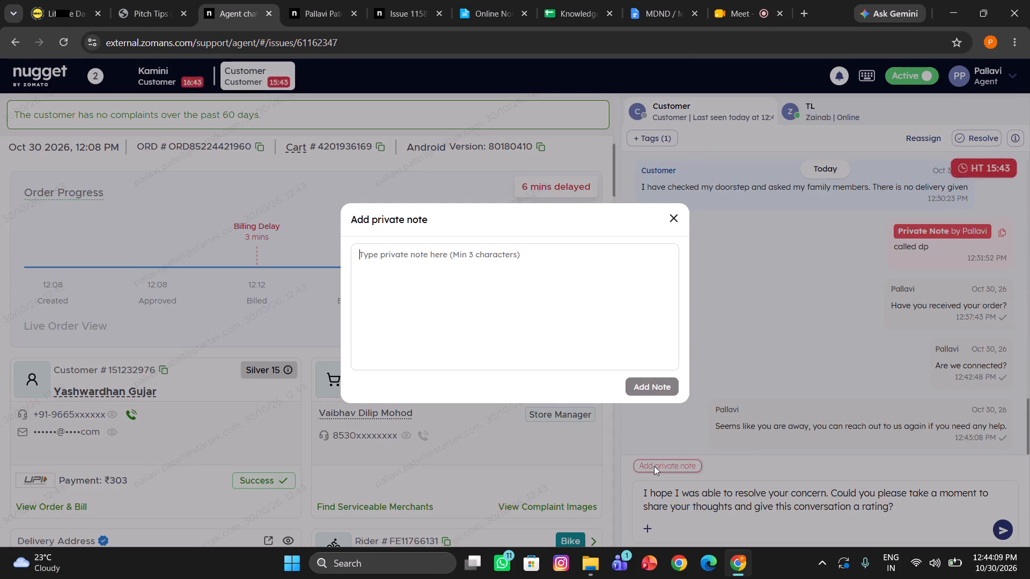
Check the Private Note Format in the Knowledge Hub -CD sheet and the Pitch Tips document for wording for the note.
left_click(578, 0)
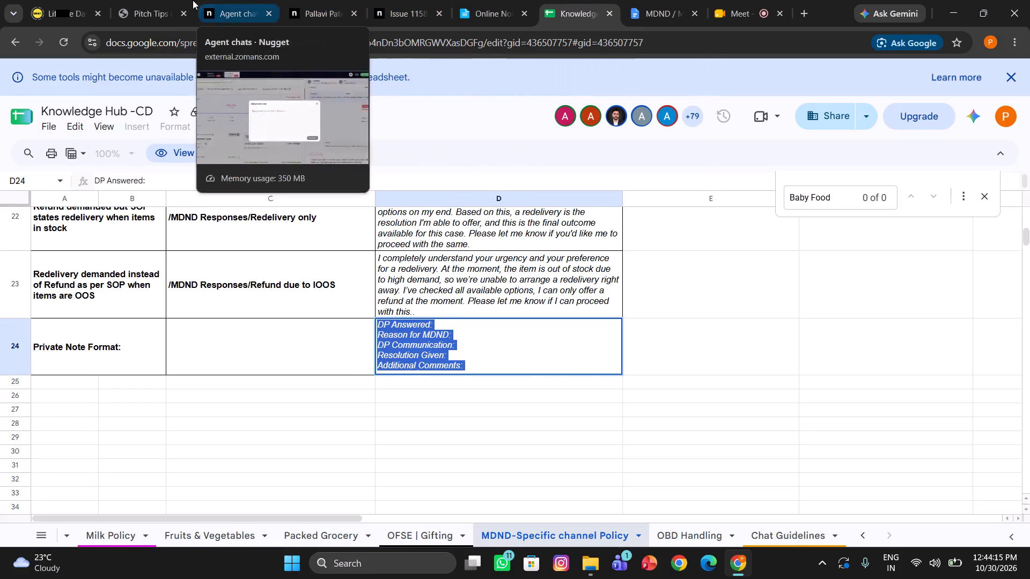
left_click(165, 0)
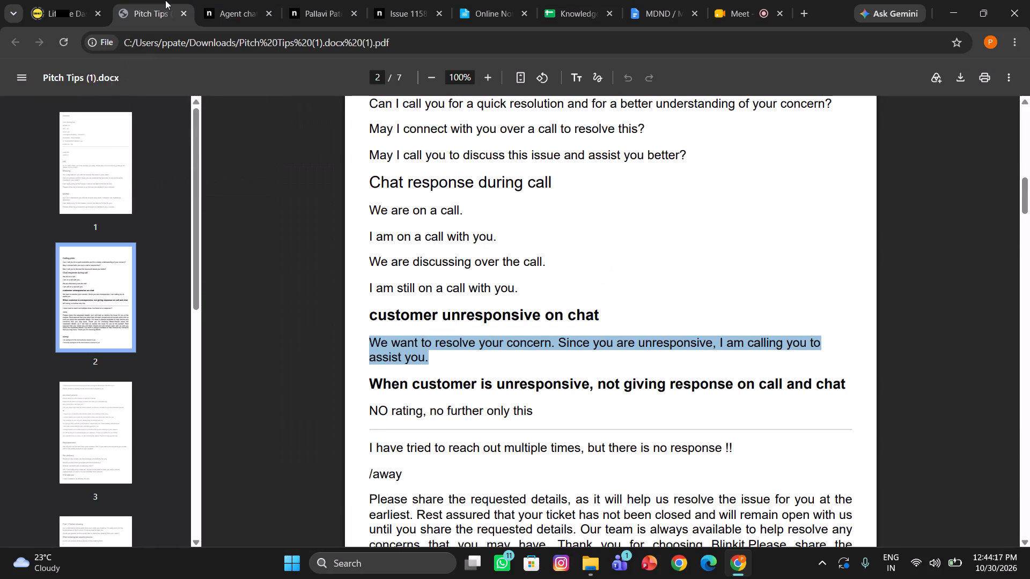
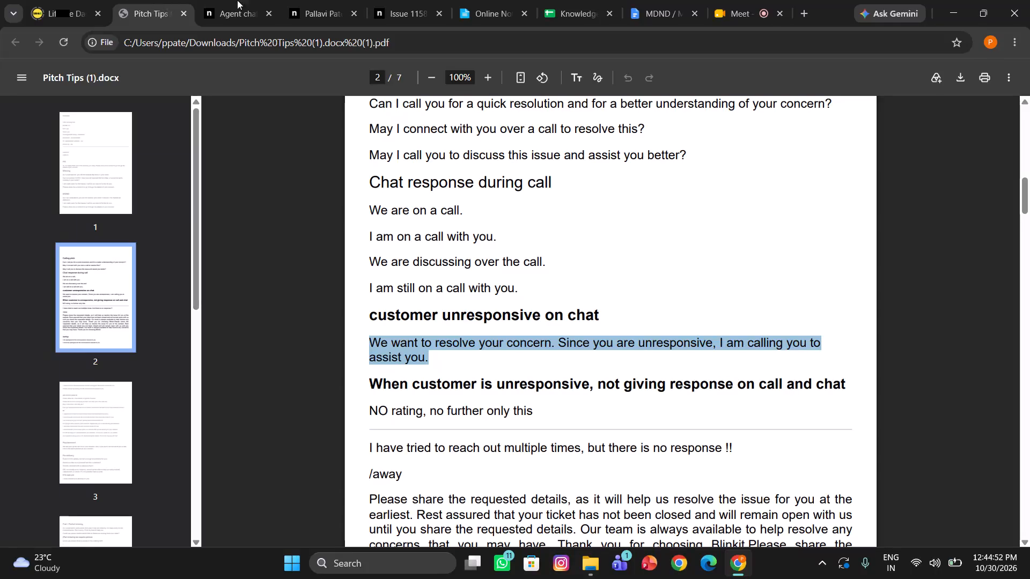
Copy the DP Answered note template from the online notepad into the second customer's empty private note.
left_click(259, 1)
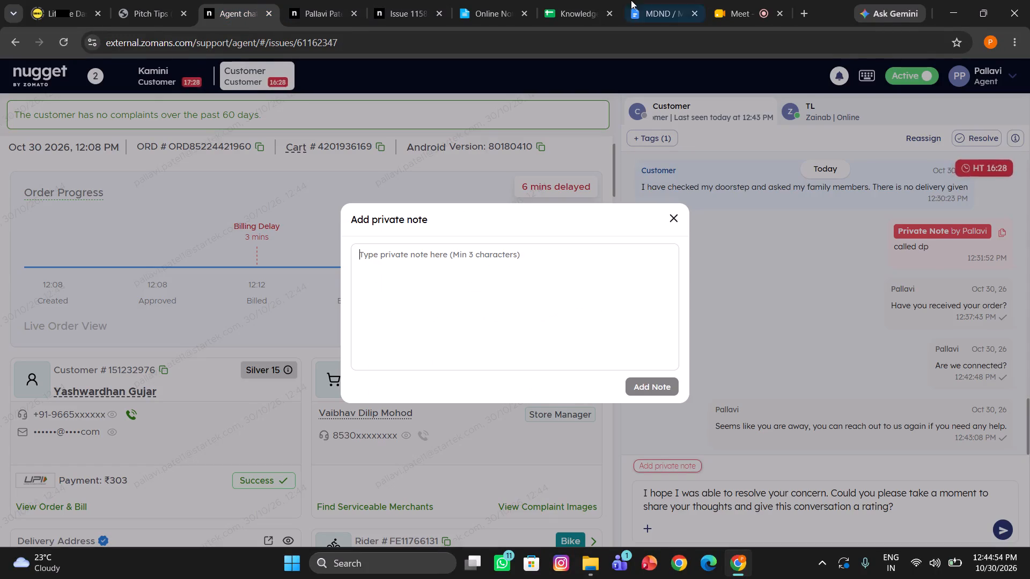
left_click(571, 5)
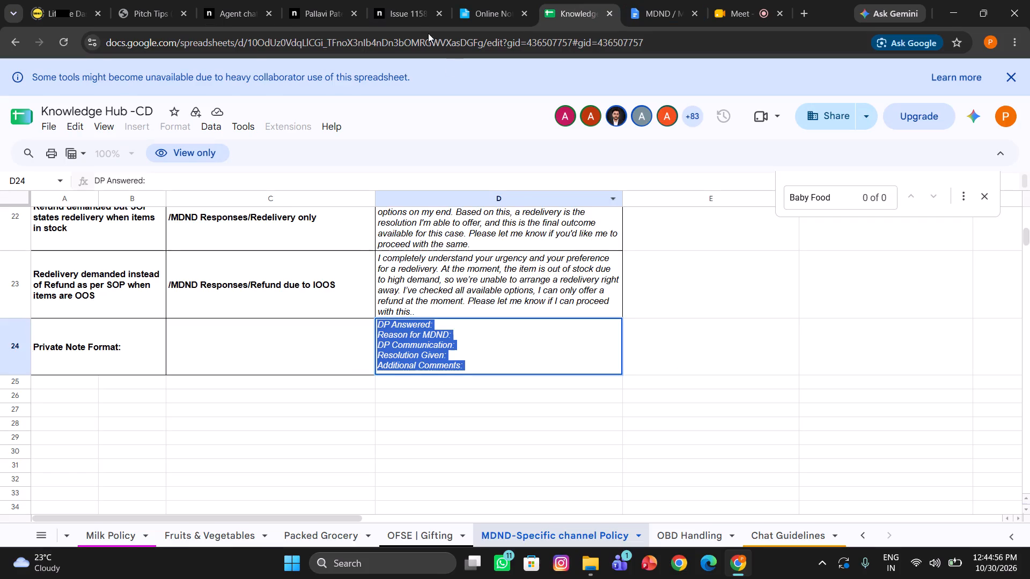
left_click(398, 0)
left_click(326, 10)
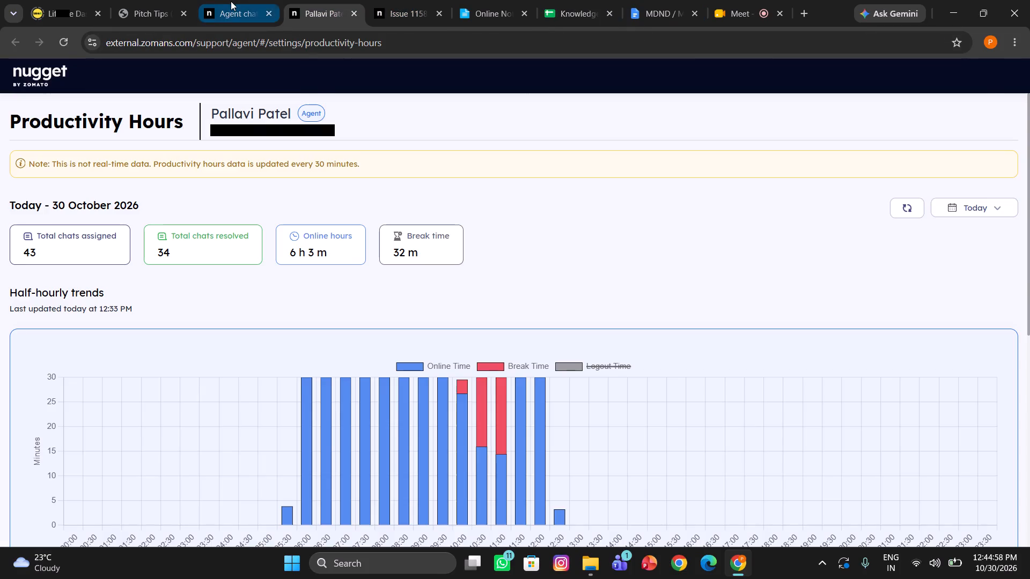
left_click(231, 1)
left_click(488, 6)
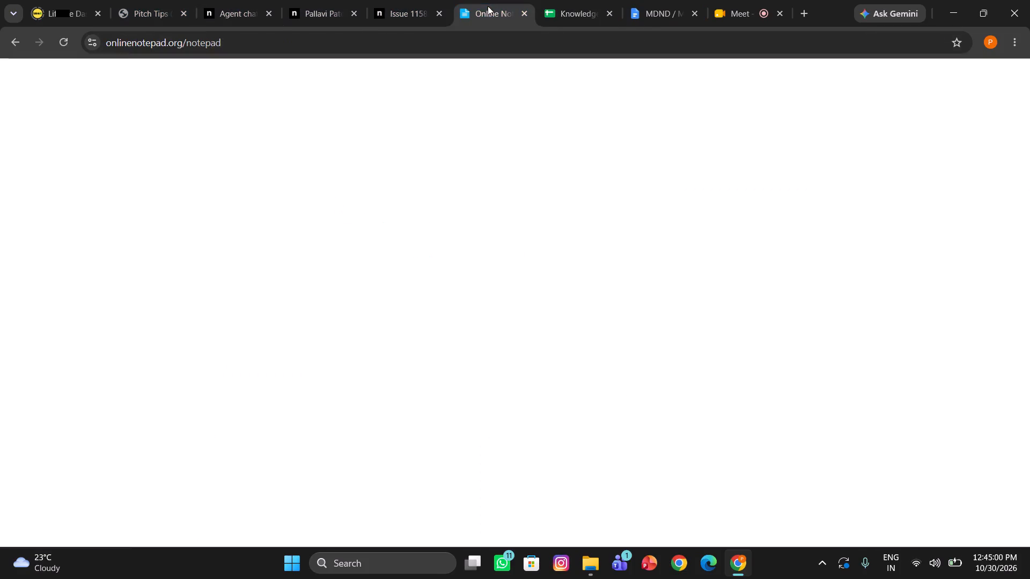
key("ctrl+c")
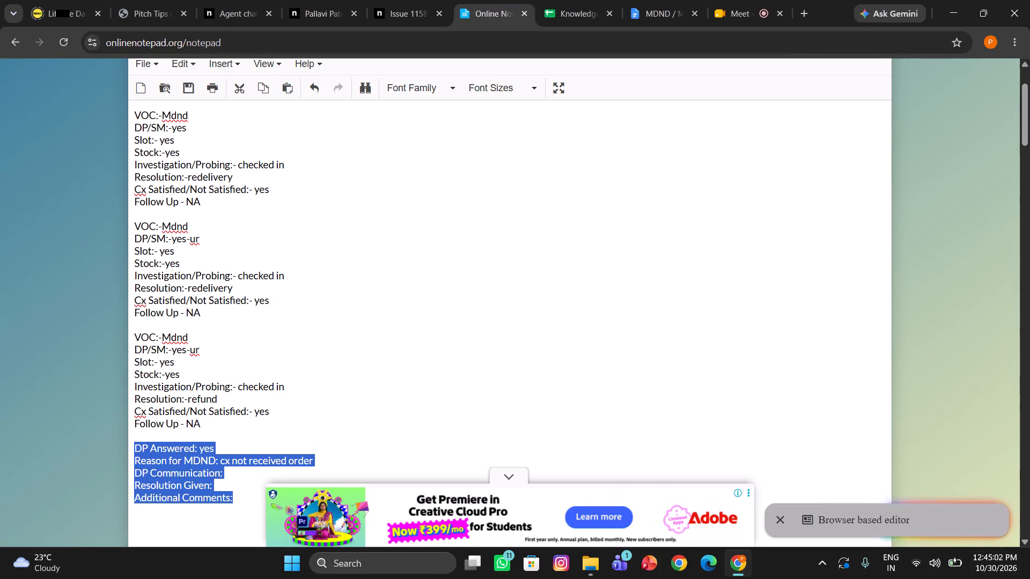
left_click(250, 0)
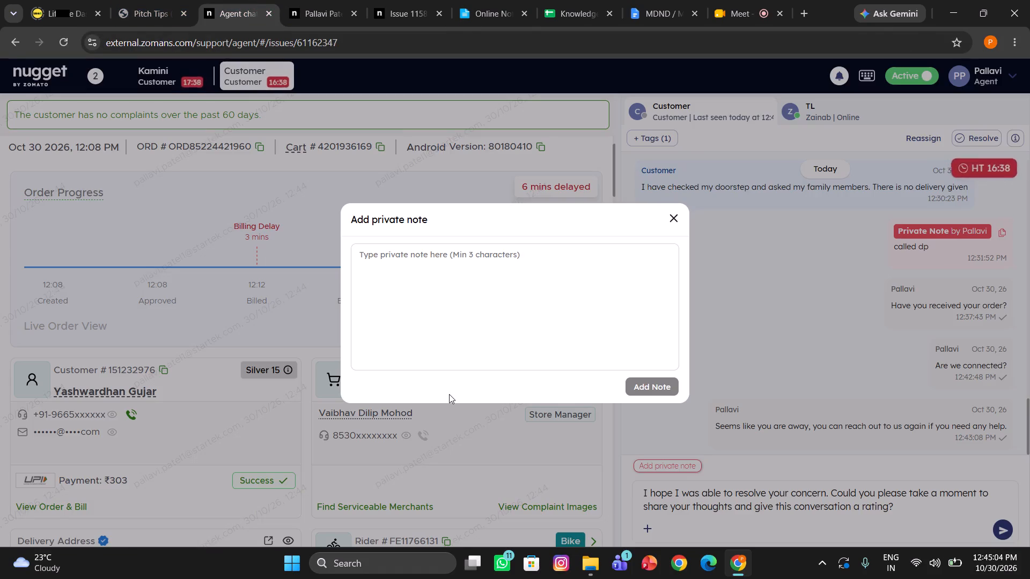
key("ctrl+v")
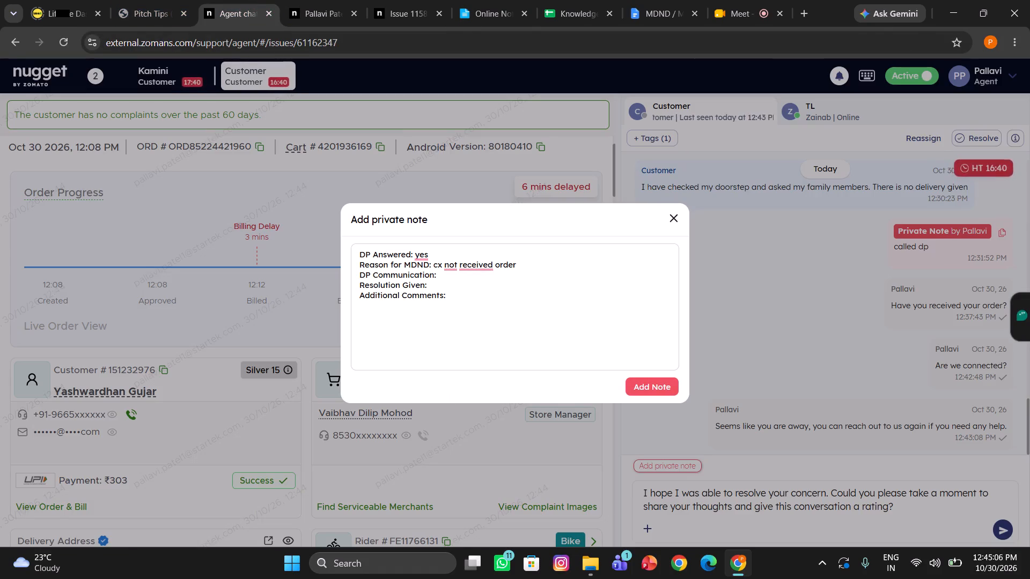
Fill in the private note draft with DP Communication "dp said delivered" and Resolution Given "cx received", then close it unsubmitted.
left_click(444, 279)
key("space")
type("dp said")
key("space")
type("delivered")
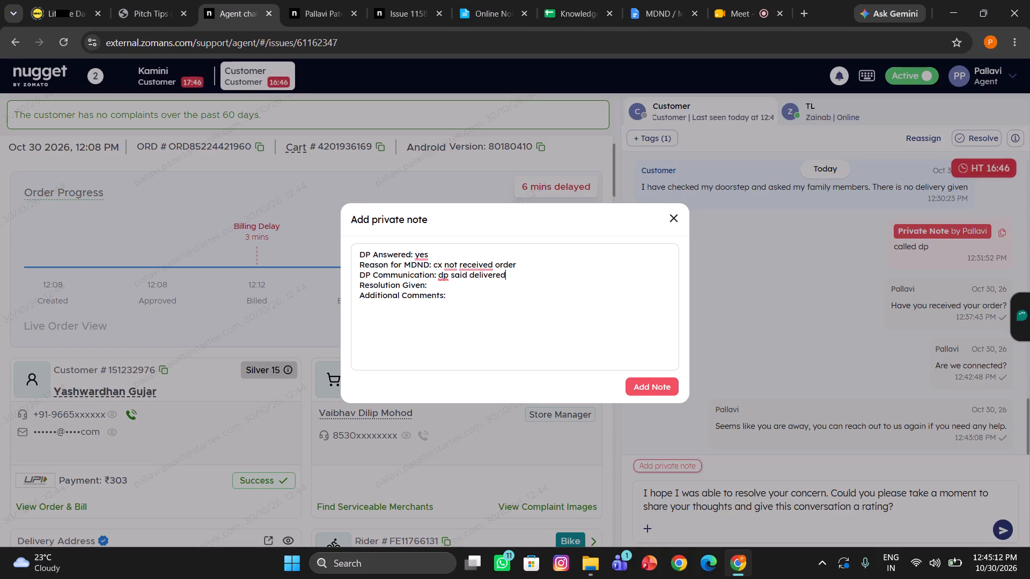
left_click(434, 285)
key("space")
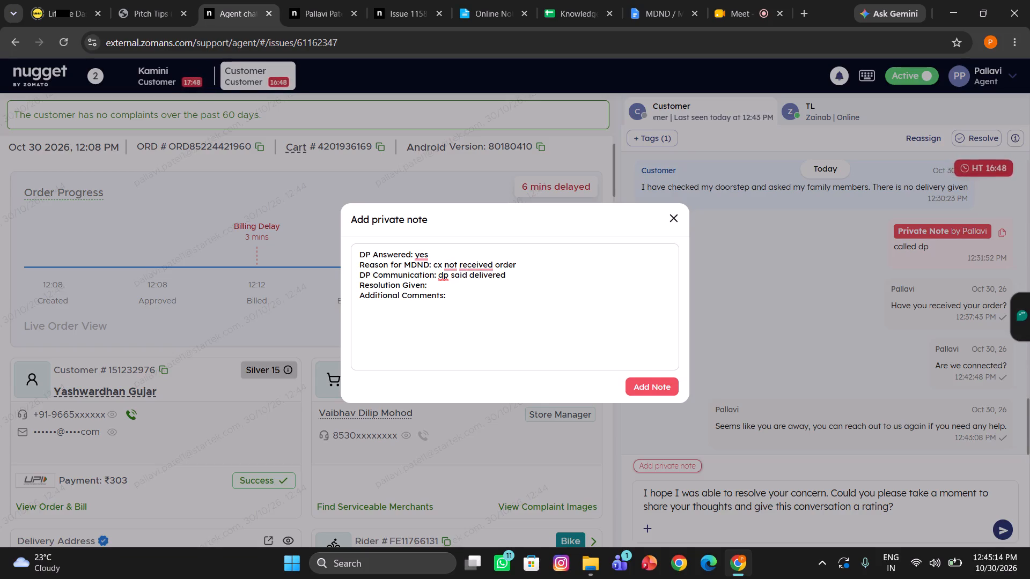
type("cx received")
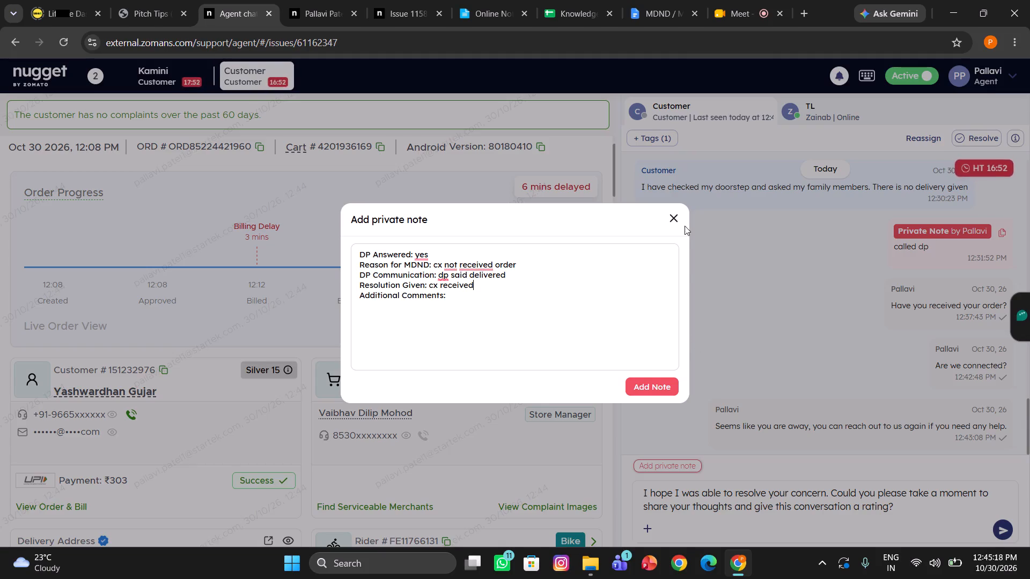
left_click(675, 217)
Send the drafted rating request to the second customer.
left_click(717, 509)
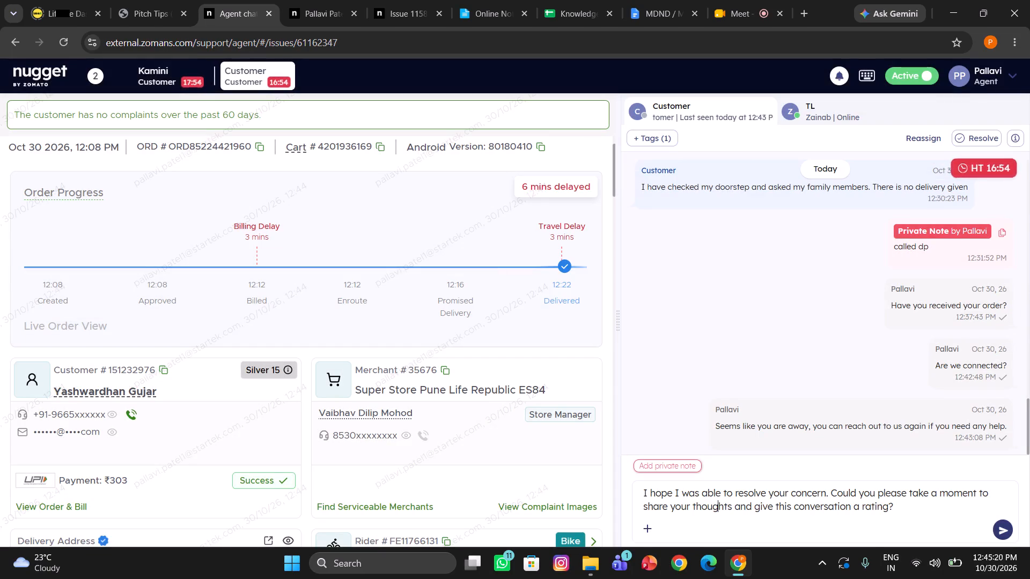
key("Return")
Reopen the filled-in private note and add it to the second customer's chat.
left_click(683, 505)
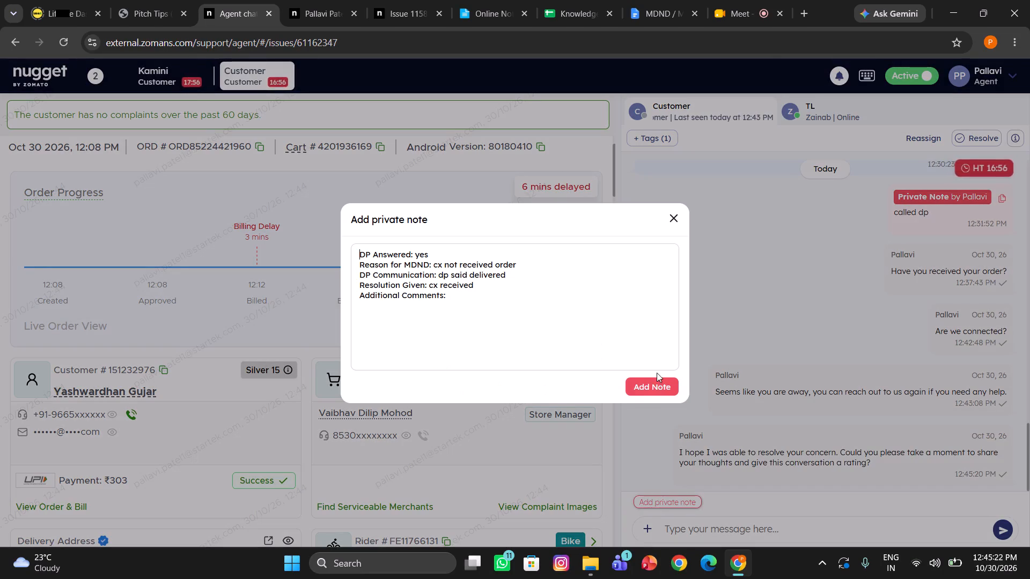
left_click(646, 383)
Send the canned response /Closing to the second customer.
left_click(675, 532)
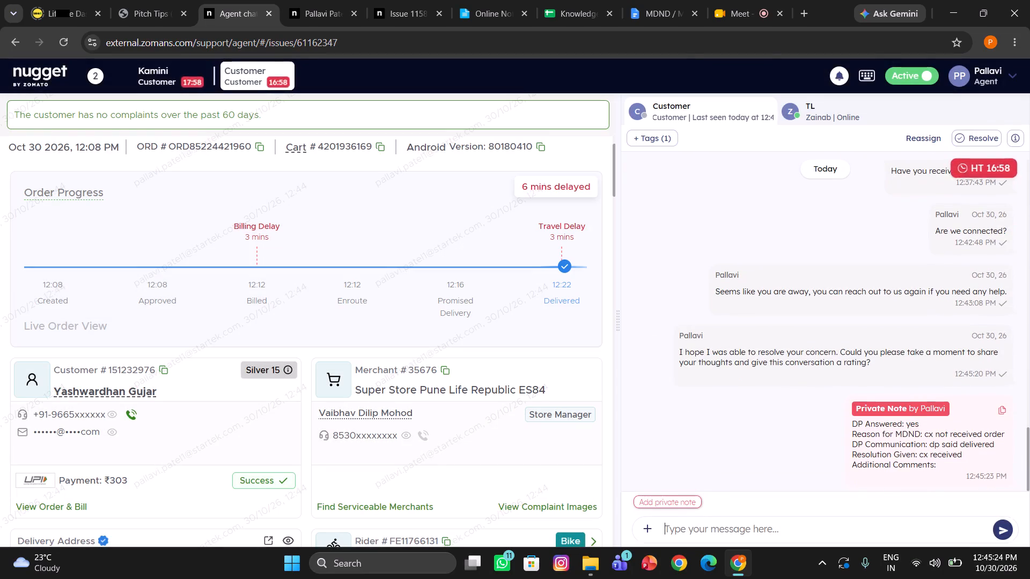
type("/clo")
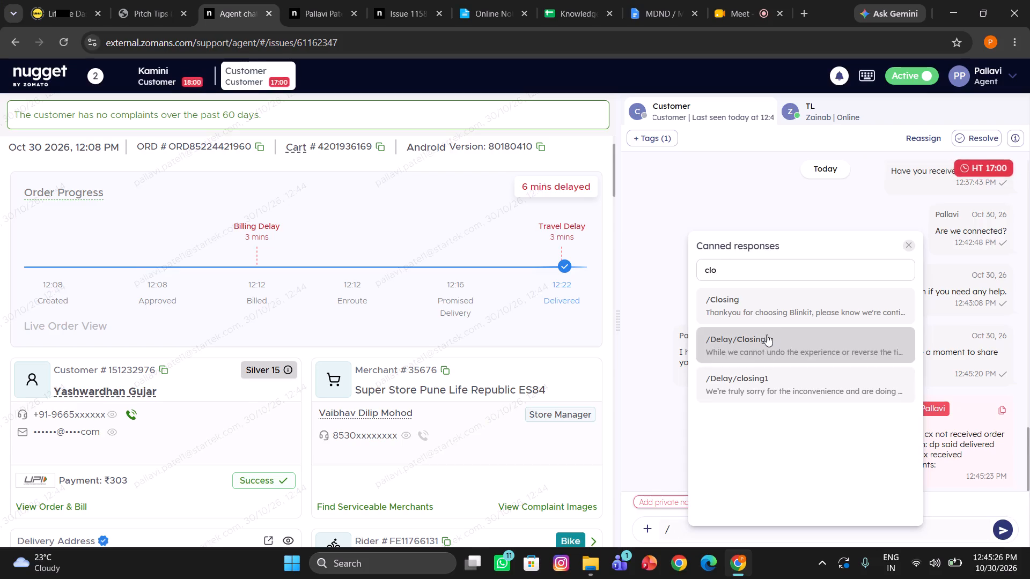
left_click(755, 315)
key("Return")
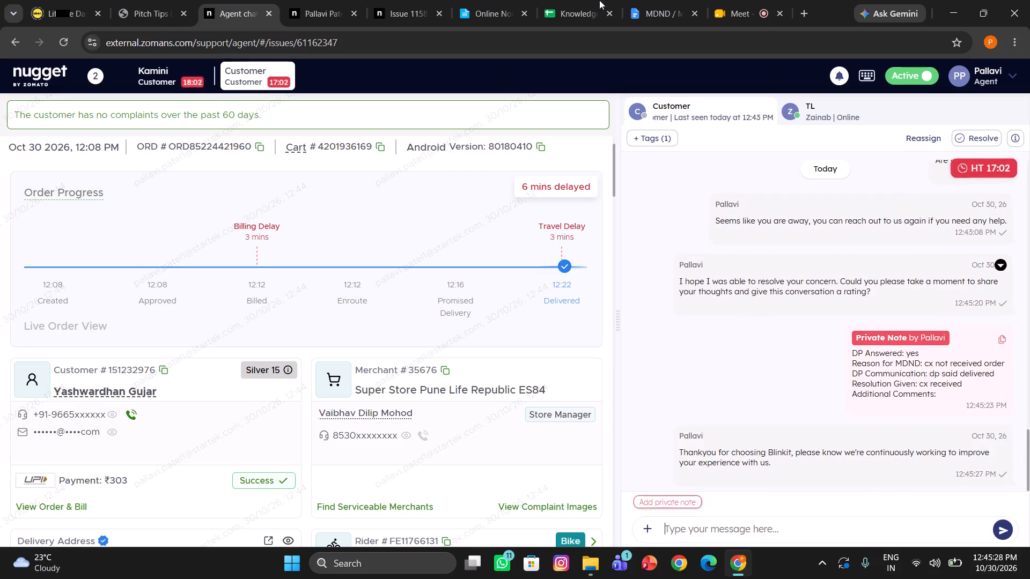
Add the notepad's first VOC:-Mdnd block as a comment on the second customer's order, changing the resolution to received.
left_click(649, 0)
left_click(477, 0)
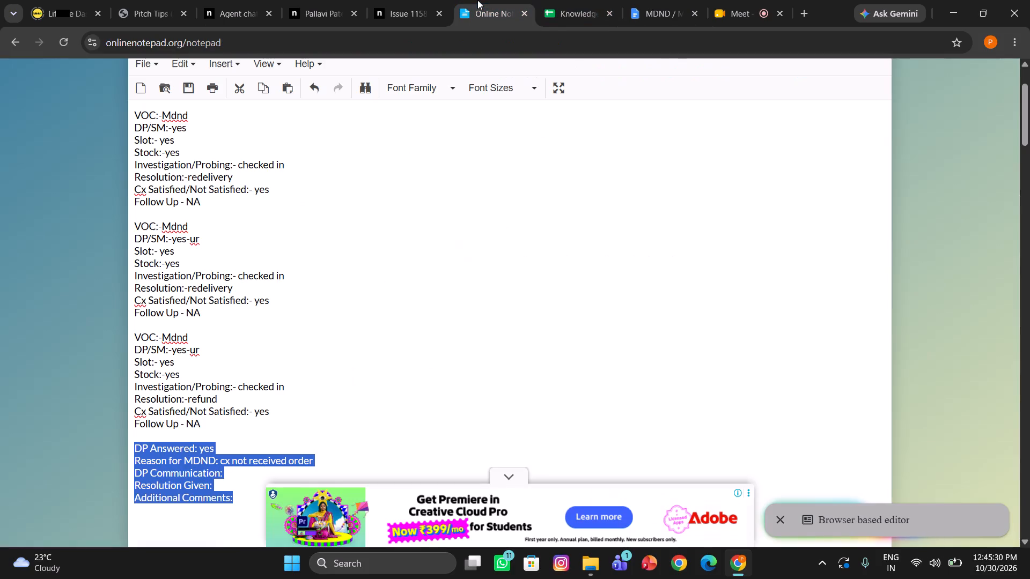
left_click_drag(211, 198, 195, 188)
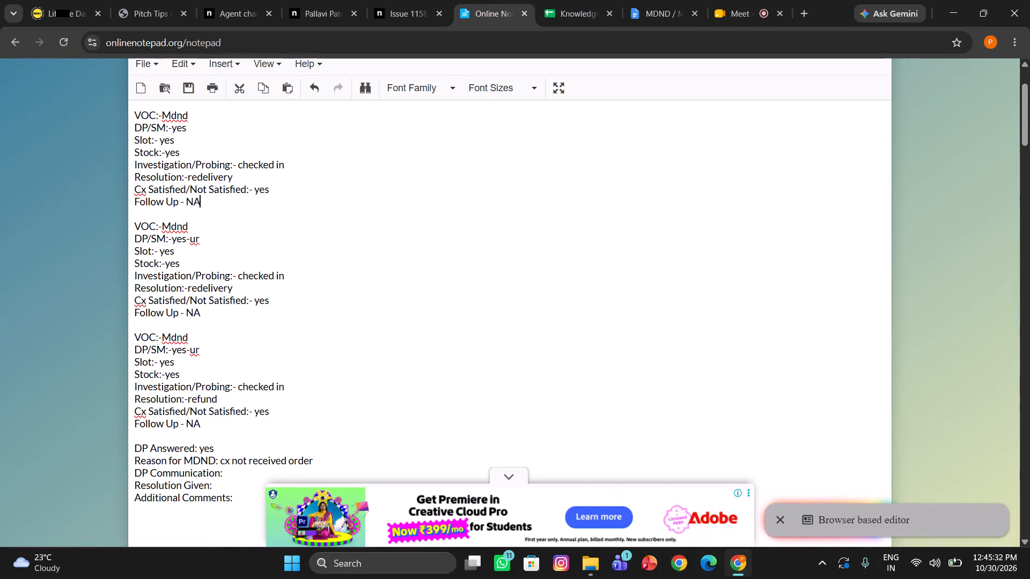
left_click_drag(195, 188, 130, 112)
key("ctrl+c")
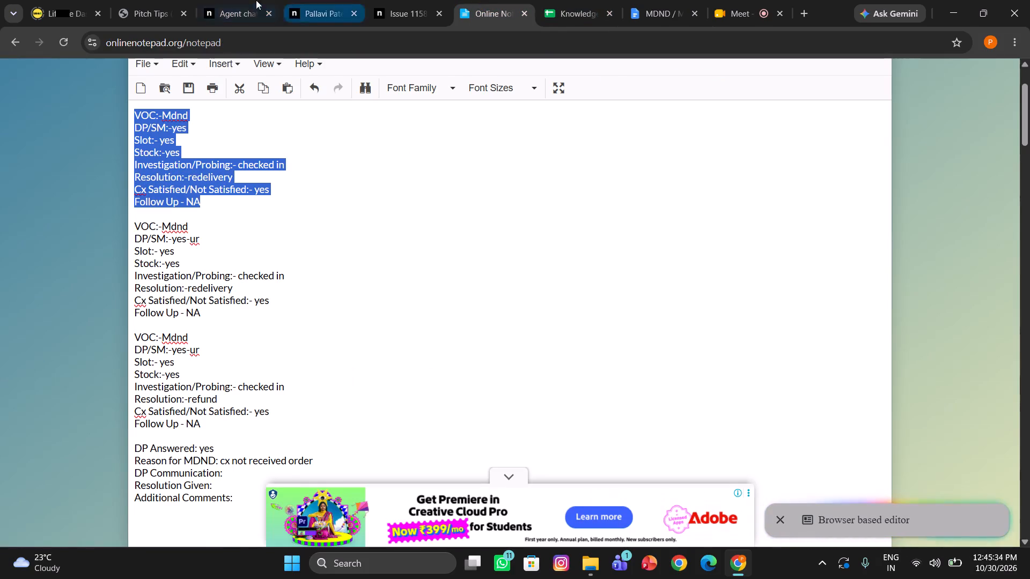
left_click(234, 6)
scroll(297, 342, "down", 3)
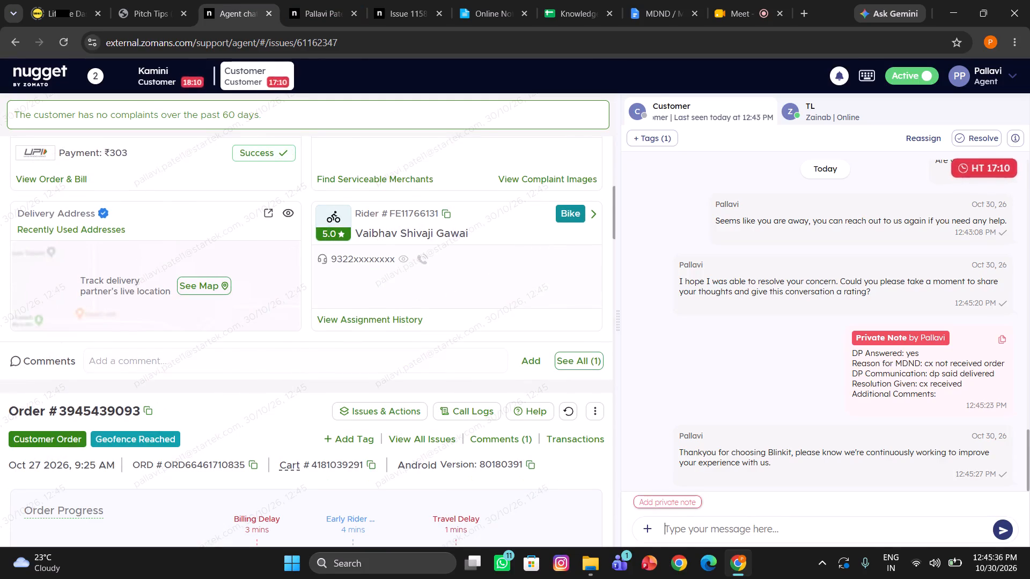
left_click(252, 362)
key("ctrl+v")
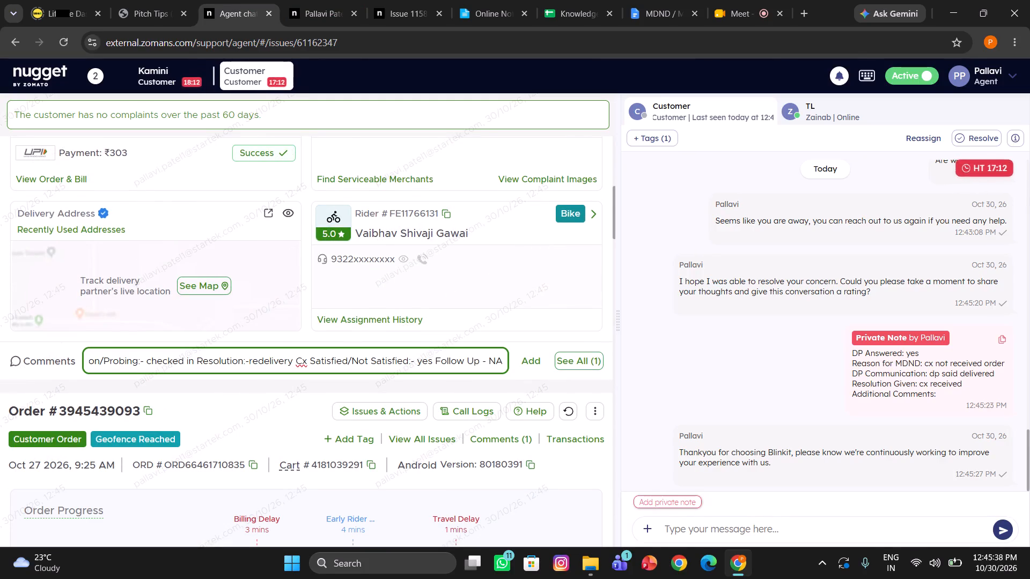
left_click_drag(291, 361, 255, 361)
key("BackSpace")
type("ceived")
key("Return")
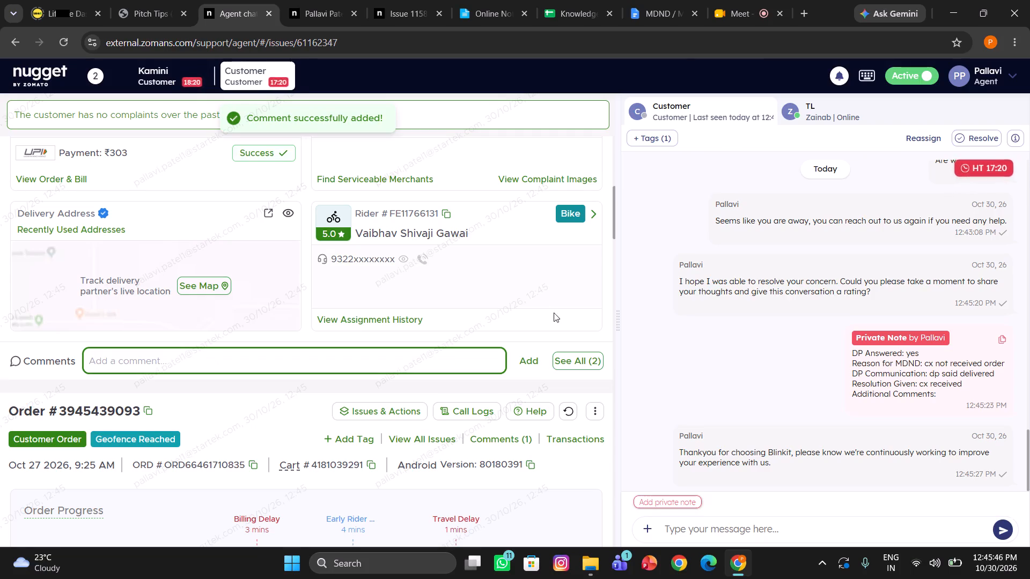
Resolve the second customer's conversation and confirm it.
left_click(975, 143)
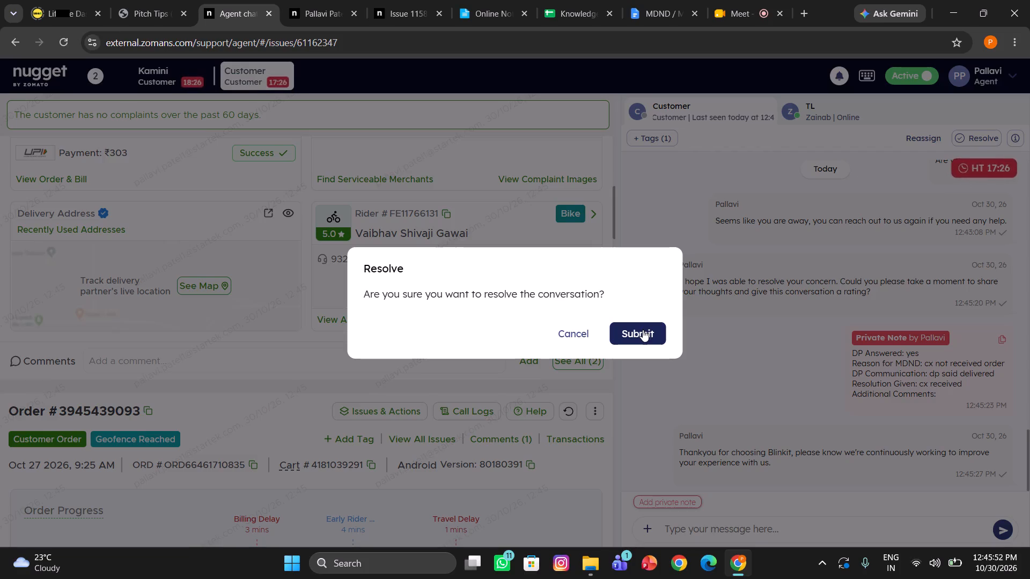
left_click(643, 330)
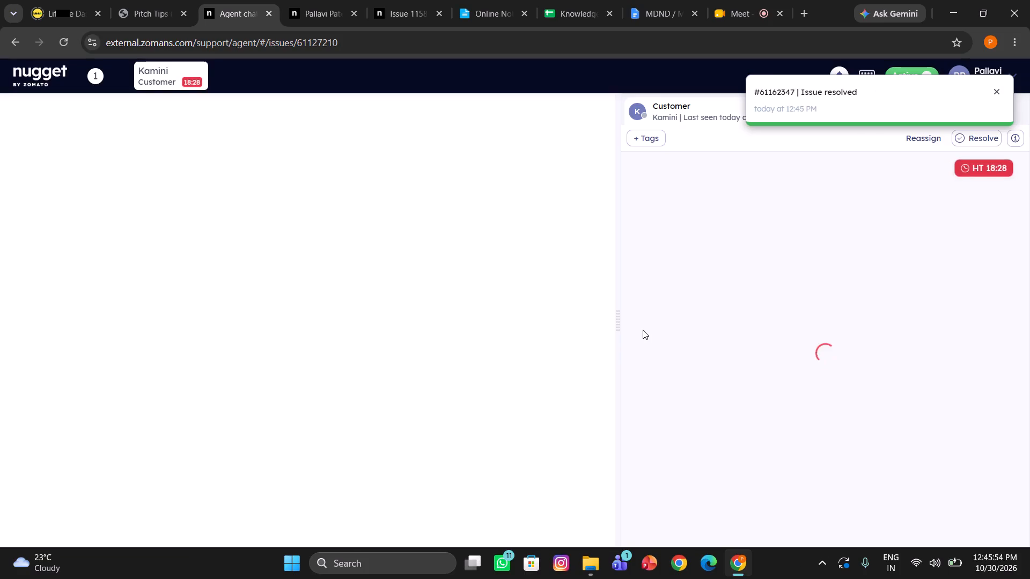
Request a call to Kamini on the contact number she shared in the chat.
scroll(775, 394, "down", 1)
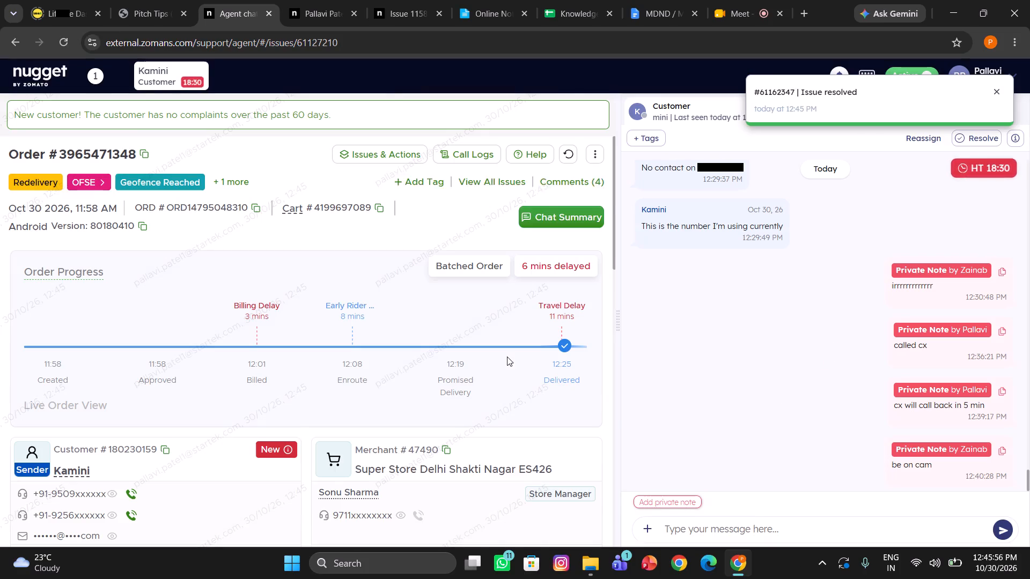
scroll(256, 322, "down", 1)
left_click(130, 369)
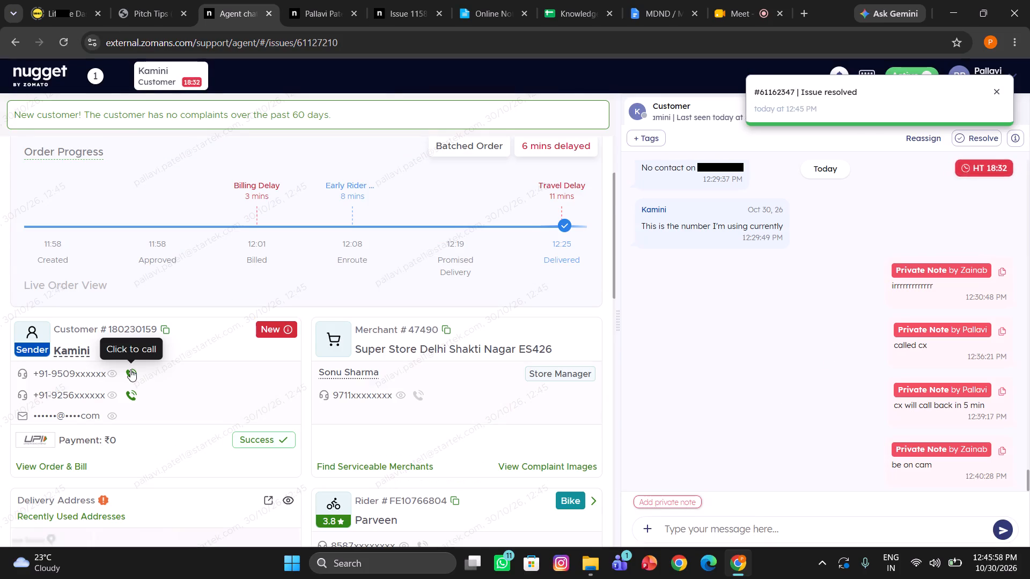
left_click(571, 244)
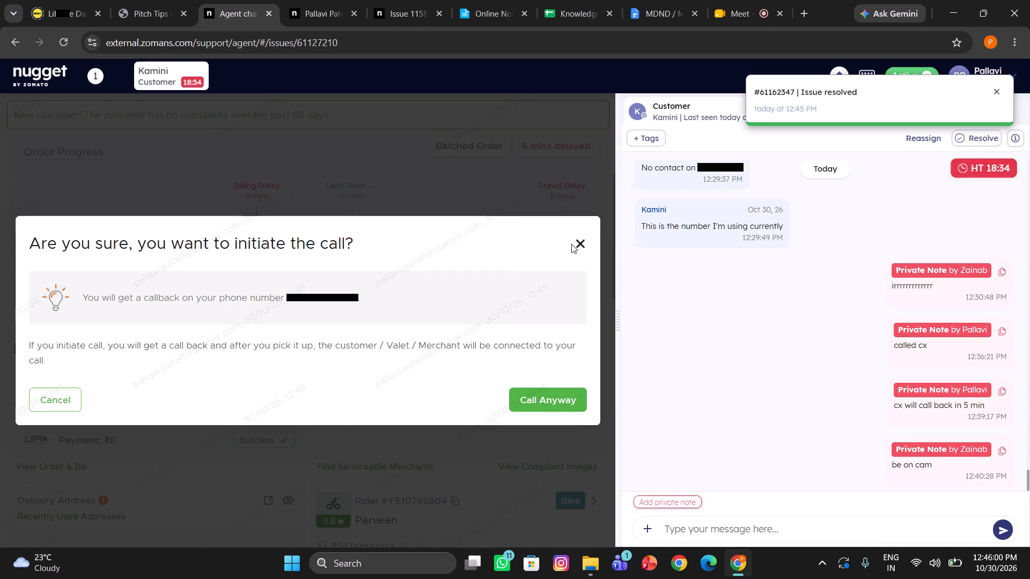
scroll(742, 165, "up", 1)
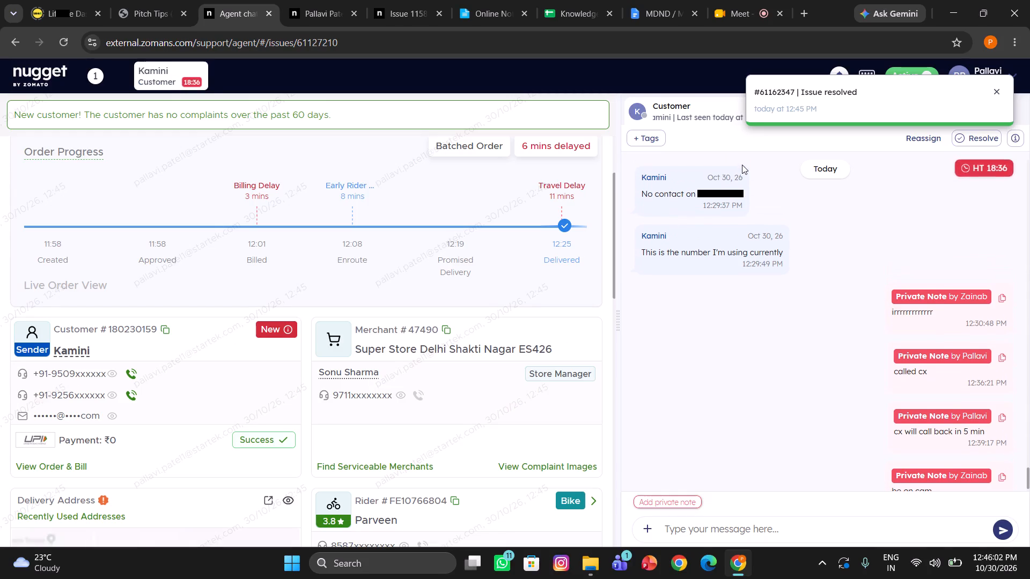
left_click(737, 175)
left_click(706, 216)
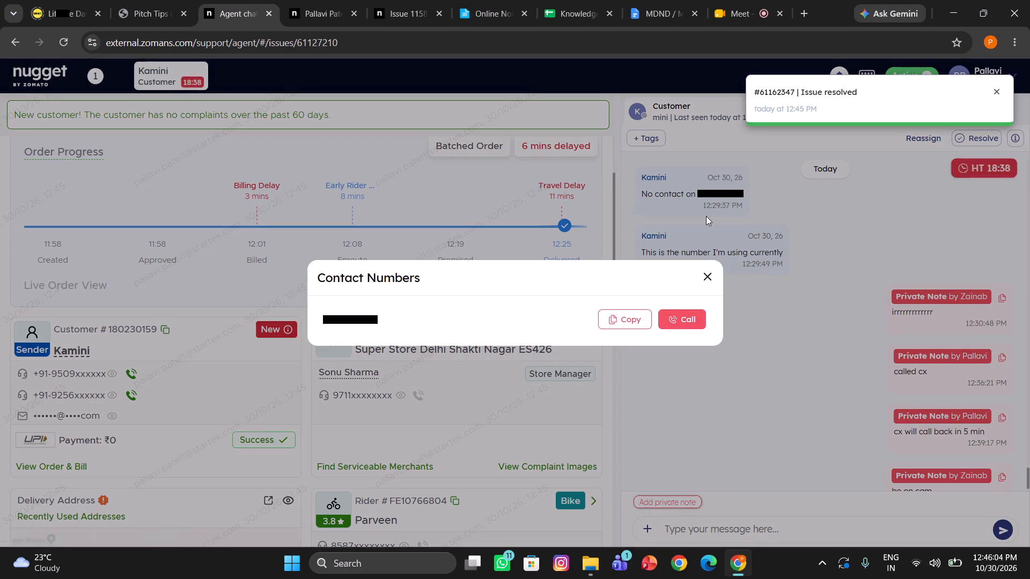
left_click(671, 314)
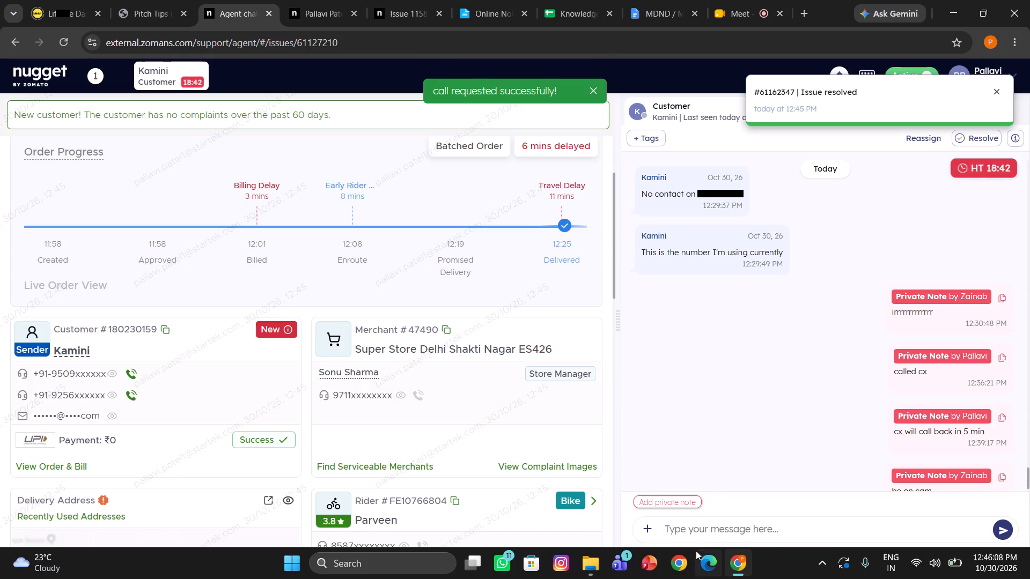
Add the private note "called cx" to Kamini's chat.
left_click(700, 540)
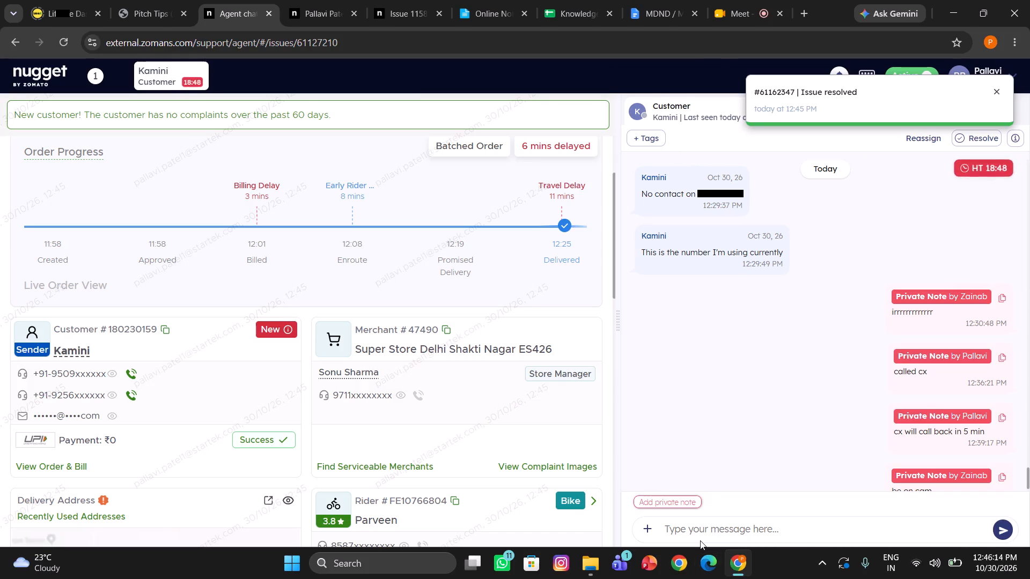
left_click(664, 502)
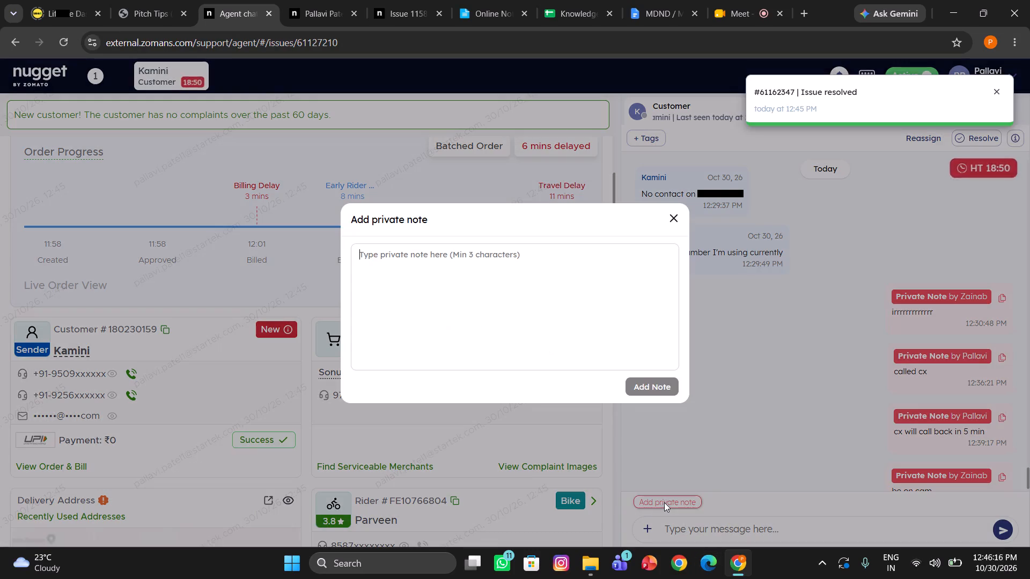
type("called cx")
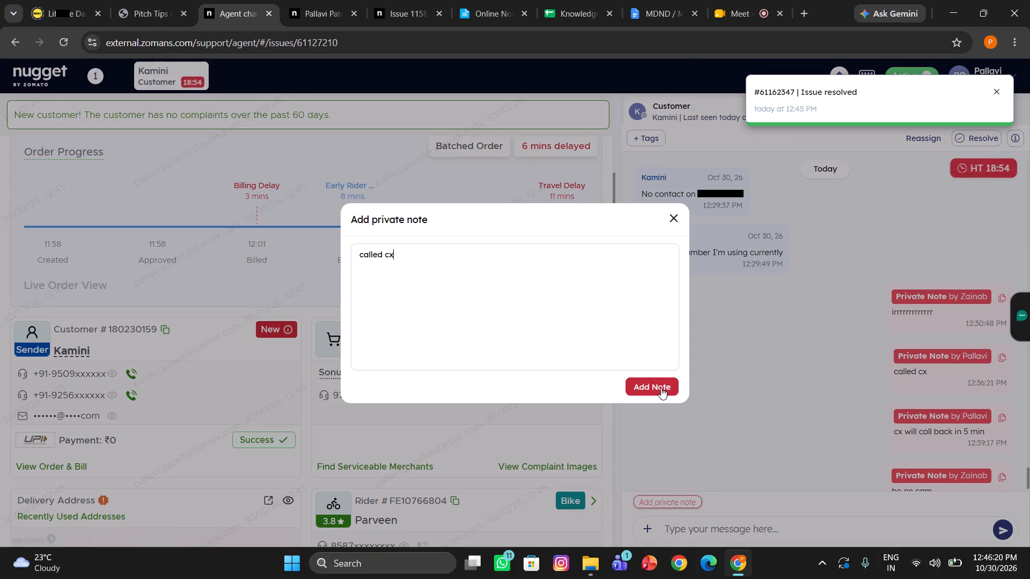
left_click(661, 388)
scroll(749, 399, "down", 1)
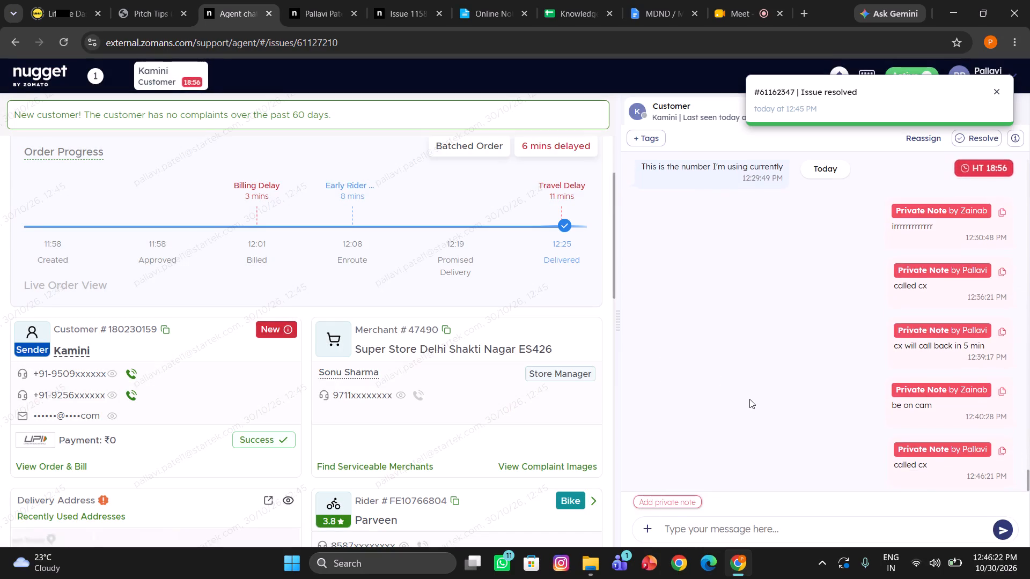
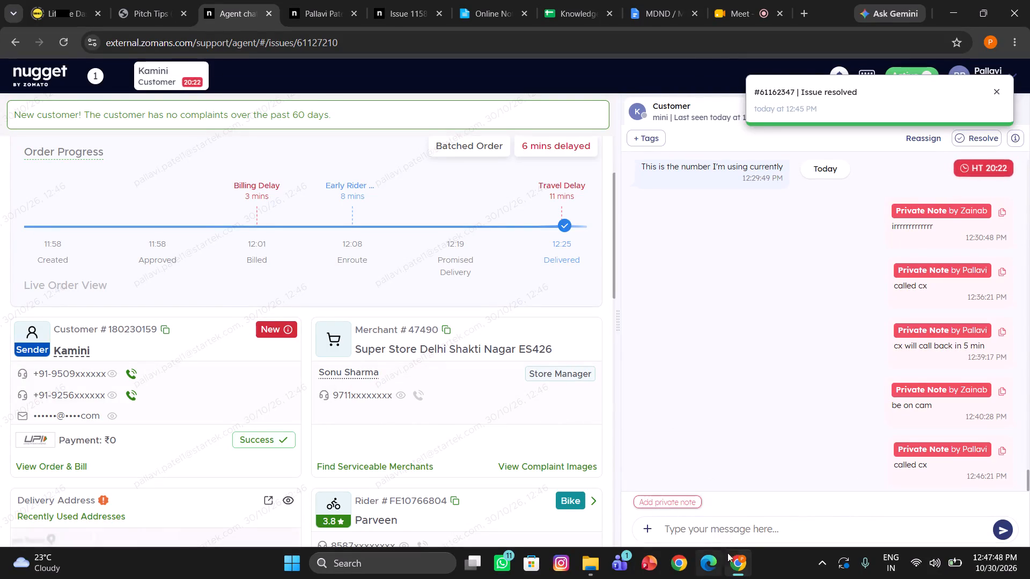
Send Kamini the chat message "Are we connected?".
left_click(688, 523)
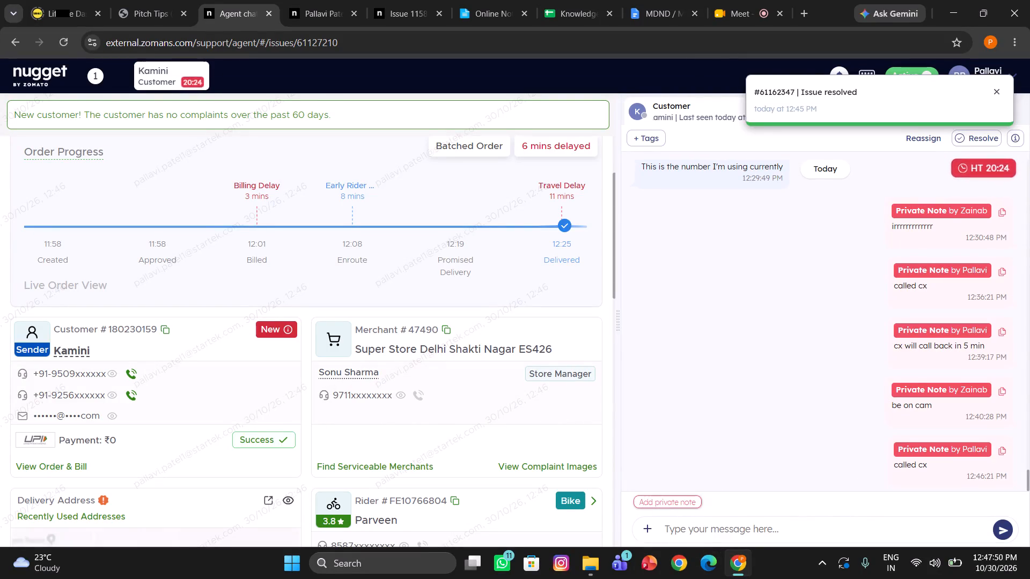
type("re we connected")
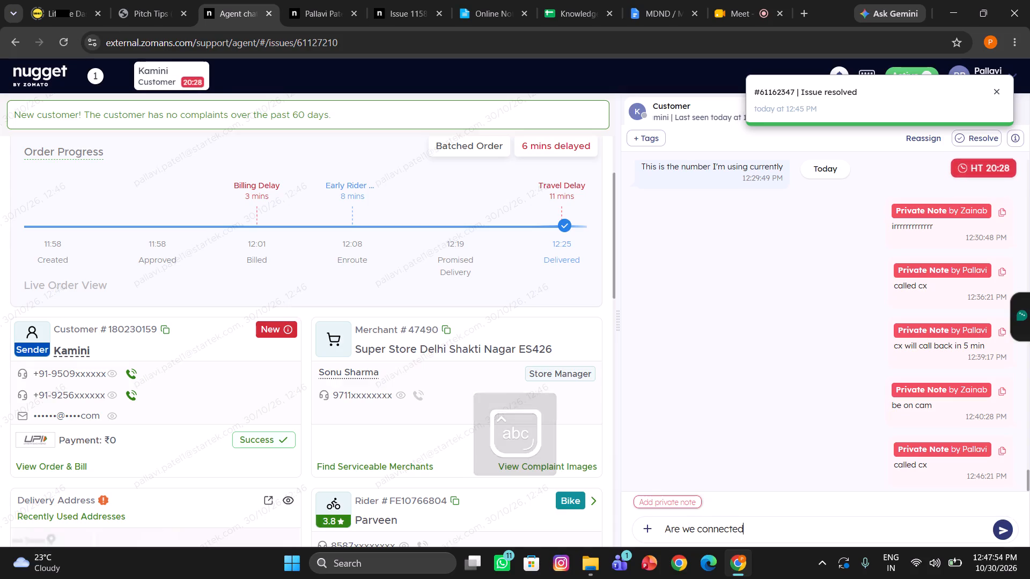
key("shift+question")
key("Return")
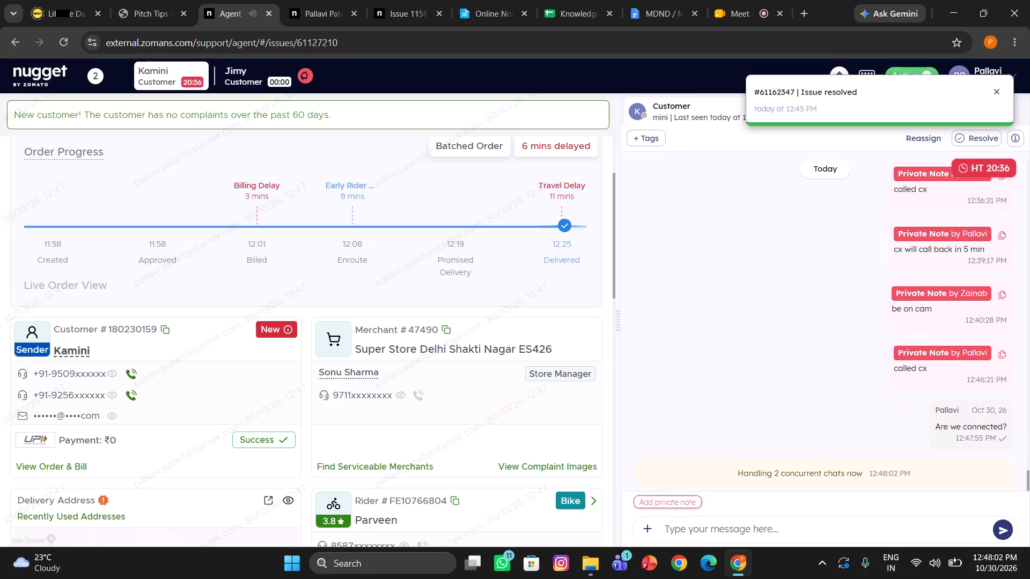
Open Jimy's newly assigned chat and choose the suggested greeting beginning "Hi, I'm Pallavi" as the reply.
left_click(252, 89)
left_click(667, 465)
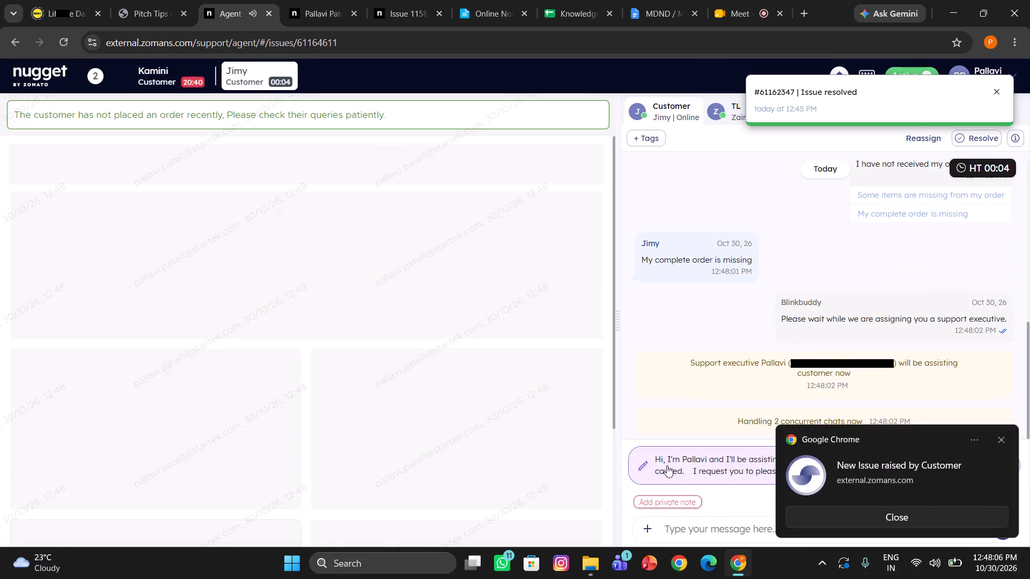
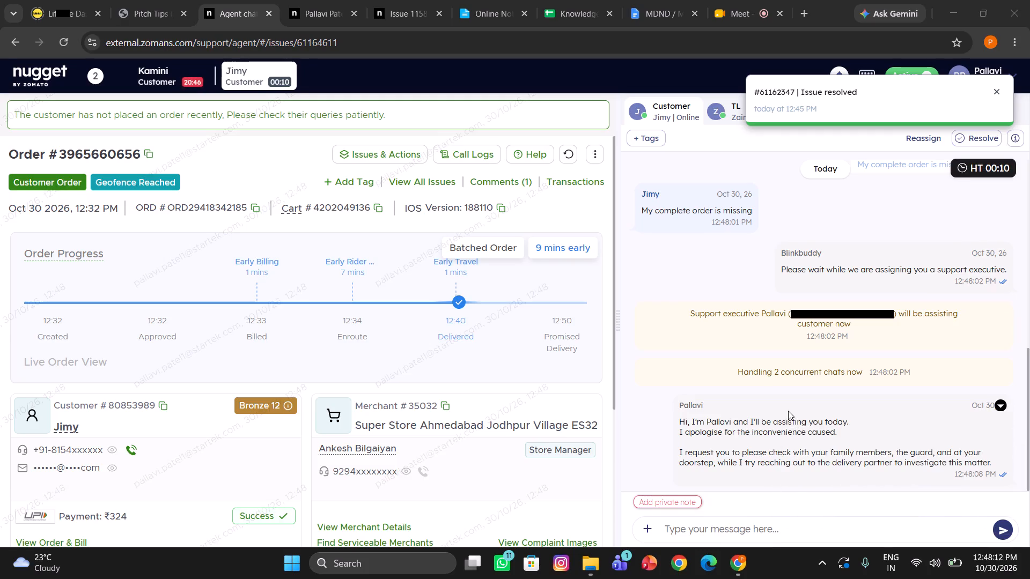
Initiate a call to the delivery rider assigned to Jimy's order, choosing to call anyway.
scroll(788, 411, "down", 2)
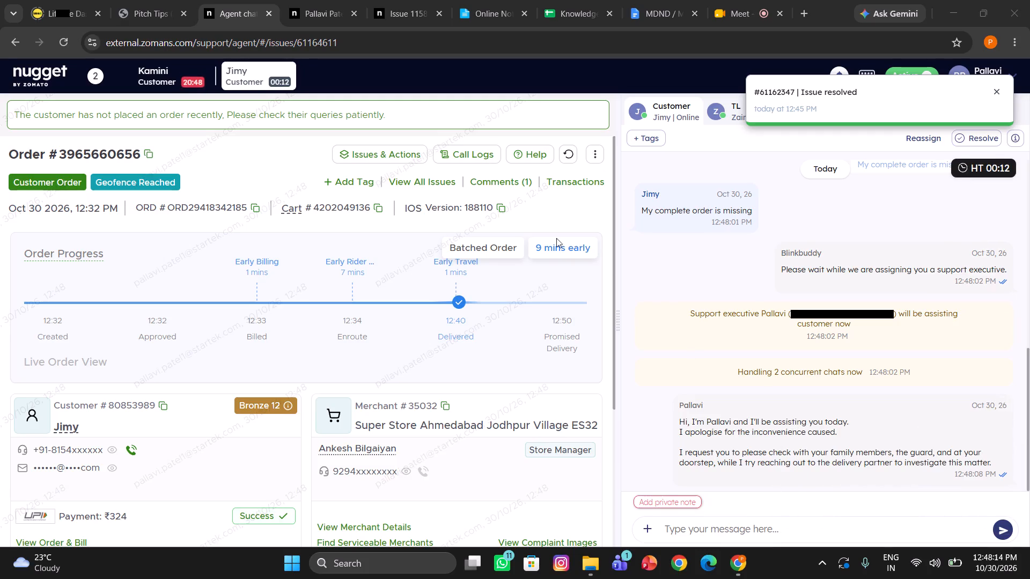
scroll(477, 352, "down", 2)
left_click(424, 473)
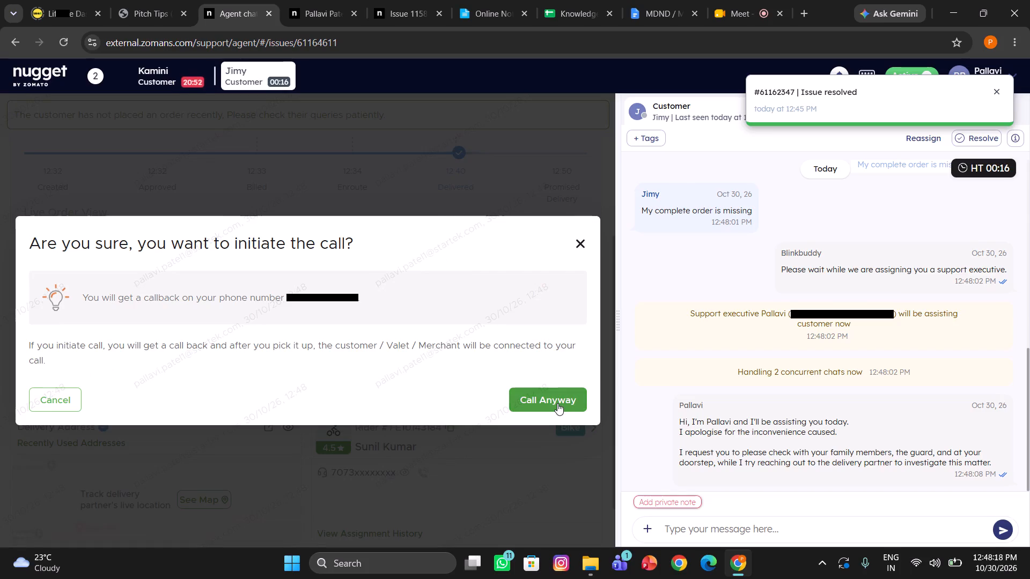
left_click(557, 403)
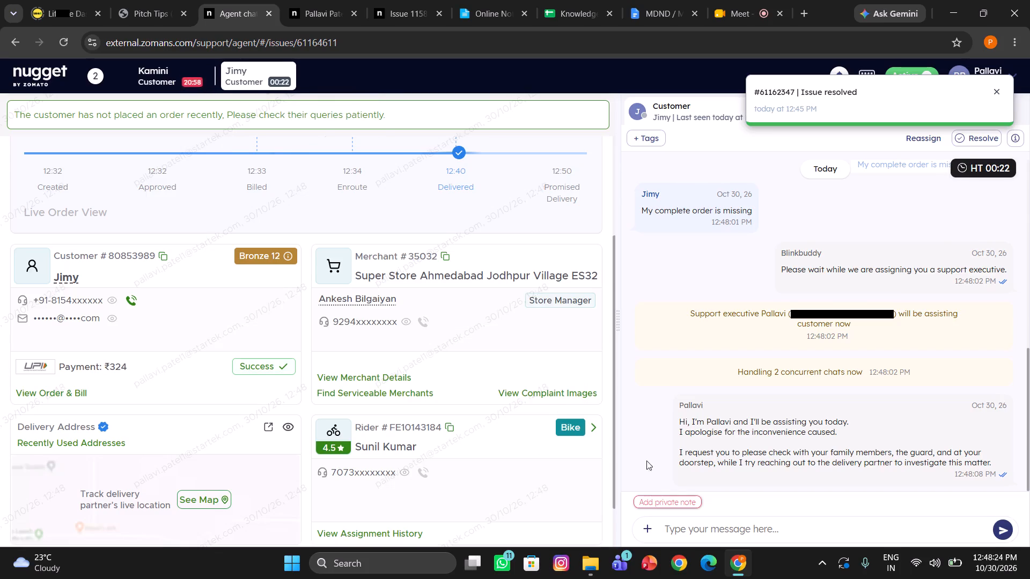
Add the private note "called dp" to Jimy's chat.
left_click(645, 500)
type("called dp")
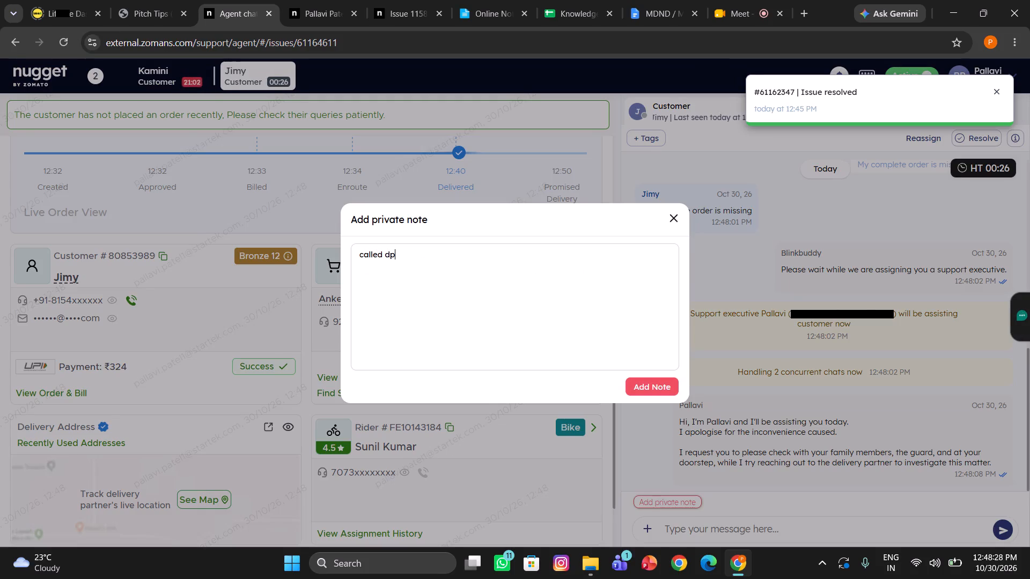
left_click(644, 386)
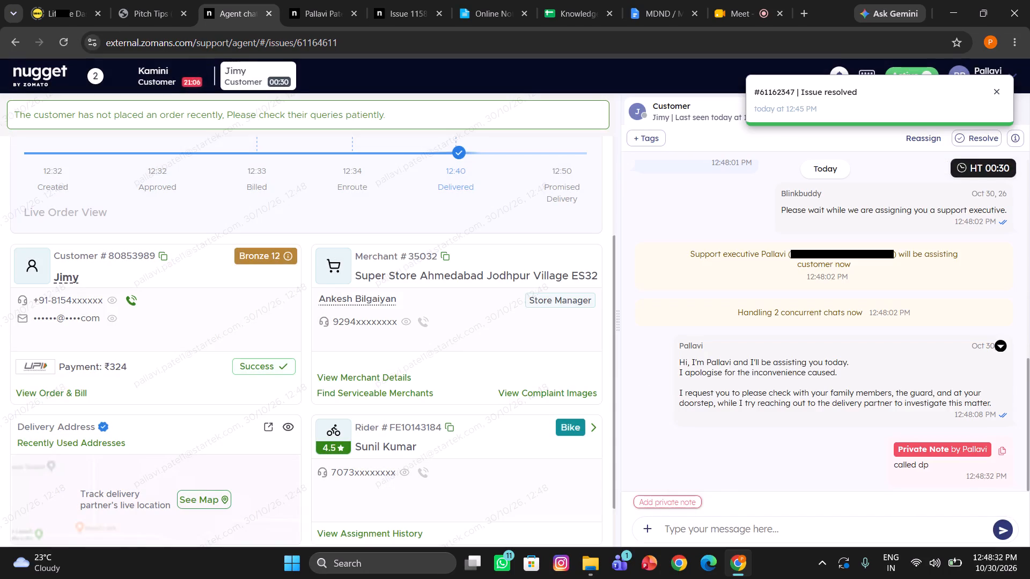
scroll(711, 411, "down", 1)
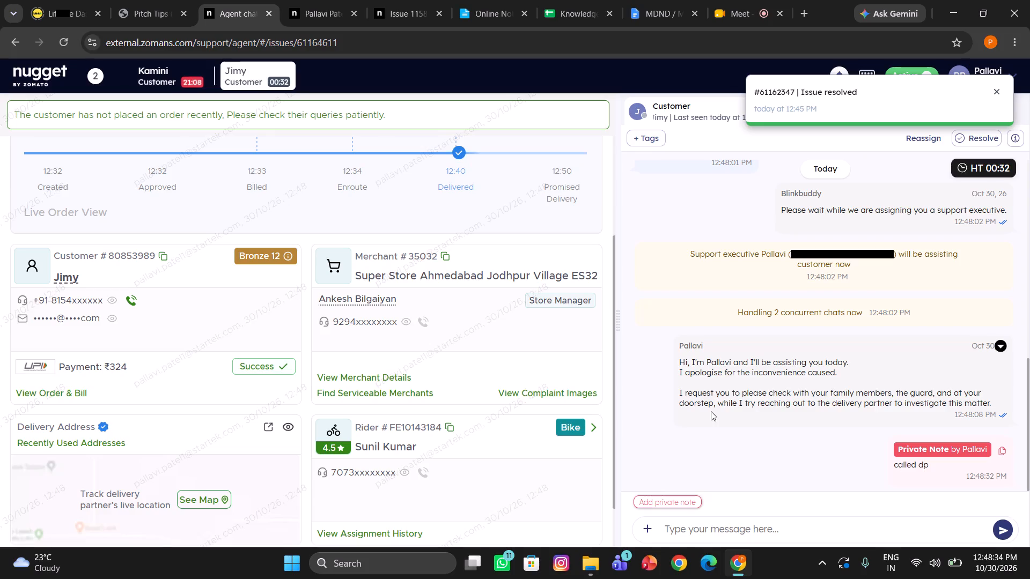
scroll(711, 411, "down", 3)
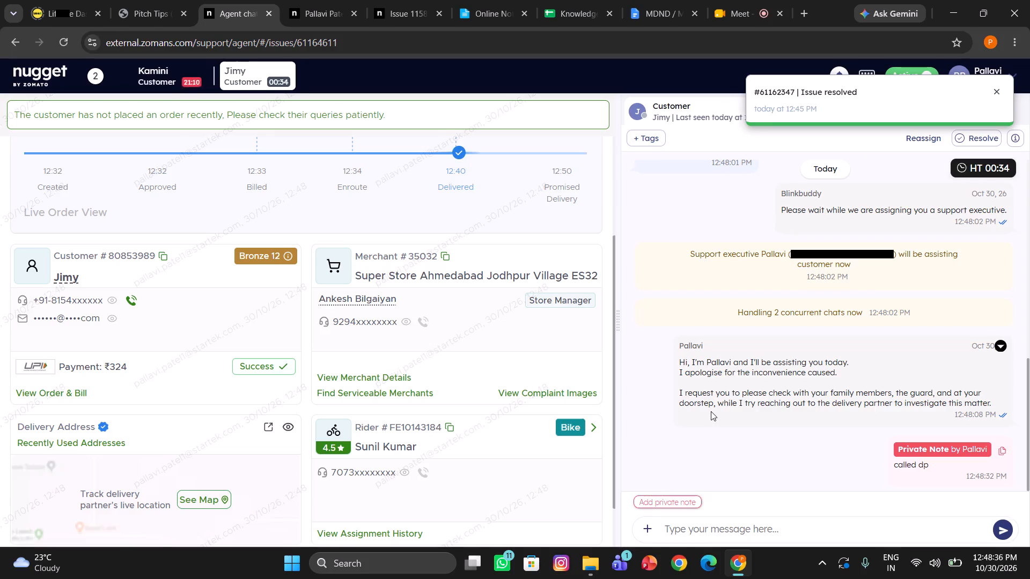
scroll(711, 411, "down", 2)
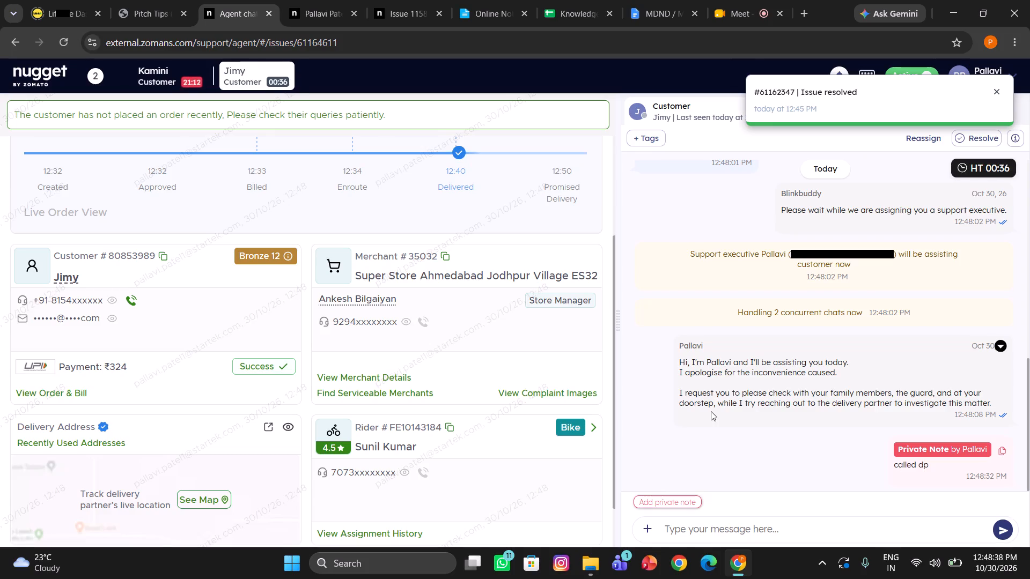
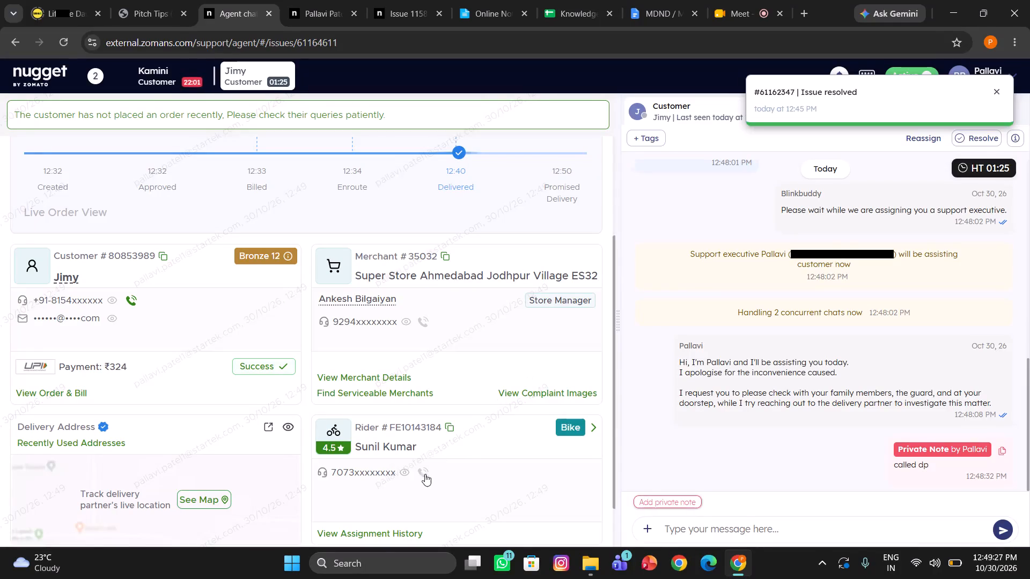
Call the delivery rider assigned to Jimy's order again.
left_click(423, 474)
left_click(528, 399)
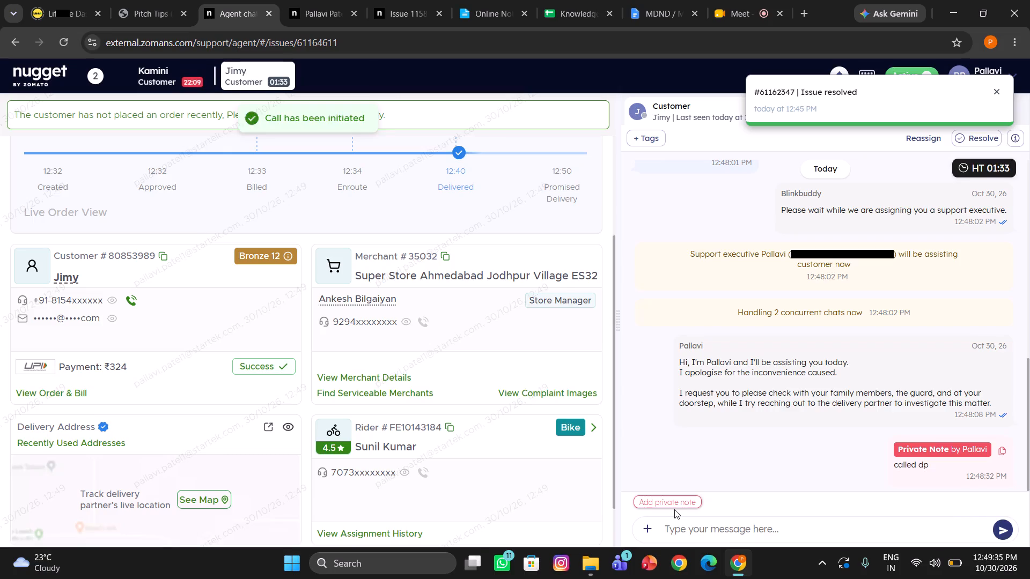
Send Jimy the Third Mandatory Response canned message, replacing the xxxx placeholders with the first four digits of the customer's contact number.
left_click(666, 521)
type("/thi")
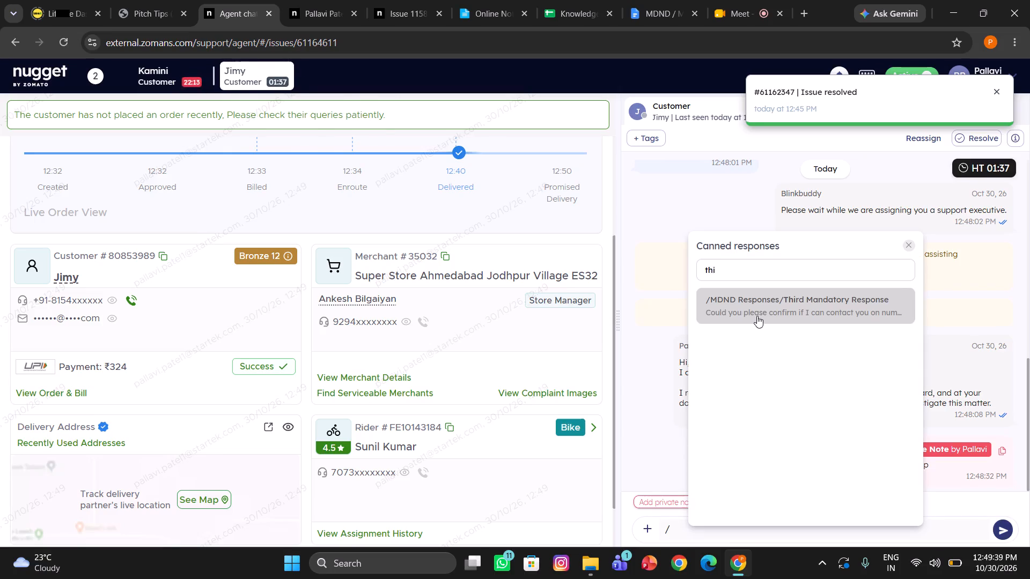
left_click(757, 316)
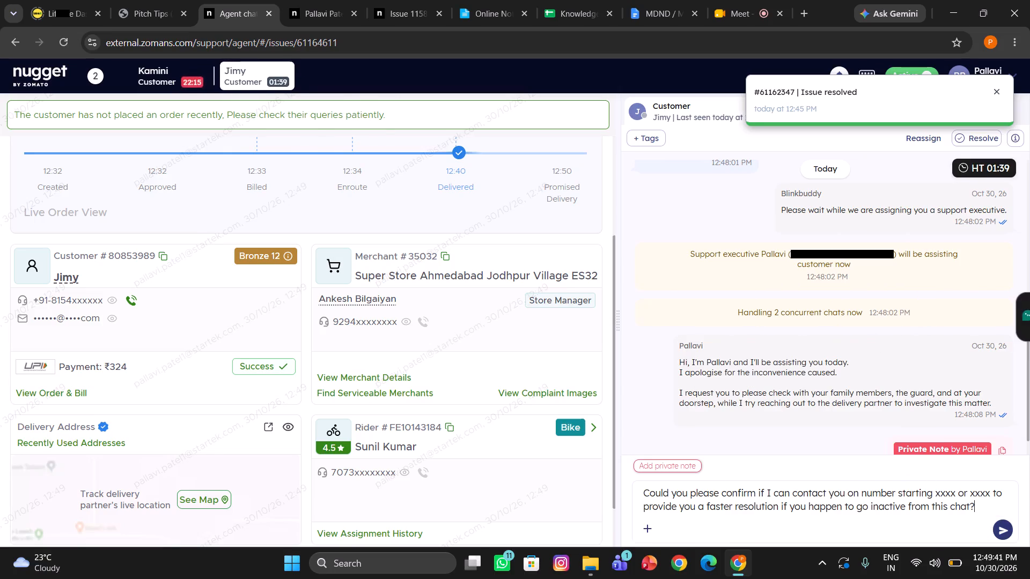
left_click_drag(935, 494, 987, 491)
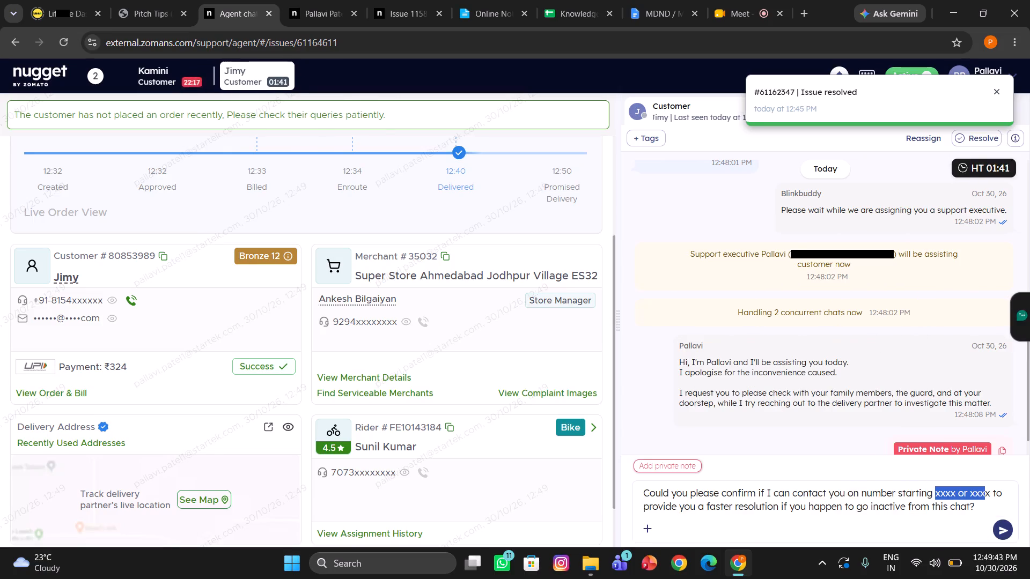
left_click_drag(987, 491, 989, 488)
key("BackSpace")
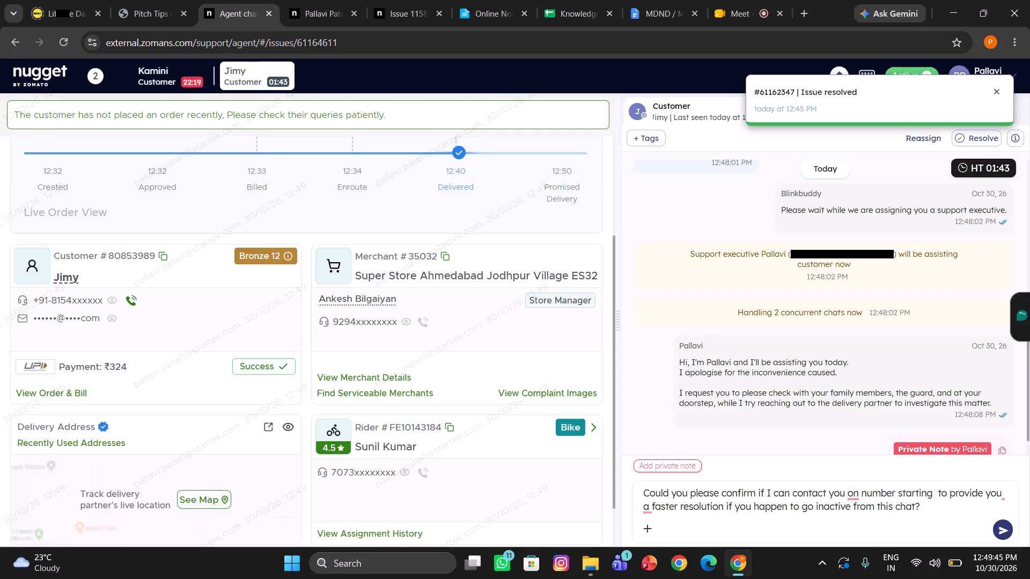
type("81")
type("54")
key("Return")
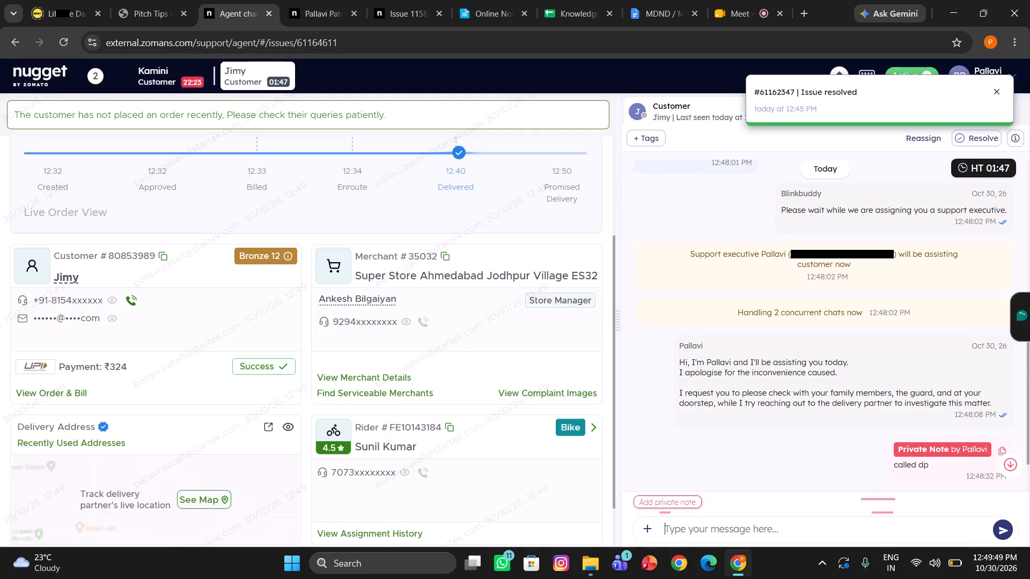
Dismiss the resolved-issue notification and send the Away2 canned response in Kamini's chat.
left_click(137, 67)
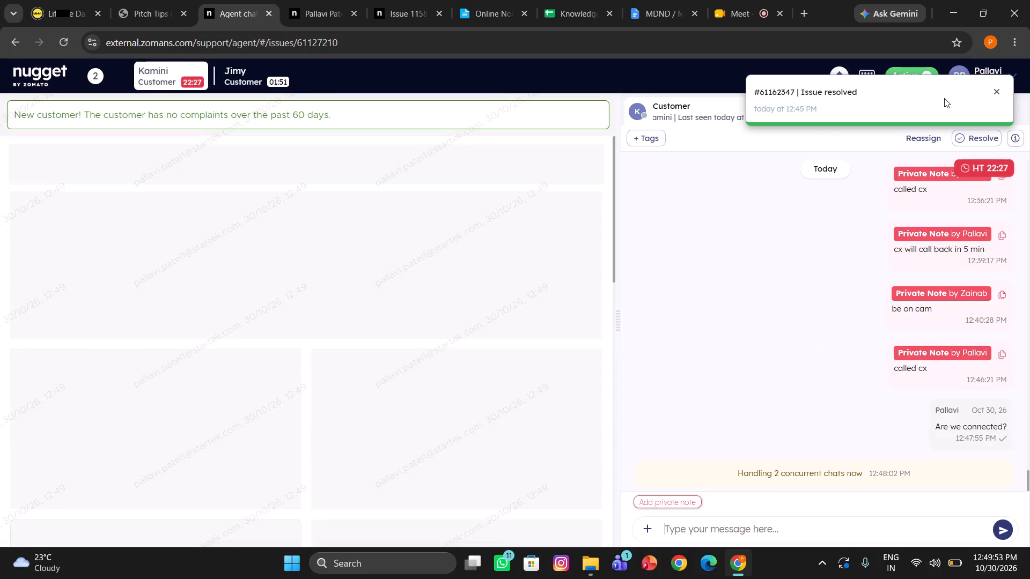
left_click(1002, 93)
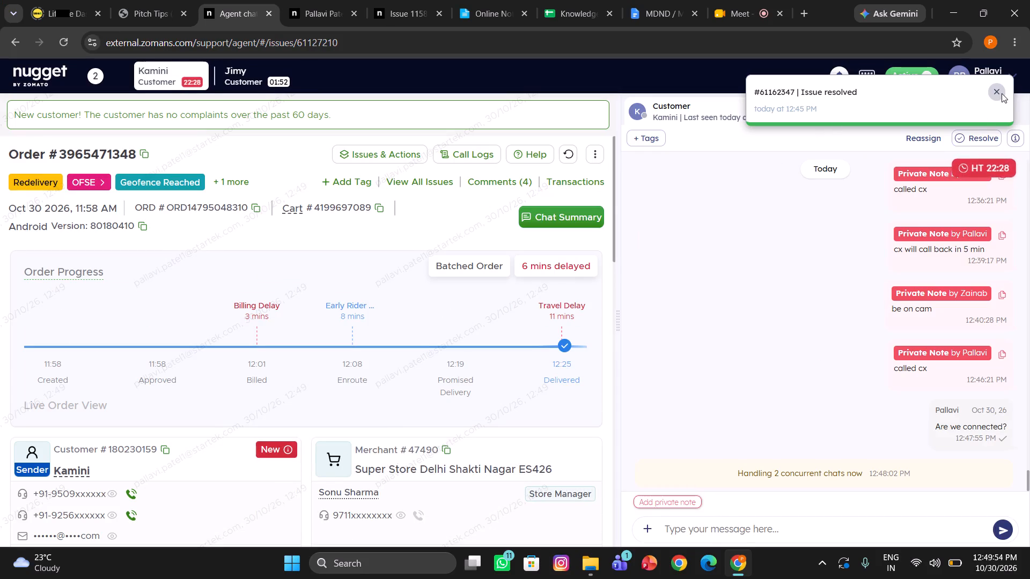
left_click(702, 537)
key("slash")
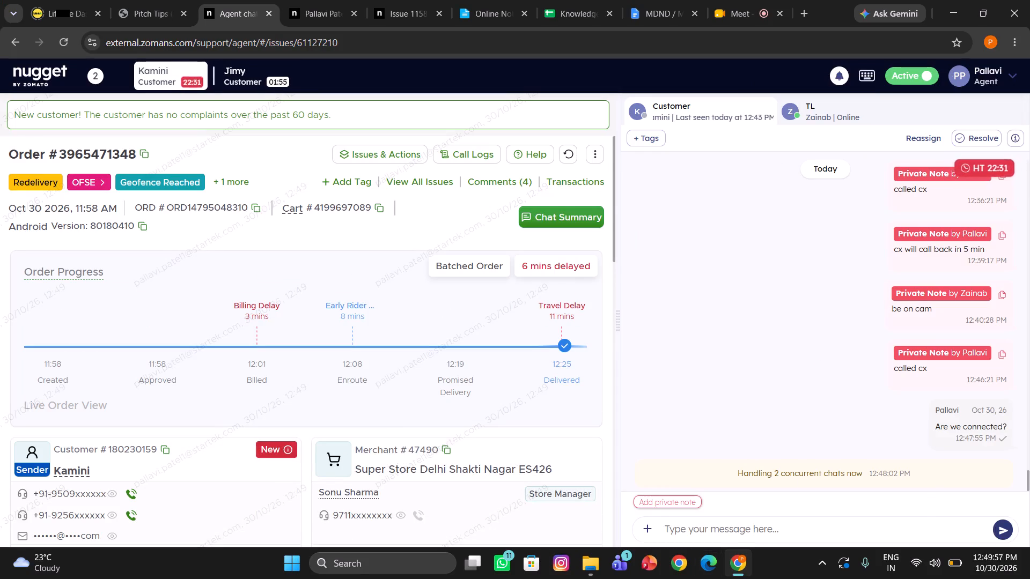
type("awa")
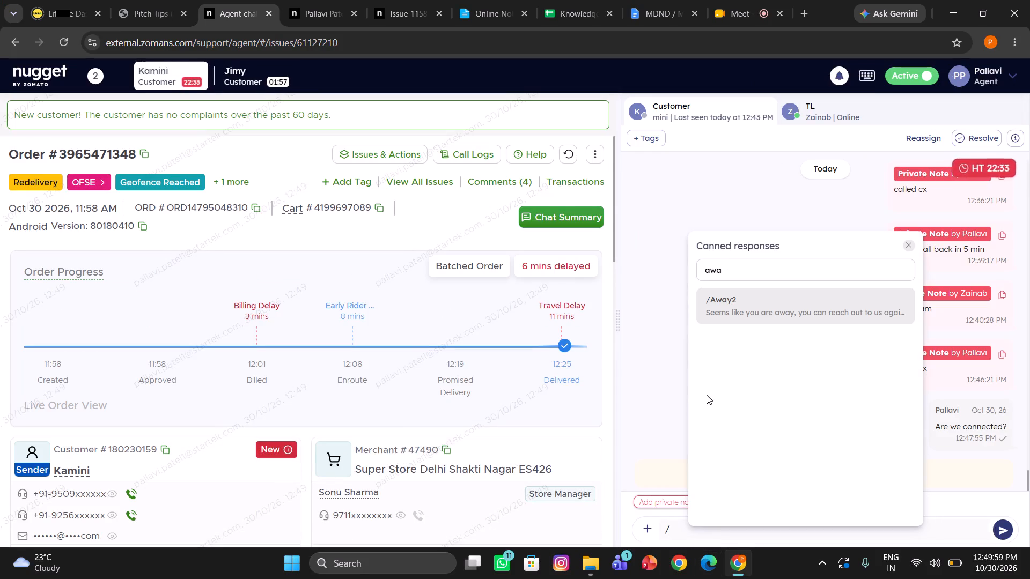
left_click(738, 321)
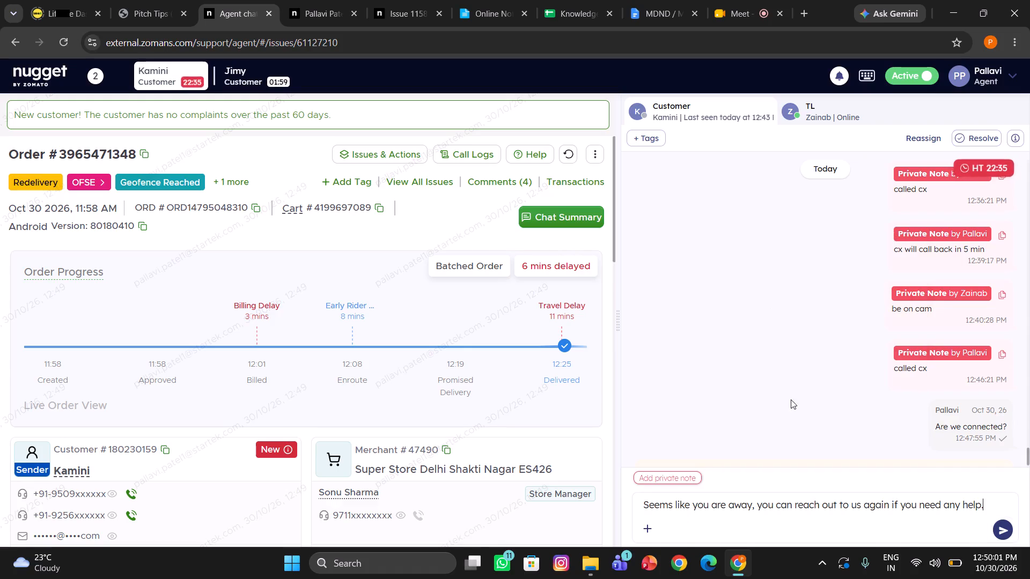
key("Return")
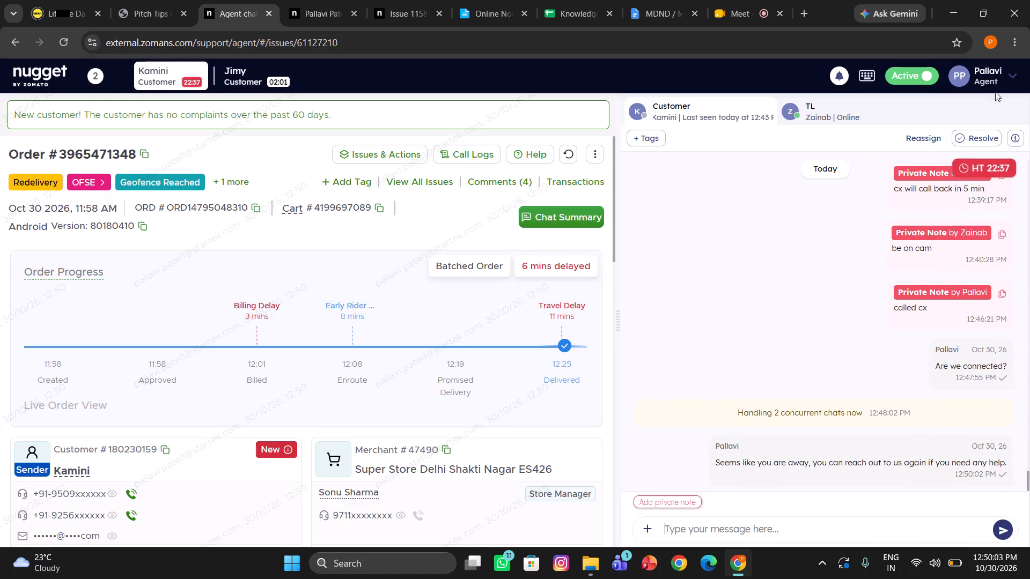
Open the agent's productivity hours page.
left_click(959, 72)
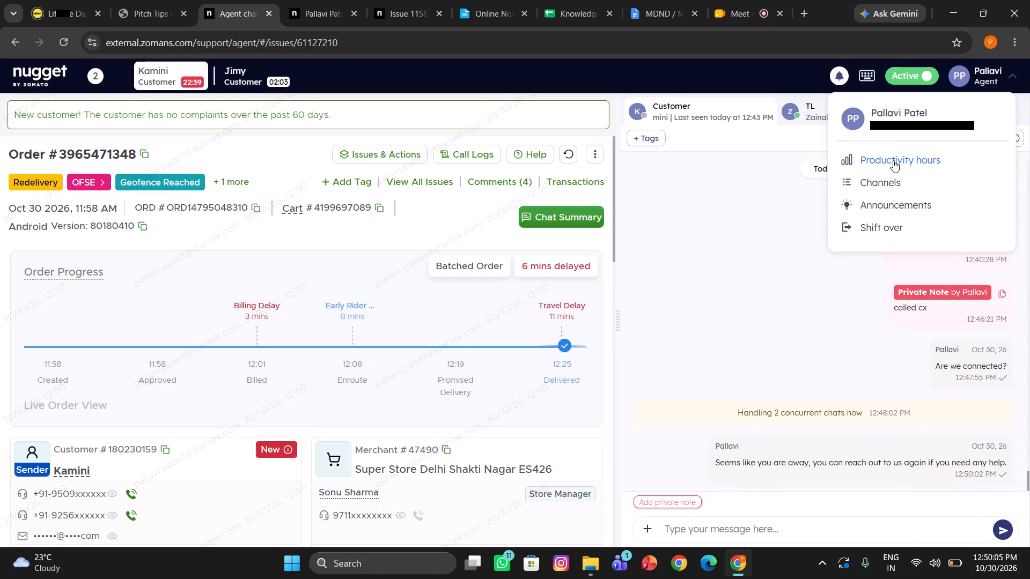
left_click(893, 160)
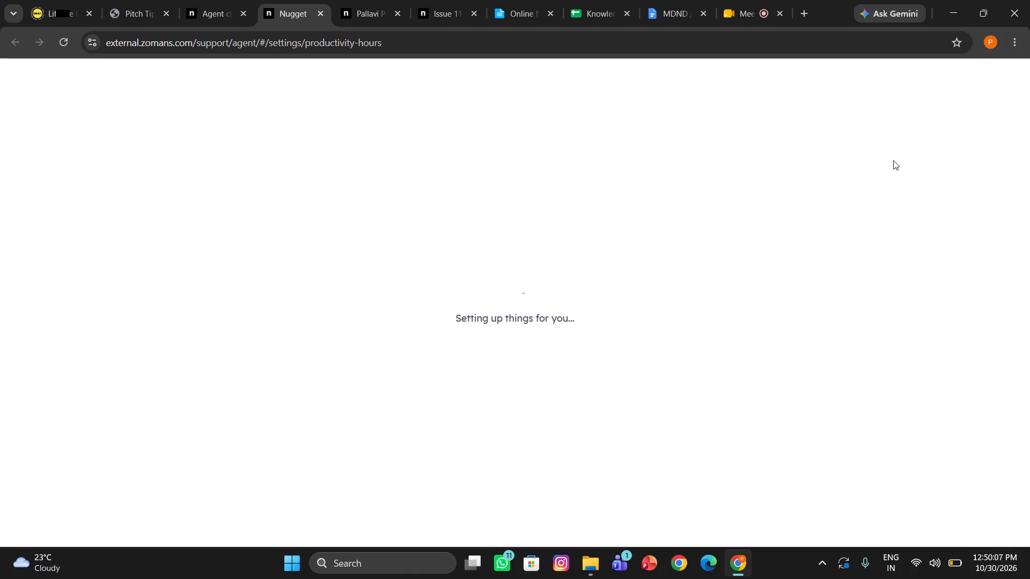
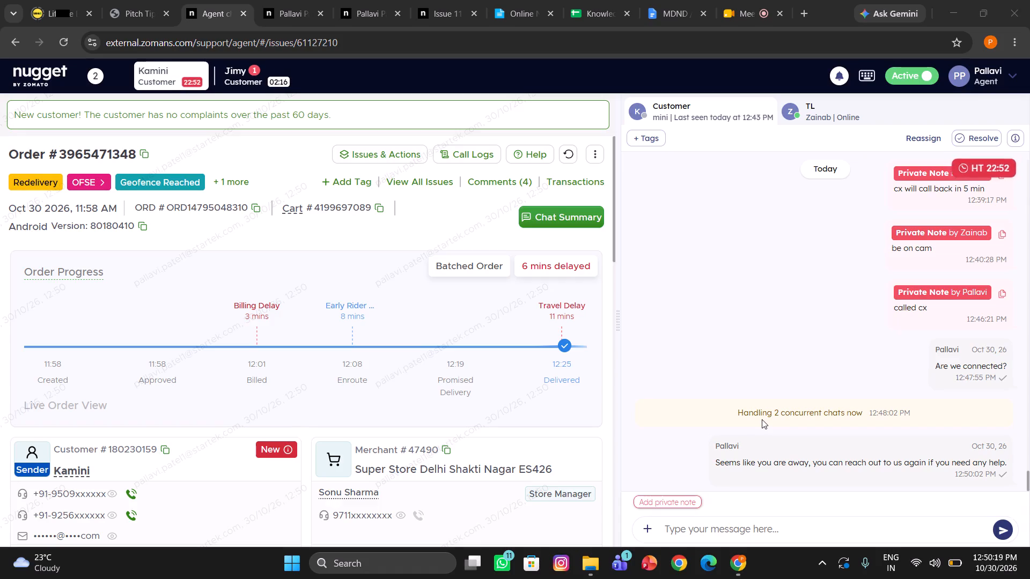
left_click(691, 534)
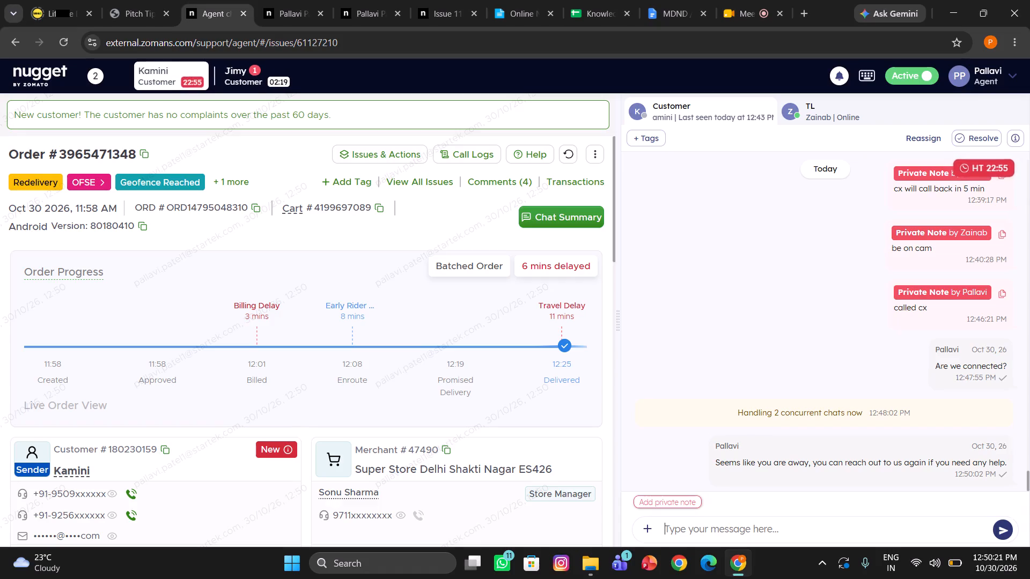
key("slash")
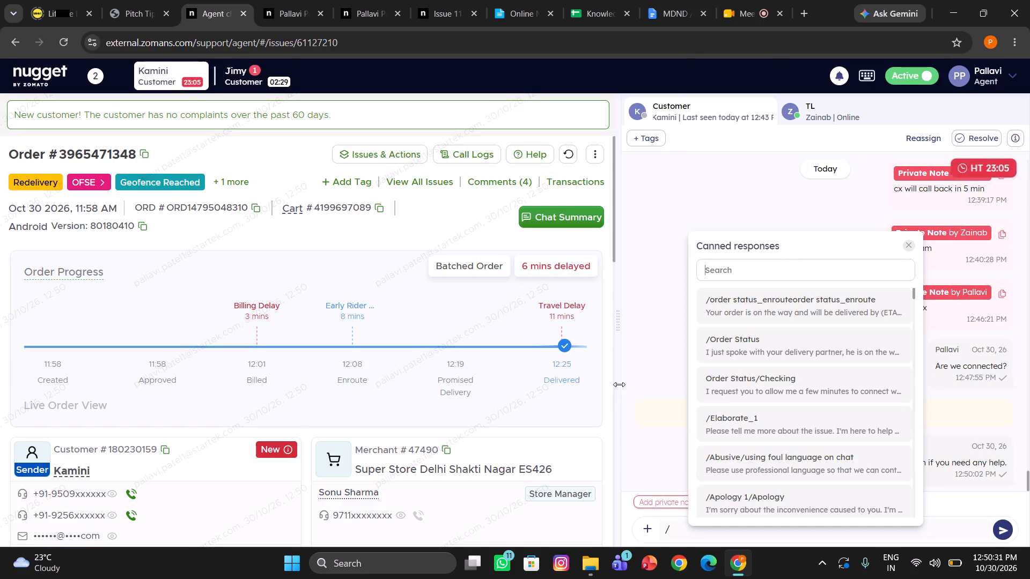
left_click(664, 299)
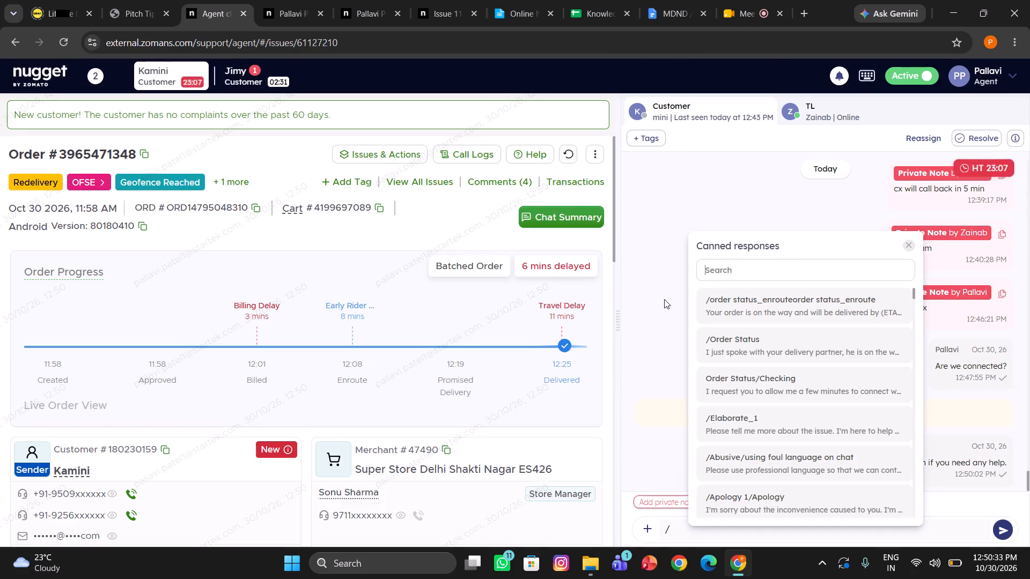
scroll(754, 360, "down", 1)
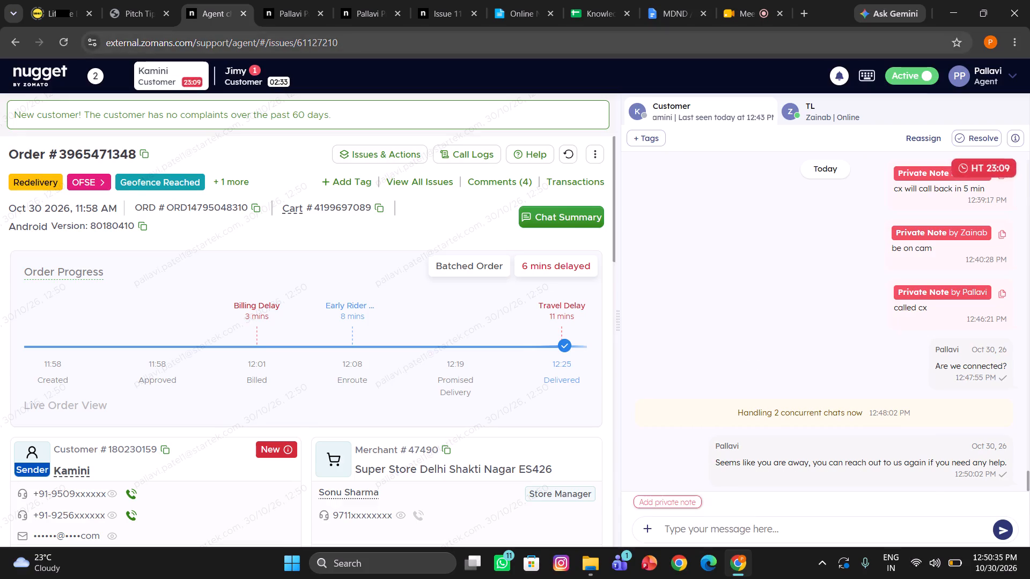
Send Kamini the first paragraph of the response sheet's "Cx is away" text, about closing the chat as the last resort.
left_click(678, 14)
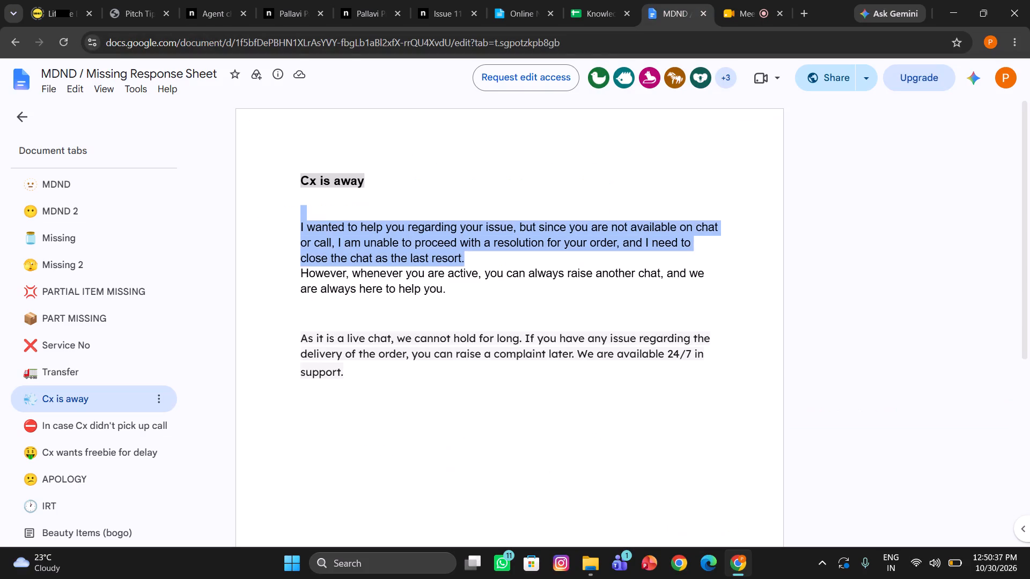
key("ctrl+c")
left_click(203, 3)
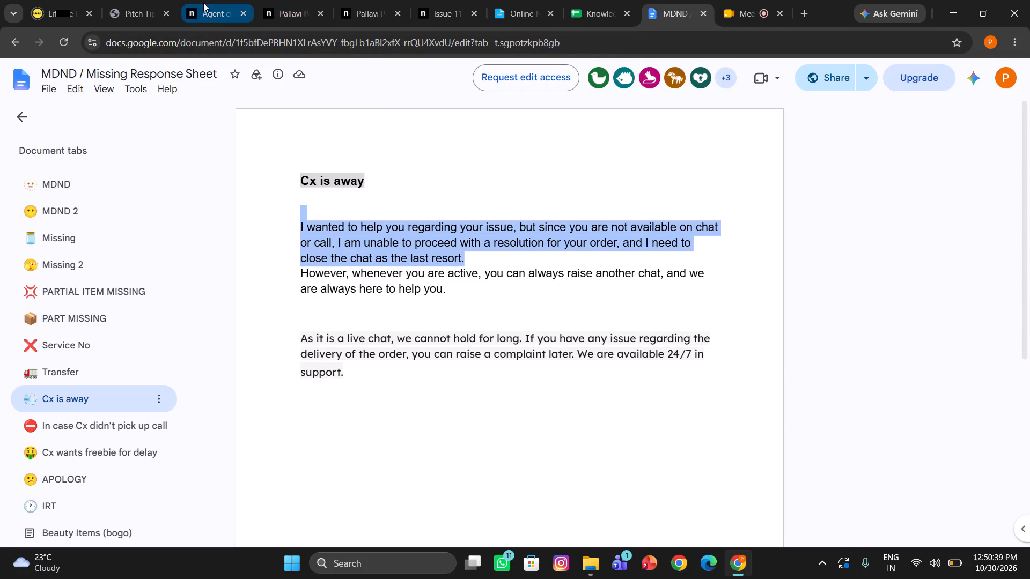
key("ctrl+v")
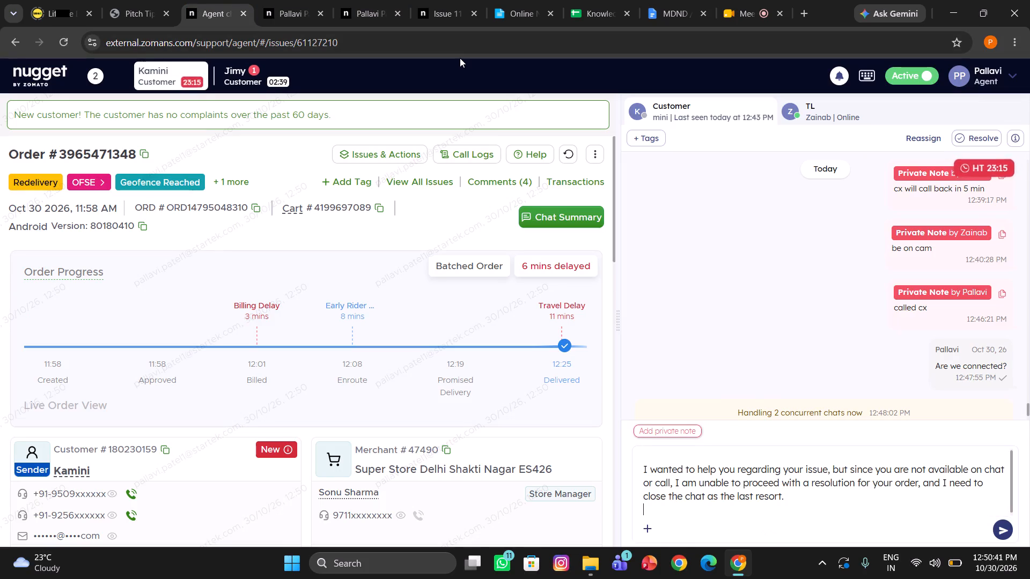
key("Return")
Copy the "However, whenever you are active" sentence from the "Cx is away" responses and send it in Kamini's chat.
left_click(651, 0)
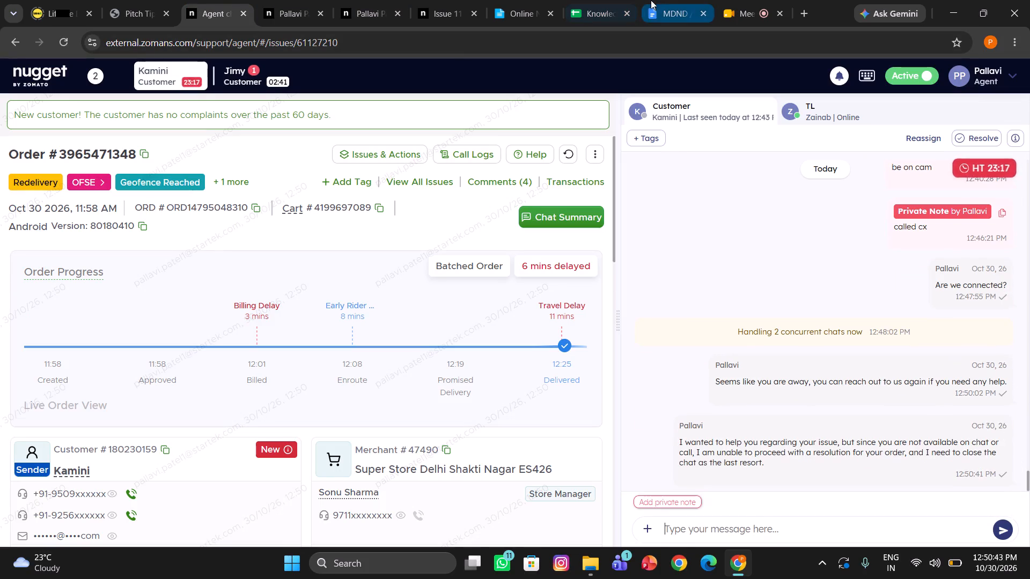
left_click_drag(447, 292, 305, 274)
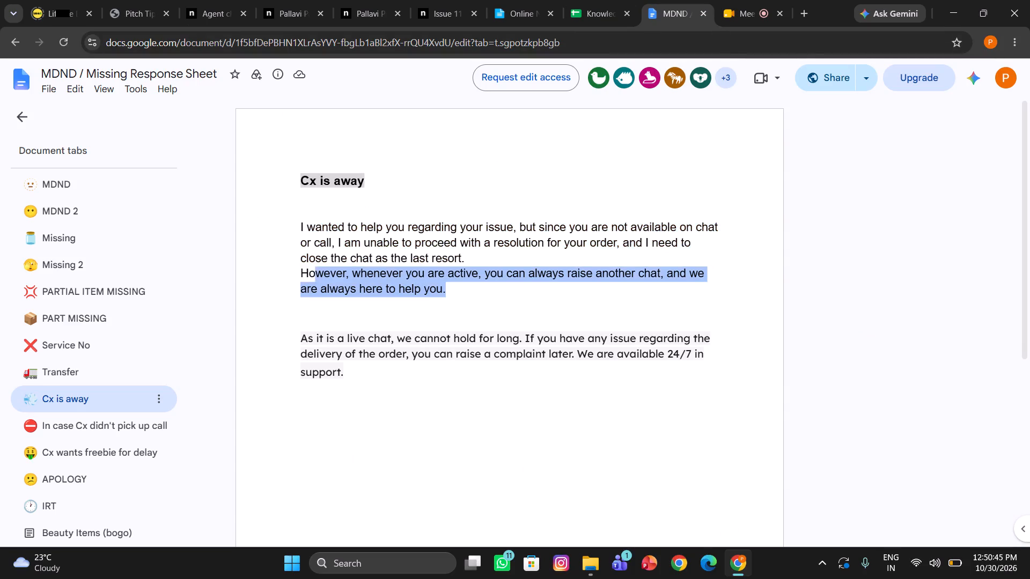
left_click_drag(305, 274, 299, 274)
key("ctrl+c")
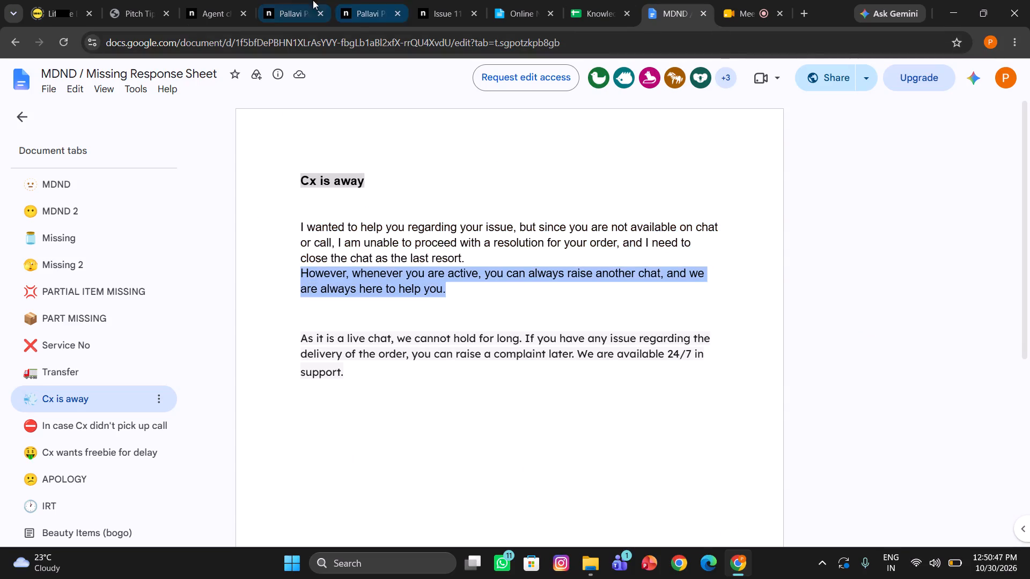
left_click(215, 1)
key("ctrl+v")
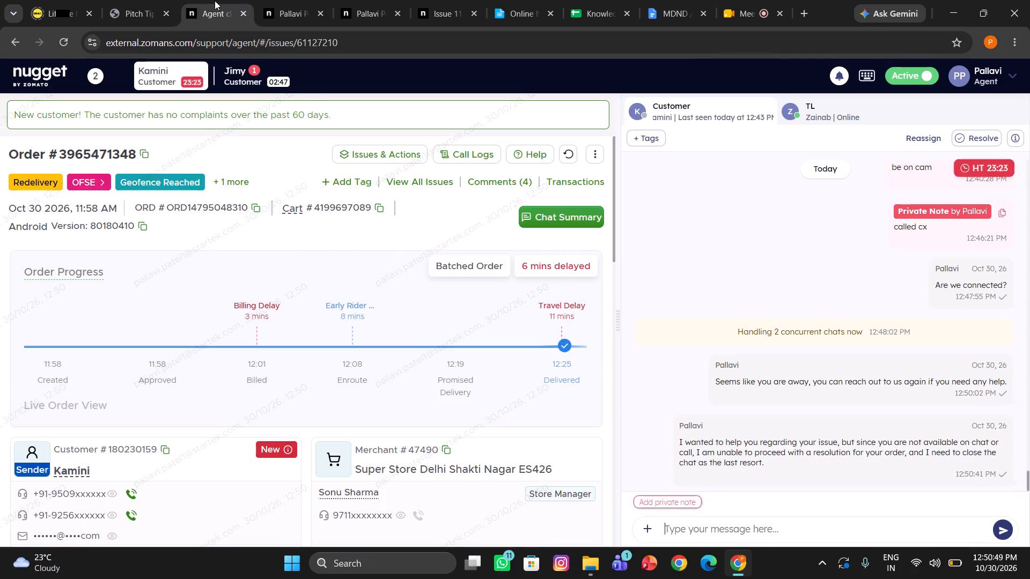
key("Return")
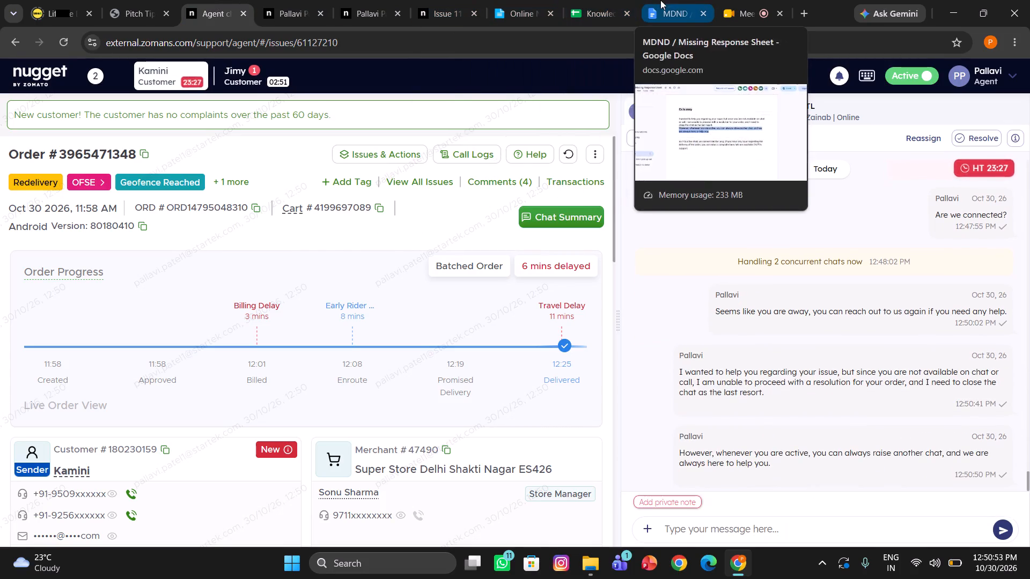
Copy the "As it is a live chat, we cannot hold for long" paragraph from the MDND / Missing Response Sheet and send it to Kamini.
left_click(517, 5)
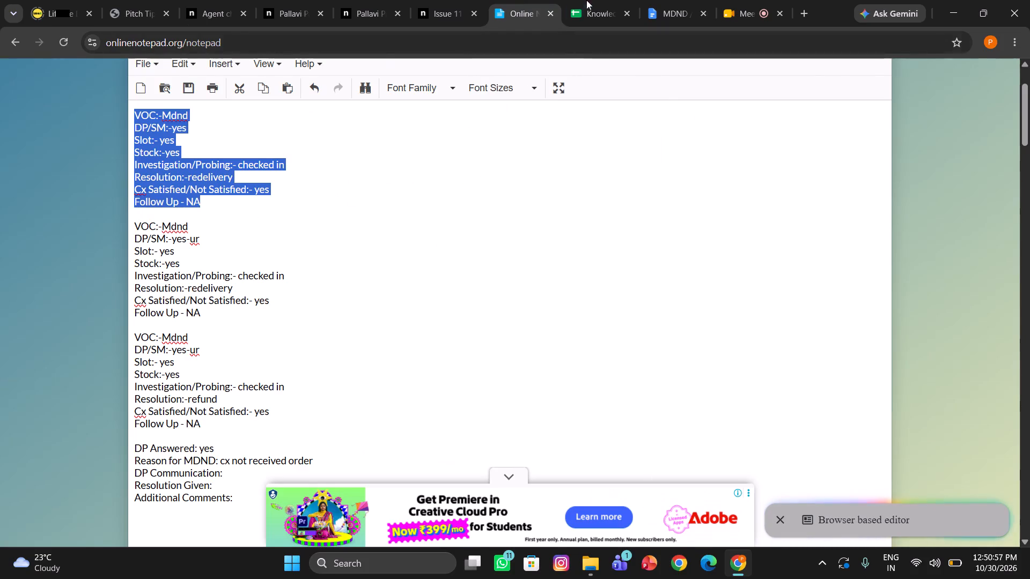
left_click(138, 0)
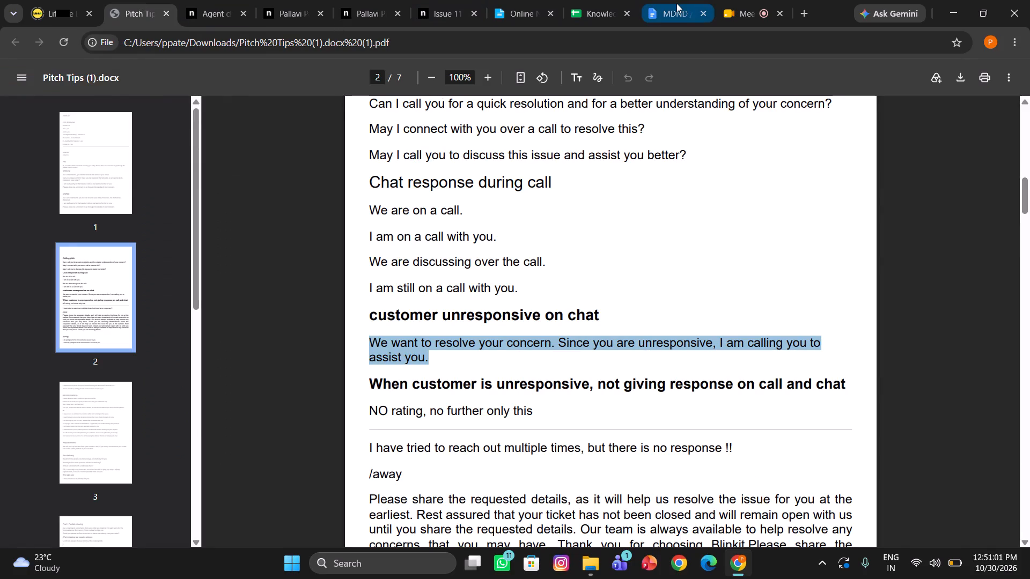
left_click(676, 3)
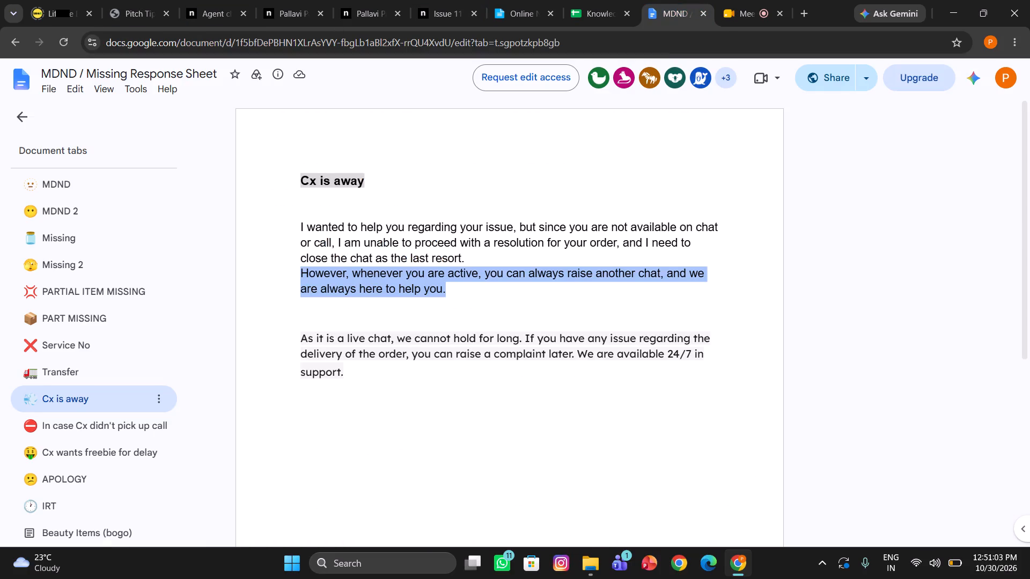
left_click_drag(353, 374, 299, 336)
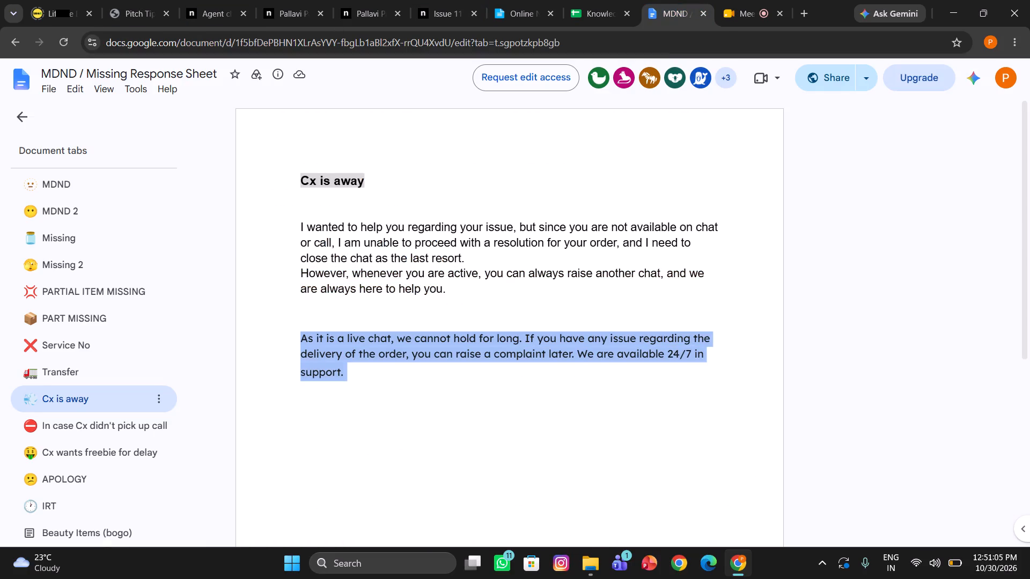
key("ctrl+c")
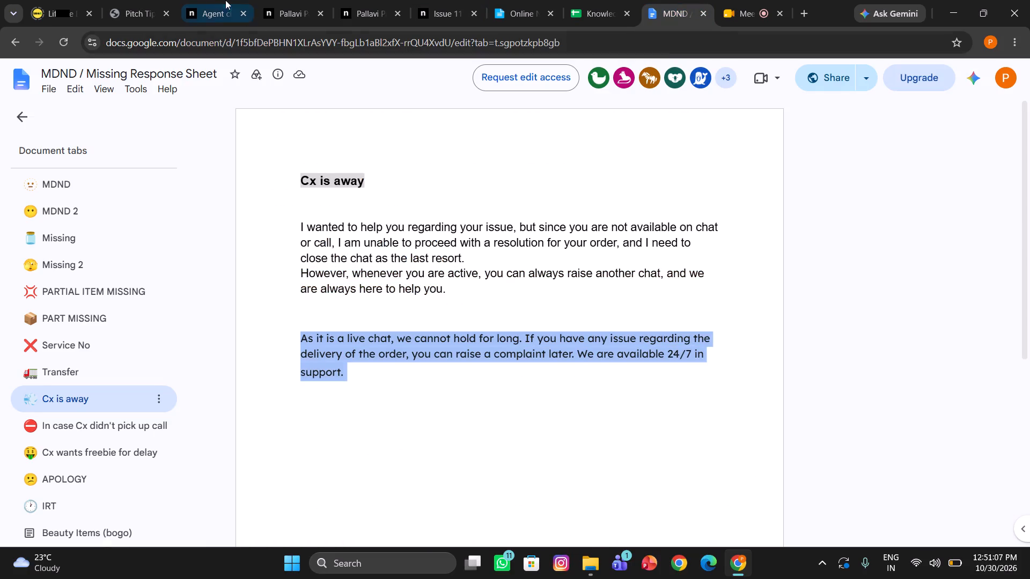
left_click(215, 0)
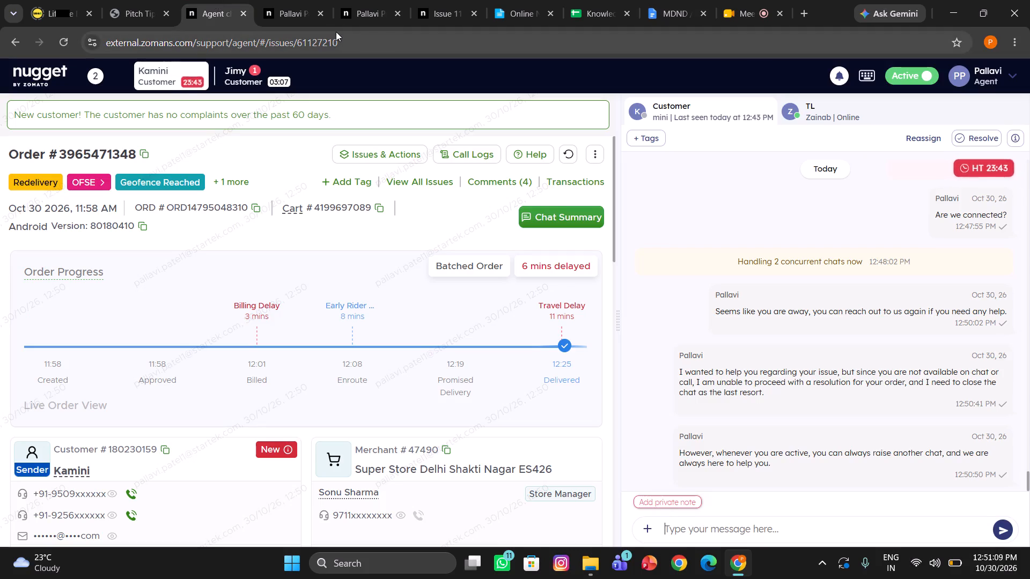
key("ctrl+v")
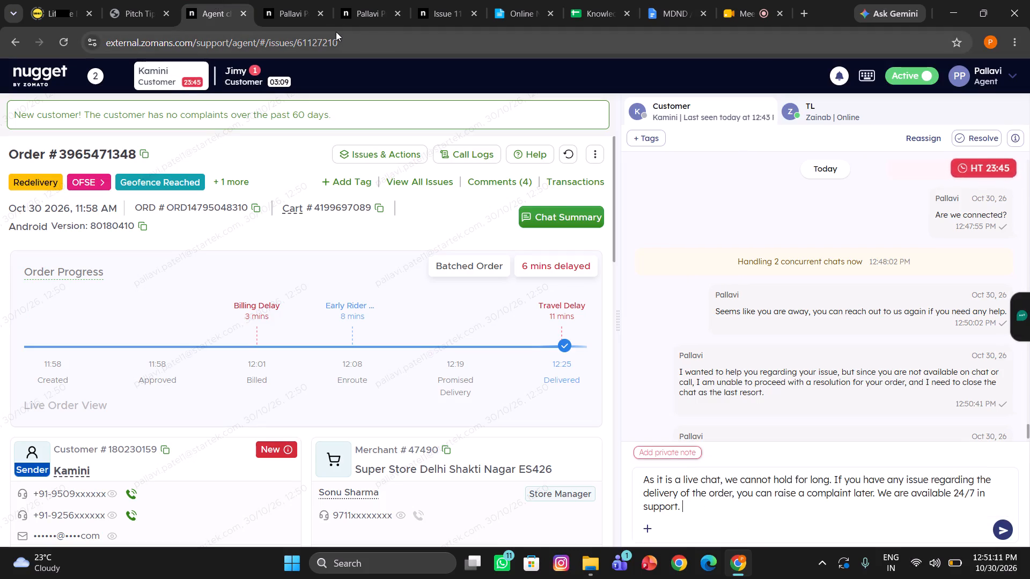
key("Return")
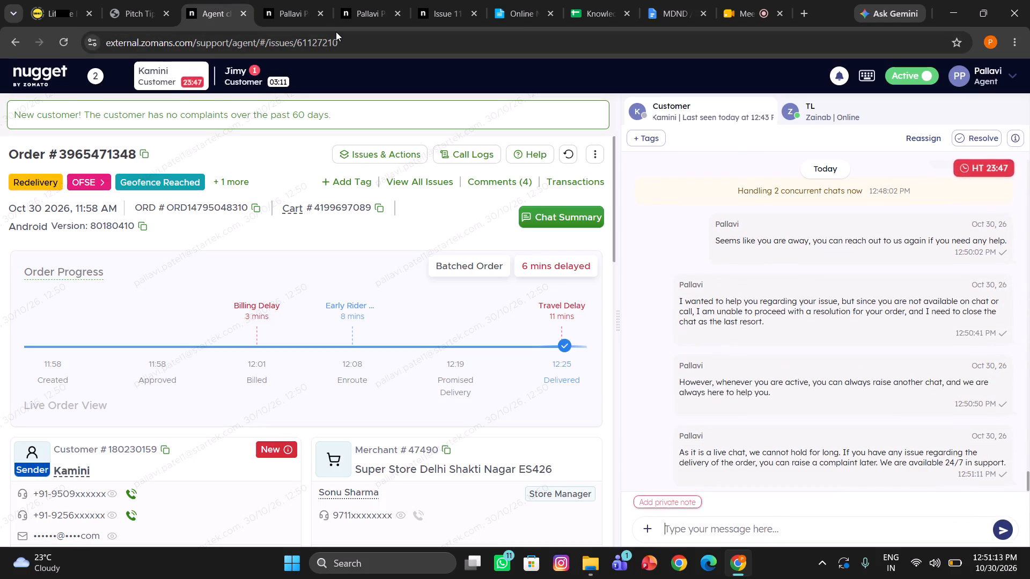
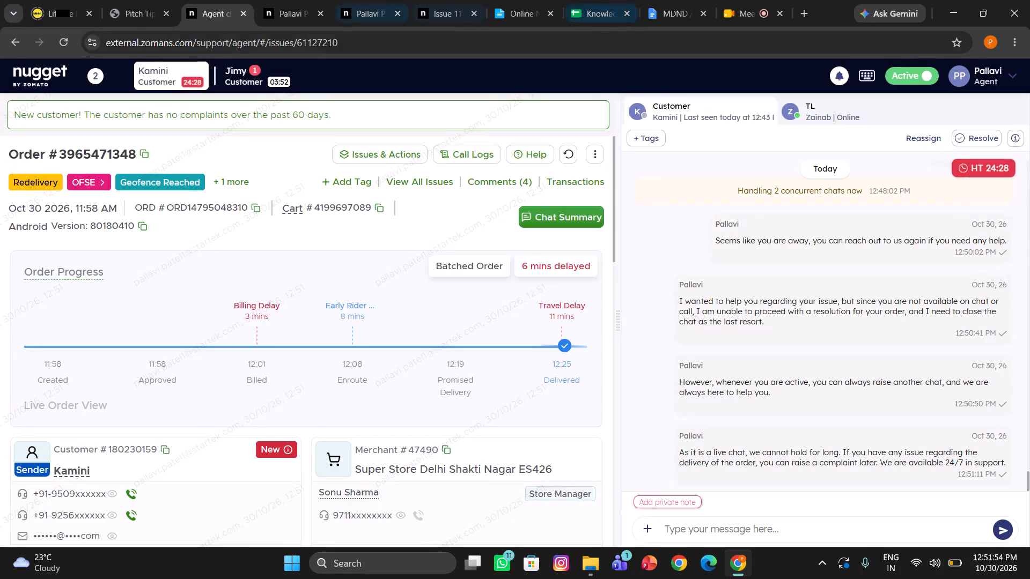
Check the call history of Jimy's order for the call attempts made to the rider.
left_click(269, 75)
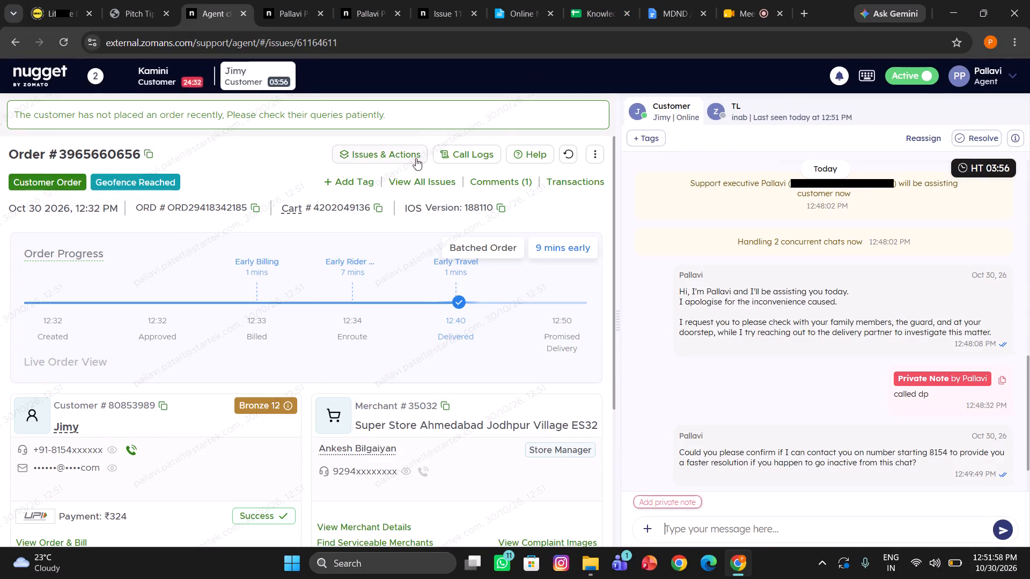
left_click(460, 151)
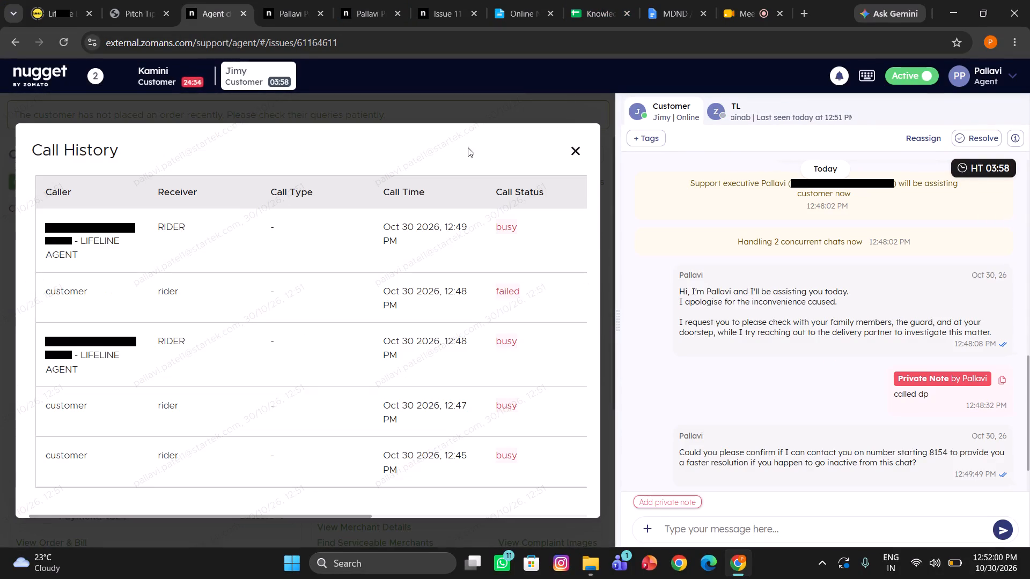
left_click(571, 152)
Return to Kamini's chat and review the latest messages in the conversation.
left_click(189, 87)
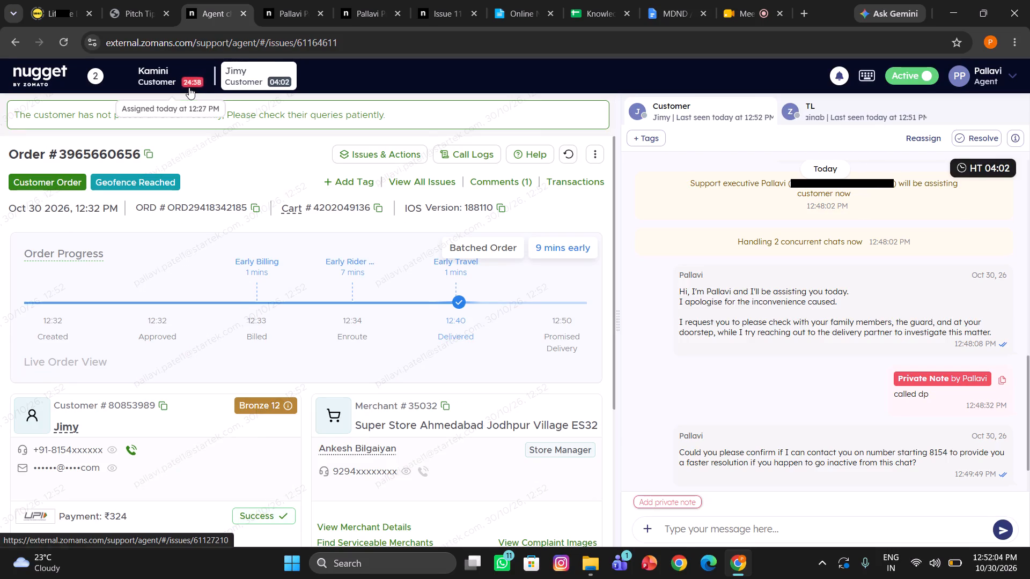
scroll(675, 262, "down", 1)
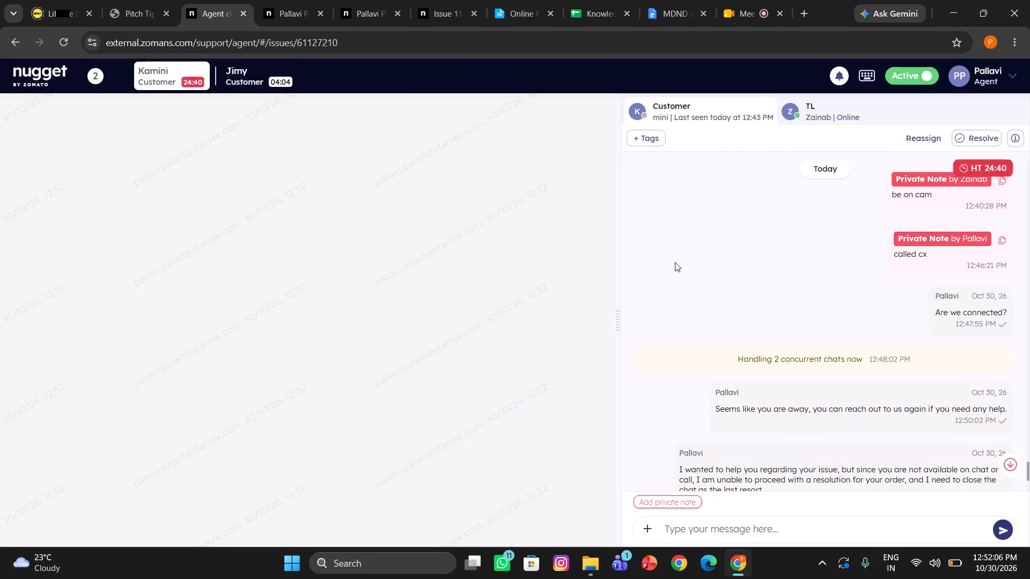
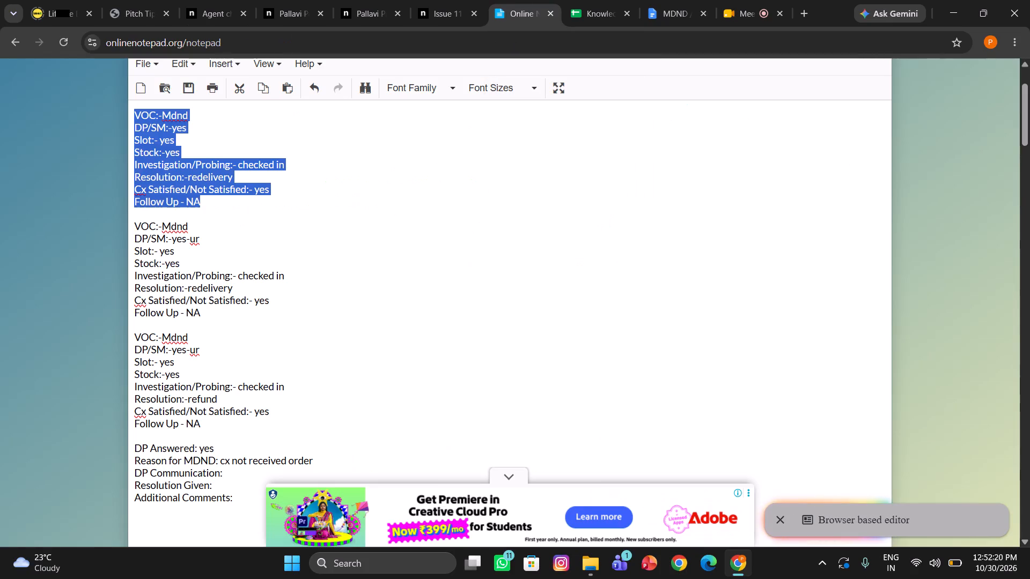
Add the first MDND template from the online notepad as a comment on Kamini's order, with the resolution changed to "away".
key("ctrl+c")
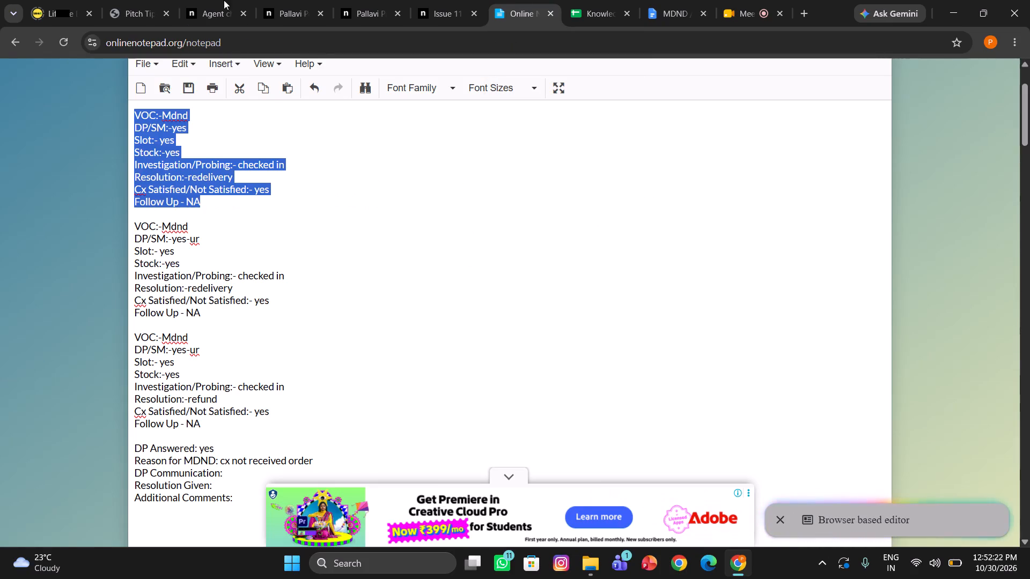
left_click(207, 3)
scroll(273, 472, "down", 3)
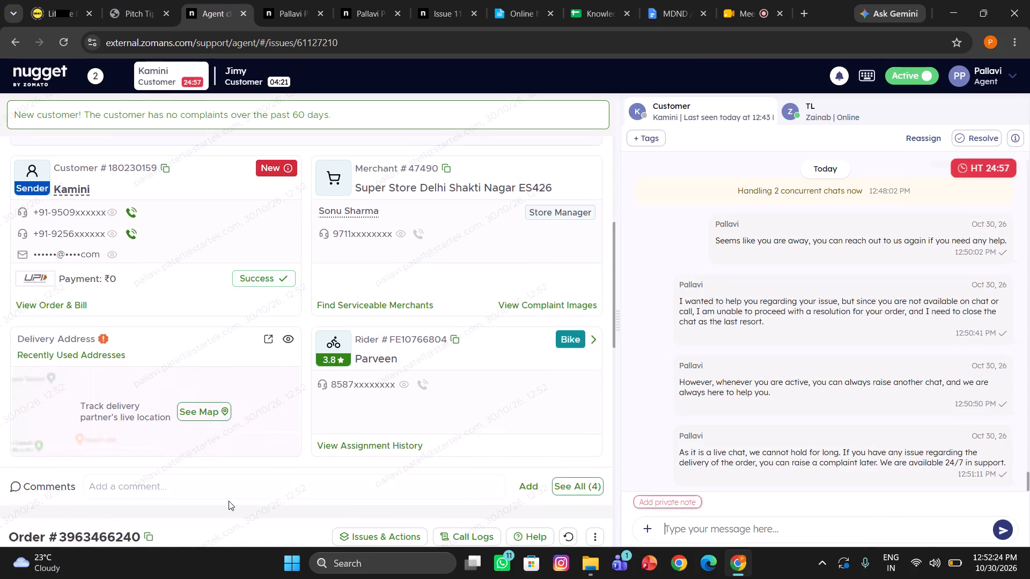
left_click(225, 485)
key("ctrl+v")
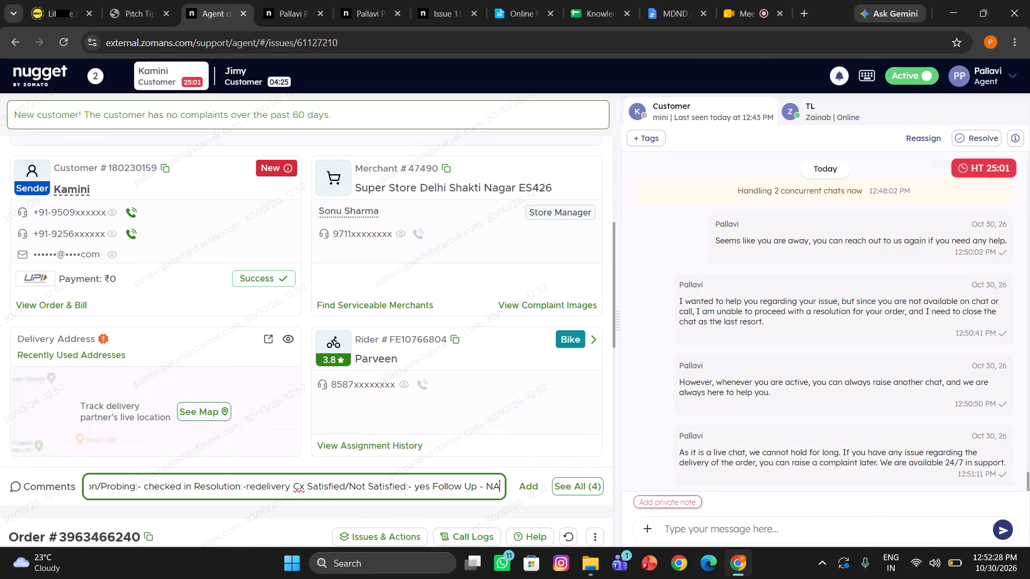
left_click_drag(290, 487, 246, 484)
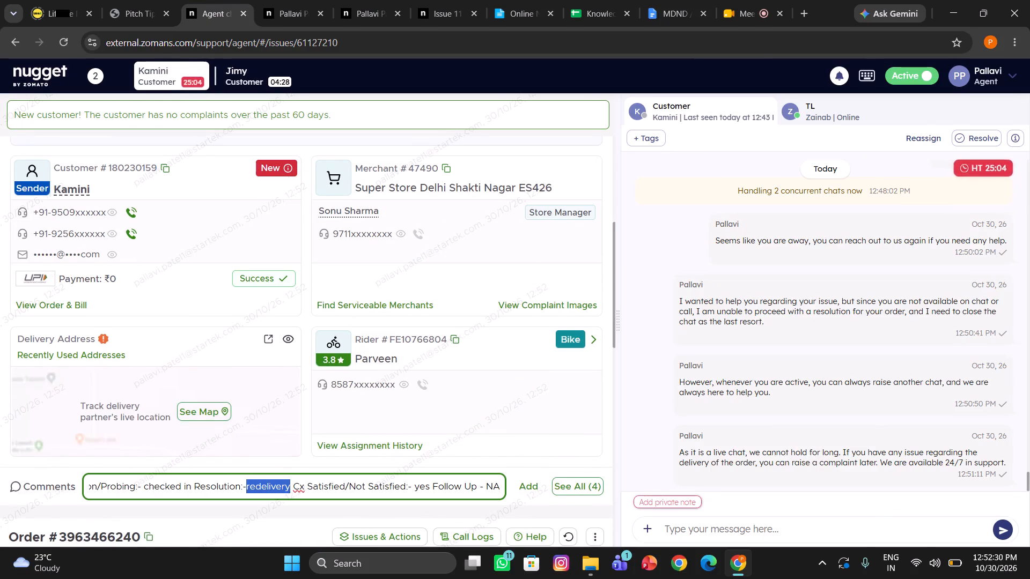
key("BackSpace")
type("away")
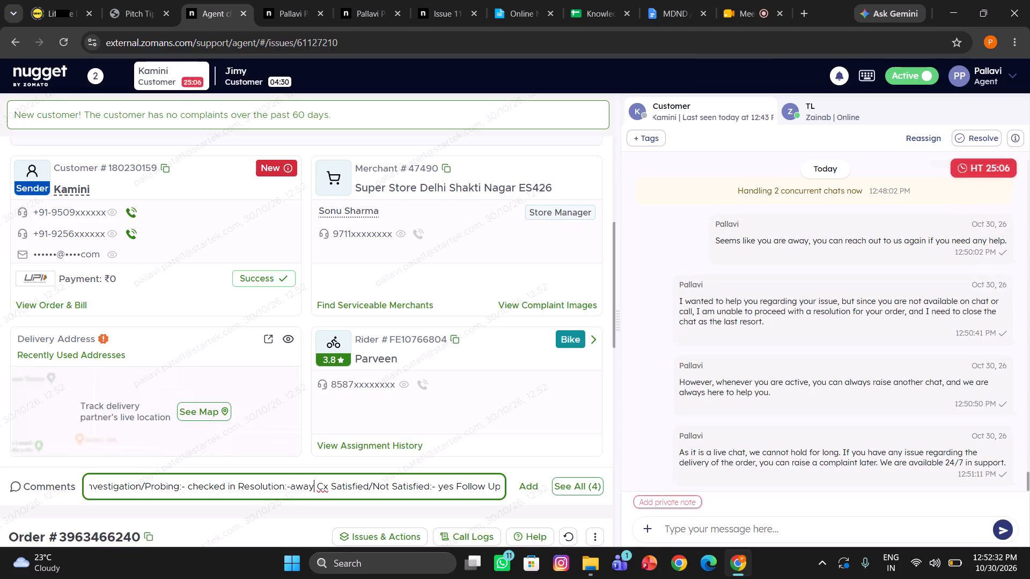
key("Return")
scroll(732, 434, "down", 1)
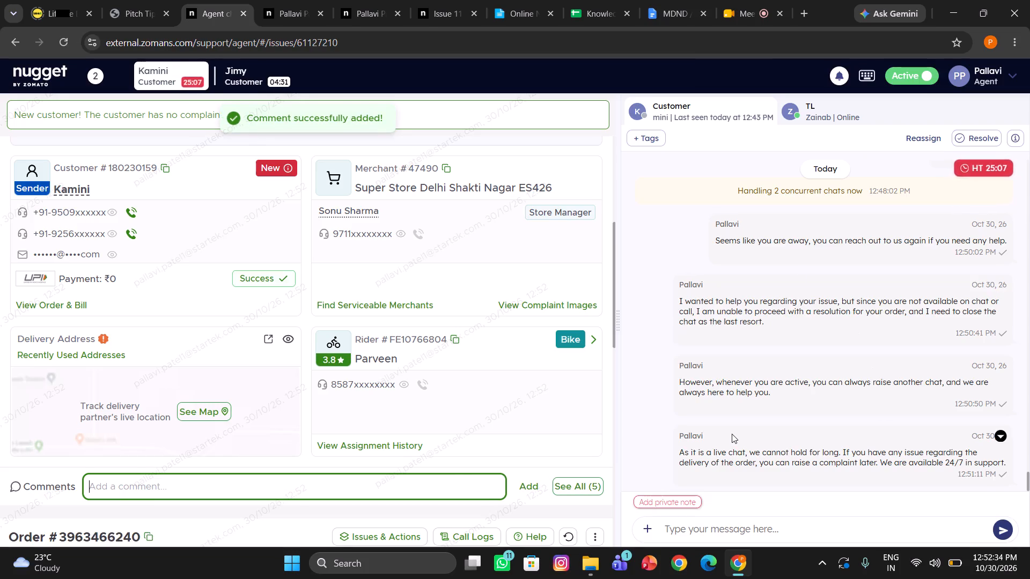
scroll(732, 434, "down", 1)
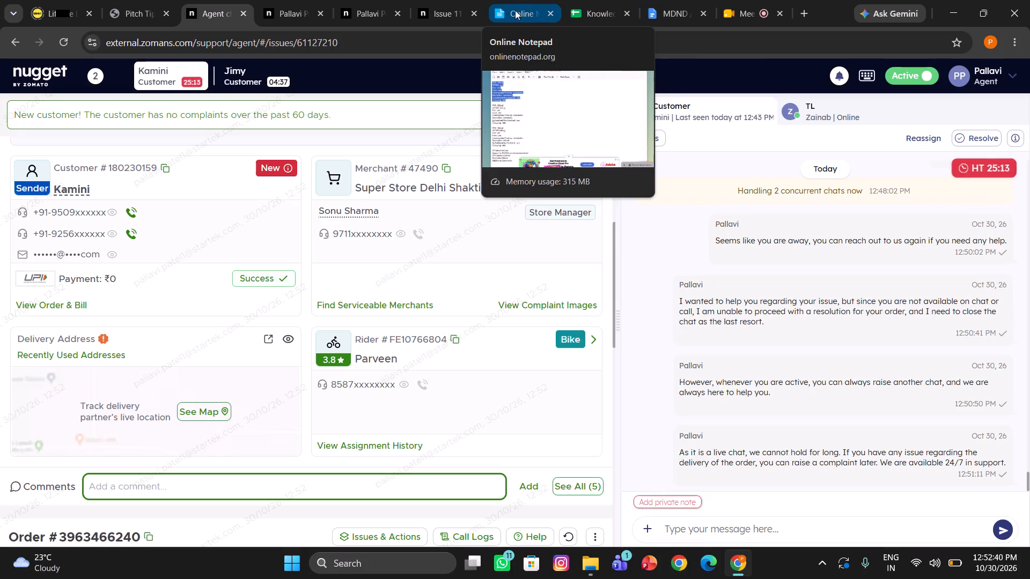
Copy the notepad template from "DP Answered" through "Additional Comments" into a new private note on Kamini's chat.
left_click(528, 5)
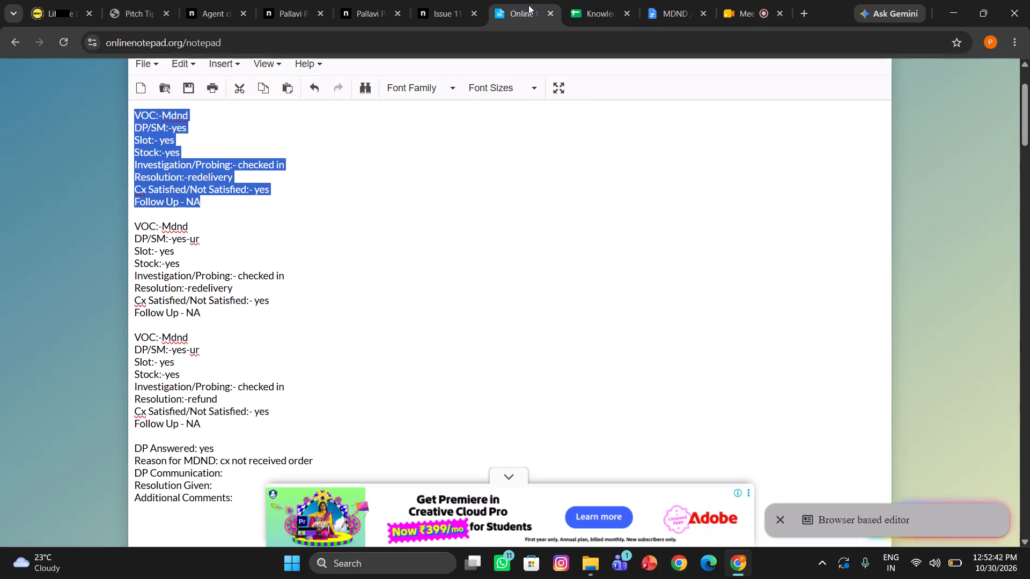
scroll(342, 397, "down", 1)
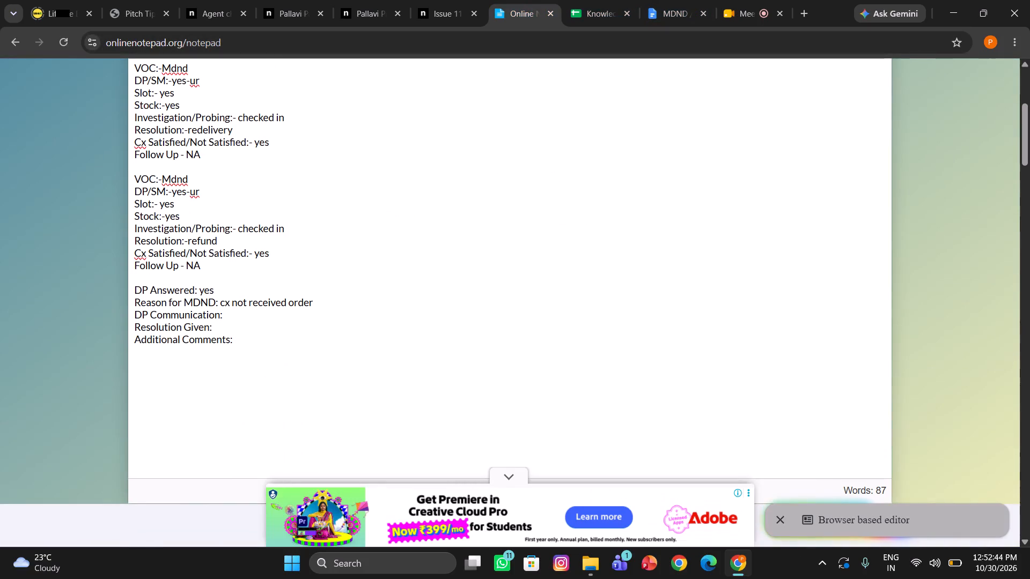
left_click_drag(252, 346, 157, 295)
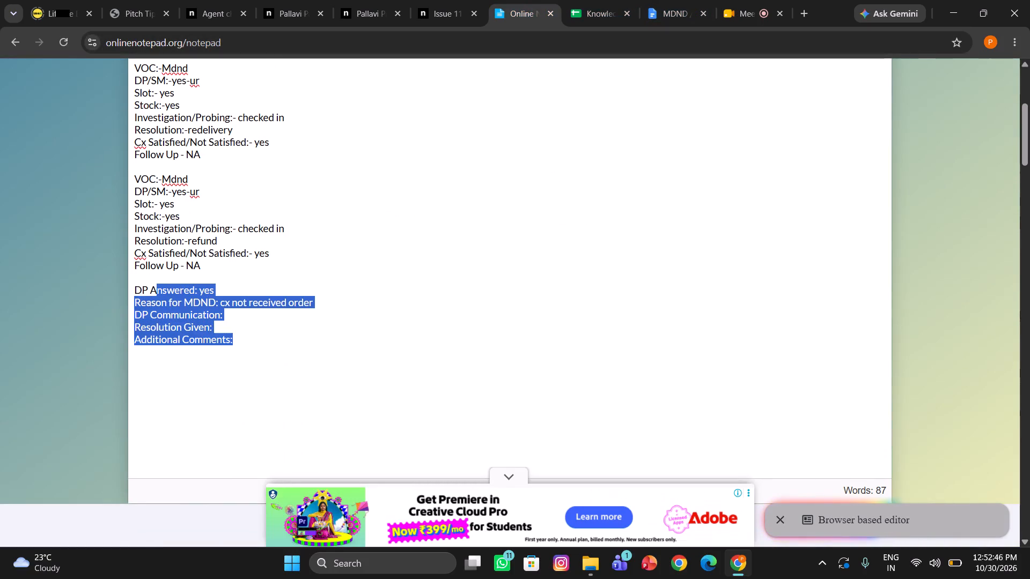
left_click_drag(134, 289, 237, 352)
key("ctrl+c")
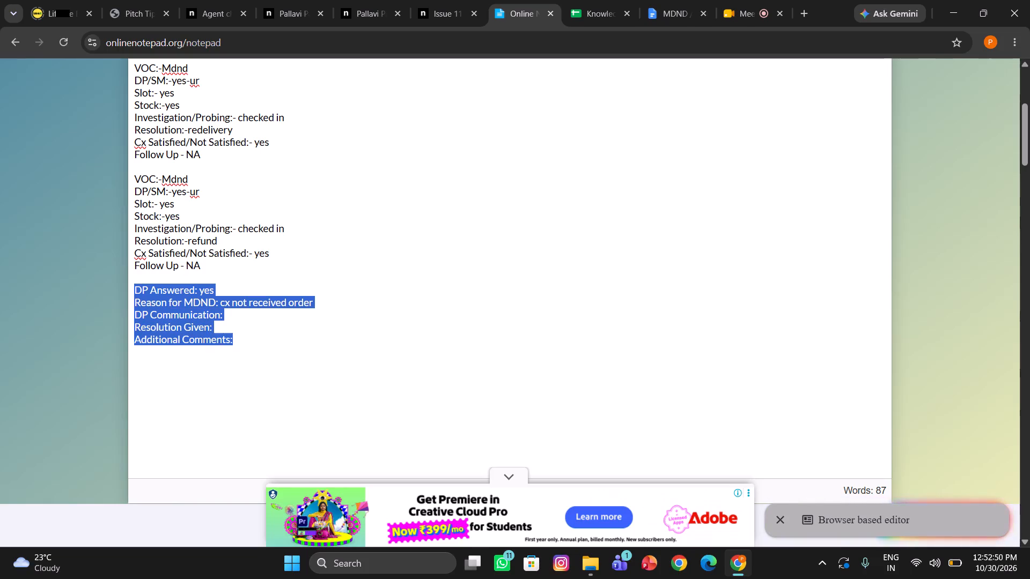
left_click(279, 0)
left_click(203, 0)
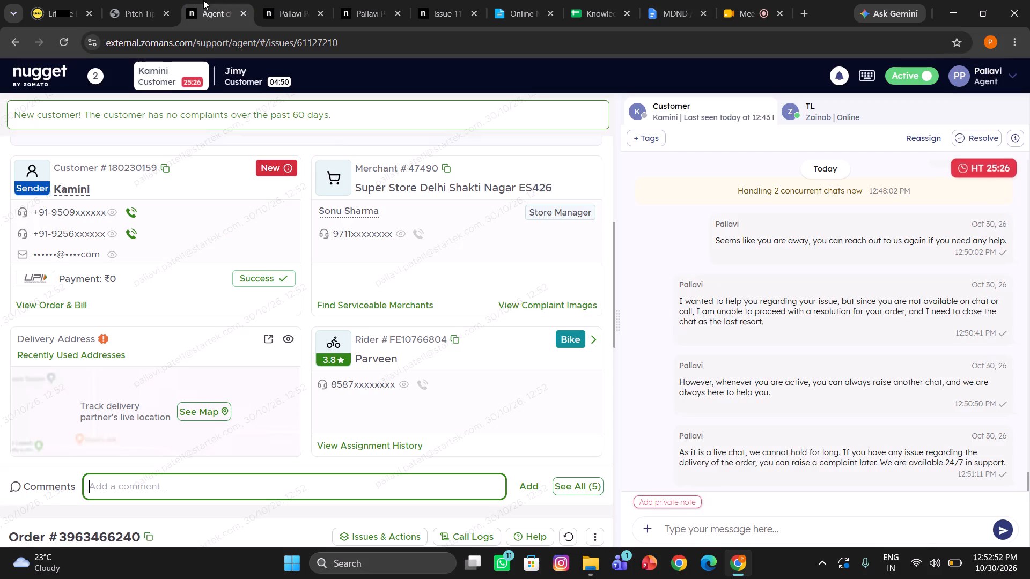
left_click(673, 503)
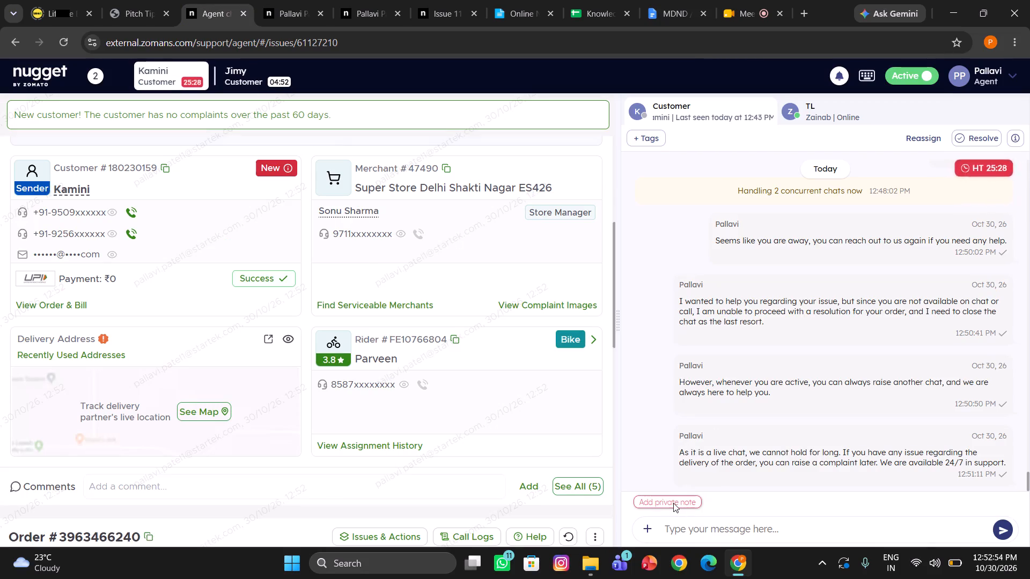
key("ctrl+v")
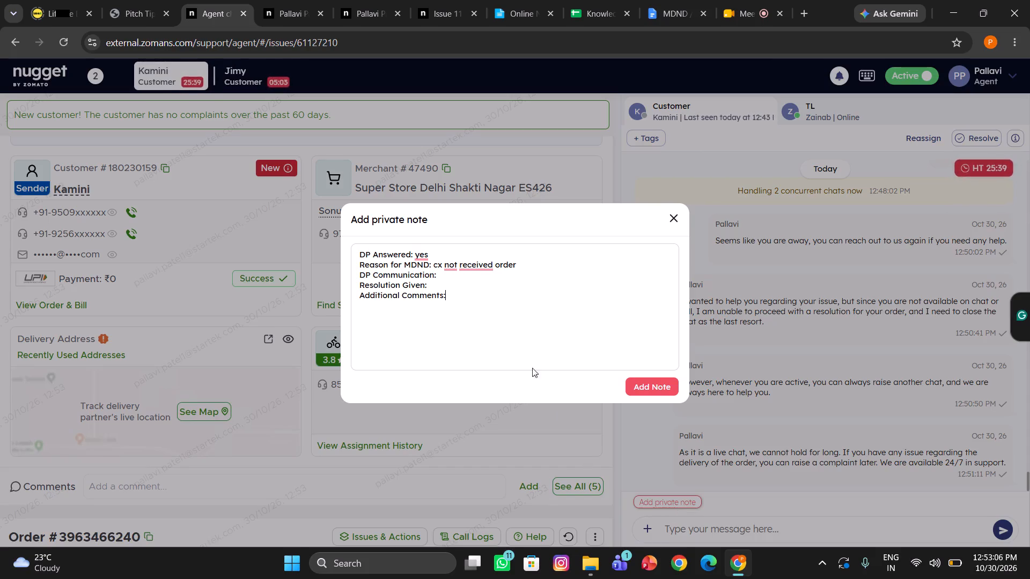
Fill in DP Communication as "dp said delivered" and Resolution Given as "away", and add the private note.
left_click(467, 279)
key("space")
type("dp")
key("space")
type("said delivered")
left_click(448, 288)
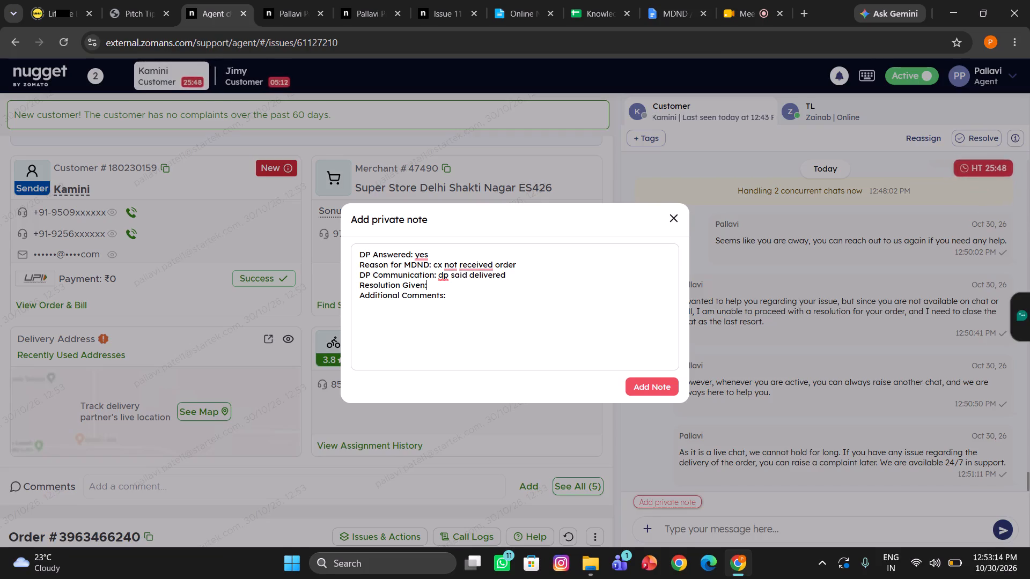
key("space")
type("away")
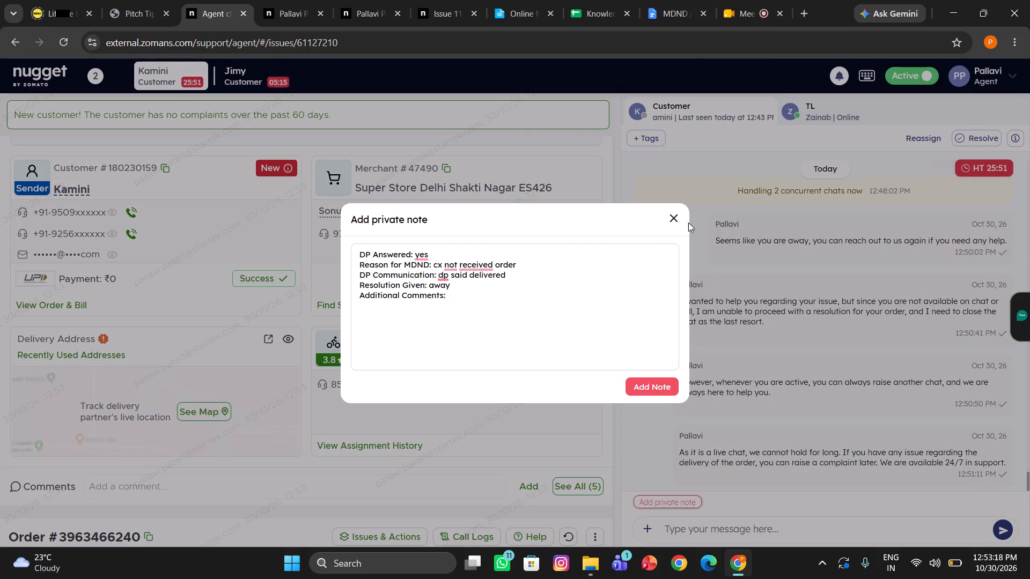
left_click(634, 385)
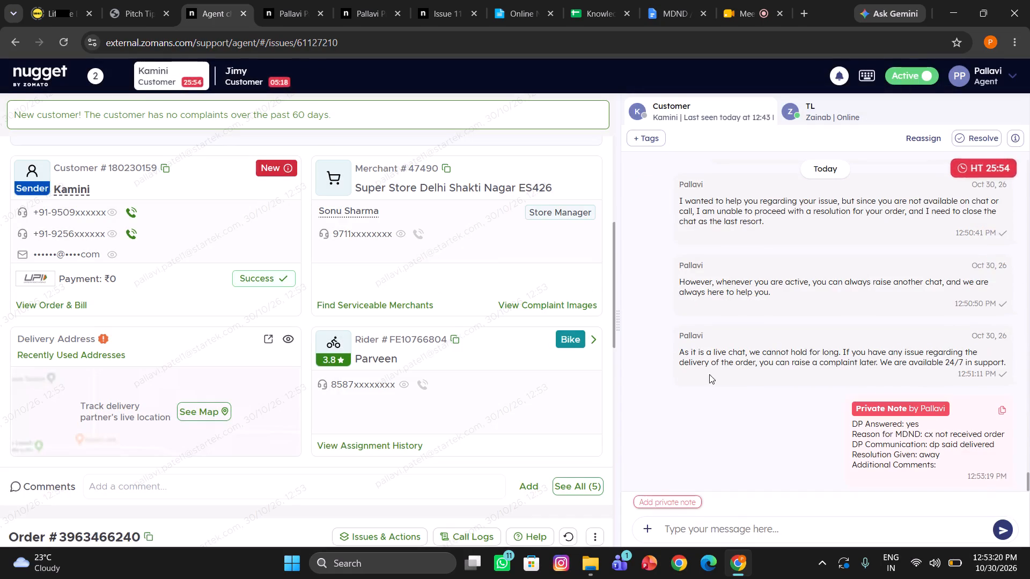
Search the canned responses for "clo" in Kamini's chat.
left_click(691, 525)
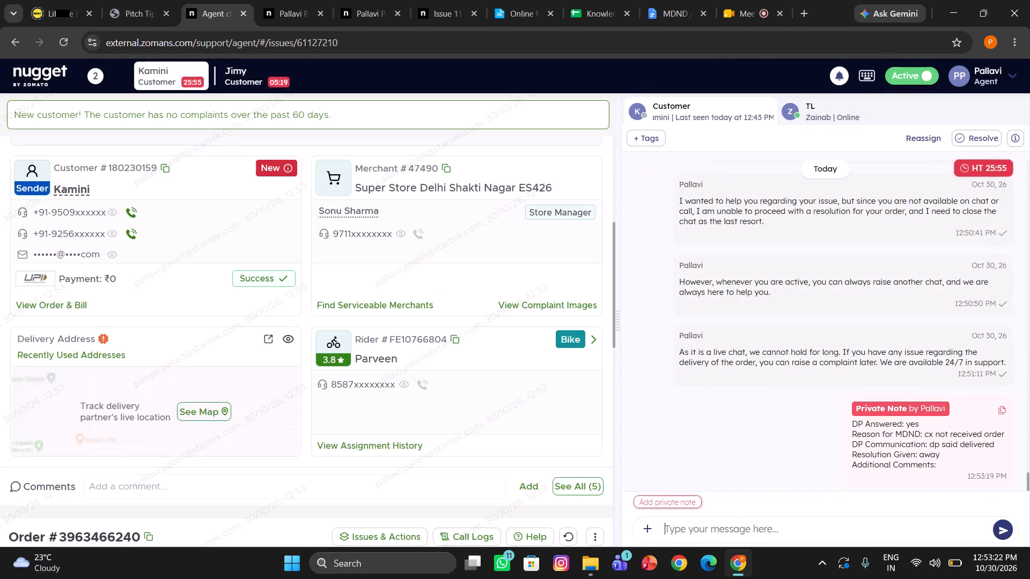
key("slash")
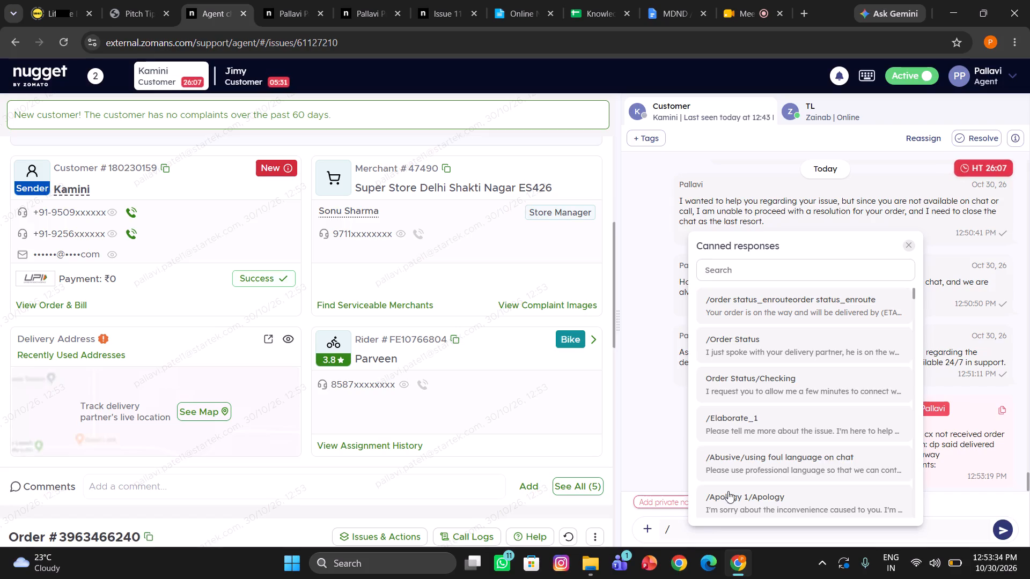
key("c")
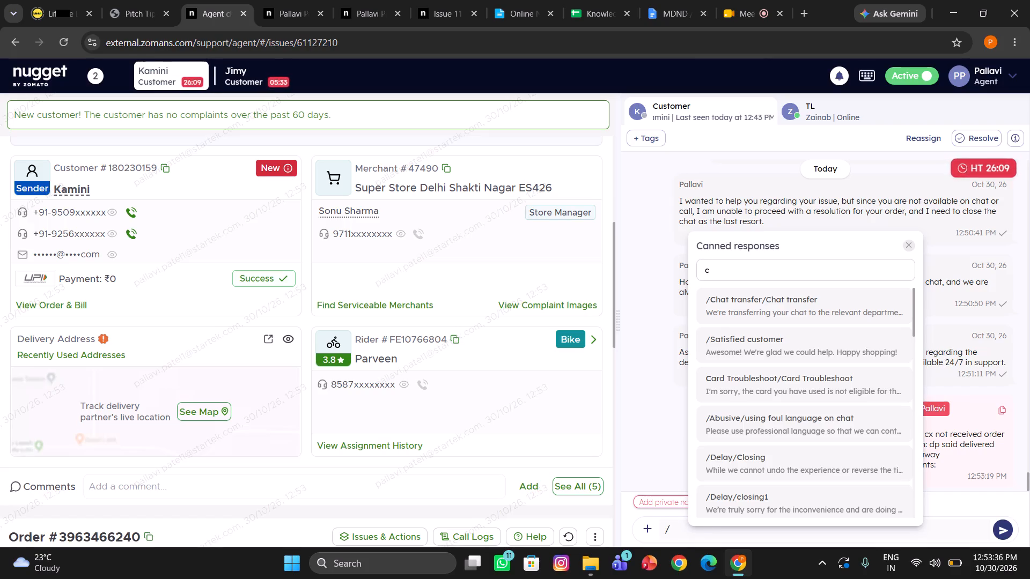
type("lo")
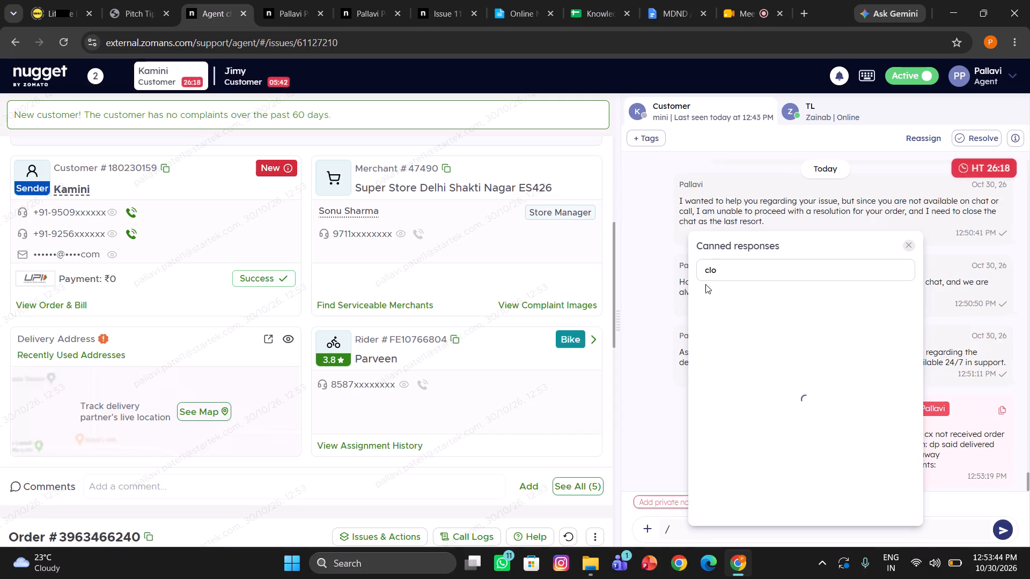
Switch to Jimy's chat and start a call to the customer's number.
left_click(263, 78)
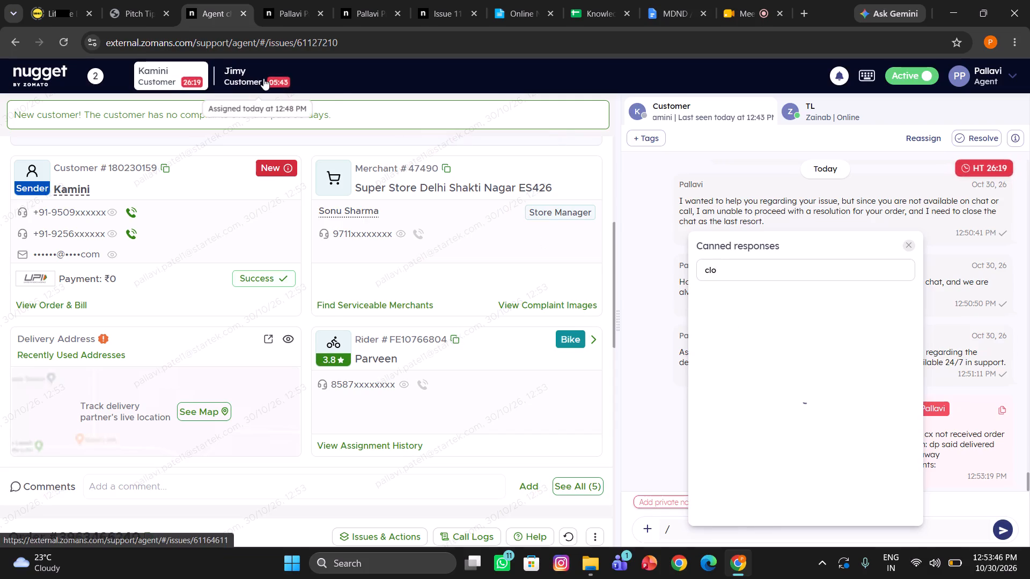
scroll(829, 352, "down", 1)
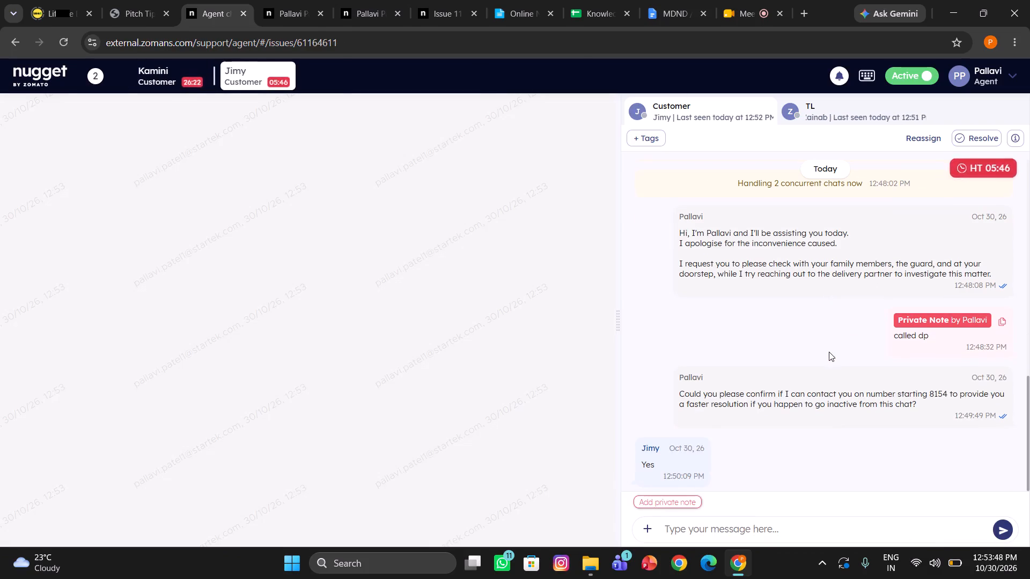
scroll(829, 352, "down", 1)
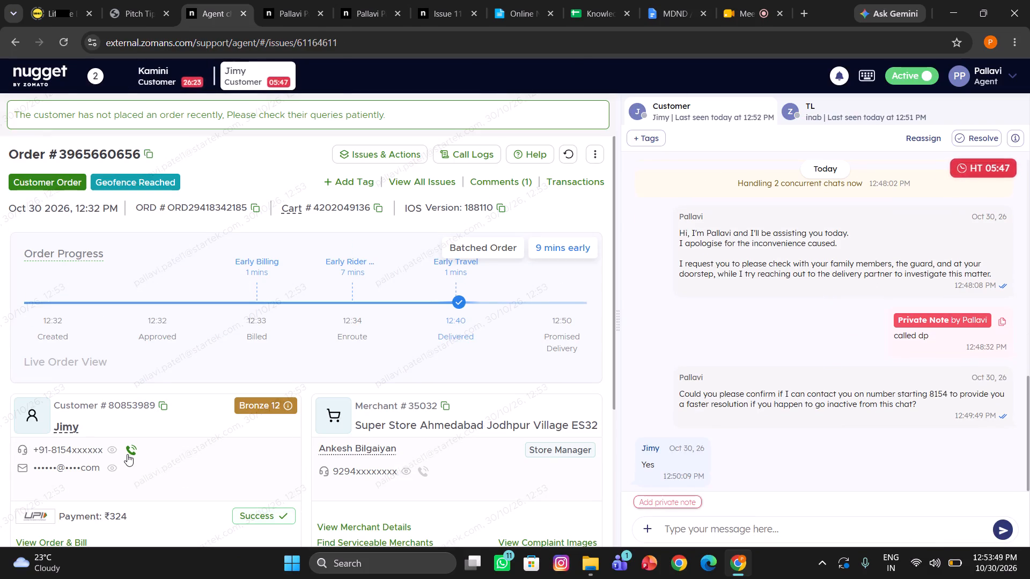
left_click(125, 452)
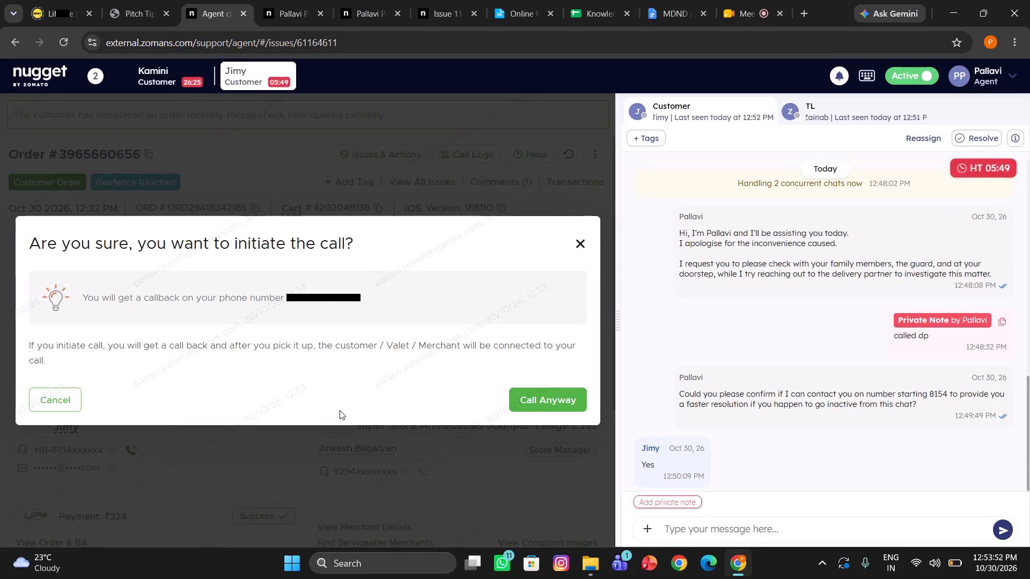
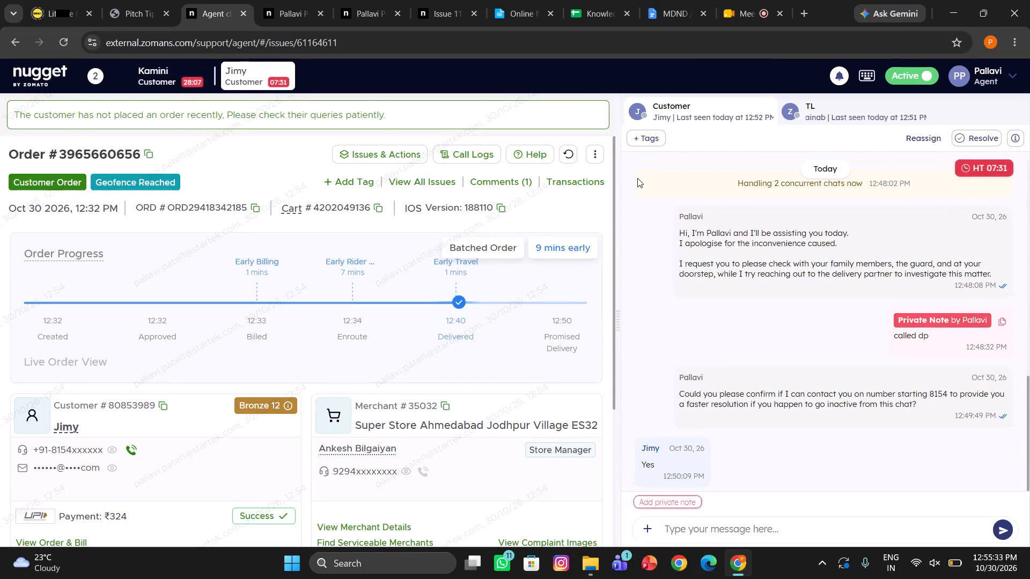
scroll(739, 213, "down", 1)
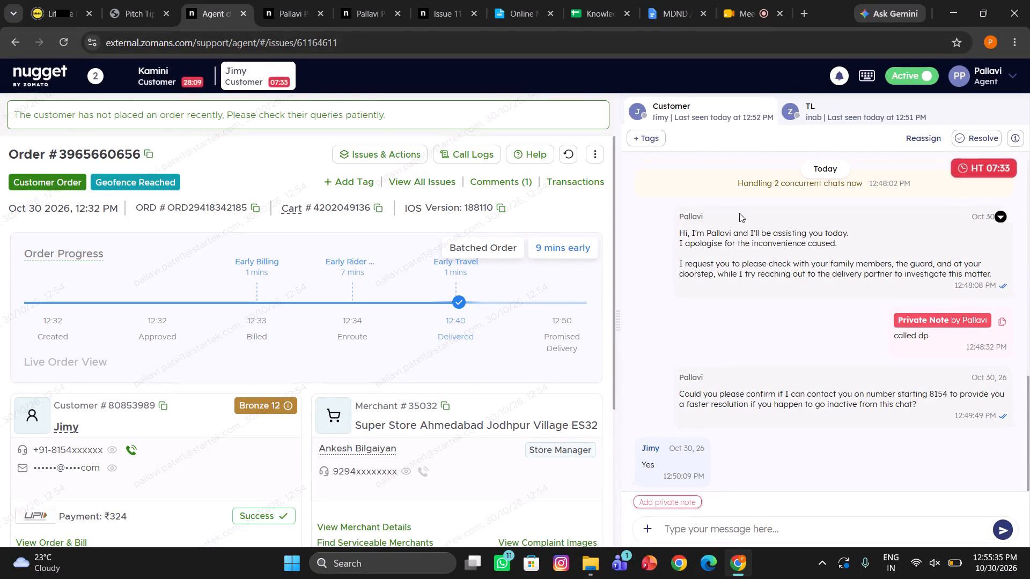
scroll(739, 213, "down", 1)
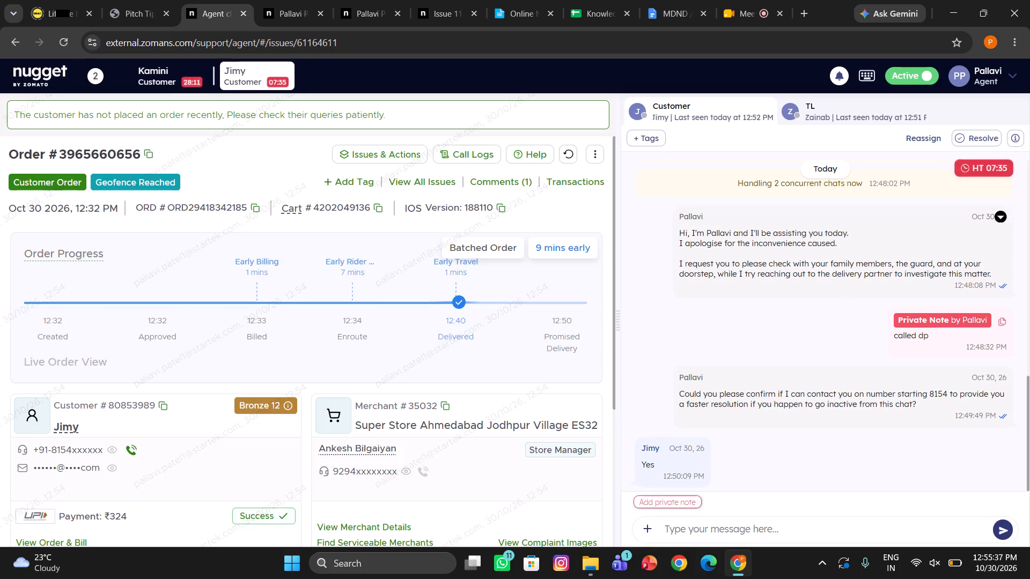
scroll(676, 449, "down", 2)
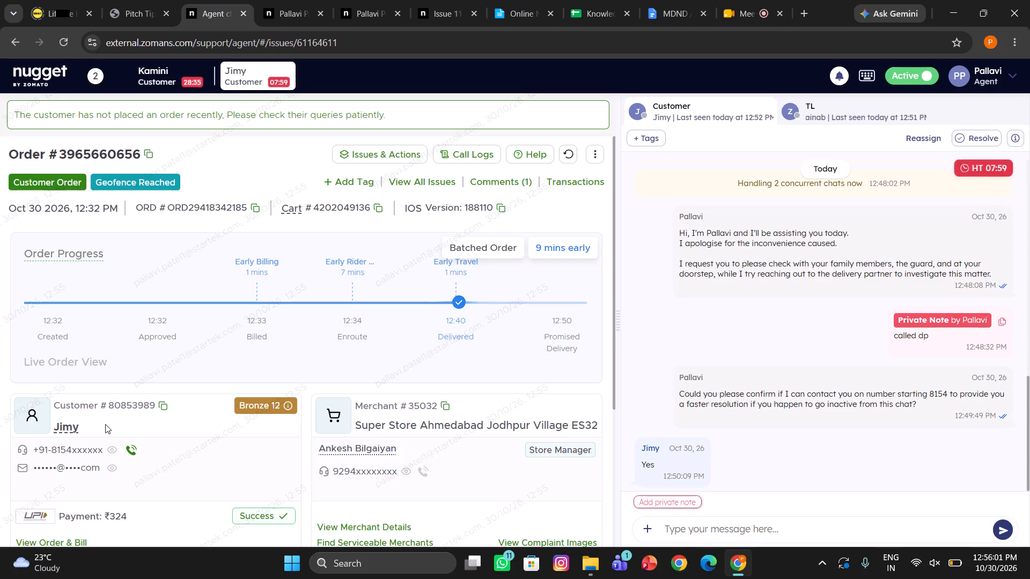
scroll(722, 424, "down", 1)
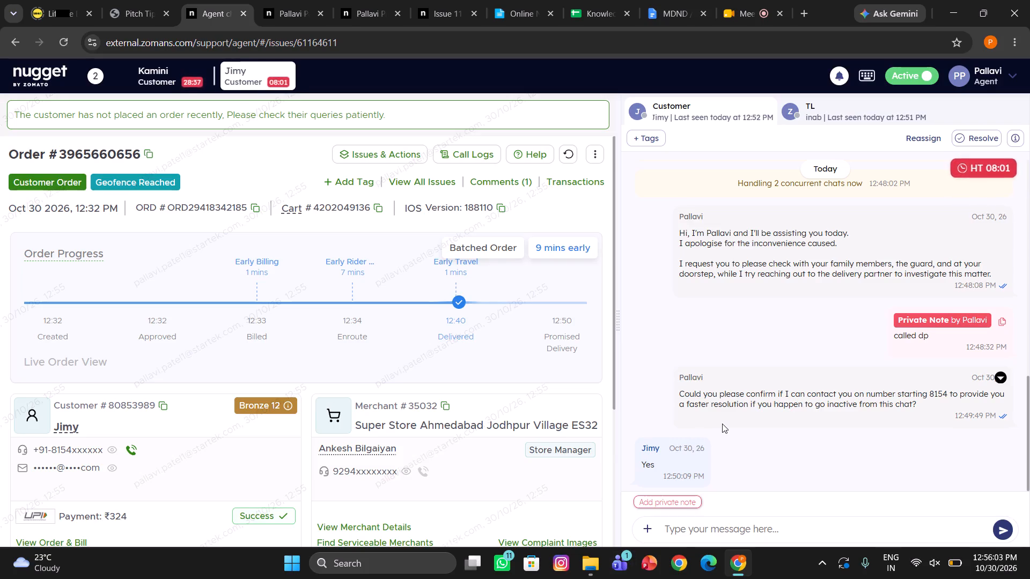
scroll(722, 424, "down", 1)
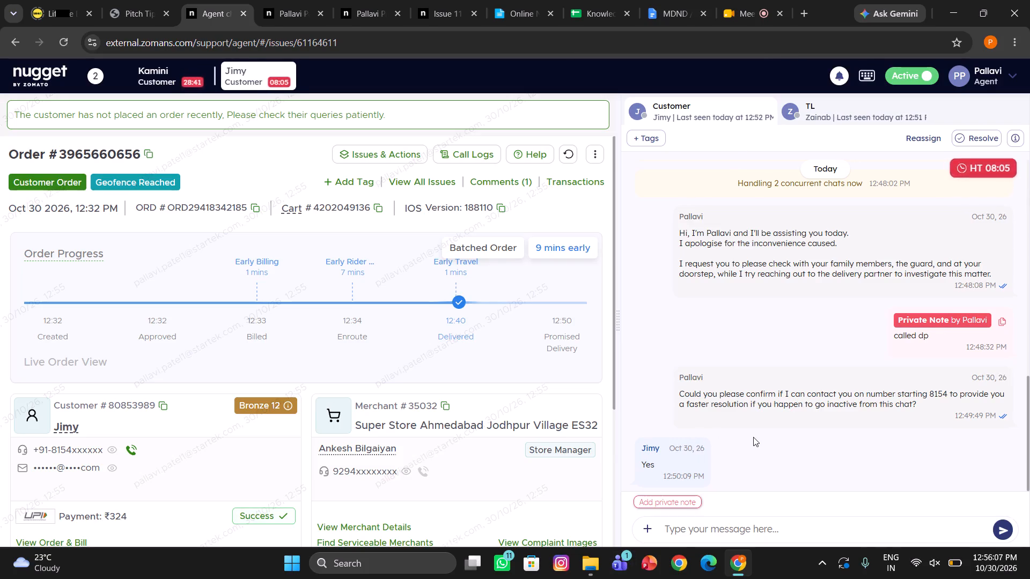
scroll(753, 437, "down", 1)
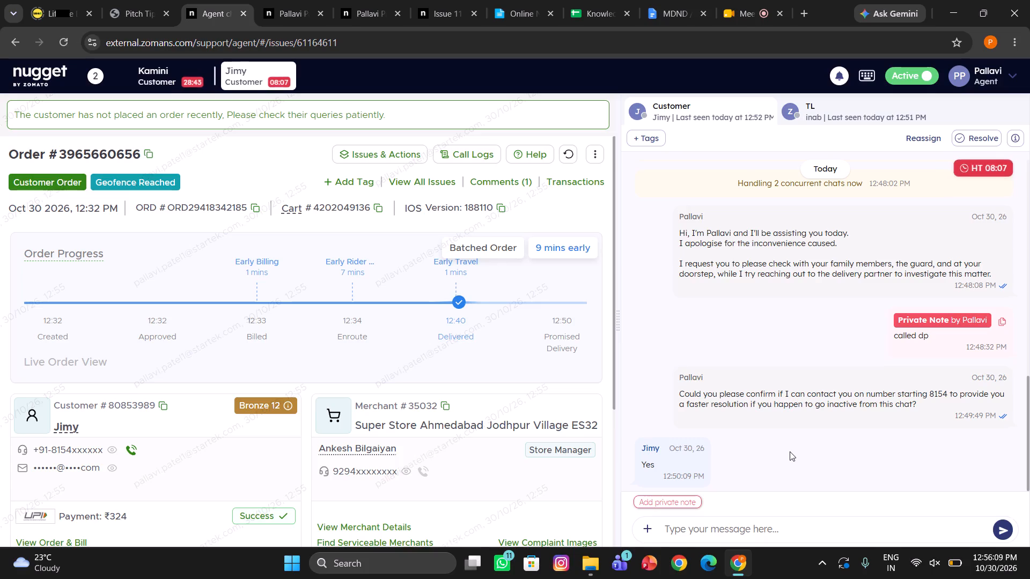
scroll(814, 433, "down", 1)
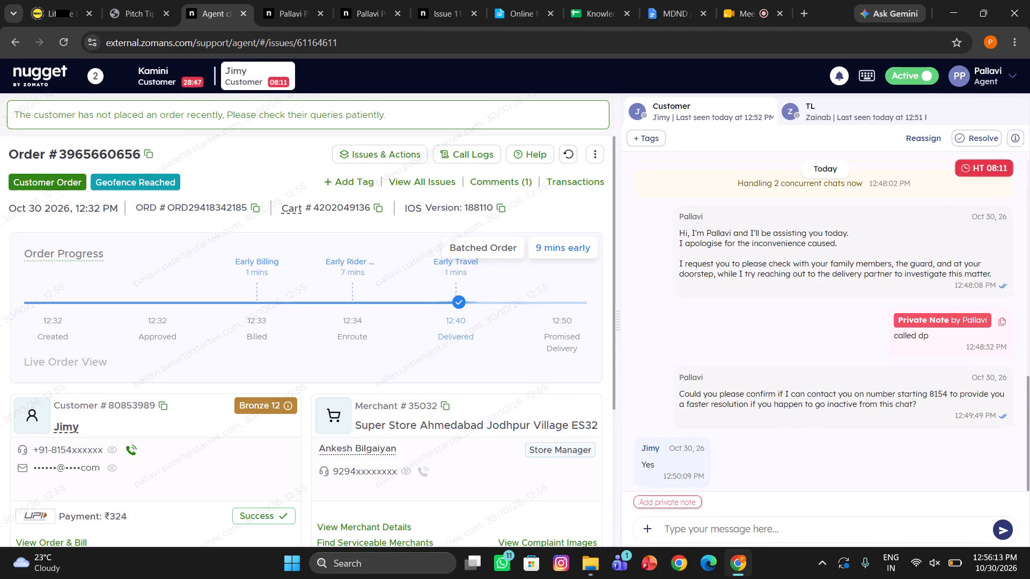
Check the call history between the customer, agents and rider for Jimy's order, and close it.
left_click(469, 160)
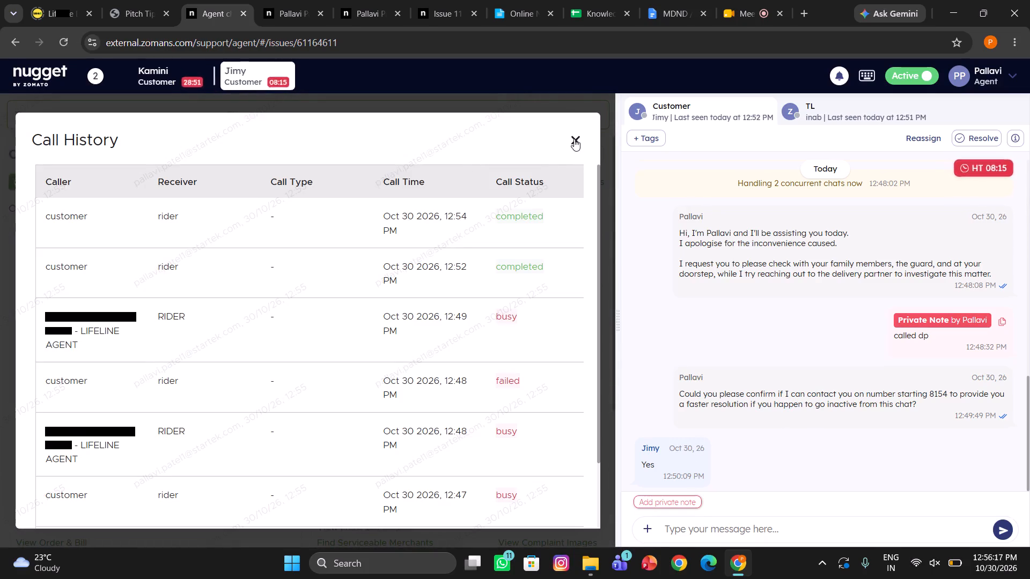
left_click(574, 139)
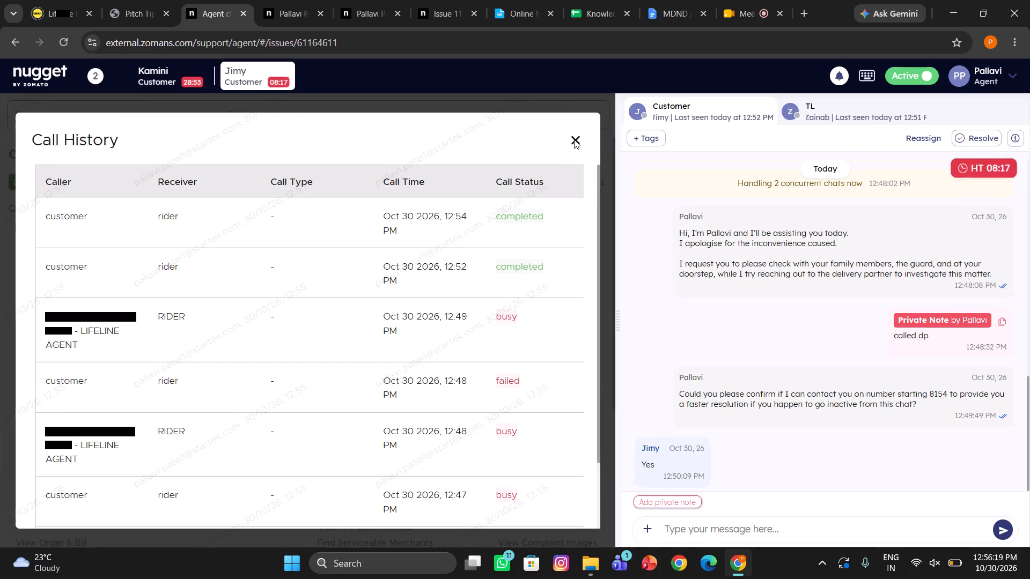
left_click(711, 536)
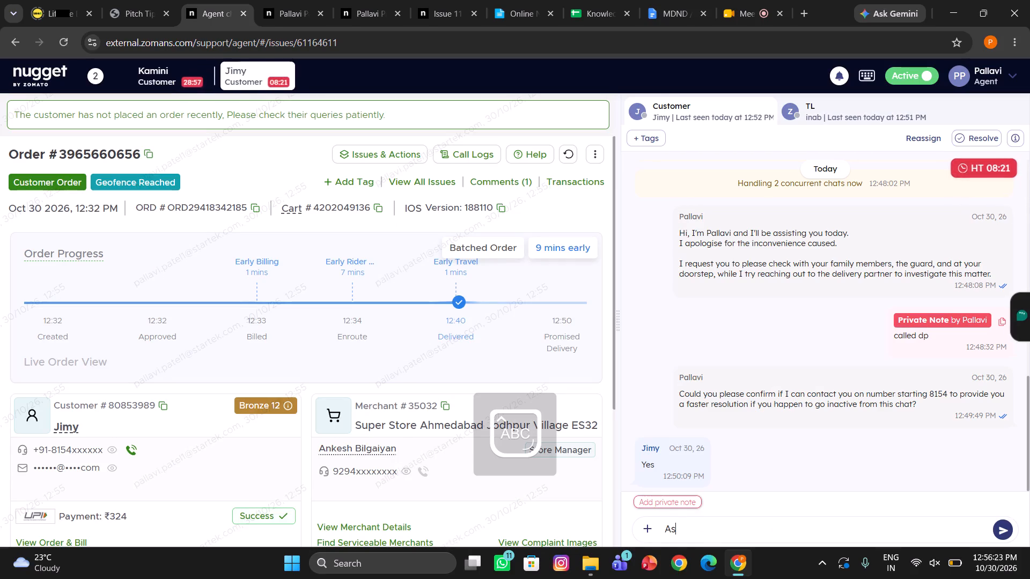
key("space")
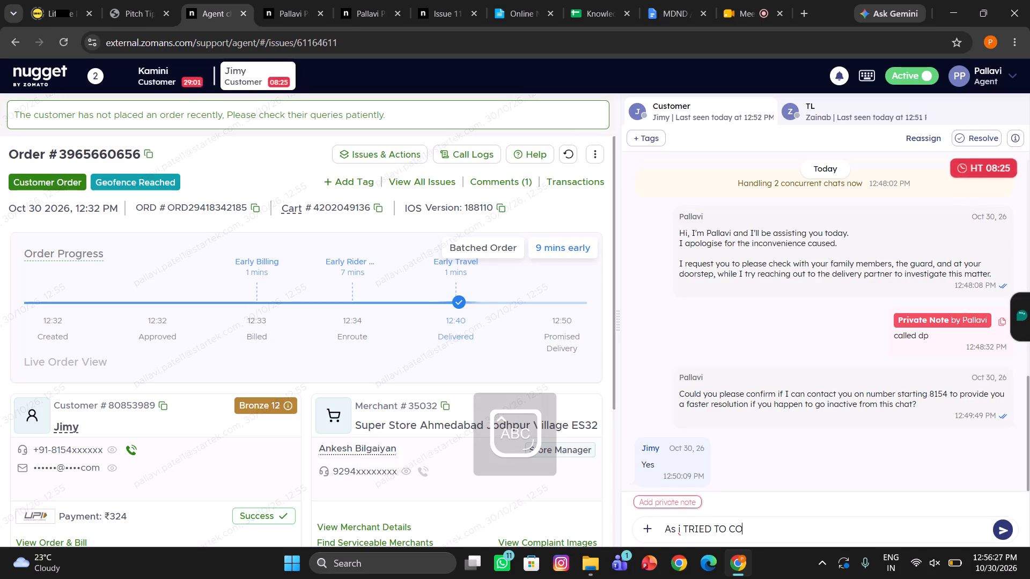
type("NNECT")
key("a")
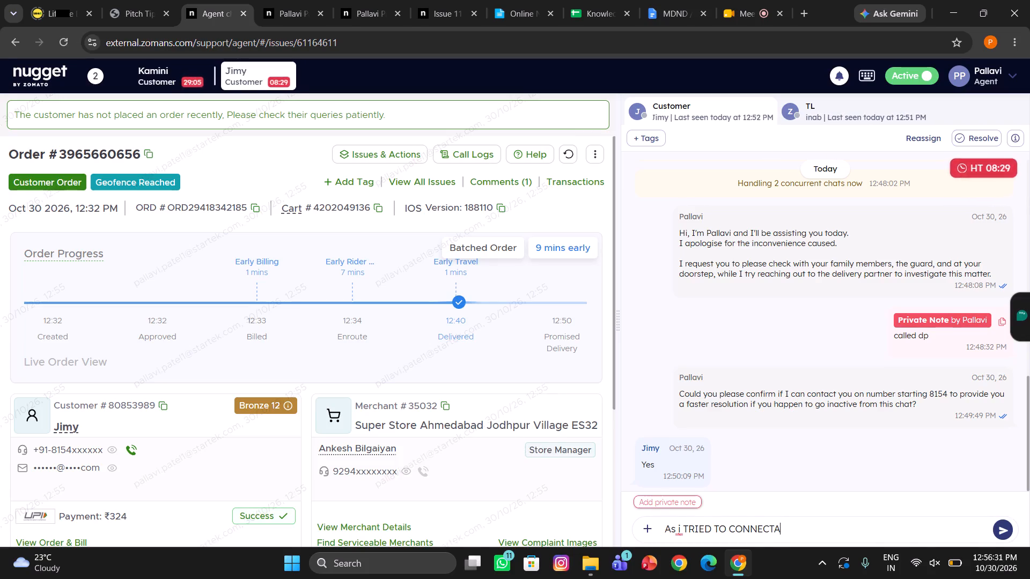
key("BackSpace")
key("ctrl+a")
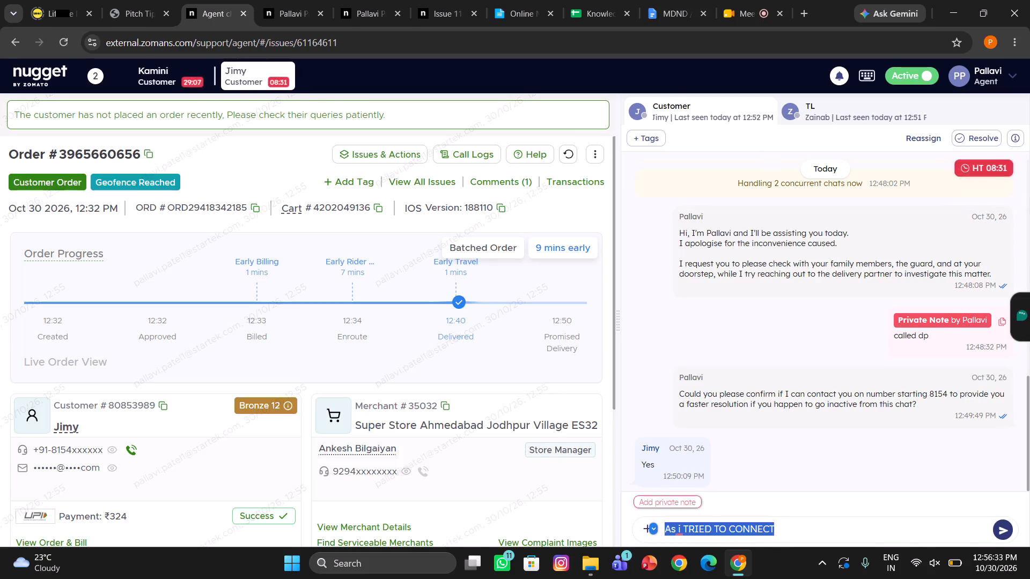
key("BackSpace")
Draft a reply to Jimy reading "As I tried to connect with delivery partner he is not responding to my calls.".
key("a")
type("s")
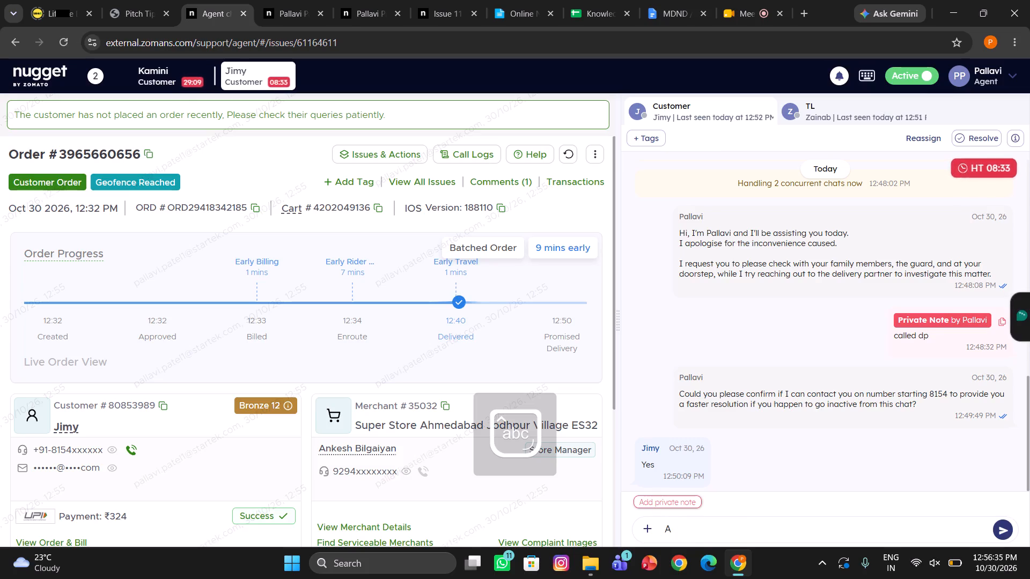
key("space")
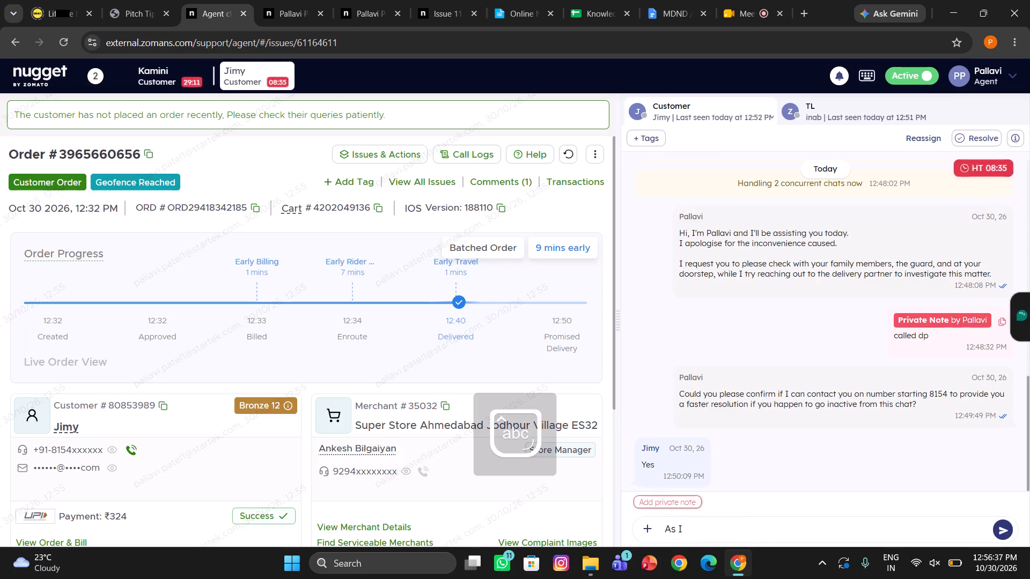
type("tried to connect")
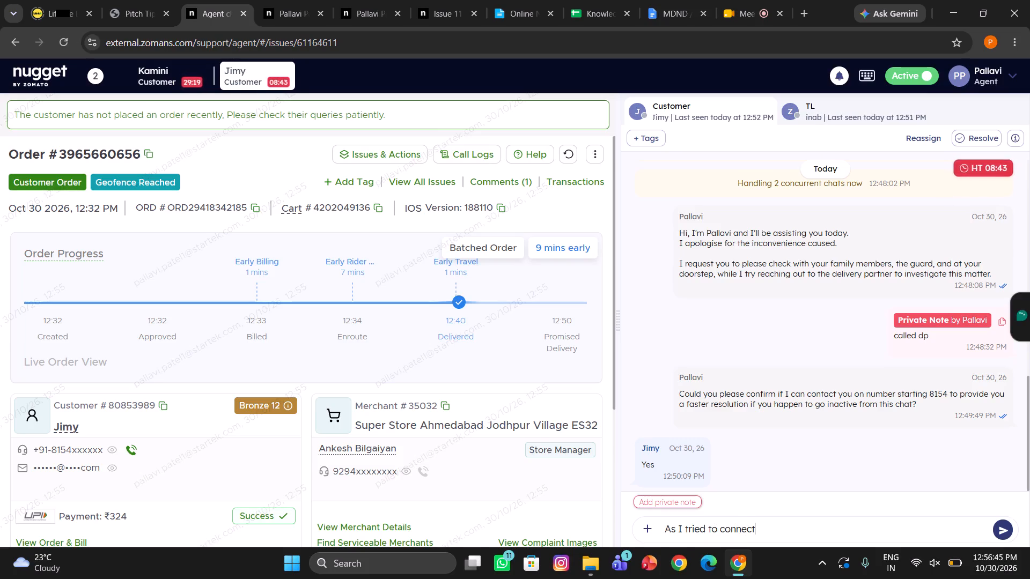
key("space")
type("ith delivere")
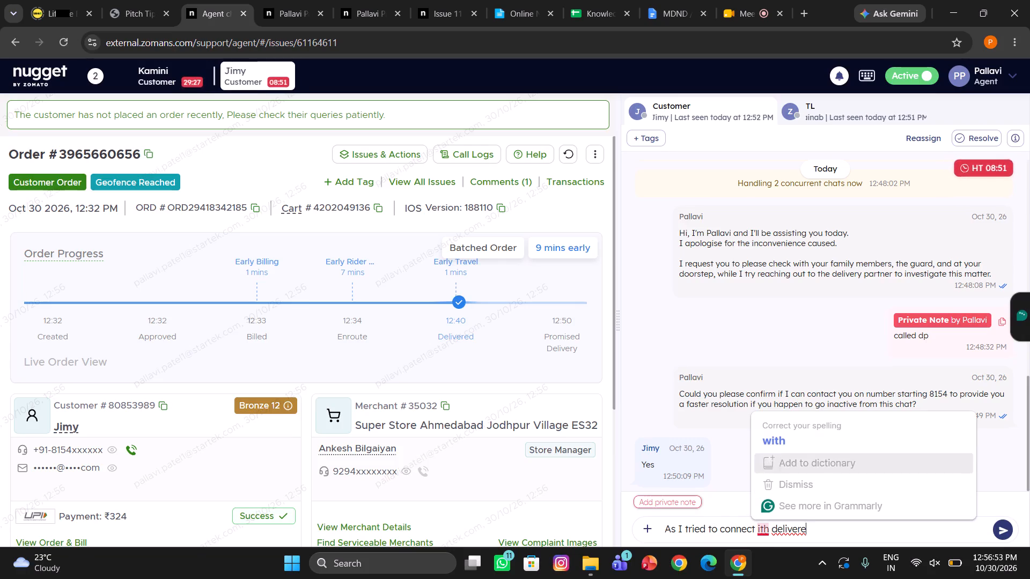
left_click(772, 443)
type("with")
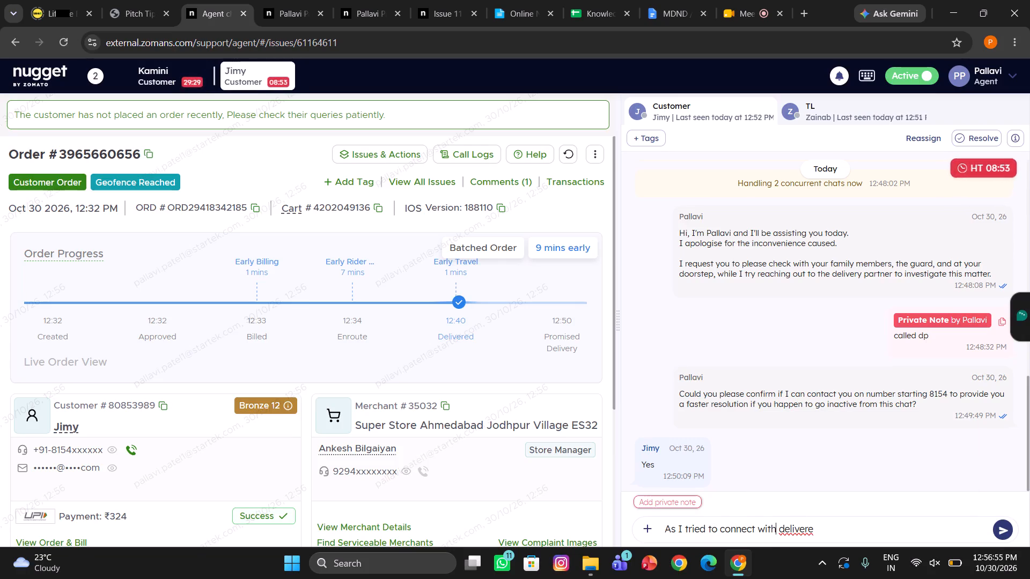
left_click(814, 532)
key("BackSpace")
key("BackSpace")
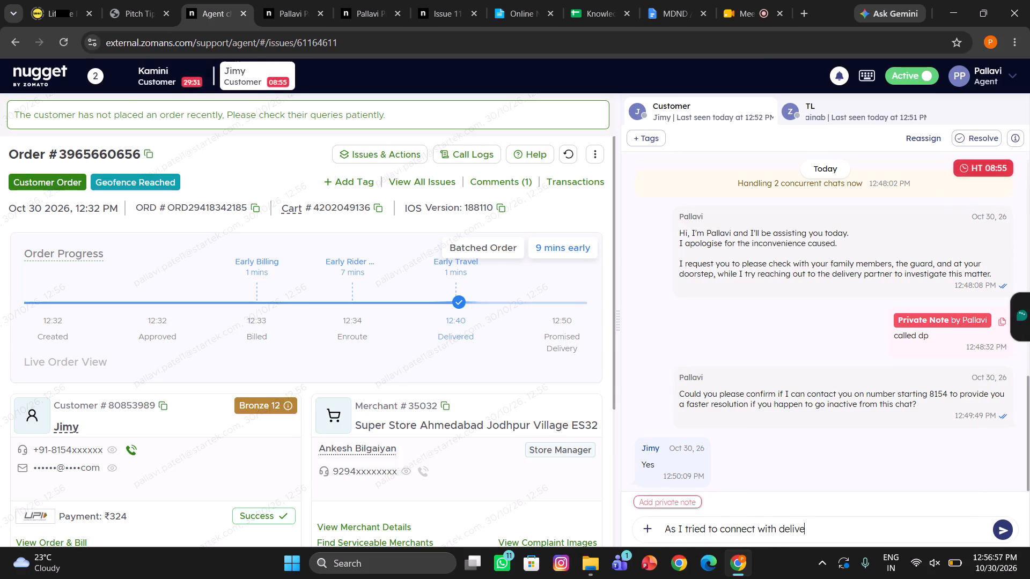
type("ry partner he is not responding to my call")
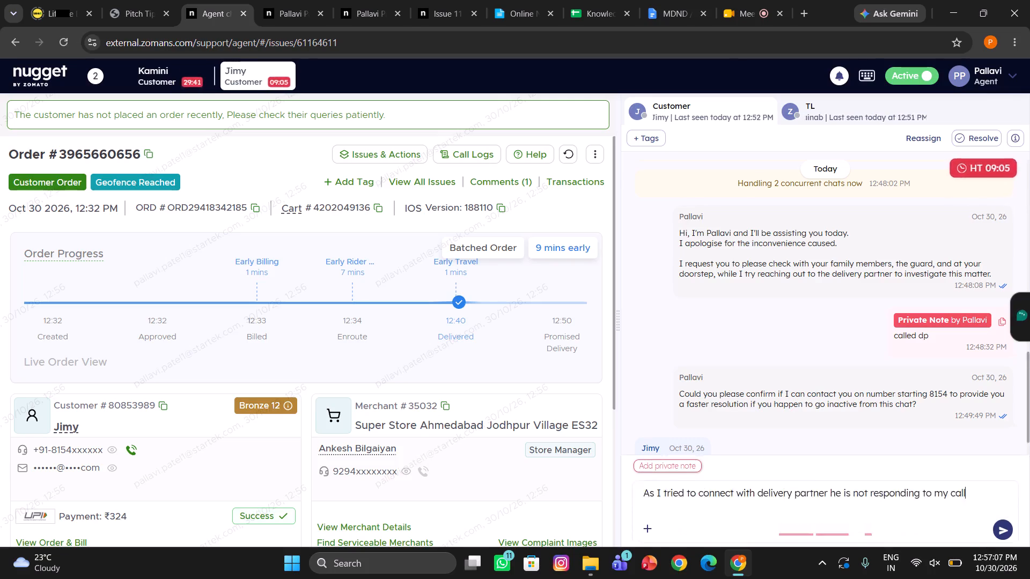
key("space")
key("BackSpace")
type("s.")
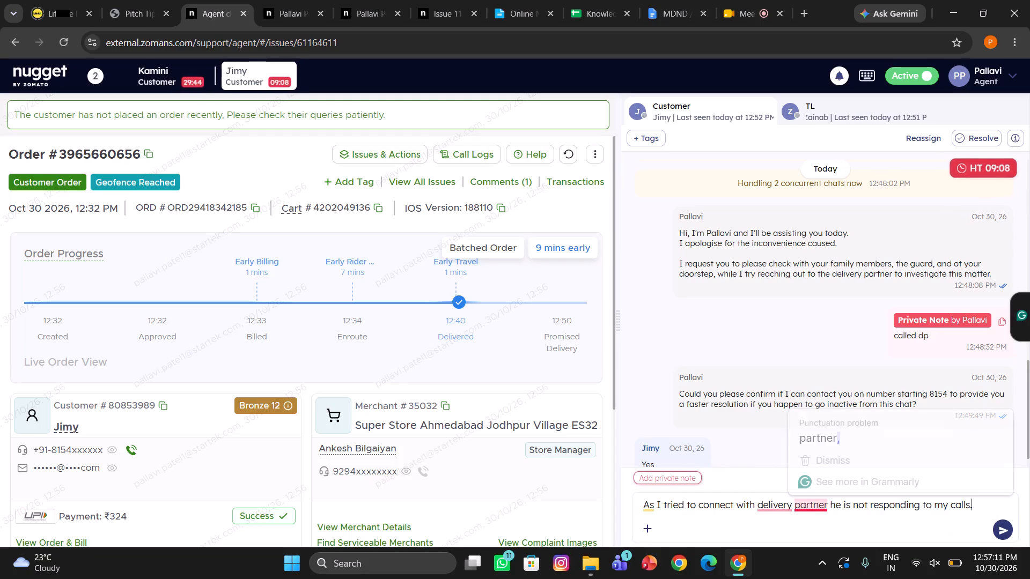
Correct the drafted reply by adding a comma after "partner" and "the" before "delivery partner".
left_click(813, 441)
key("comma")
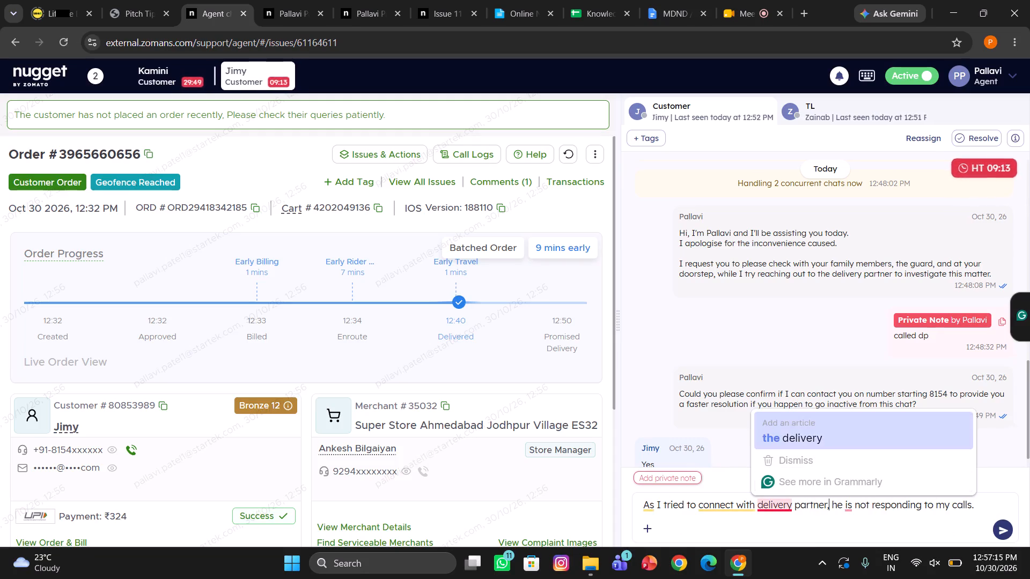
left_click(786, 435)
type("the")
key("space")
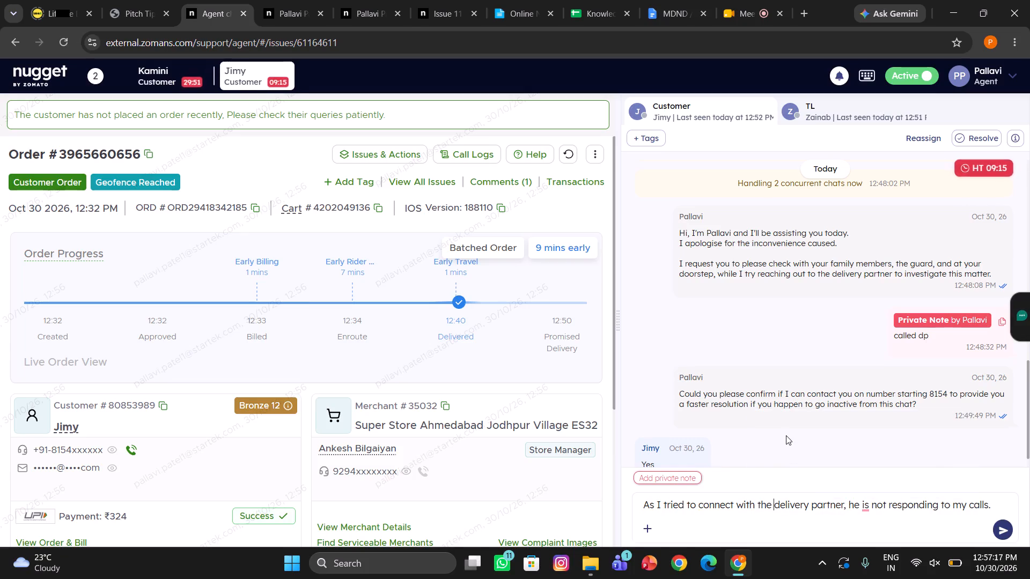
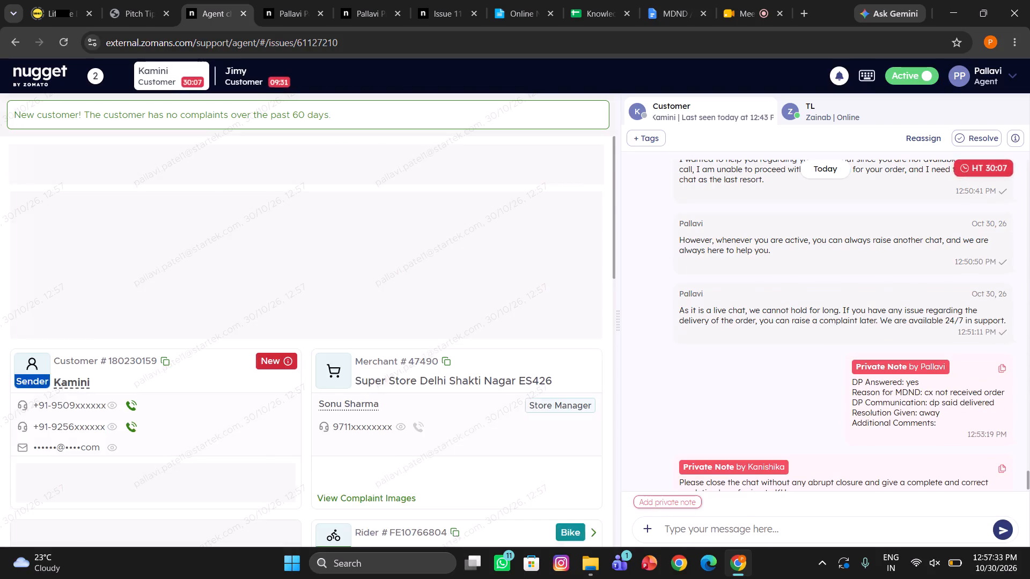
Send Kamini the "/Closing" canned response thanking the customer for choosing Blinkit.
type("/clo")
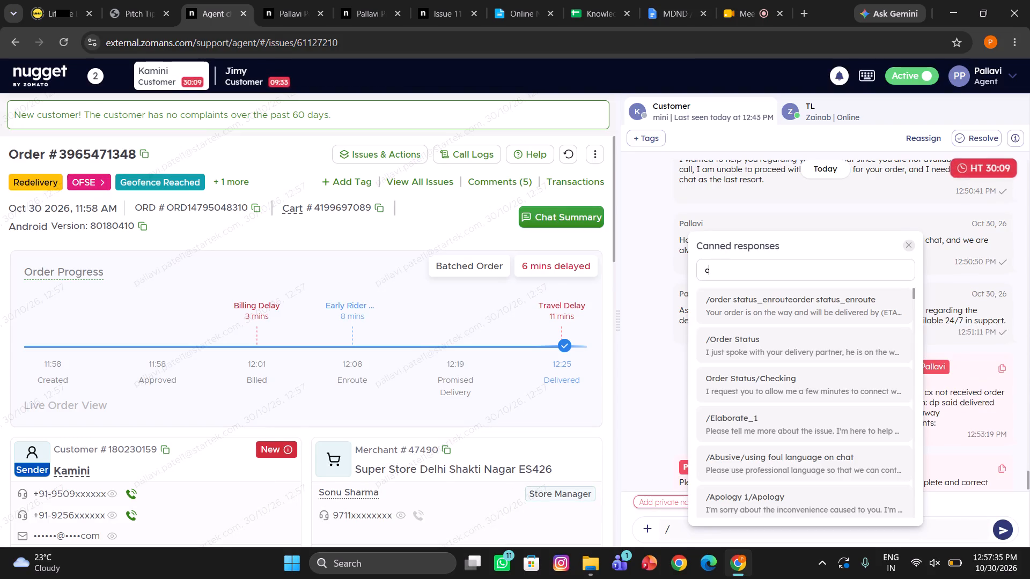
left_click(718, 310)
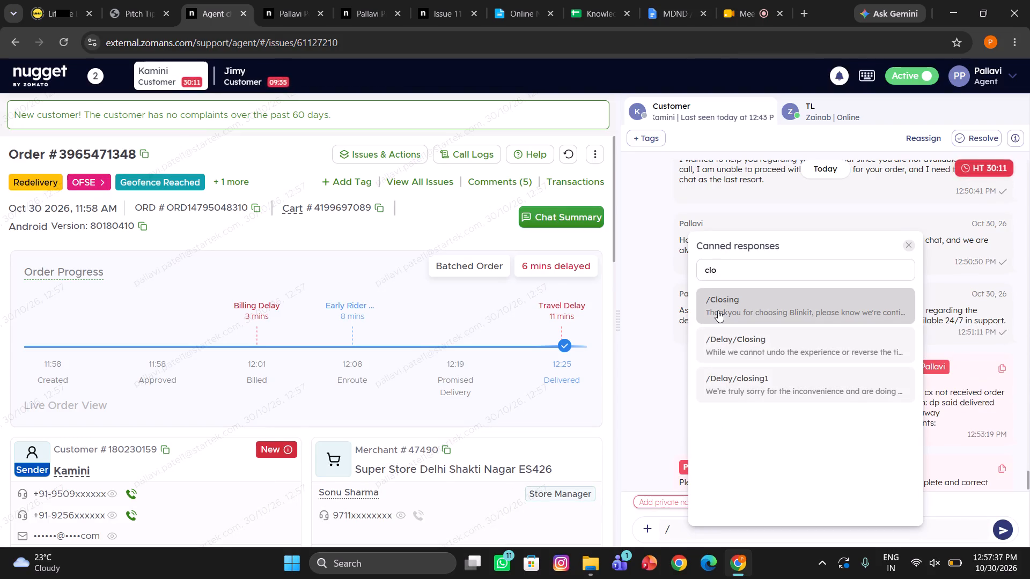
key("Return")
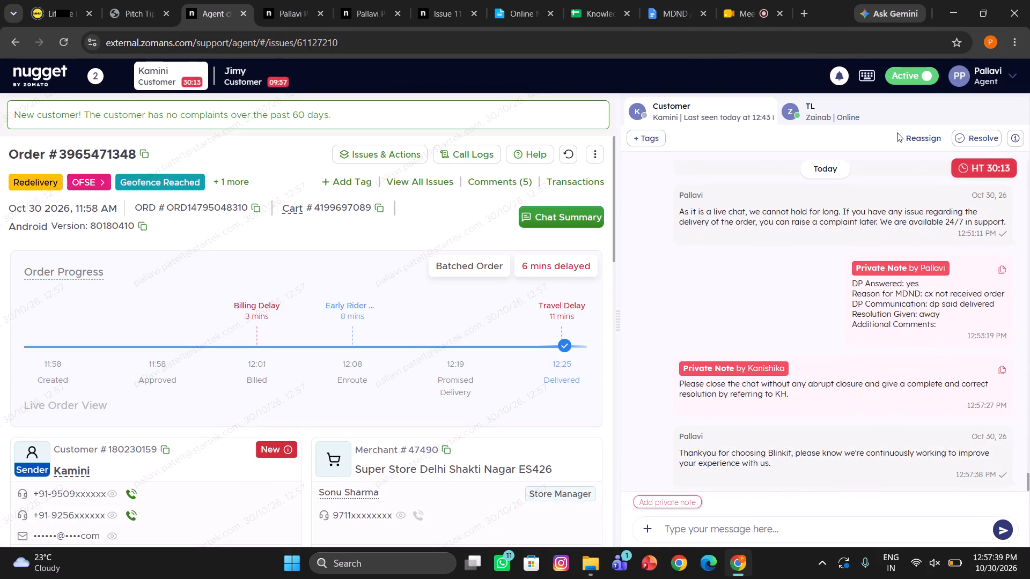
Set the agent status to inactive with Meal break as the reason and acknowledge the active chats notice.
left_click(923, 75)
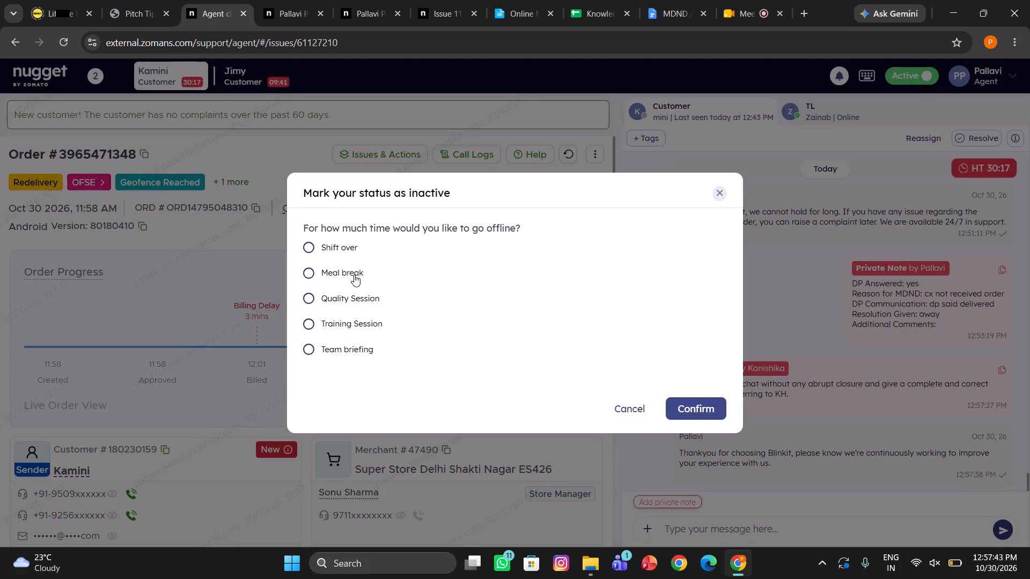
left_click(354, 274)
left_click(689, 414)
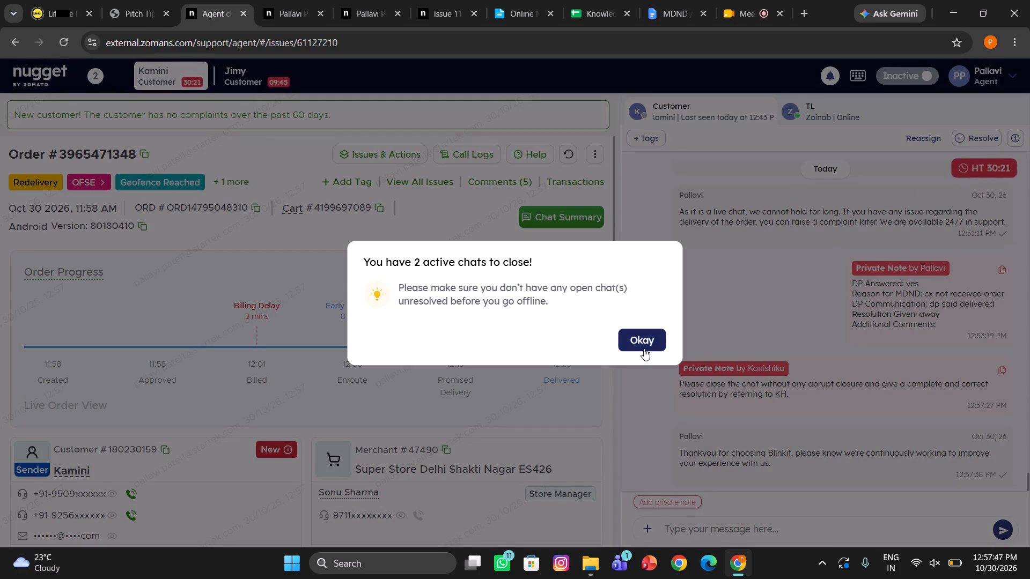
left_click(644, 348)
Resolve Kamini's chat with the disposition tag "MDND – Unresolved".
left_click(989, 132)
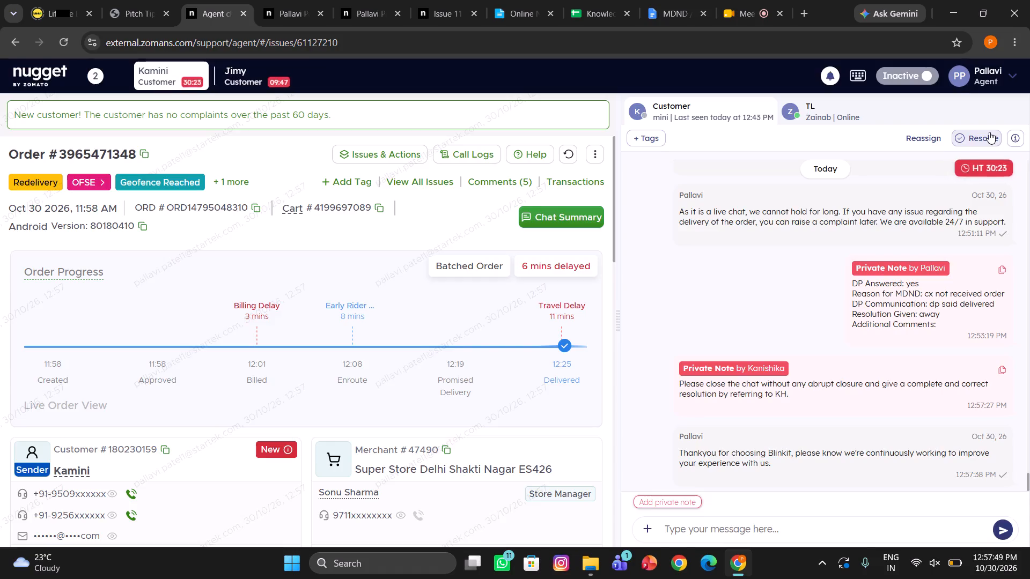
type("mdnd")
left_click(385, 269)
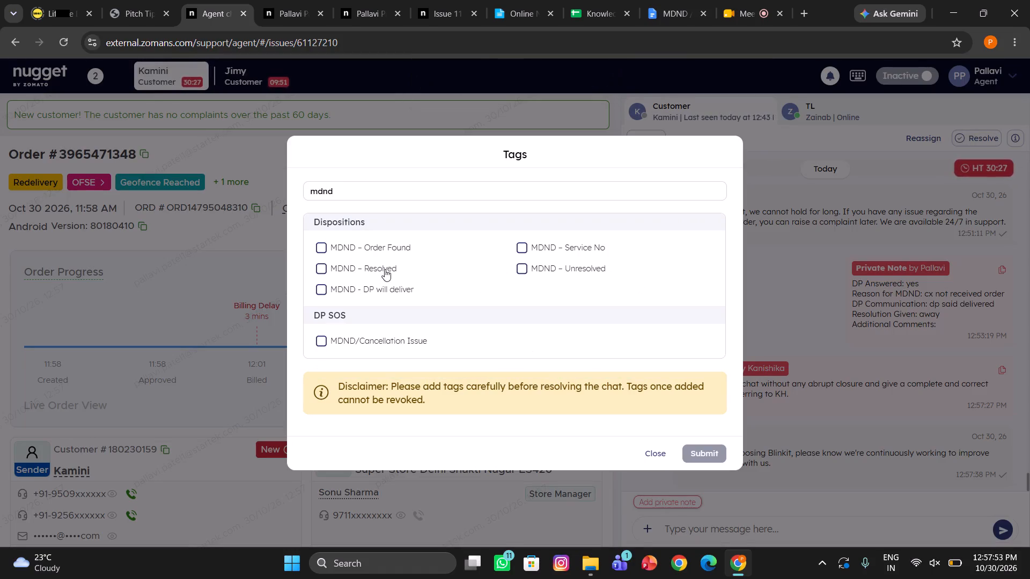
left_click(385, 269)
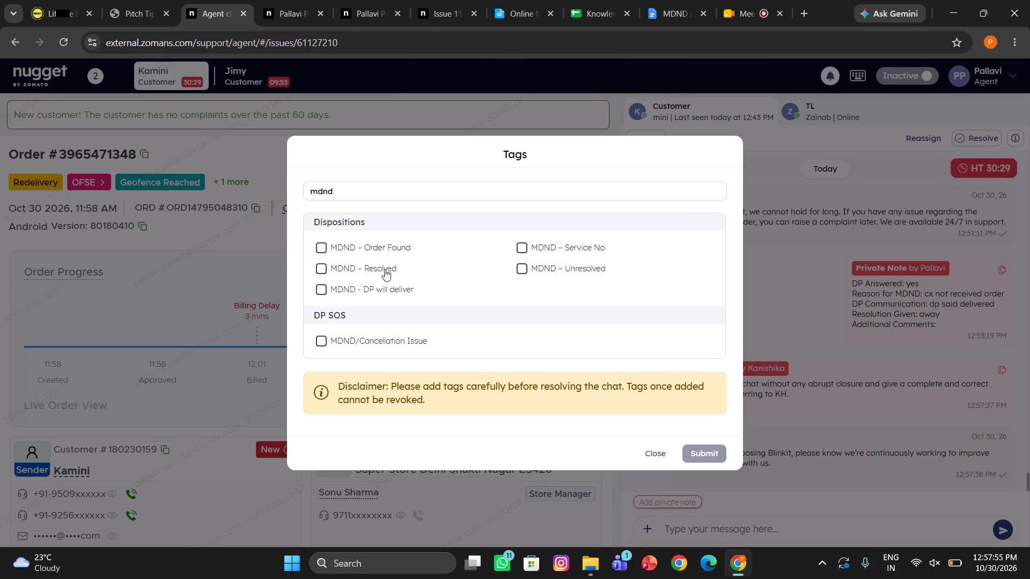
left_click(385, 269)
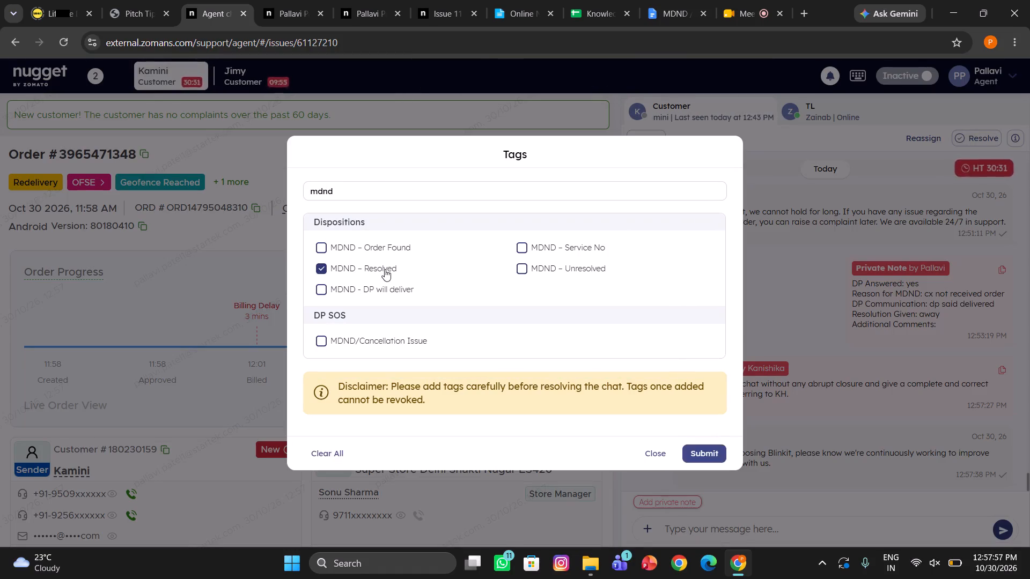
left_click(385, 269)
left_click(584, 268)
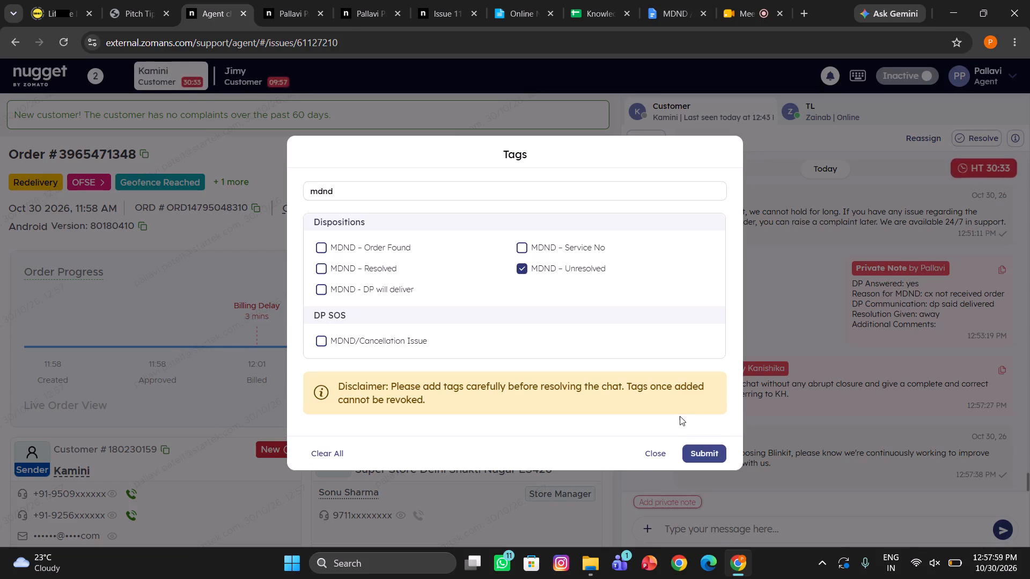
left_click(698, 449)
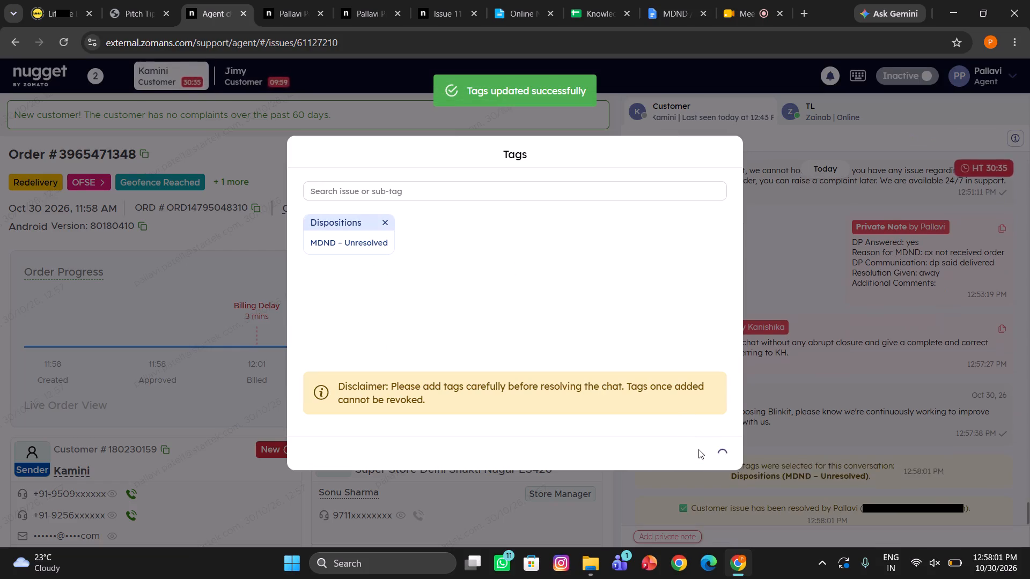
Send Jimy the drafted reply about the delivery partner not responding to calls.
scroll(825, 346, "down", 1)
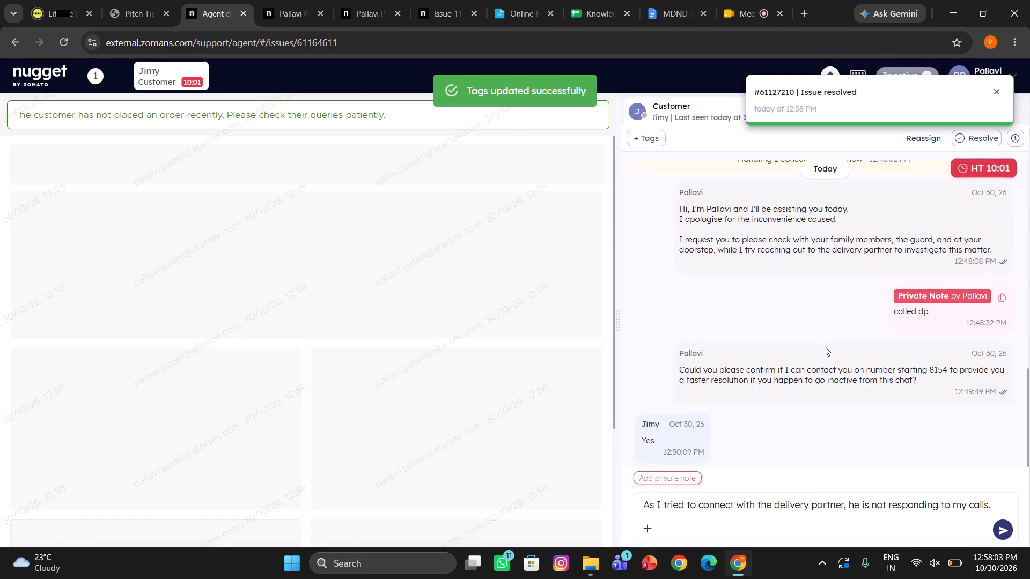
scroll(825, 346, "down", 1)
scroll(786, 390, "down", 1)
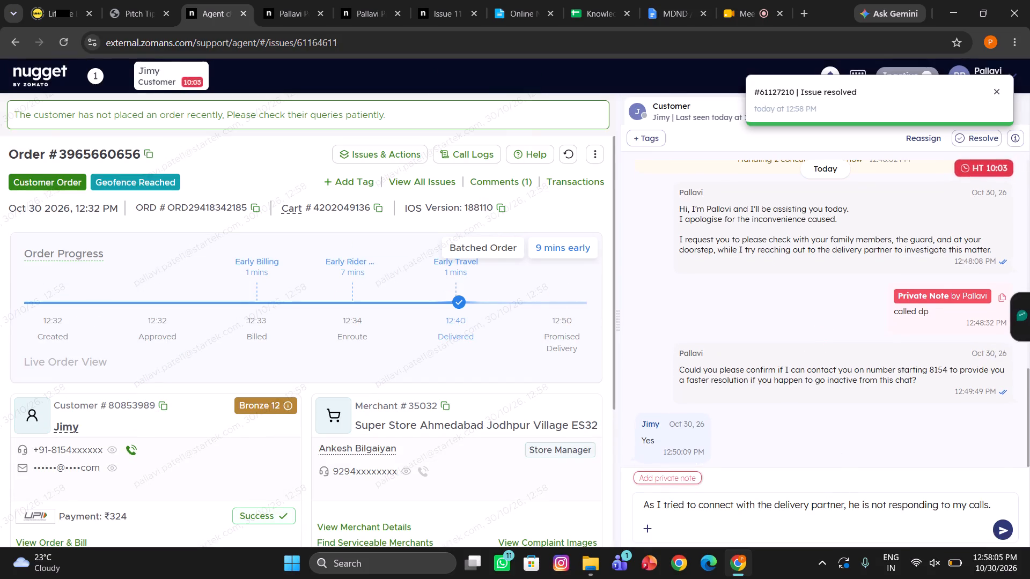
left_click(785, 514)
key("Return")
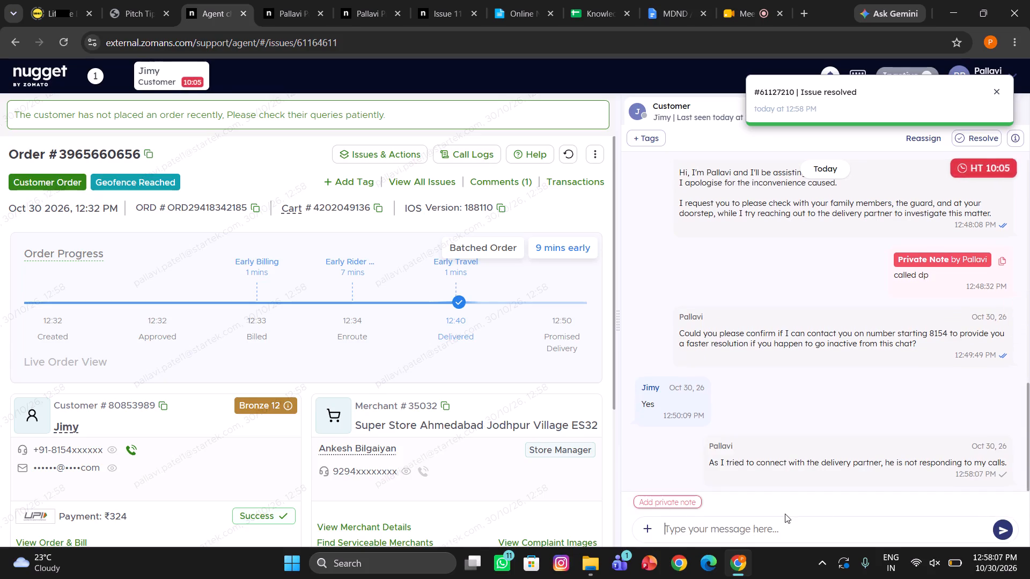
Draft a reply to Jimy reading "Based on the update, we can help redelivery of your order.".
scroll(775, 394, "down", 2)
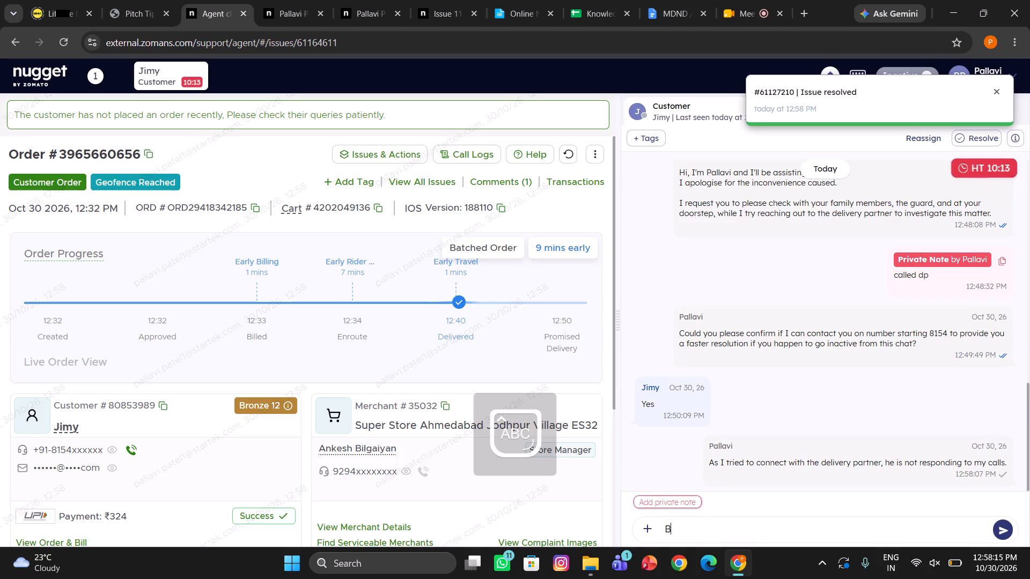
type("ased on the")
key("space")
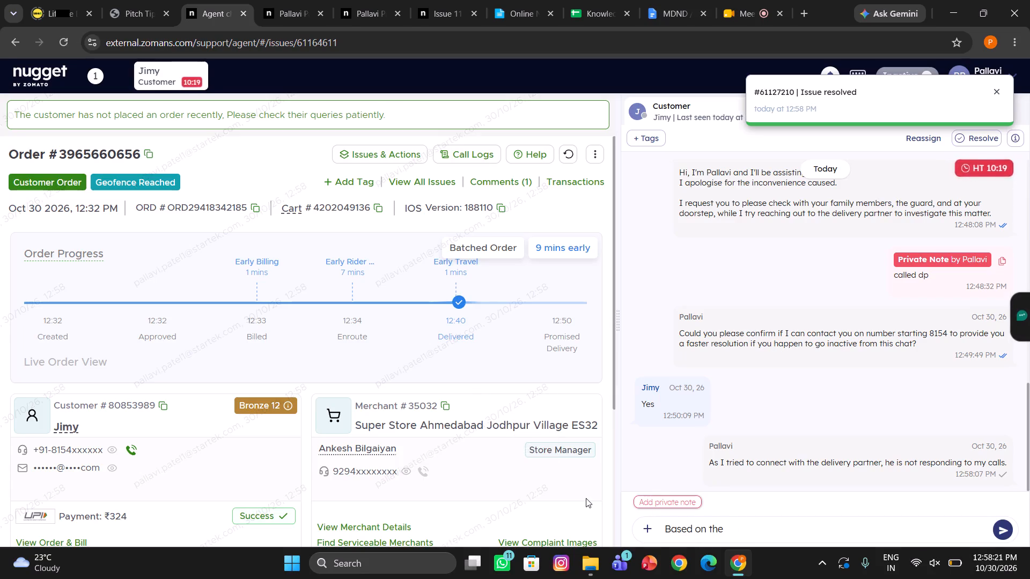
type("update")
key("space")
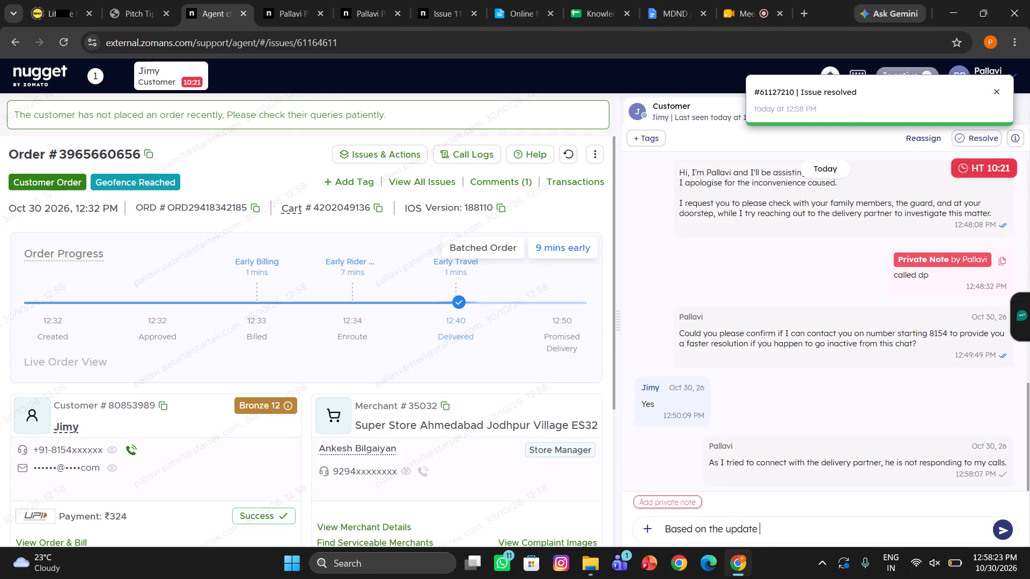
type("we can help")
key("space")
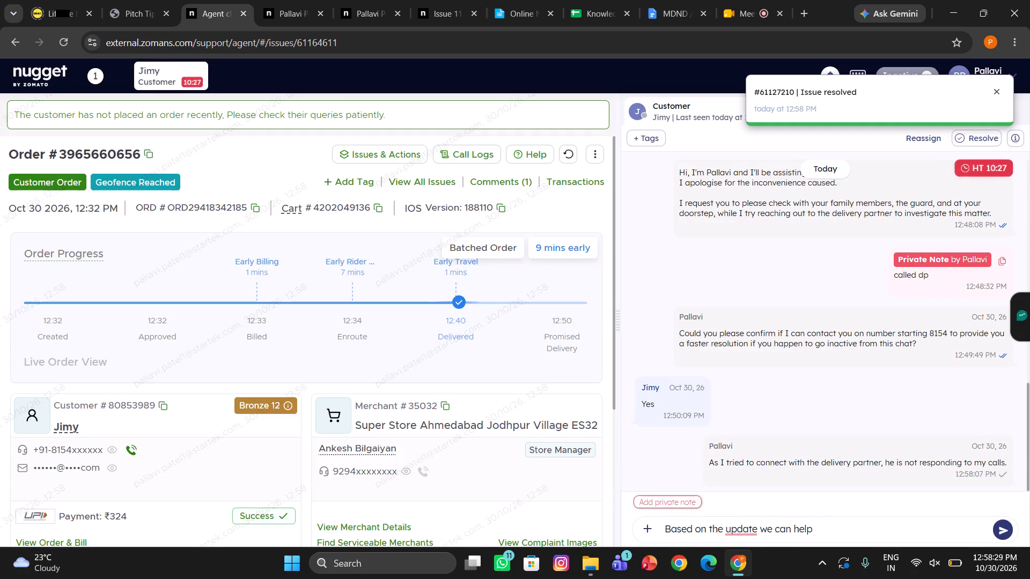
left_click(749, 454)
key("comma")
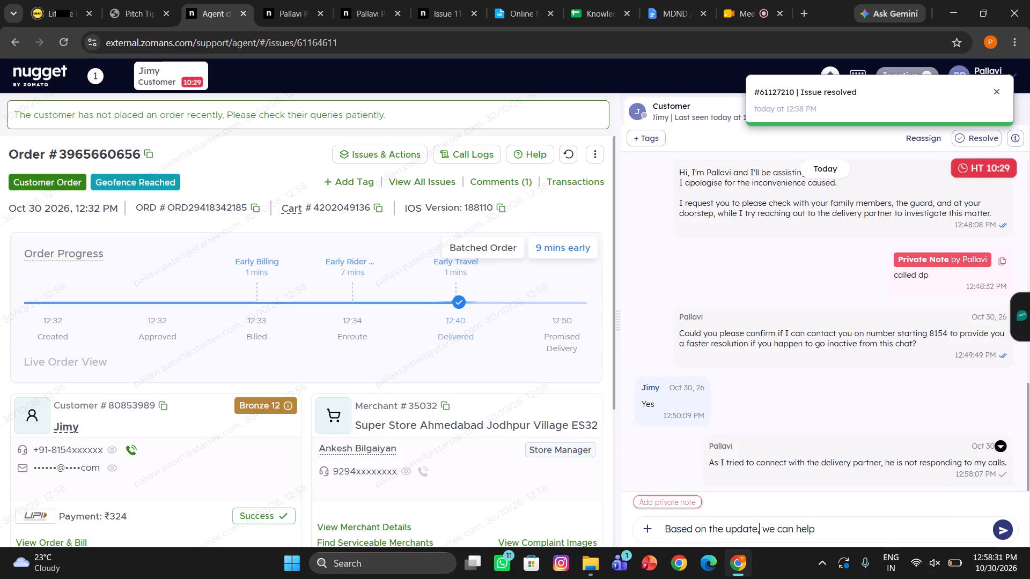
left_click(826, 530)
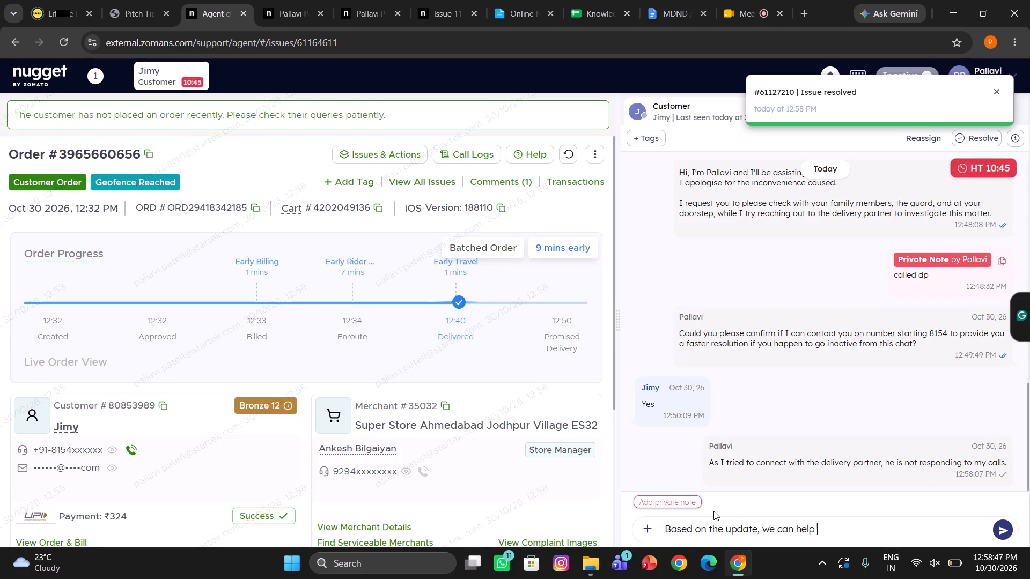
type("redelivery")
key("space")
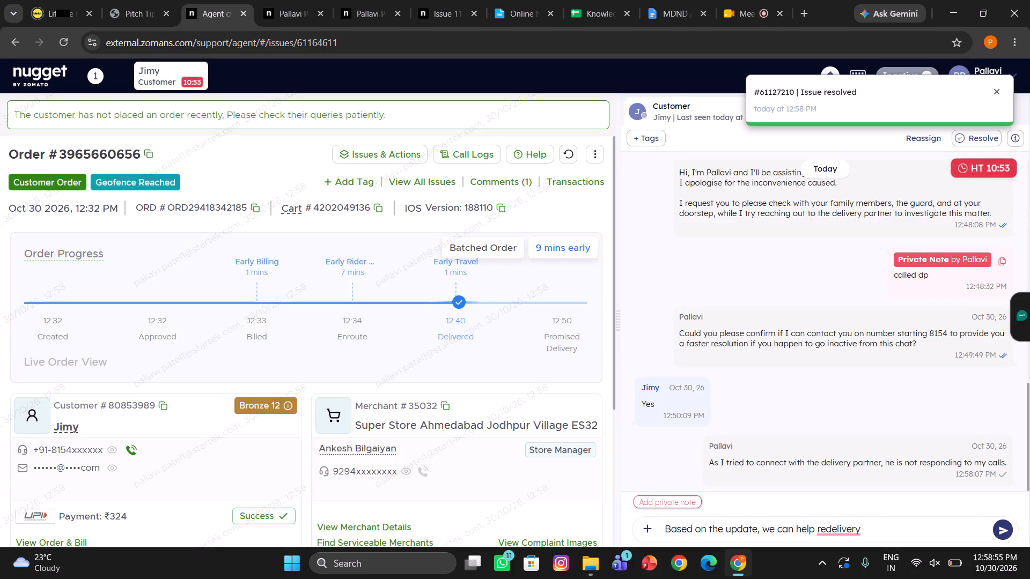
type("of")
key("space")
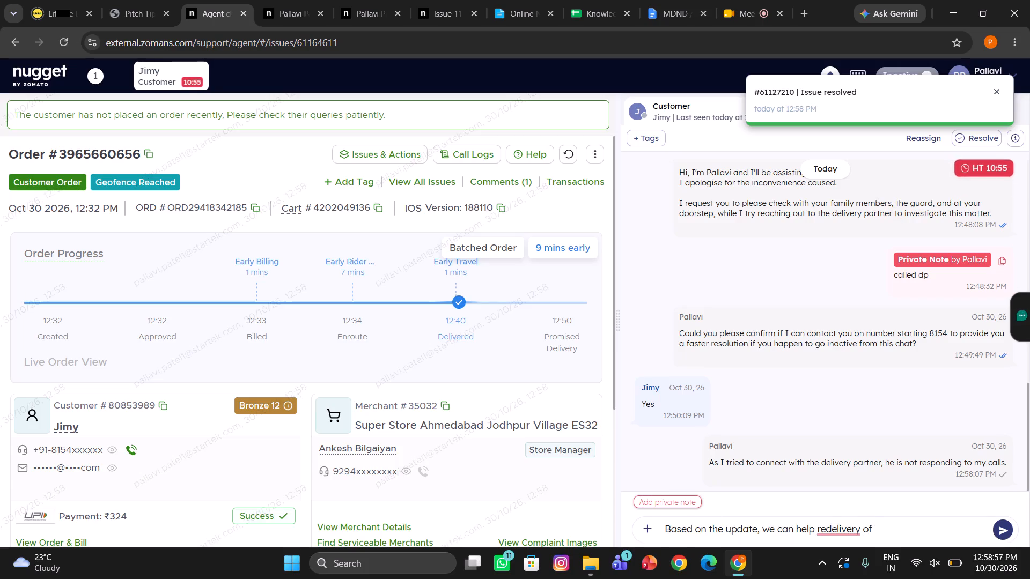
type("your order.")
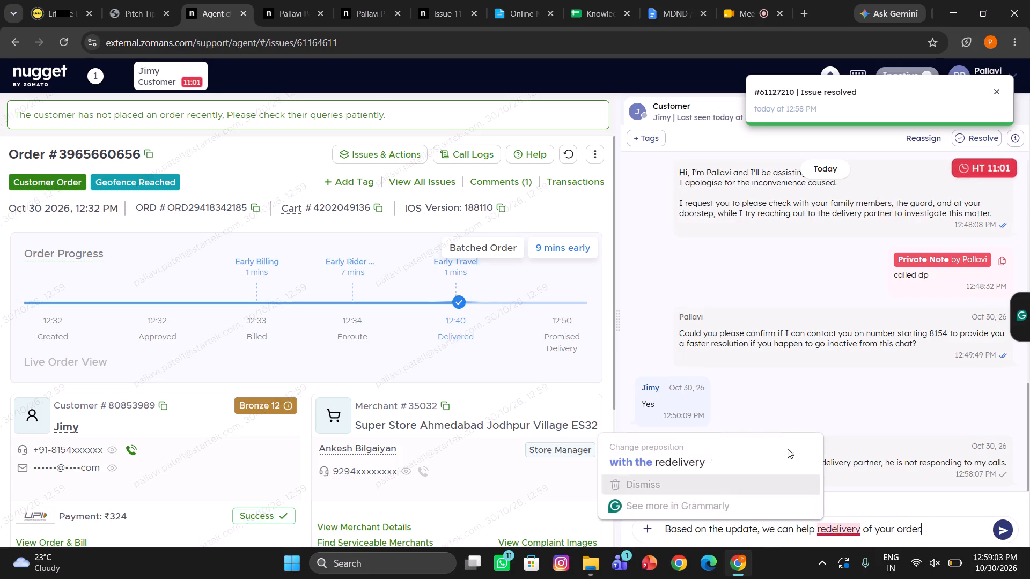
Correct the drafted reply by inserting "with the" before "redelivery".
left_click(786, 447)
type("with the")
key("space")
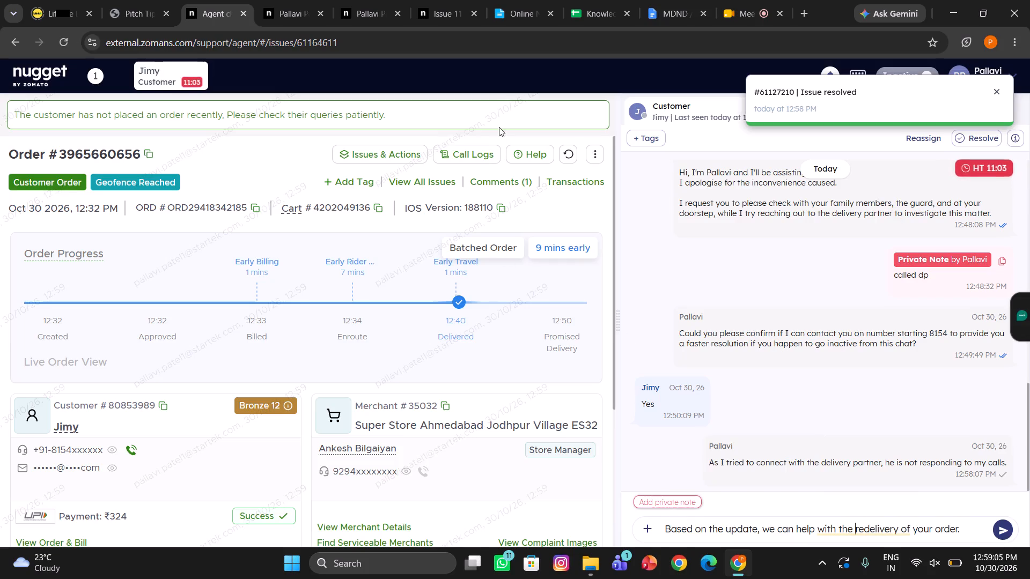
Check the items and their inventory in the Missing Item issue form for Jimy's order, and close it.
left_click(417, 149)
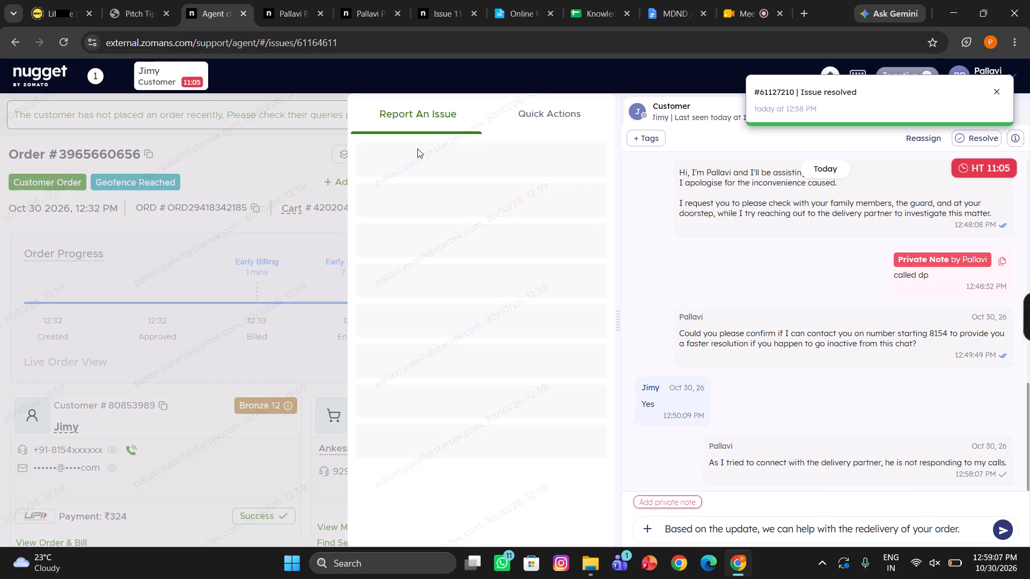
left_click(513, 195)
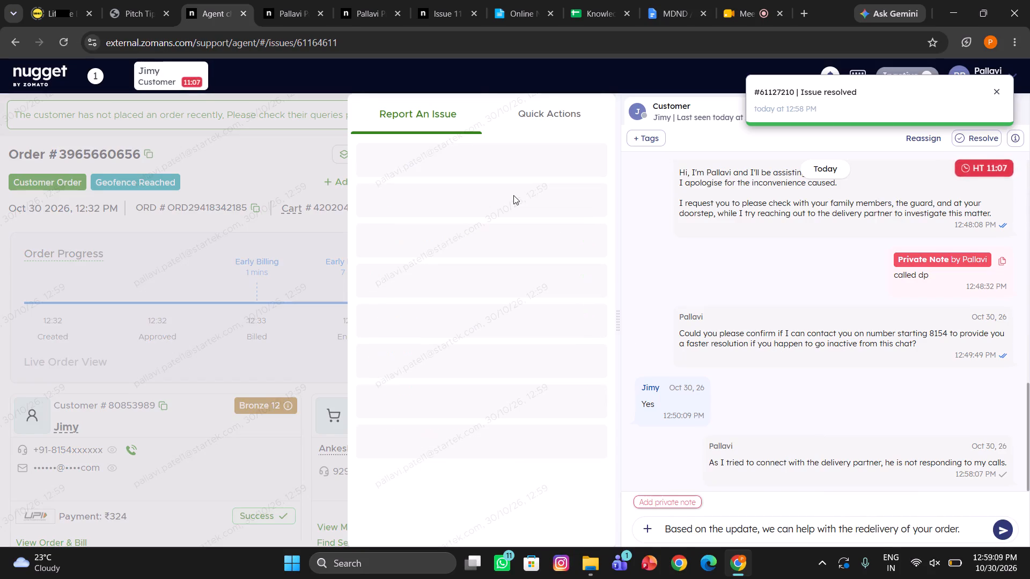
scroll(484, 358, "down", 2)
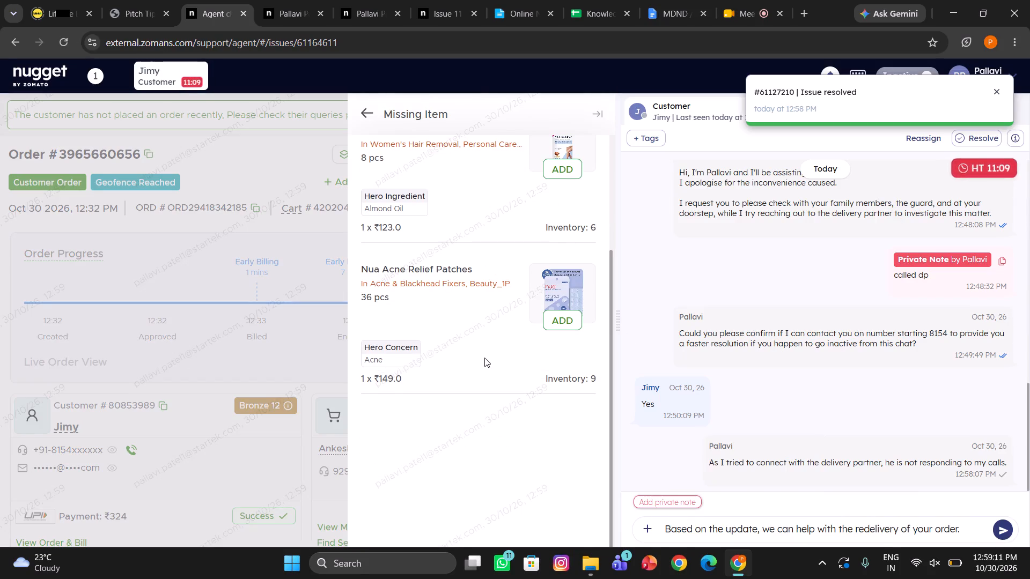
scroll(484, 358, "down", 1)
scroll(484, 358, "up", 7)
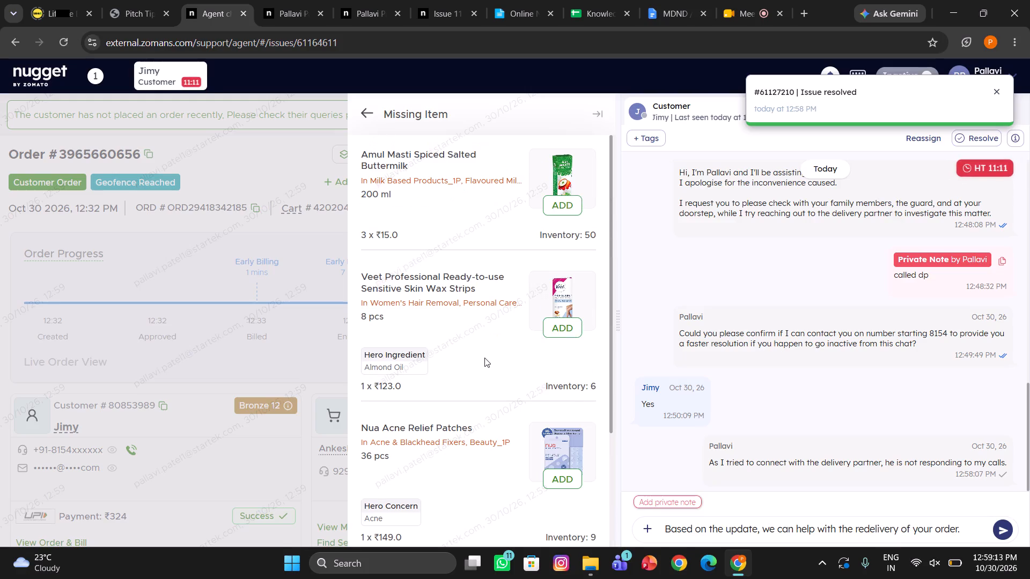
scroll(484, 358, "up", 1)
left_click(190, 342)
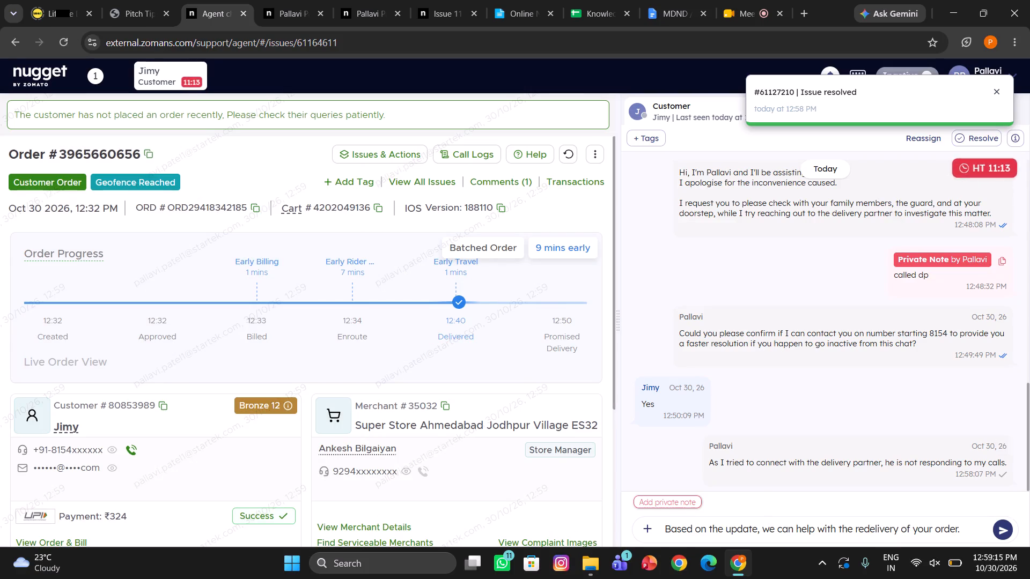
Send Jimy the drafted reply offering redelivery of the order.
left_click(722, 517)
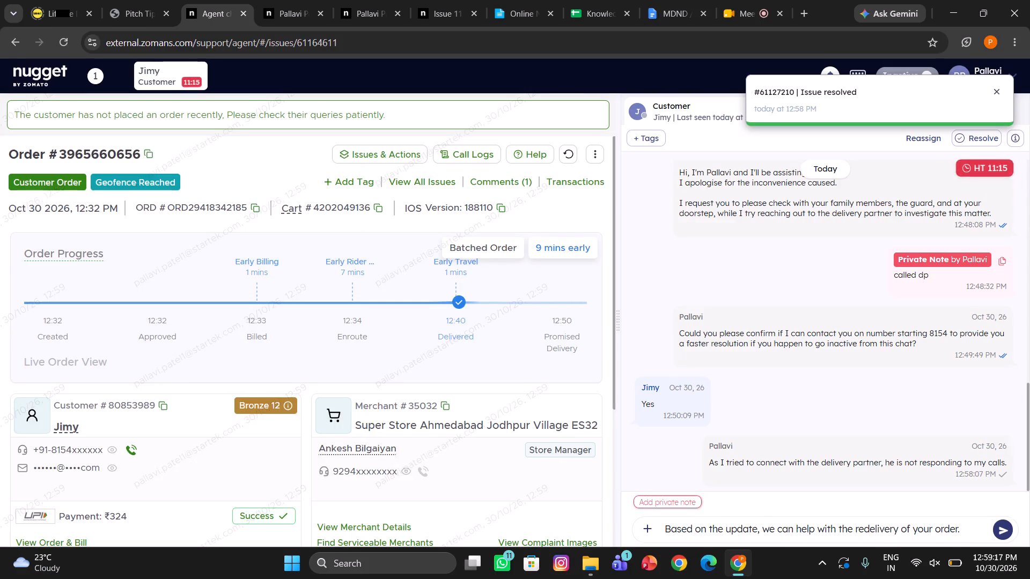
left_click(703, 529)
key("Return")
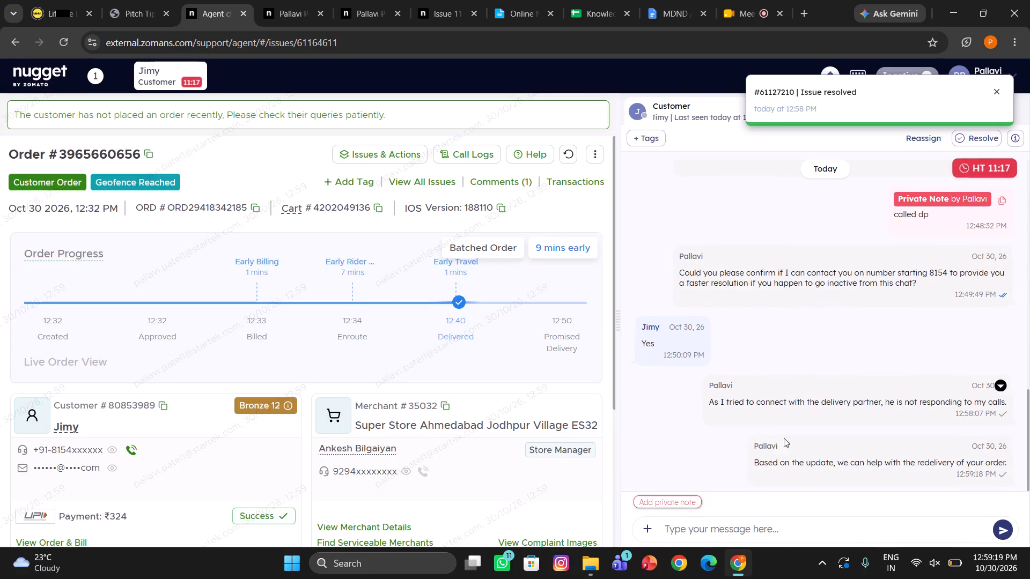
Select the text of the sent redelivery message in Jimy's chat.
triple_click(775, 458)
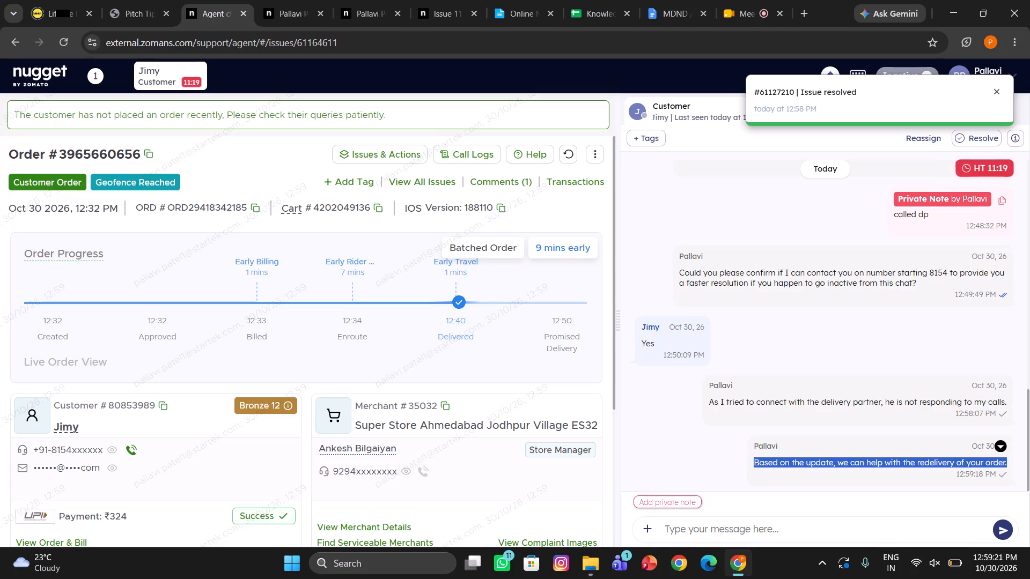
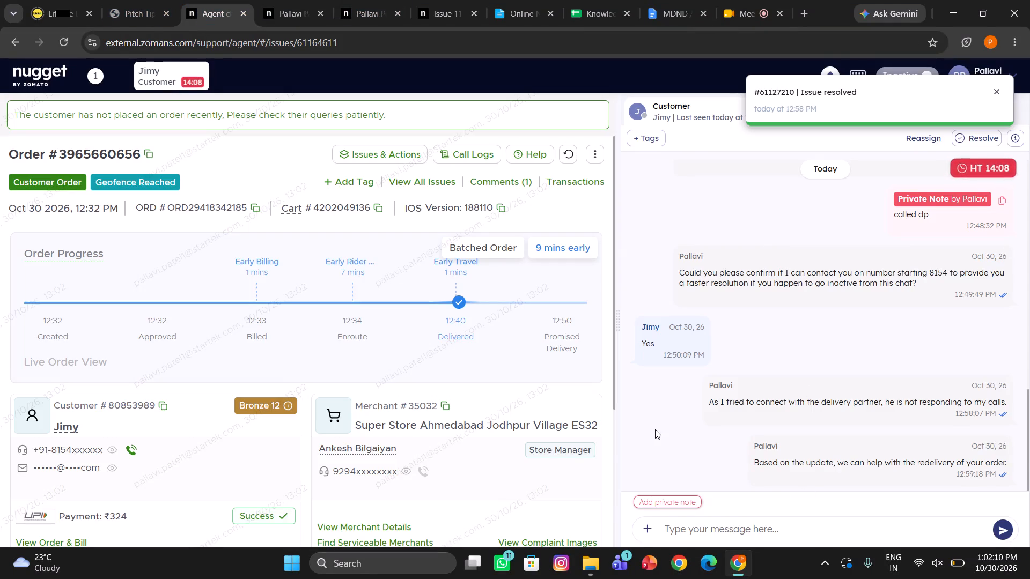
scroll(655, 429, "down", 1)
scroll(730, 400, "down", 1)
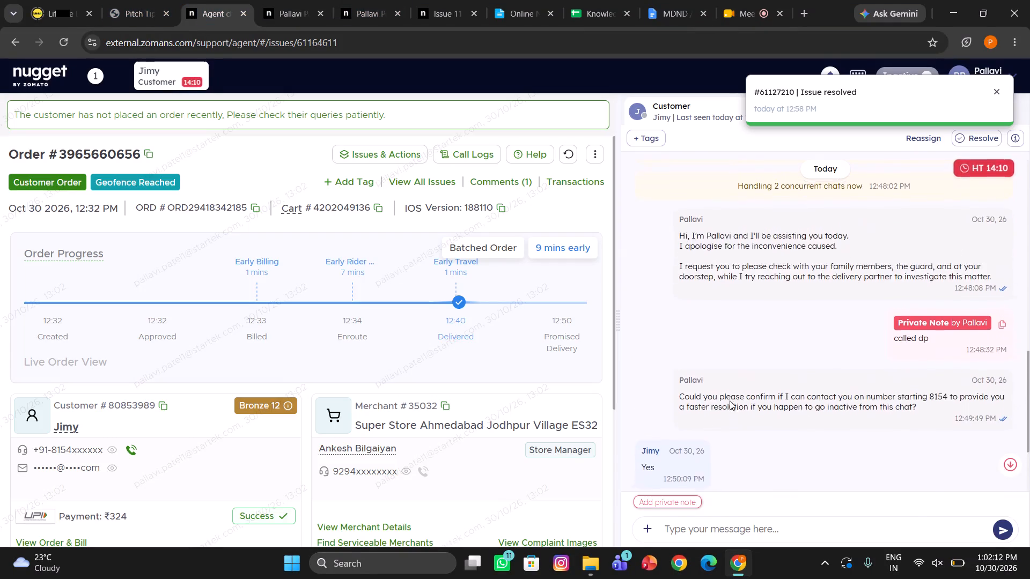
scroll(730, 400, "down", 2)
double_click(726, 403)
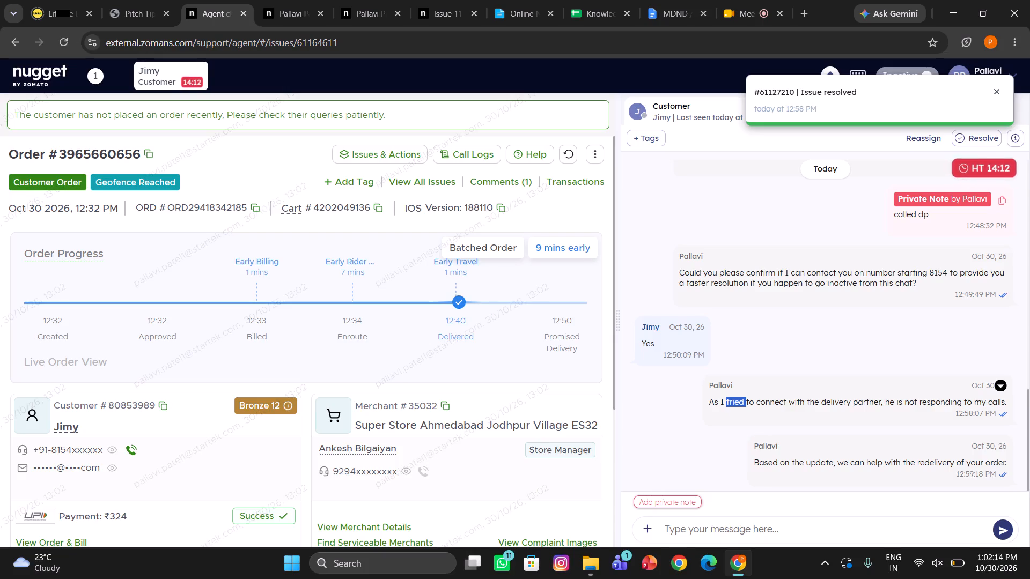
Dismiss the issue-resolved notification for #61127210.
left_click(997, 92)
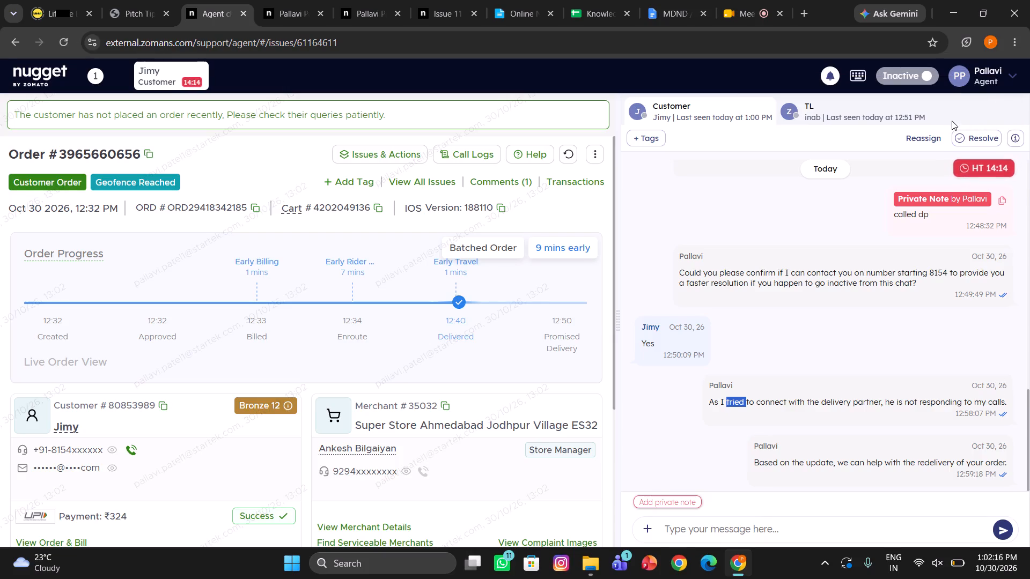
Check Jimy's karma, complaint stats, resolutions and cancellations in the Customer Overview, and close it.
scroll(367, 437, "down", 1)
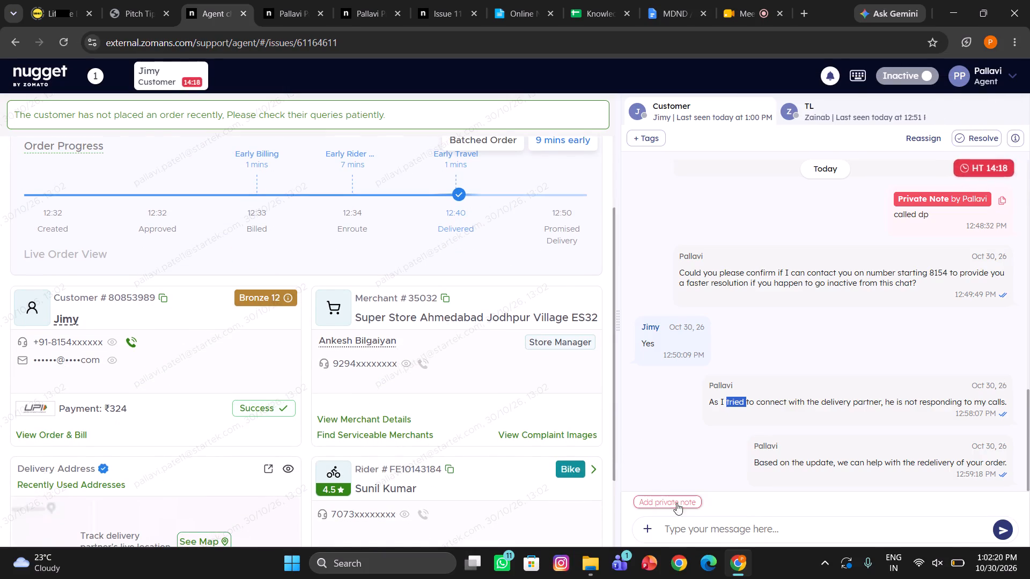
scroll(750, 383, "down", 1)
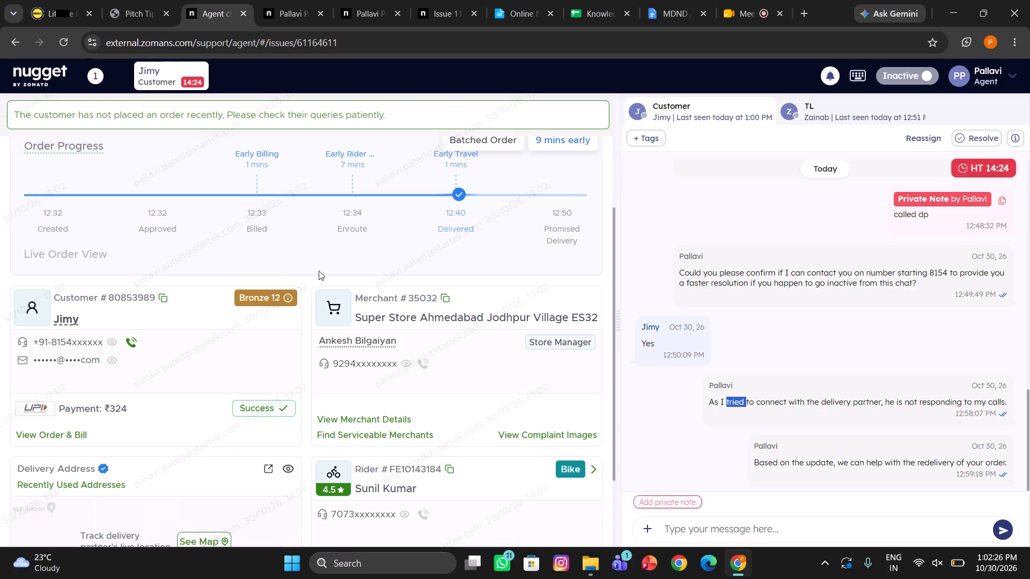
left_click(69, 321)
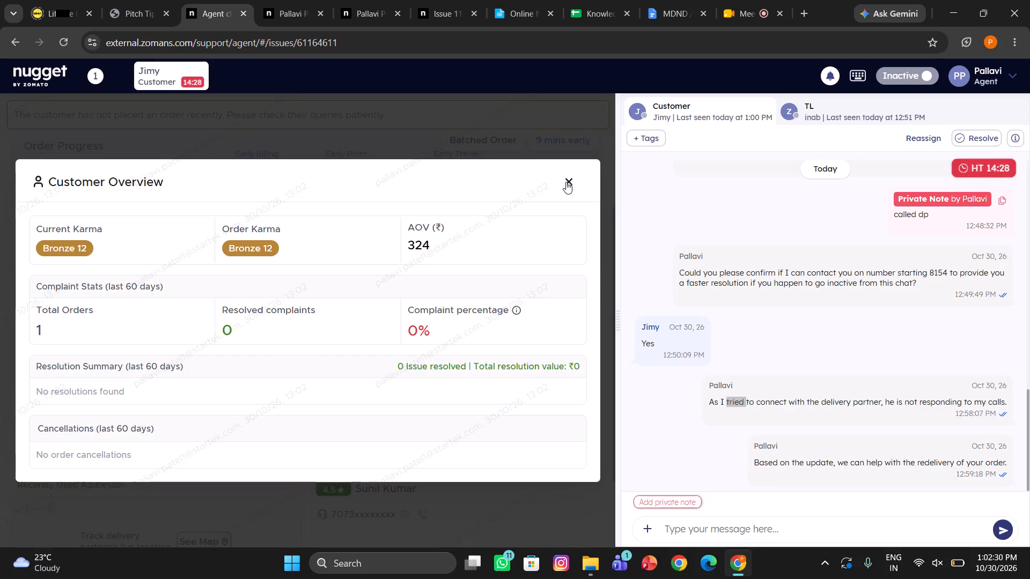
left_click(566, 182)
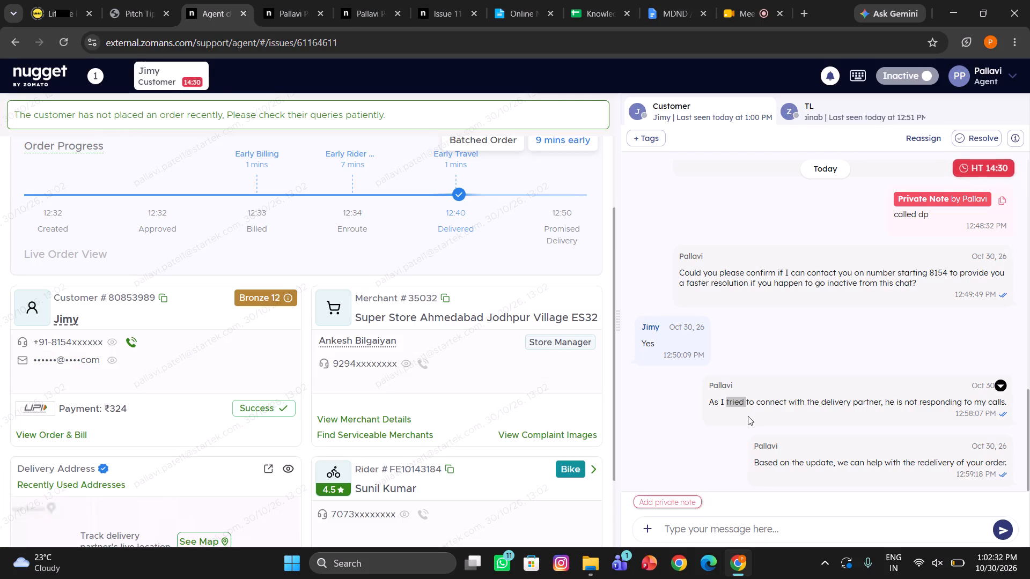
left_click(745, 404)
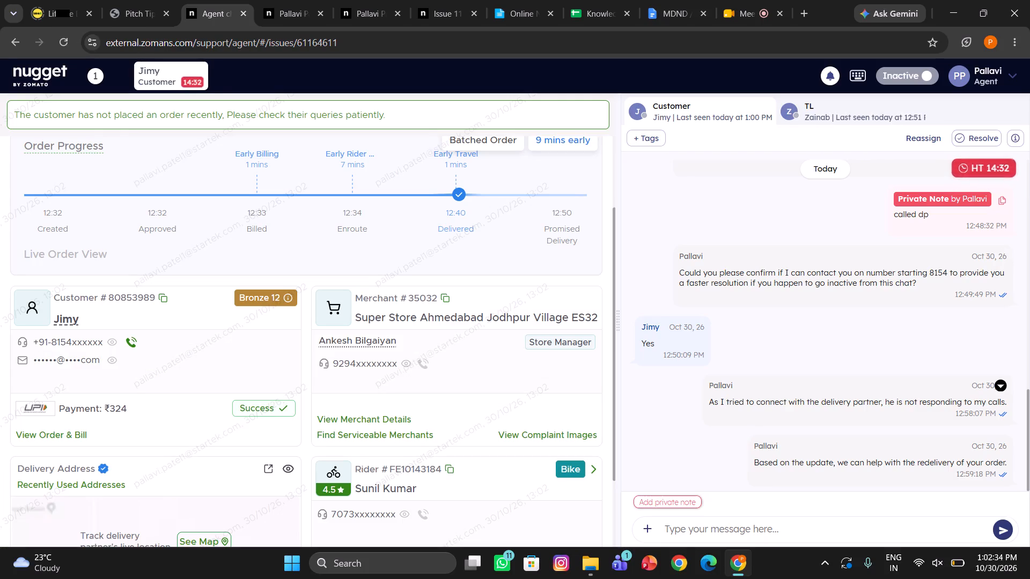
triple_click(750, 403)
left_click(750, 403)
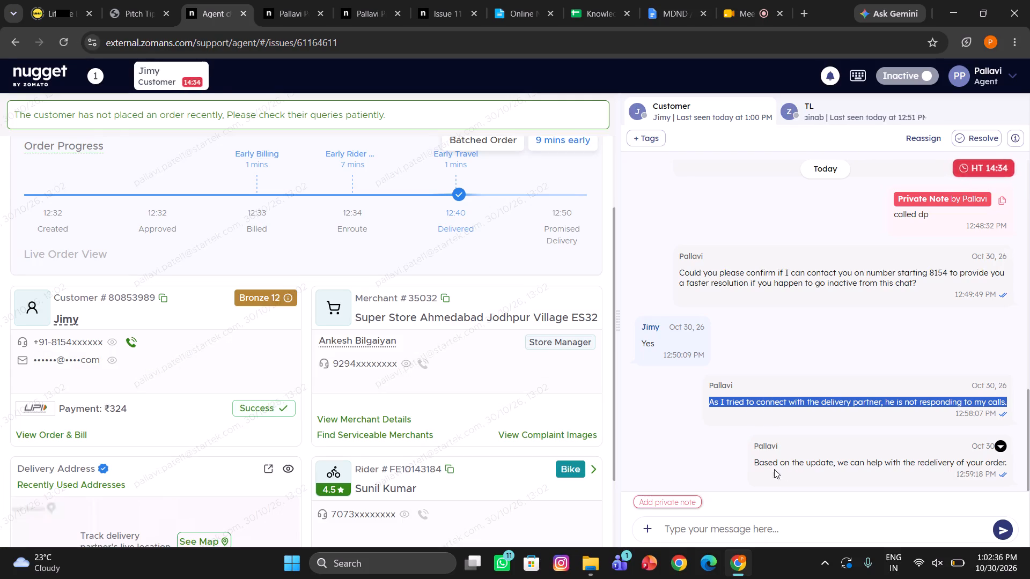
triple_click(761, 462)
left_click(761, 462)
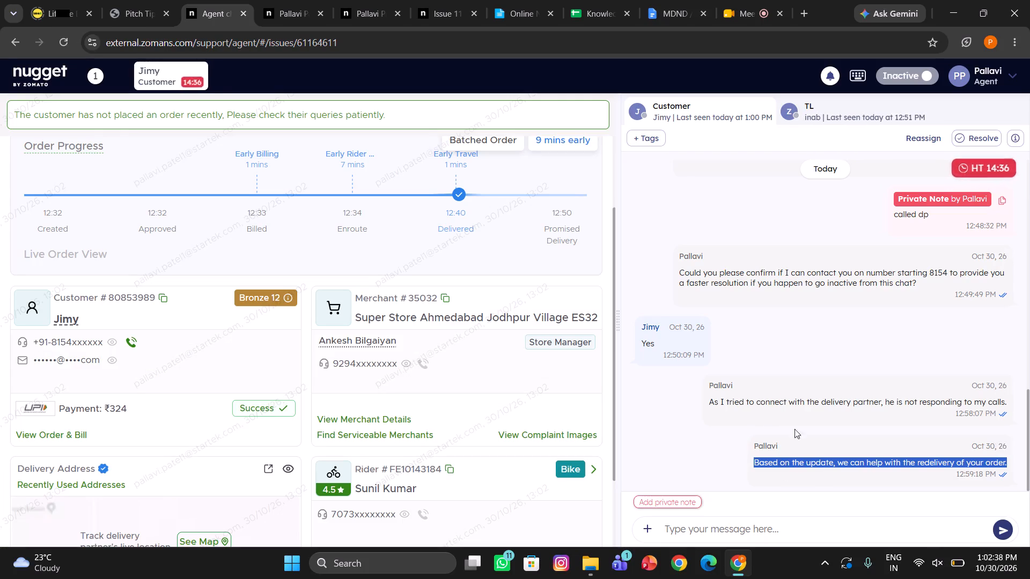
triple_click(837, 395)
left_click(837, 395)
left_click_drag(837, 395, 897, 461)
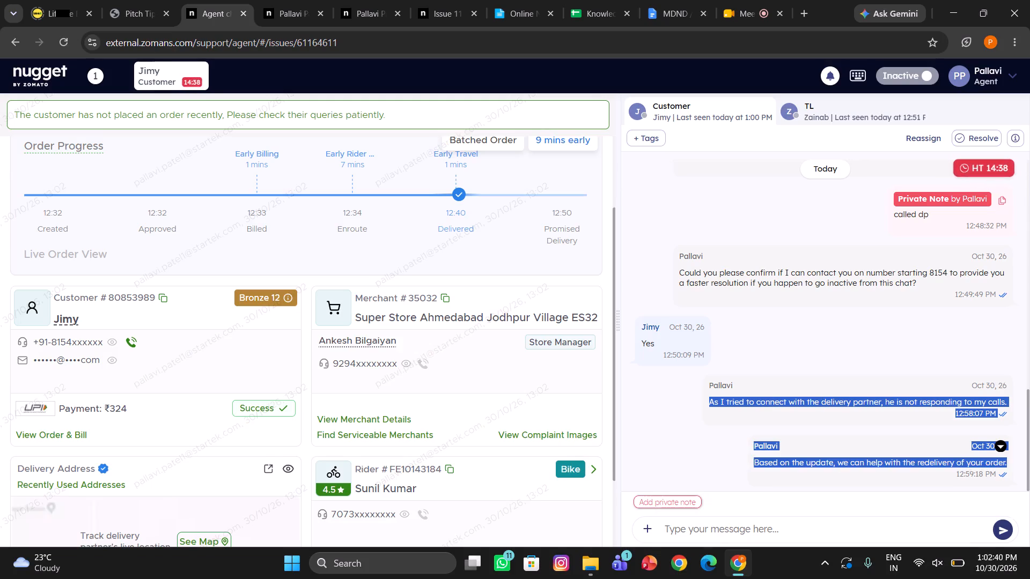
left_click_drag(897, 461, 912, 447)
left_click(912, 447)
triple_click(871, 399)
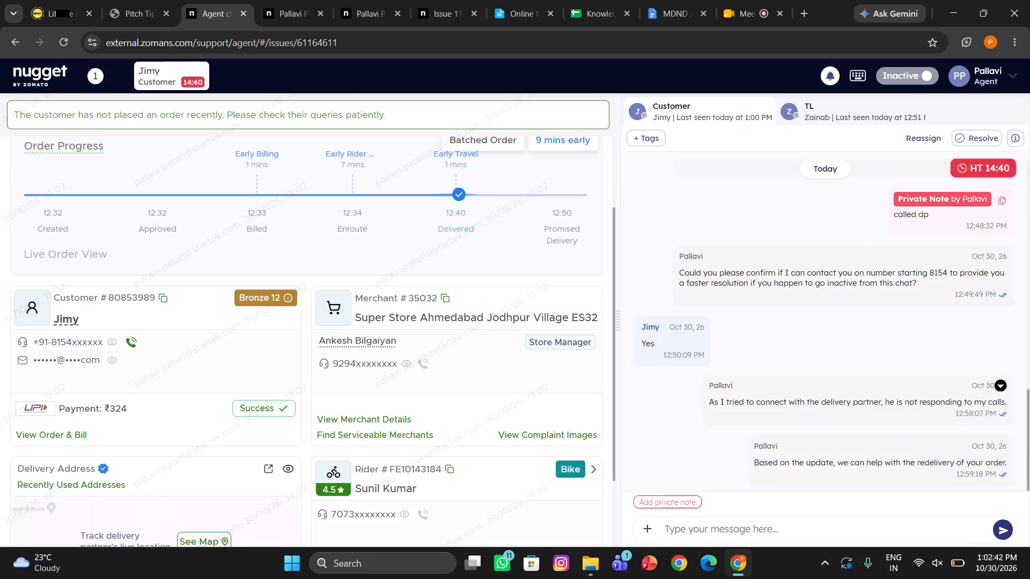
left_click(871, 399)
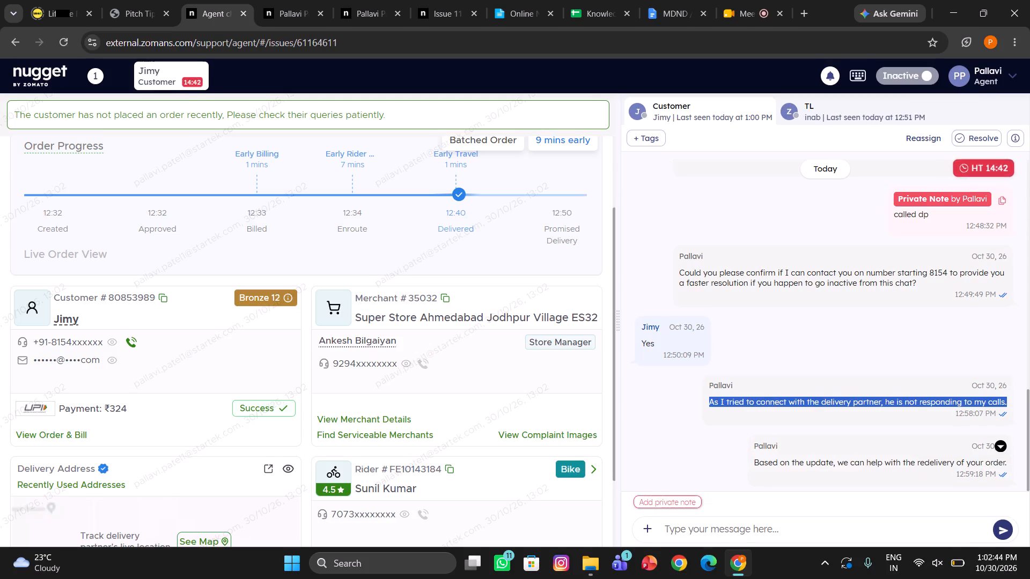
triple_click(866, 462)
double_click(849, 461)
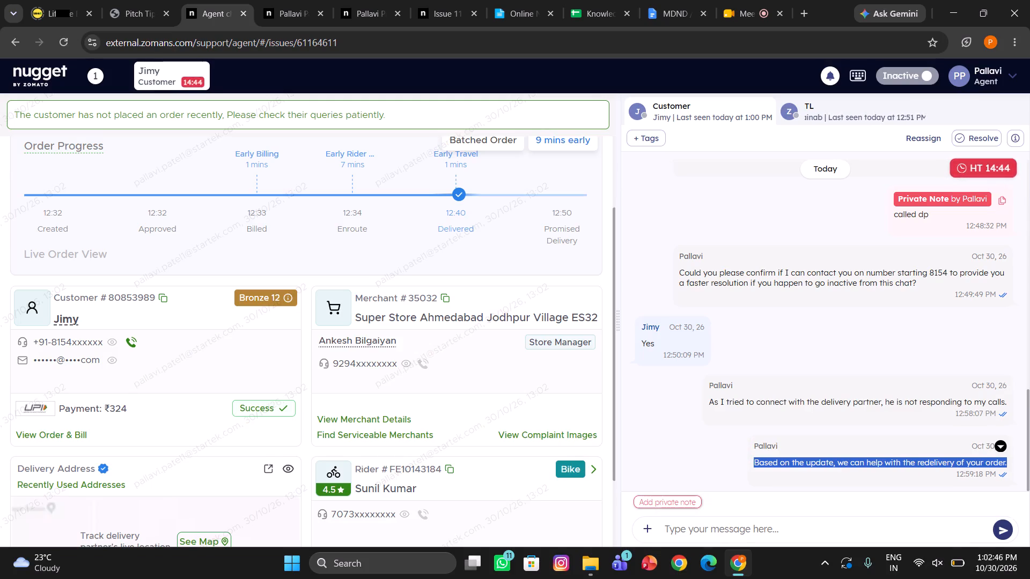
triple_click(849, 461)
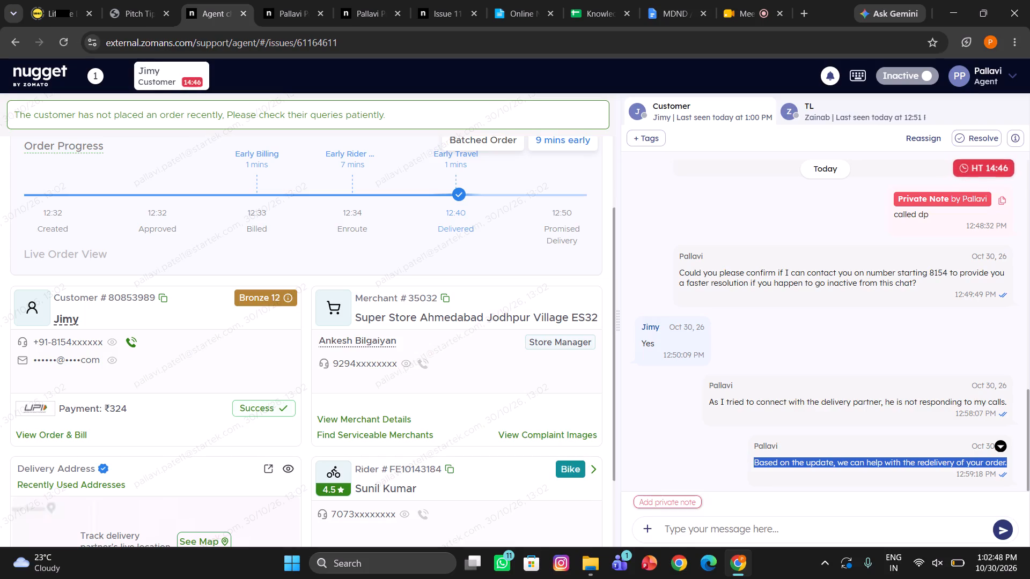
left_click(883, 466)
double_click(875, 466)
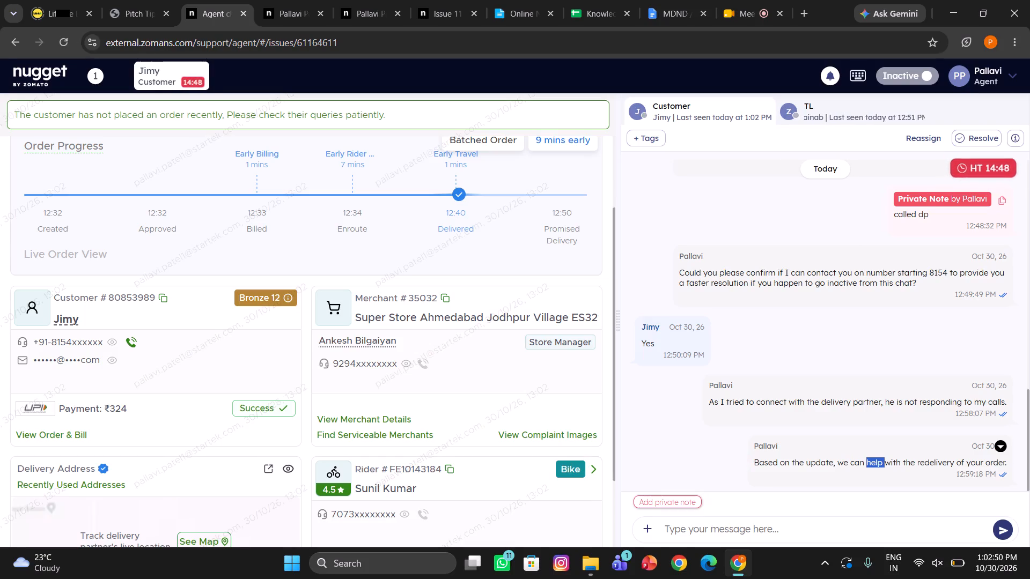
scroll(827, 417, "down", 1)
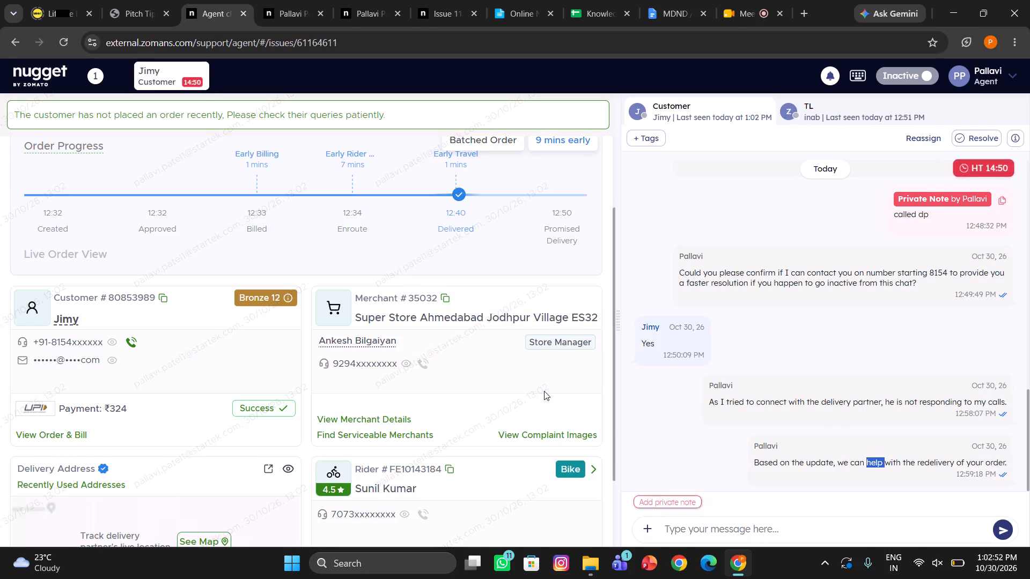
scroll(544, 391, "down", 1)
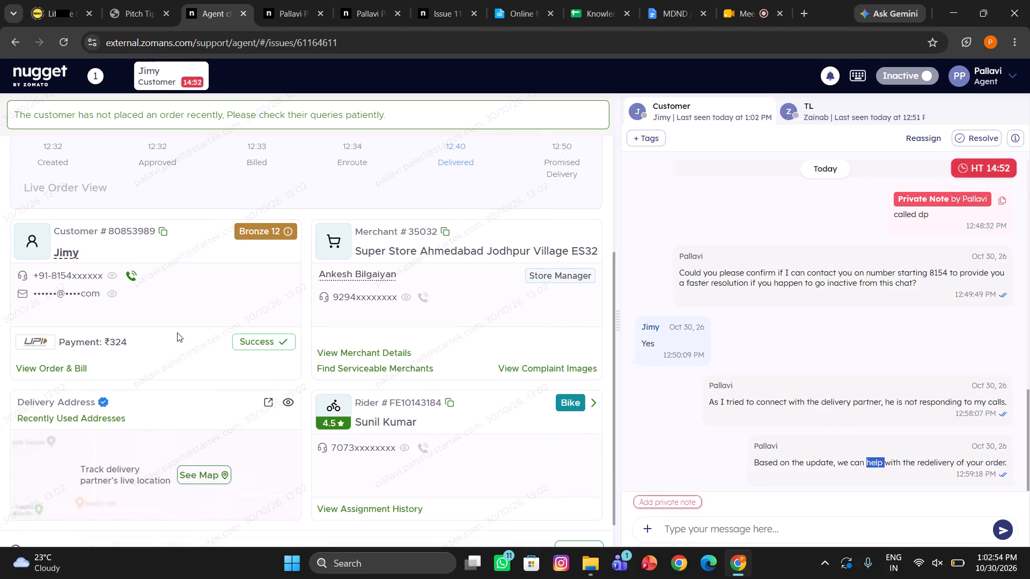
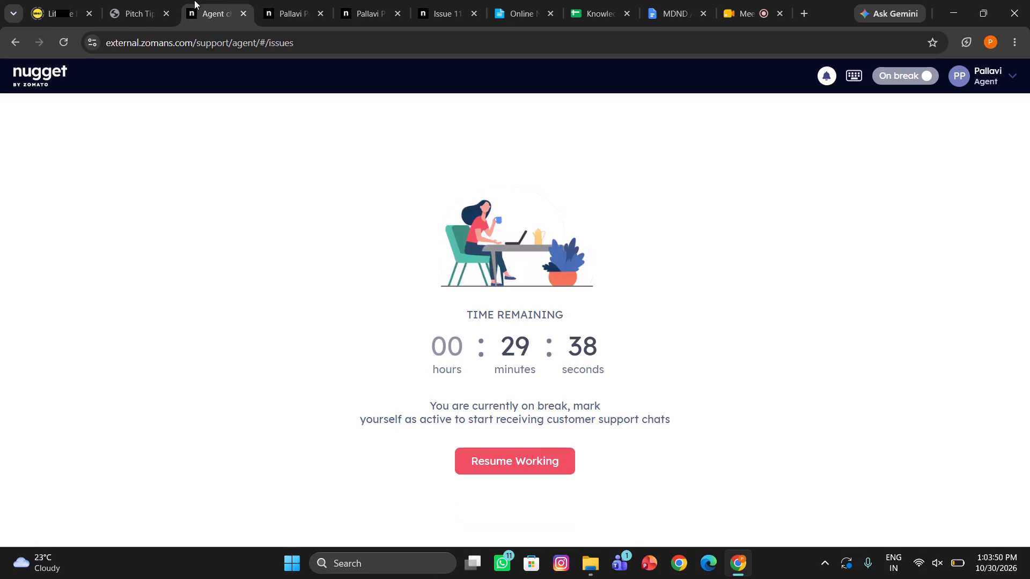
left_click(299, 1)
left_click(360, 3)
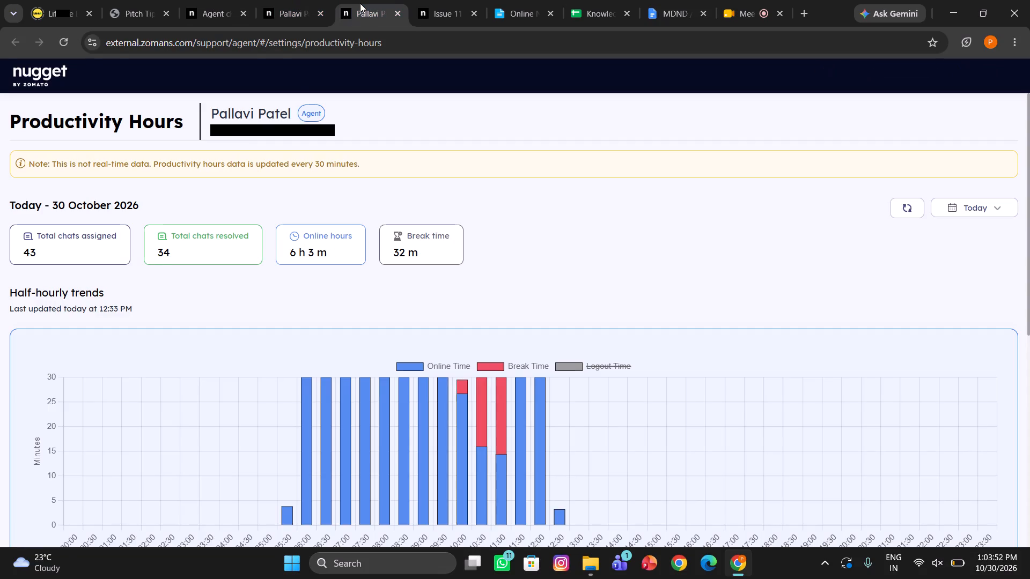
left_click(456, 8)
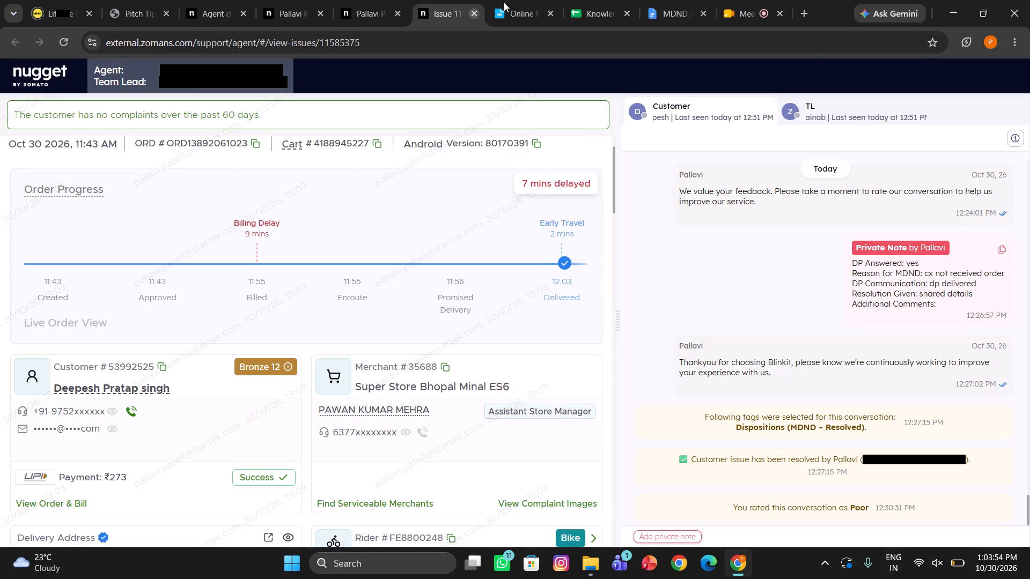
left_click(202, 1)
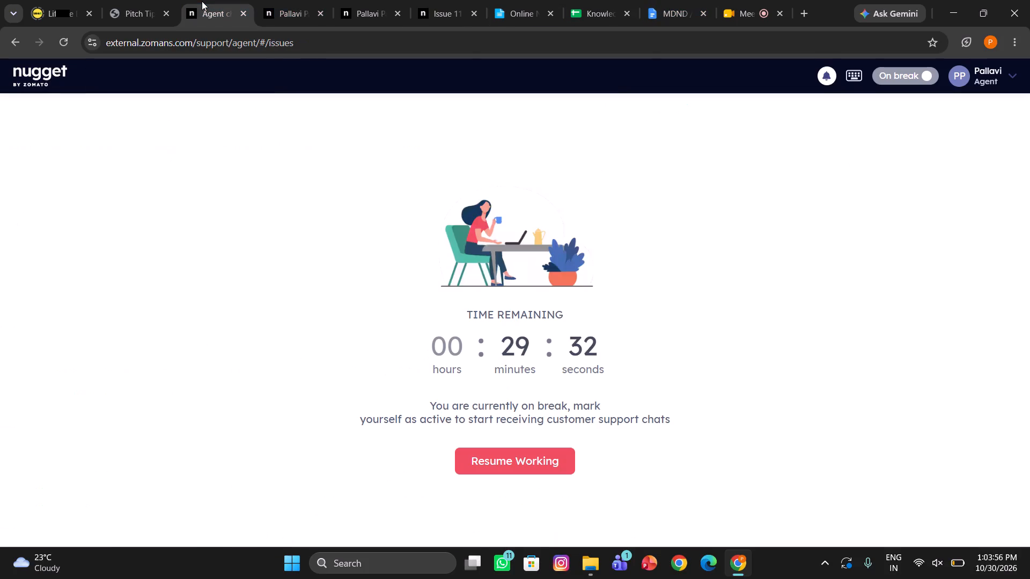
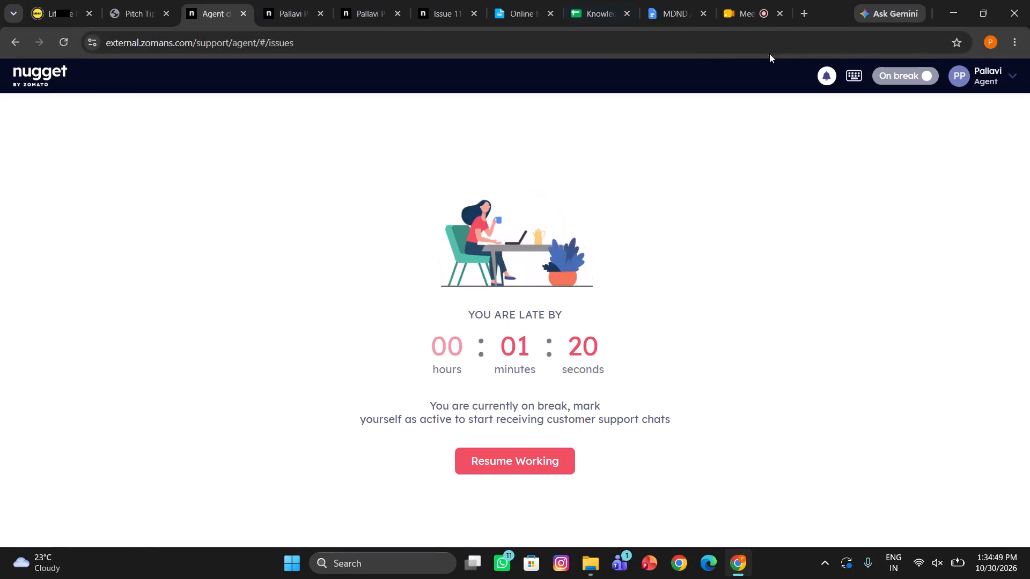
End the overdue break by going online to receive customer support chats, confirming the status change.
left_click(901, 73)
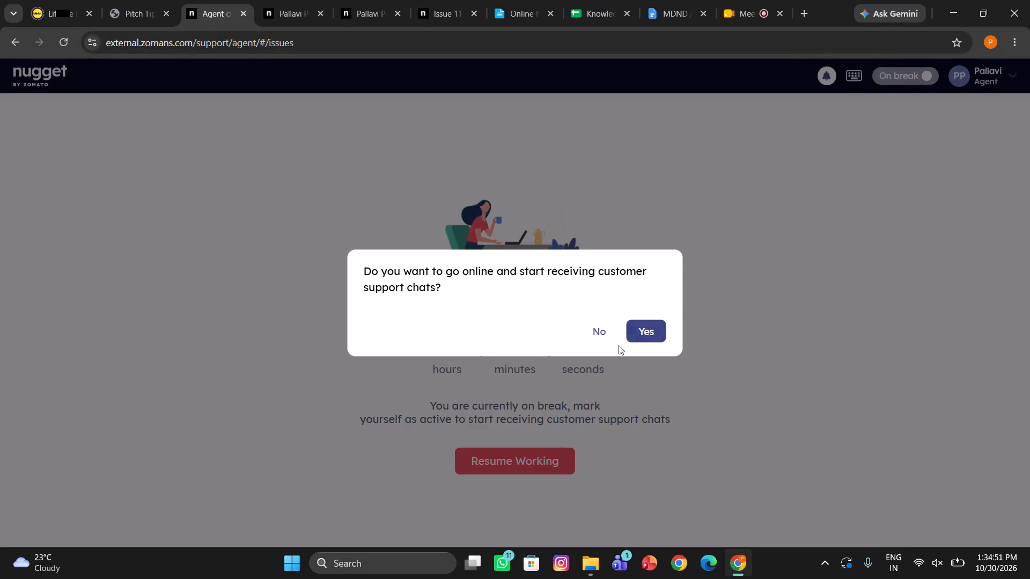
left_click(640, 336)
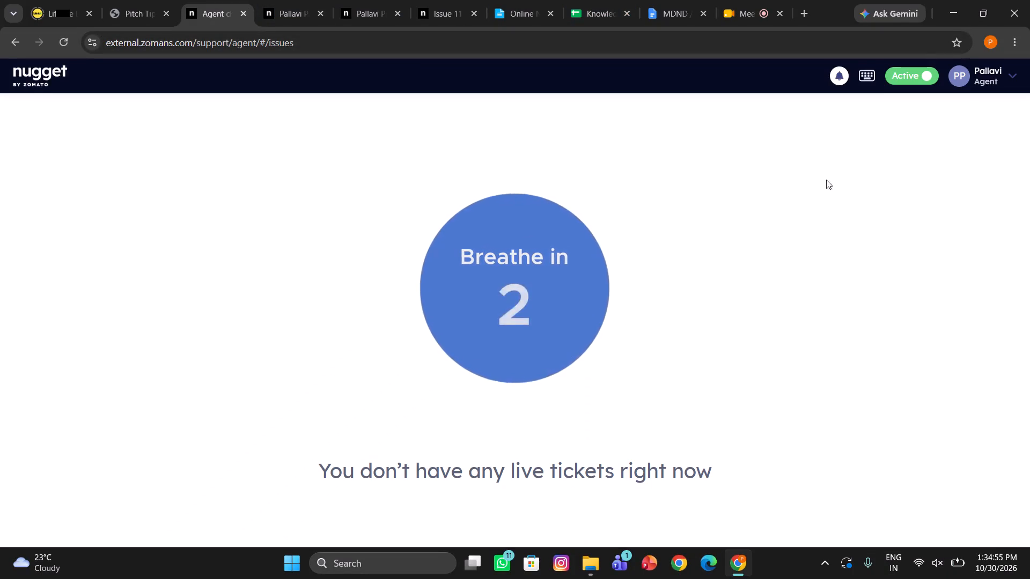
Mark the agent status as inactive with Meal break as the reason.
left_click(892, 76)
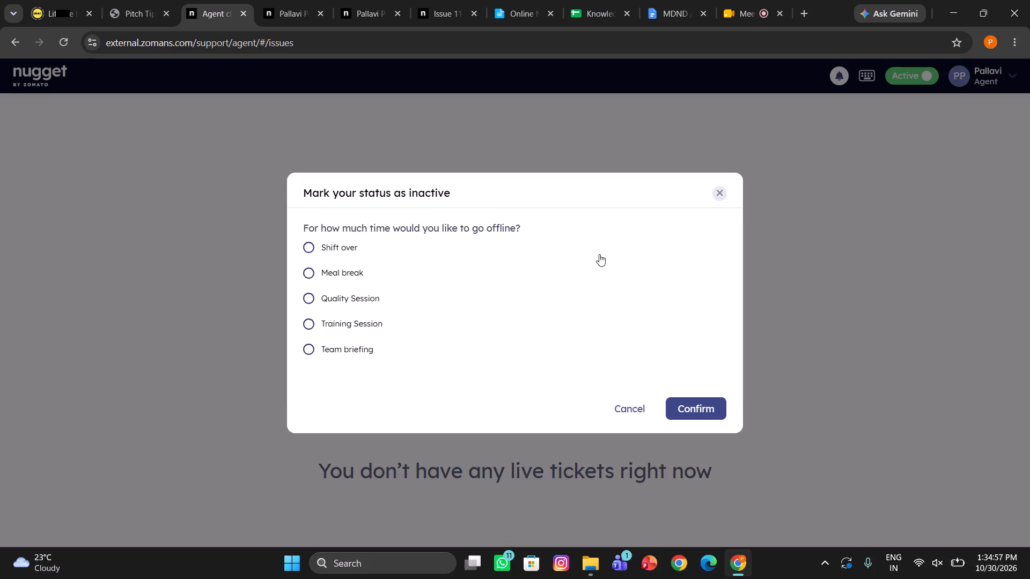
left_click(416, 264)
left_click(691, 403)
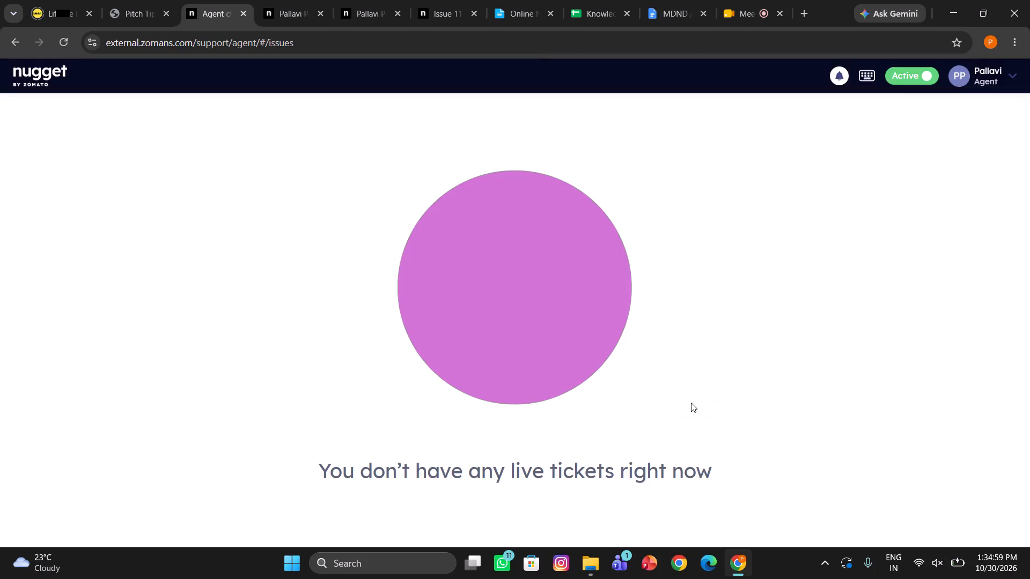
Check the agent's Productivity Hours page for today, then return to the agent chat page.
left_click(950, 73)
left_click(853, 155)
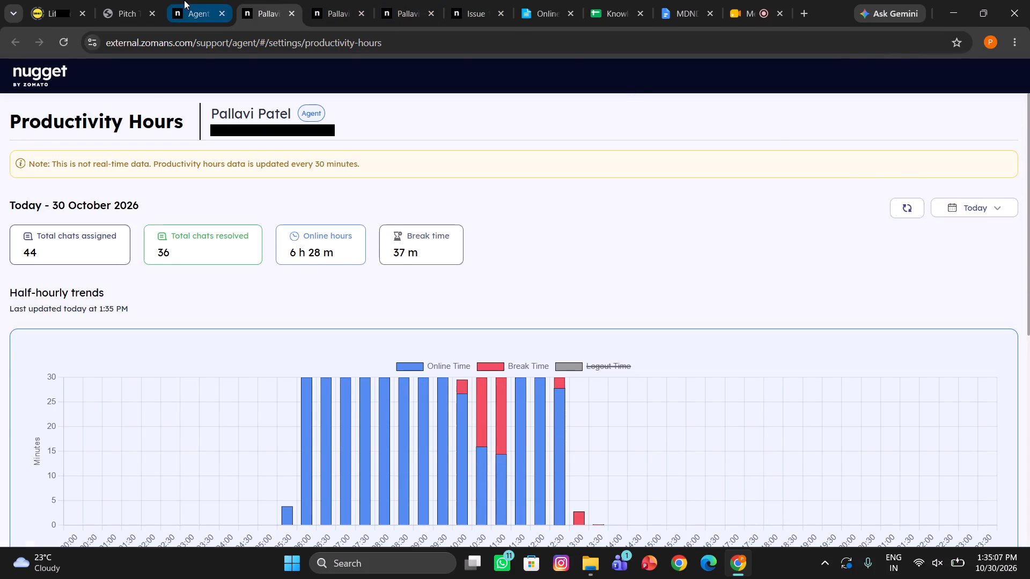
left_click(186, 0)
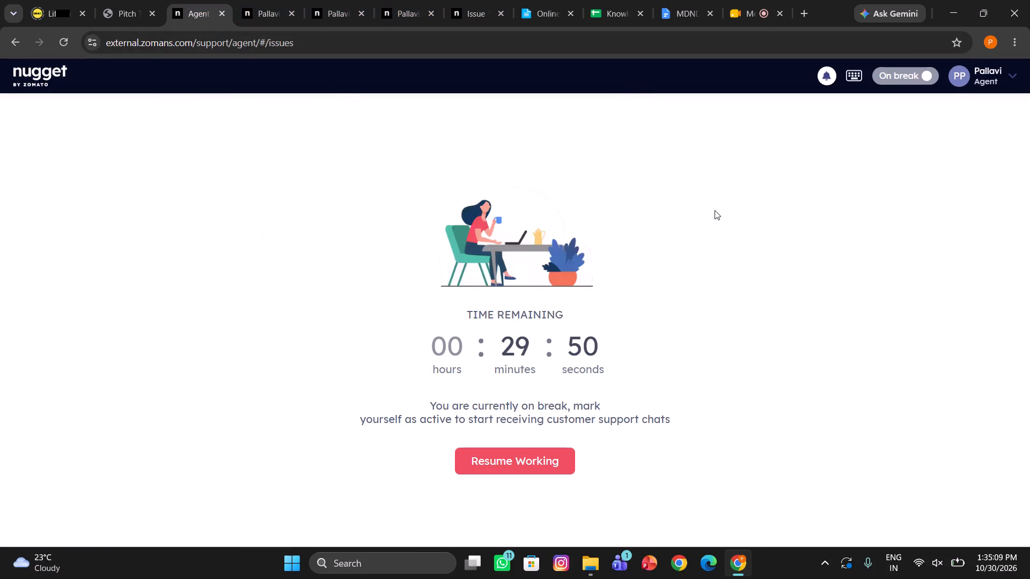
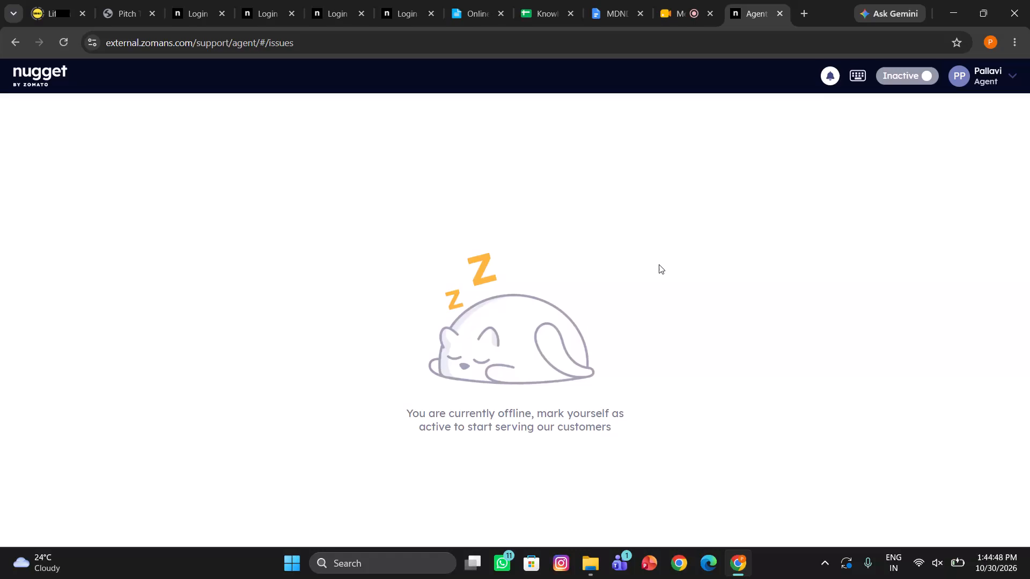
End the meal break by changing the agent status from inactive to active and confirming the change.
left_click(894, 89)
left_click(881, 77)
left_click(643, 333)
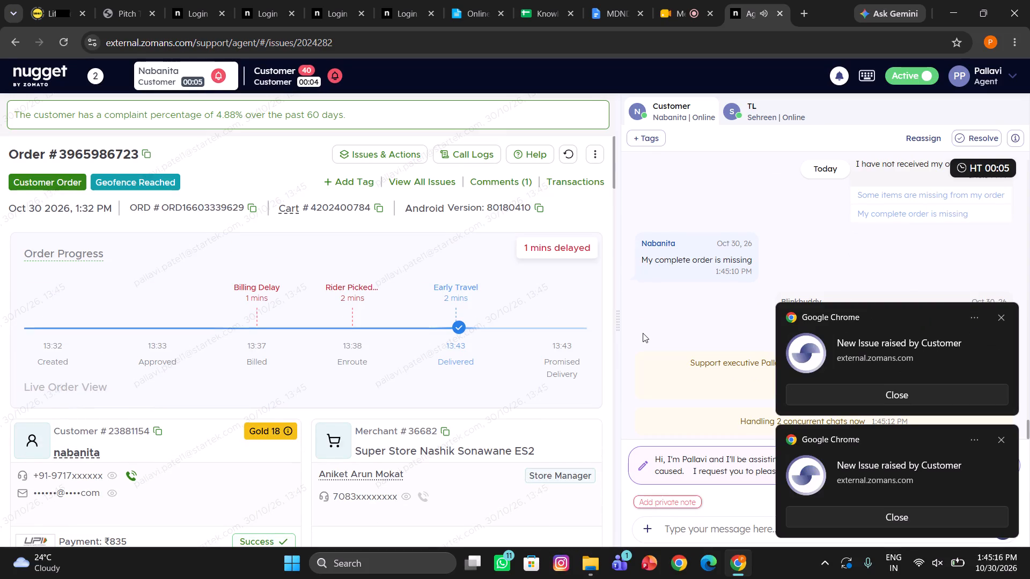
Send the suggested introduction and apology message to the customer whose complete order is missing.
left_click(722, 473)
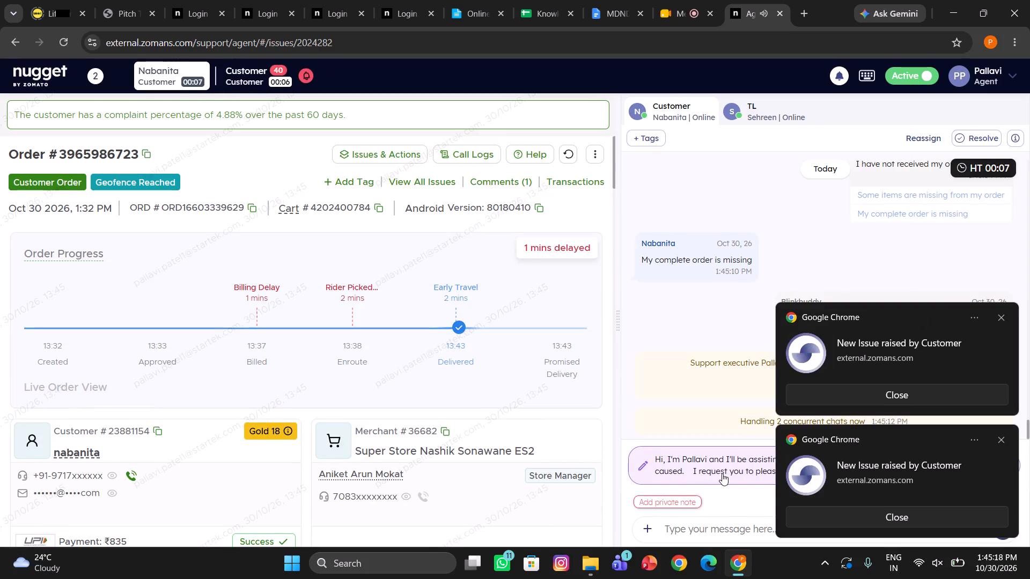
left_click(722, 473)
key("Return")
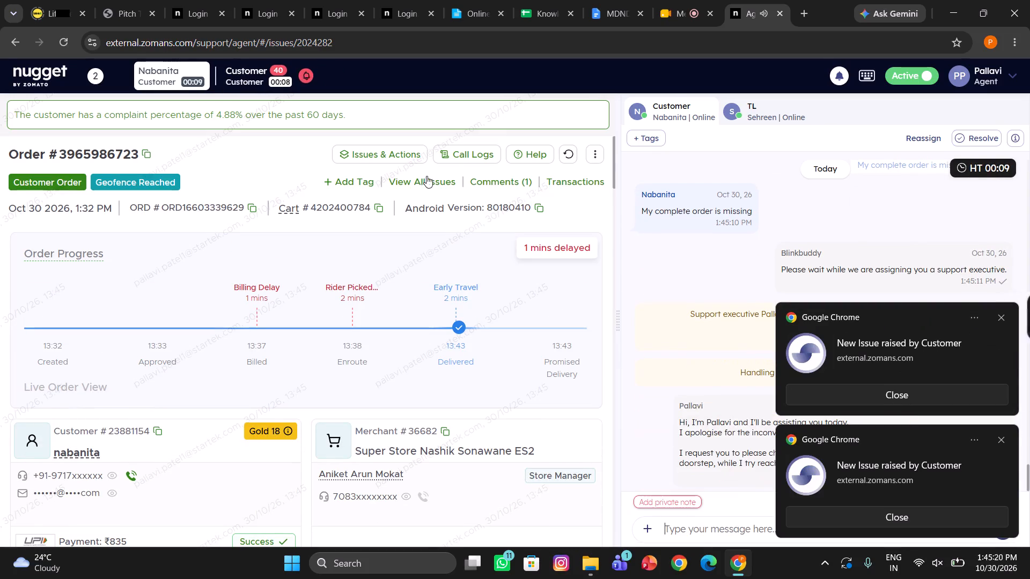
Open the other assigned chat, where the customer already called the delivery partner, and send the suggested introduction and apology message.
left_click(264, 71)
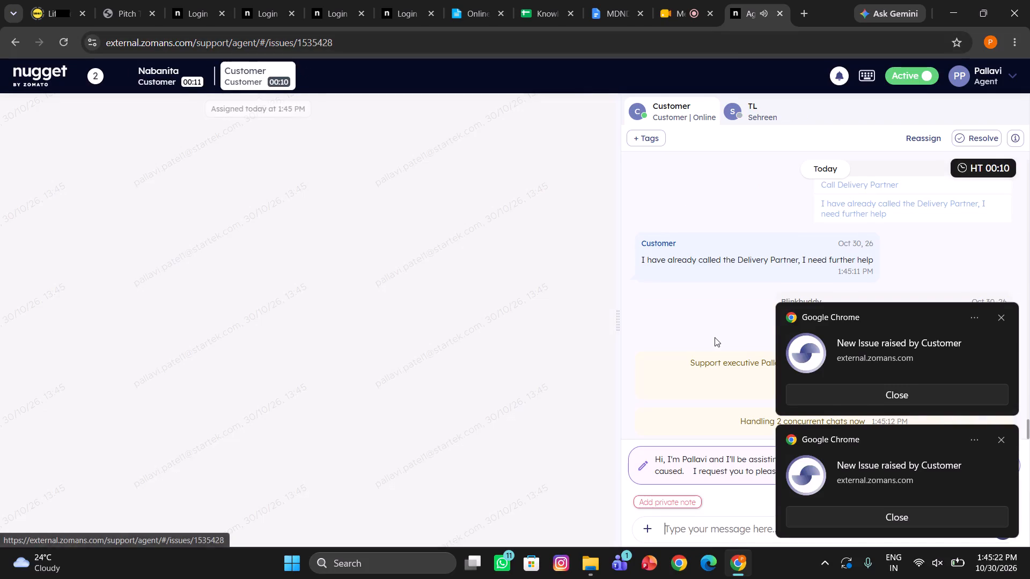
left_click(724, 474)
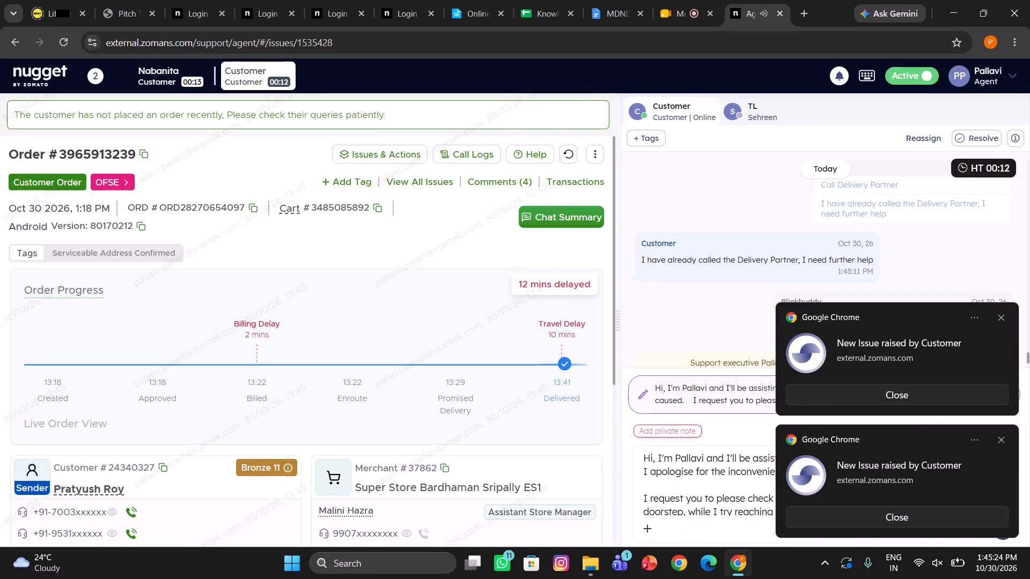
left_click(724, 474)
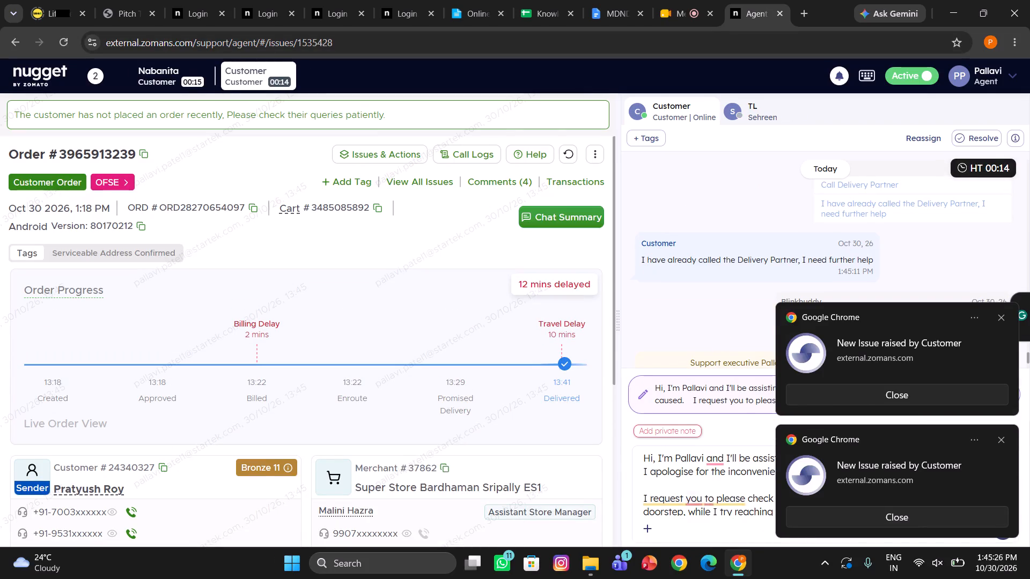
key("Return")
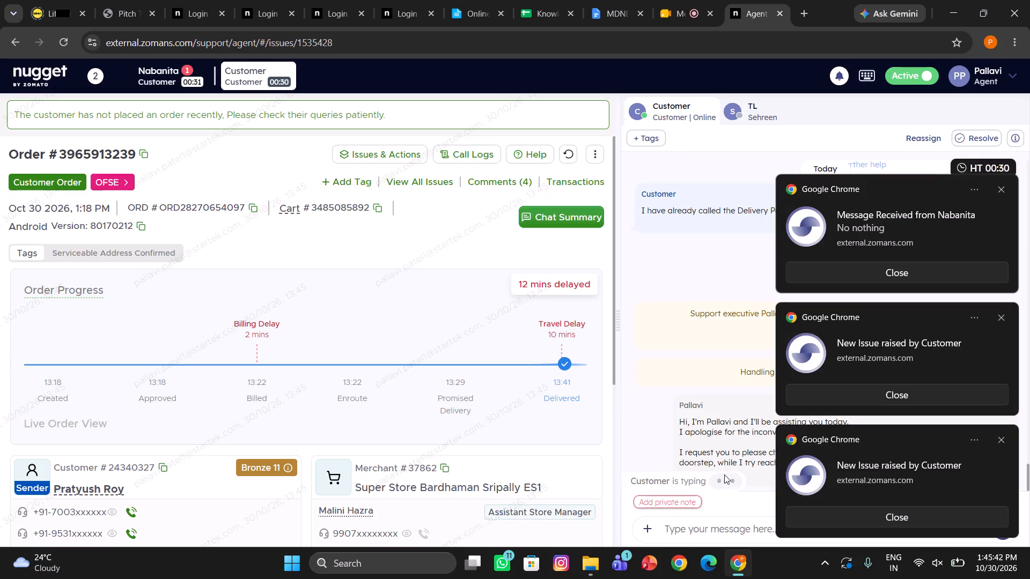
Return to the chat about the missing complete order and initiate a call to its delivery rider.
left_click(146, 67)
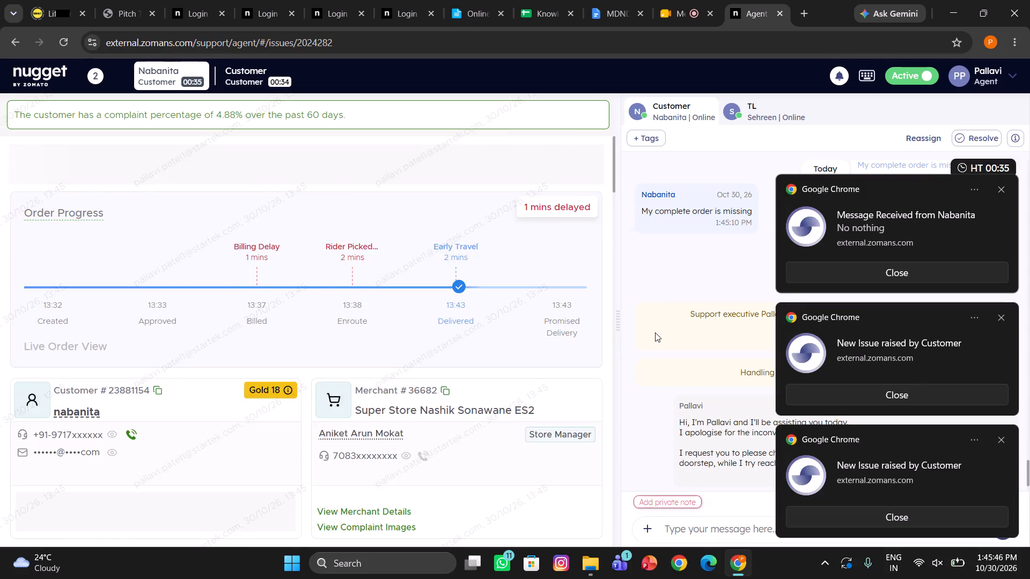
scroll(357, 405, "down", 2)
left_click(423, 447)
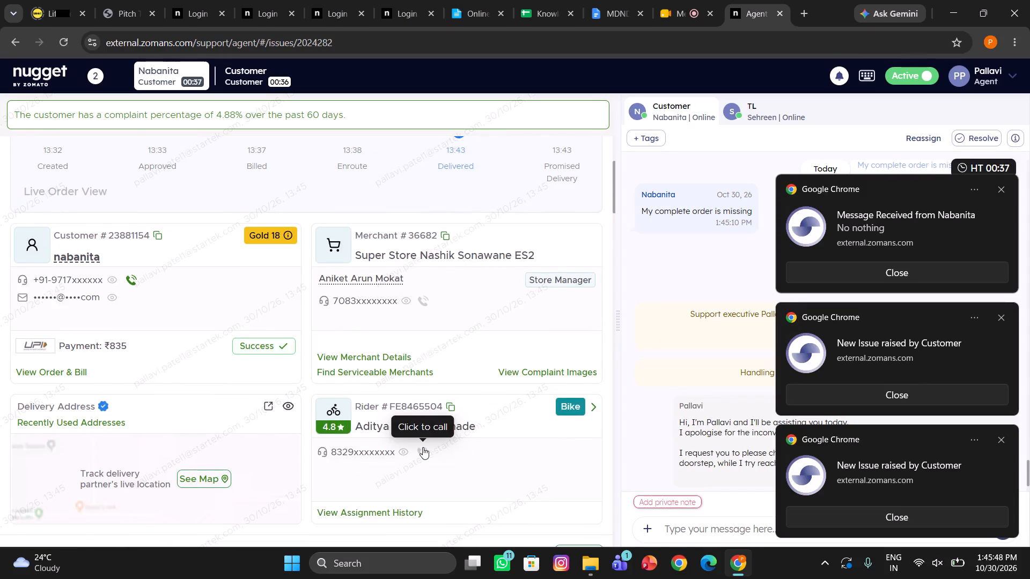
left_click(543, 403)
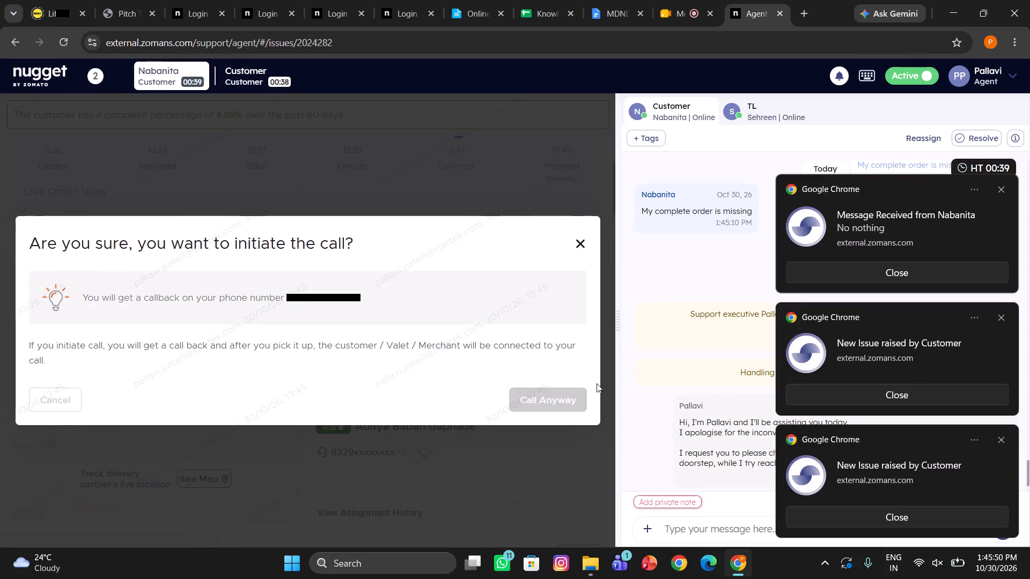
Add a private note reading "called dp" to the missing-order chat.
left_click(657, 497)
type("called dp")
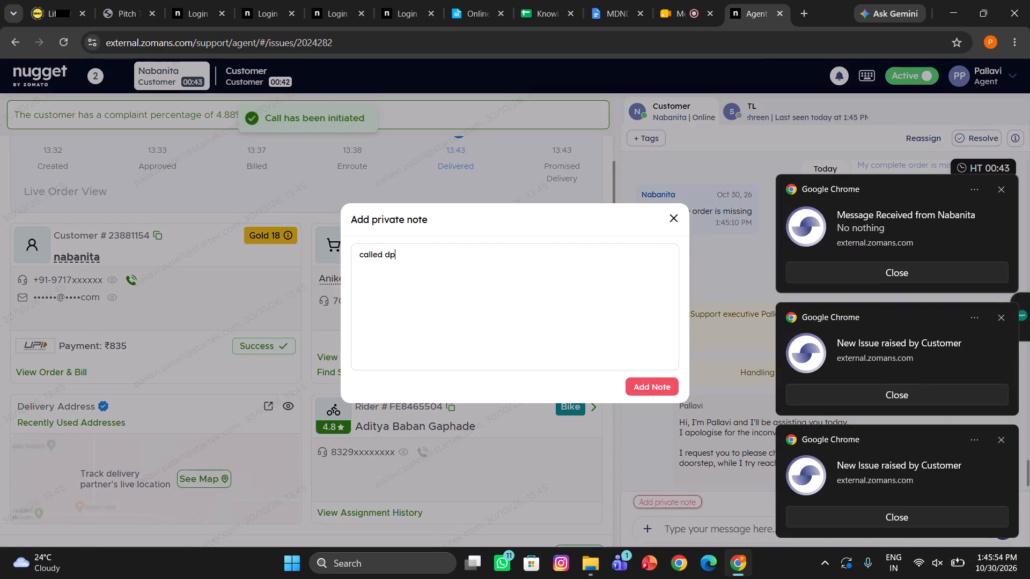
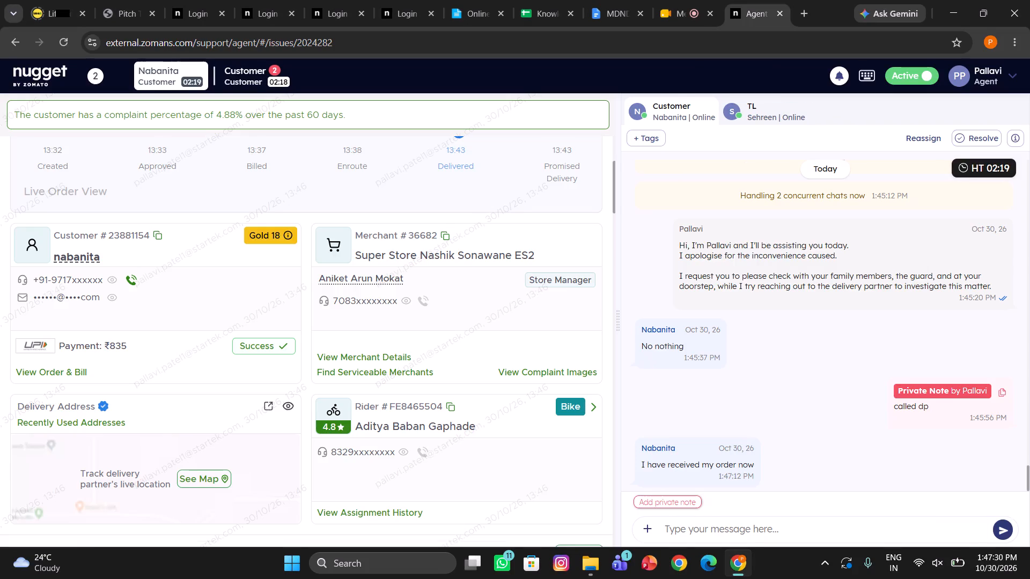
Send the canned "Further assistance" response asking the customer who has now received the order whether they need anything else.
type("fu")
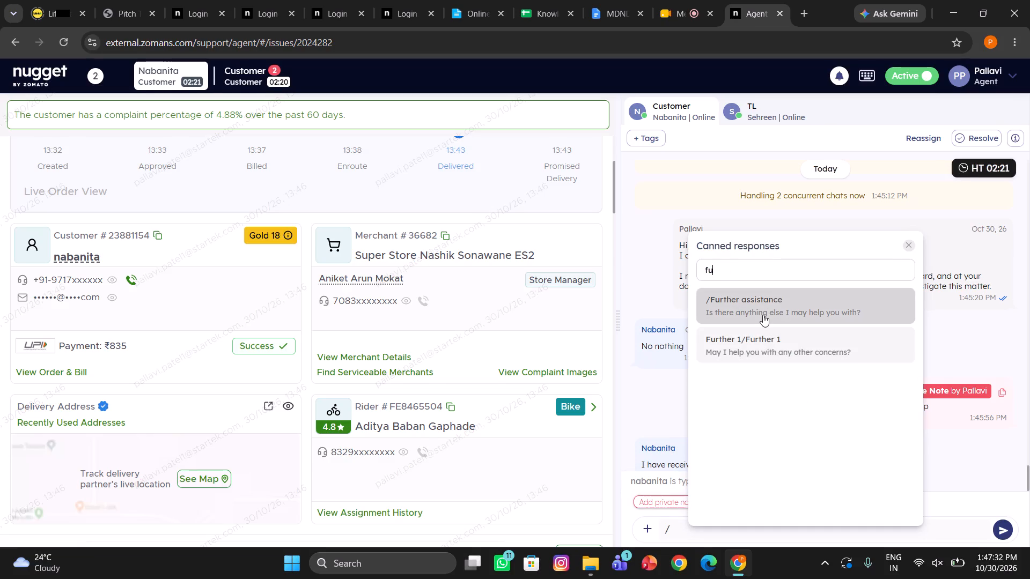
left_click(762, 315)
key("Return")
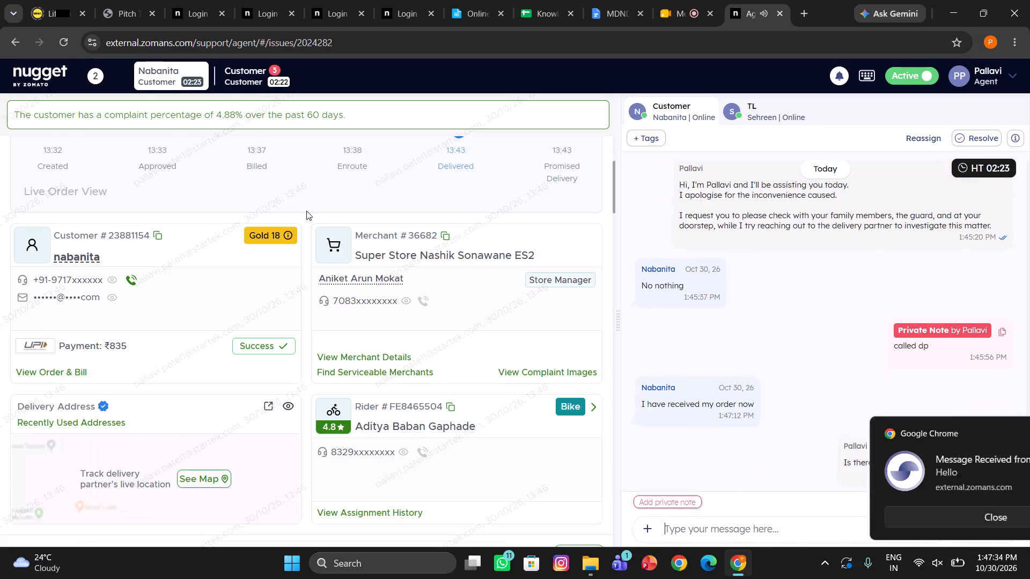
Open the other assigned customer's chat with the unread messages.
left_click(249, 76)
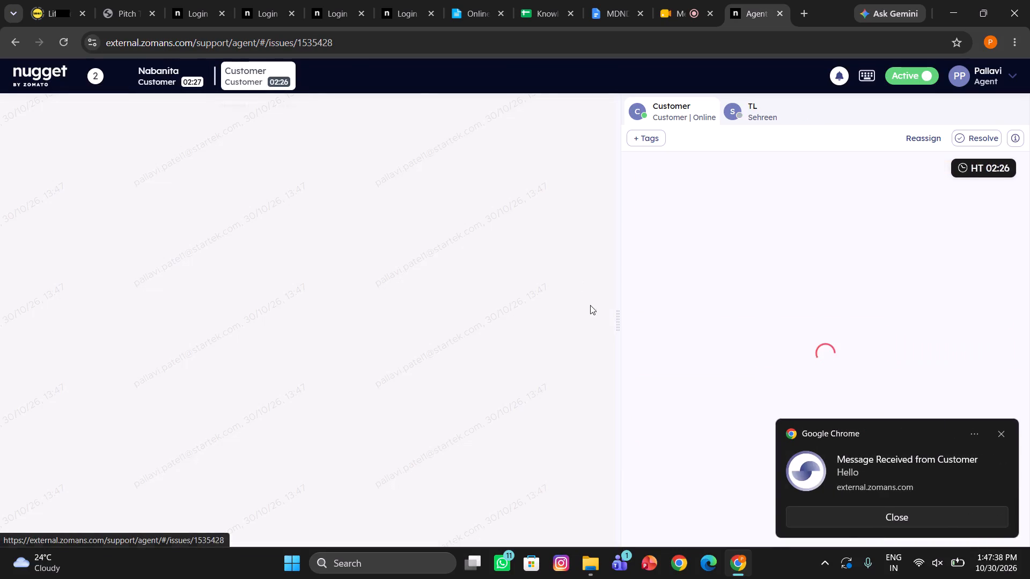
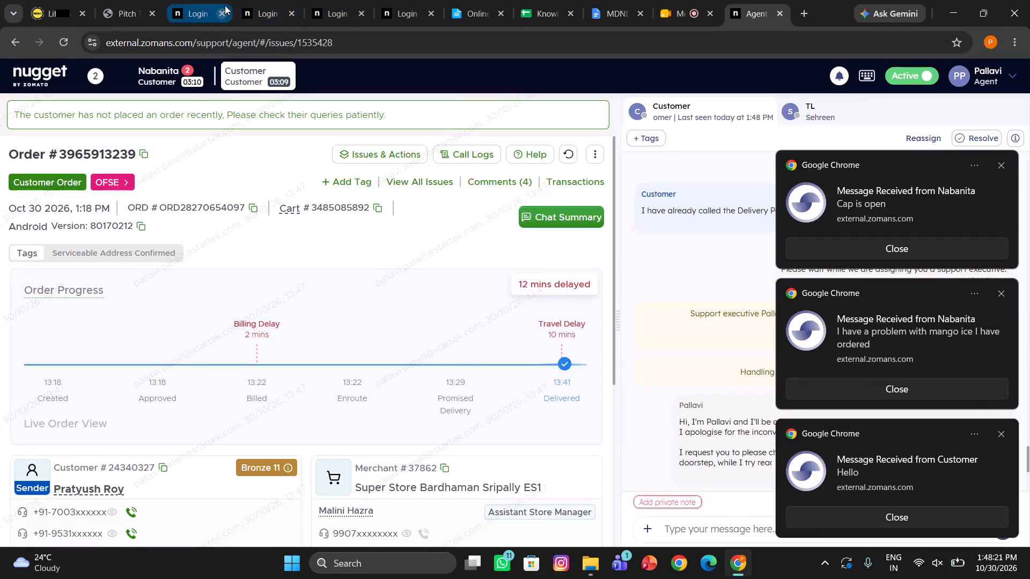
Close the leftover Login browser tabs, keeping the Pitch Tips document and Agent chats open.
left_click(358, 14)
left_click(358, 14)
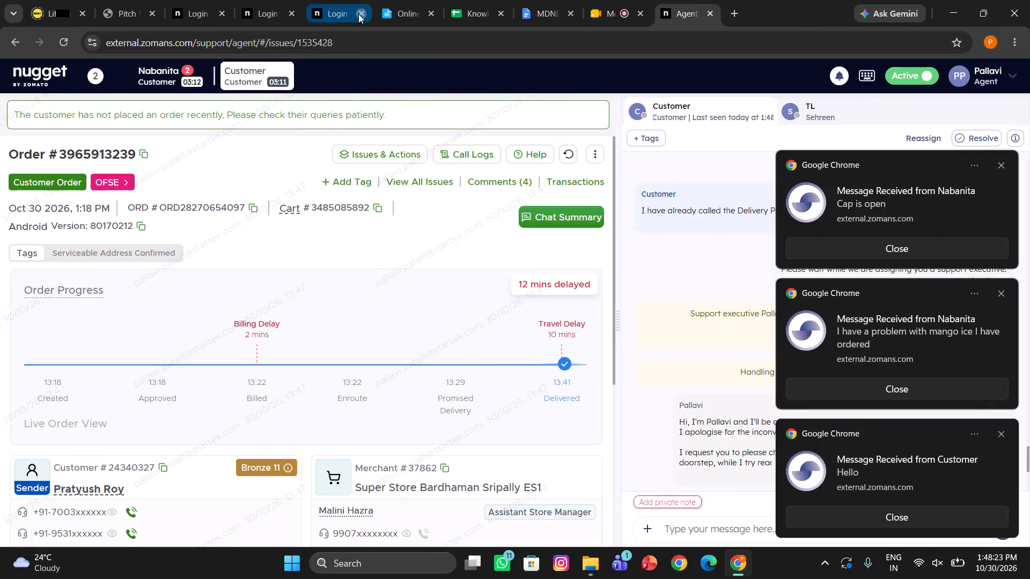
left_click(288, 14)
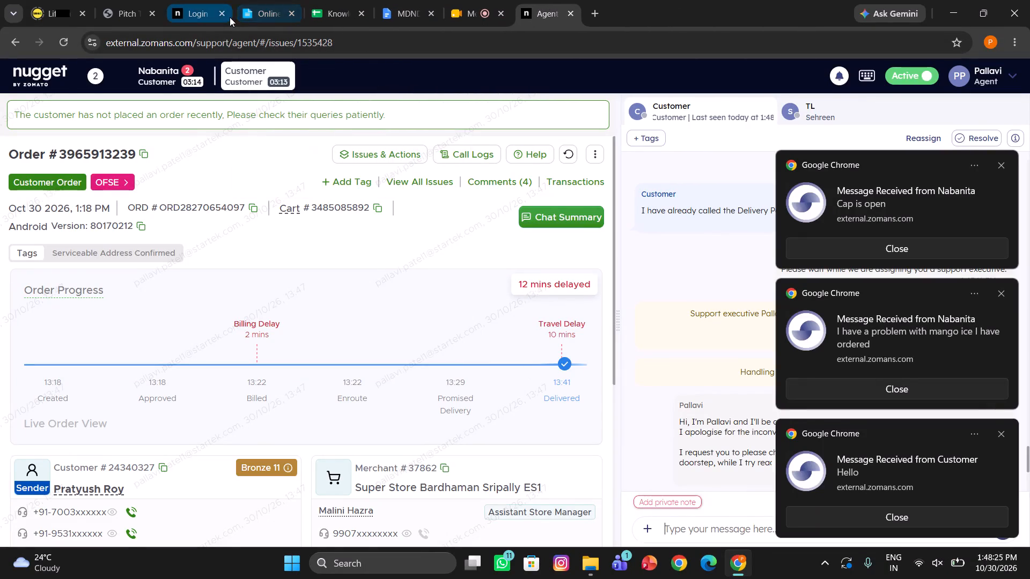
left_click(224, 16)
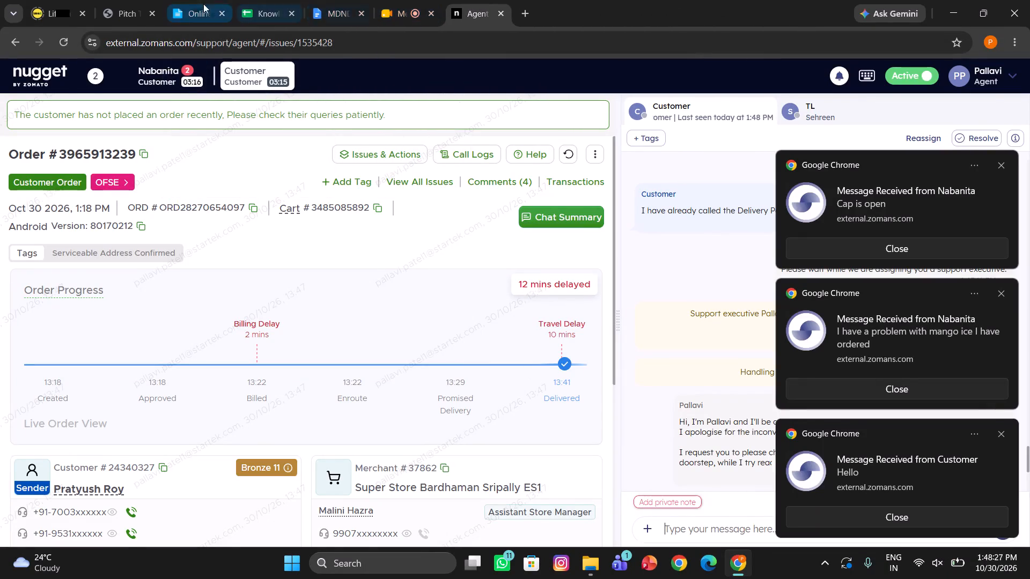
Send the customer the MDND line from Pitch Tips about the undelivered order marked delivered, placing that document's tab beside Agent chats.
left_click(137, 0)
left_click(533, 342)
scroll(533, 342, "up", 4)
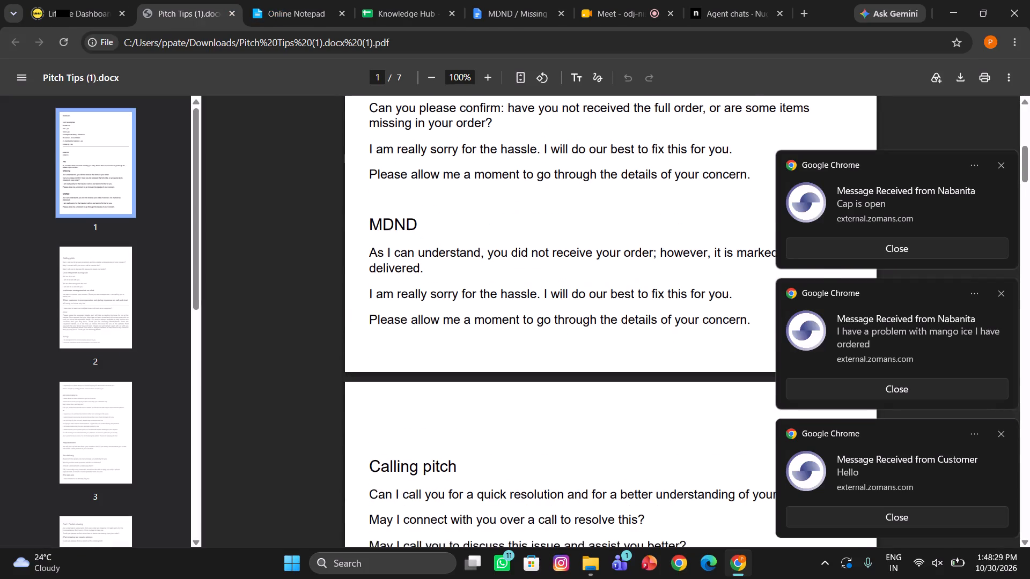
left_click_drag(374, 253, 440, 278)
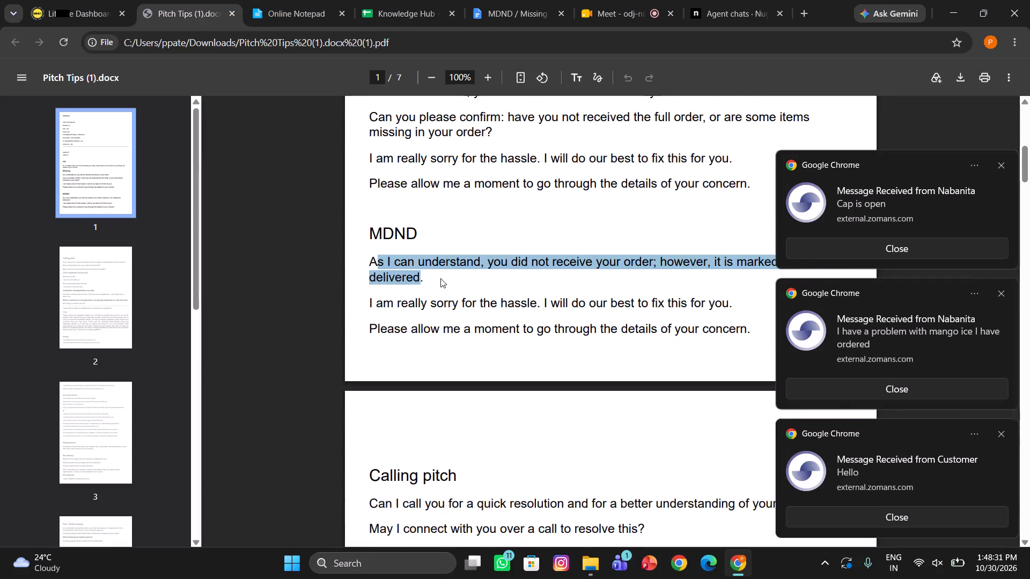
left_click(440, 278)
left_click_drag(425, 279, 357, 268)
key("ctrl+x")
key("ctrl+c")
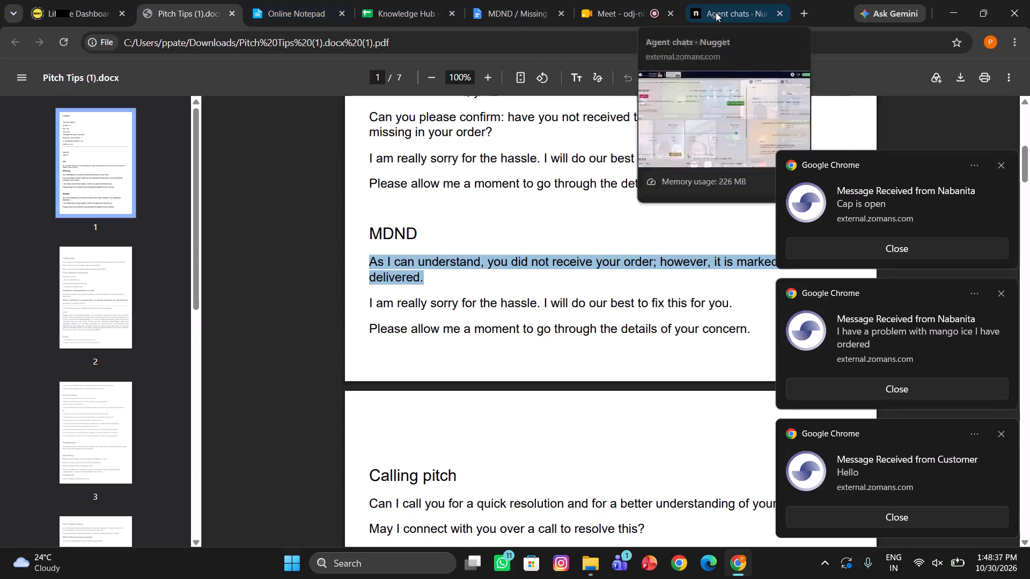
left_click_drag(172, 0, 538, 0)
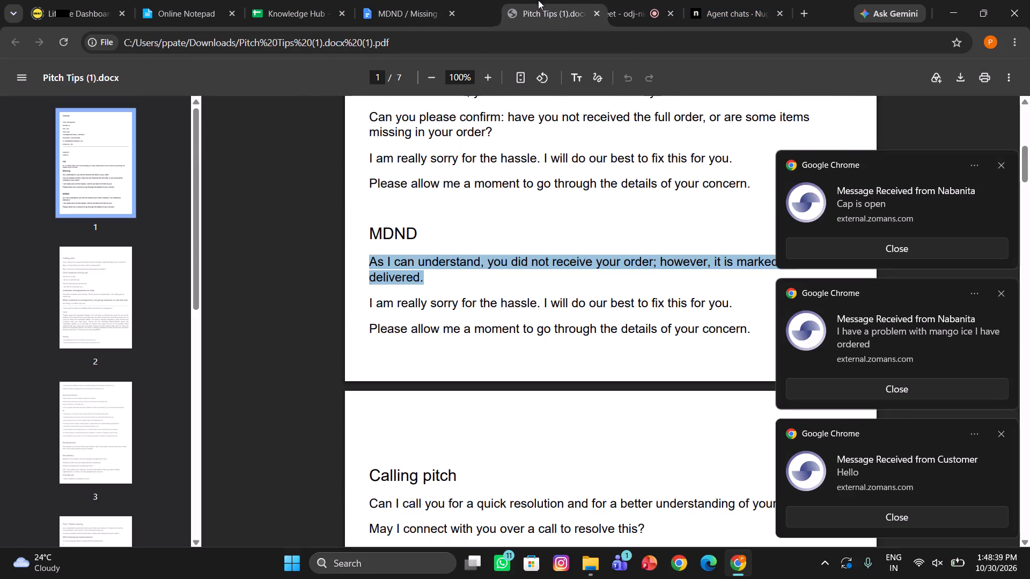
left_click_drag(538, 0, 570, 0)
left_click(728, 13)
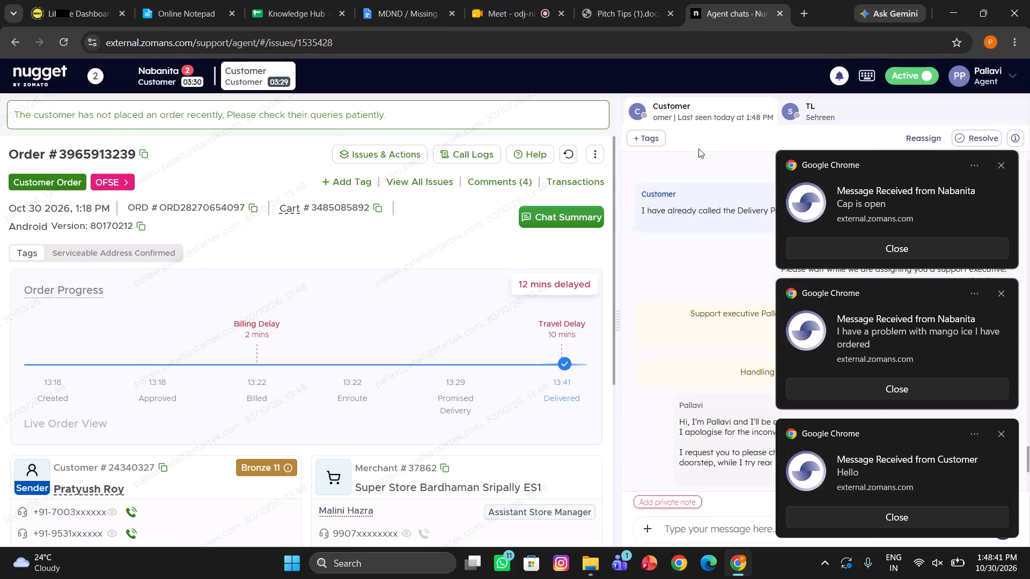
key("ctrl+v")
key("Return")
Send the same customer the MDND apology line from Pitch Tips: "I am really sorry for the hassle. I will do our best to fix this for you.".
left_click(623, 1)
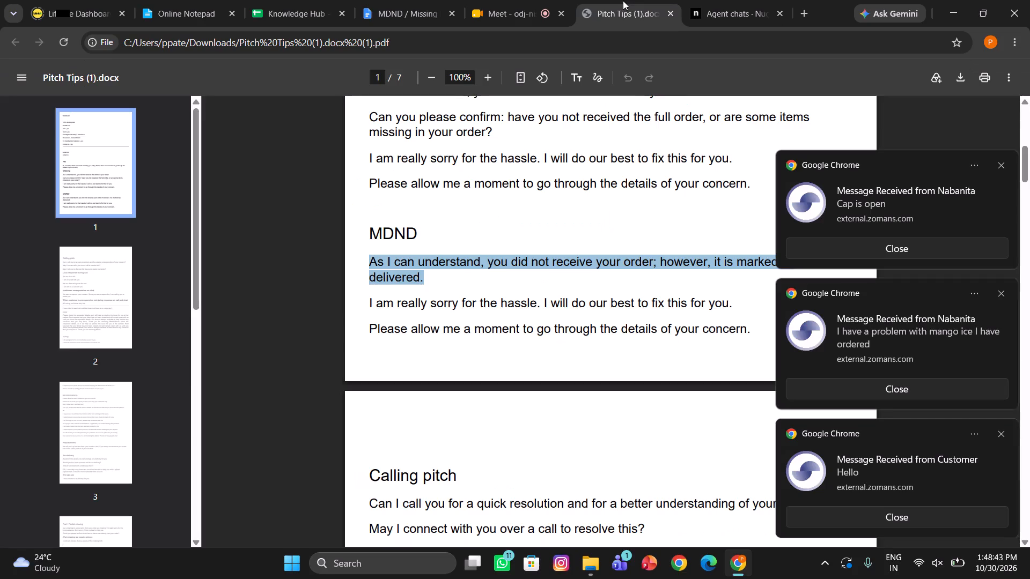
triple_click(430, 301)
left_click(430, 301)
key("ctrl+c")
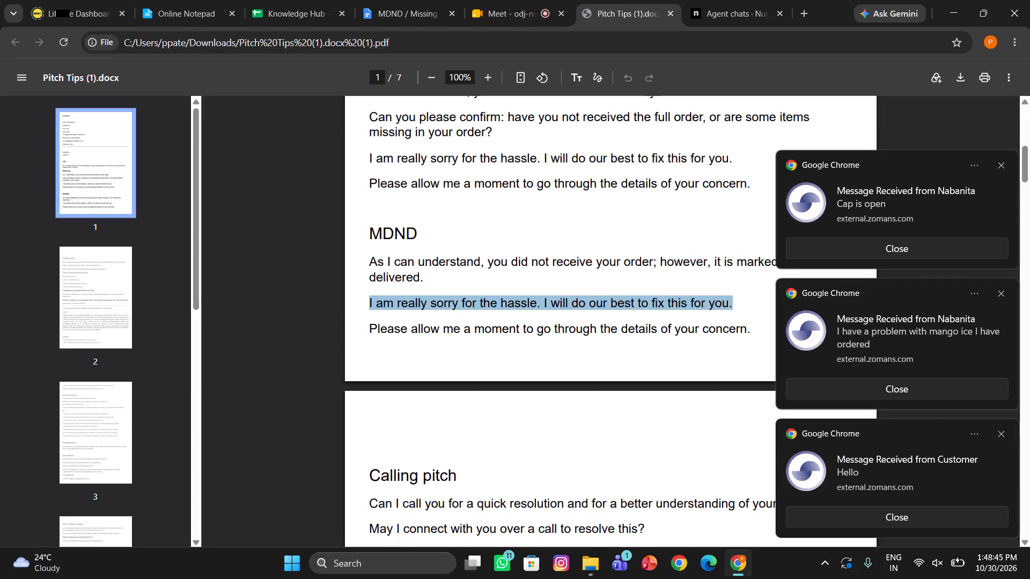
left_click(750, 3)
key("ctrl+v")
key("Return")
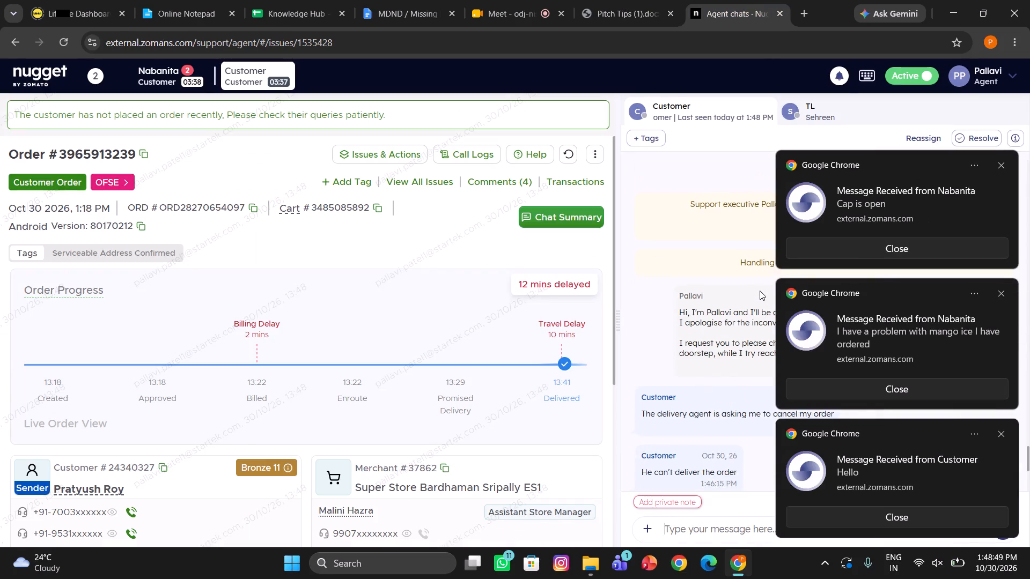
Open the other assigned customer's chat, which has unread messages about the mango ice item.
left_click(179, 76)
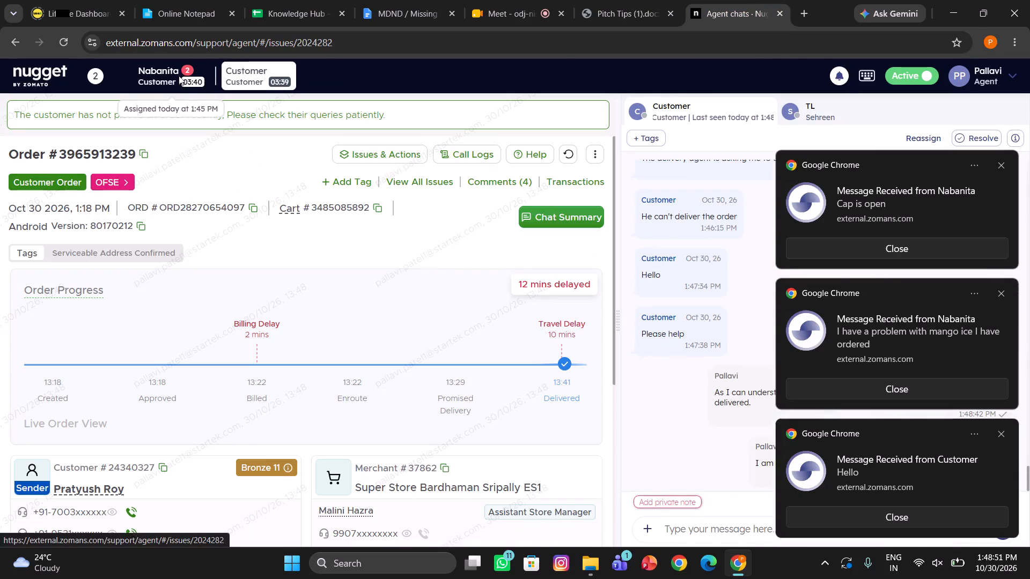
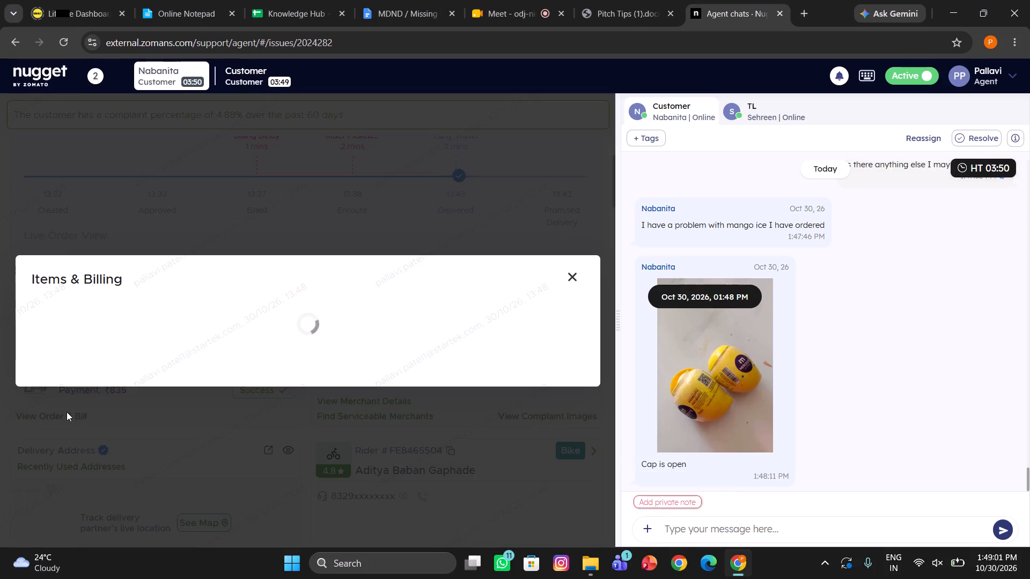
Open the product page of the ordered Mercely's Mango in Mango Ice Cream Cup and copy its category, Ice Cream & Frozen Dessert.
scroll(138, 325, "down", 1)
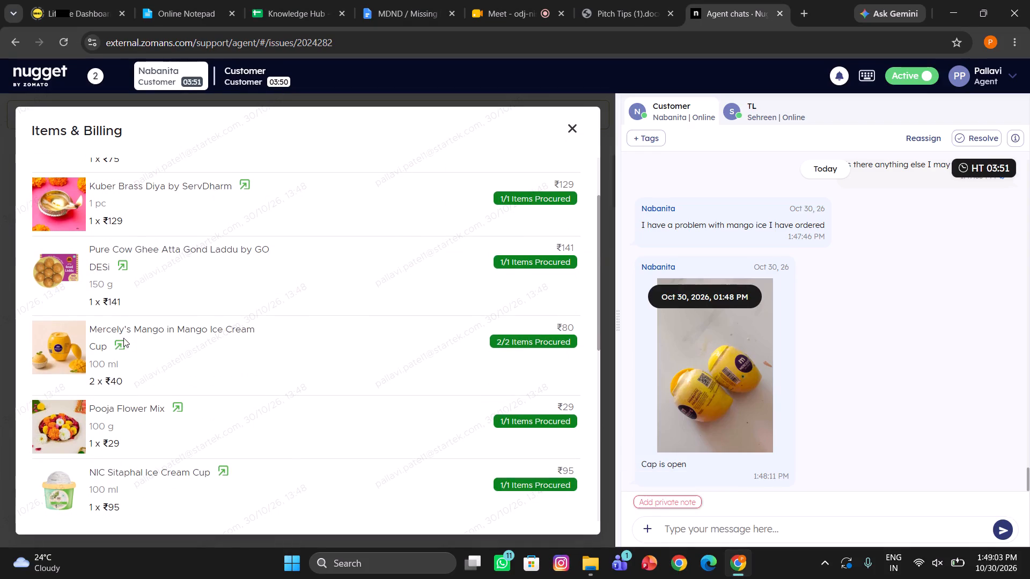
left_click(120, 344)
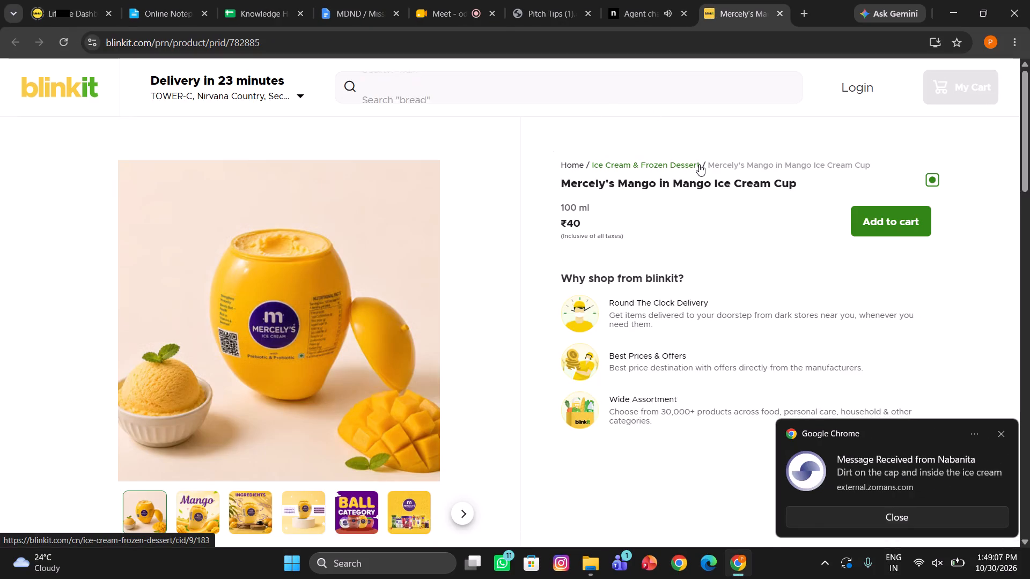
left_click_drag(700, 164, 592, 170)
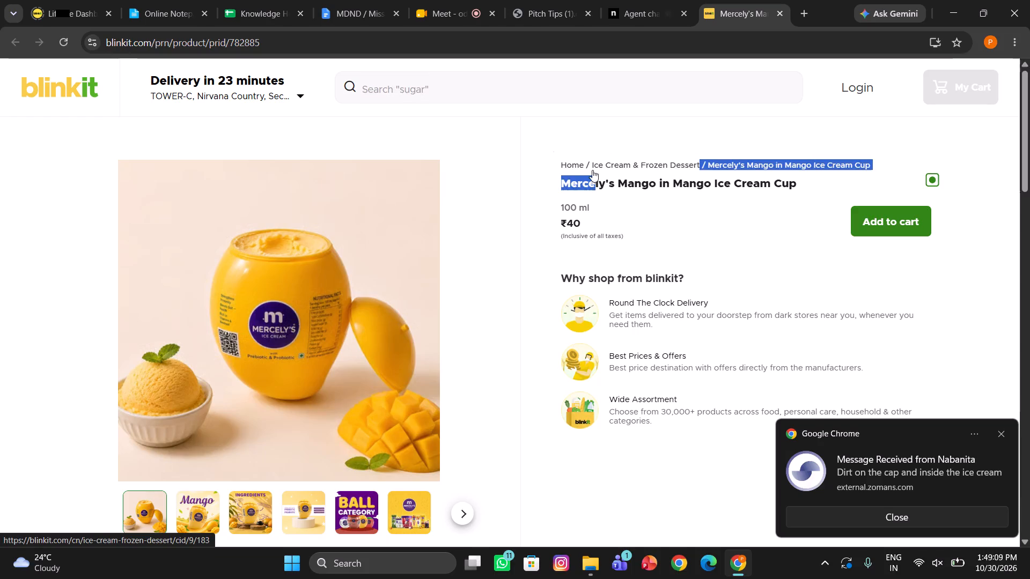
left_click_drag(592, 170, 592, 166)
key("ctrl+c")
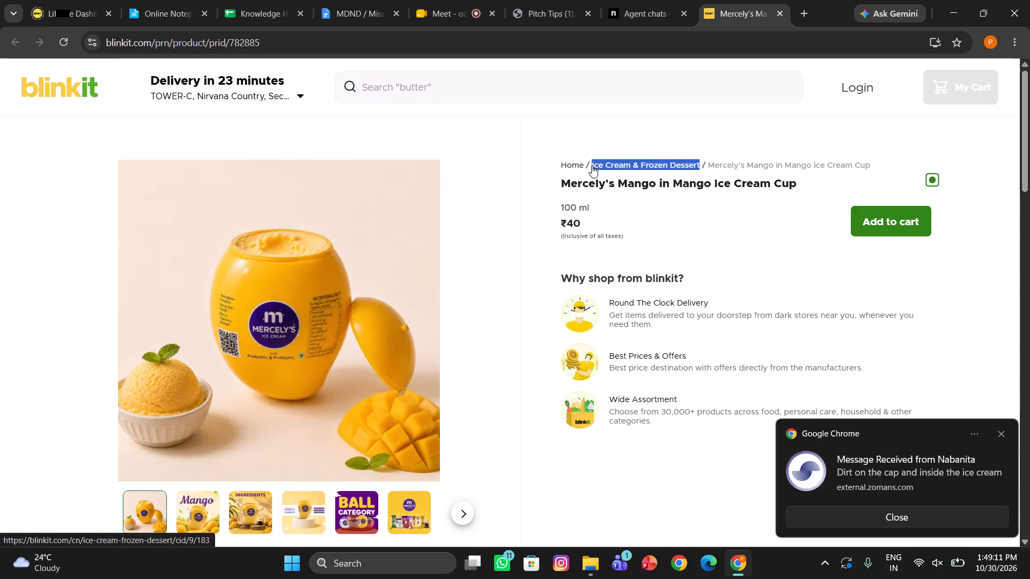
Find Ice Cream & Frozen Dessert in the Knowledge Hub's Others channel mapping sheet and copy the queue name from its first matching row.
left_click(266, 0)
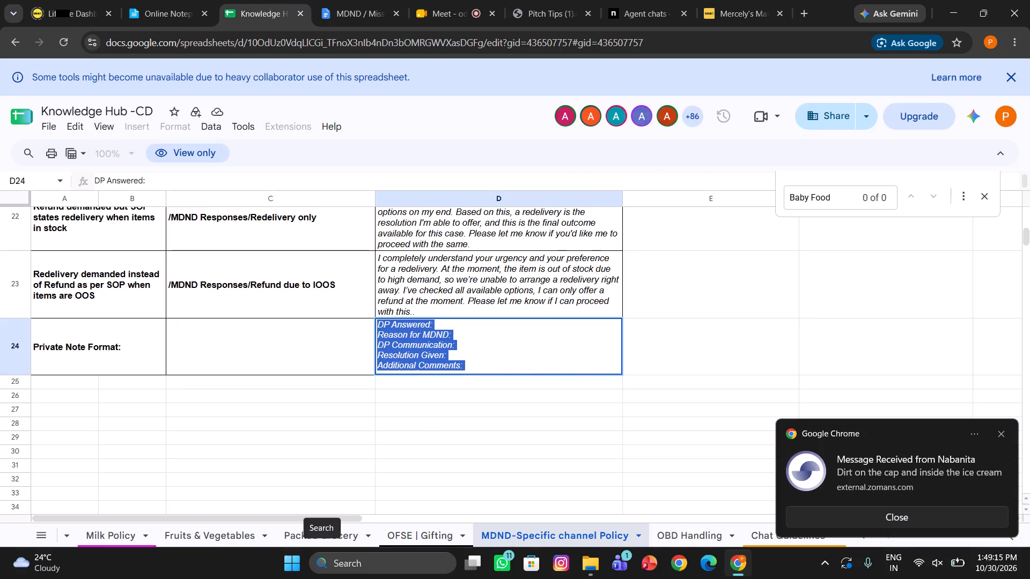
scroll(322, 563, "right", 6)
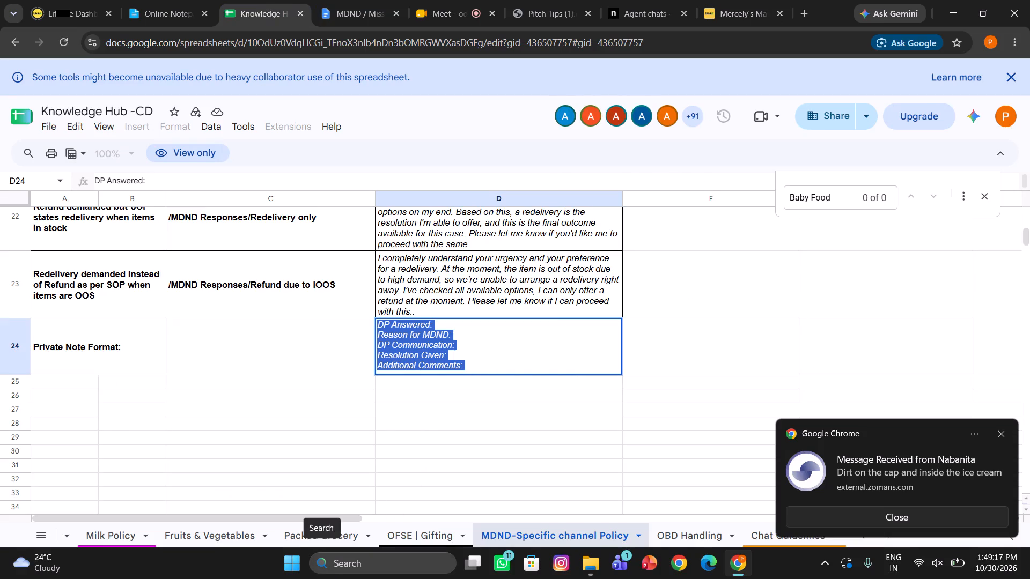
scroll(328, 573, "right", 12)
scroll(230, 543, "right", 9)
left_click(314, 527)
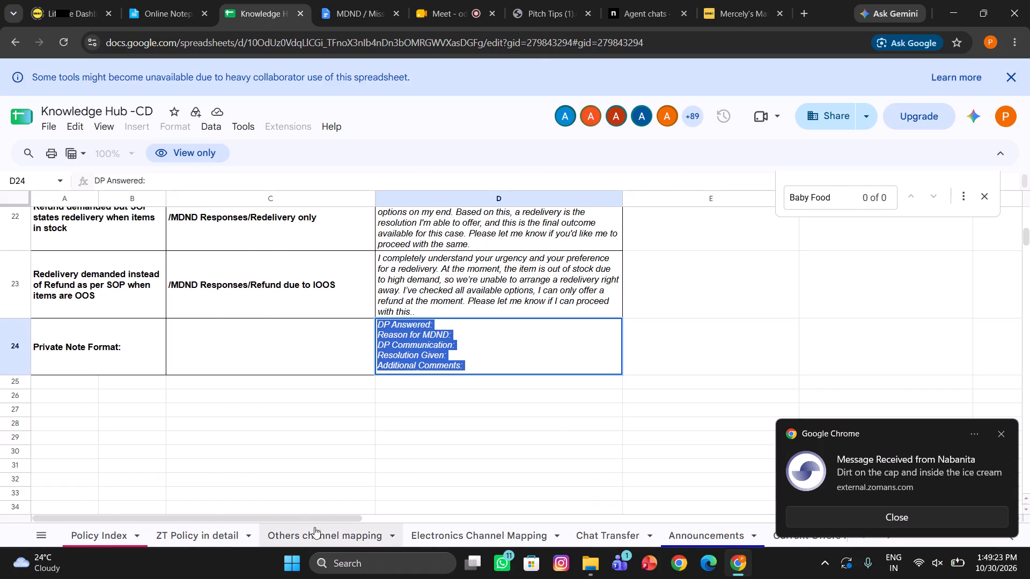
key("ctrl+f")
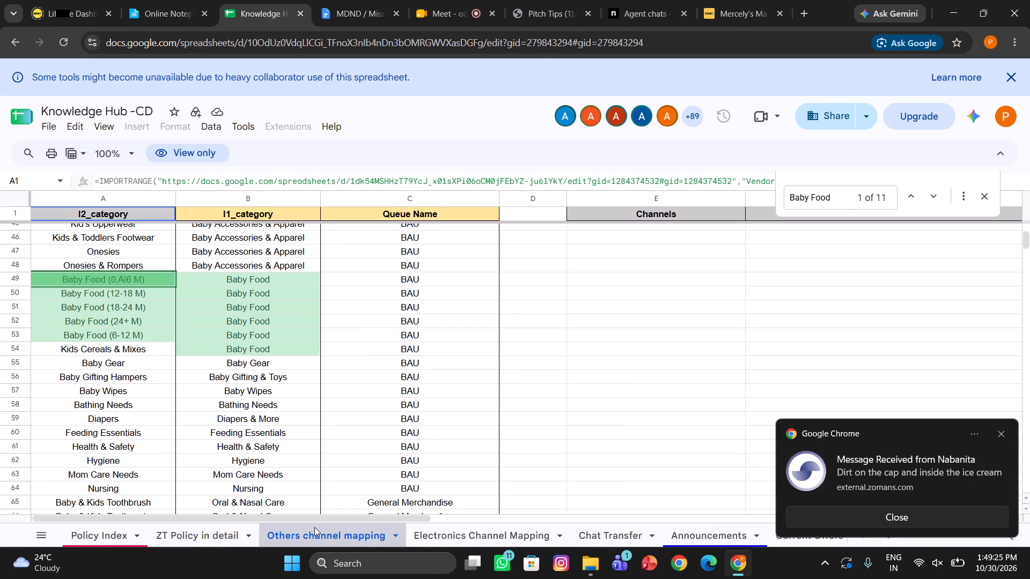
key("BackSpace")
key("ctrl+v")
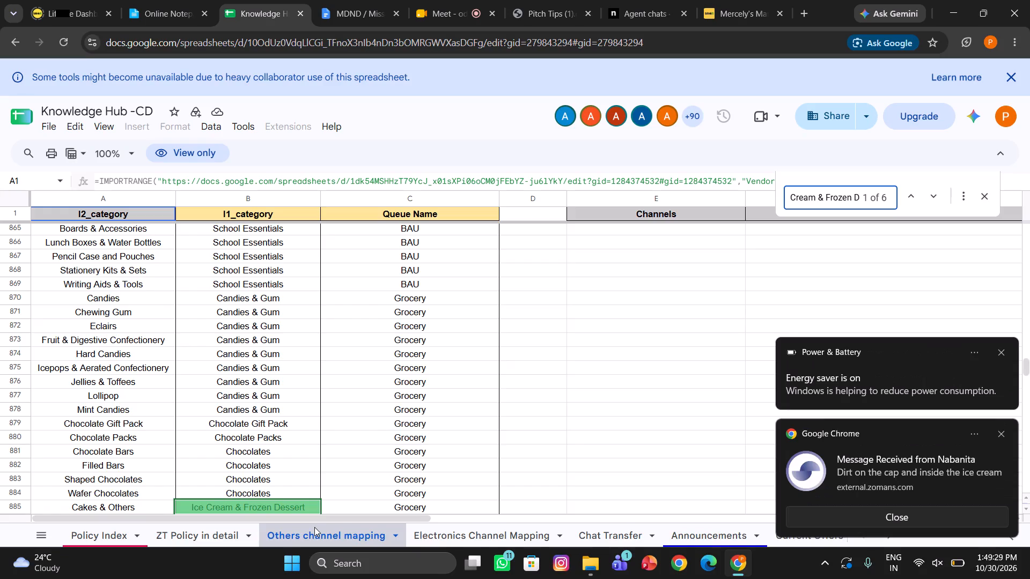
triple_click(398, 509)
left_click(398, 509)
key("ctrl+c")
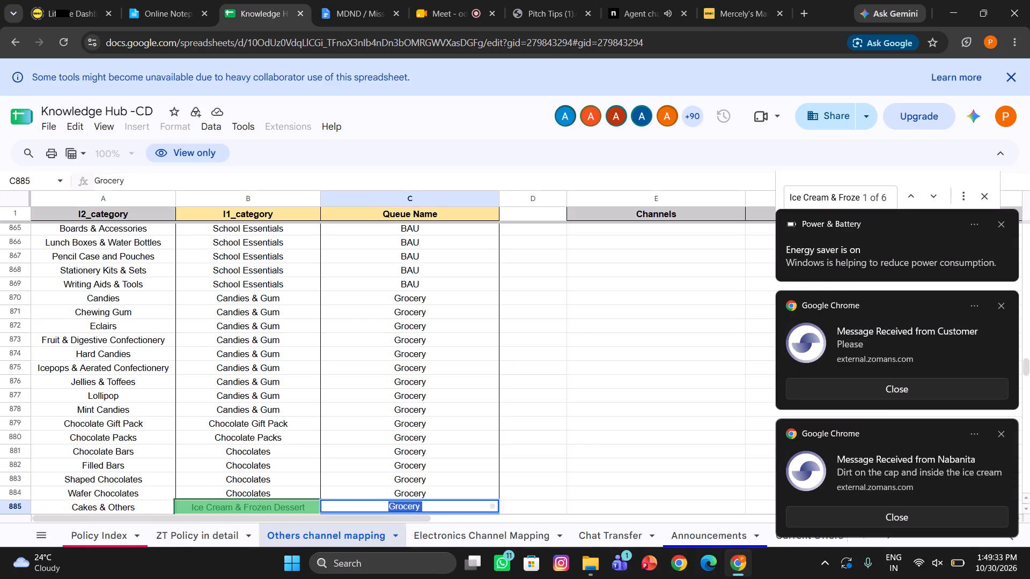
Add the private note "transfer to Grocery" to the mango ice cream customer's chat in Agent chats.
left_click(658, 0)
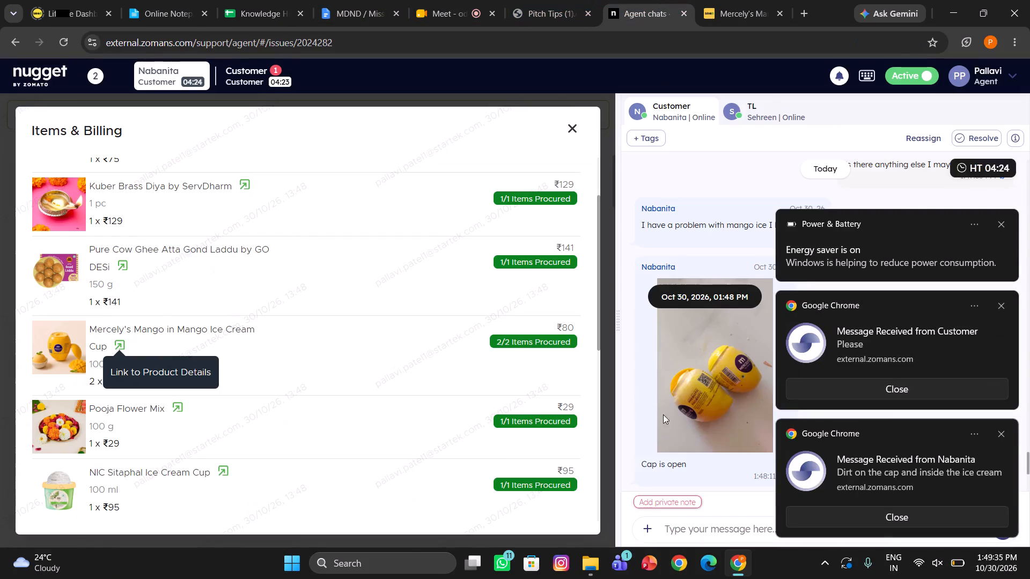
left_click(657, 502)
type("transfer to")
key("space")
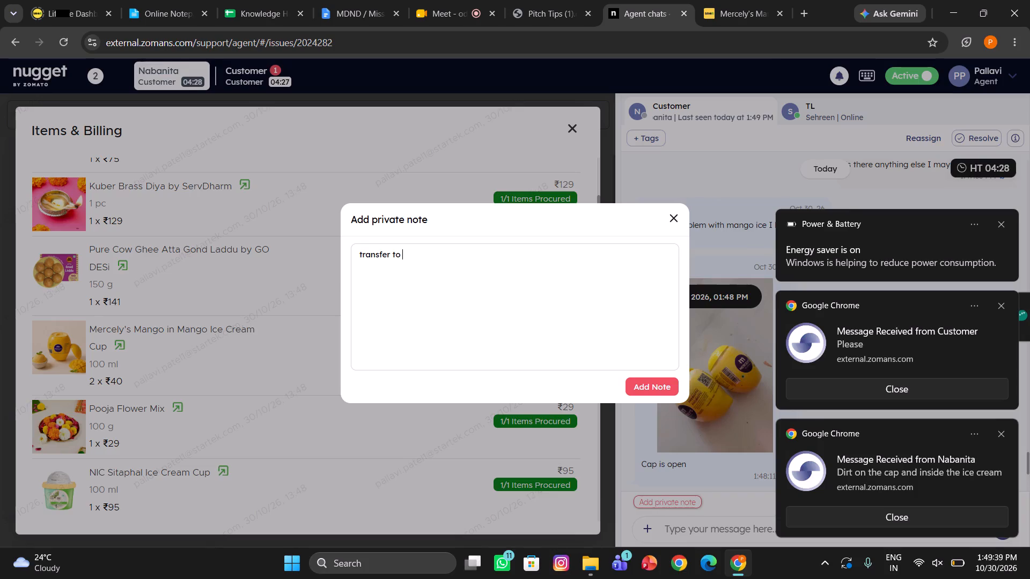
key("ctrl+v")
left_click(657, 389)
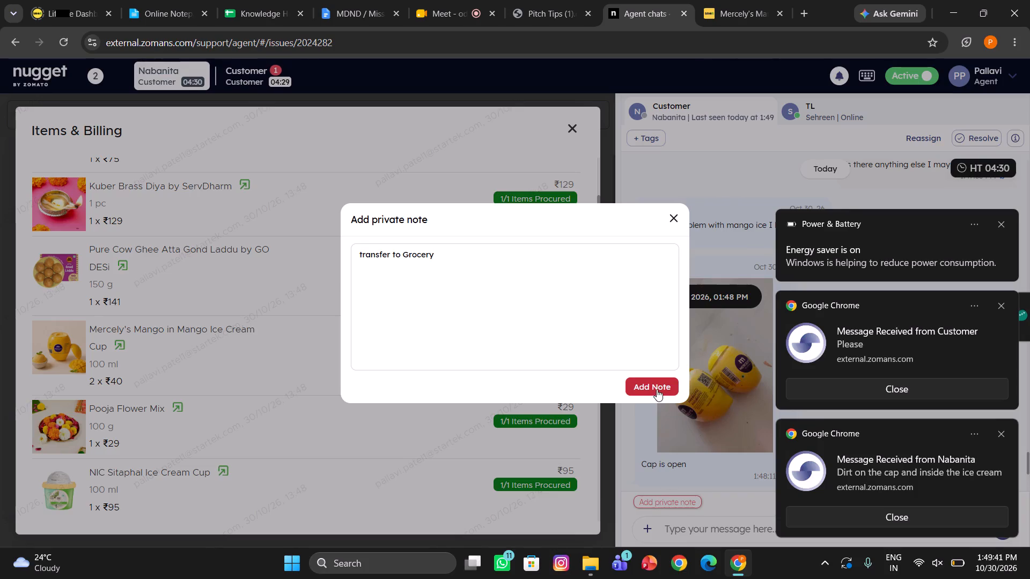
Send the mango ice cream customer the canned response saying the chat is being transferred for further assistance.
left_click(688, 529)
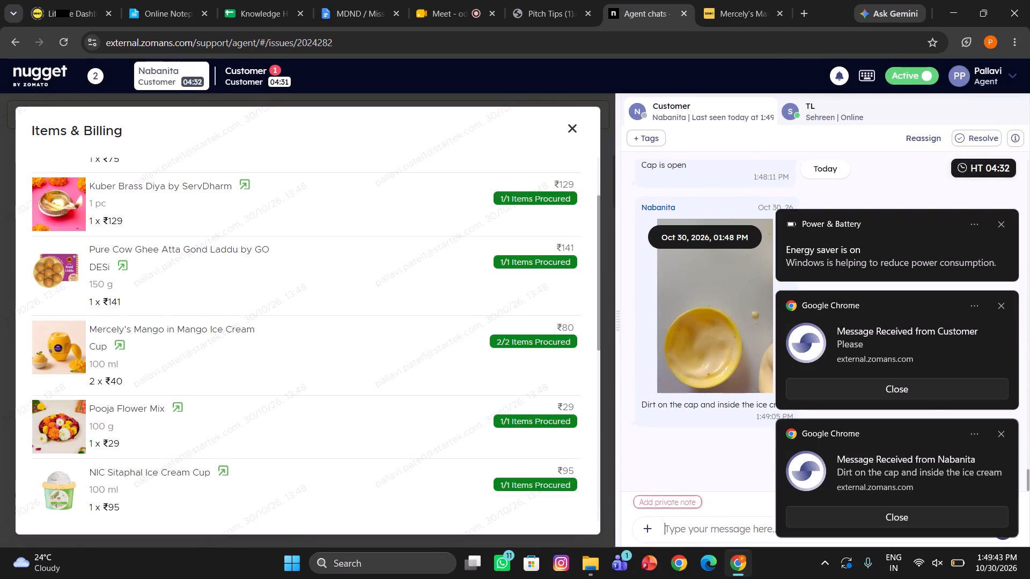
type("/tra")
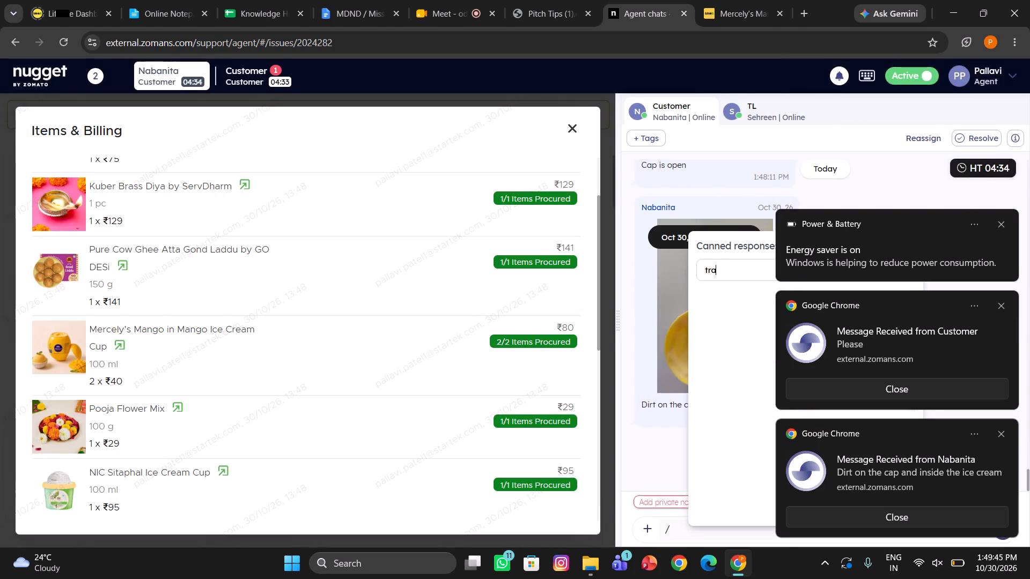
left_click(723, 301)
key("Return")
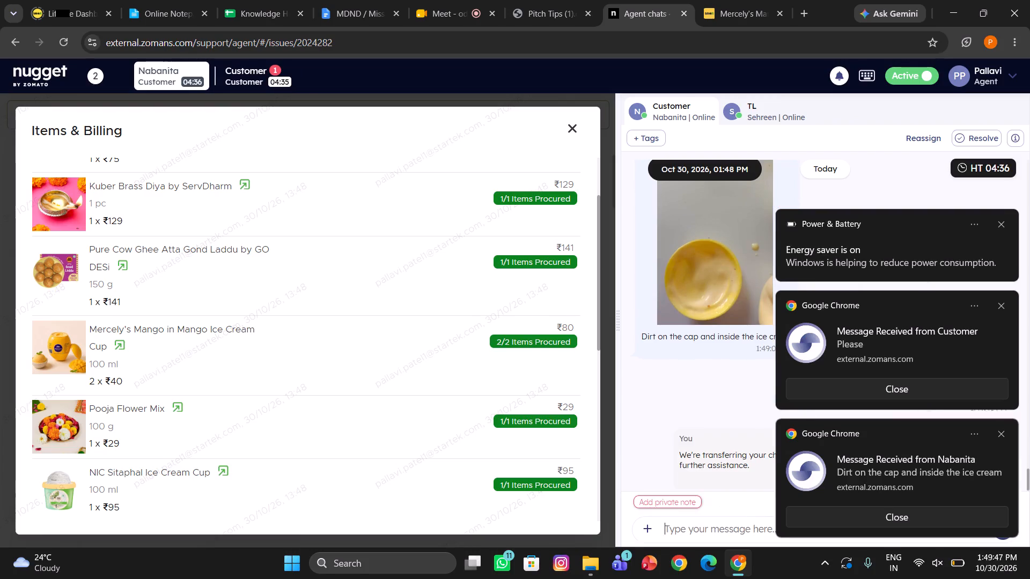
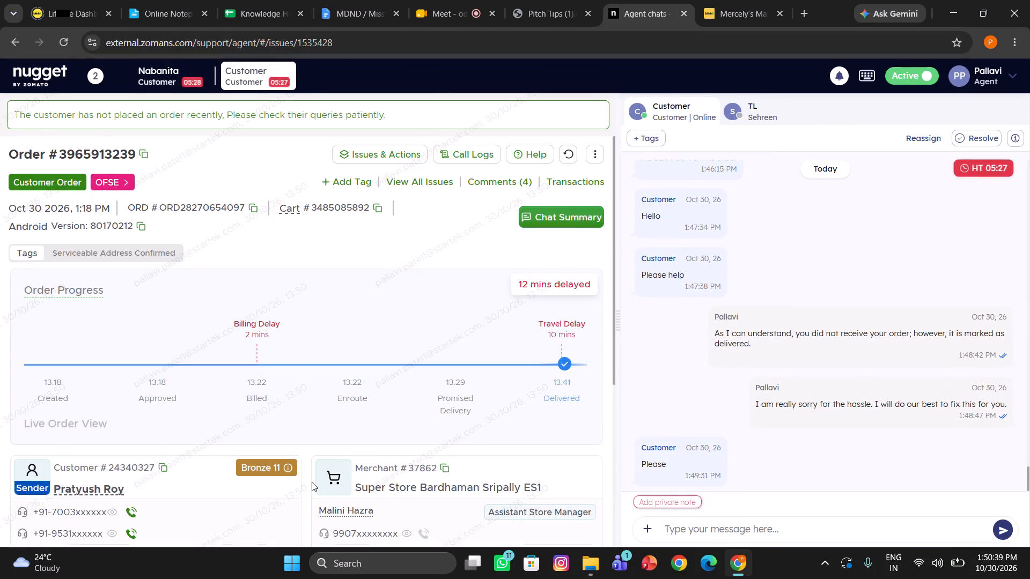
scroll(312, 482, "down", 2)
left_click(421, 498)
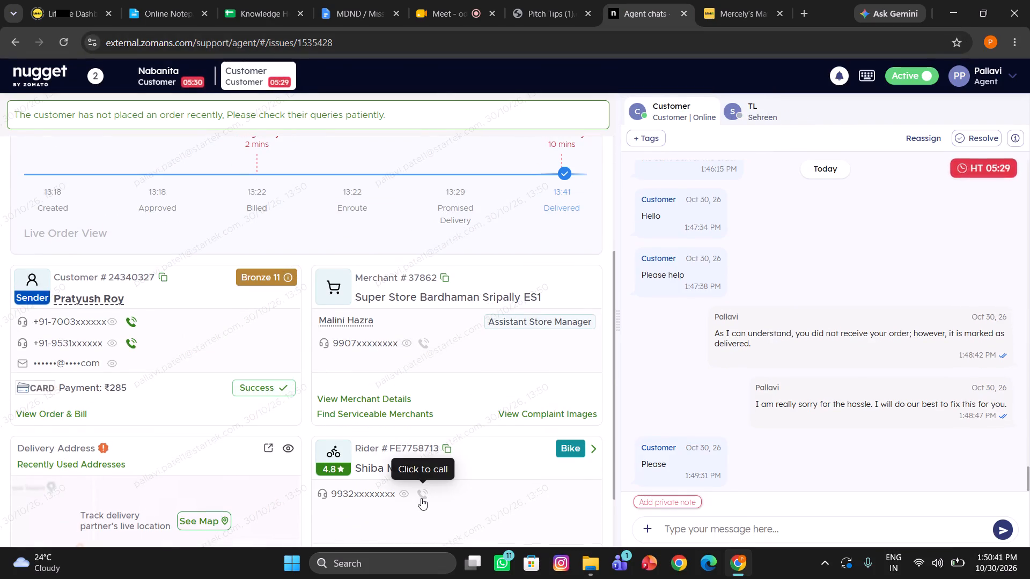
left_click(547, 396)
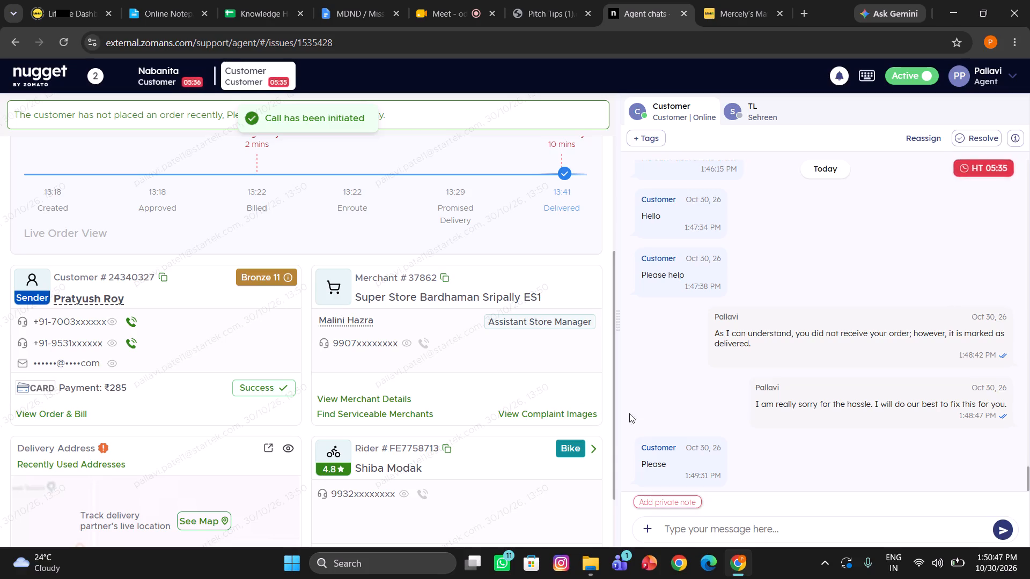
Add the private note "called dp" to the undelivered-order customer's chat.
left_click(652, 505)
type("called")
key("space")
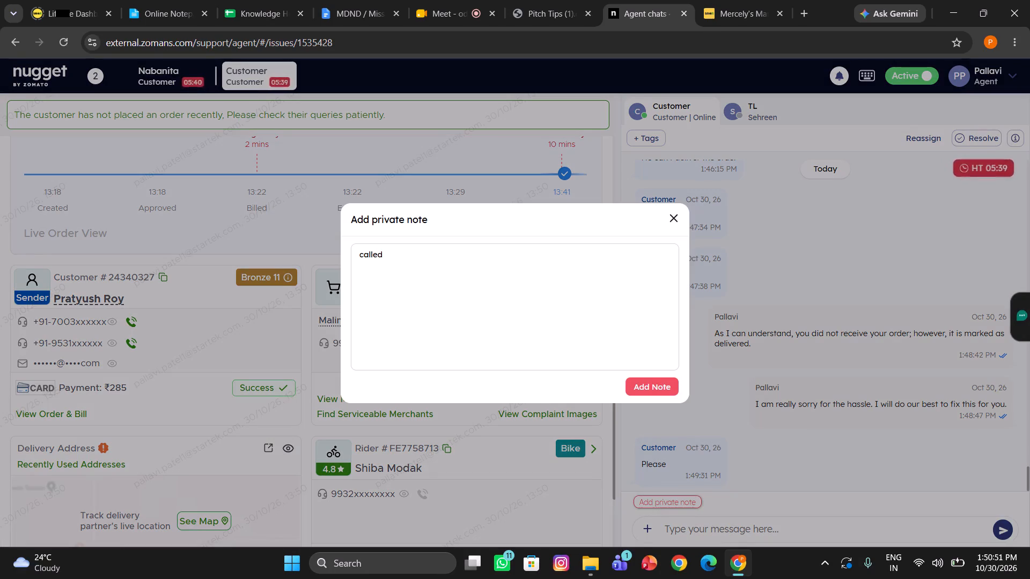
type("dp")
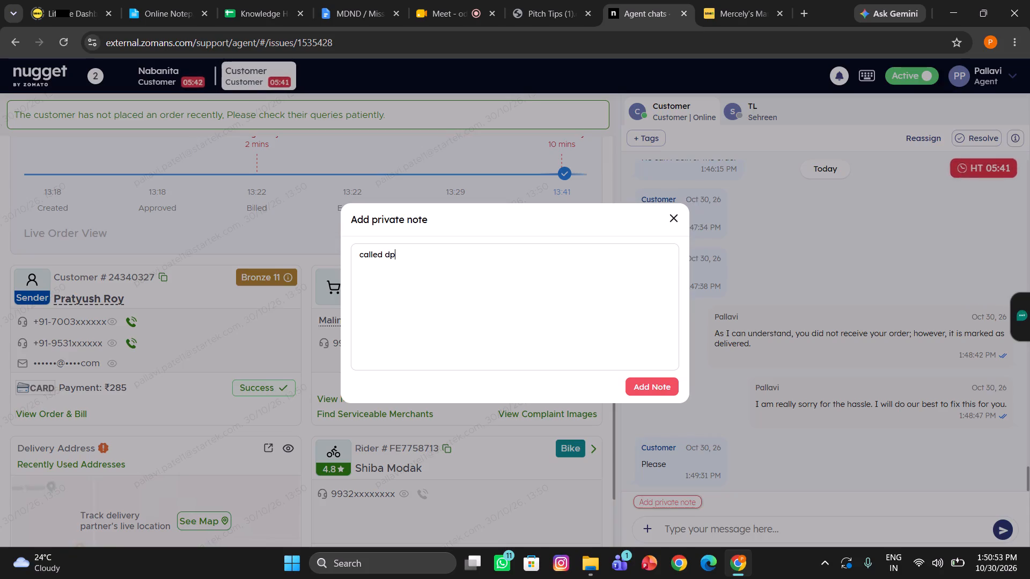
left_click(657, 391)
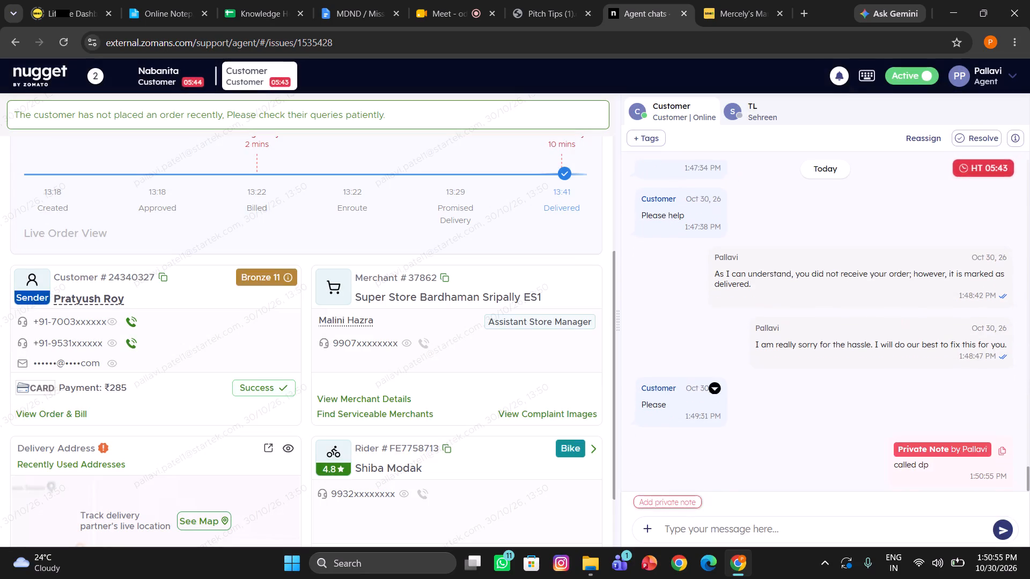
Review the order's call history for calls made to the customer and rider, and close it.
scroll(401, 190, "up", 2)
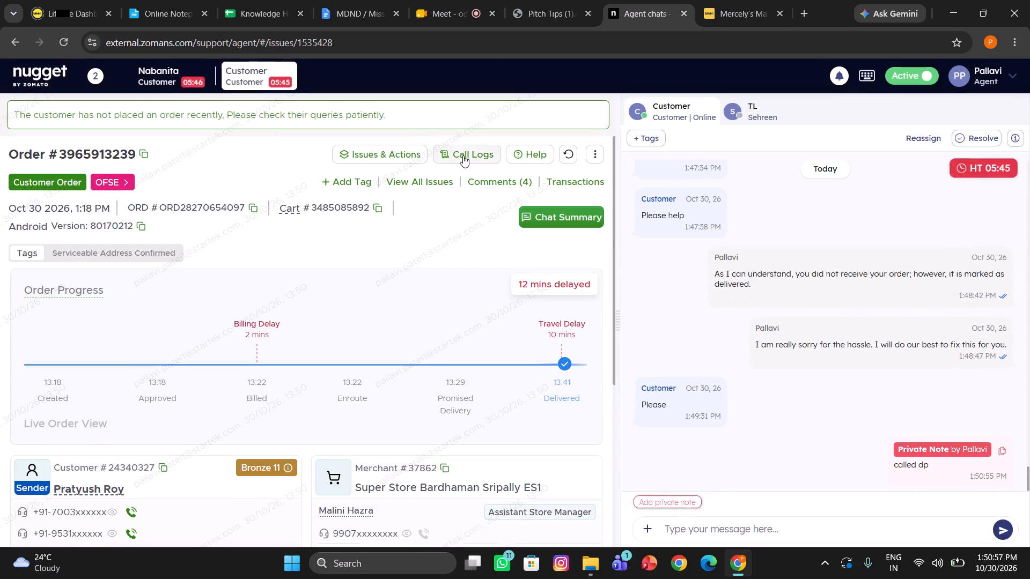
left_click(463, 155)
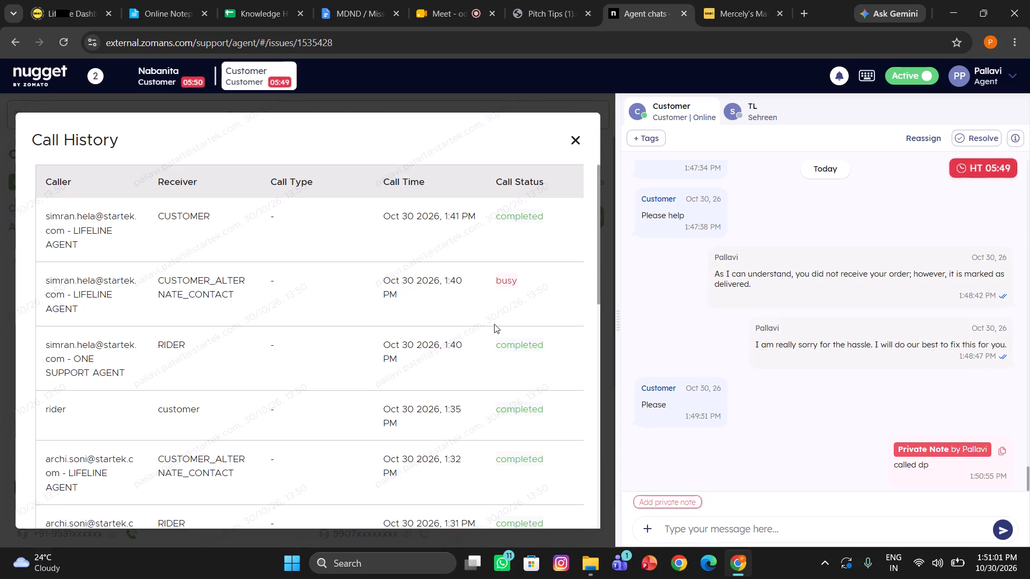
left_click(575, 141)
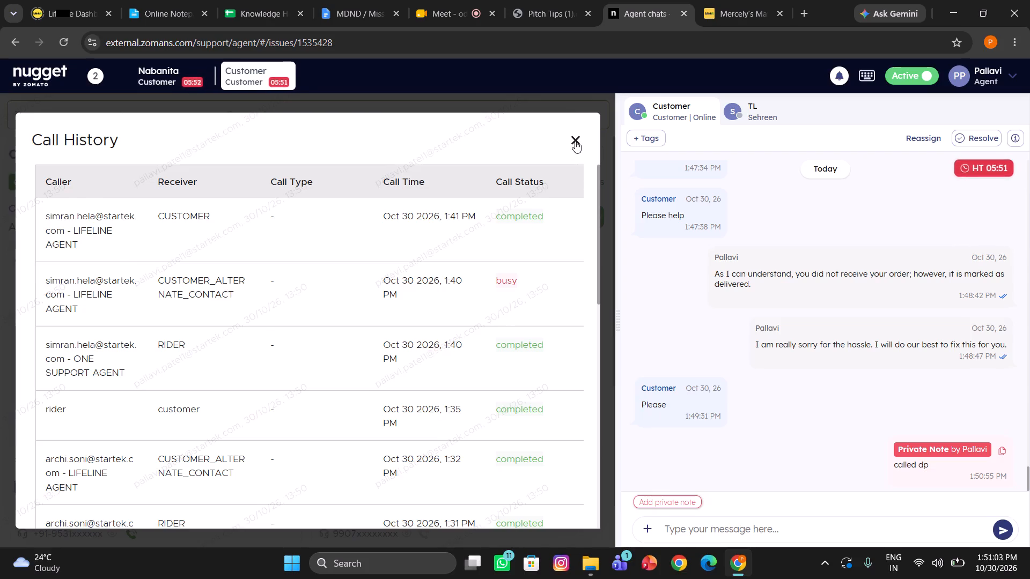
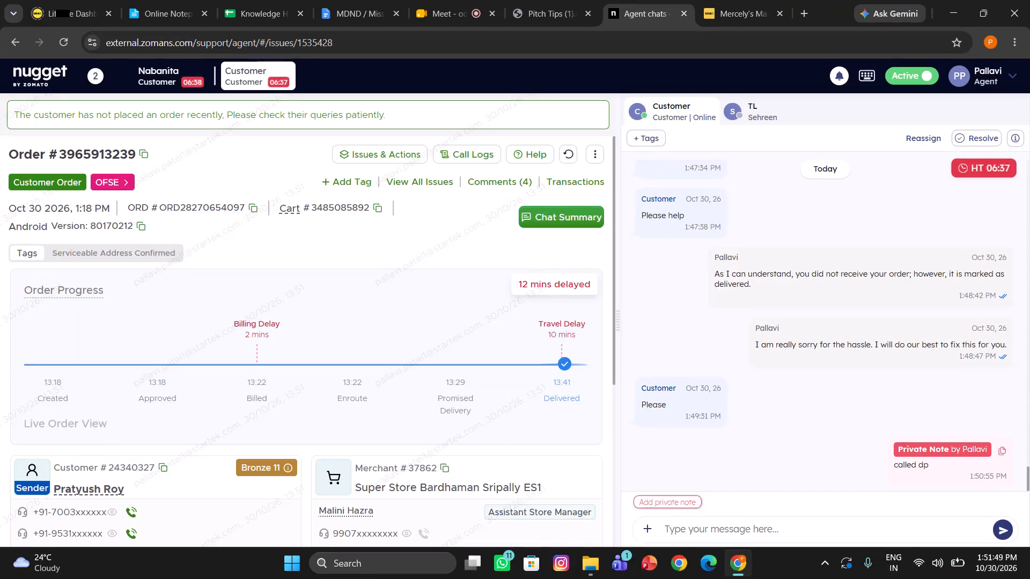
scroll(149, 383, "down", 1)
scroll(357, 464, "down", 1)
left_click(422, 484)
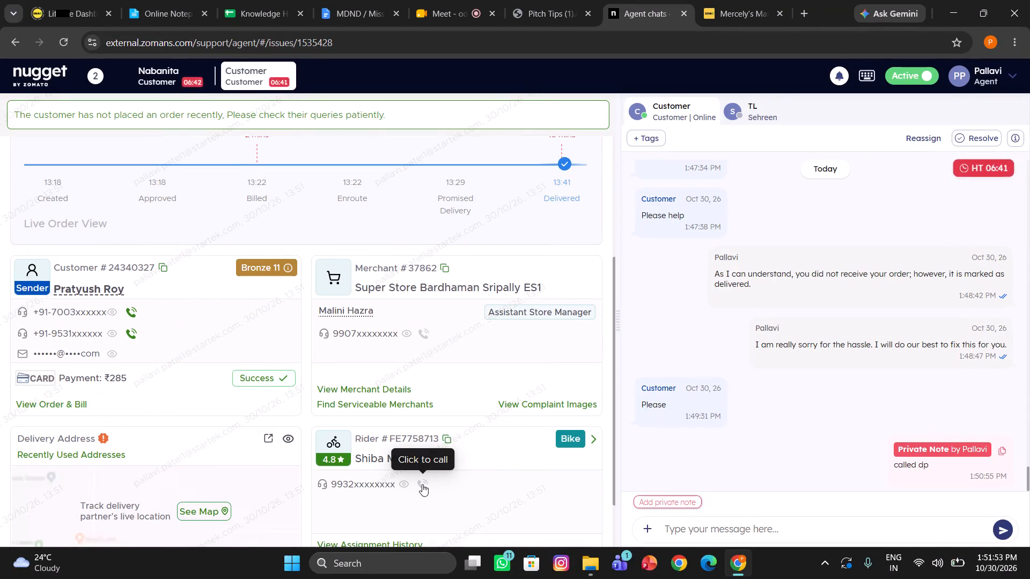
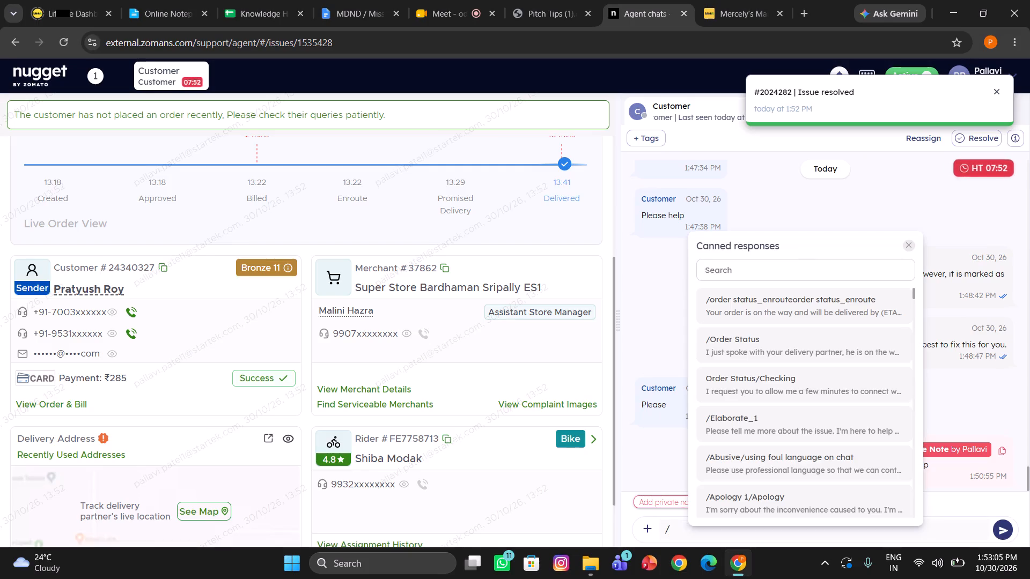
Insert the canned reply asking the customer to confirm a contact number for faster resolution if they go inactive from the chat.
type("h")
left_click(783, 308)
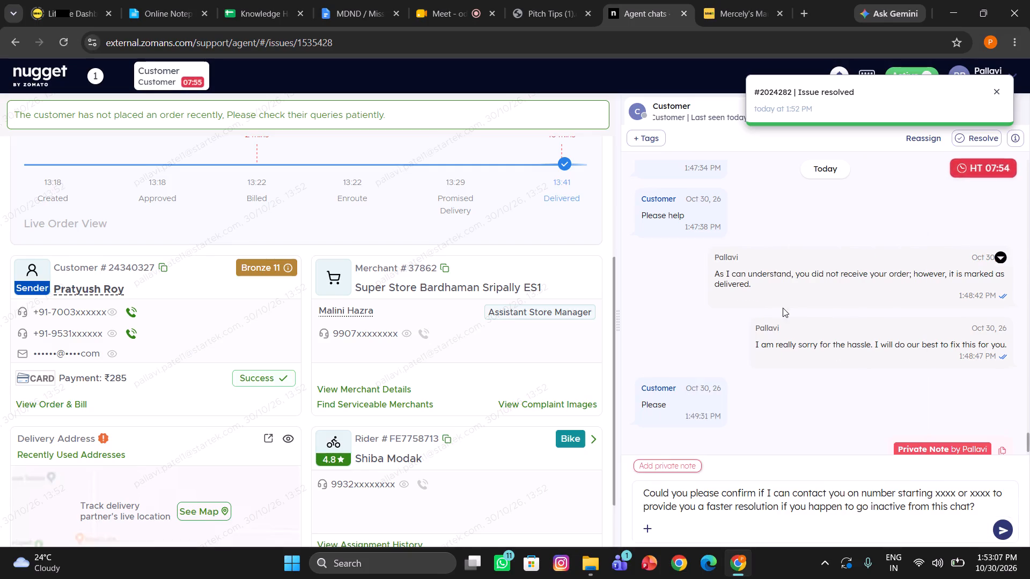
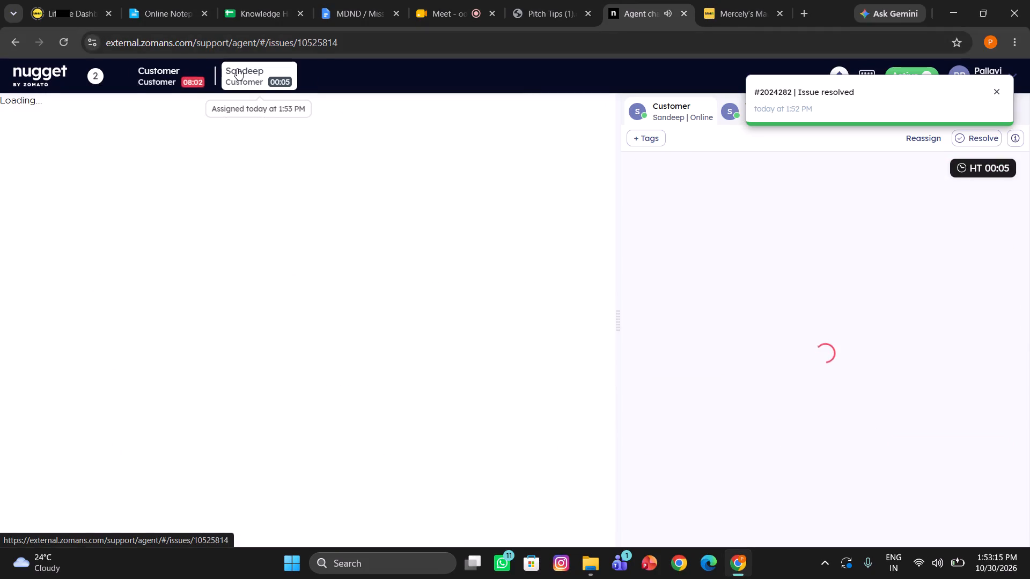
Send the suggested introduction in the newly assigned chat, apologising and asking the customer to check with family members, the guard and the doorstep.
left_click(657, 465)
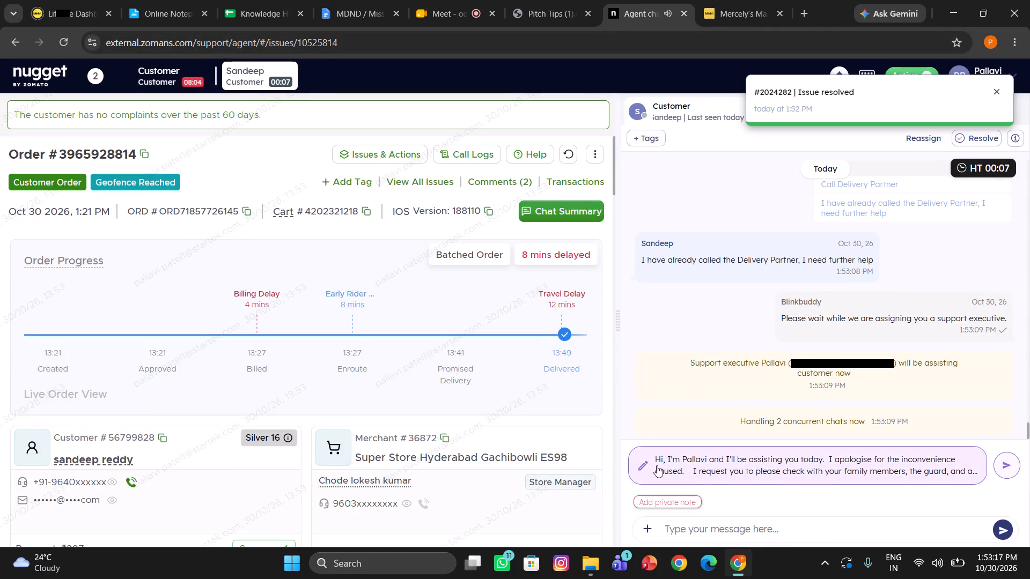
left_click(657, 465)
key("Return")
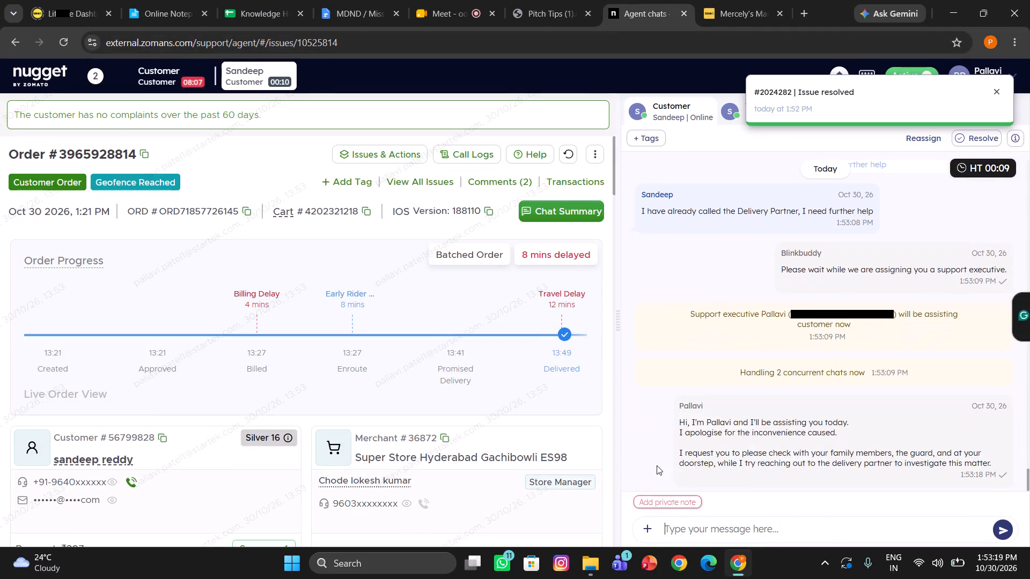
In the older waiting chat, replace the x placeholder with the first four digits of the sender's number and send the contact-confirmation reply.
left_click(158, 82)
scroll(791, 417, "down", 1)
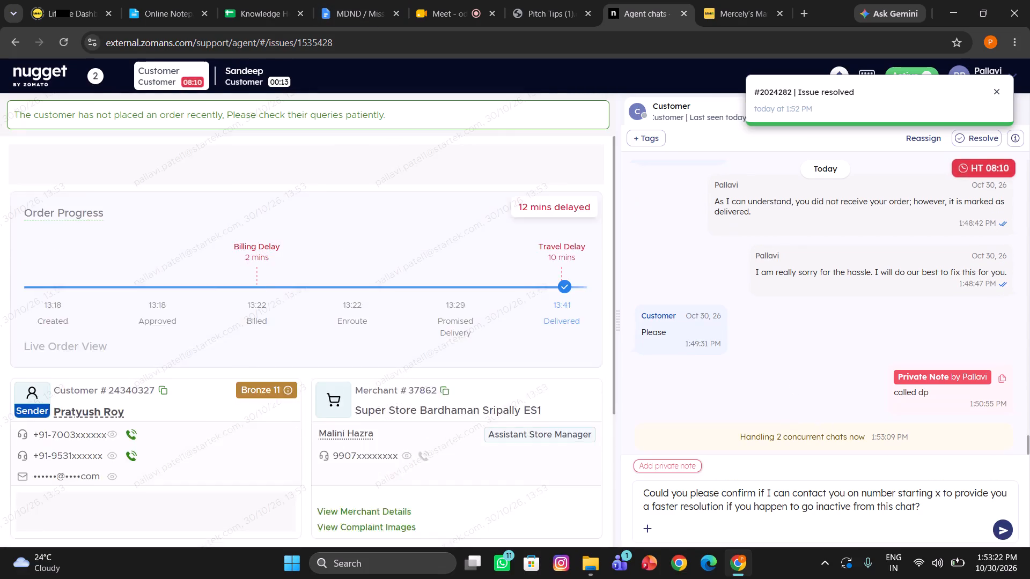
left_click(941, 497)
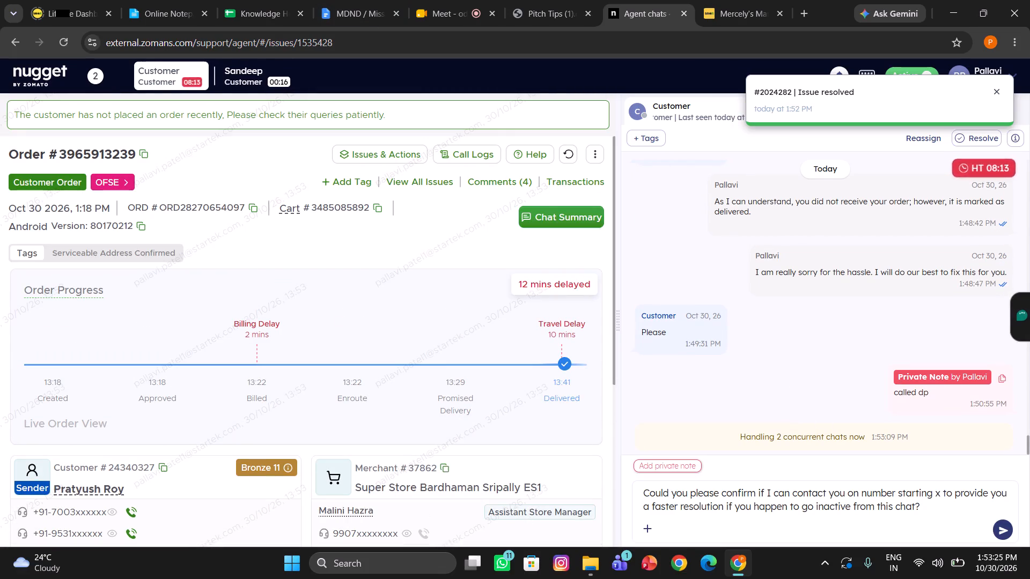
key("BackSpace")
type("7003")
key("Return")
Start another canned reply in the same chat.
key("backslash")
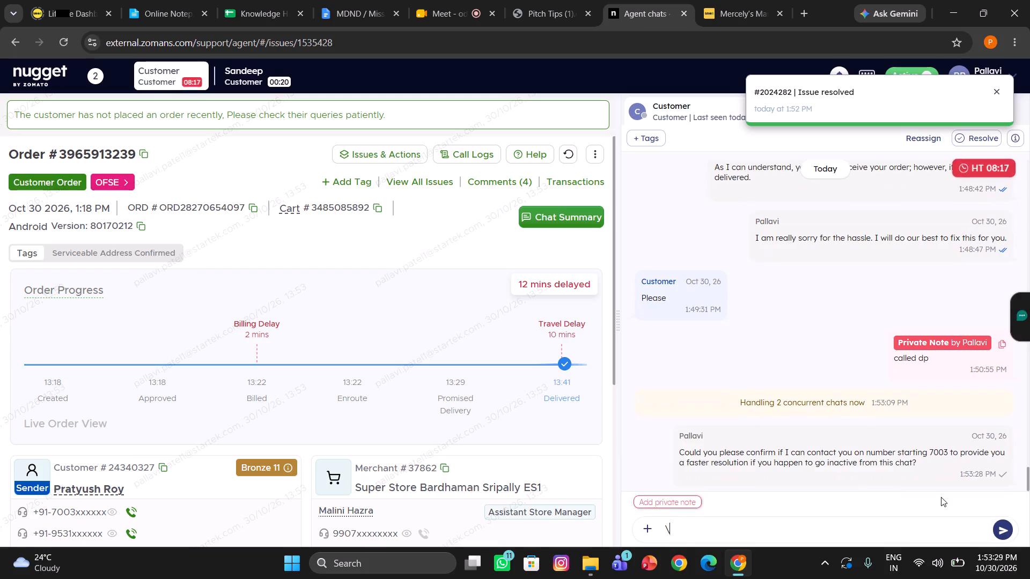
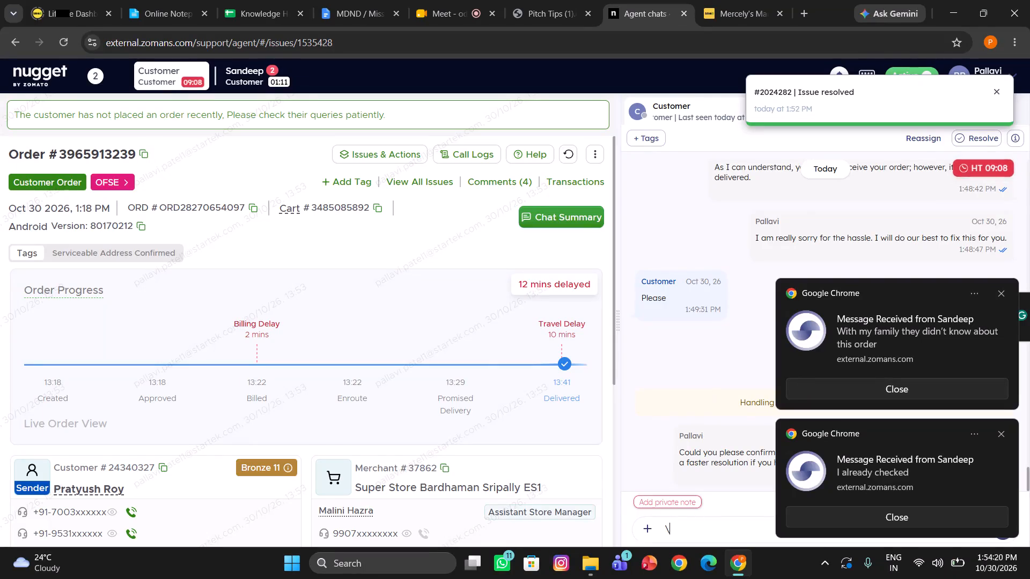
In the newer undelivered-order chat, initiate a call to the order's rider.
left_click(264, 73)
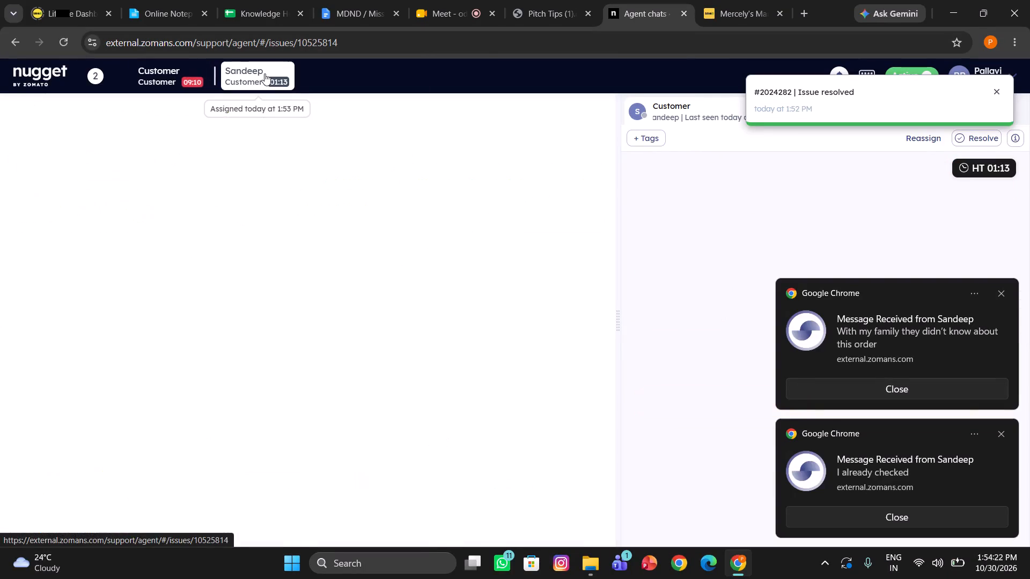
scroll(463, 394, "down", 1)
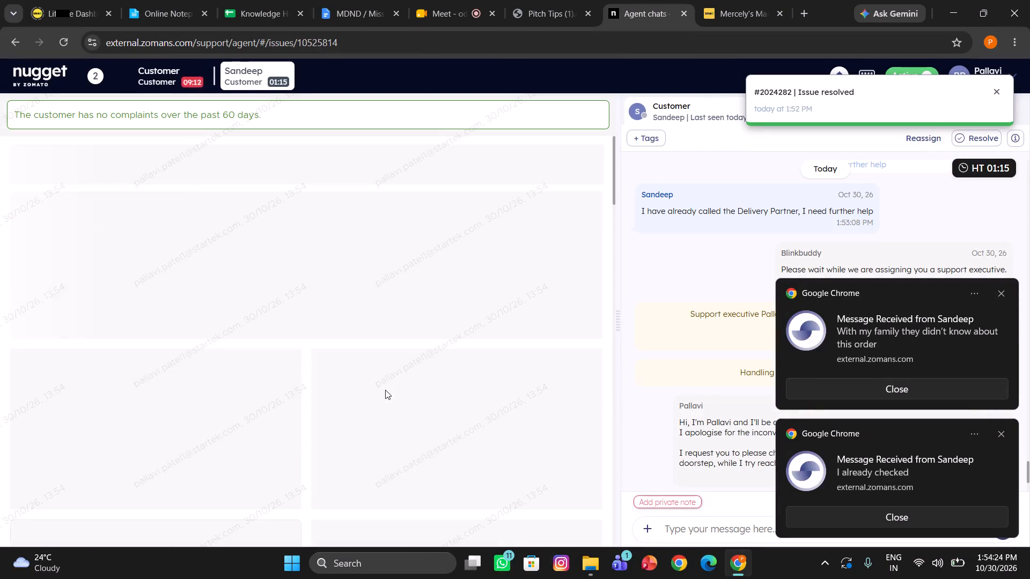
scroll(385, 390, "down", 1)
scroll(343, 456, "down", 1)
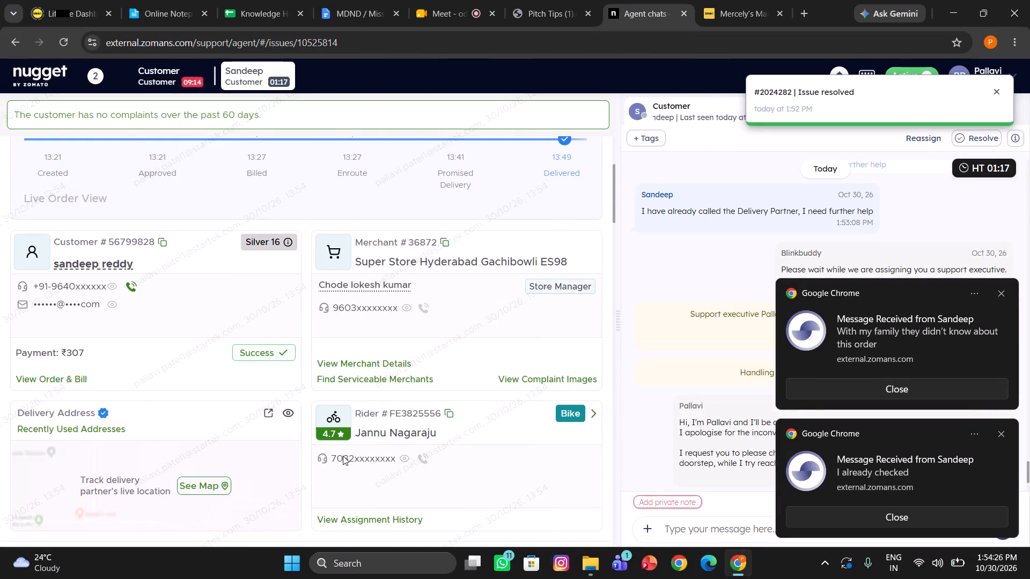
left_click(421, 458)
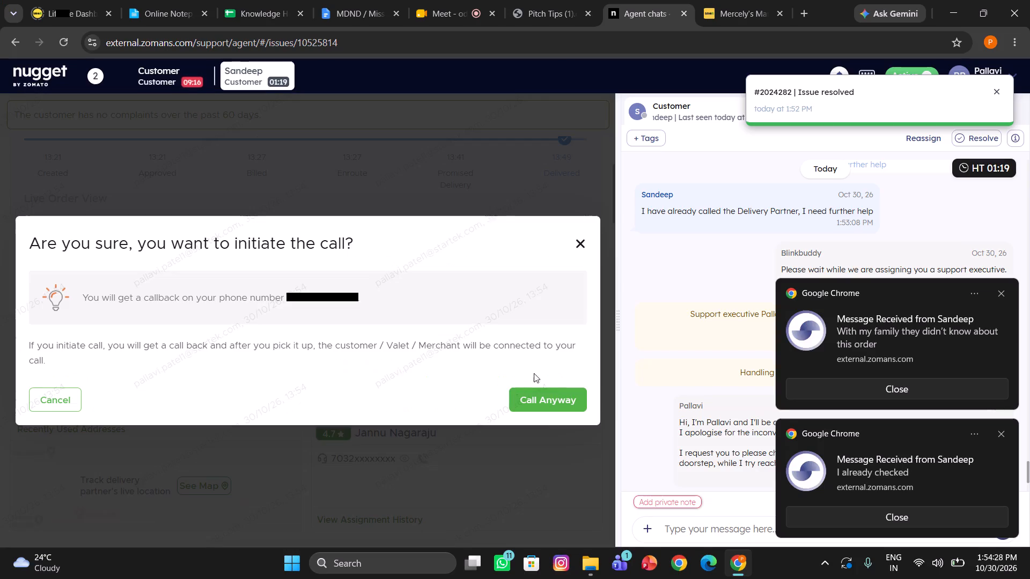
left_click(549, 400)
Add the private note "called" to the newer chat.
left_click(666, 503)
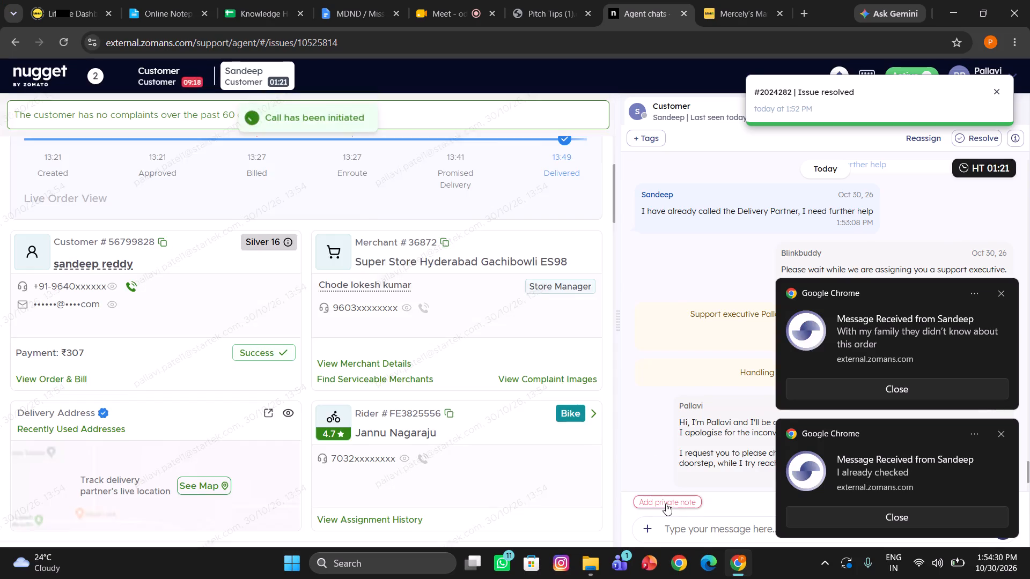
type("called")
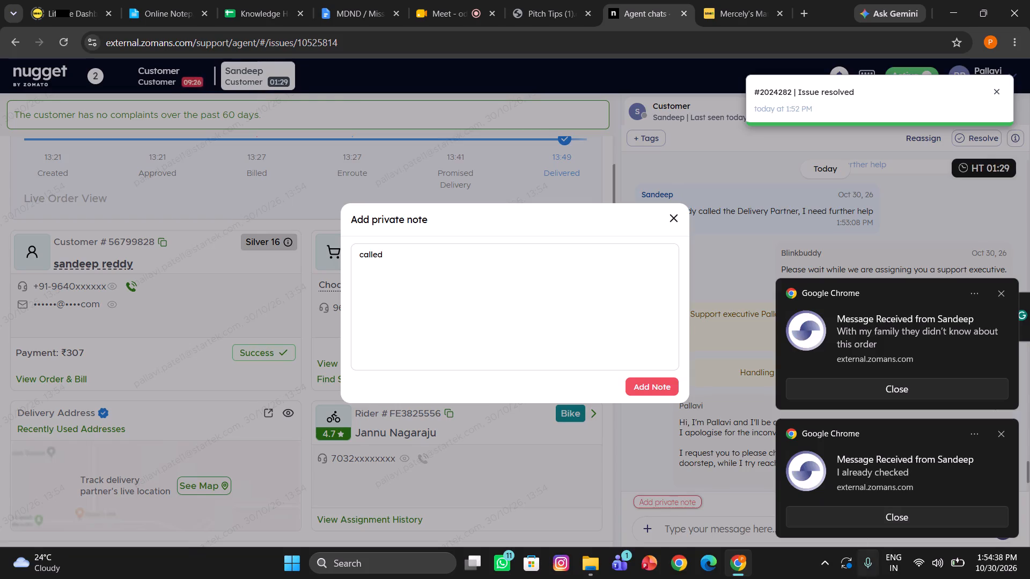
left_click(659, 390)
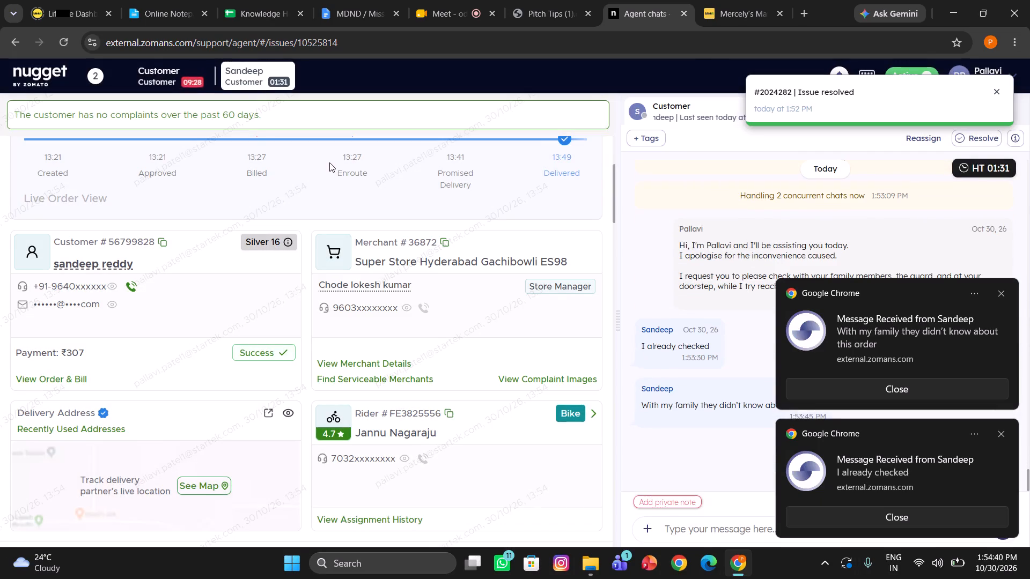
left_click(146, 68)
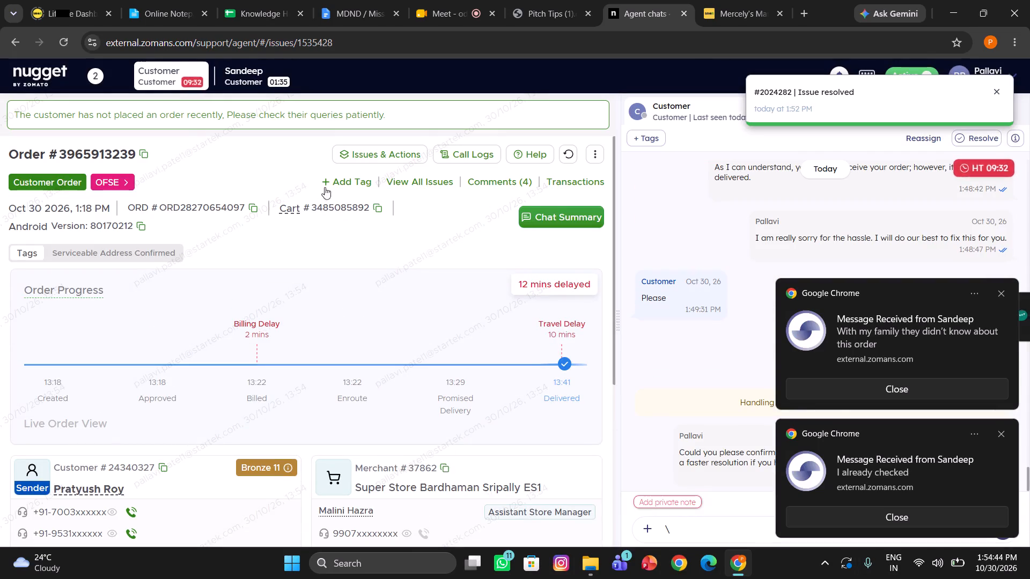
left_click(353, 182)
type("mdn")
left_click(285, 256)
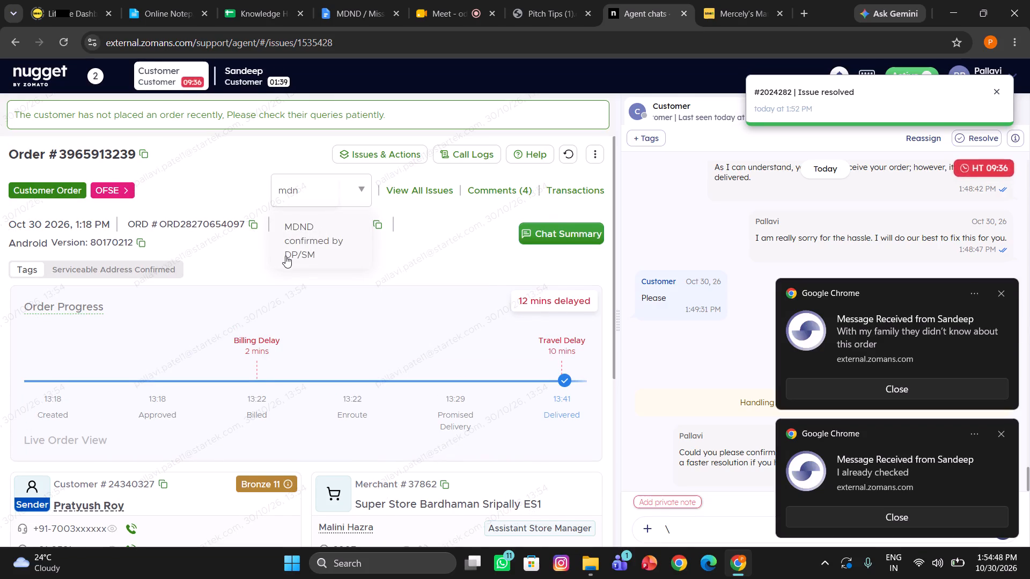
Return to the newer undelivered-order chat.
left_click(246, 72)
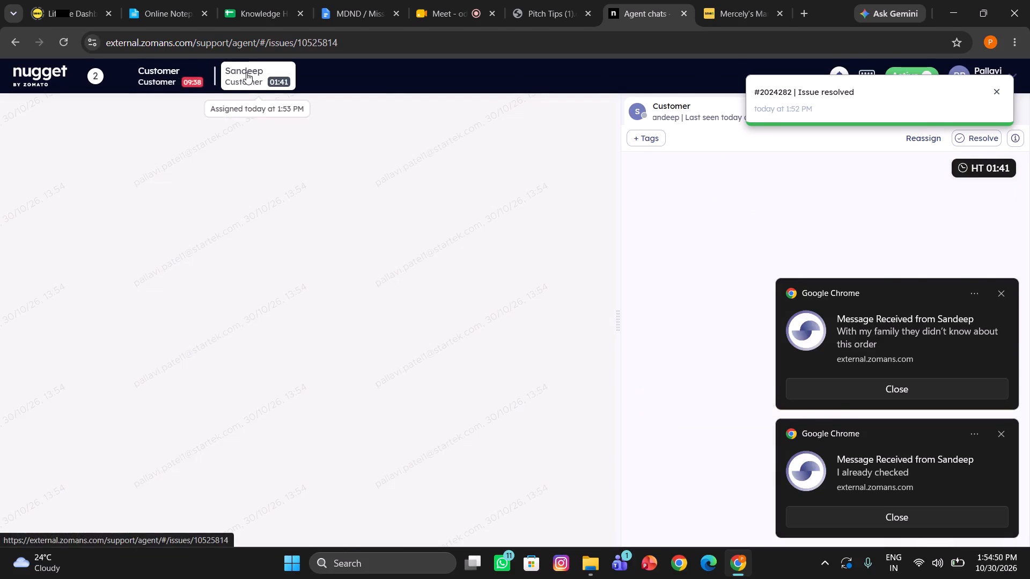
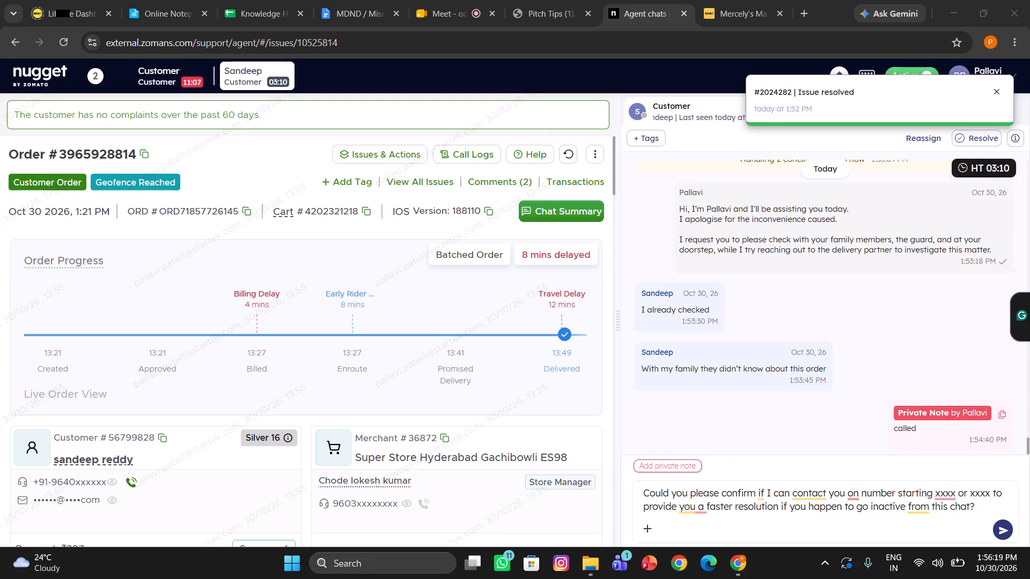
Replace the number placeholders in the drafted contact-confirmation message with the customer's starting phone digits and send it.
left_click_drag(935, 495, 995, 489)
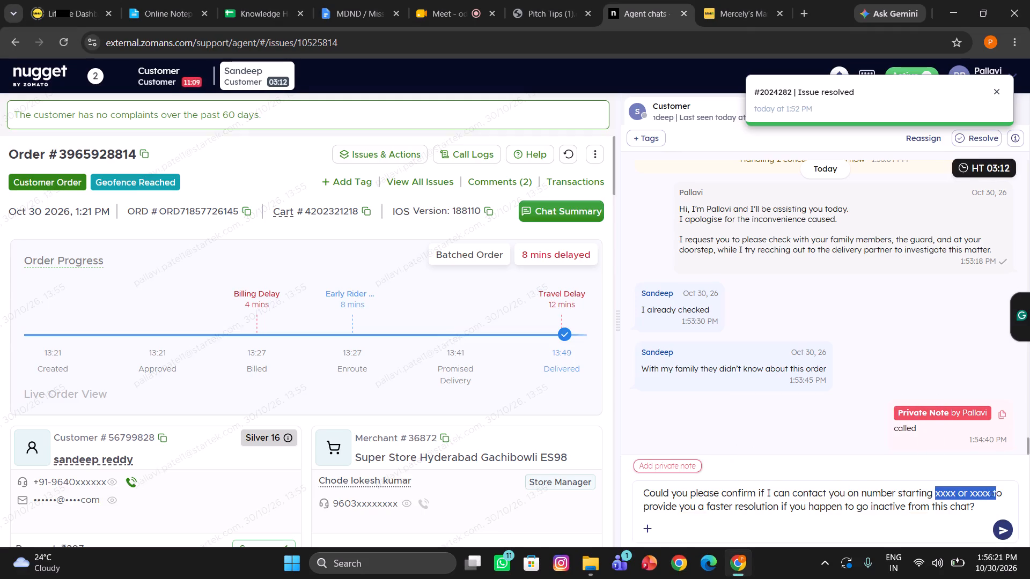
left_click_drag(995, 489, 990, 488)
key("BackSpace")
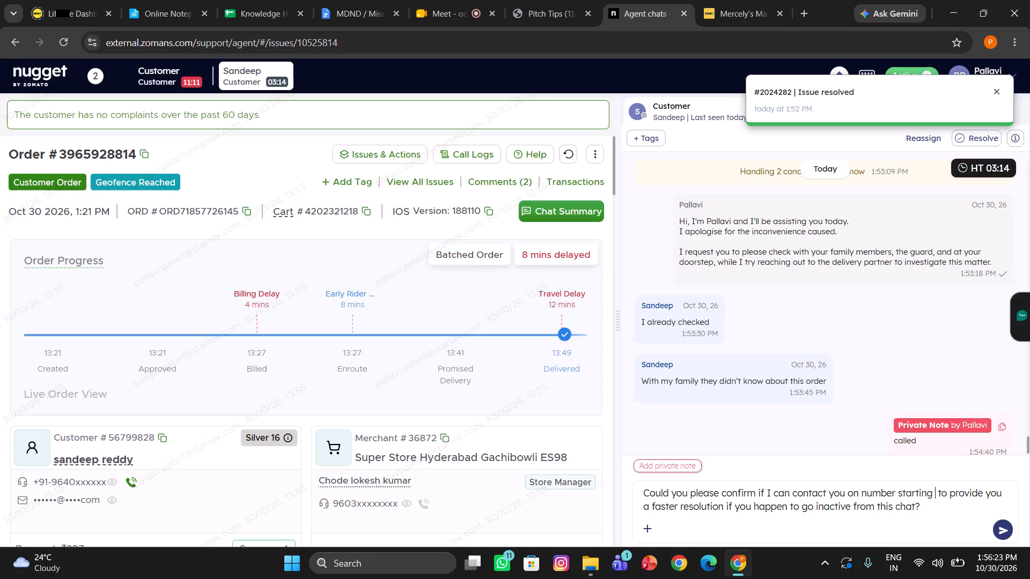
key("9")
type("64")
key("0")
key("Return")
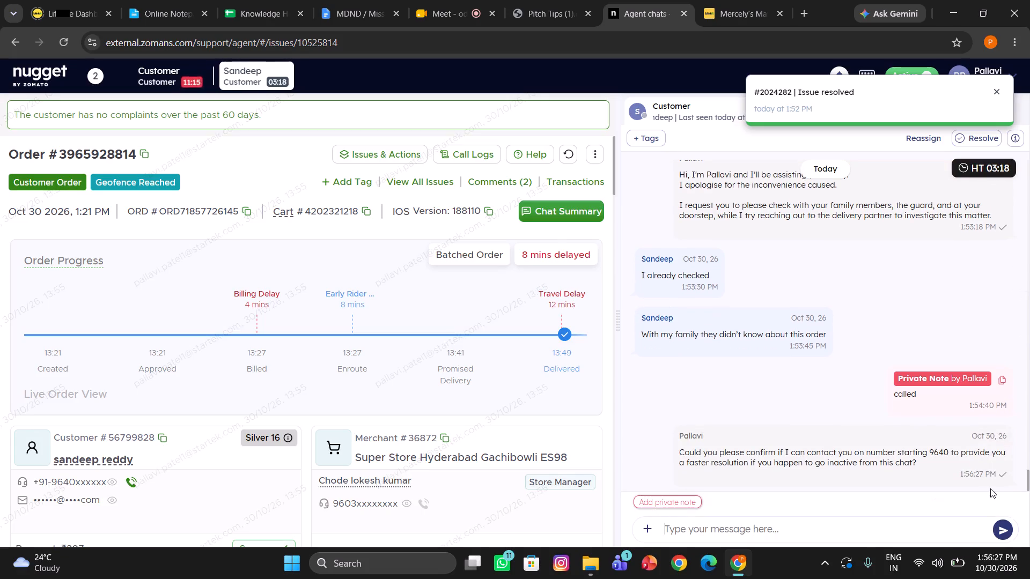
left_click(179, 71)
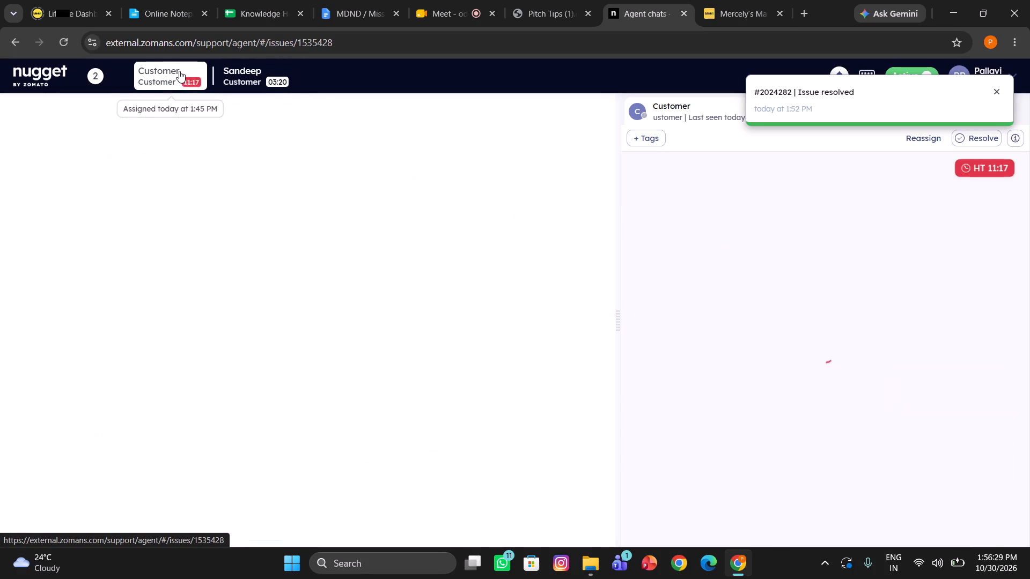
scroll(823, 388, "down", 2)
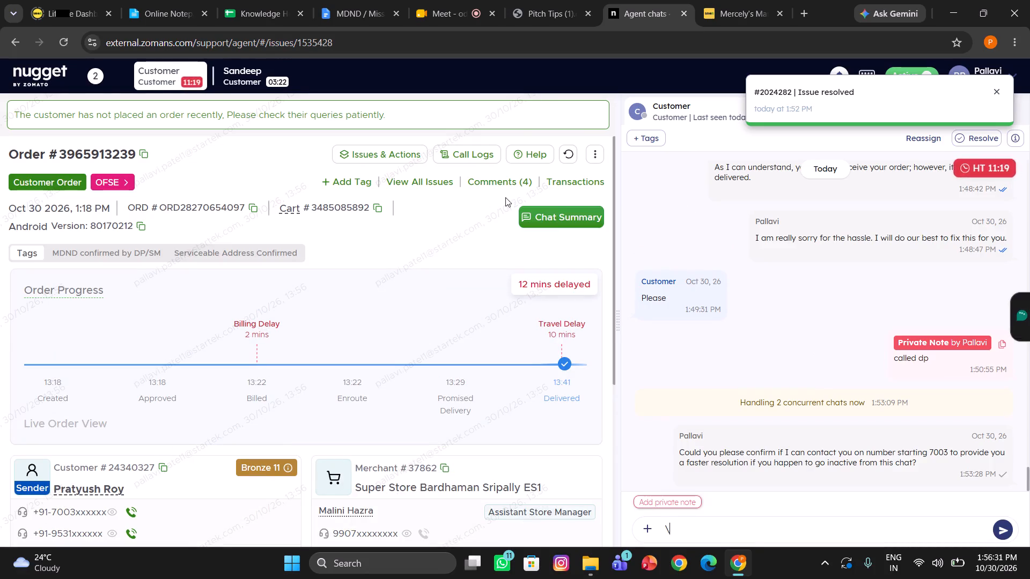
Copy the "customer unresponsive on chat" reply, "We want to resolve your concern. Since you are unresponsive, I am calling you to assist you.", from Pitch Tips.
left_click(534, 1)
left_click(568, 340)
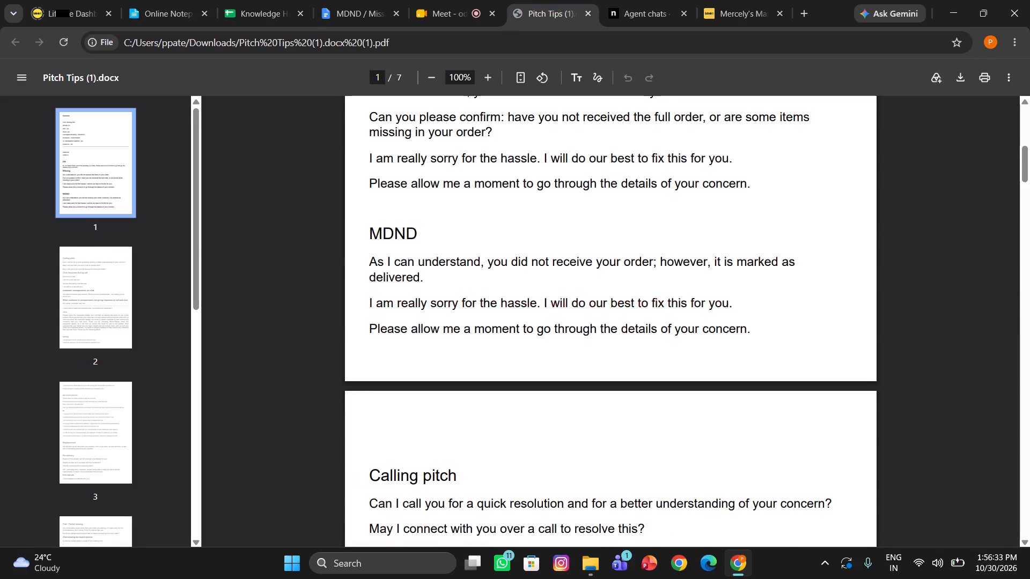
scroll(568, 340, "up", 3)
scroll(568, 340, "down", 5)
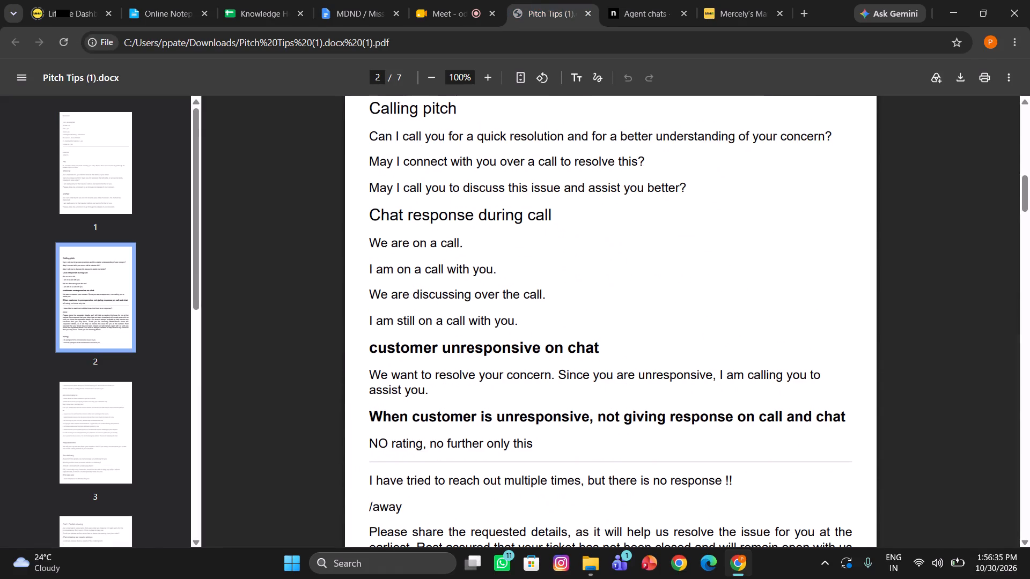
left_click_drag(369, 373, 436, 390)
key("ctrl+c")
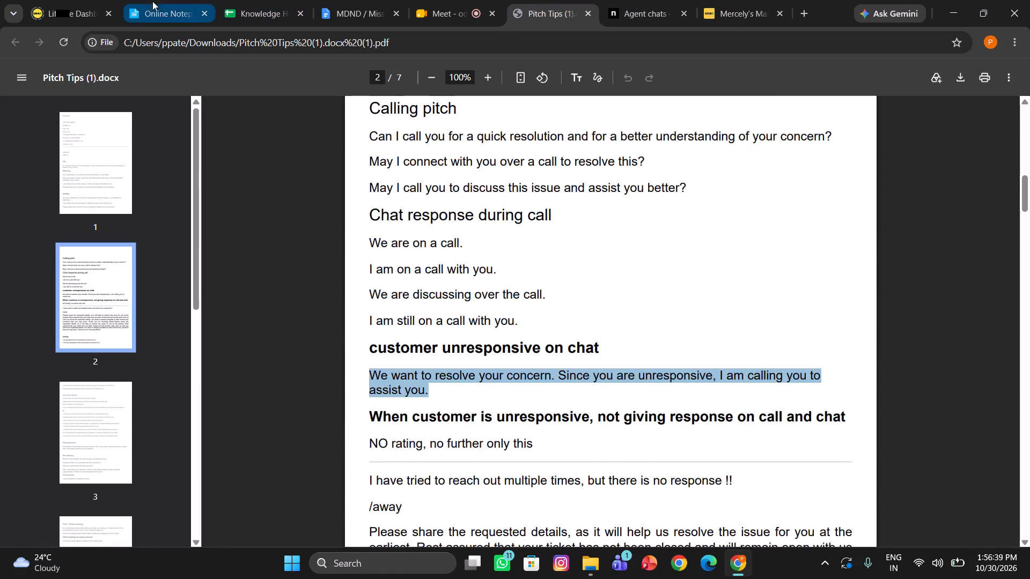
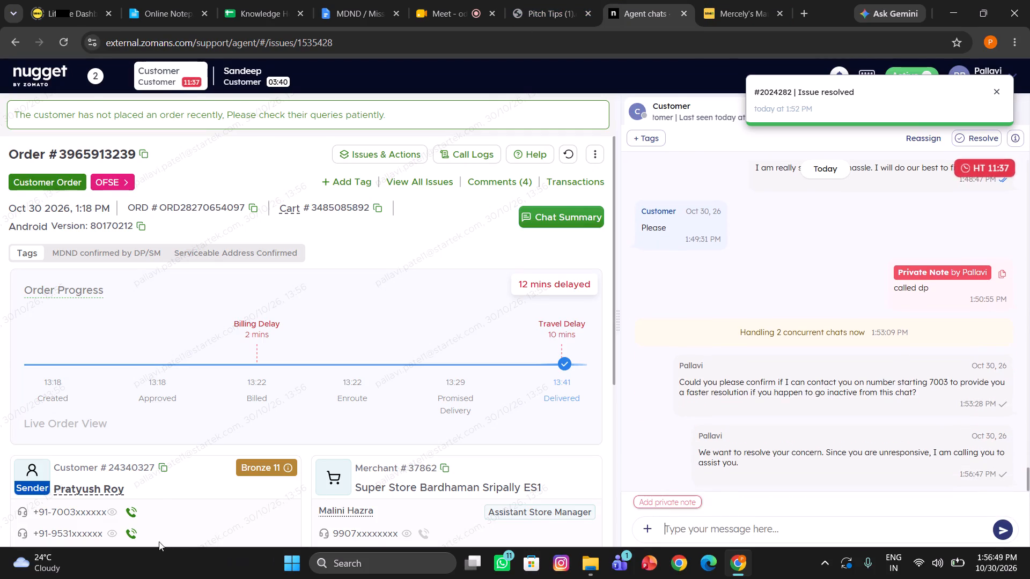
left_click(127, 505)
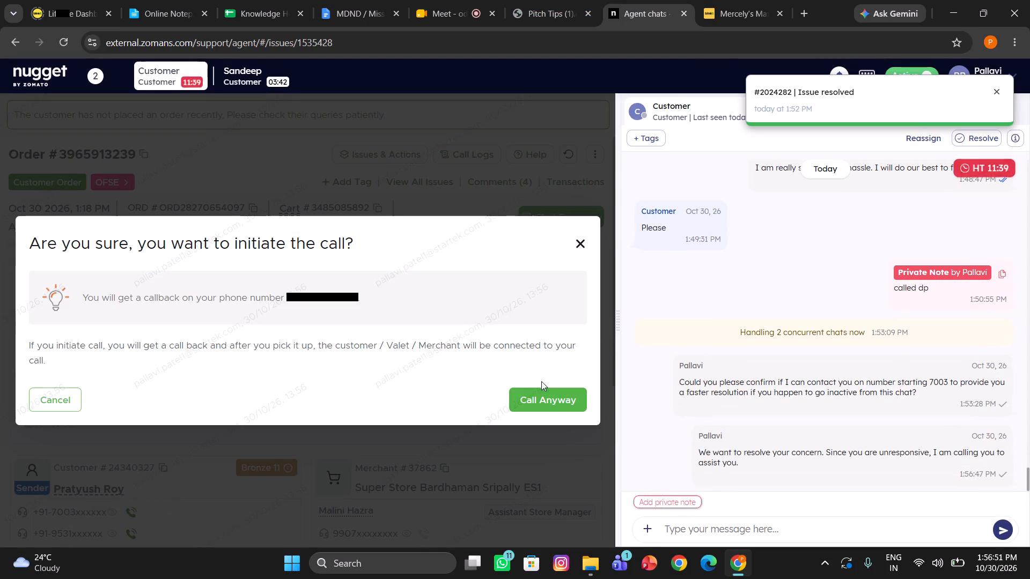
left_click(530, 396)
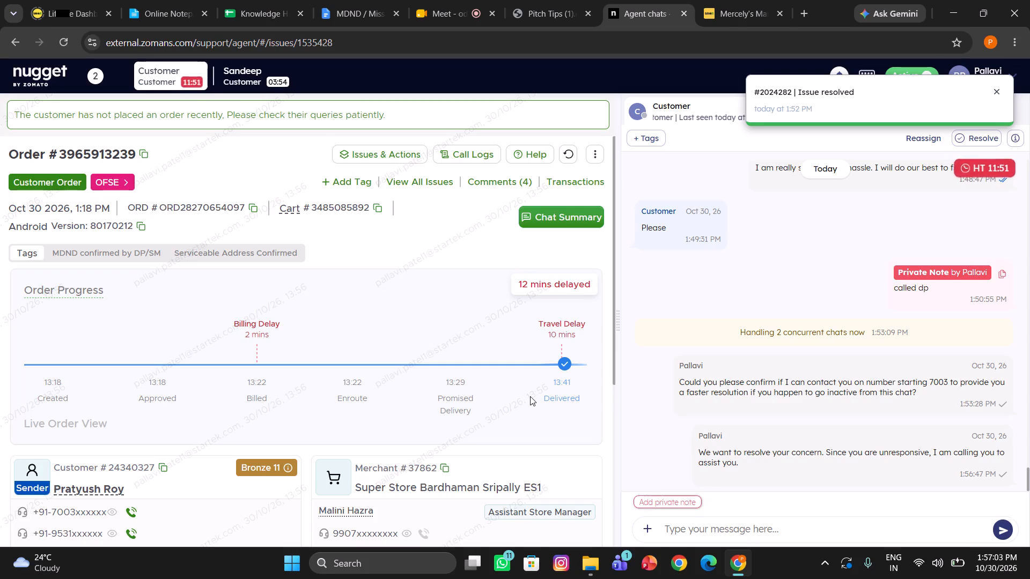
left_click(656, 503)
type("called cx")
left_click(647, 378)
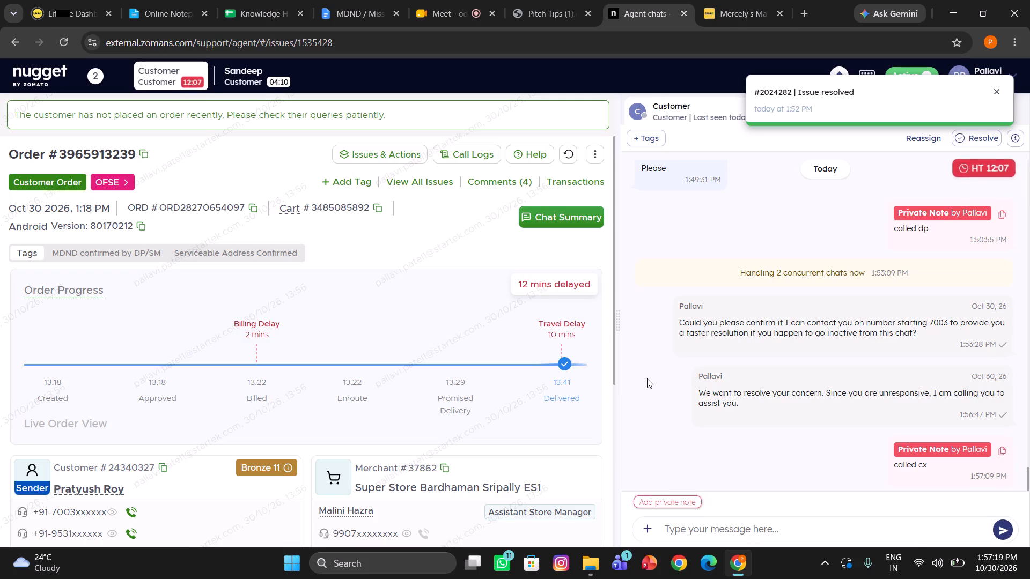
Switch to the Knowledge Hub -CD spreadsheet, at its Others channel mapping sheet.
left_click(266, 6)
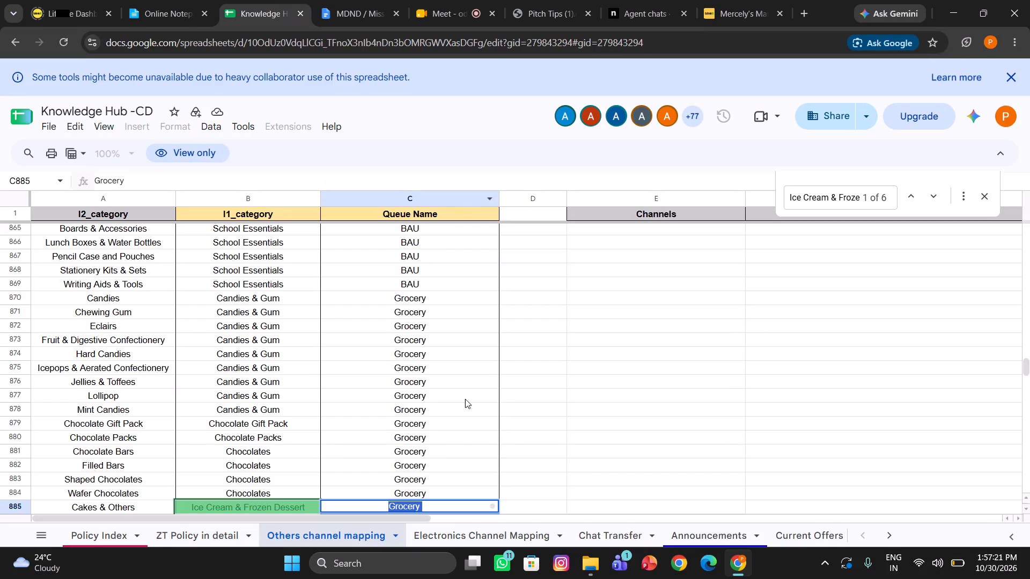
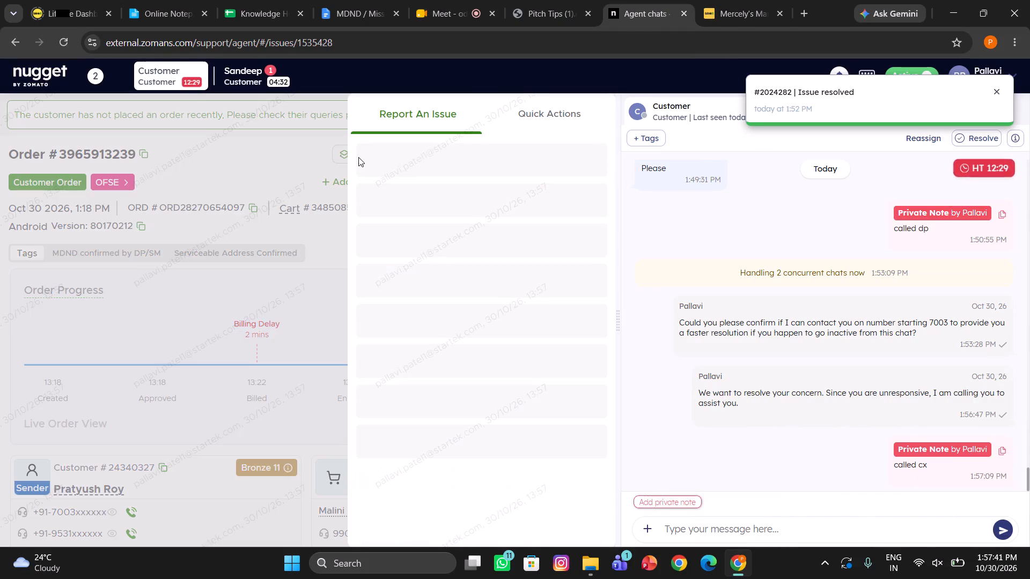
left_click(562, 195)
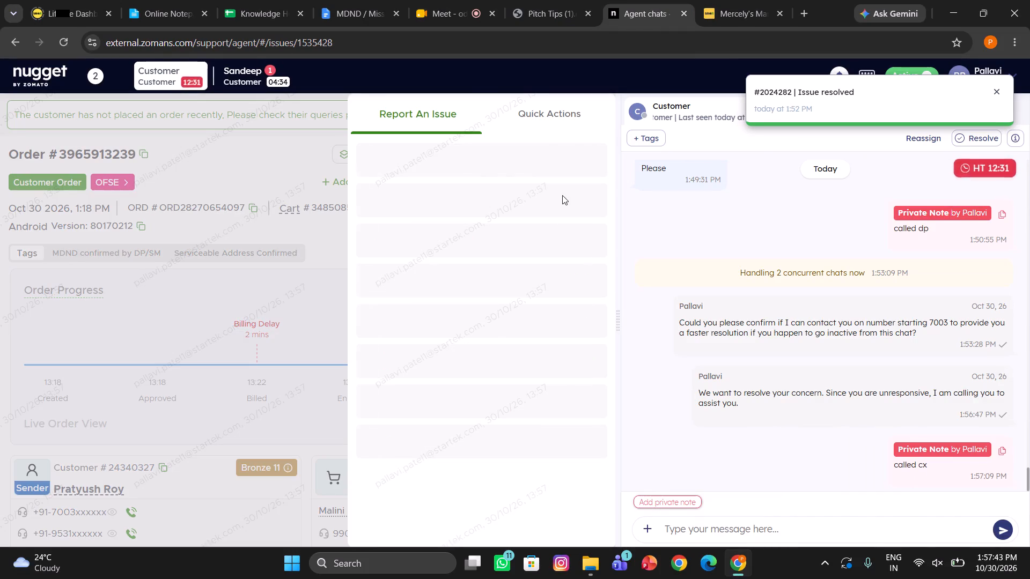
scroll(575, 355, "down", 3)
scroll(575, 355, "up", 2)
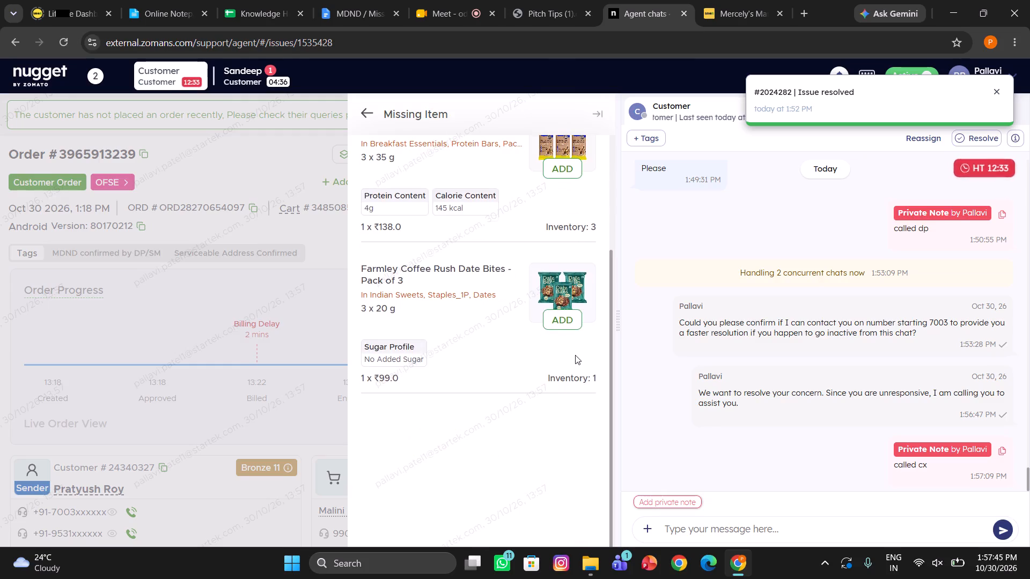
scroll(575, 355, "up", 2)
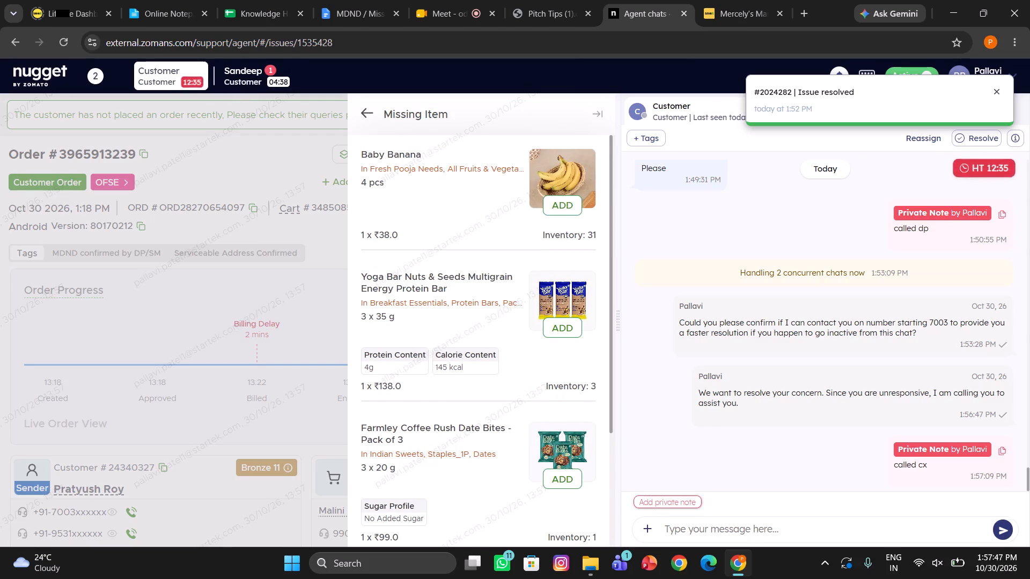
left_click(395, 384)
left_click_drag(411, 386, 342, 323)
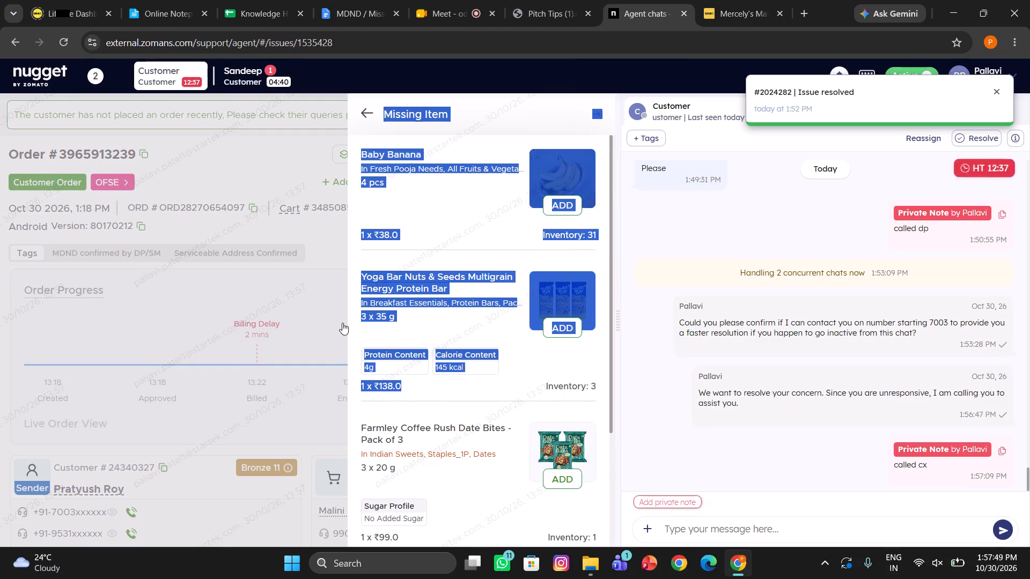
left_click_drag(342, 323, 343, 303)
left_click(411, 315)
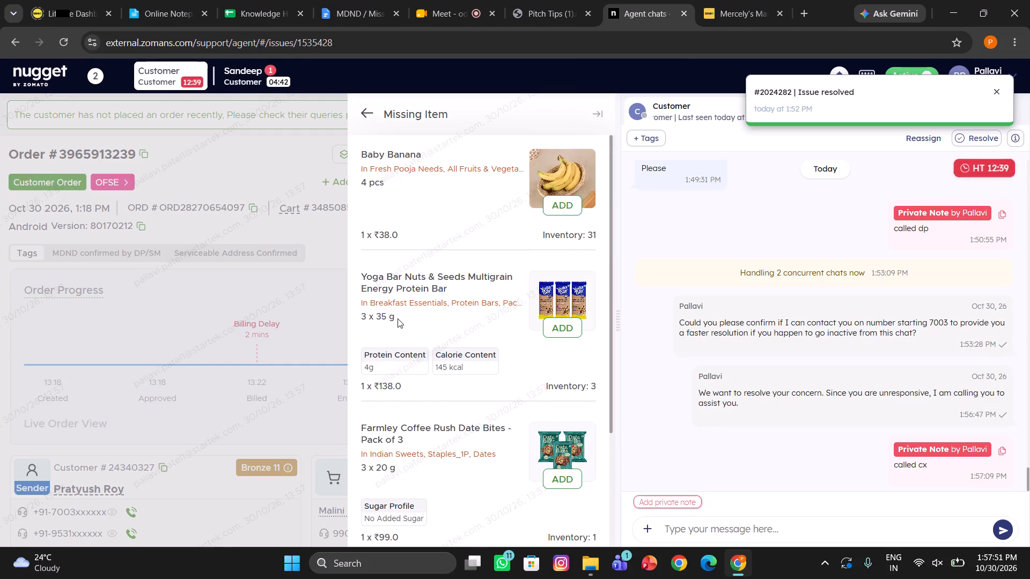
left_click(398, 318)
left_click_drag(398, 318, 356, 277)
left_click(356, 277)
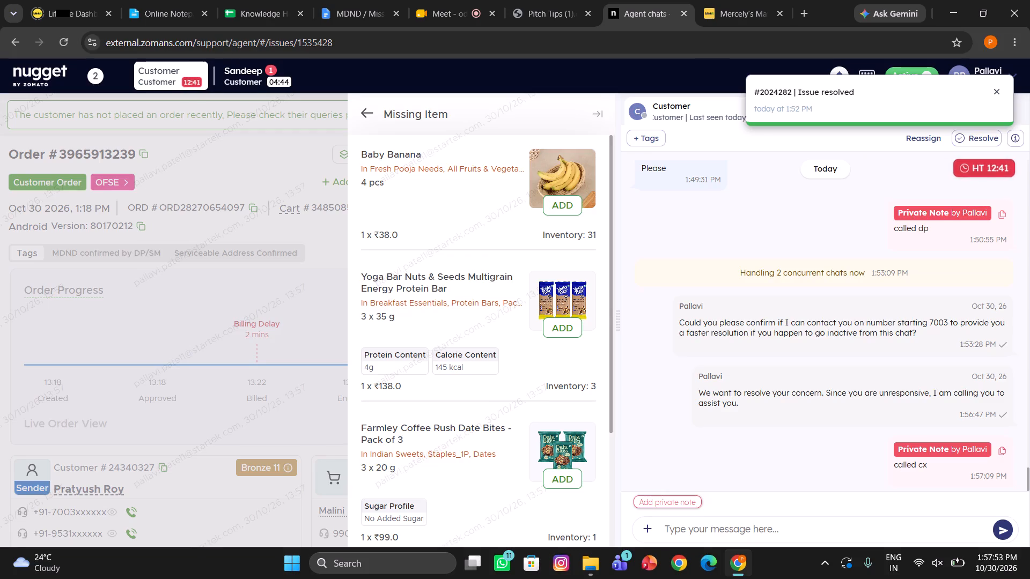
scroll(423, 337, "up", 2)
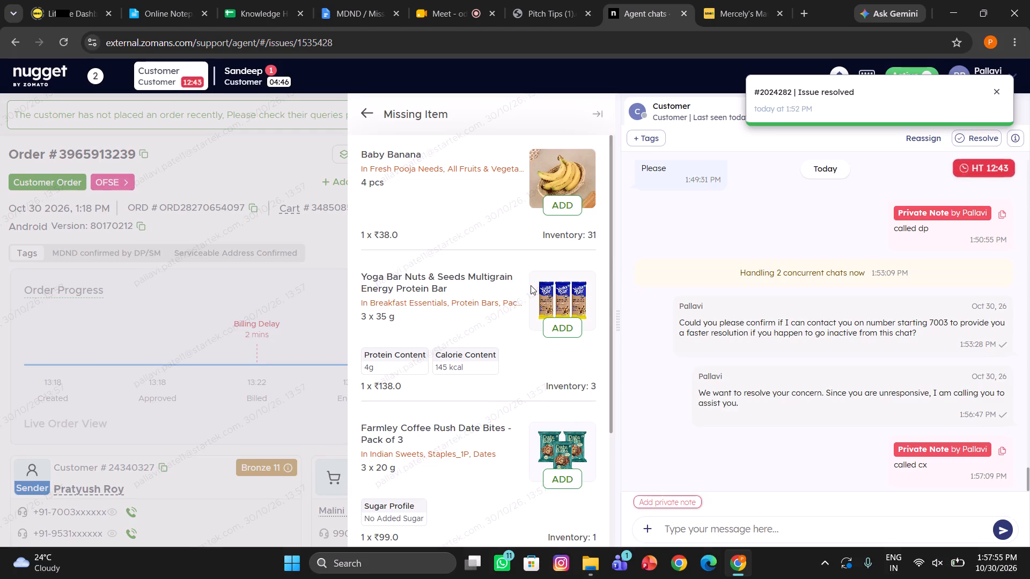
left_click(531, 285)
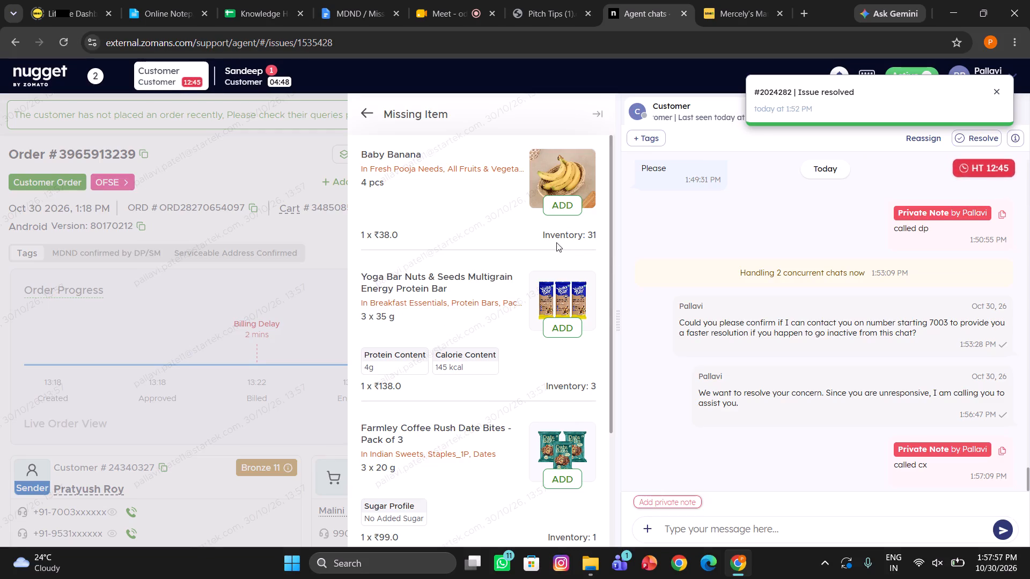
triple_click(555, 241)
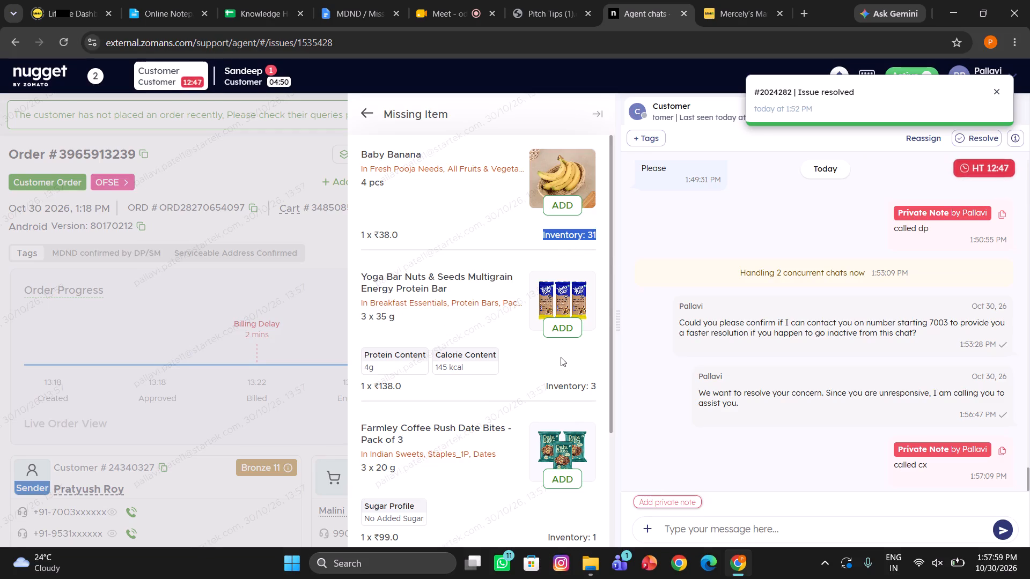
triple_click(556, 385)
left_click(556, 385)
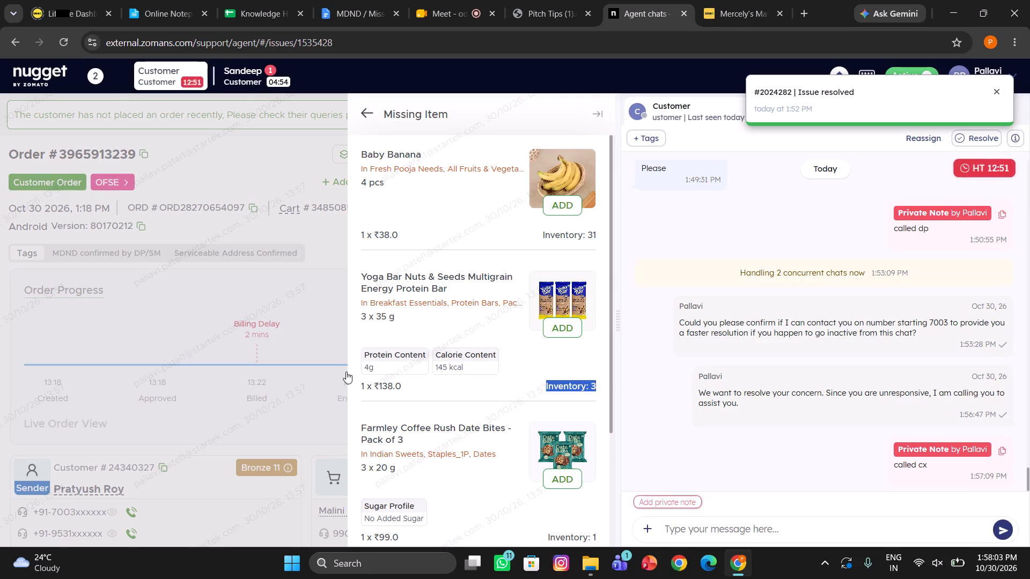
scroll(384, 428, "down", 4)
left_click(283, 425)
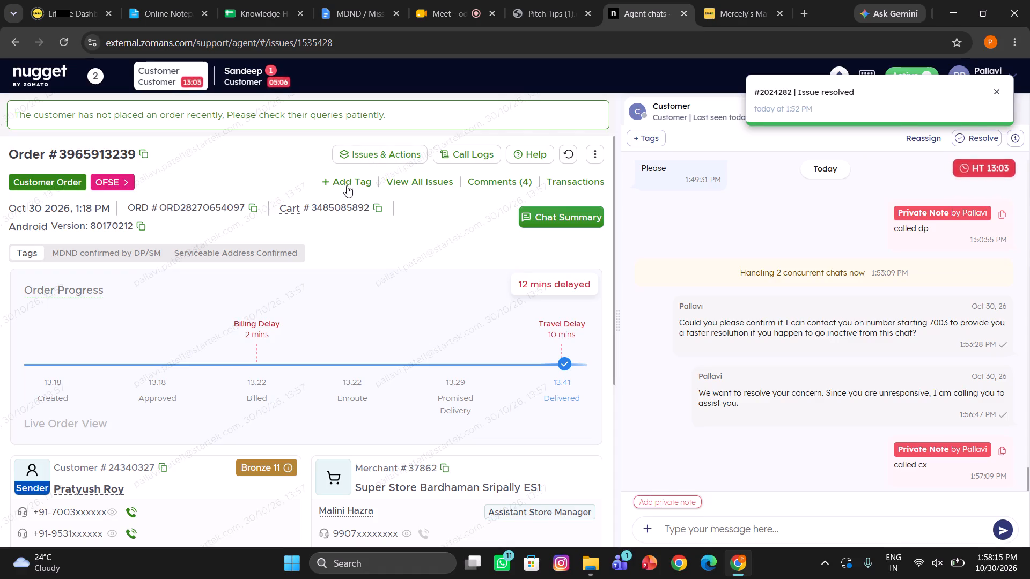
left_click(398, 150)
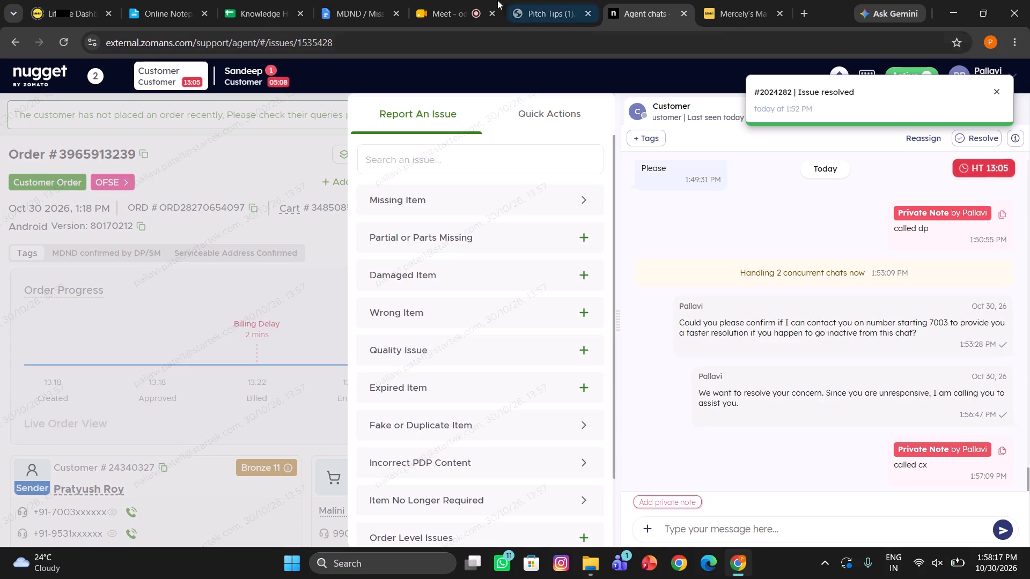
Switch to the Online Notepad page.
left_click(181, 0)
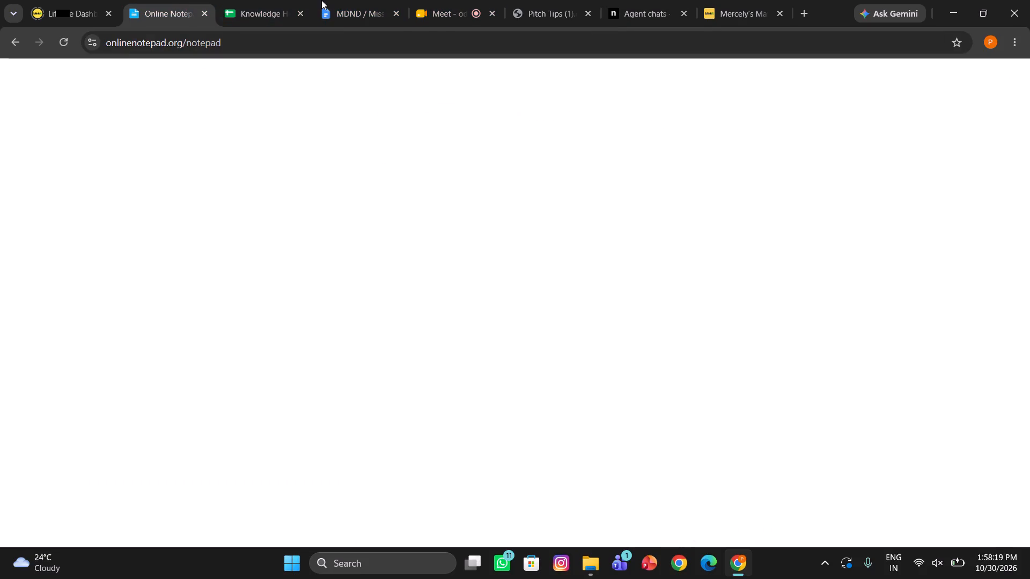
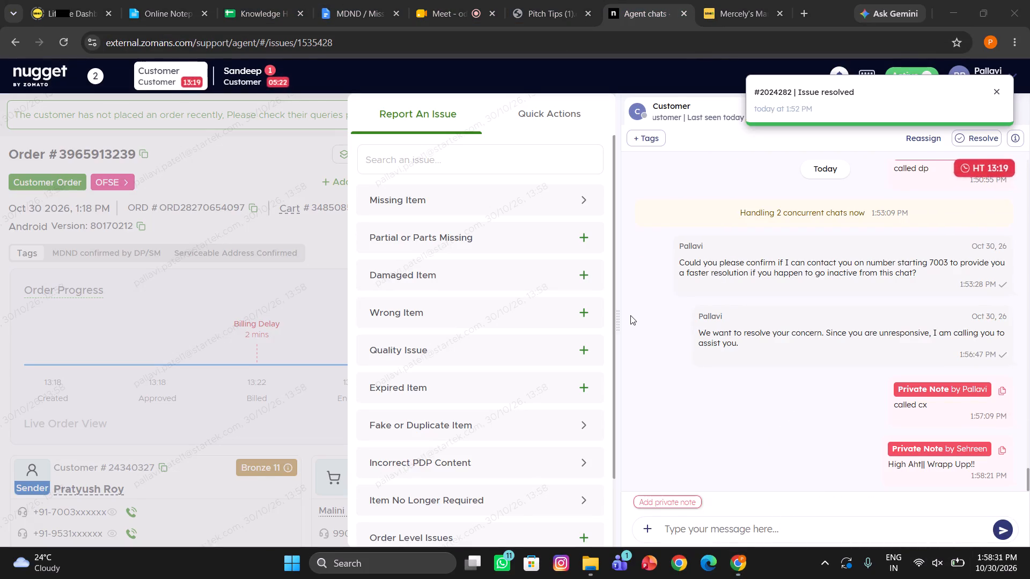
left_click(435, 159)
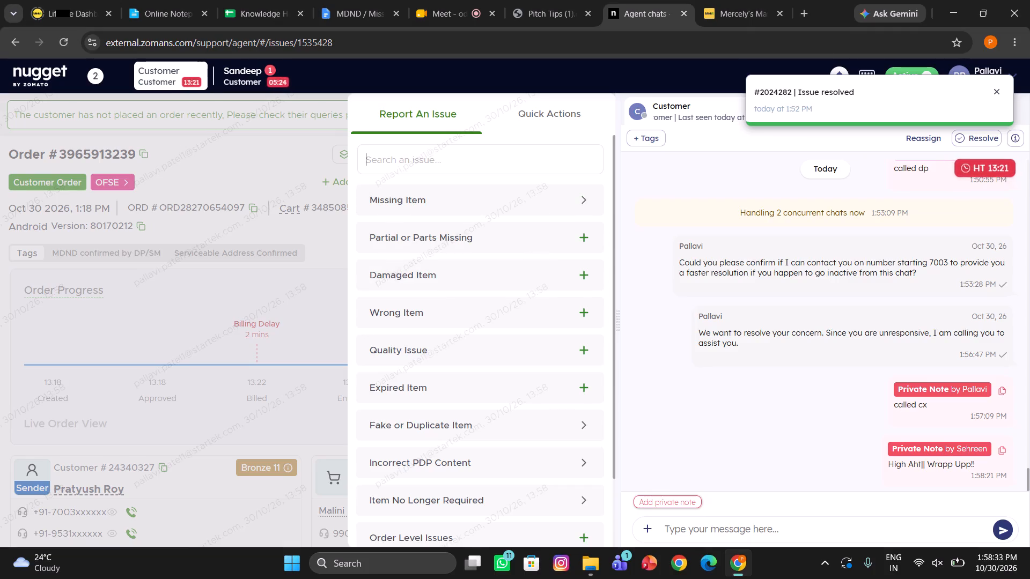
type("or")
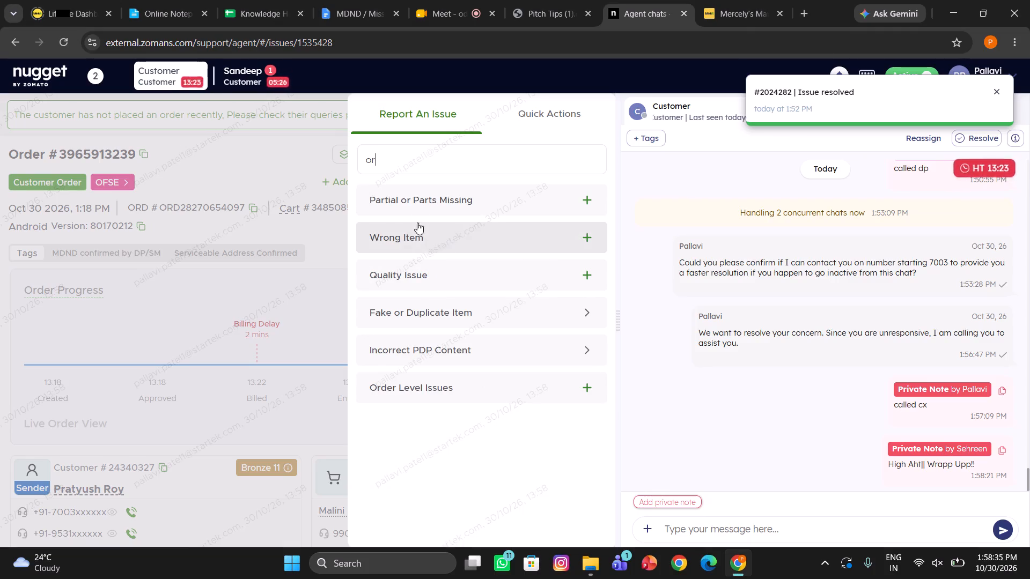
left_click(408, 385)
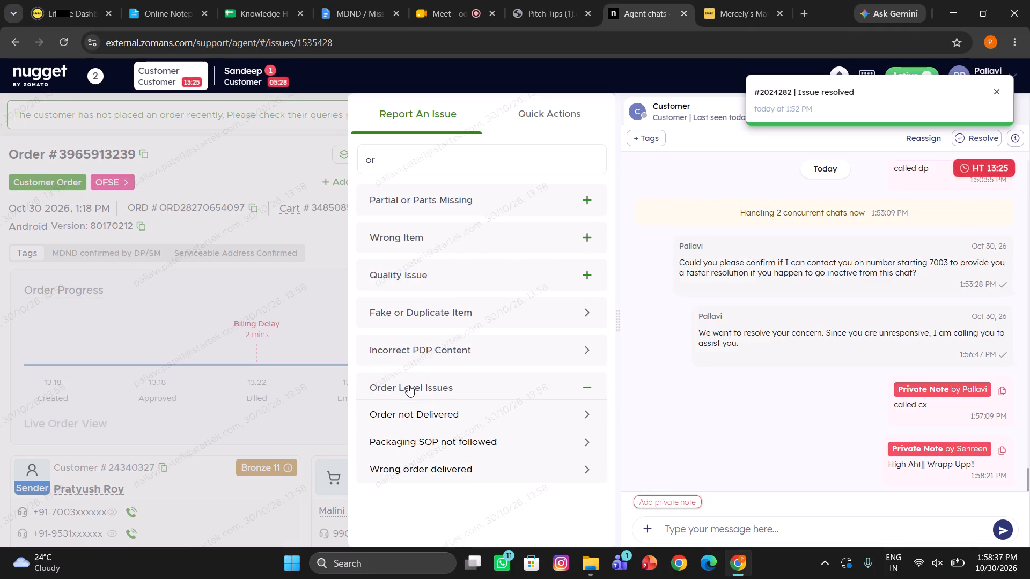
left_click(403, 420)
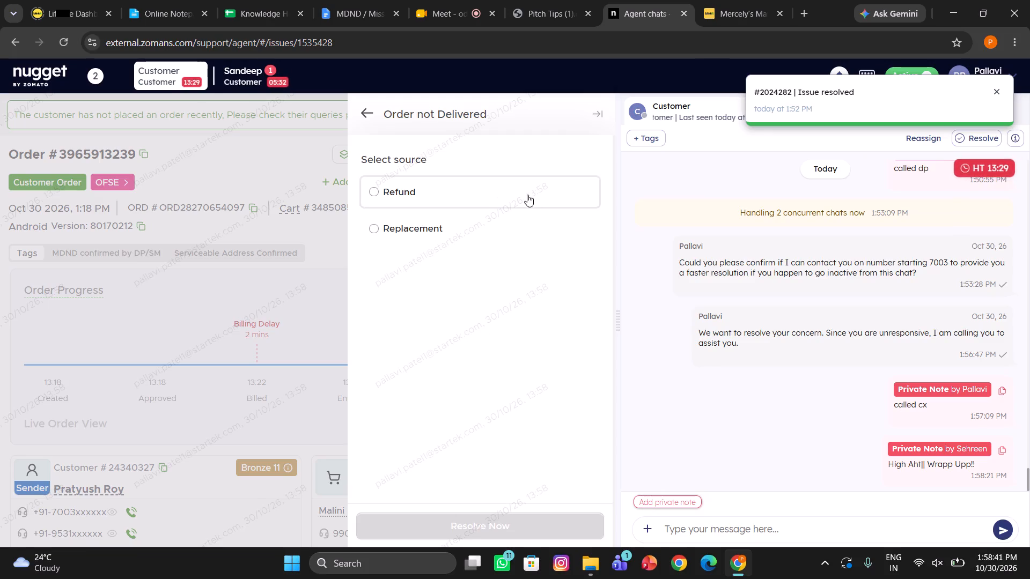
left_click(474, 234)
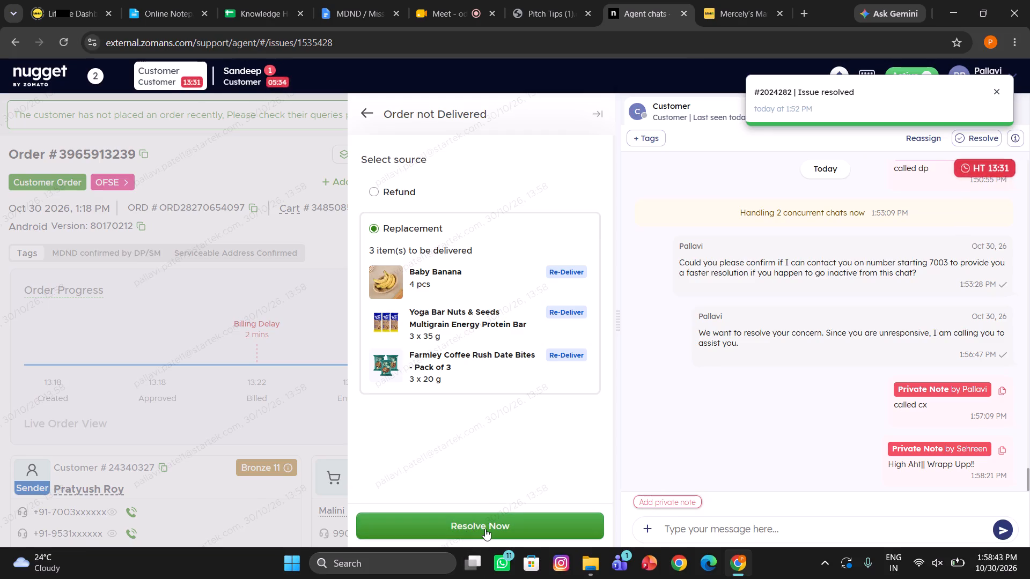
left_click(485, 529)
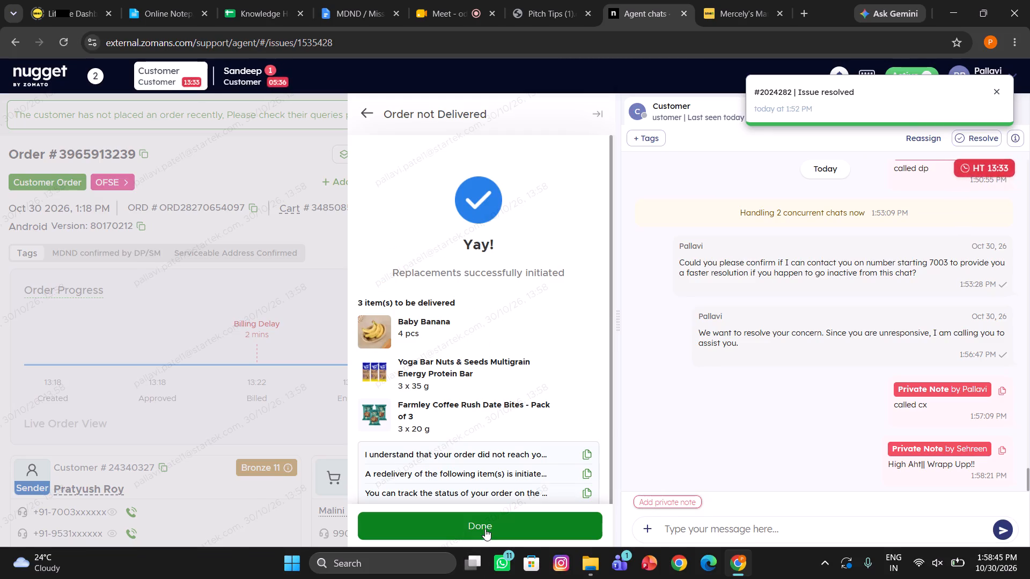
Send the customer the three suggested replies on the undelivered order, the item redelivery and order tracking, then finish the replacement.
left_click(592, 451)
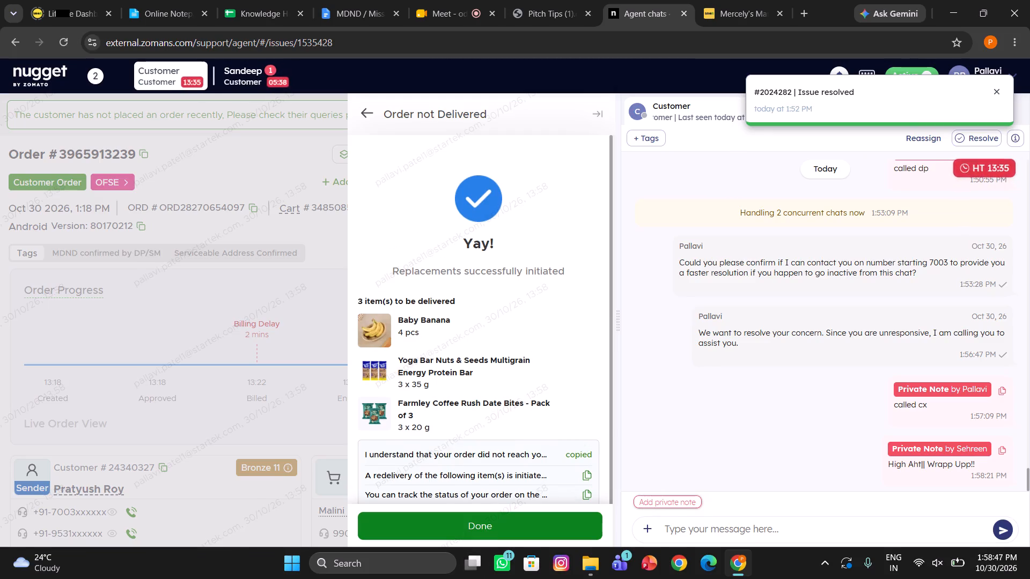
left_click(671, 524)
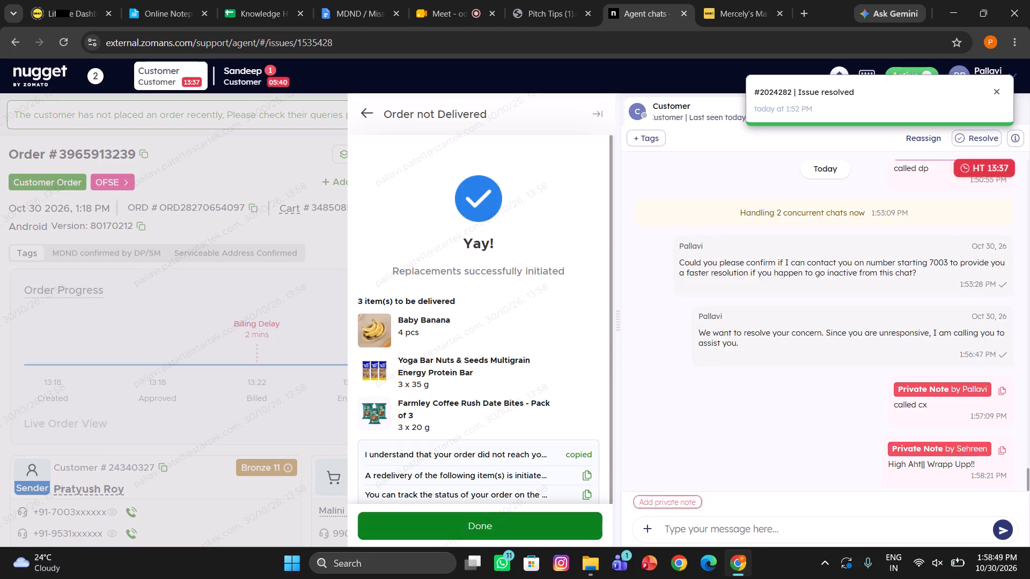
key("ctrl+v")
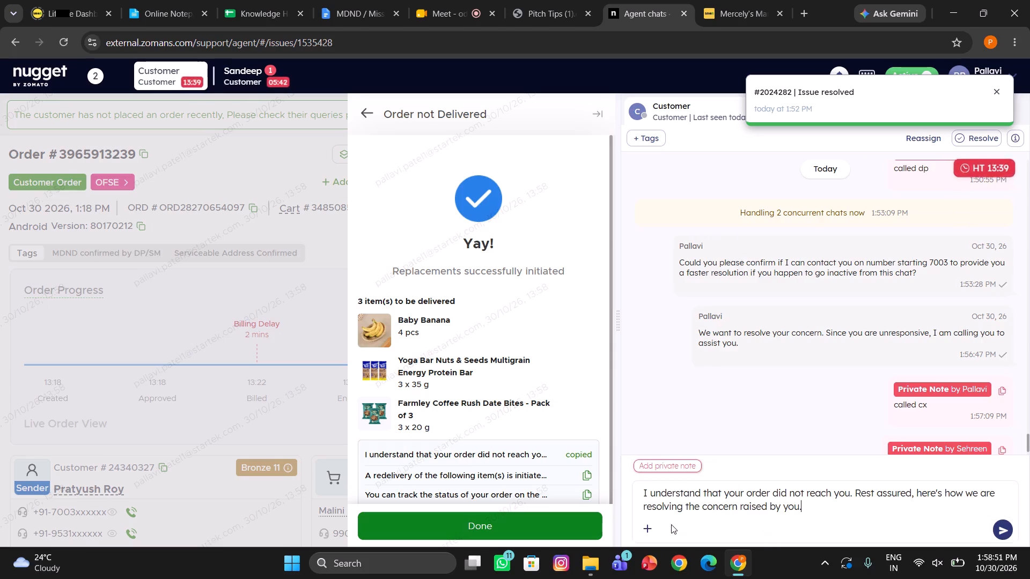
key("Return")
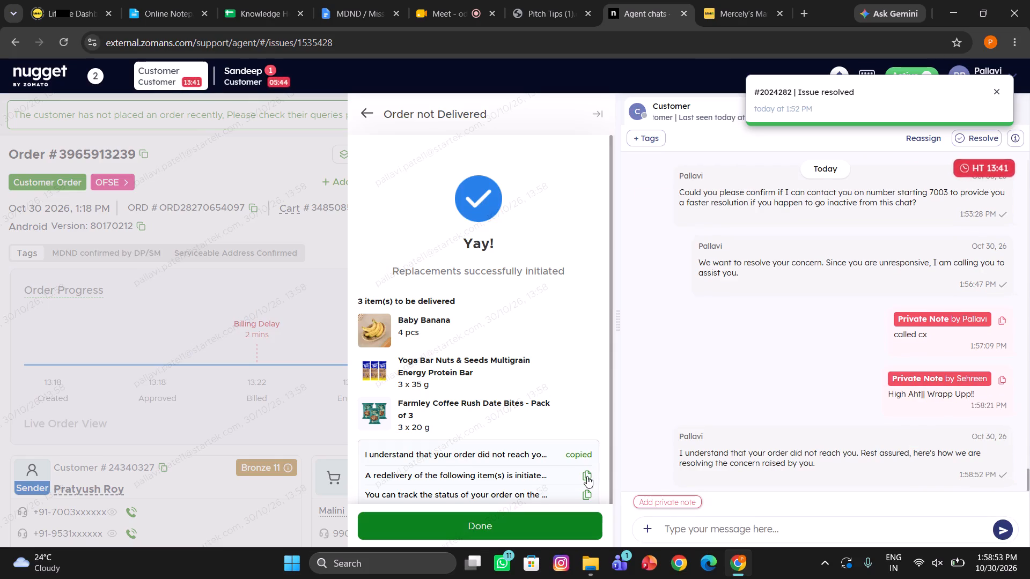
left_click(587, 476)
left_click(697, 531)
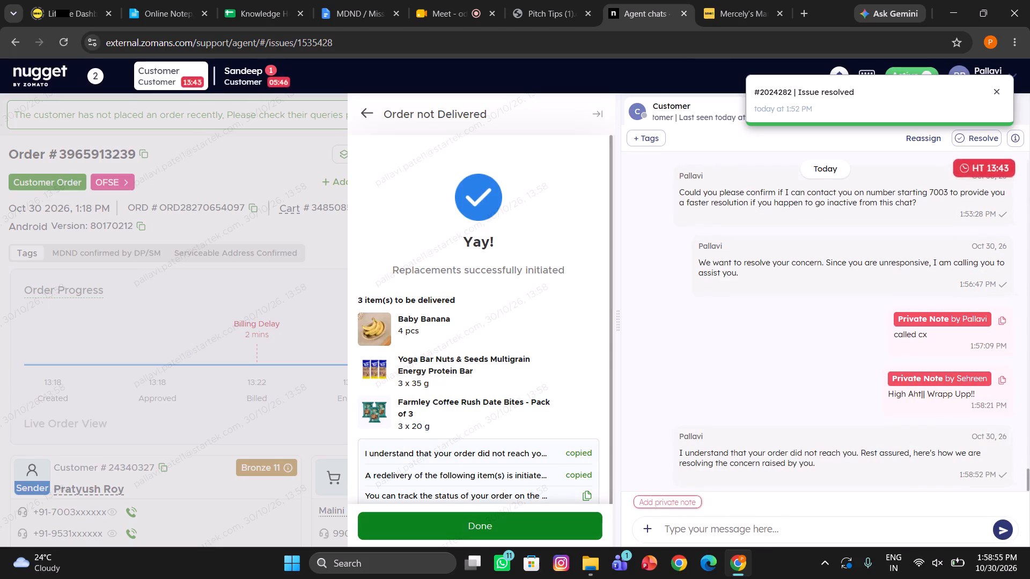
key("ctrl+v")
key("Return")
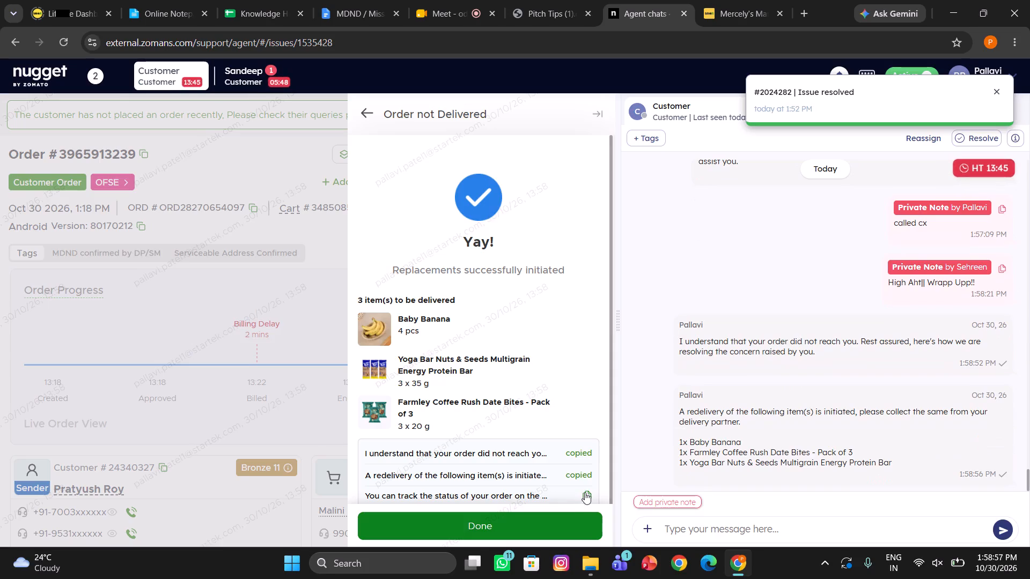
left_click(585, 491)
left_click(673, 534)
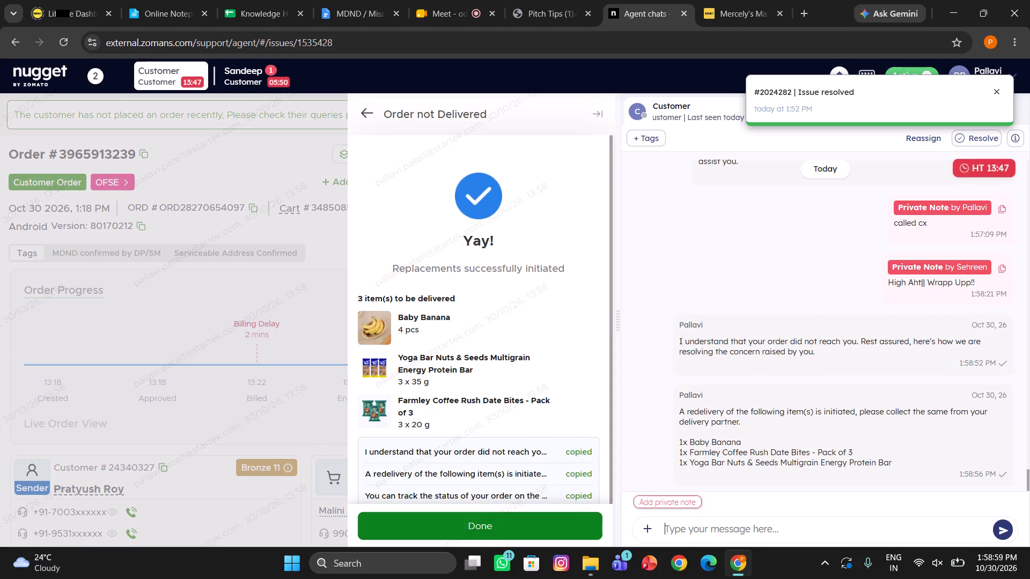
key("ctrl+v")
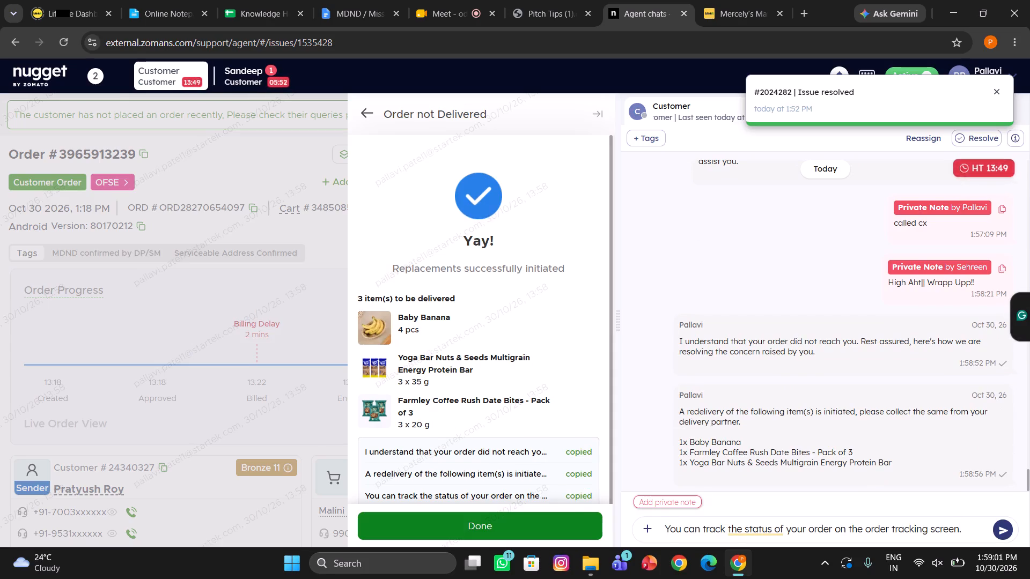
key("Return")
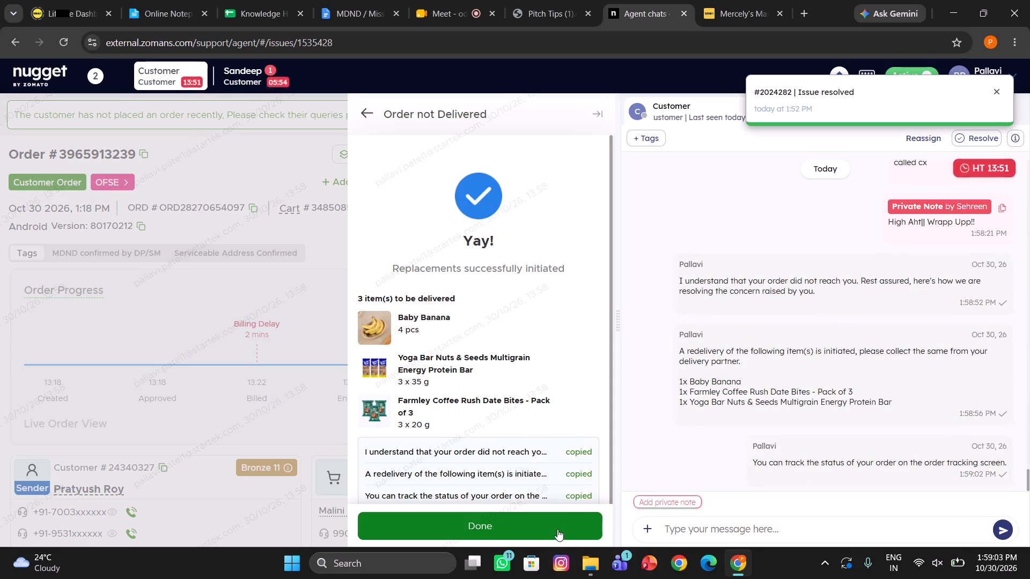
left_click(557, 529)
left_click(742, 374)
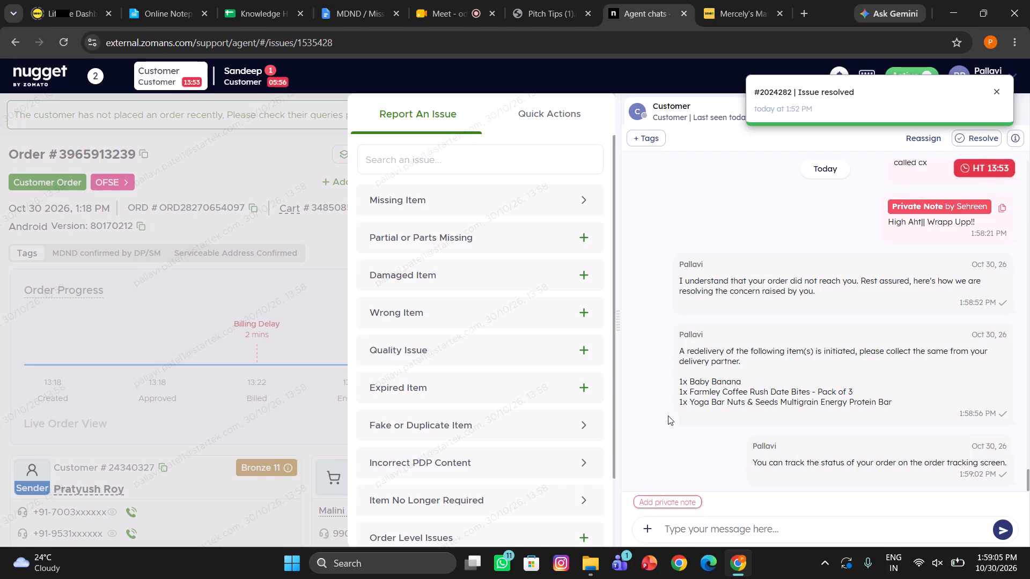
left_click(677, 401)
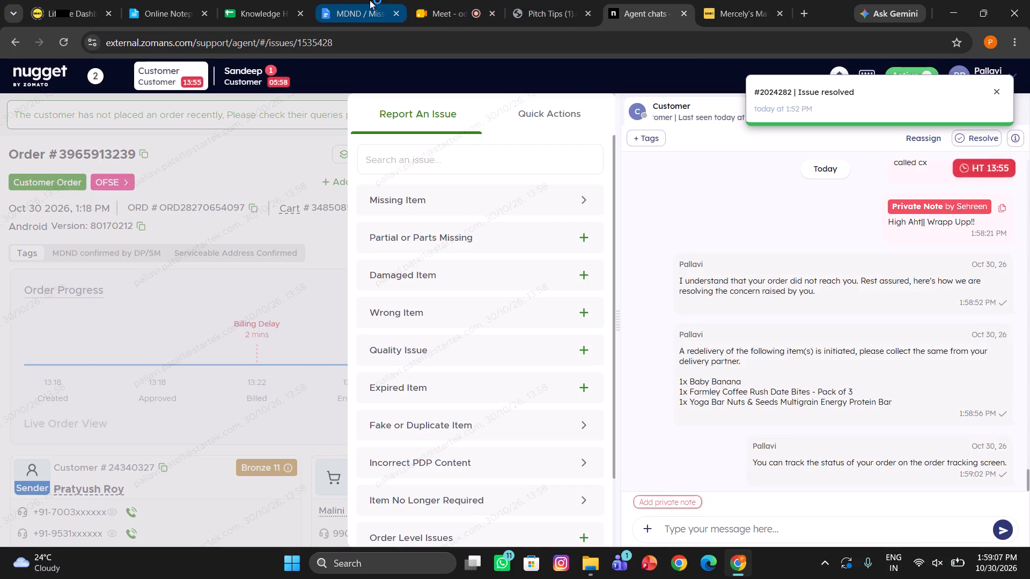
Copy the first Mdnd redelivery note, with DP/SM "yes", from the Online Notepad page.
left_click(367, 1)
left_click(183, 0)
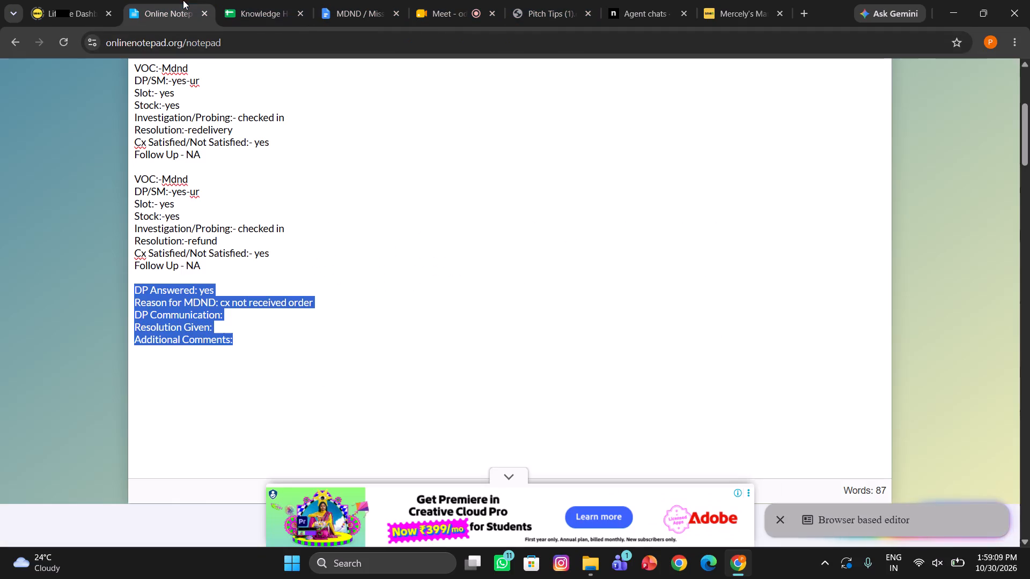
scroll(225, 228, "up", 2)
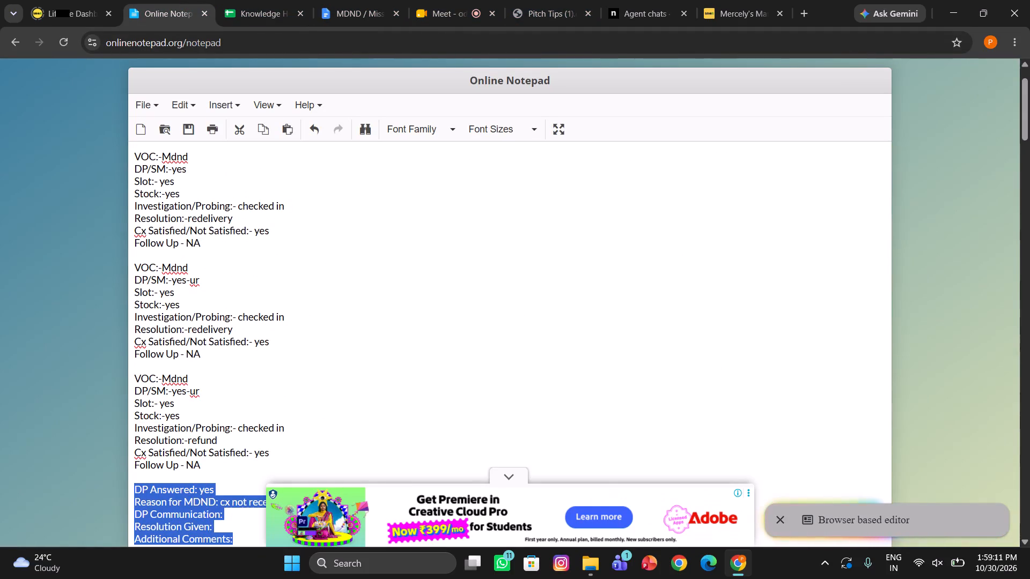
left_click_drag(201, 245, 121, 149)
key("ctrl+c")
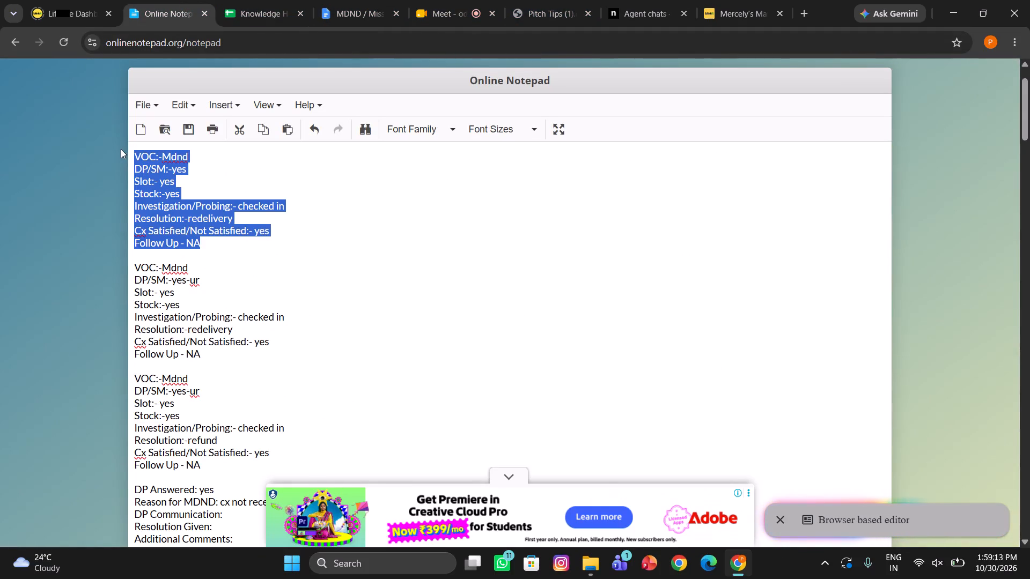
Move the Online Notepad page beside the Agent chats page and close the Mercely's page.
left_click(355, 0)
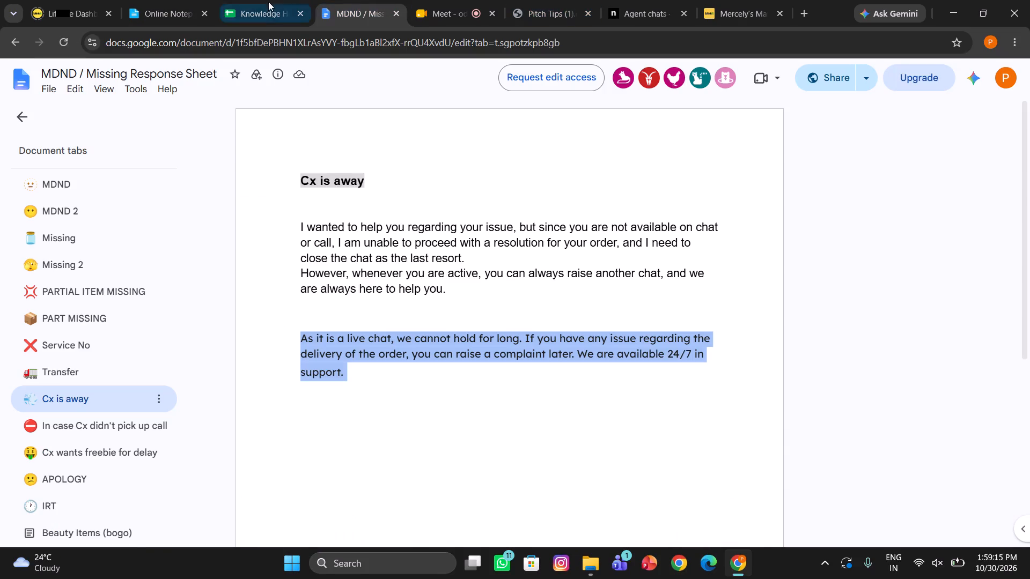
left_click_drag(169, 0, 540, 0)
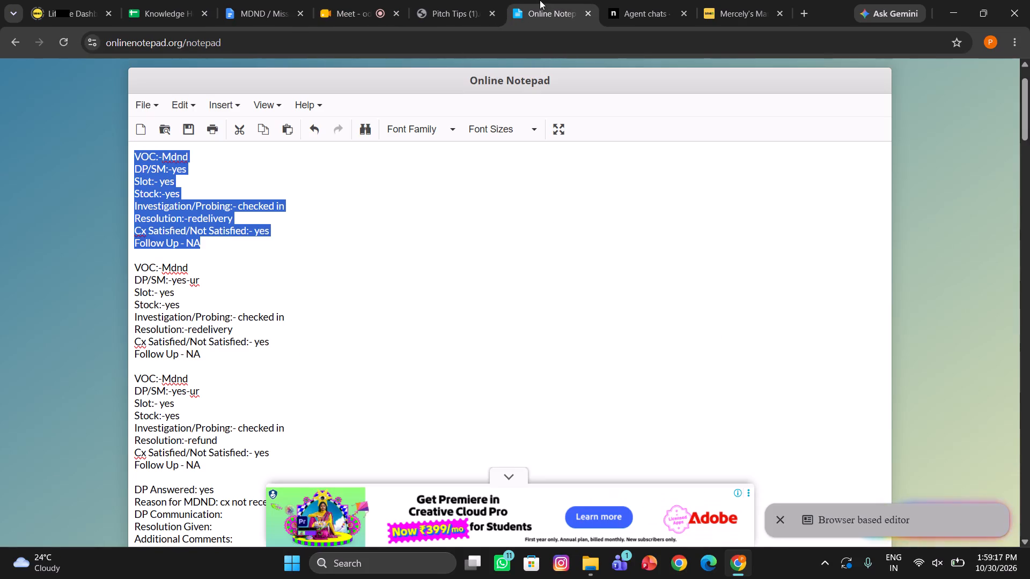
left_click(781, 11)
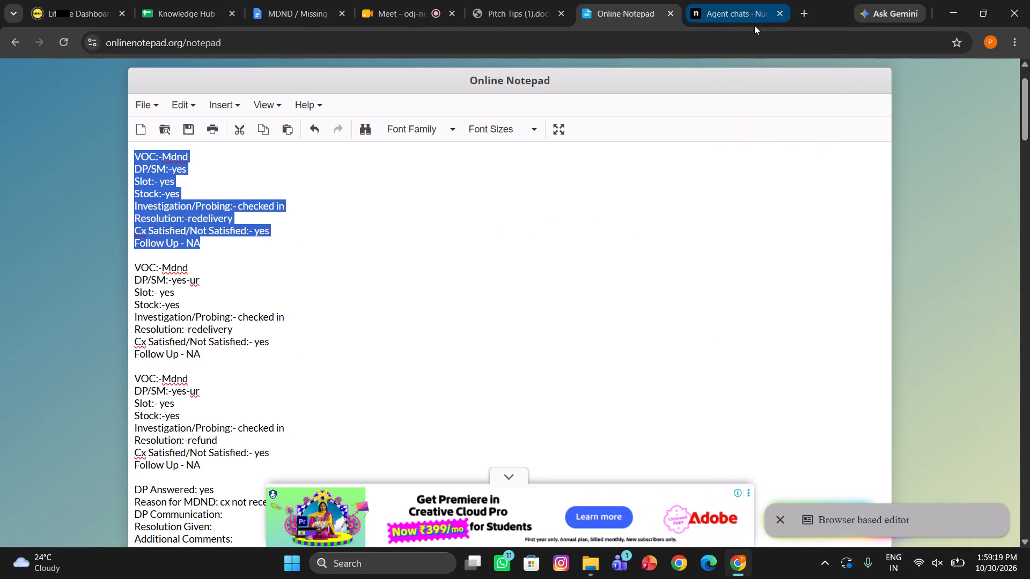
left_click(730, 19)
left_click(332, 293)
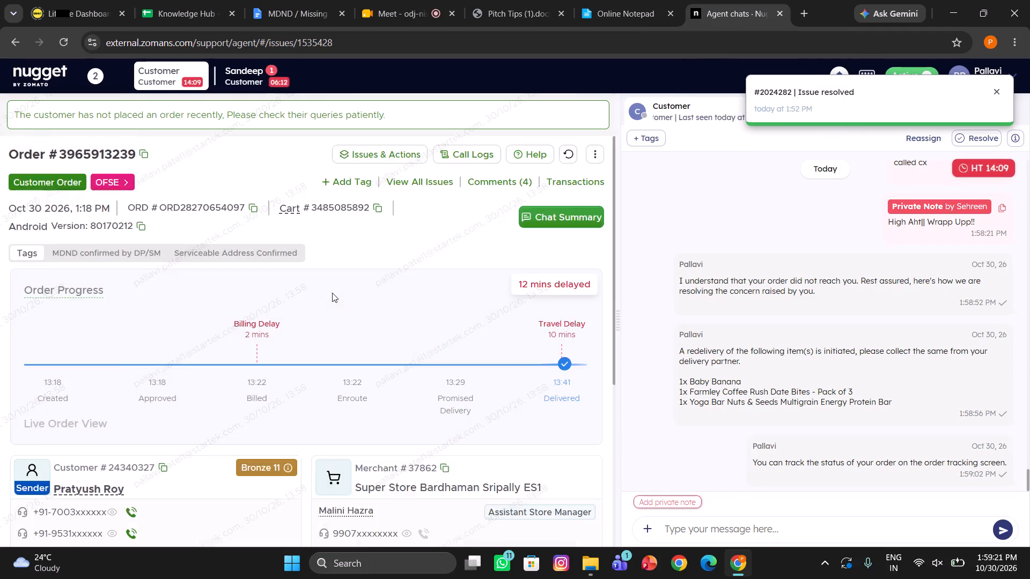
scroll(332, 293, "down", 3)
left_click(238, 511)
key("ctrl+v")
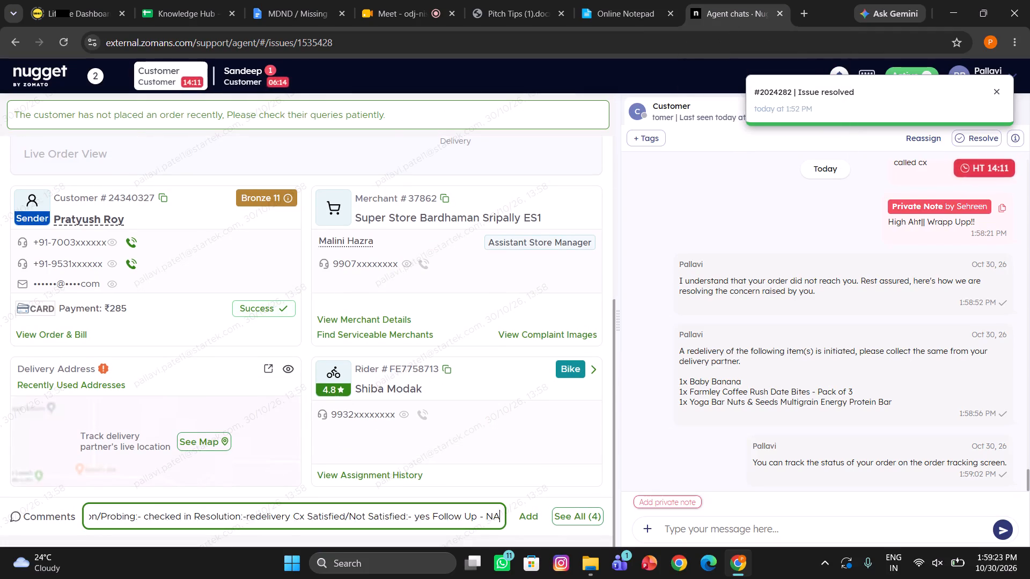
key("Return")
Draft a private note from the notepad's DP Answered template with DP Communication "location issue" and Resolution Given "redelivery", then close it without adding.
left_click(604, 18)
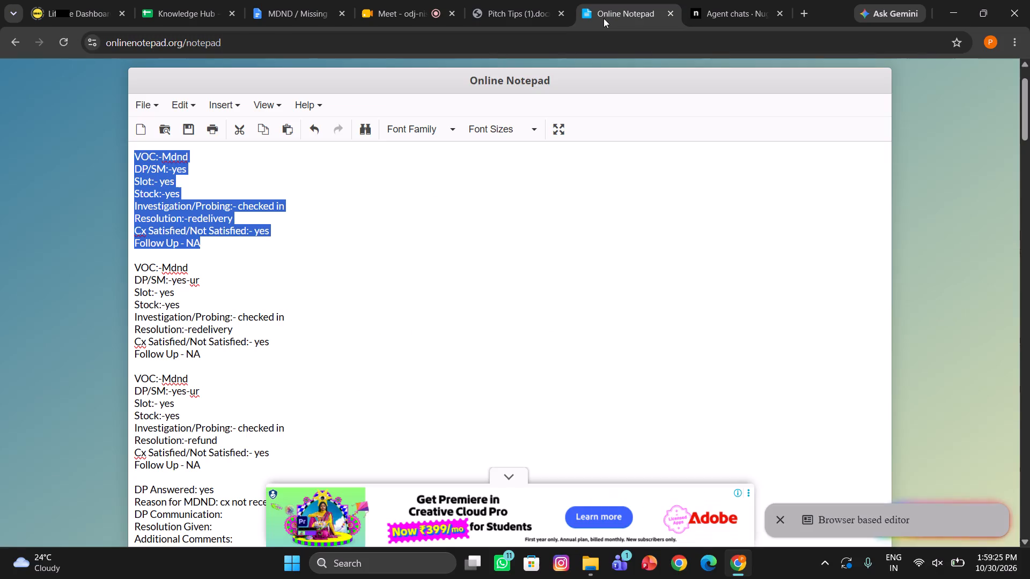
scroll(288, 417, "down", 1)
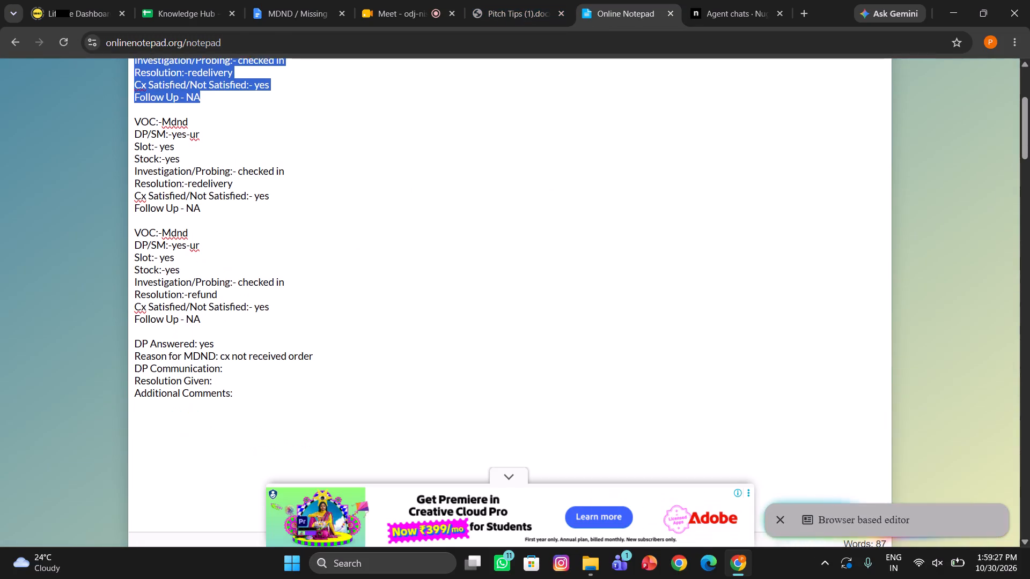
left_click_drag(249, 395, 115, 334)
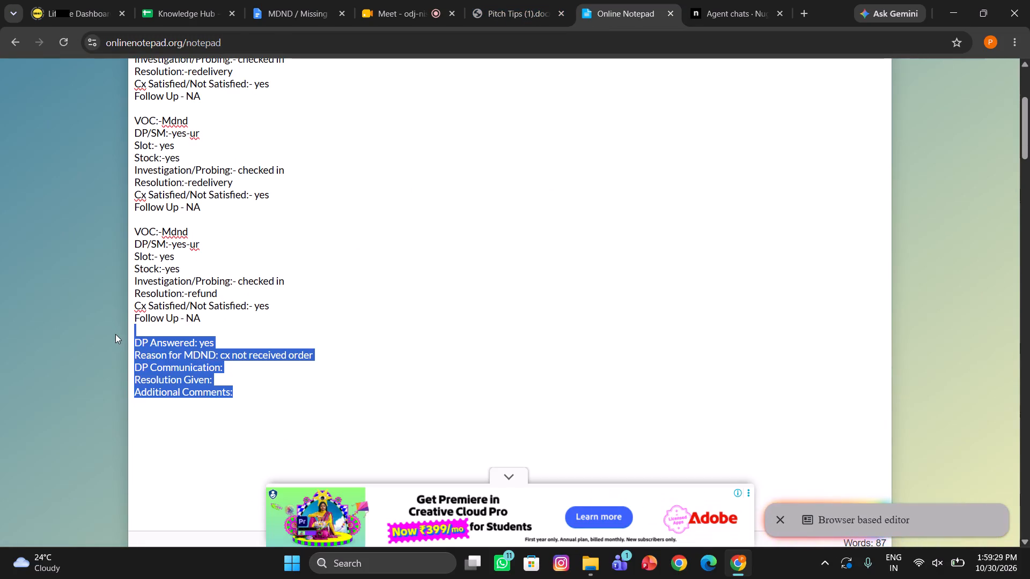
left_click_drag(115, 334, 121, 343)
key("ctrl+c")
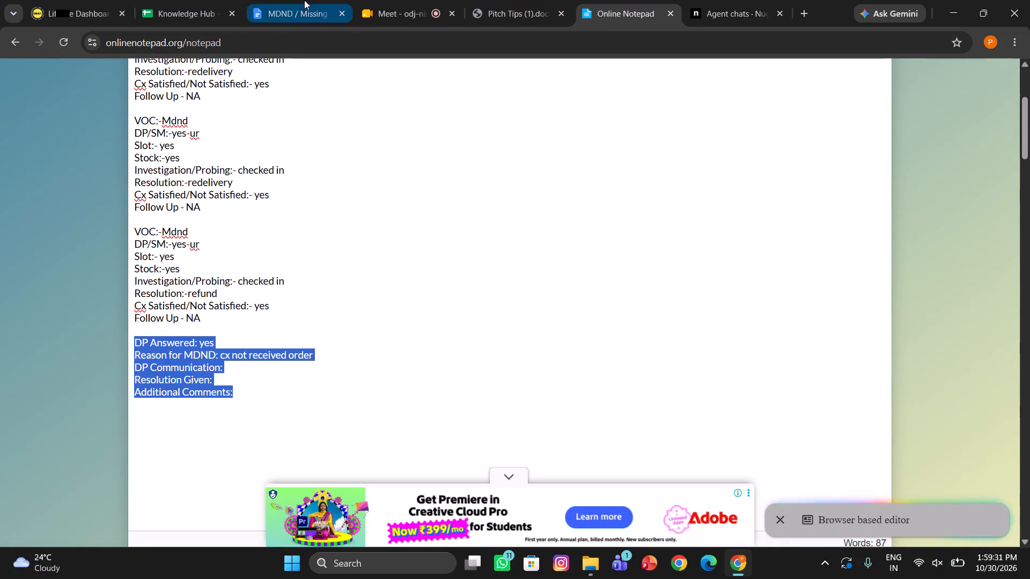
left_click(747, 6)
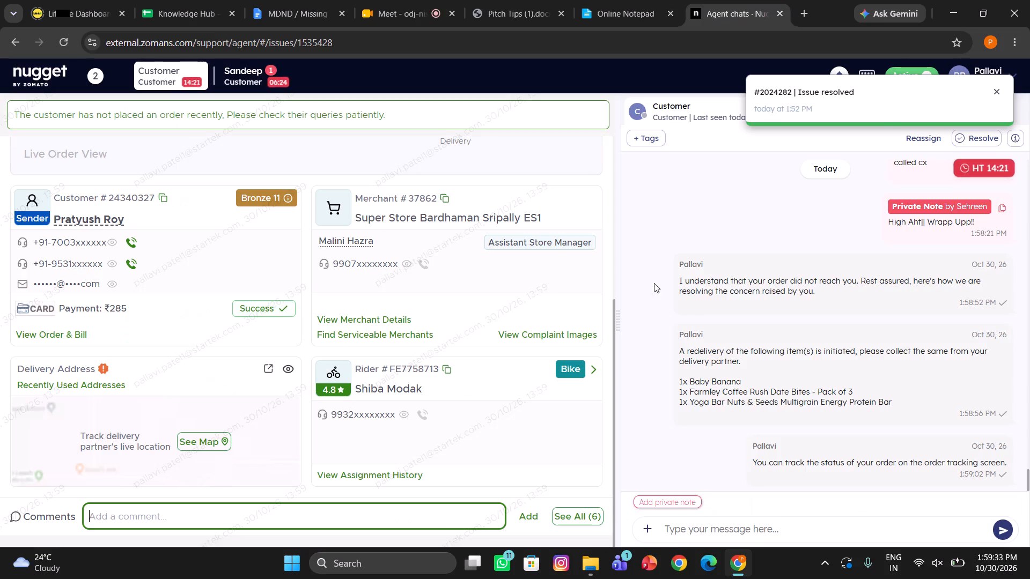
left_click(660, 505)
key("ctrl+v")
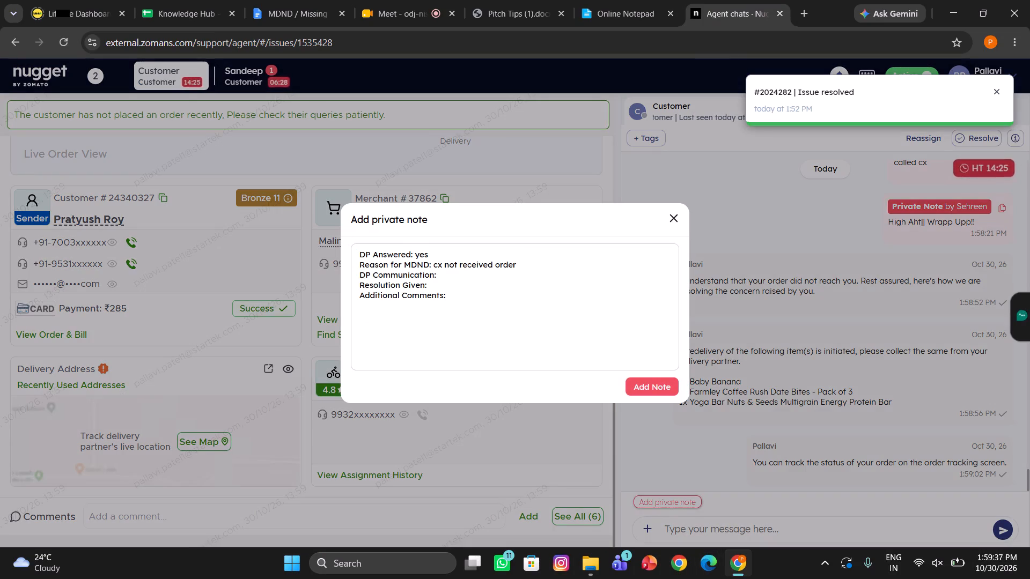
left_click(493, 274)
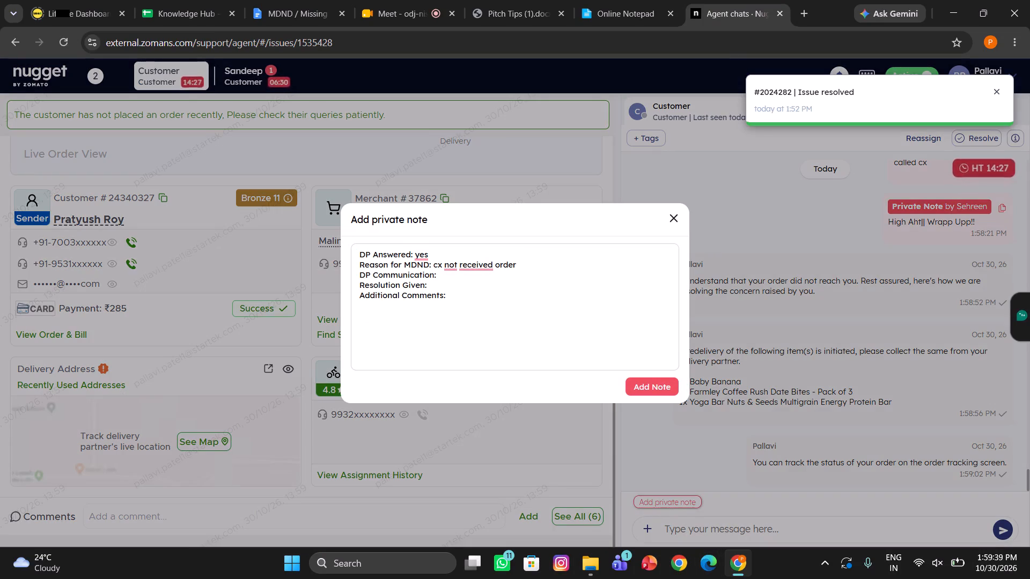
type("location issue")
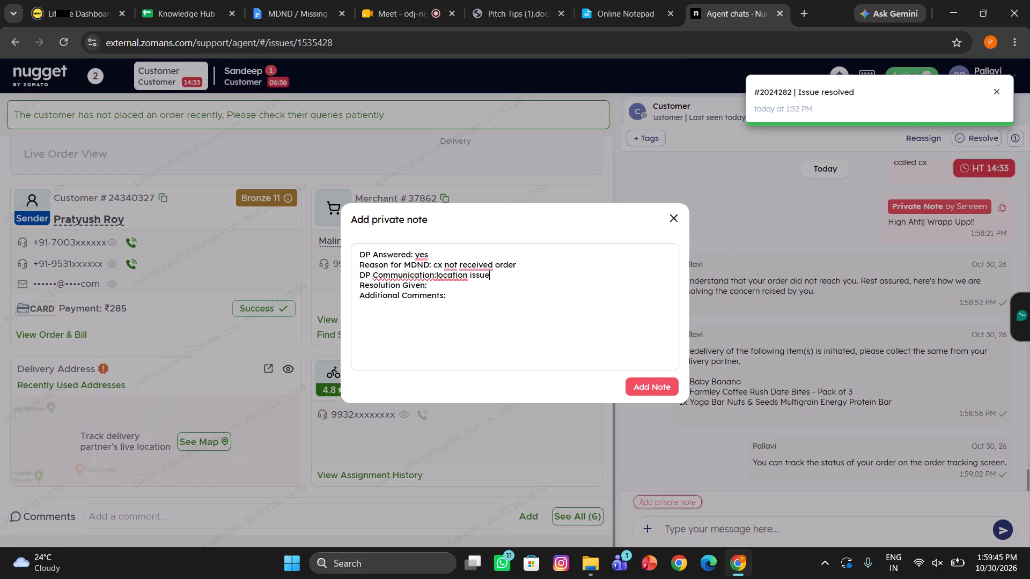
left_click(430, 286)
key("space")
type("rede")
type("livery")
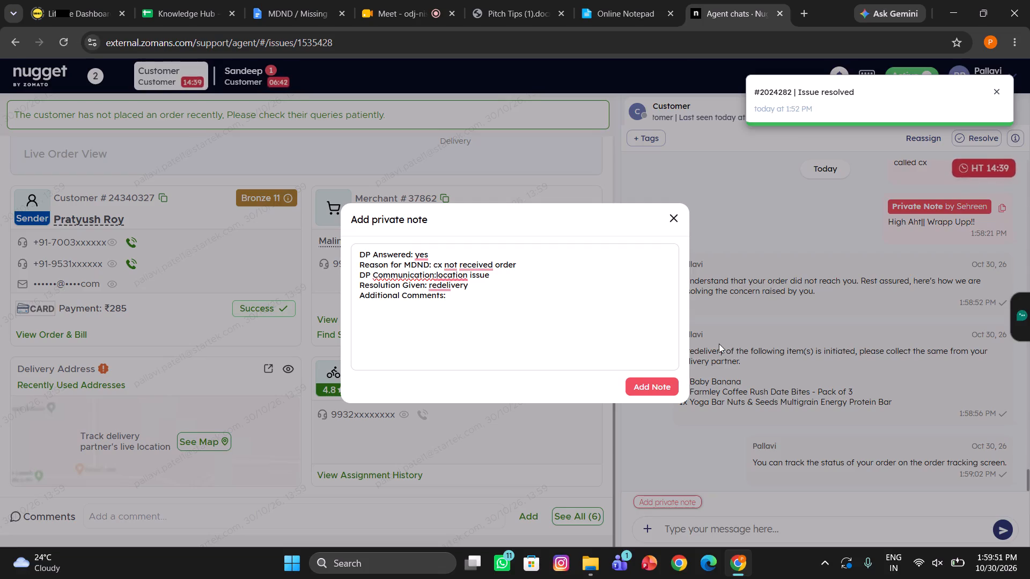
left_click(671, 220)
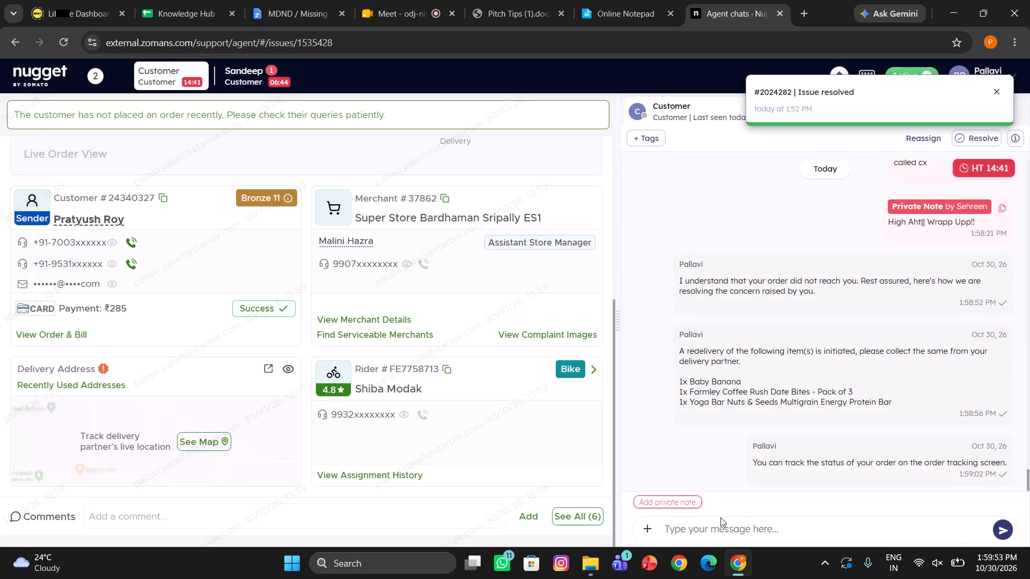
Send the canned reply asking the customer to share their thoughts and rate the conversation.
left_click(719, 519)
type("/ra")
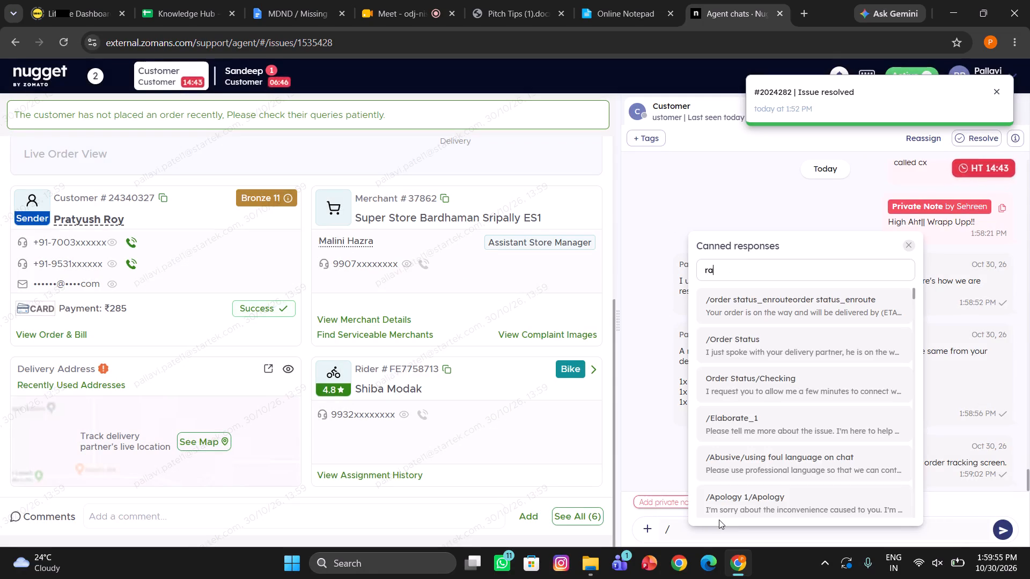
left_click(762, 349)
key("Return")
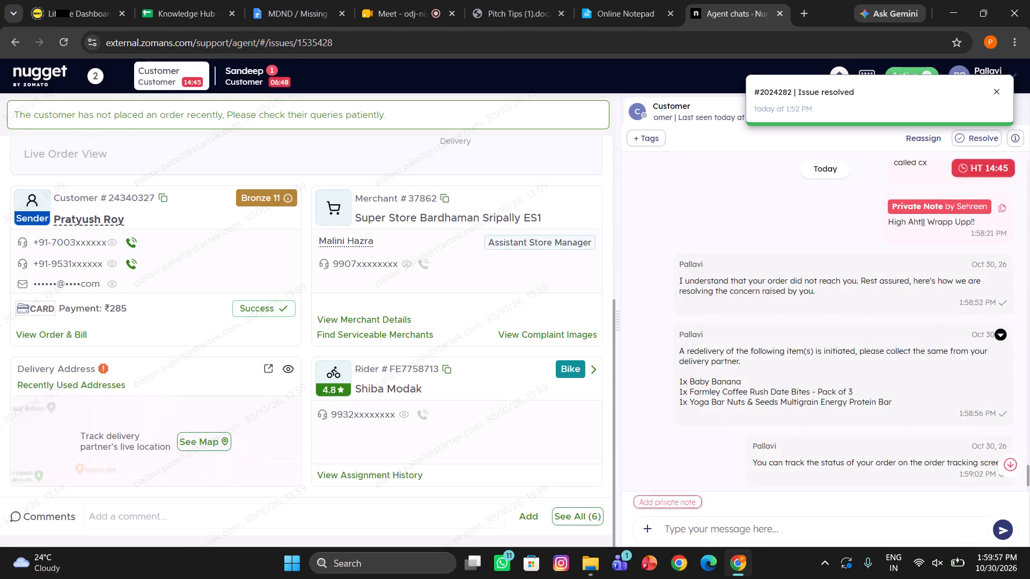
Add the drafted private note with DP Communication "location issue" and Resolution Given "redelivery" to the chat.
left_click(673, 497)
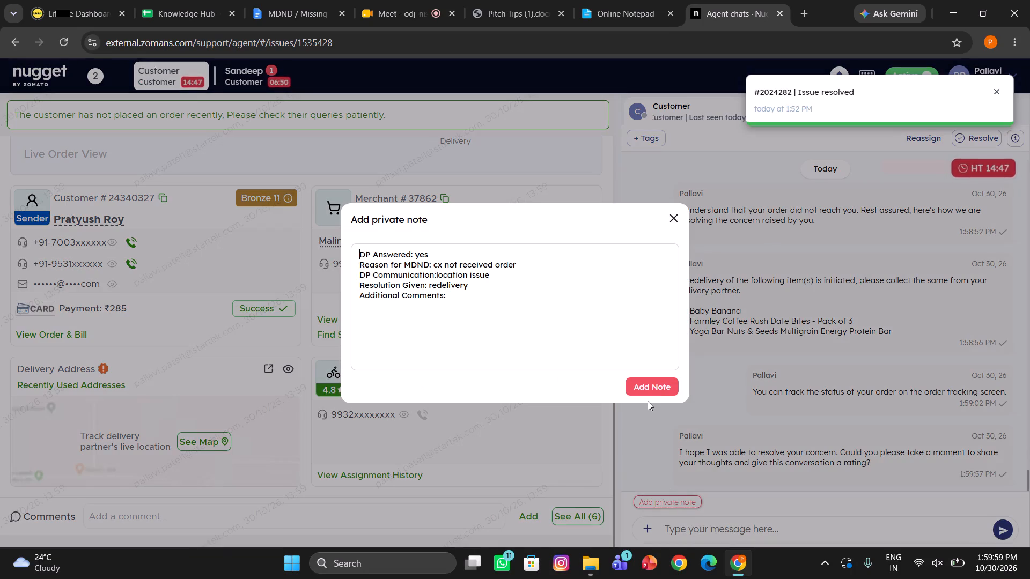
left_click(657, 389)
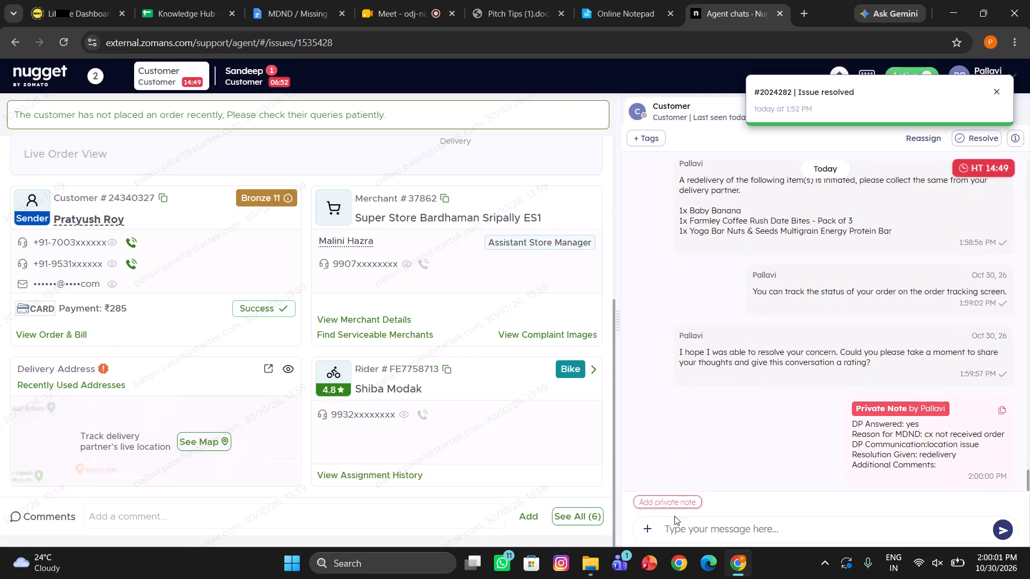
Send the canned closing reply thanking the customer for choosing Blinkit.
left_click(683, 523)
type("/clo")
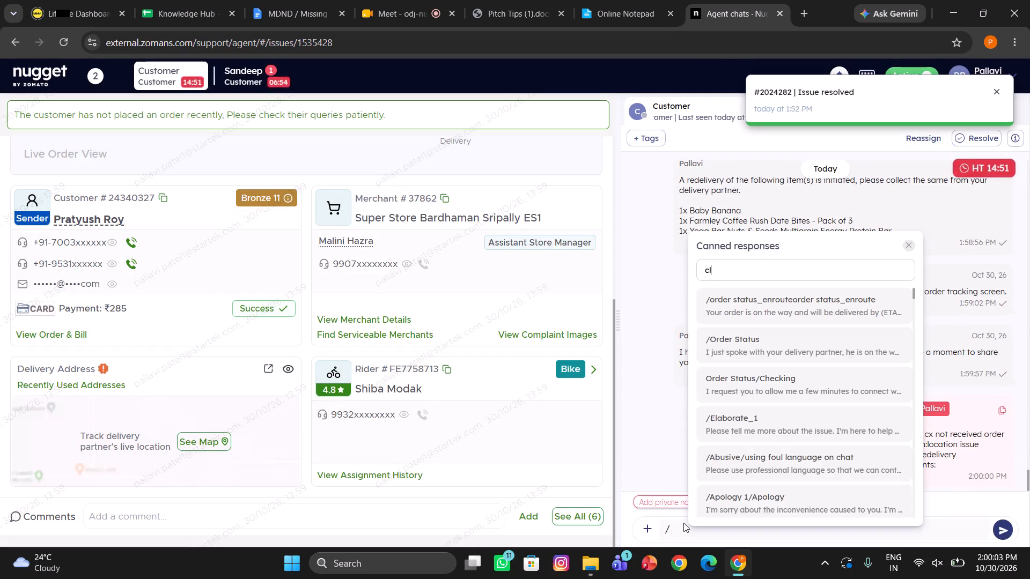
left_click(748, 308)
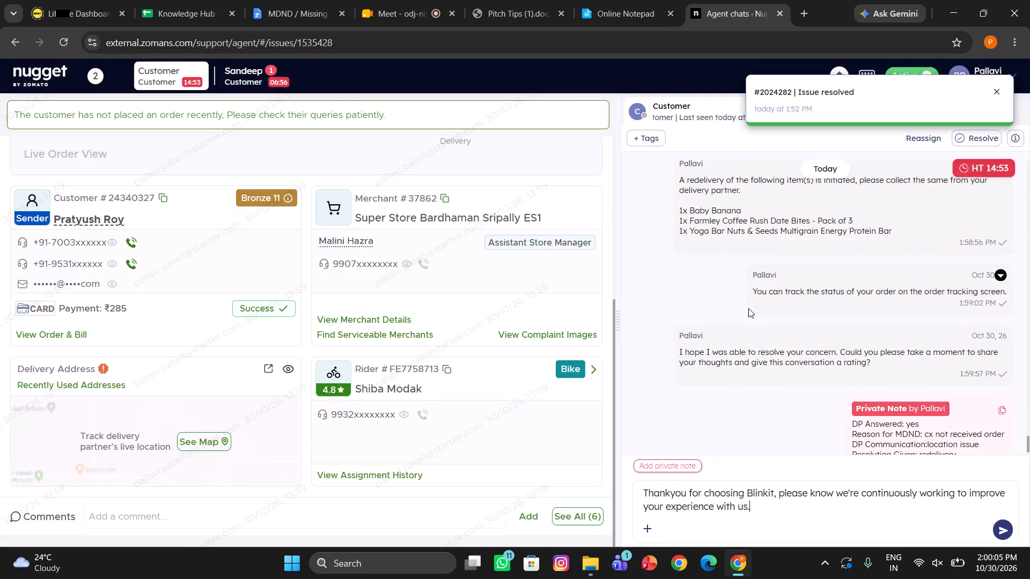
key("Return")
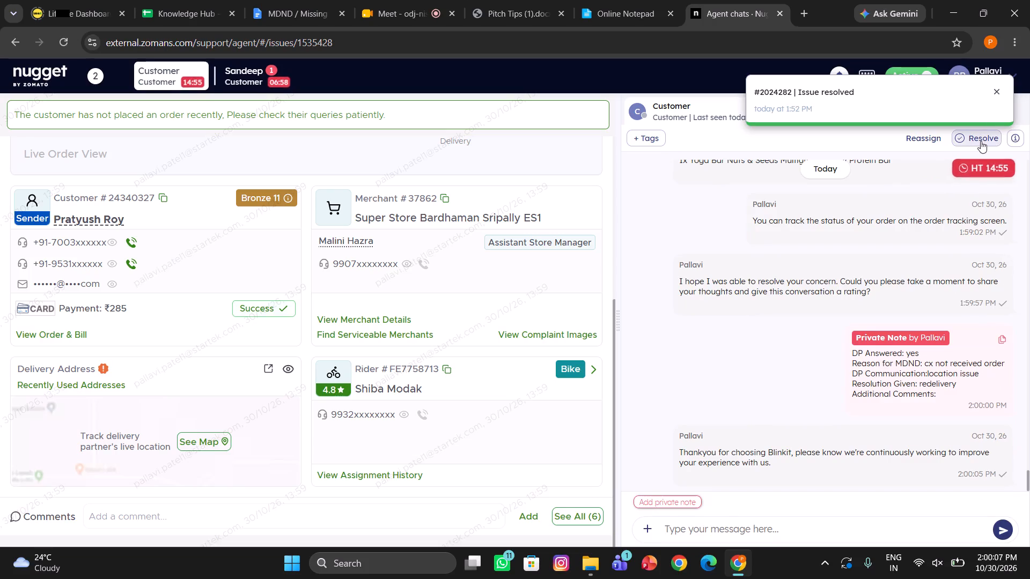
Resolve the redelivery chat with the disposition tag "MDND – Resolved".
left_click(981, 141)
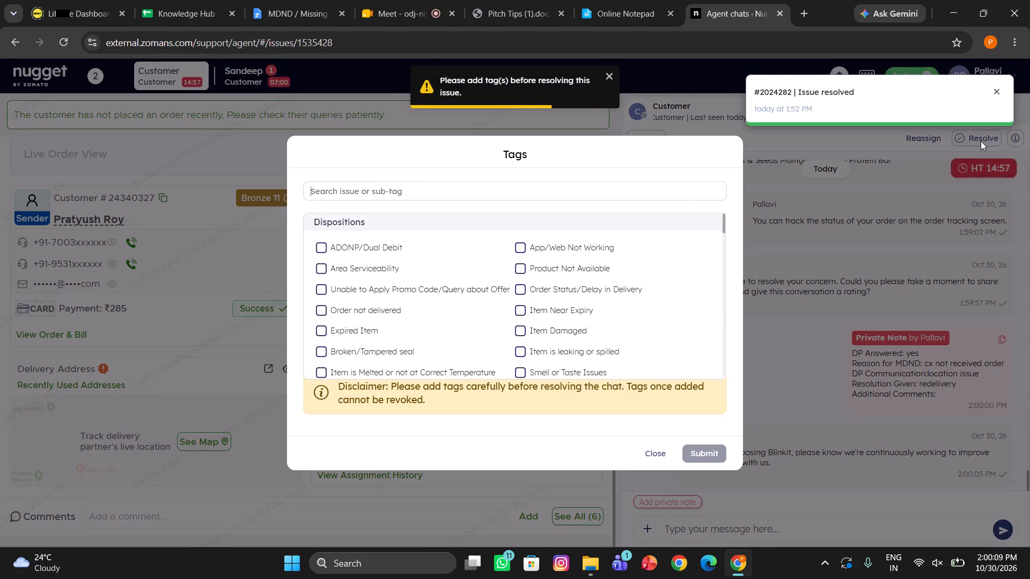
type("mdnd")
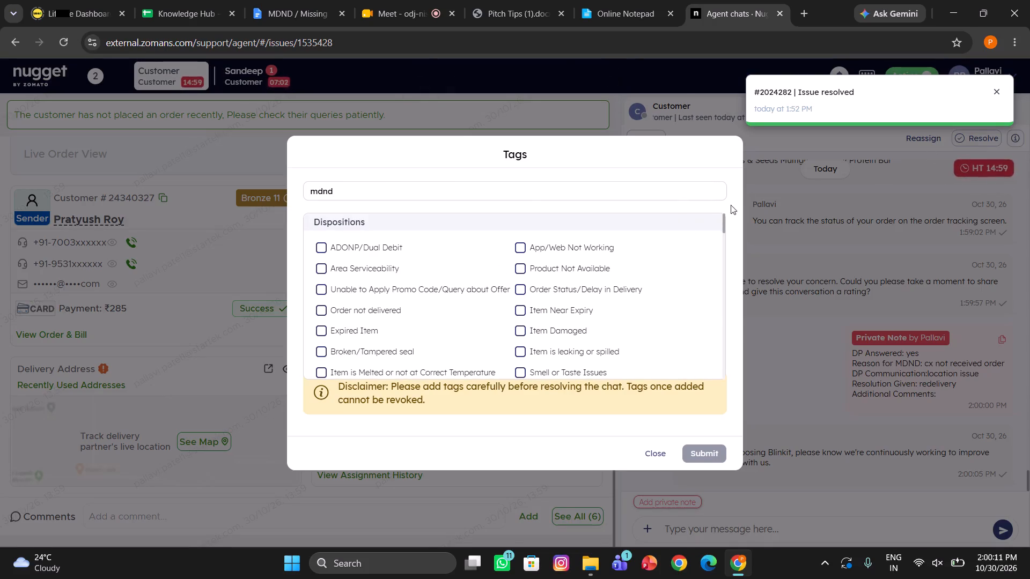
left_click(425, 276)
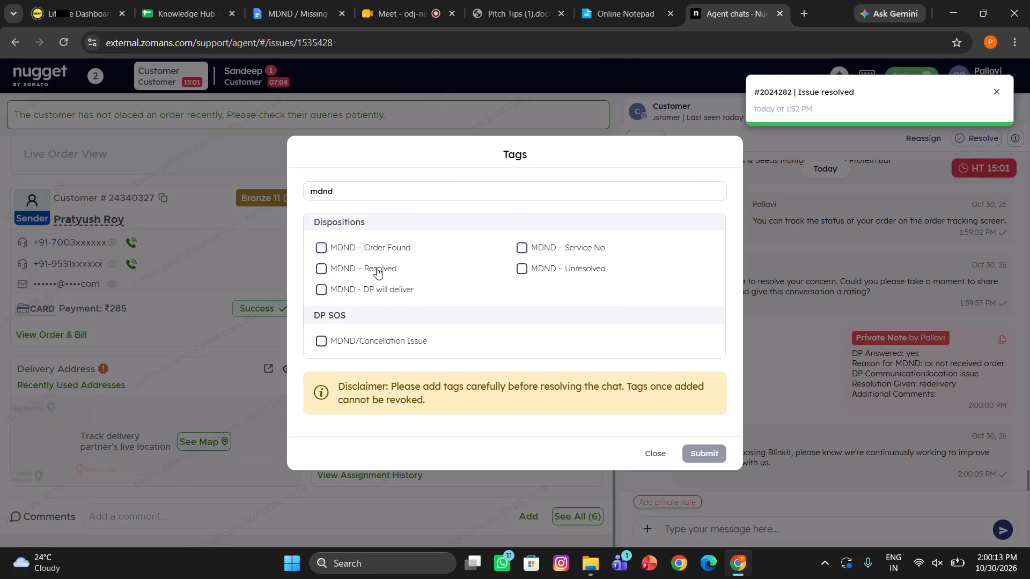
left_click(377, 268)
left_click(698, 446)
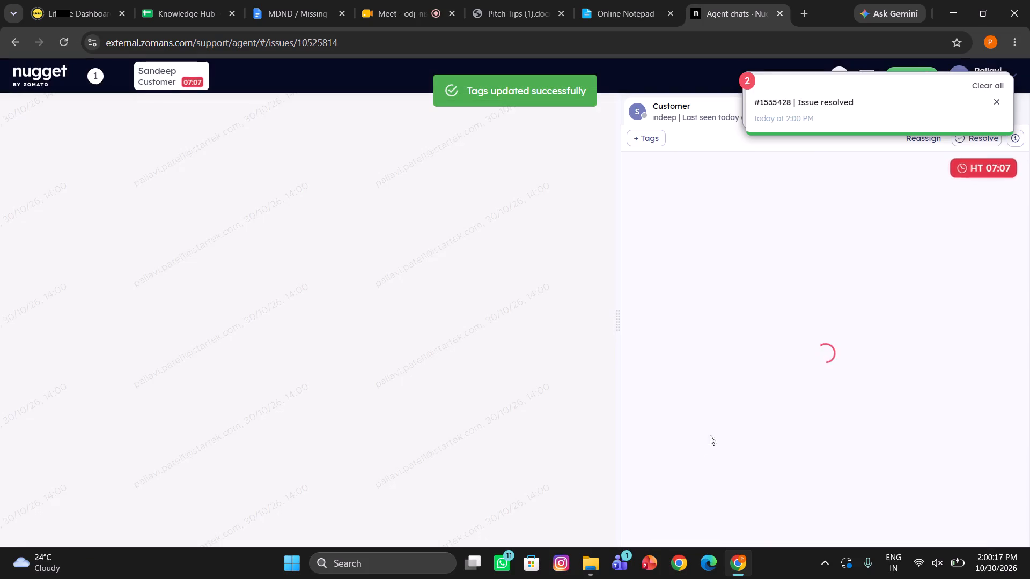
scroll(770, 421, "down", 10)
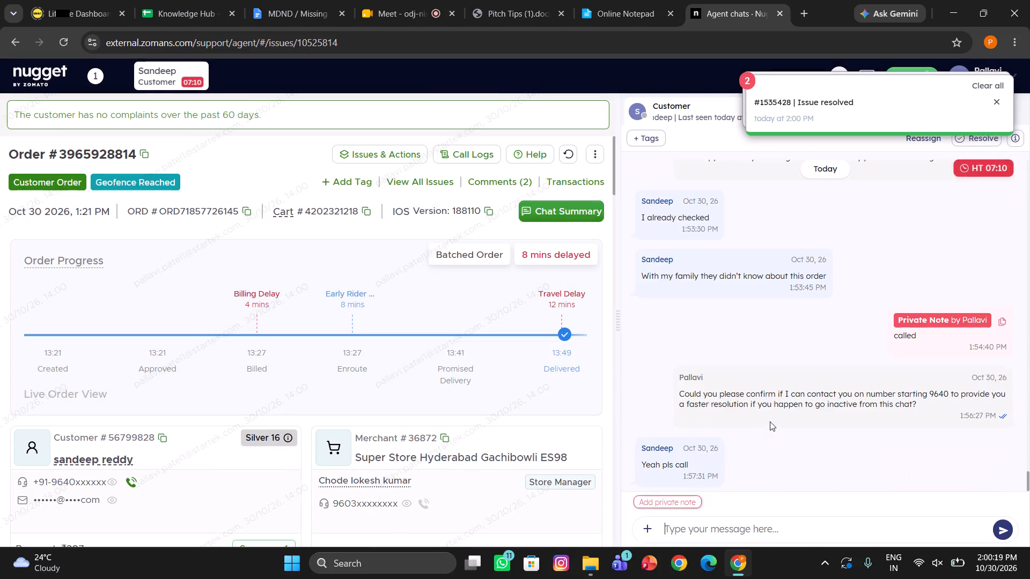
scroll(770, 421, "down", 4)
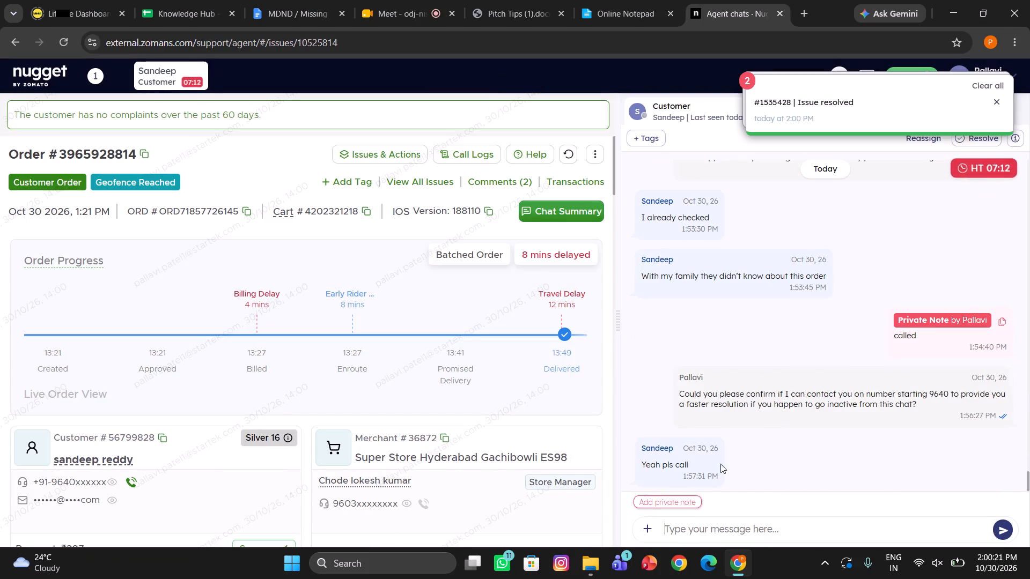
scroll(458, 479, "down", 1)
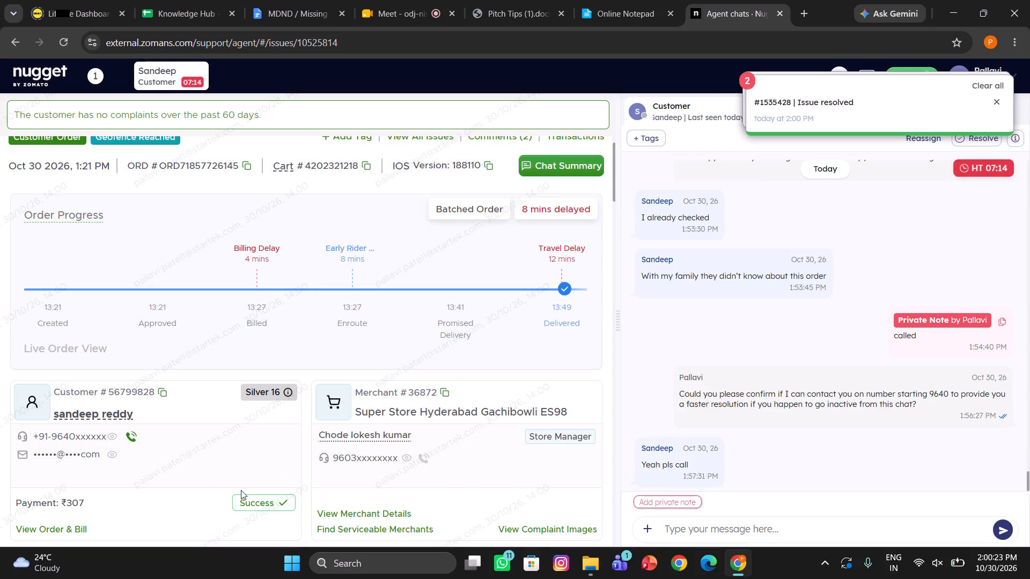
left_click(131, 436)
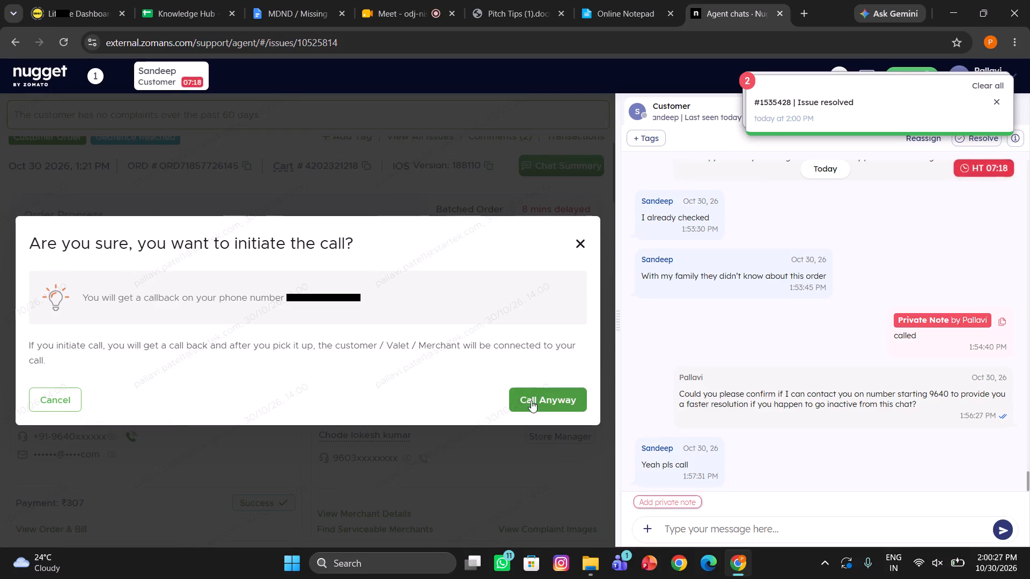
left_click(531, 400)
left_click(664, 501)
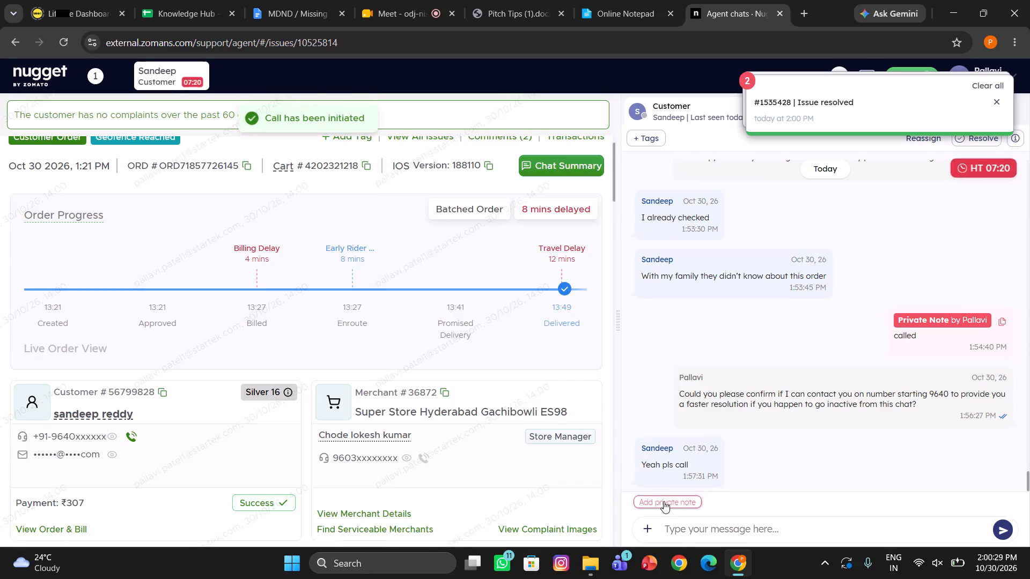
type("called cxx")
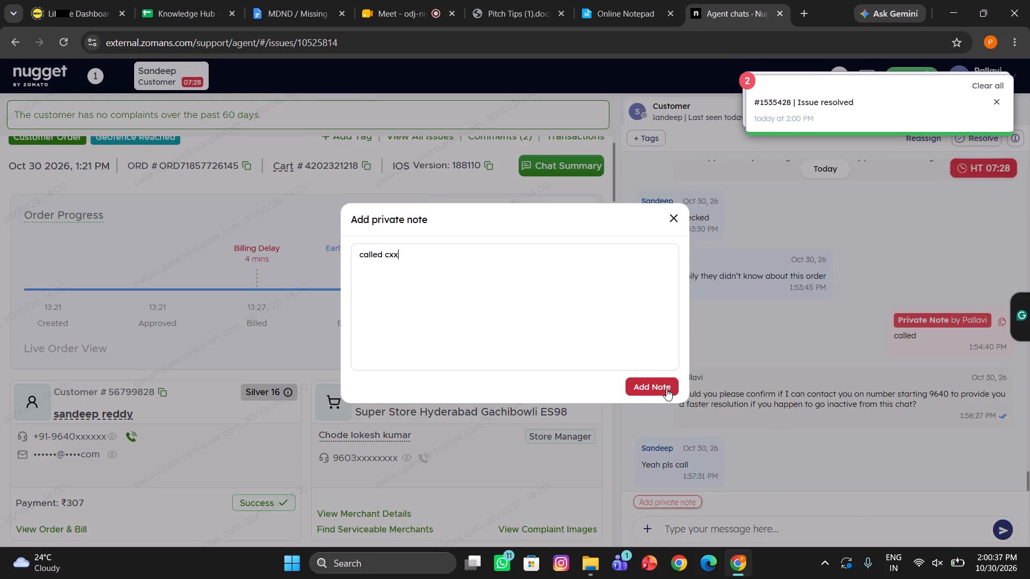
key("BackSpace")
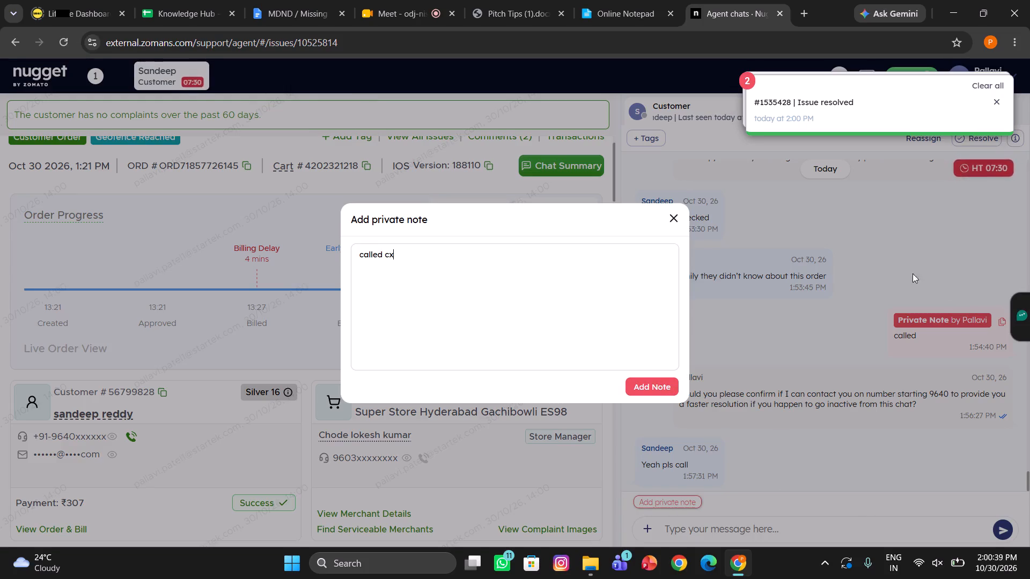
left_click(644, 385)
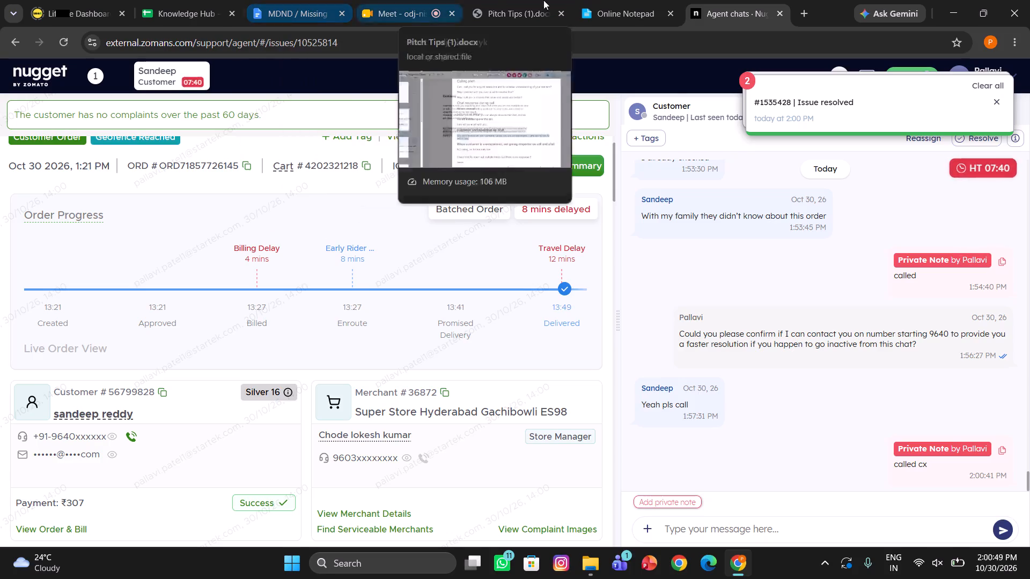
Copy the first Mdnd redelivery note, with DP/SM "yes", from the Online Notepad page.
left_click(636, 1)
left_click(164, 311)
scroll(164, 311, "up", 1)
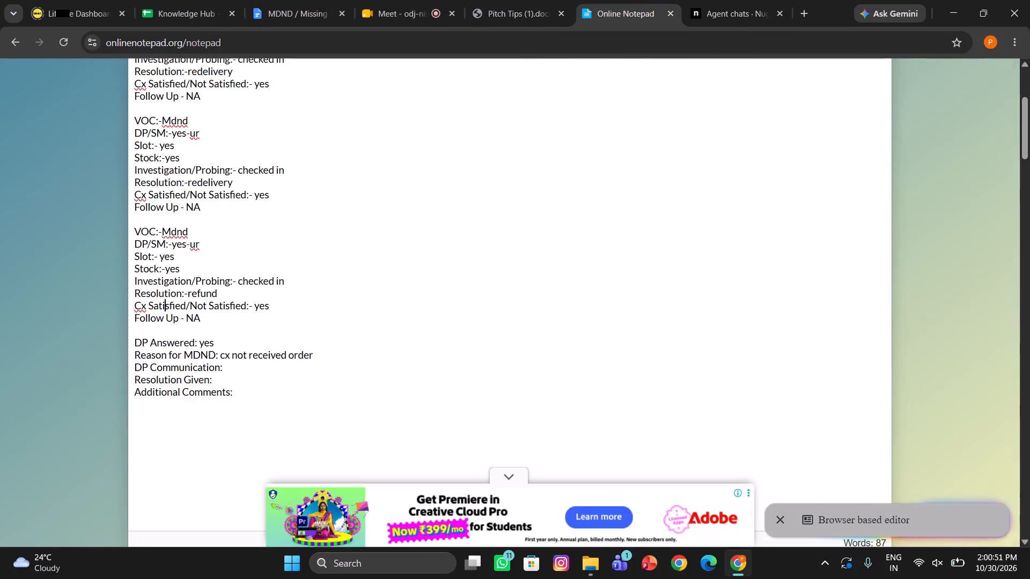
scroll(164, 311, "up", 1)
left_click_drag(204, 295, 187, 281)
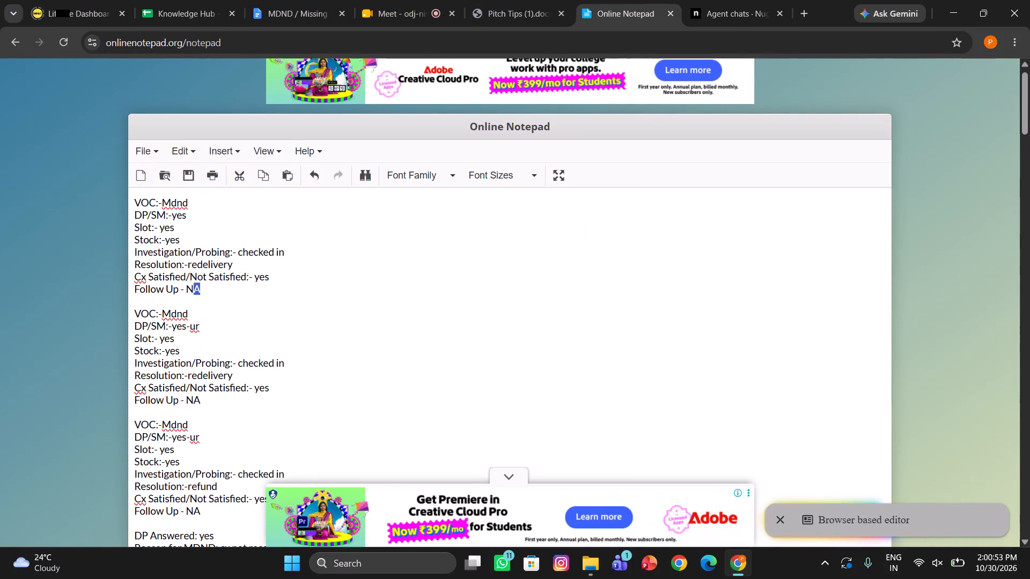
left_click_drag(187, 281, 101, 202)
key("ctrl+c")
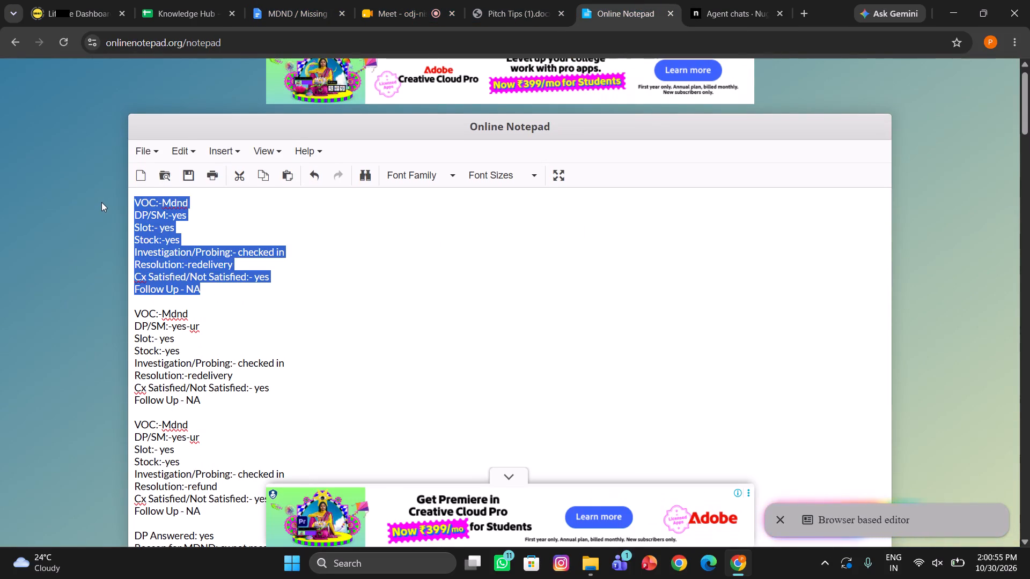
key("ctrl+c")
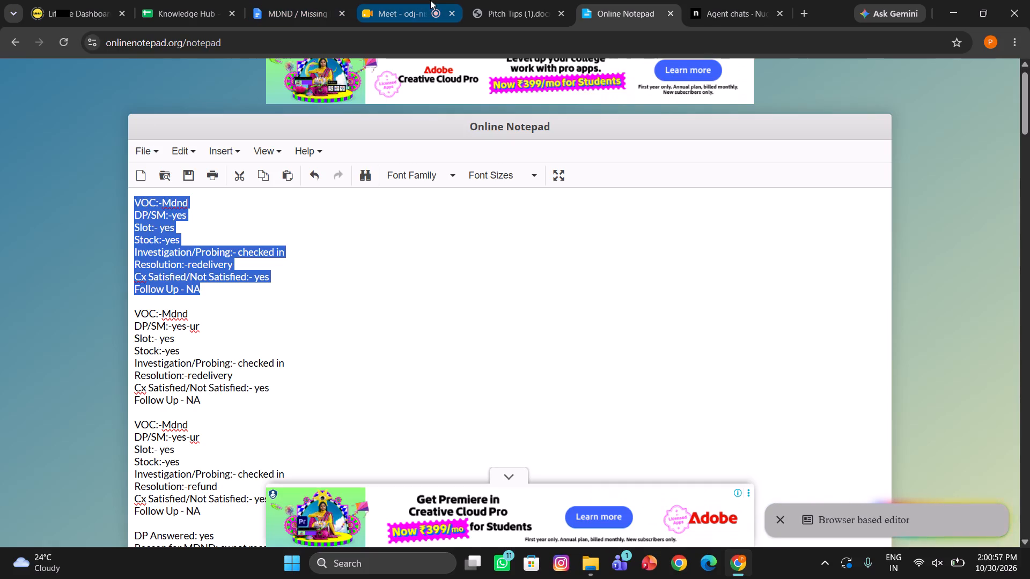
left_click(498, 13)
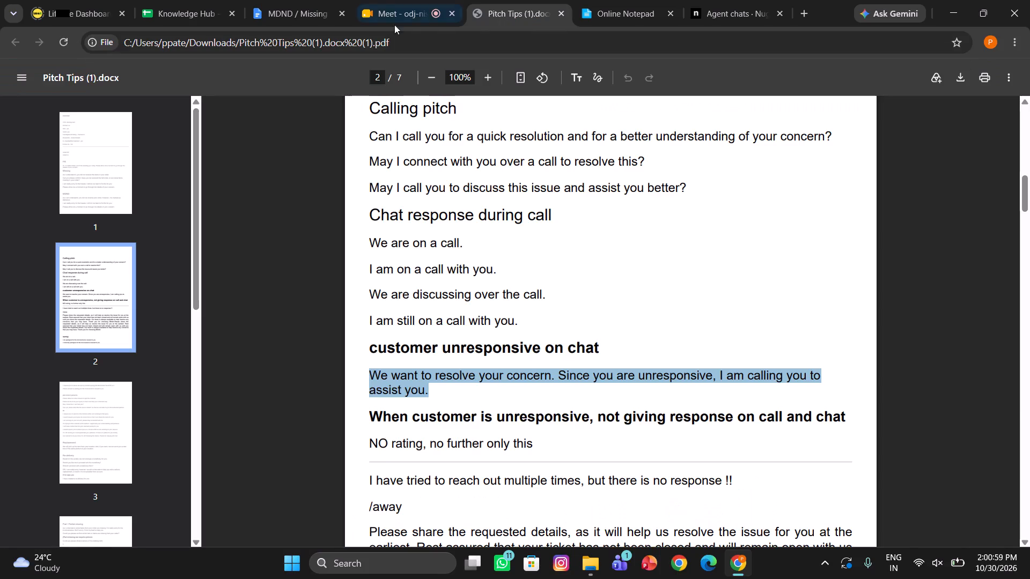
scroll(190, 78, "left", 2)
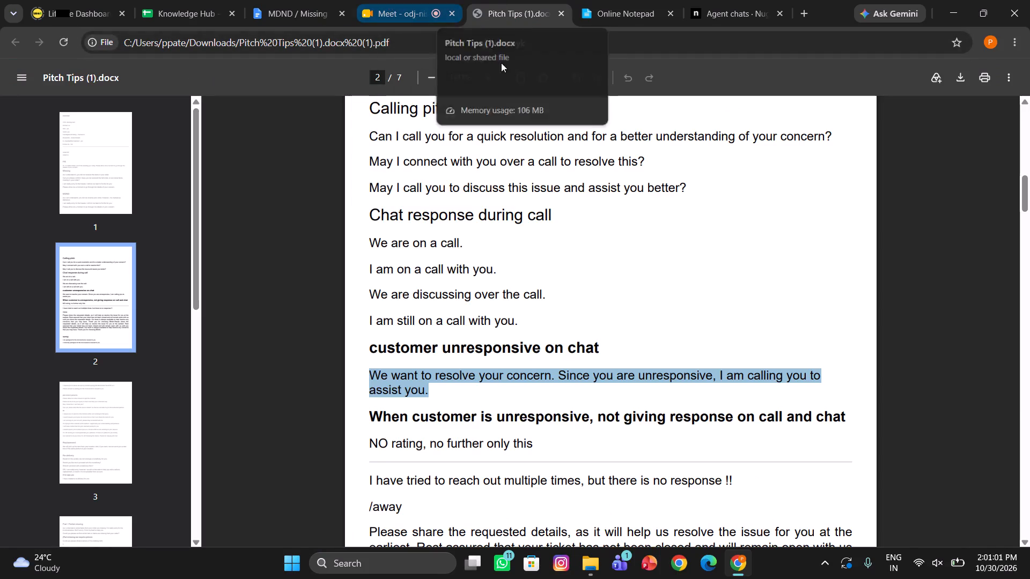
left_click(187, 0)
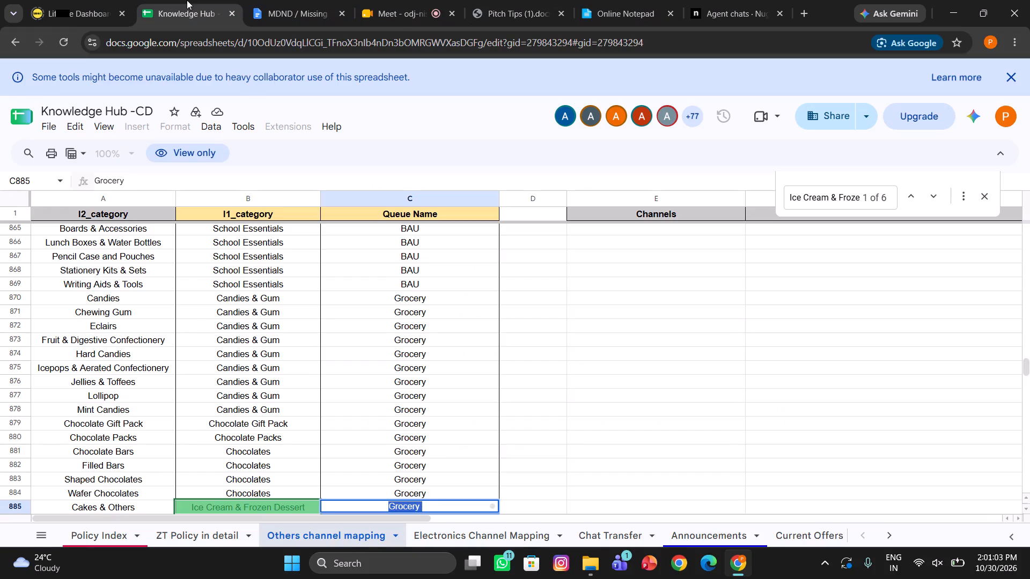
left_click(748, 1)
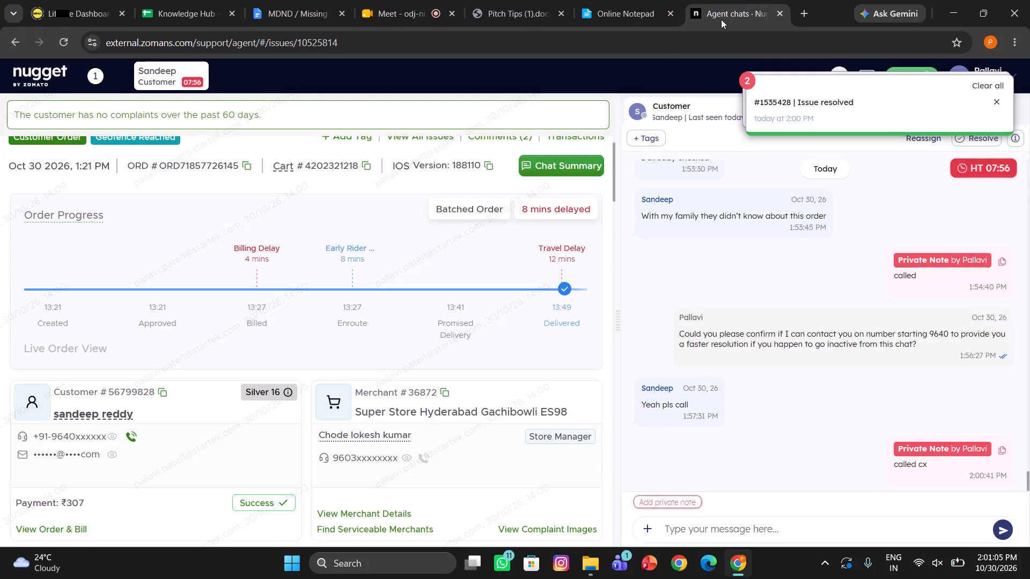
scroll(274, 411, "down", 2)
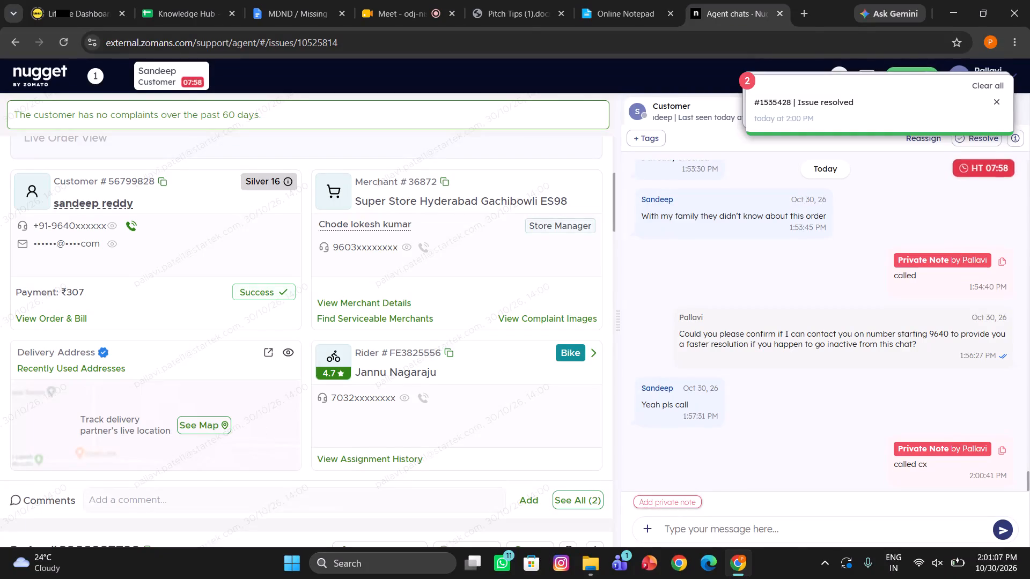
left_click(202, 497)
key("ctrl+v")
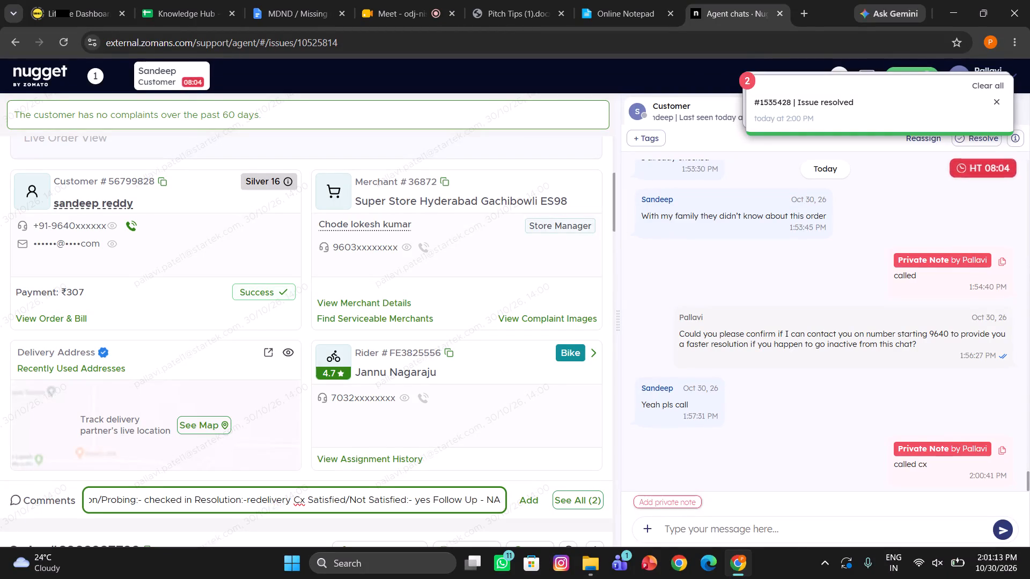
scroll(202, 497, "right", 4)
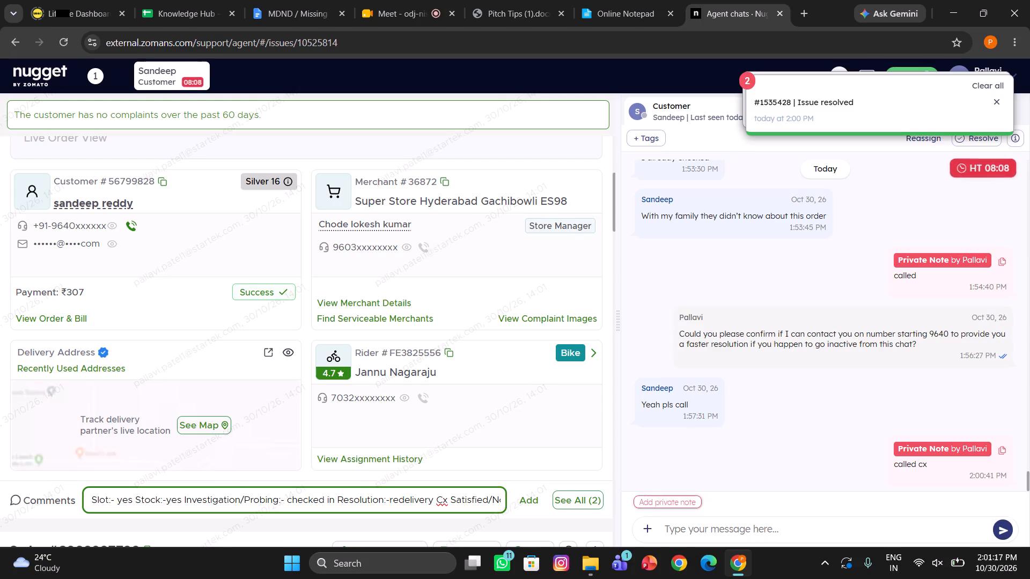
left_click_drag(433, 500, 395, 502)
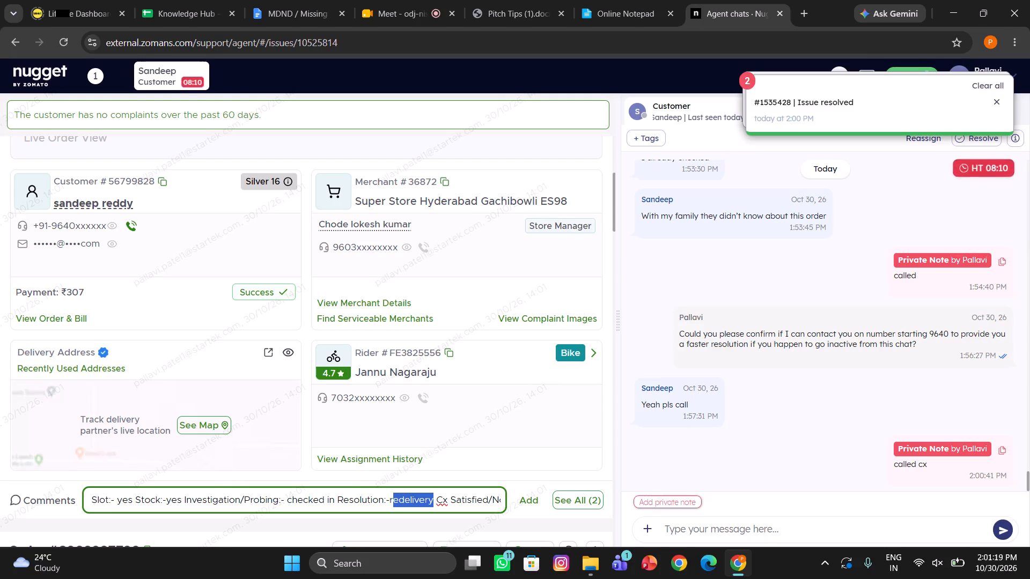
left_click_drag(395, 502, 399, 502)
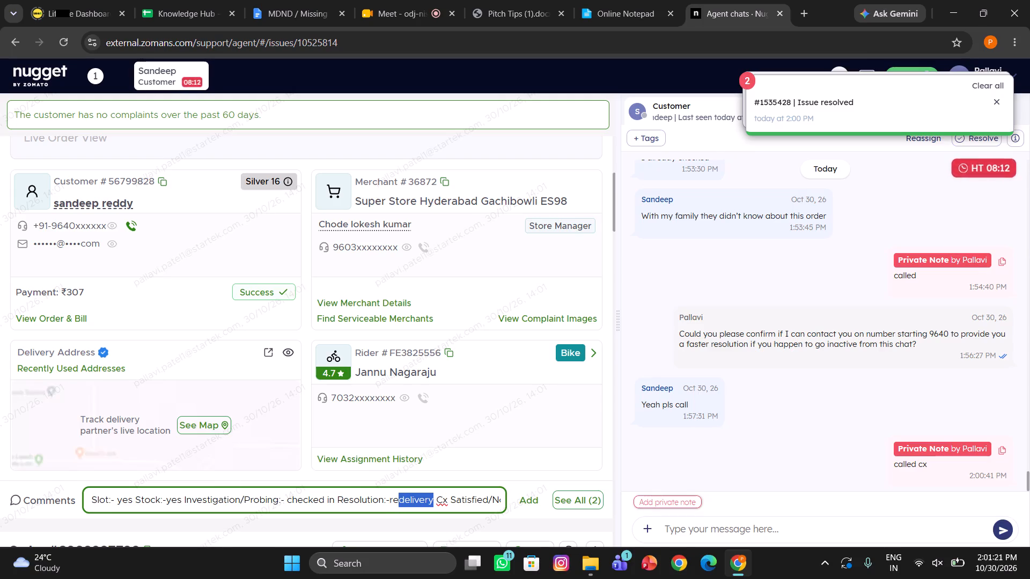
key("BackSpace")
type("ceived")
scroll(399, 502, "right", 1)
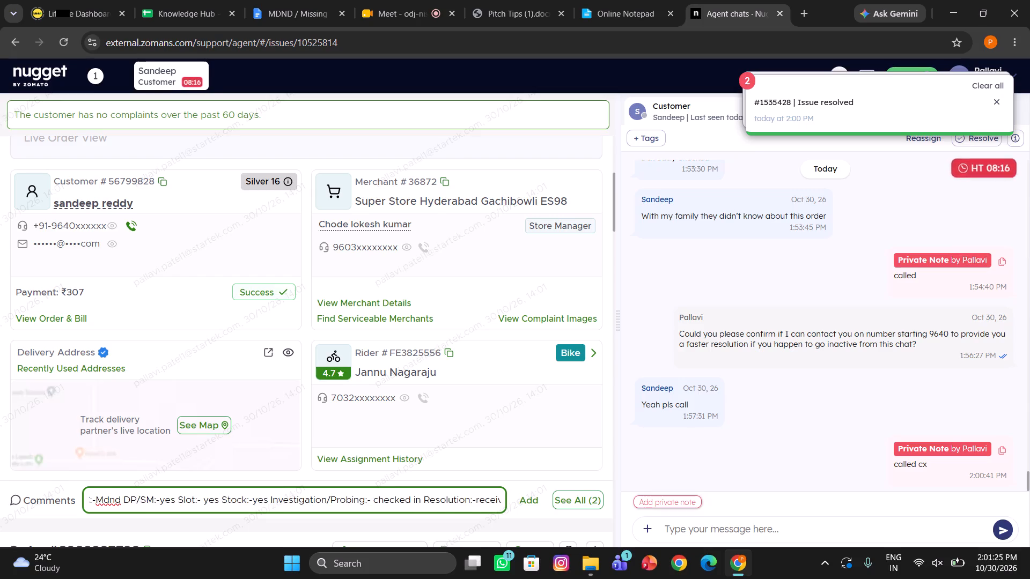
scroll(399, 502, "right", 2)
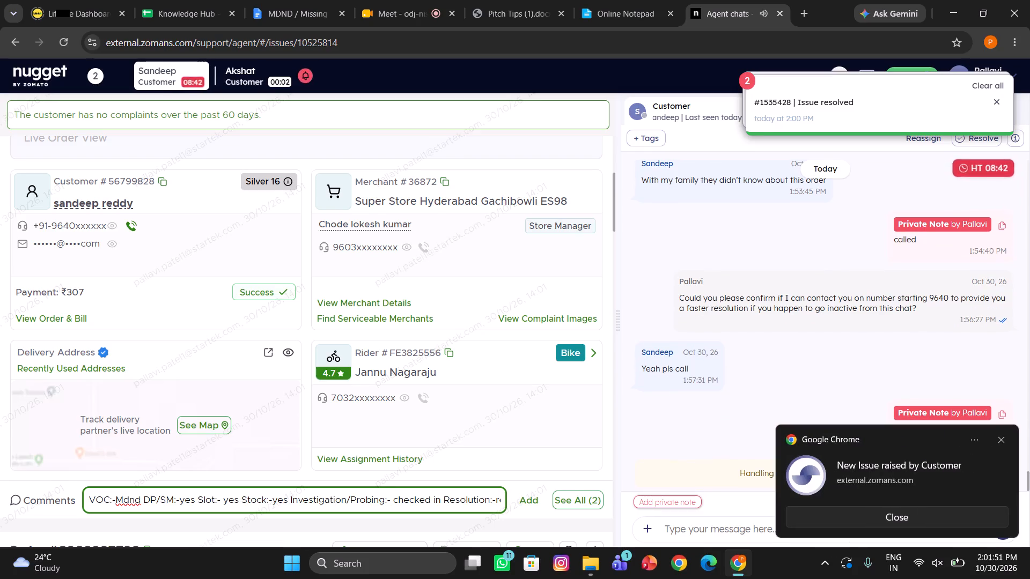
Open the newly assigned customer chat.
left_click(264, 79)
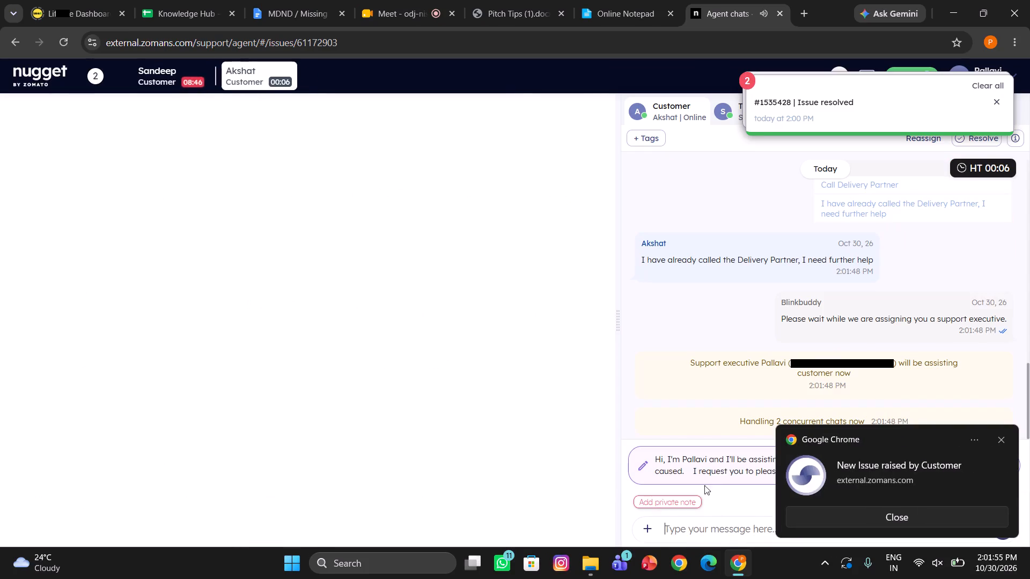
Send the suggested greeting and apology reply in the newly assigned customer's chat.
left_click(713, 469)
left_click(713, 469)
key("Return")
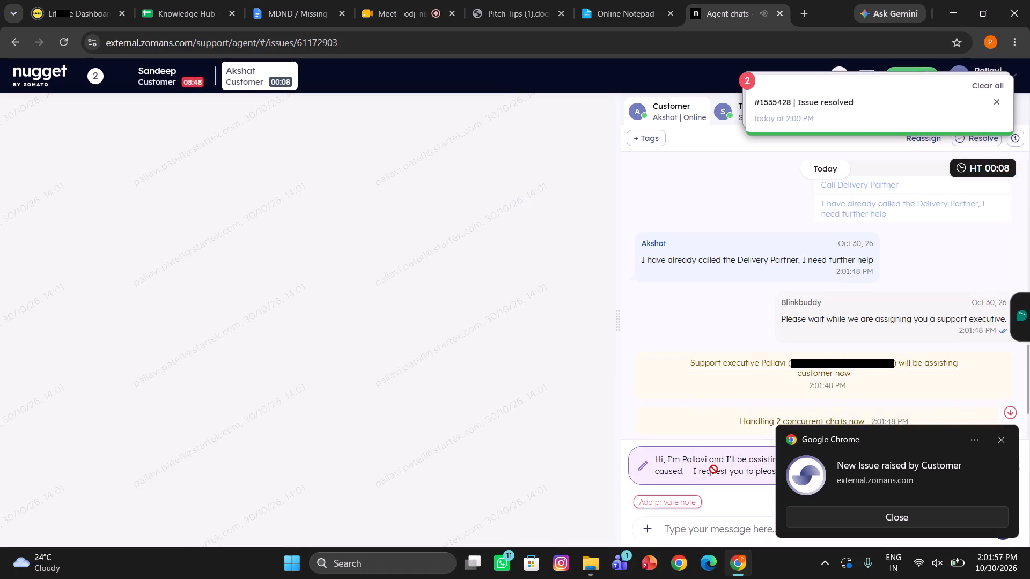
left_click(170, 72)
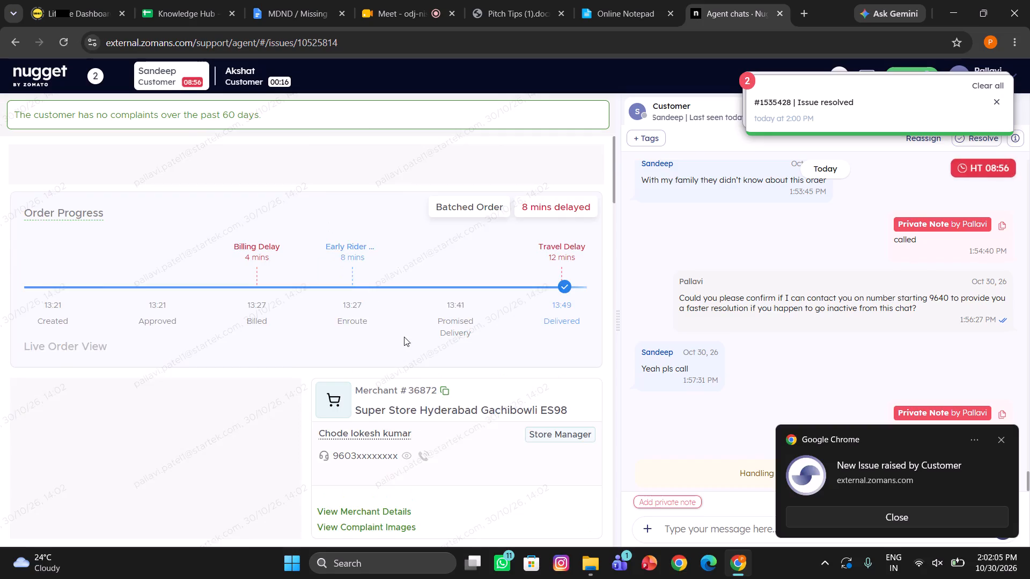
scroll(404, 337, "down", 4)
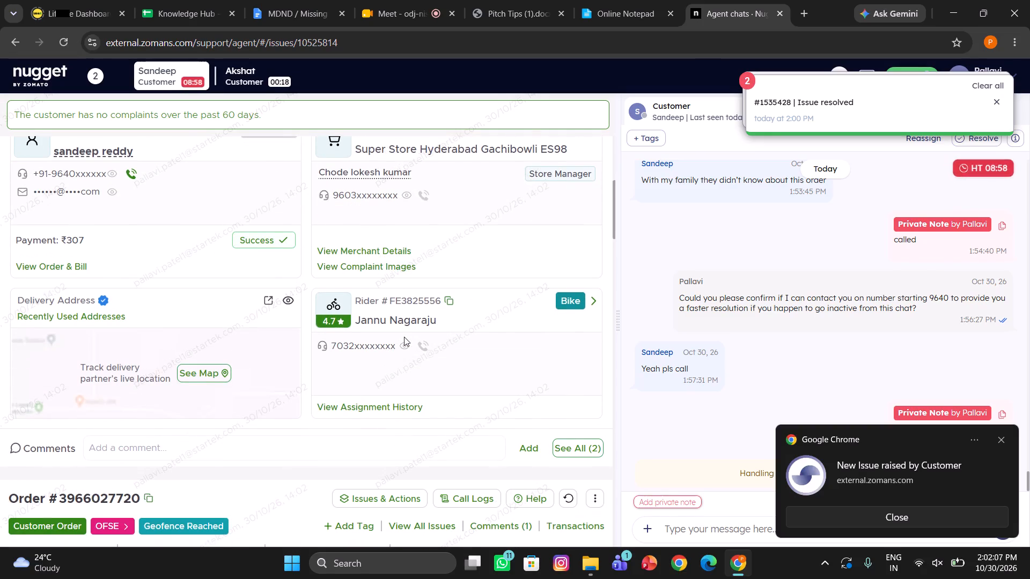
scroll(437, 342, "up", 5)
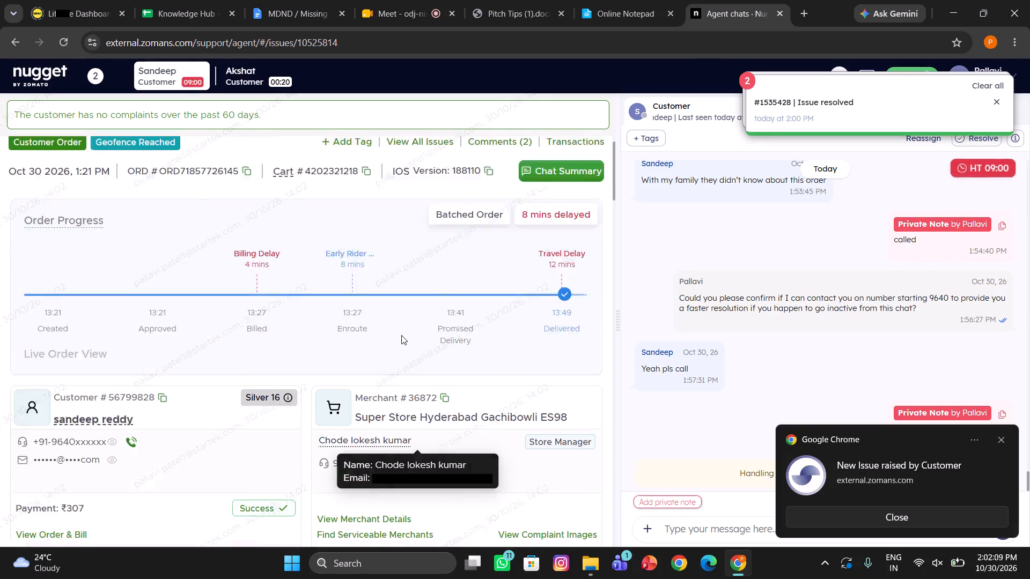
scroll(393, 396, "down", 2)
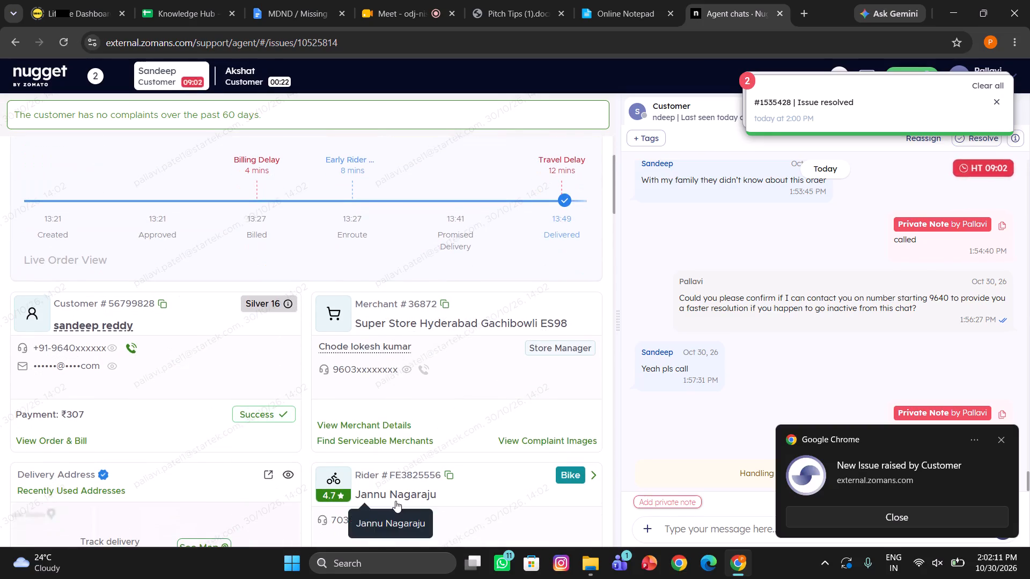
scroll(395, 501, "down", 2)
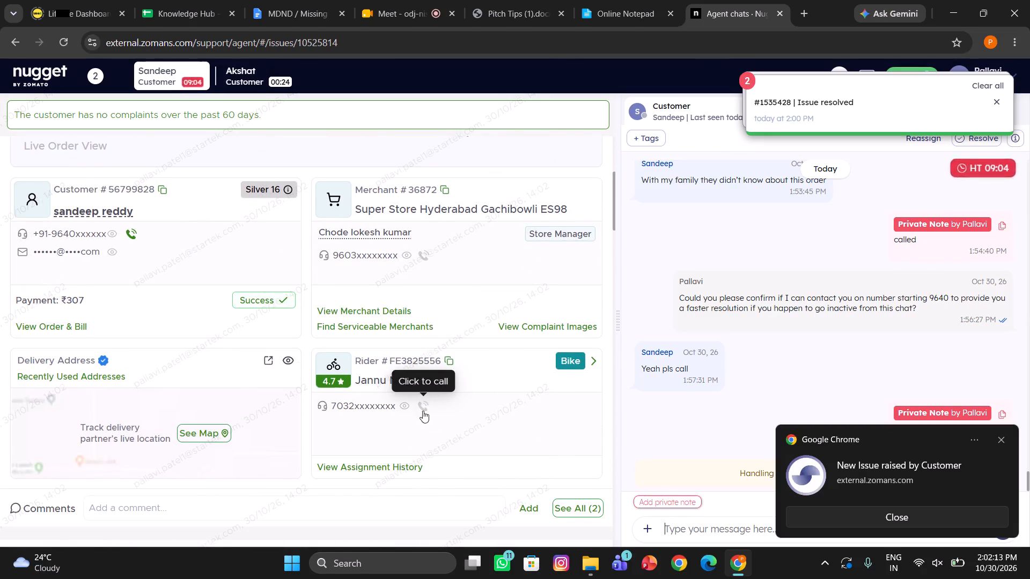
left_click(423, 411)
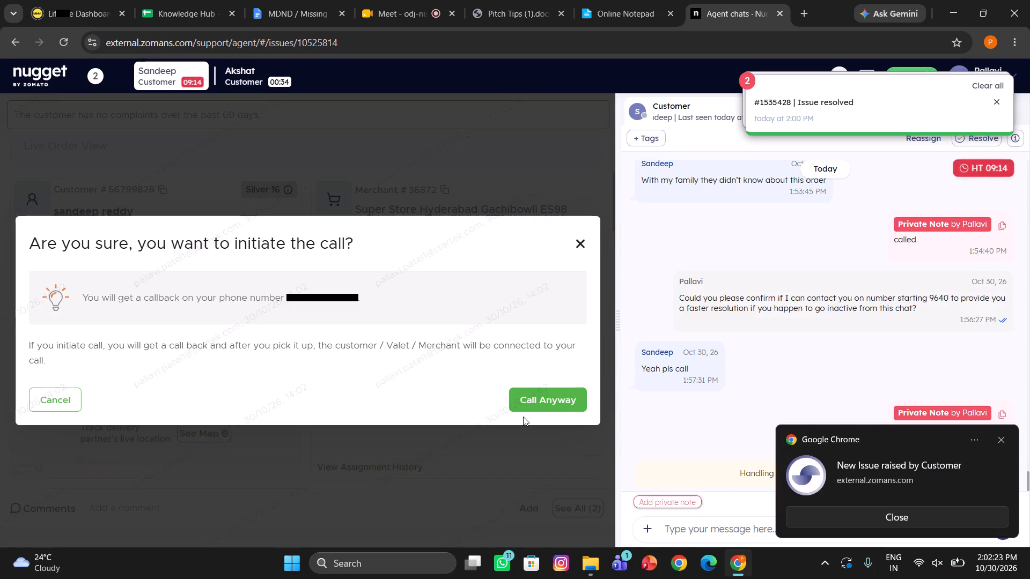
left_click(541, 398)
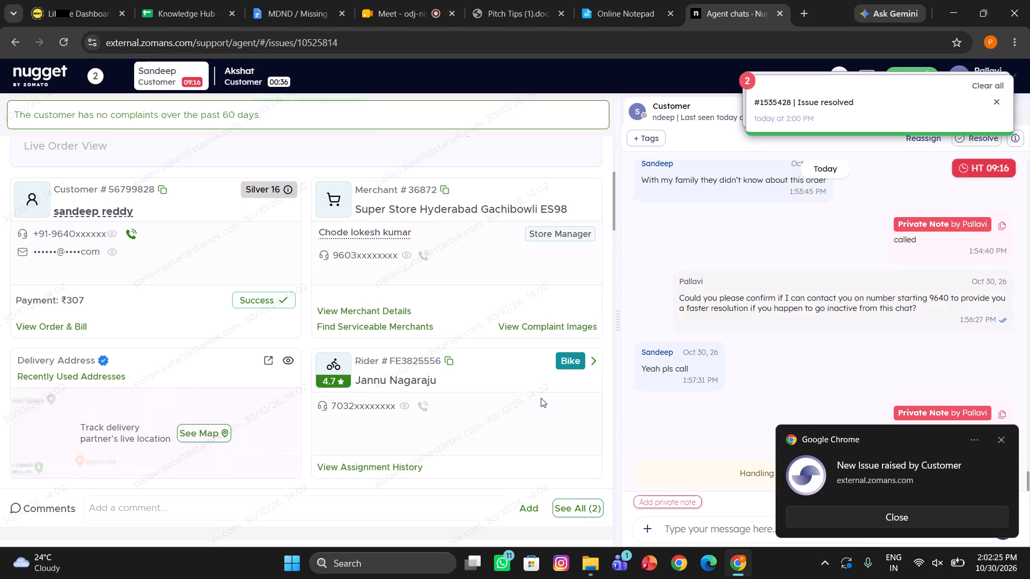
Write the private note "called dp" for the current customer's chat.
left_click(663, 502)
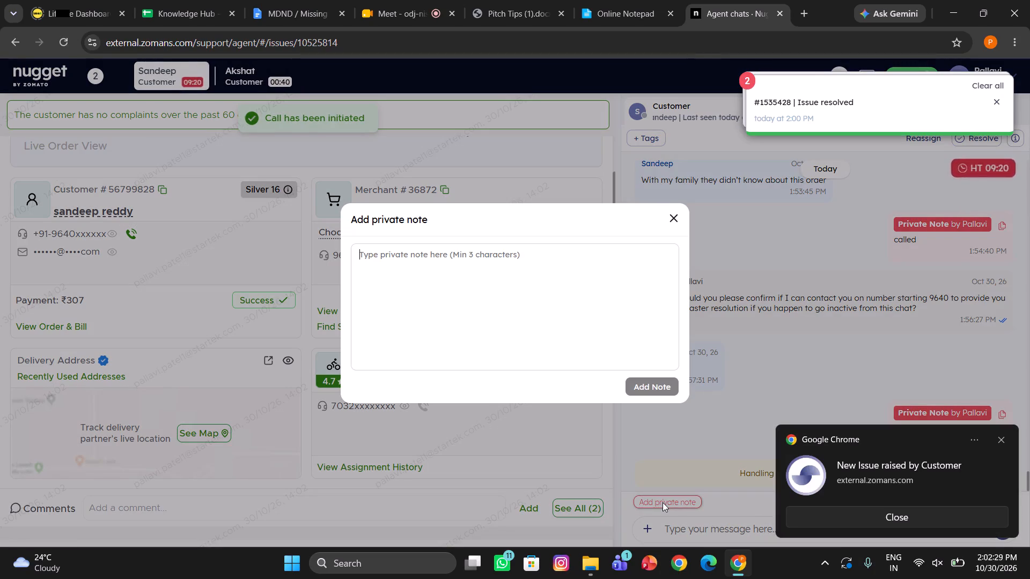
type("ca")
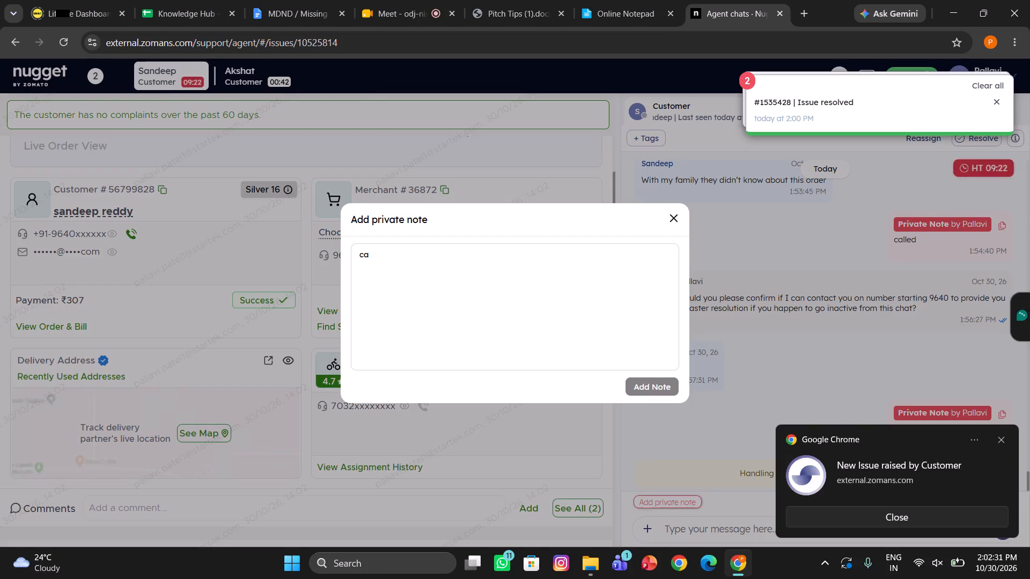
type("lled dp")
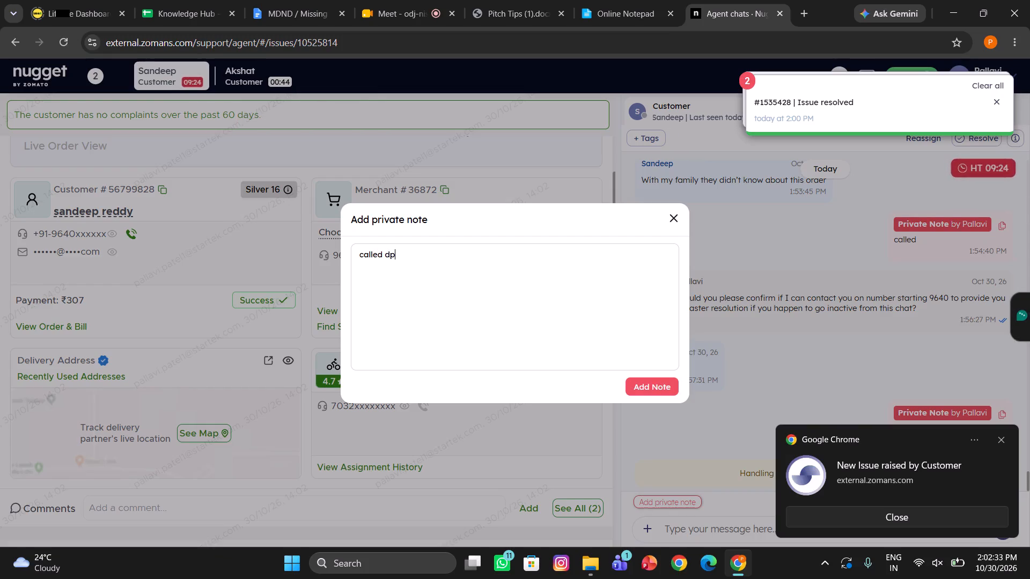
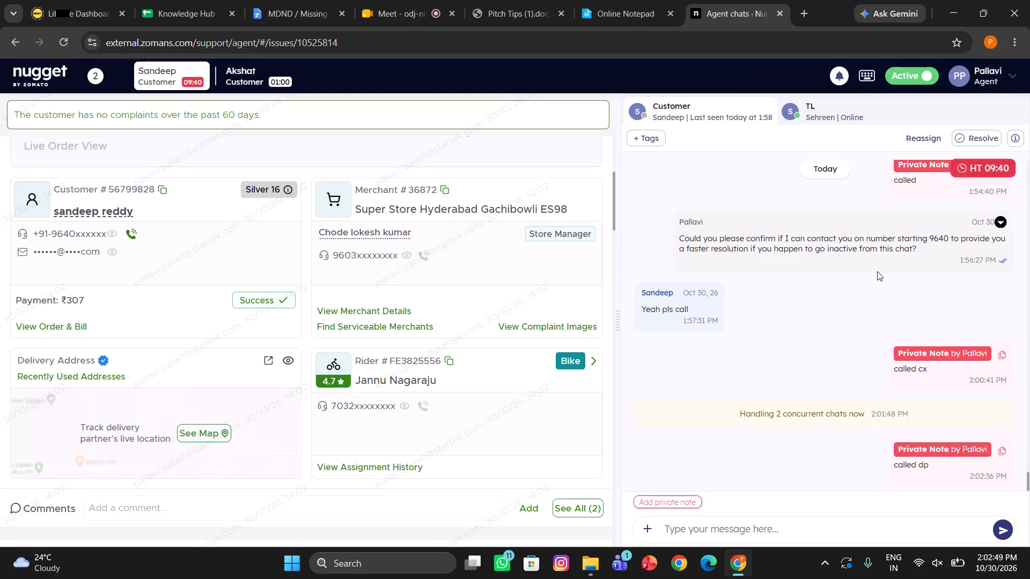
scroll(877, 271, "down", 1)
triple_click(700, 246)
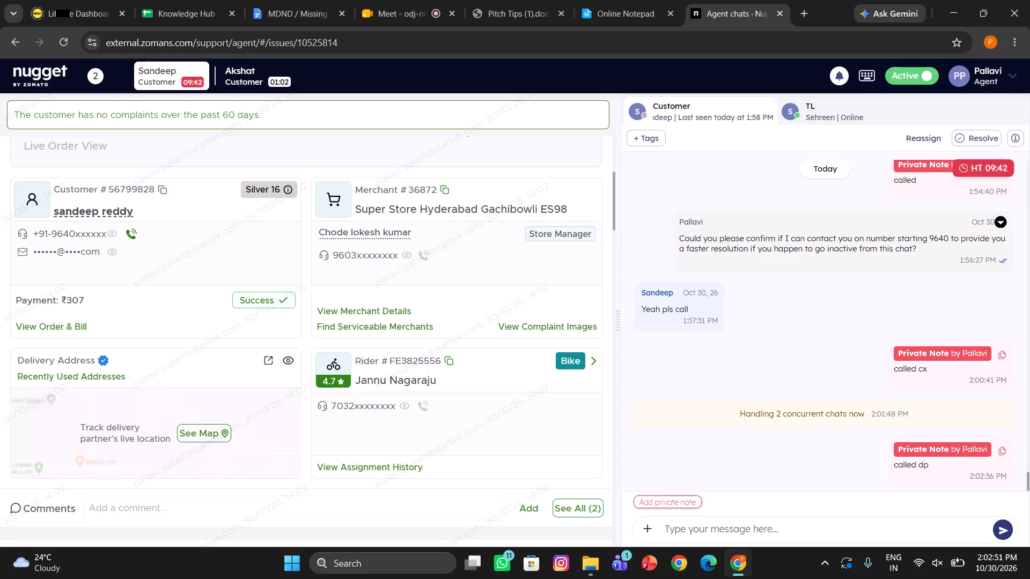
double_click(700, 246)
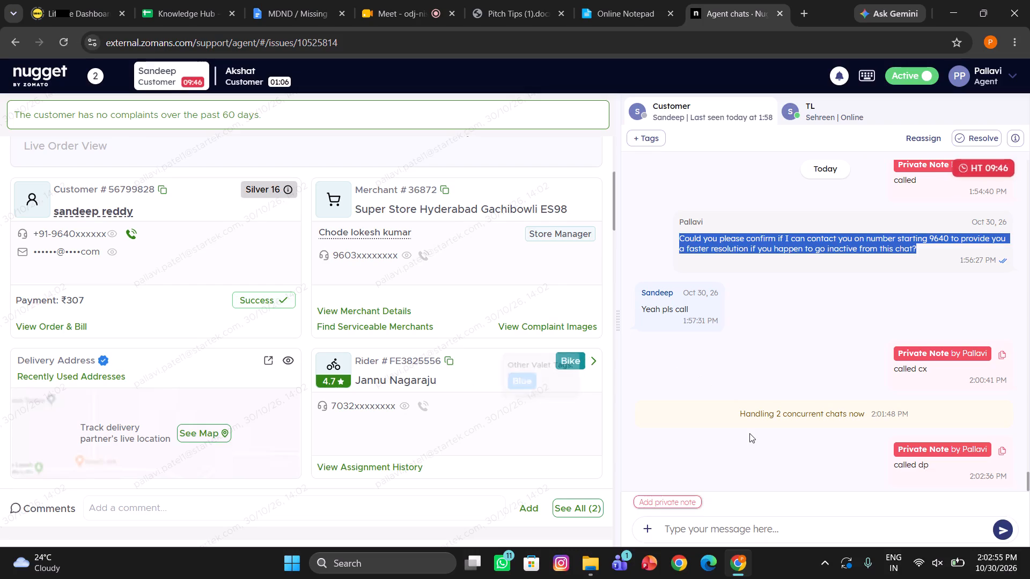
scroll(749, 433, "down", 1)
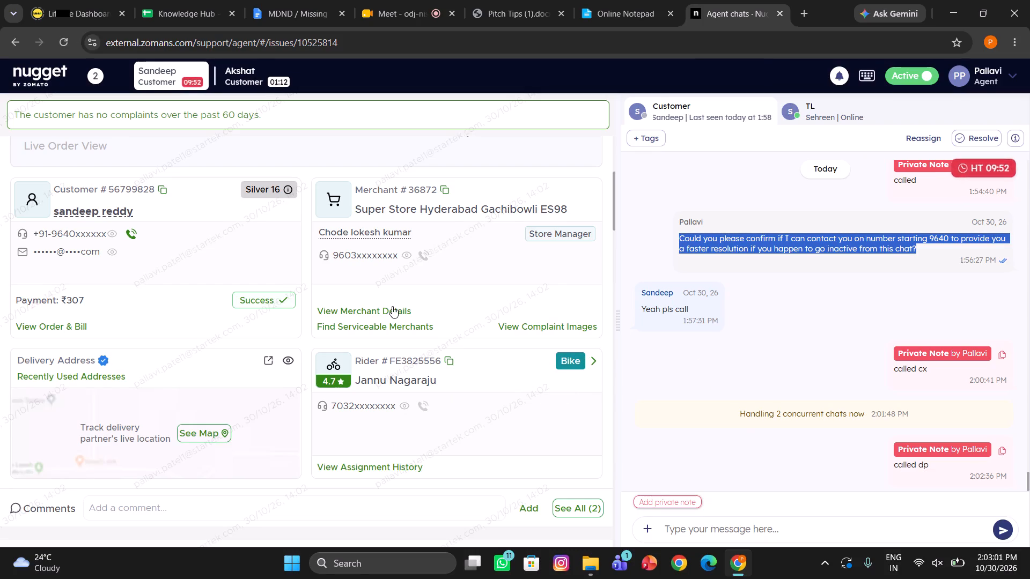
Reveal the full delivery address in the current customer's order details.
left_click(291, 359)
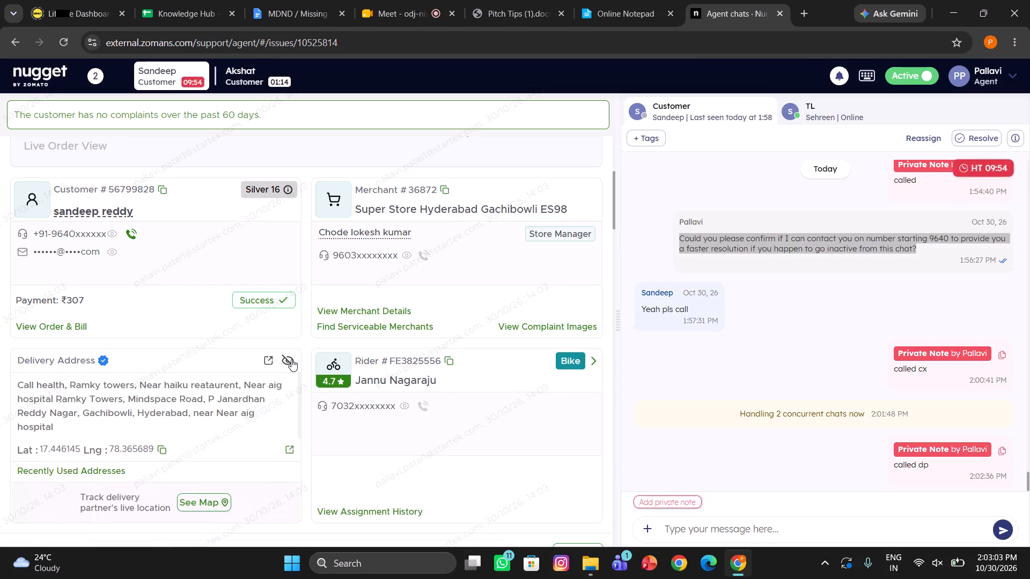
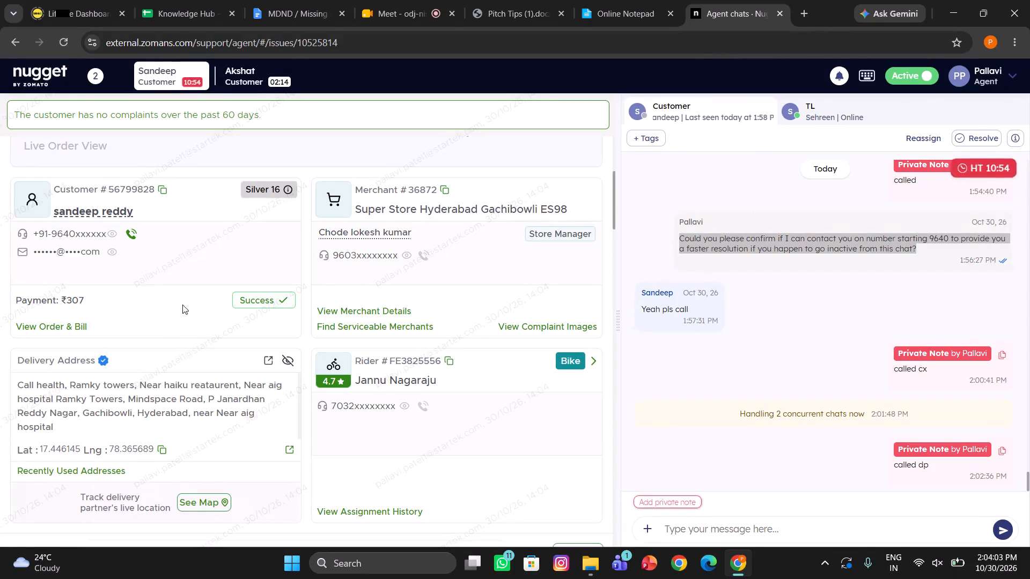
Place a call to the customer of the currently open chat from their order details.
left_click(131, 236)
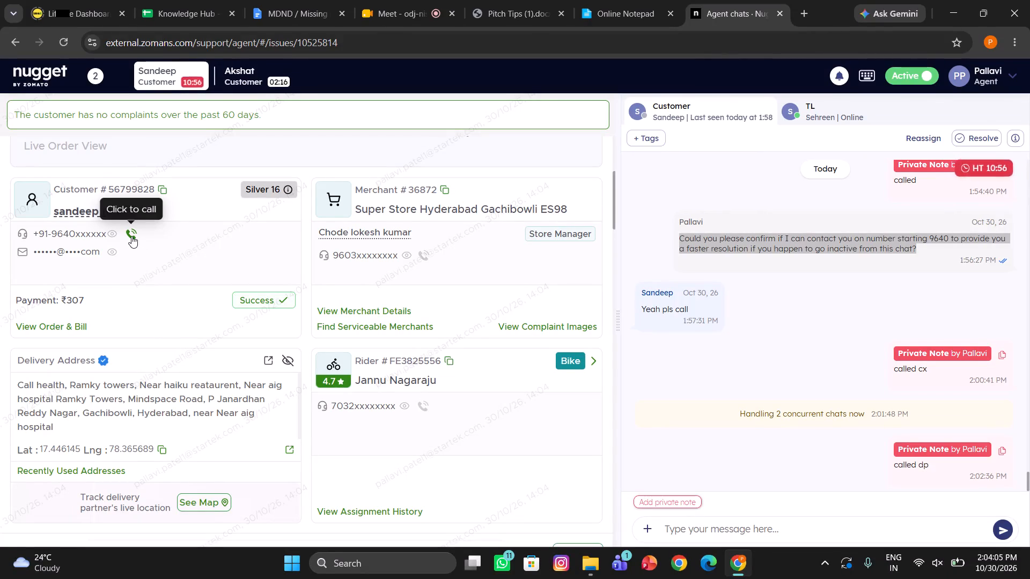
left_click(128, 227)
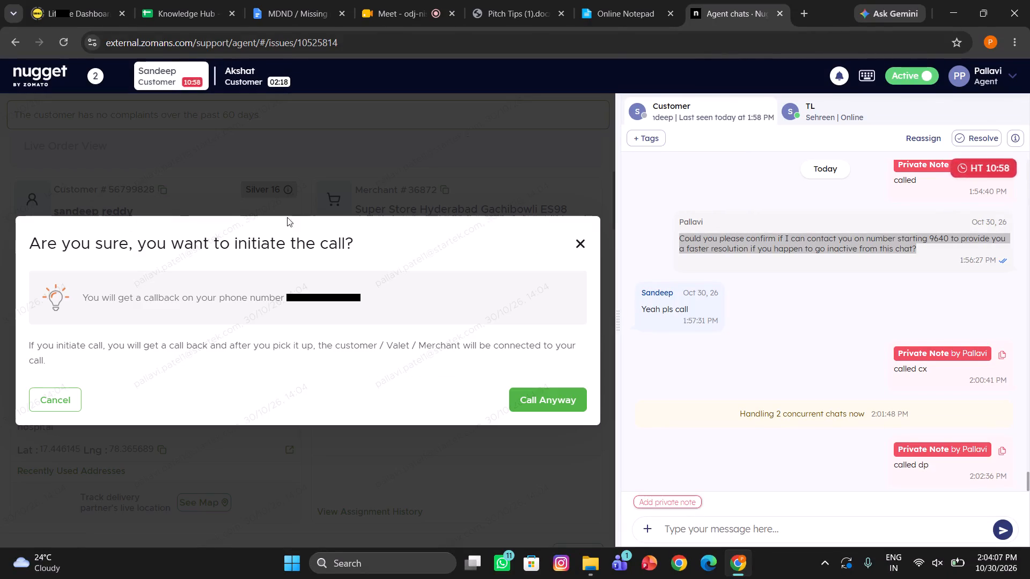
left_click(550, 399)
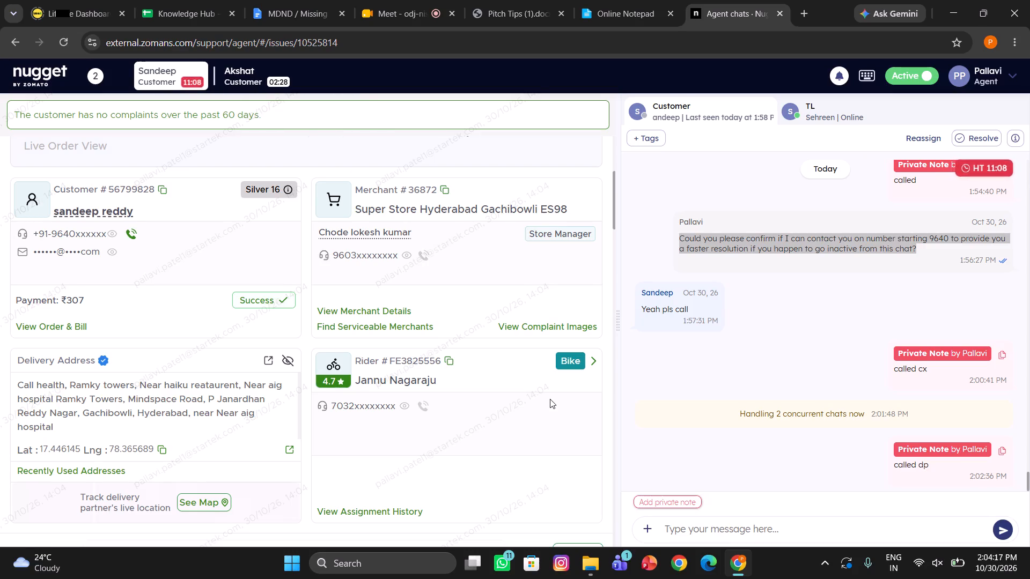
Check the agent's own Productivity Hours page for today, and return to the agent chats.
left_click(952, 74)
left_click(872, 165)
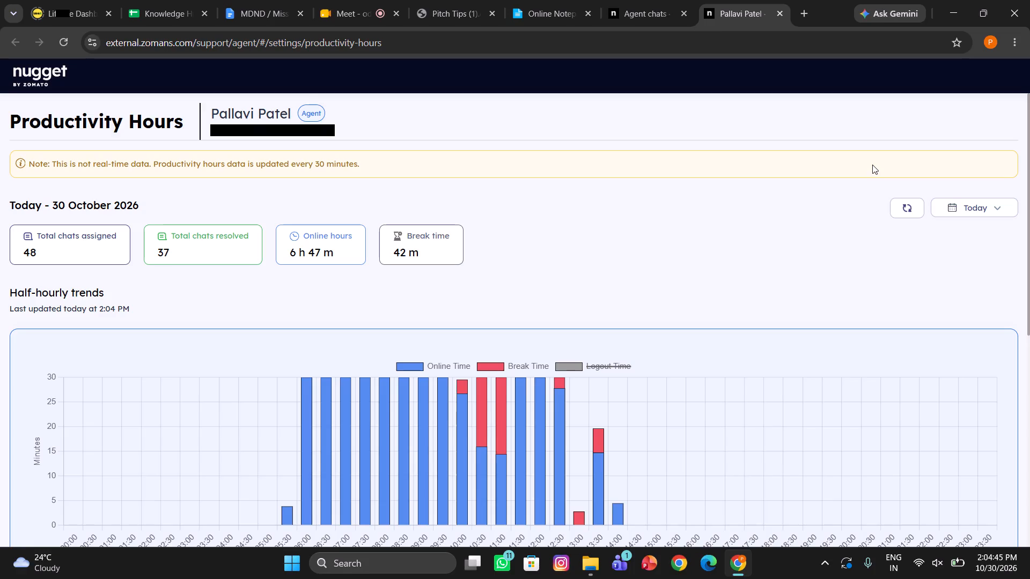
left_click(634, 3)
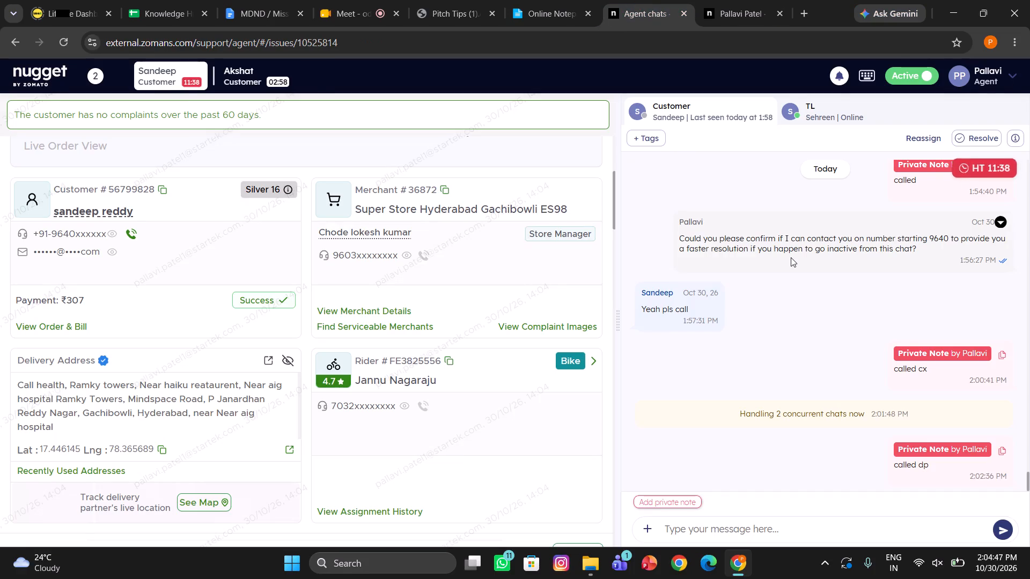
Review the current customer's overview for karma, complaint, resolution and cancellation history, and close it.
scroll(791, 257, "down", 1)
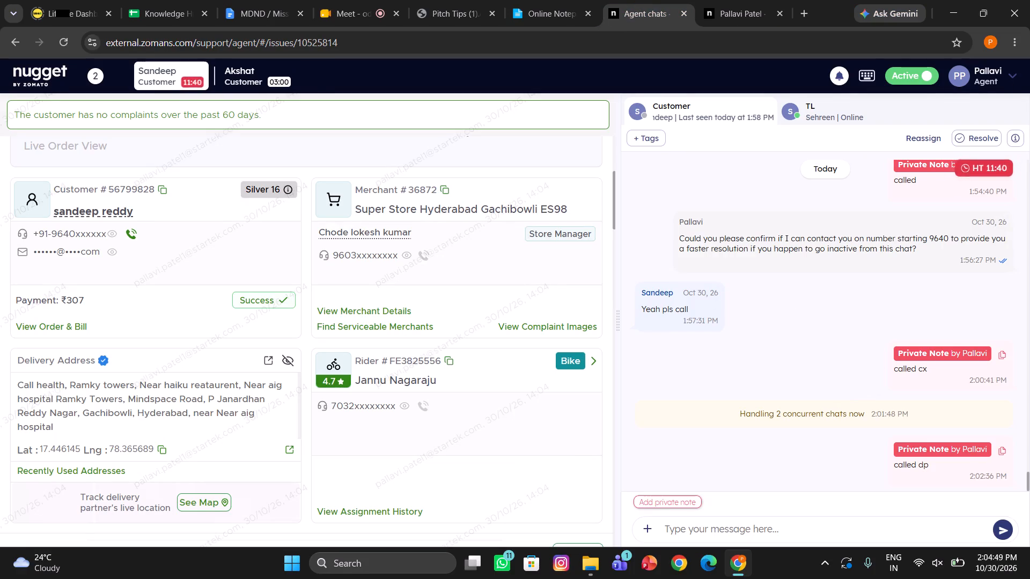
triple_click(802, 412)
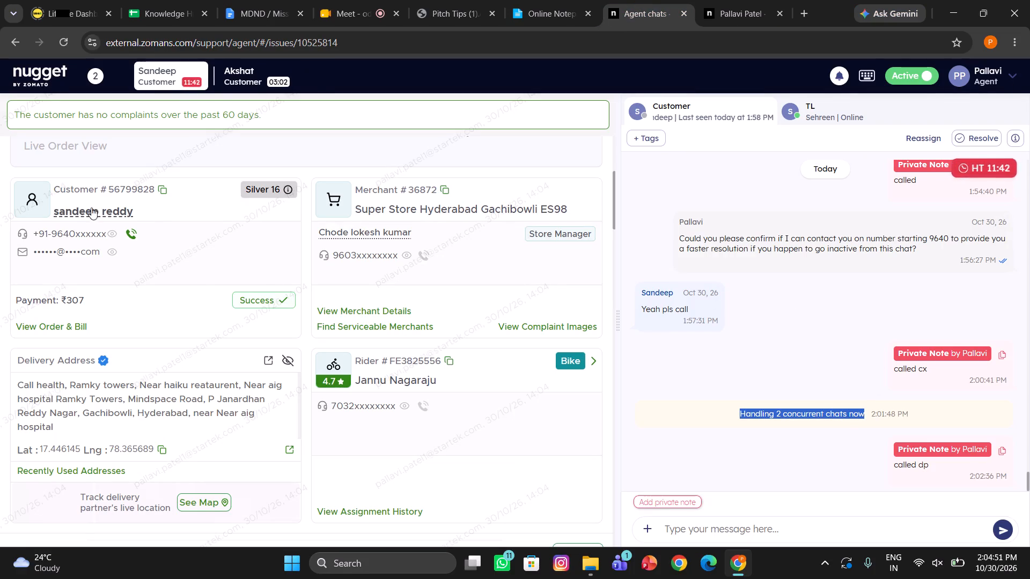
left_click(89, 211)
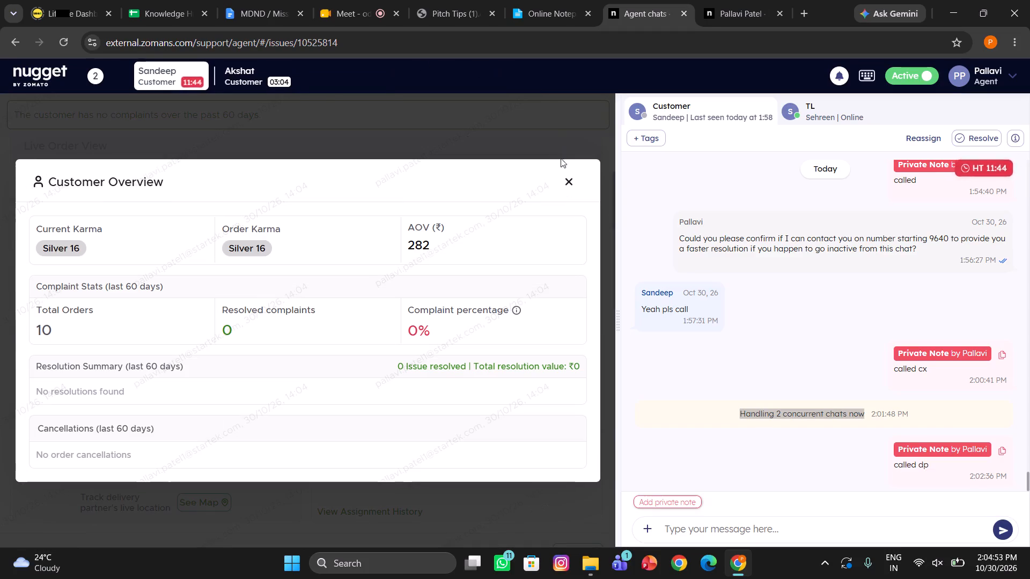
left_click(571, 185)
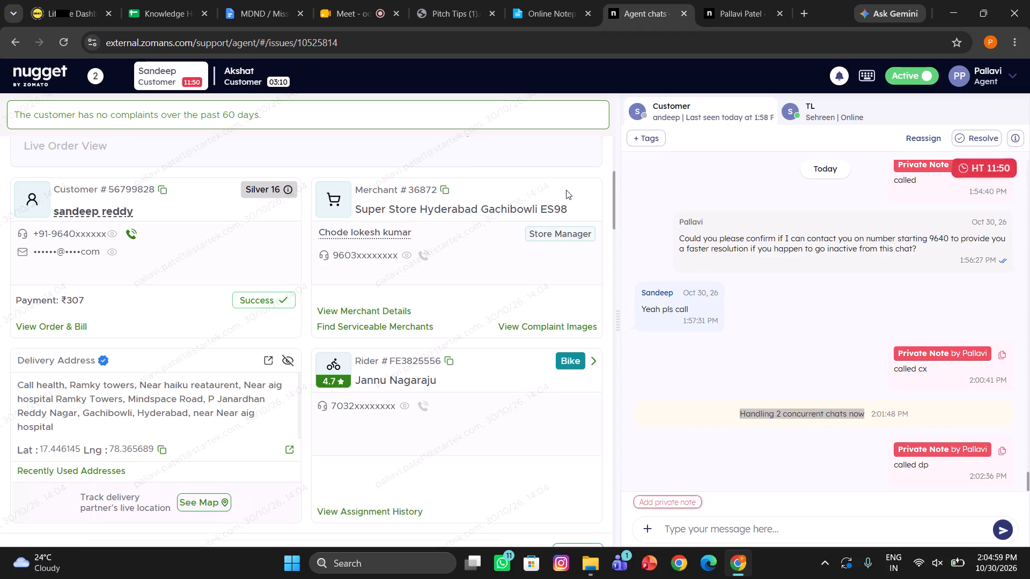
Switch to the other waiting customer's chat and place a call to the rider assigned to that order.
left_click(240, 78)
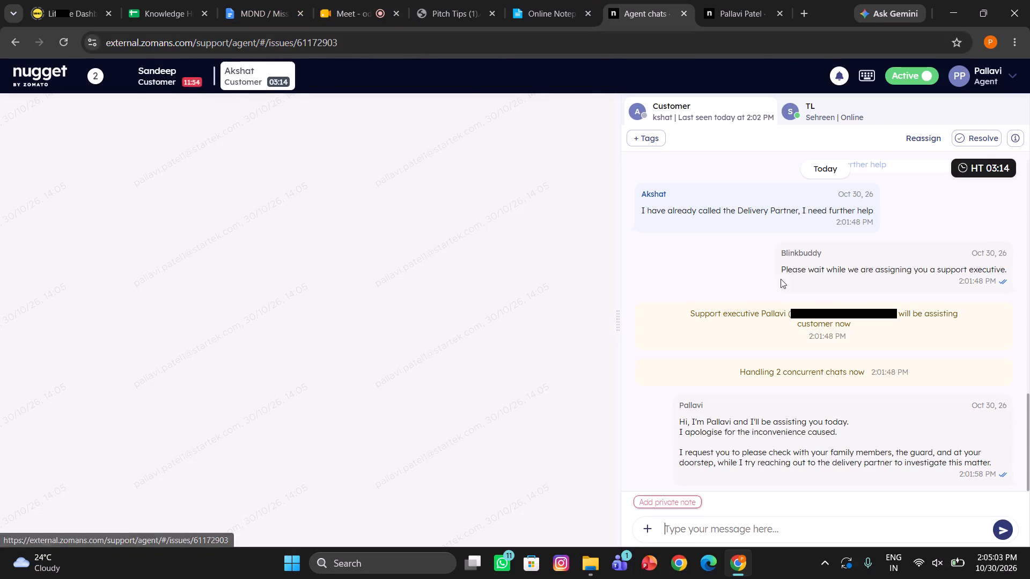
scroll(812, 357, "down", 2)
scroll(460, 367, "down", 1)
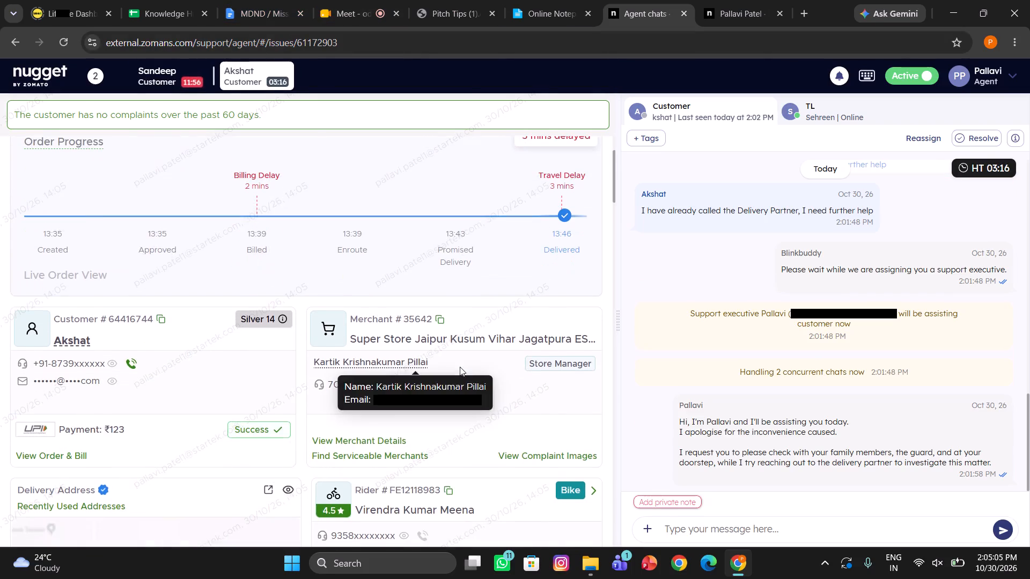
scroll(460, 367, "down", 1)
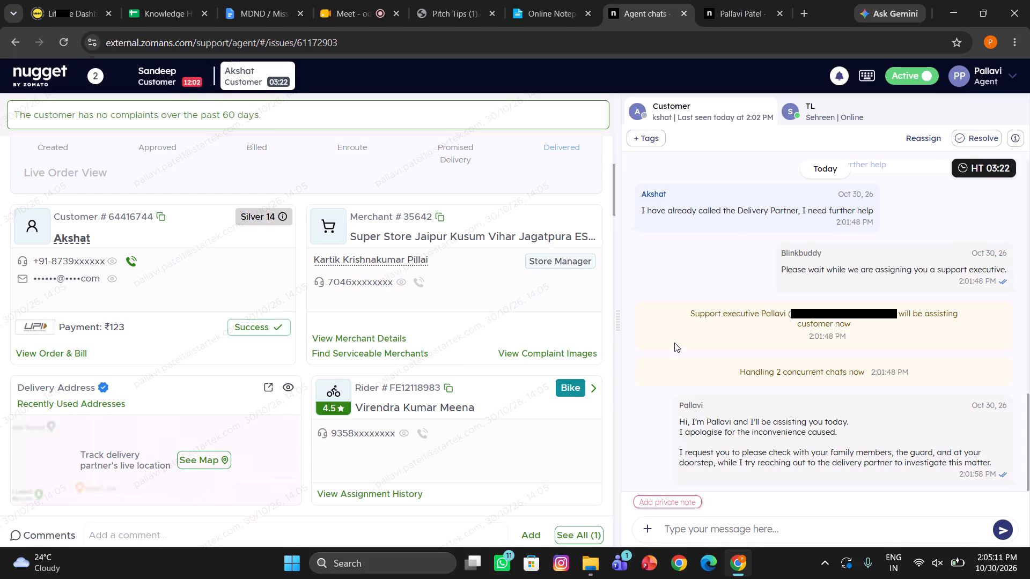
scroll(739, 338, "down", 2)
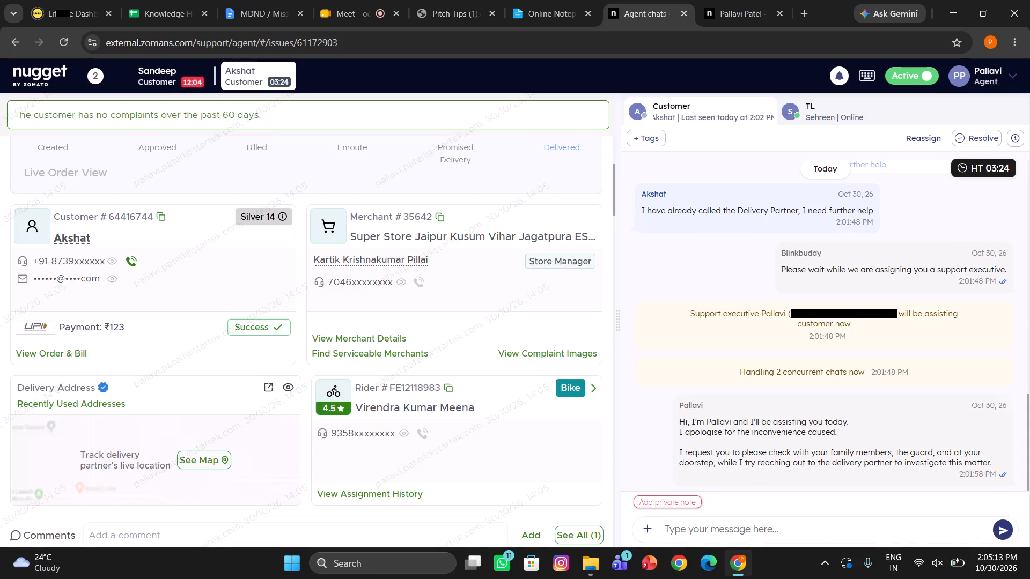
scroll(414, 308, "down", 1)
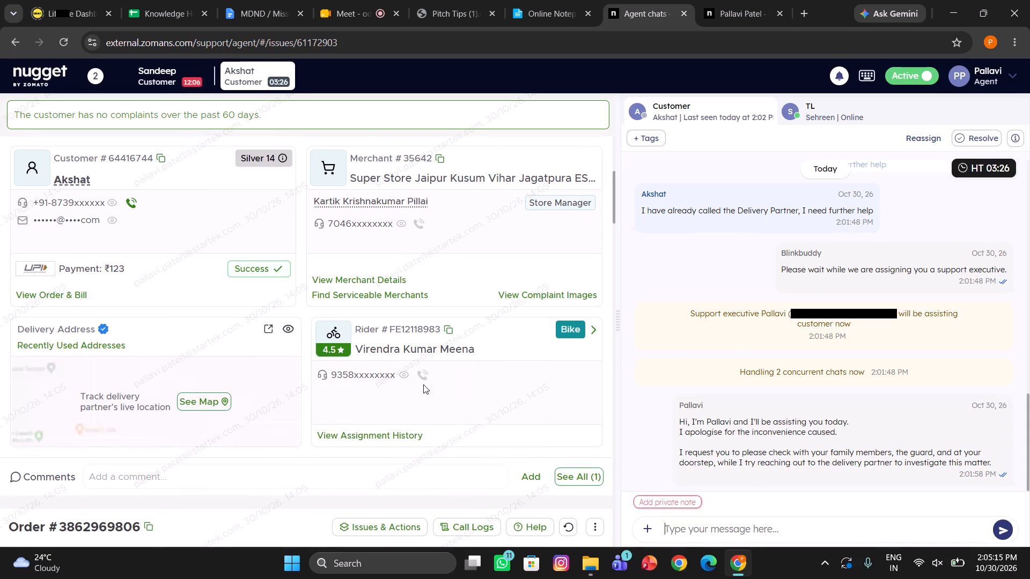
left_click(426, 379)
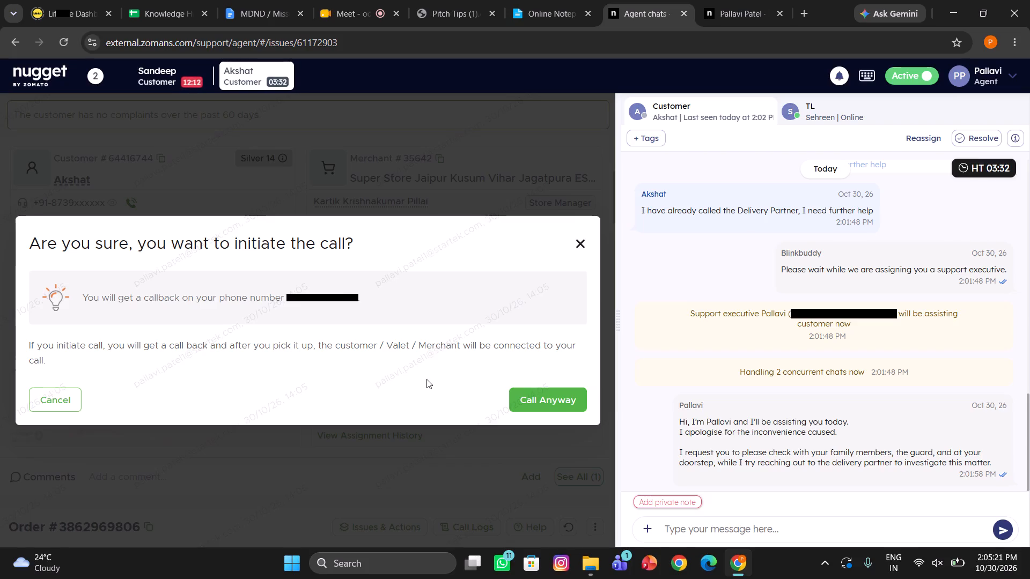
left_click(561, 406)
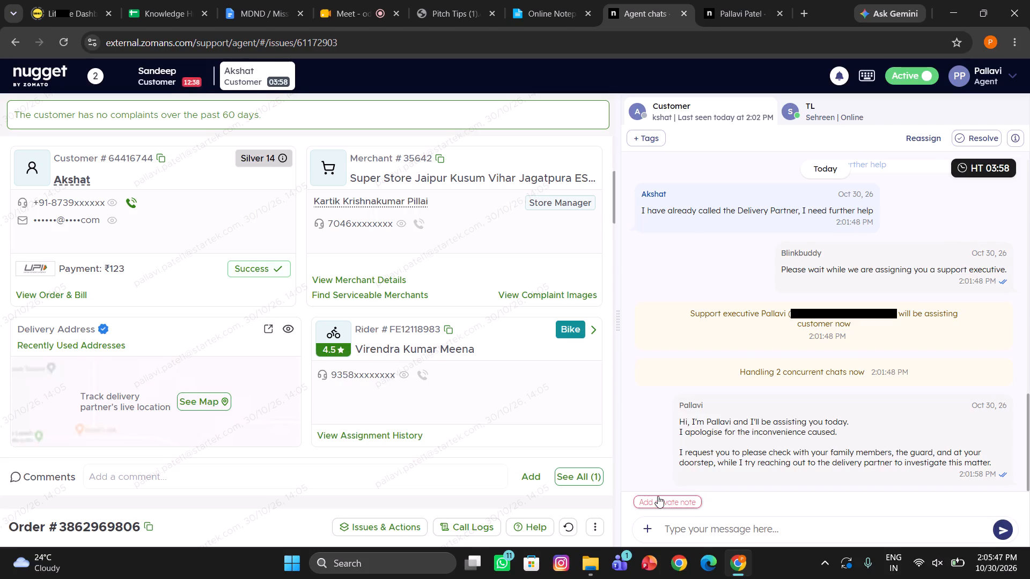
Add the private note "called dp" to this customer's chat.
left_click(693, 526)
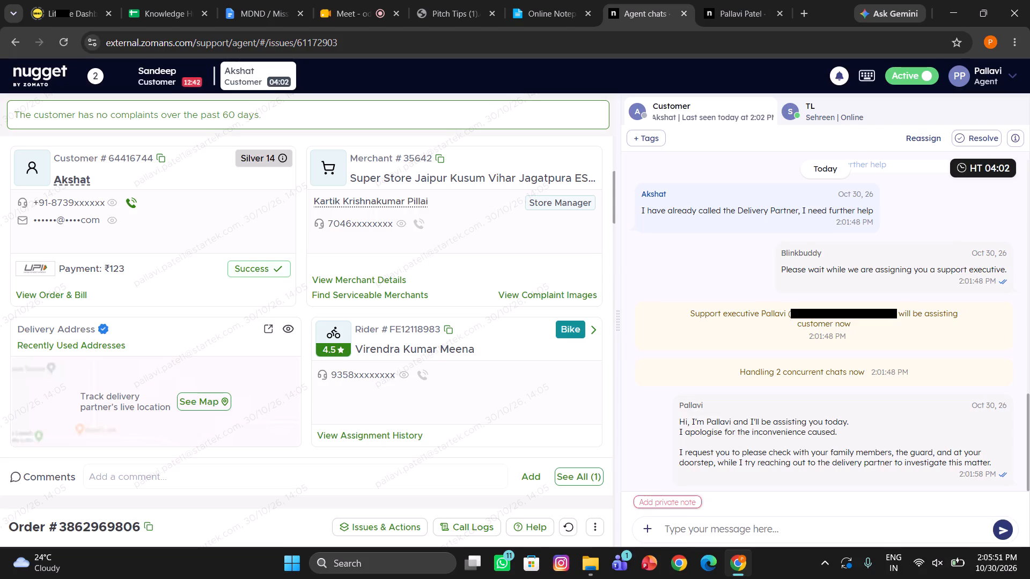
key("slash")
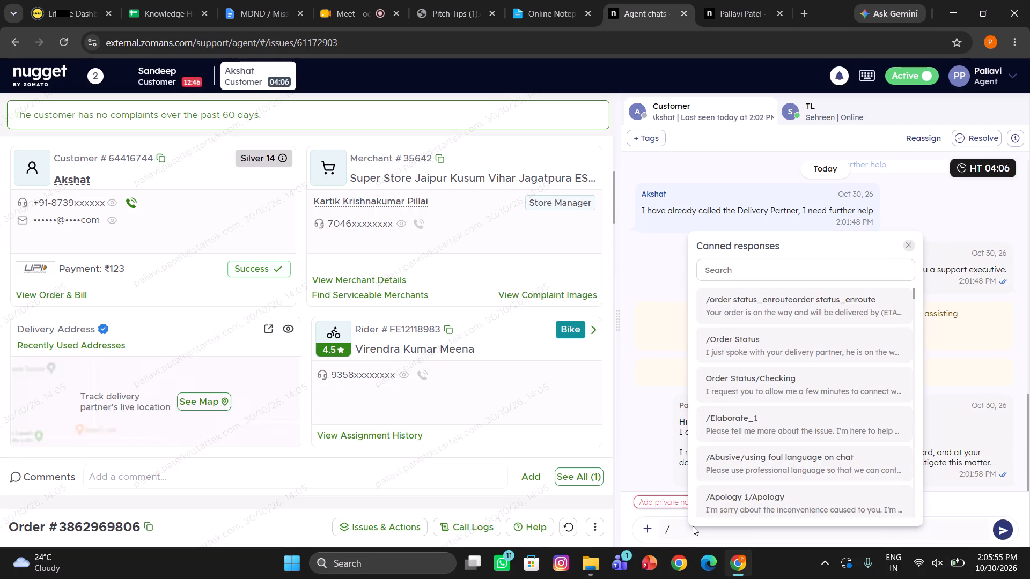
left_click(658, 504)
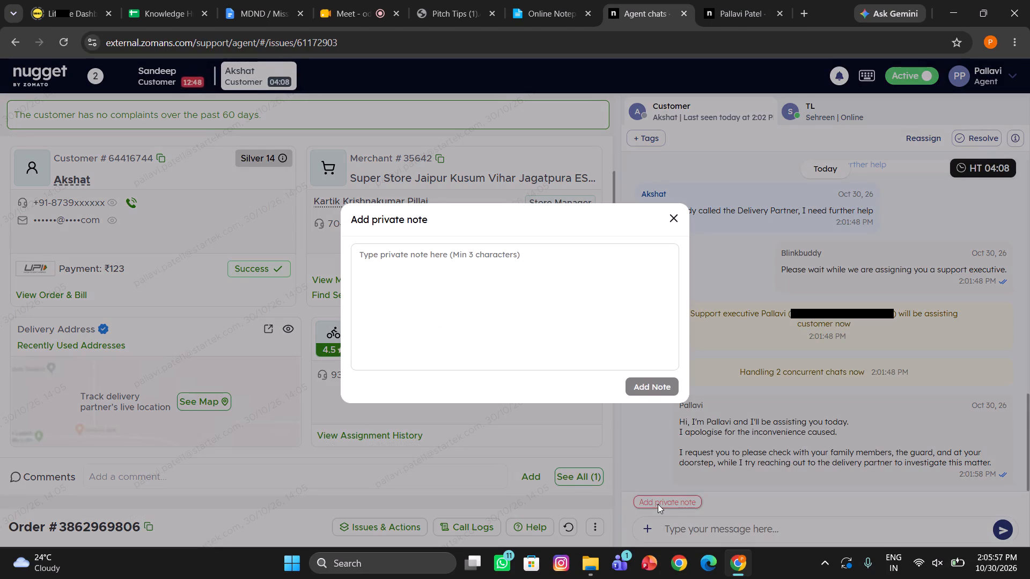
type("called c")
key("BackSpace")
type("dp")
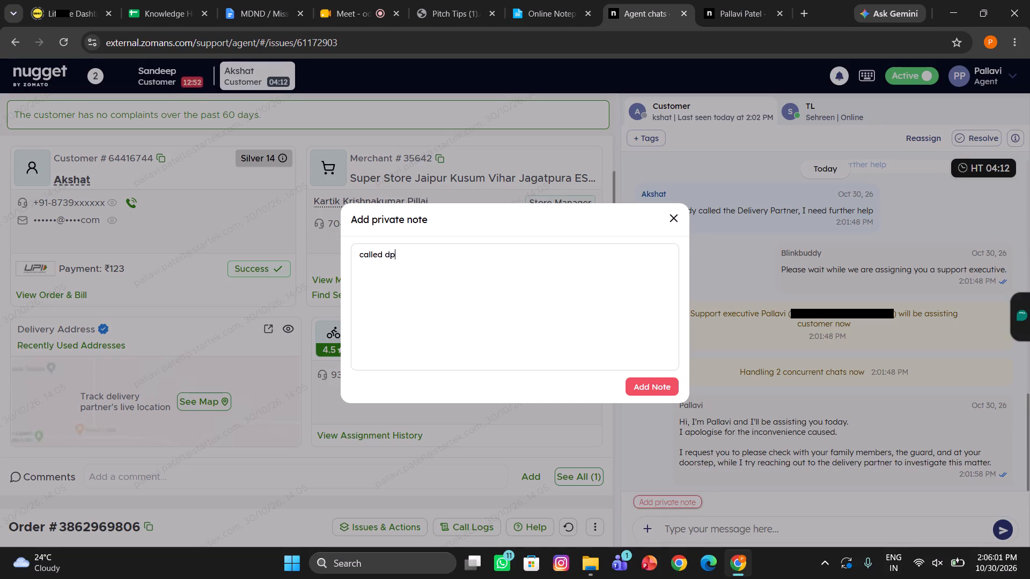
left_click(648, 388)
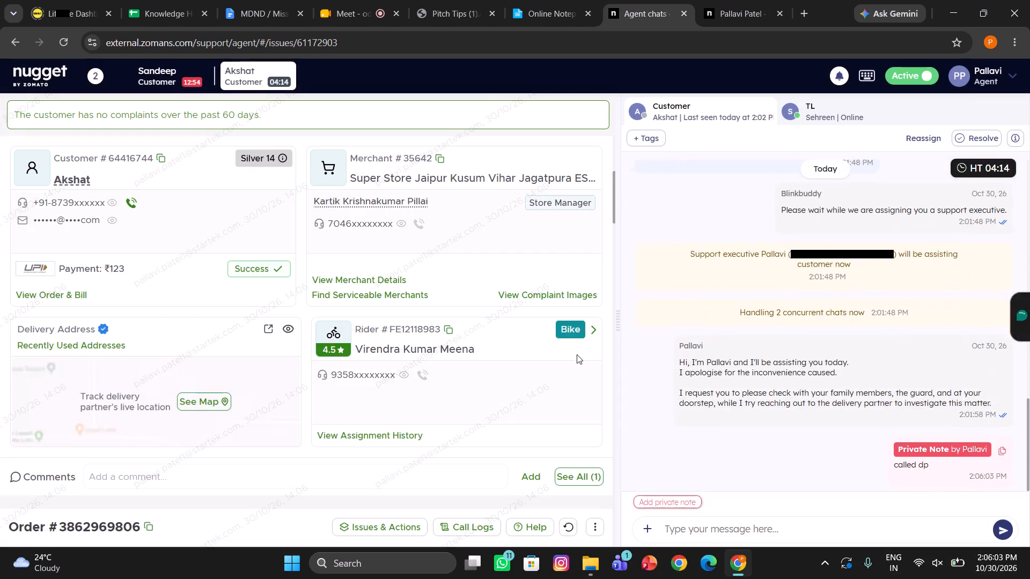
Reveal the full delivery address in this customer's order details.
left_click(283, 329)
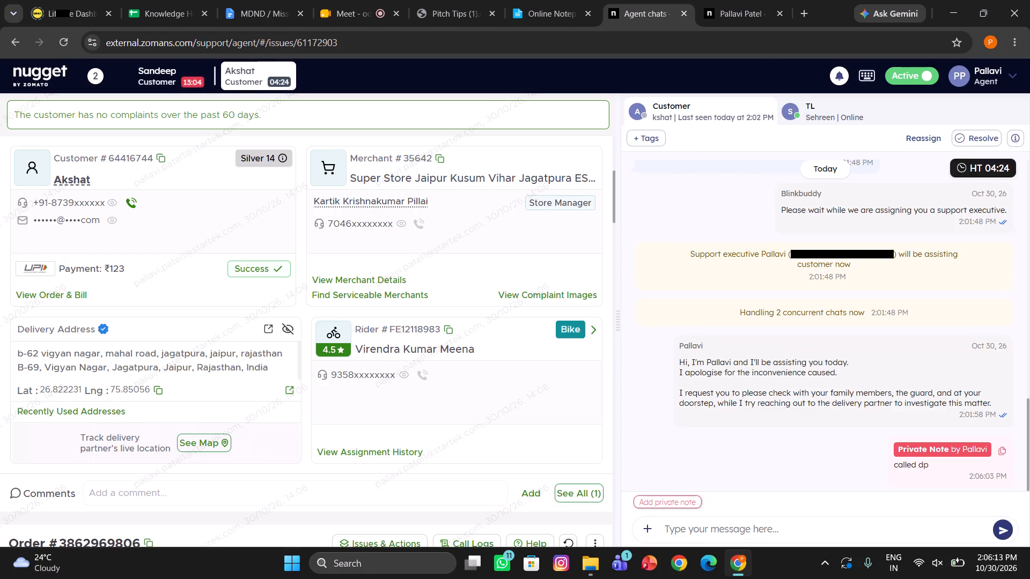
Send the MDND Third Mandatory Response canned reply, replacing its number placeholders with the first four digits of the customer's phone number.
left_click(680, 531)
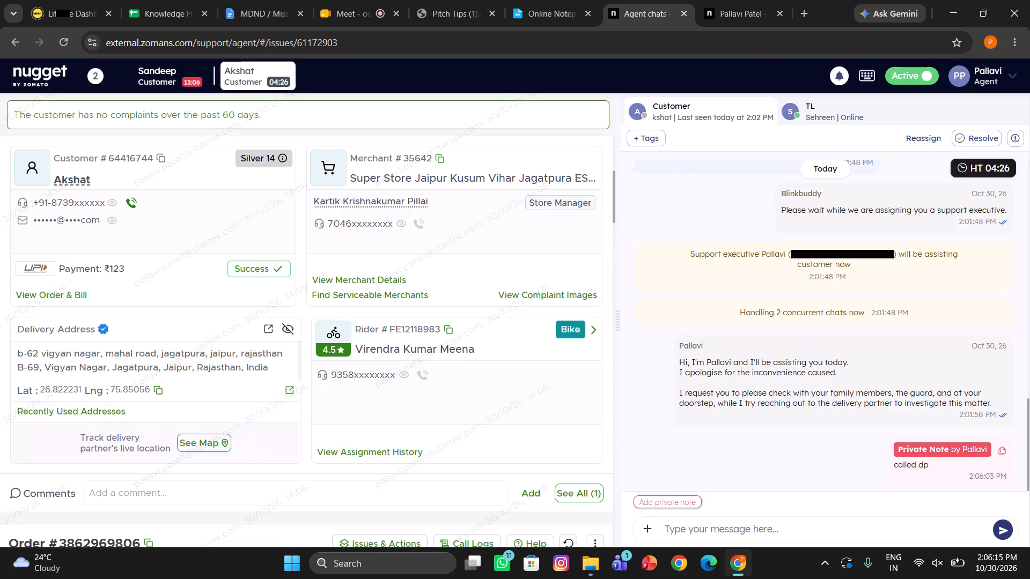
type("/th")
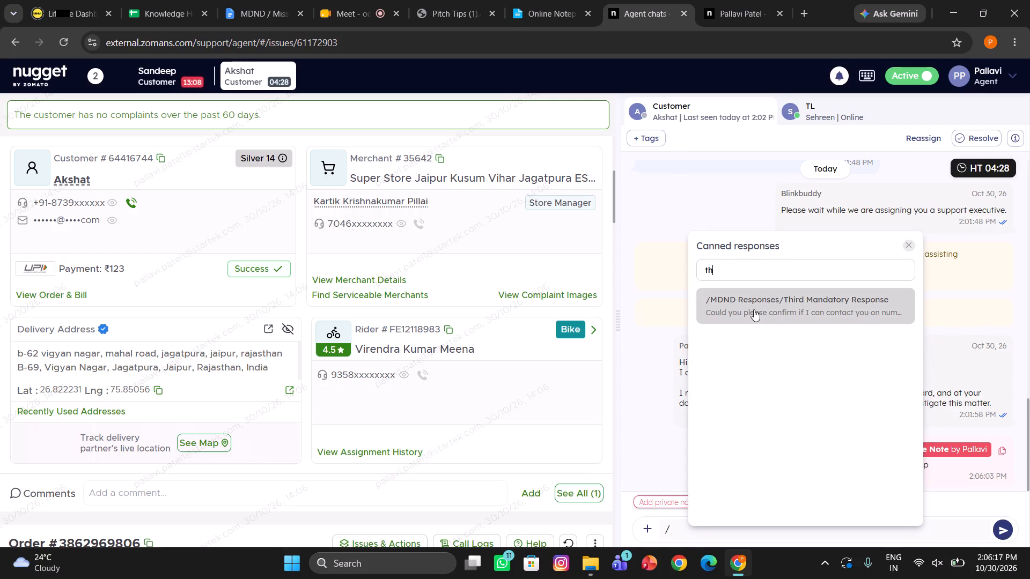
left_click(755, 308)
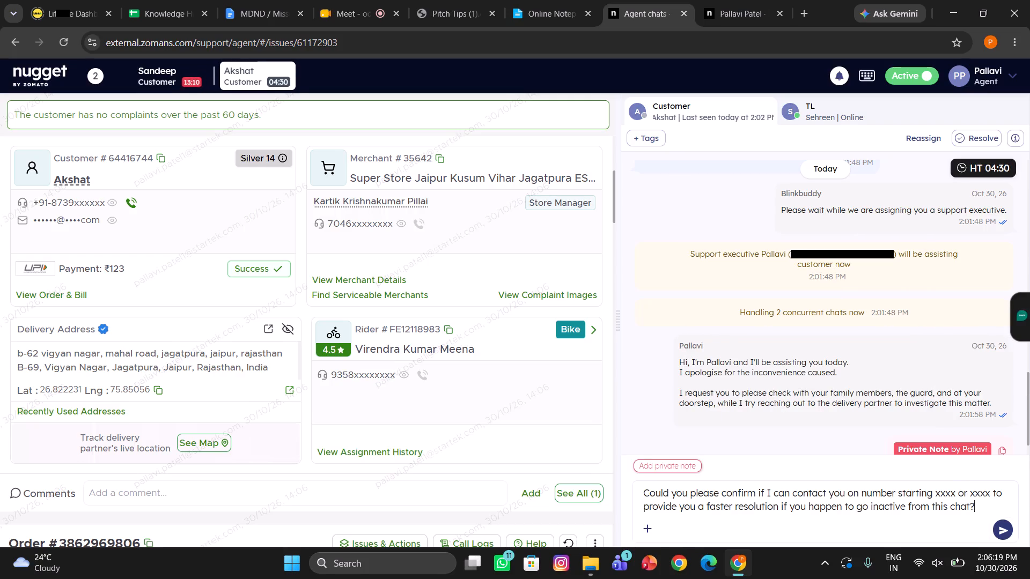
left_click_drag(937, 491, 989, 486)
key("BackSpace")
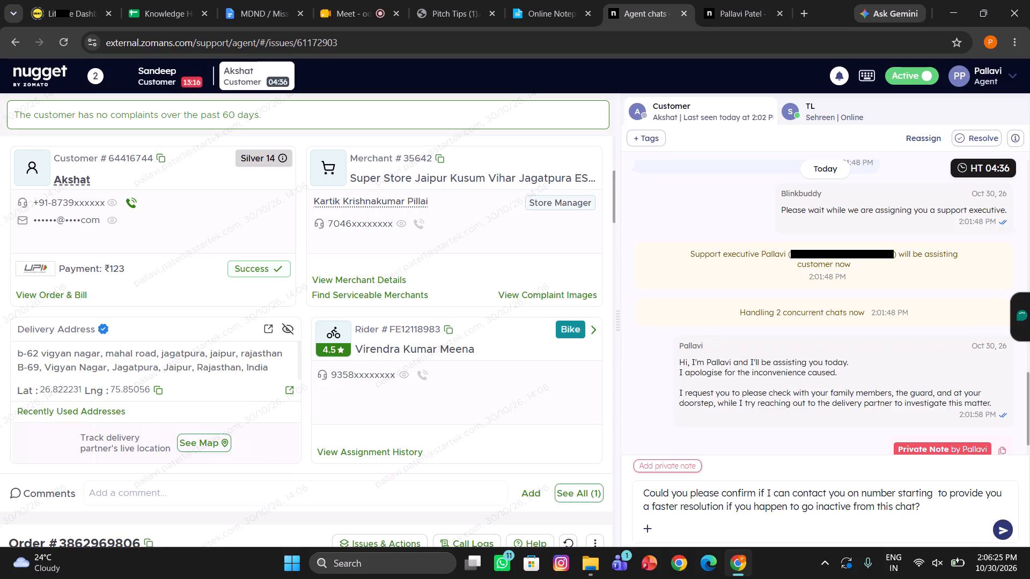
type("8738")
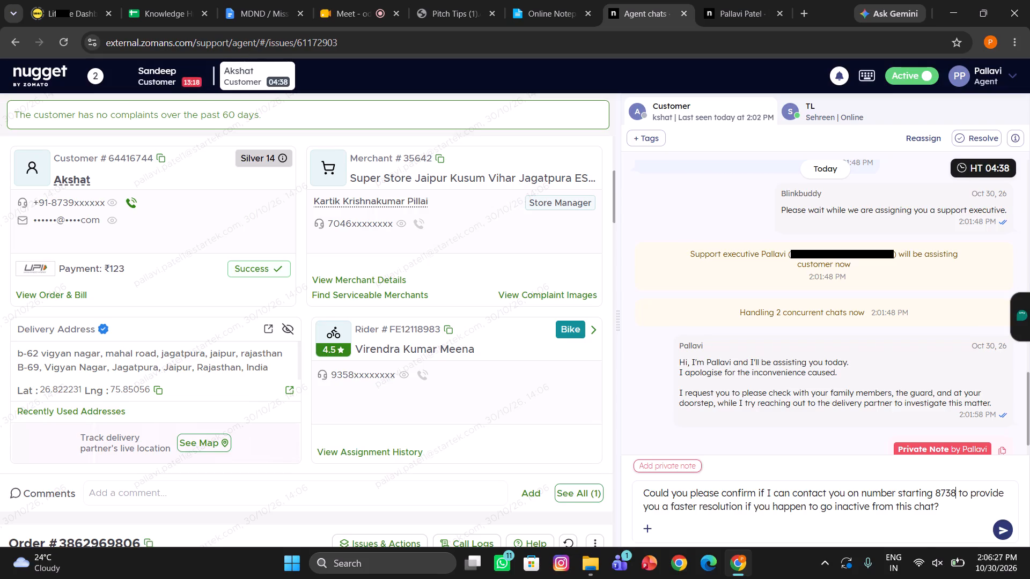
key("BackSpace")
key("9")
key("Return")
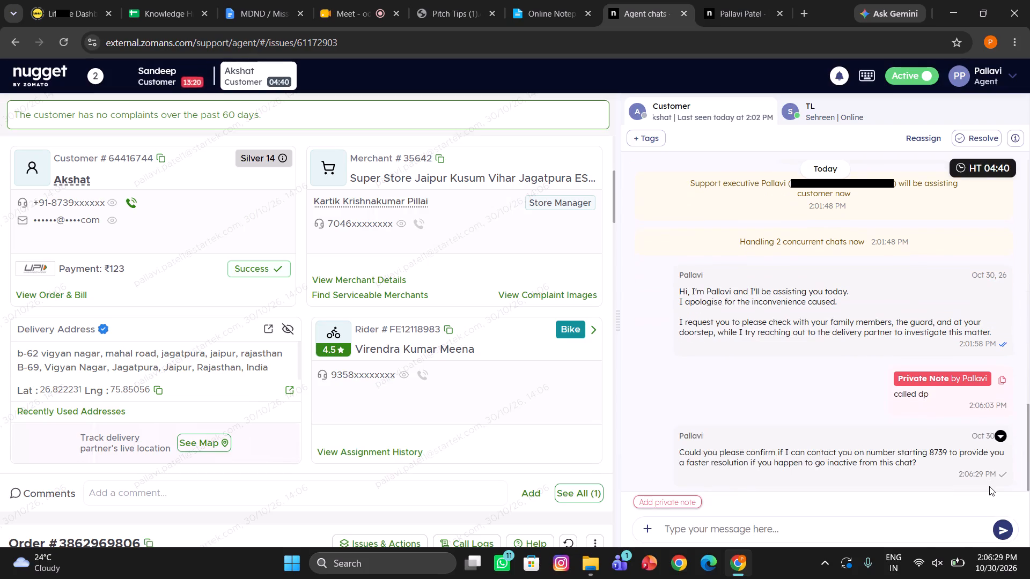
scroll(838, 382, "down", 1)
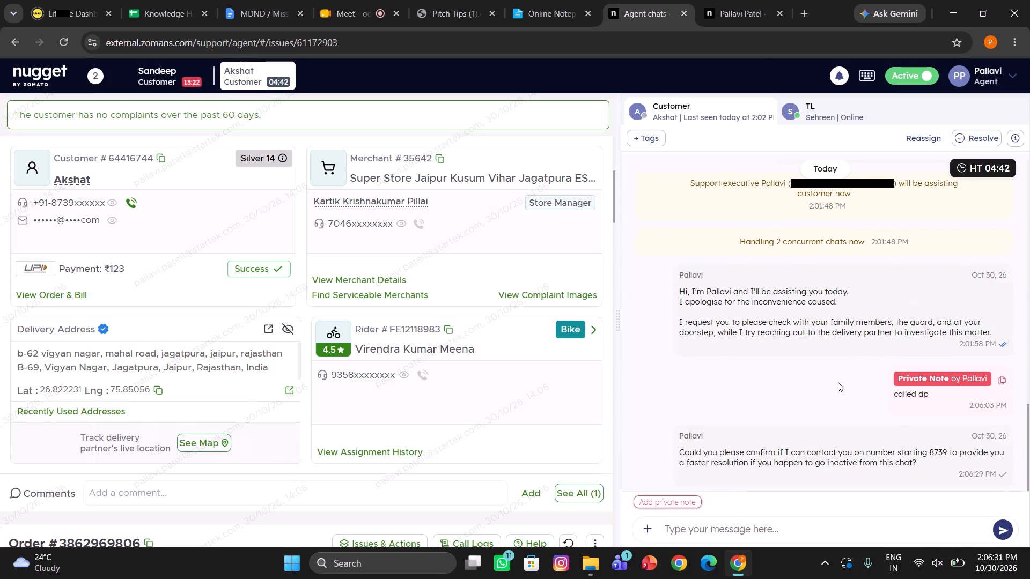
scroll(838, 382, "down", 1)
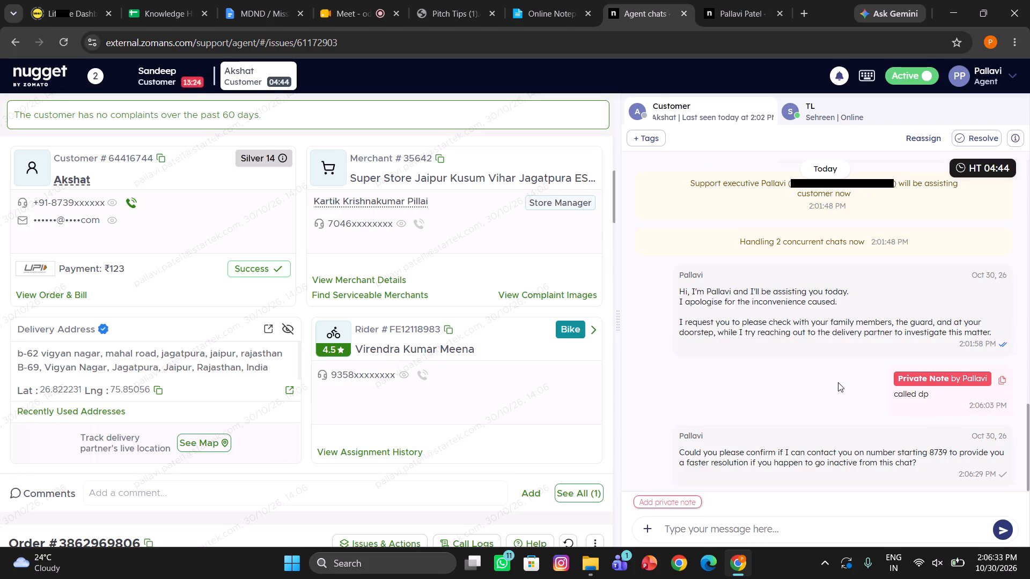
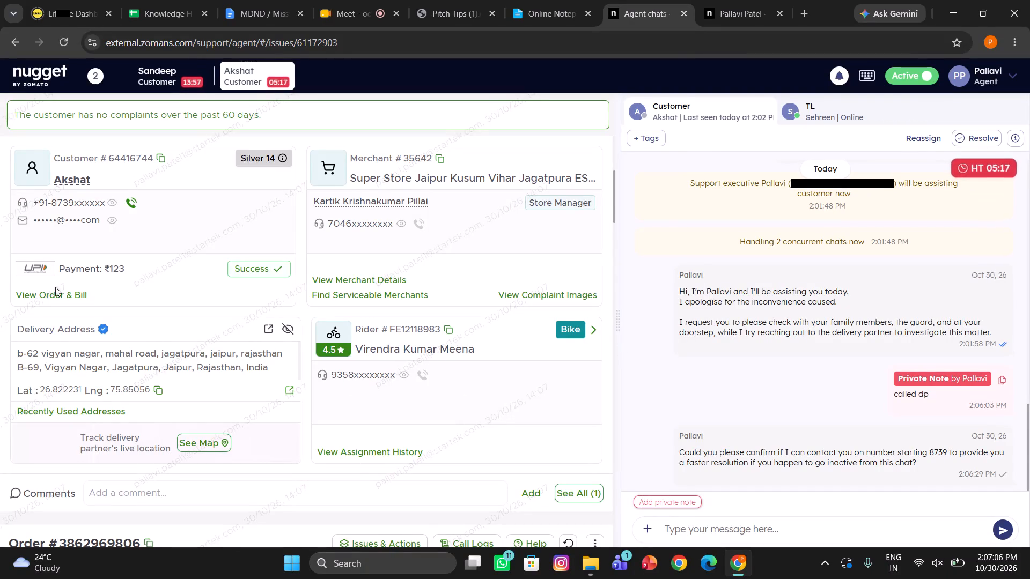
Review the items and billing breakdown of this customer's order, closing the bill when done.
left_click(40, 291)
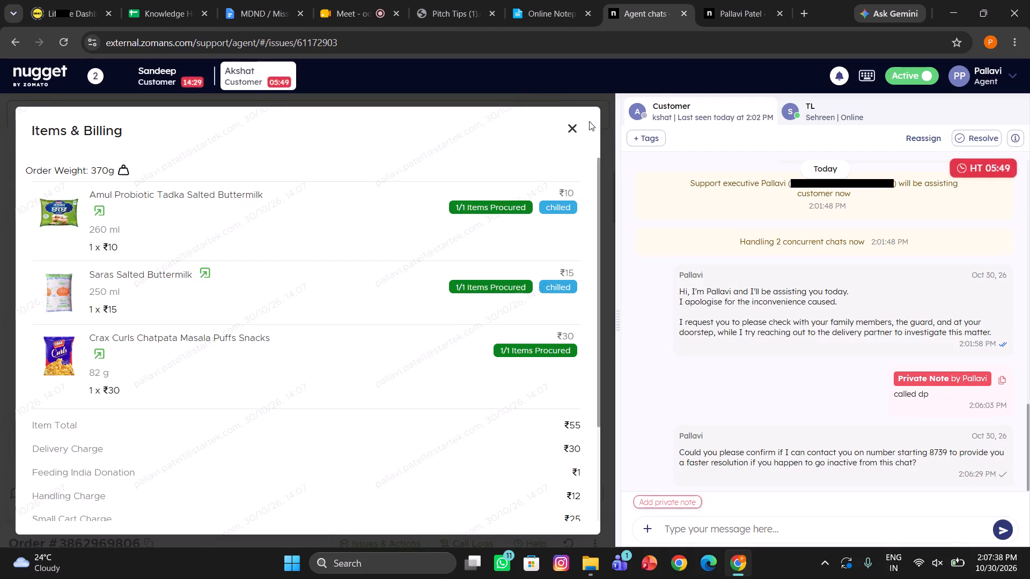
left_click(569, 127)
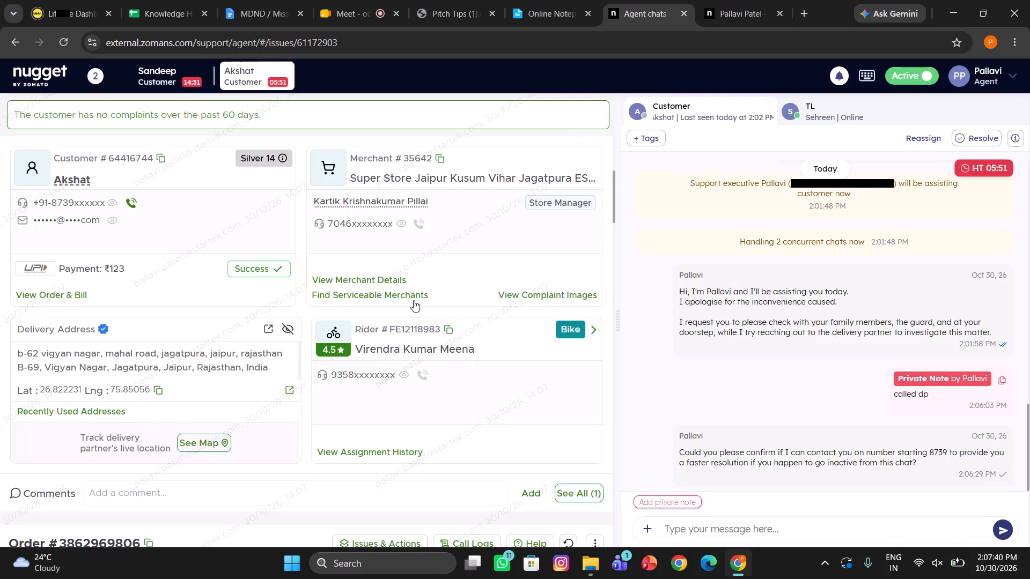
Place a call to this chat's customer and approve the callback request.
left_click(131, 201)
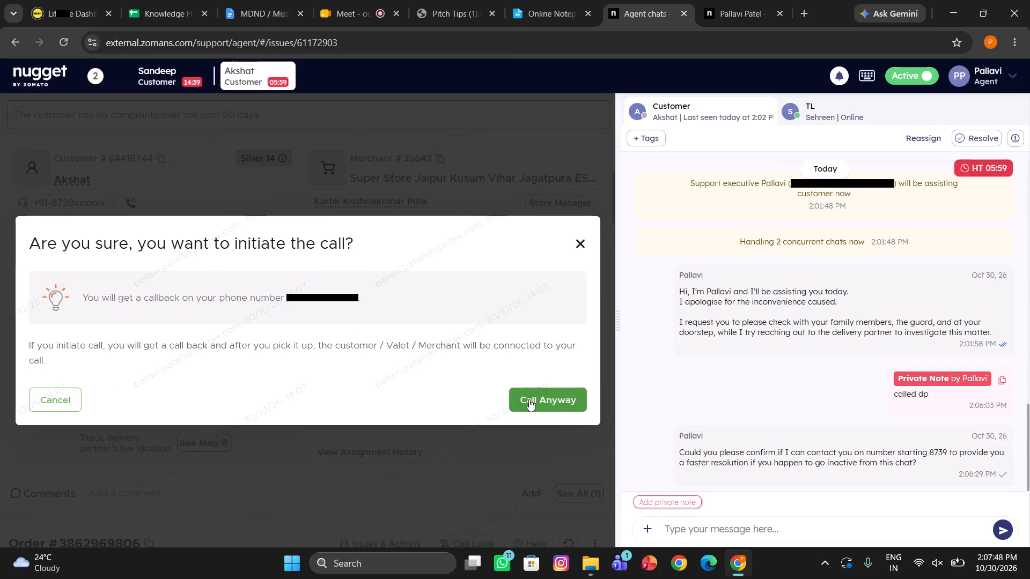
left_click(529, 399)
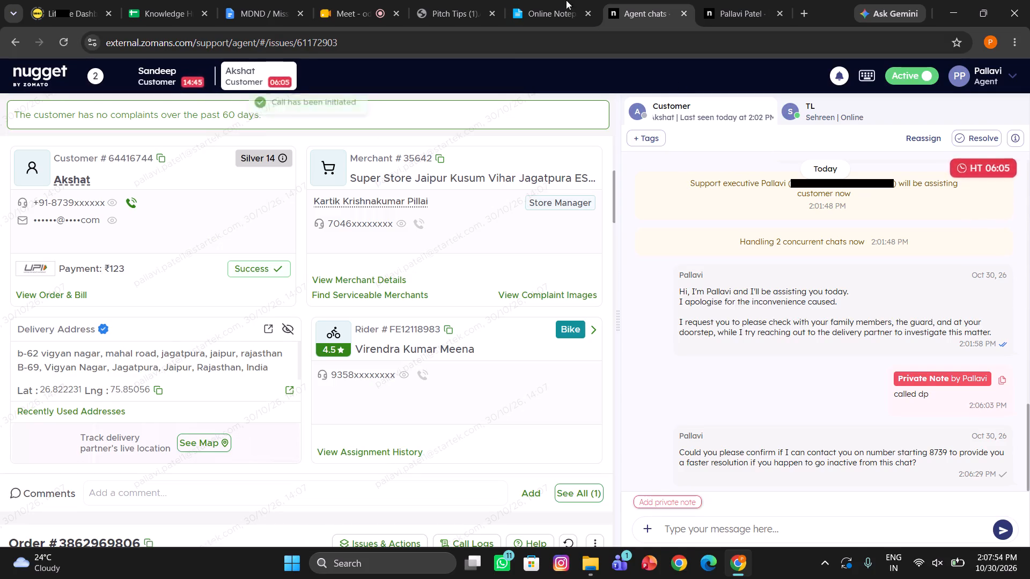
Copy the highlighted "customer unresponsive on chat" message from the Pitch Tips document and send it in this customer's chat.
left_click(451, 14)
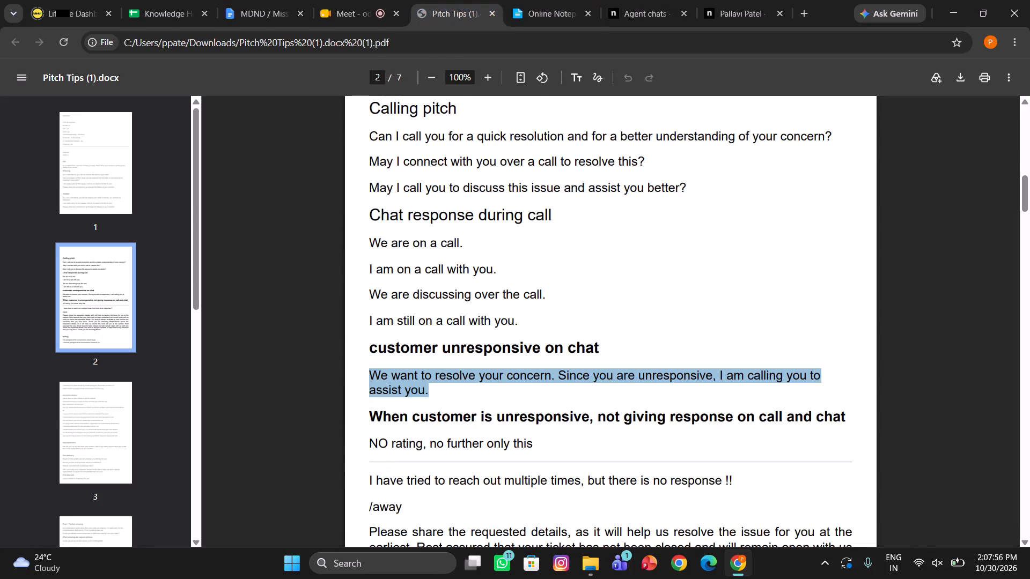
key("ctrl+c")
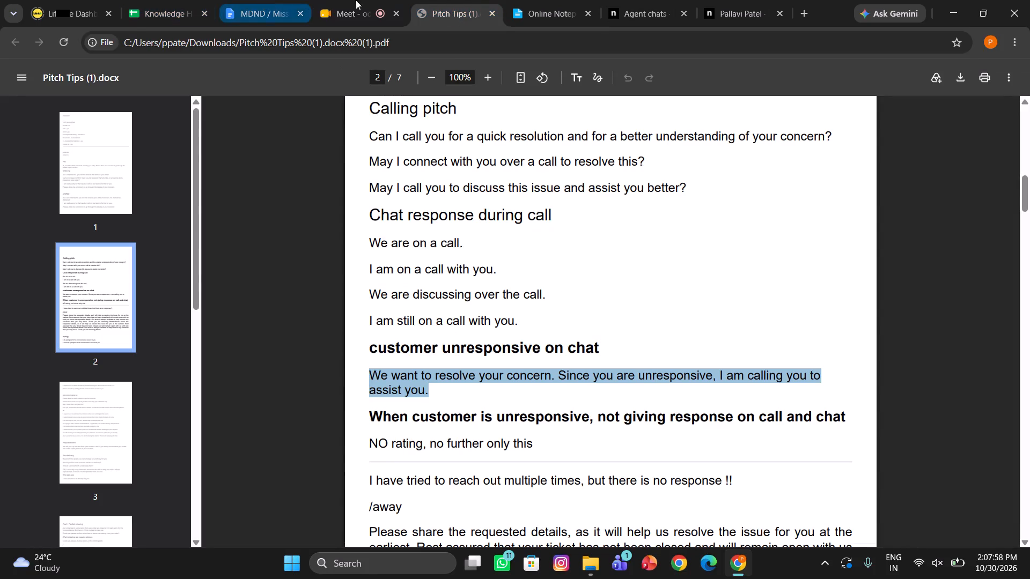
left_click(637, 4)
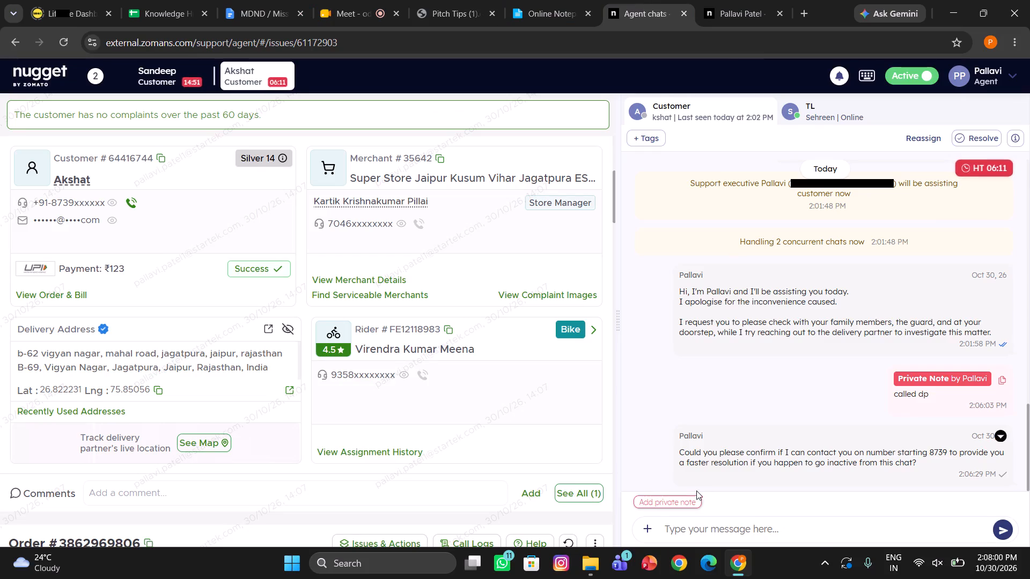
left_click(706, 530)
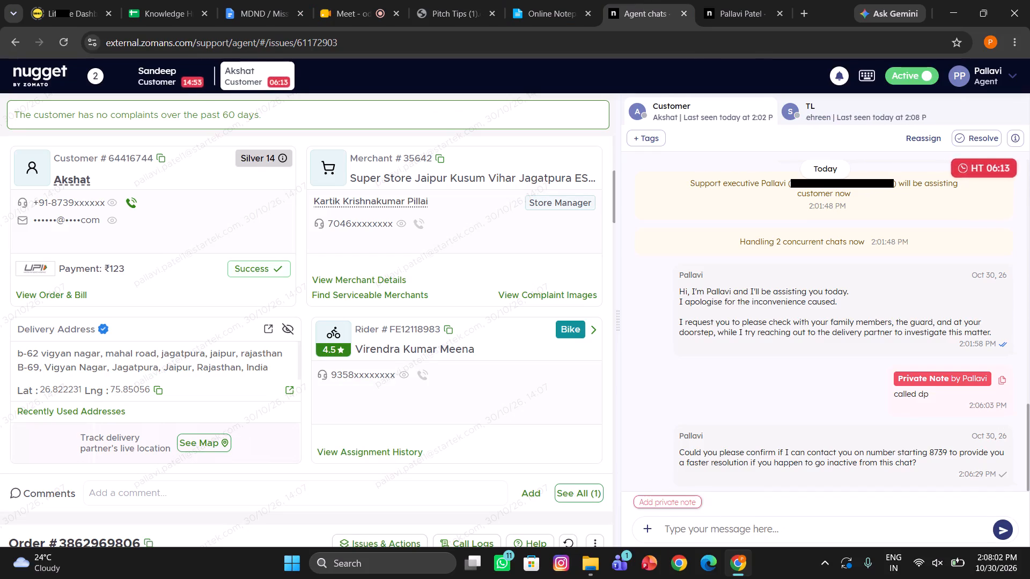
key("ctrl+v")
key("Return")
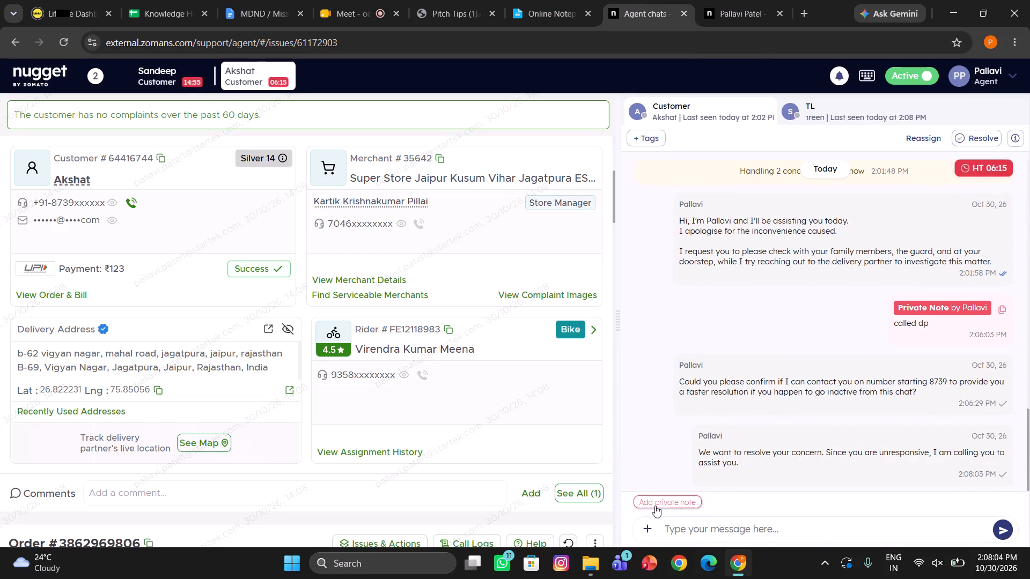
Add the private note "called cx" to this customer's chat.
left_click(655, 506)
type("cal")
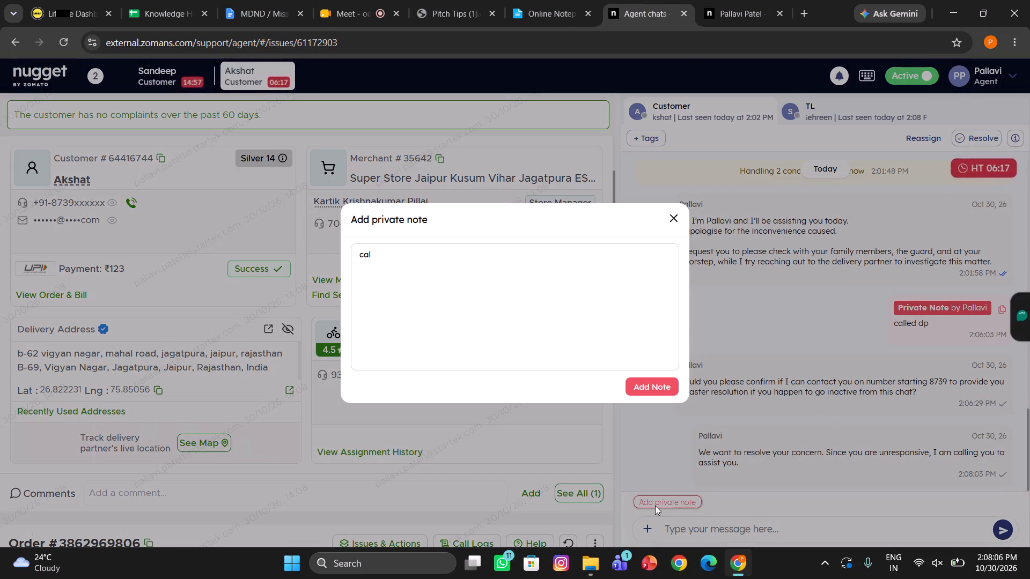
type("led cx")
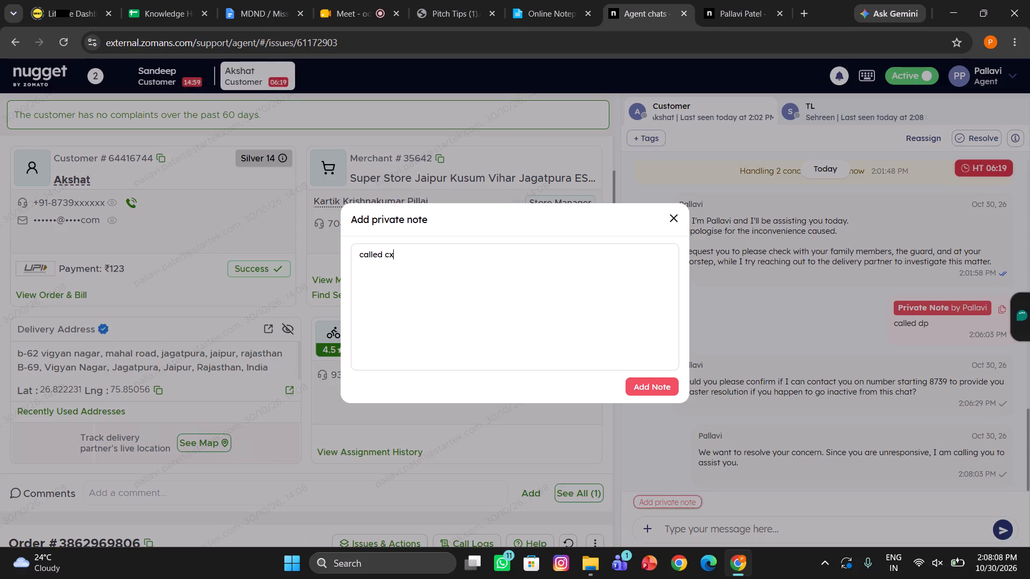
left_click(656, 388)
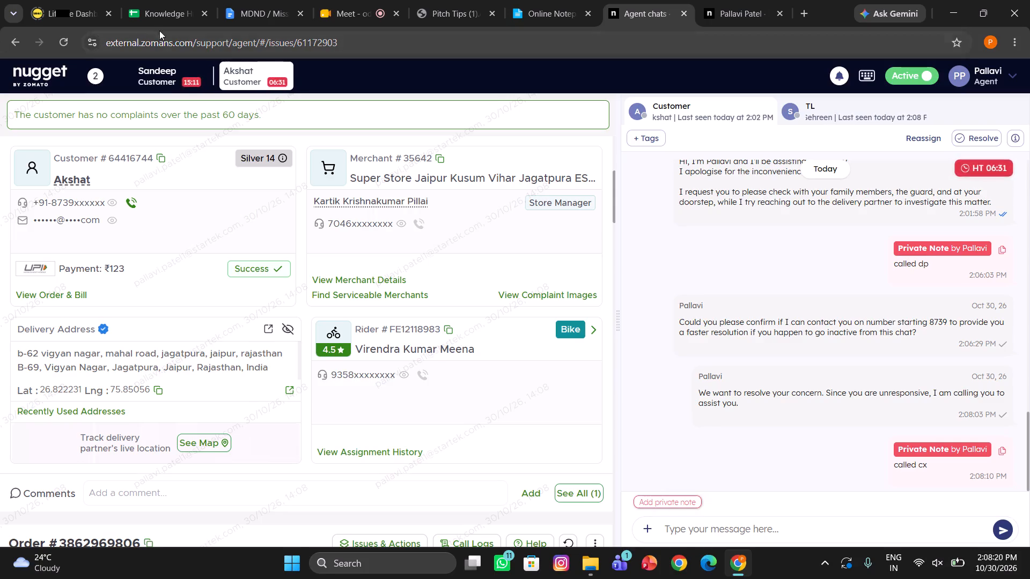
Switch to the other open customer's chat, the one with the longer handling time.
left_click(166, 71)
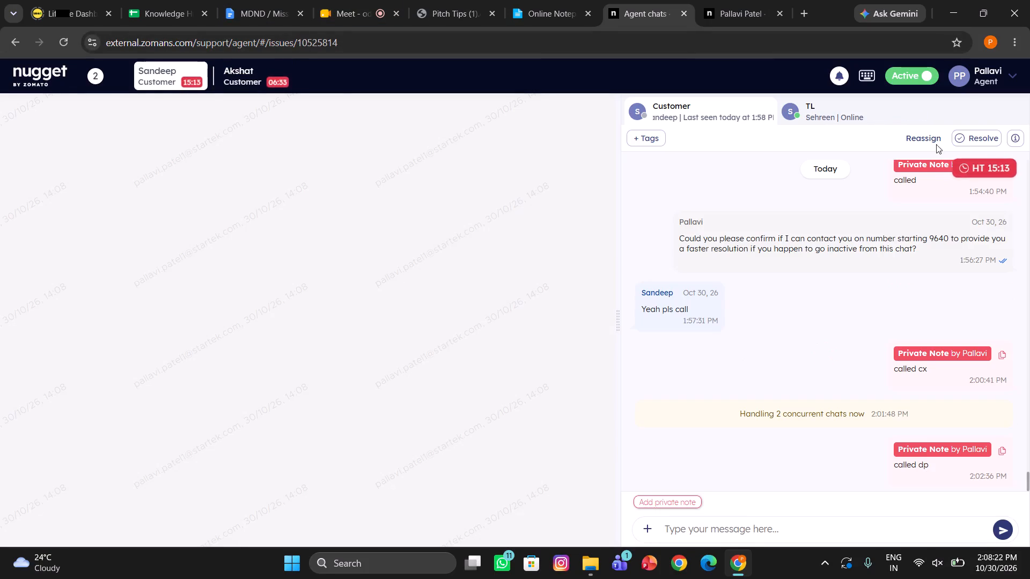
Check today's Productivity Hours report for the agent account and return to the agent chats.
left_click(960, 77)
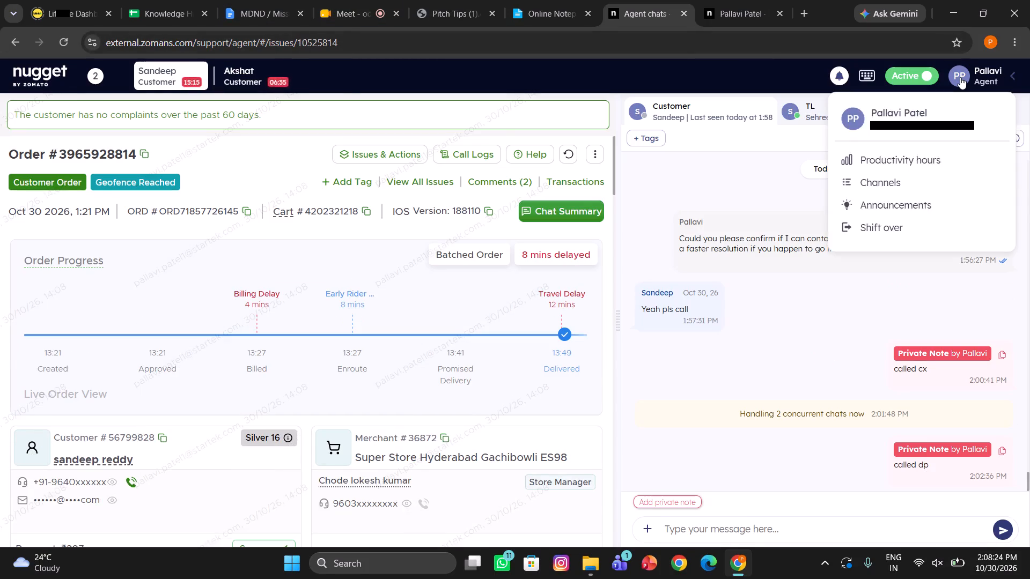
left_click(911, 157)
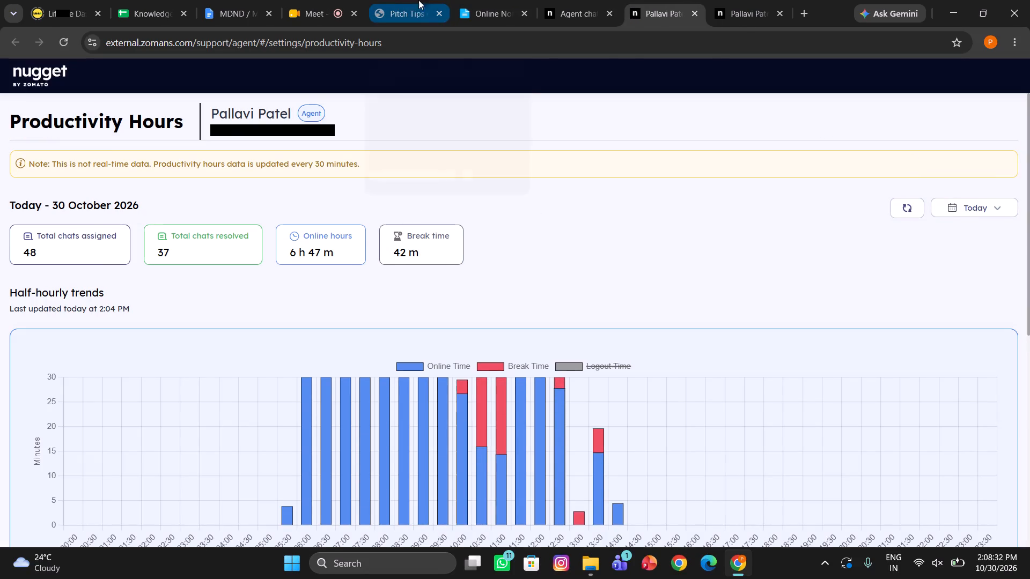
left_click(554, 2)
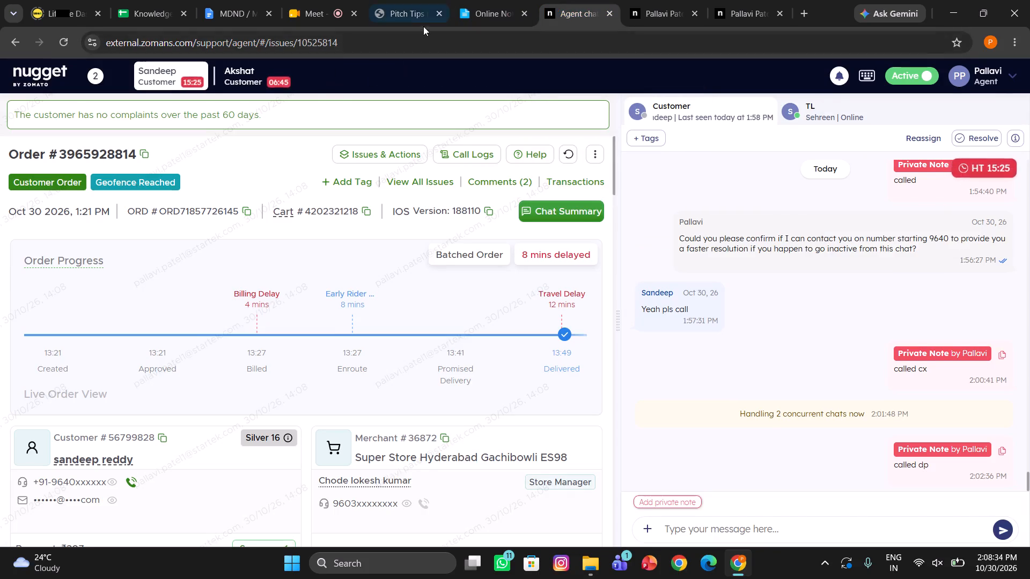
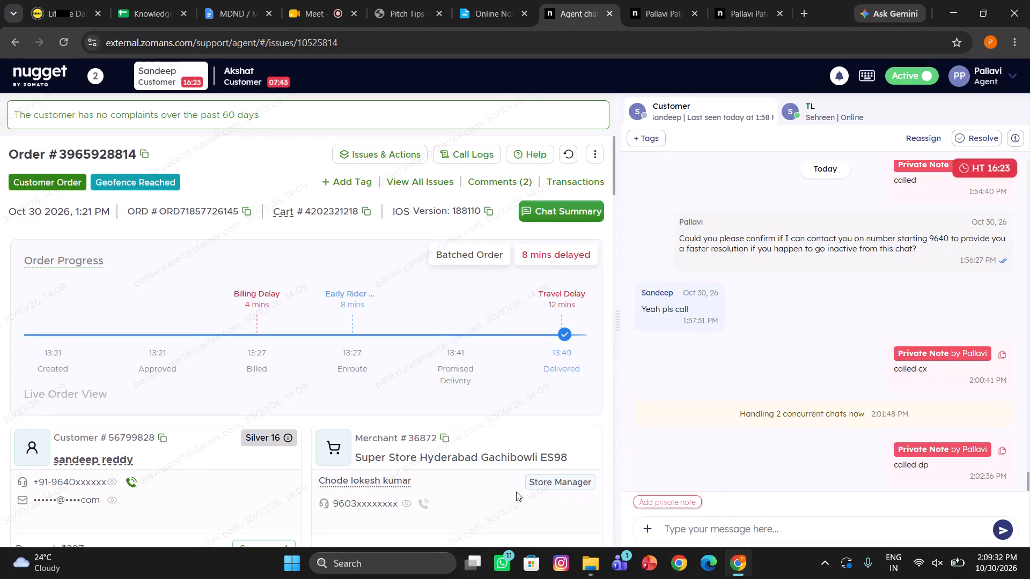
Report the order-level issue "Order not Delivered" on this order and resolve it with a ₹307 refund as a promo code.
scroll(803, 425, "down", 2)
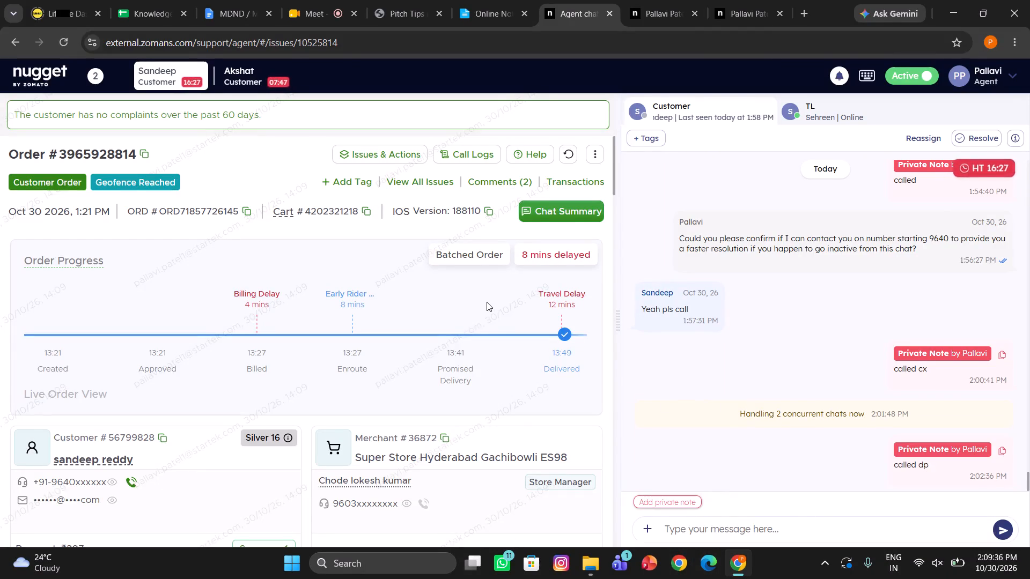
left_click(393, 154)
left_click(489, 160)
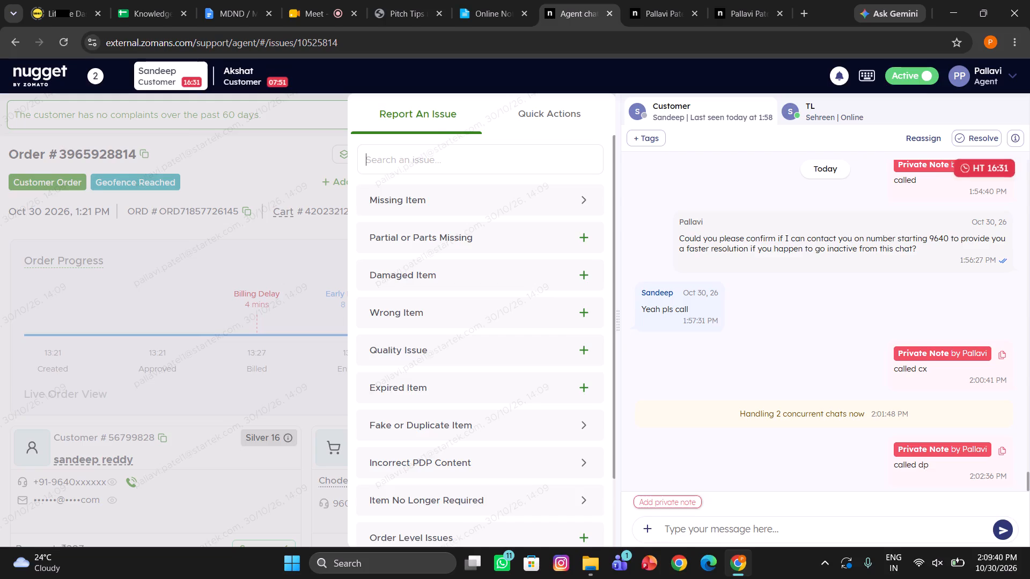
type("ord")
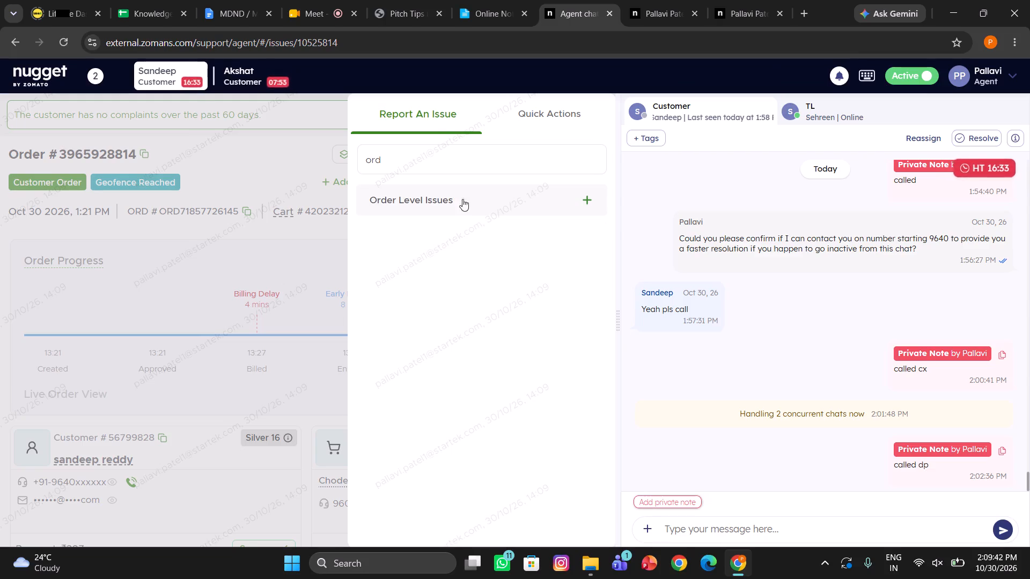
left_click(576, 192)
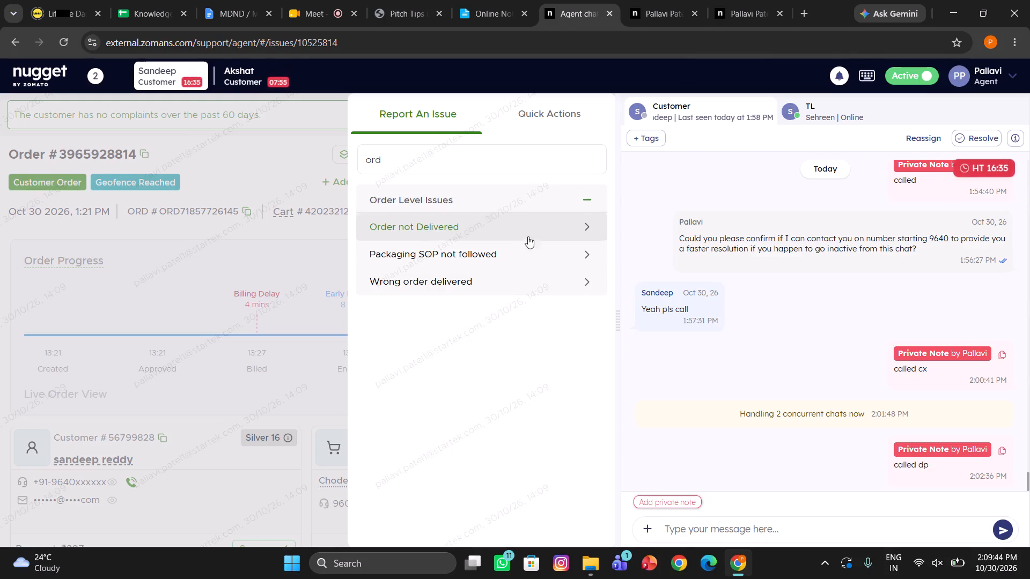
left_click(528, 234)
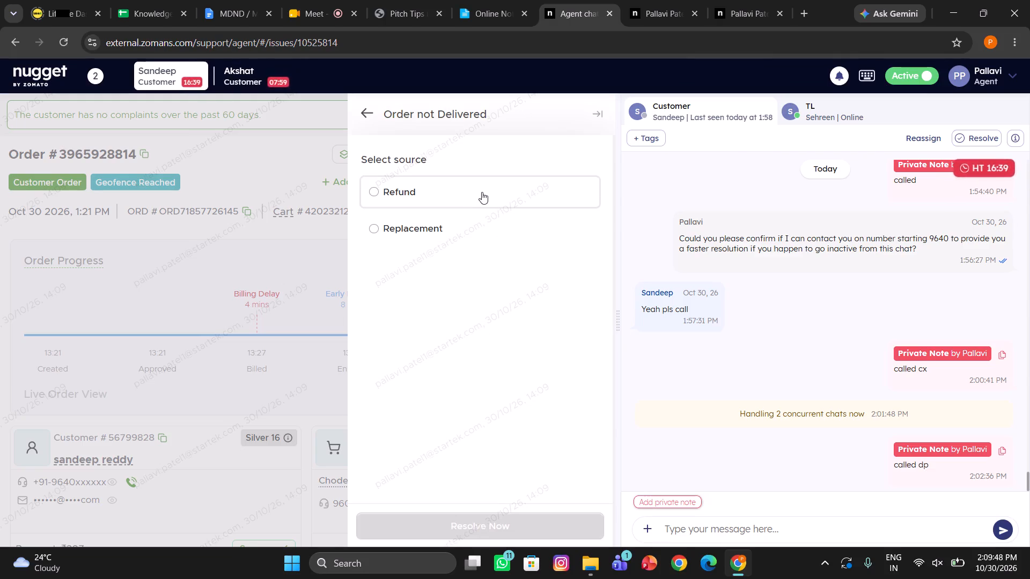
left_click(482, 192)
left_click(459, 362)
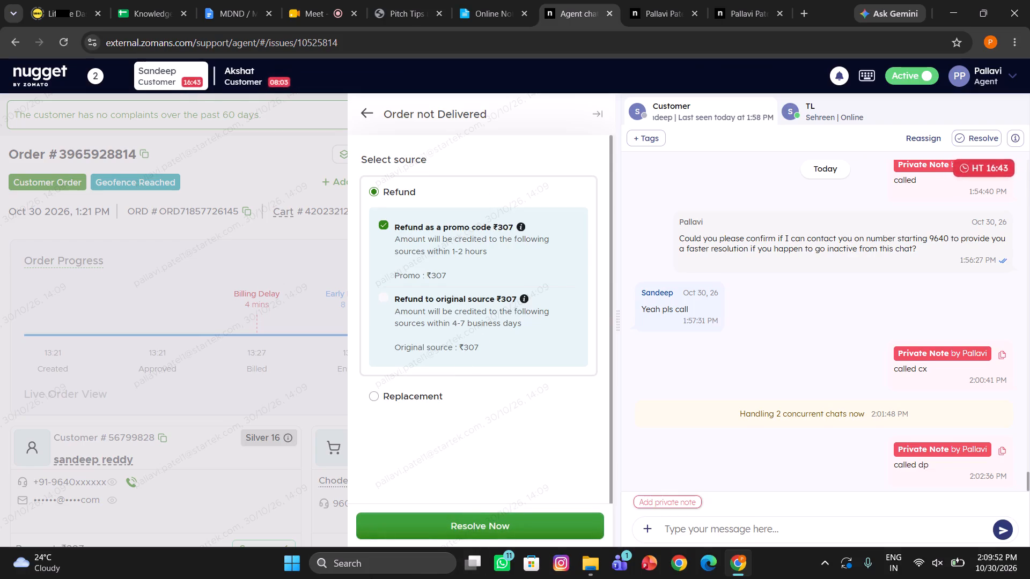
left_click(451, 526)
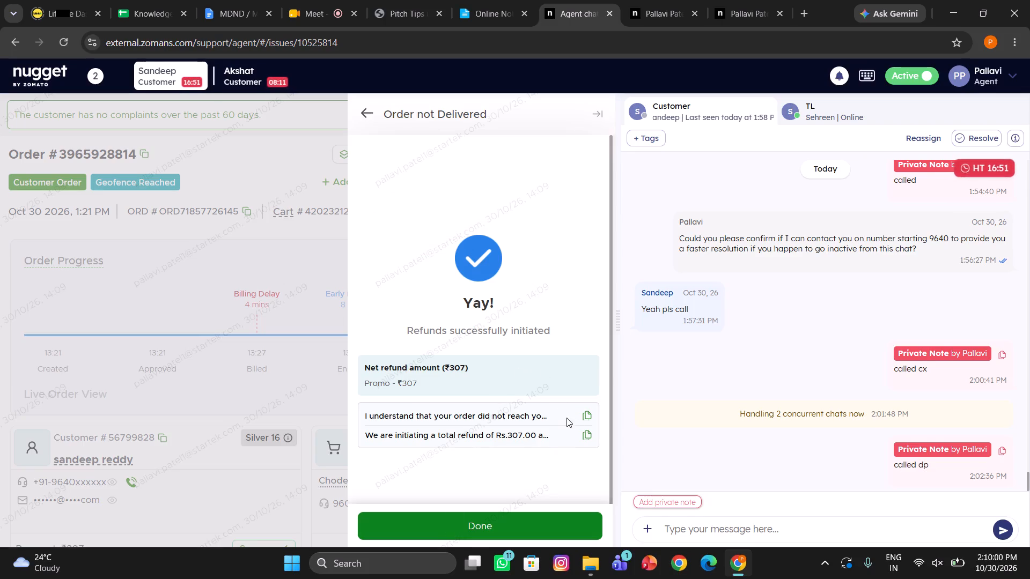
Send the customer both suggested messages, the non-delivery acknowledgement and the Rs.307.00 refund details, and finish the refund form.
left_click(584, 413)
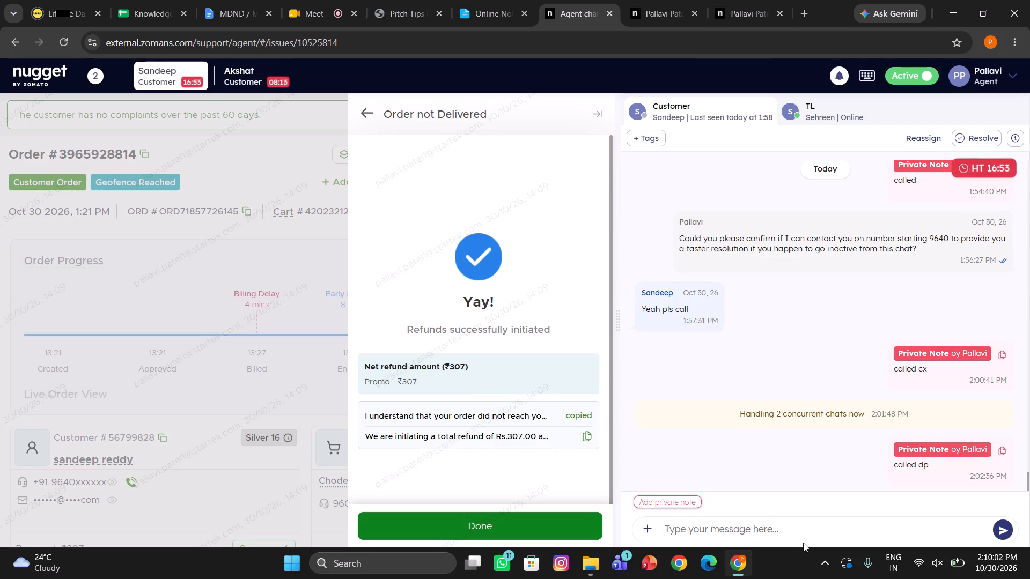
left_click(742, 530)
key("ctrl+v")
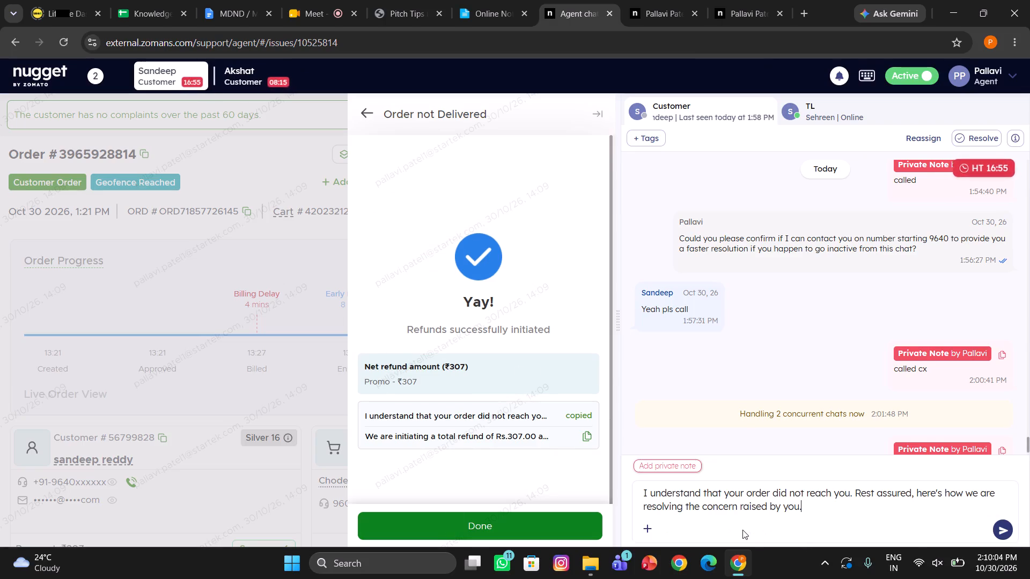
key("Return")
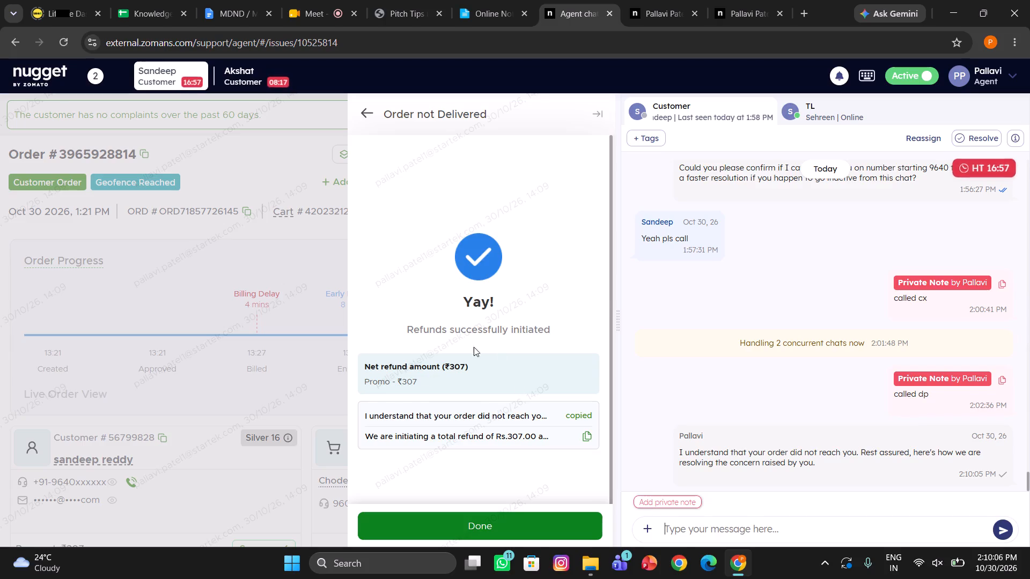
left_click(590, 436)
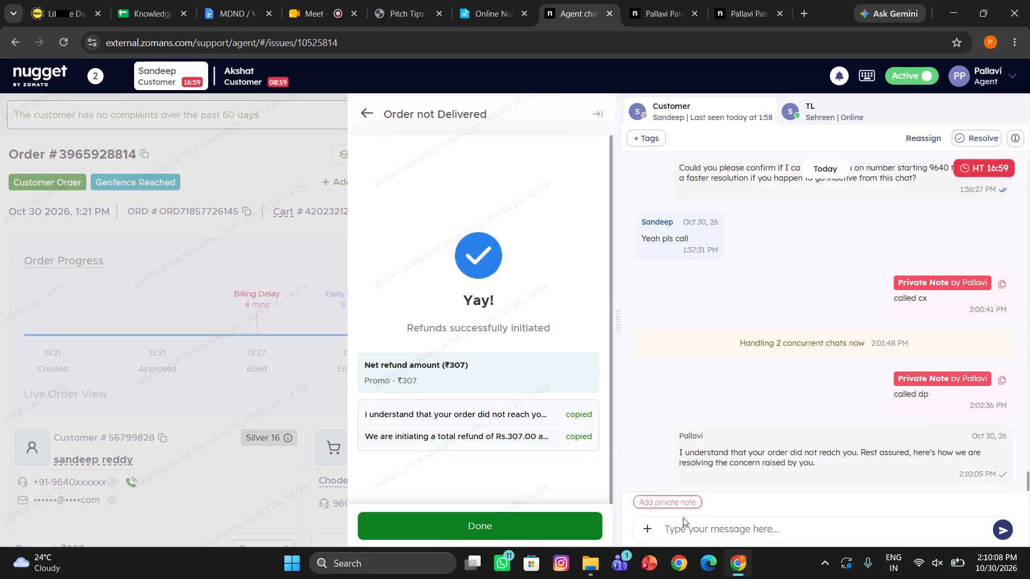
left_click(723, 527)
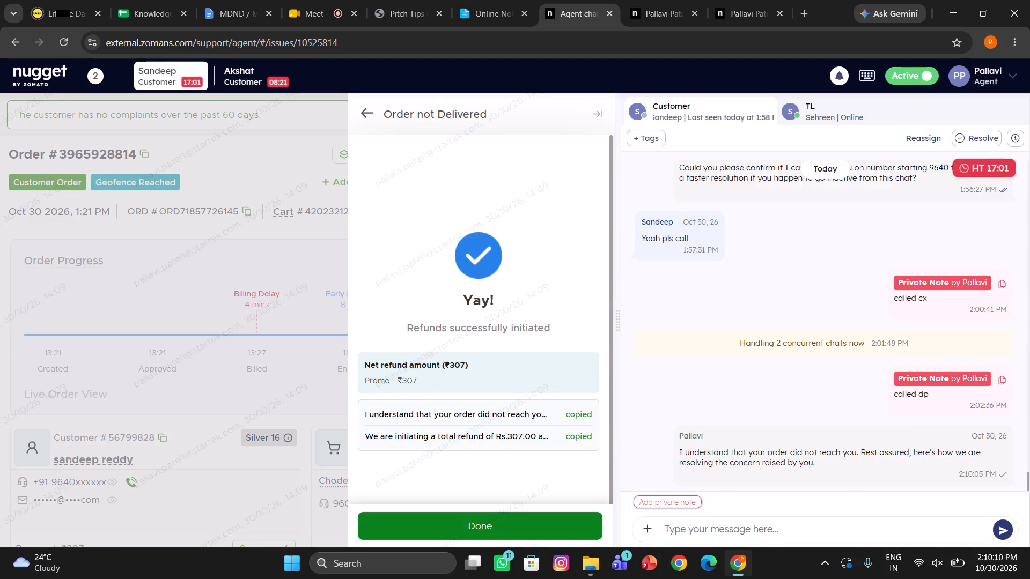
key("ctrl+v")
key("Return")
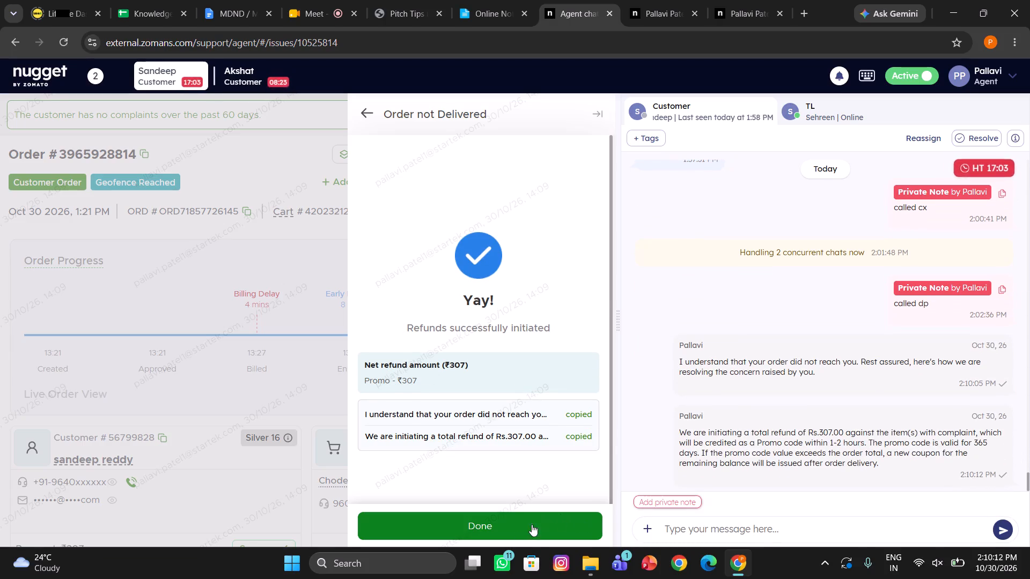
left_click(499, 541)
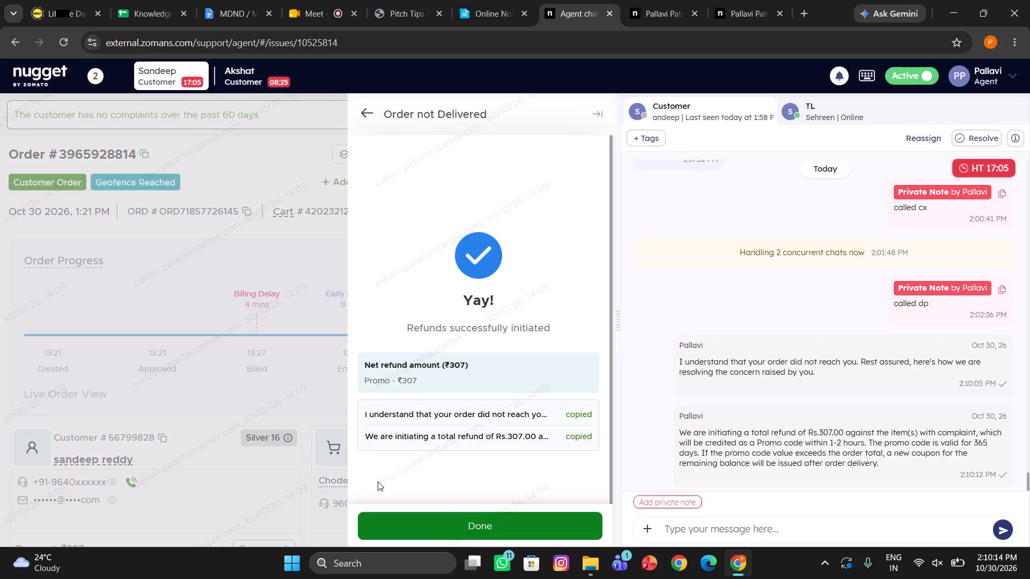
left_click(425, 525)
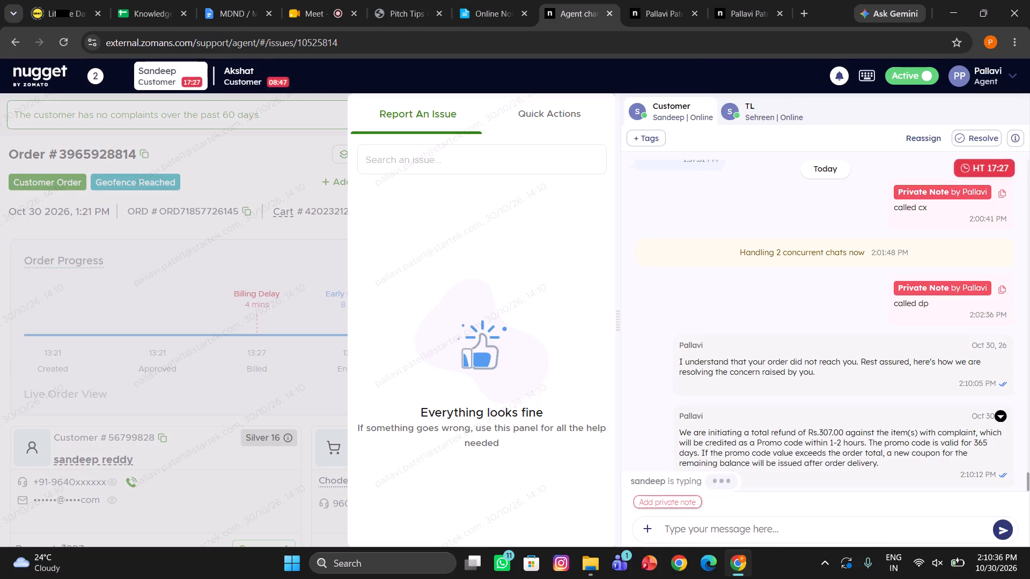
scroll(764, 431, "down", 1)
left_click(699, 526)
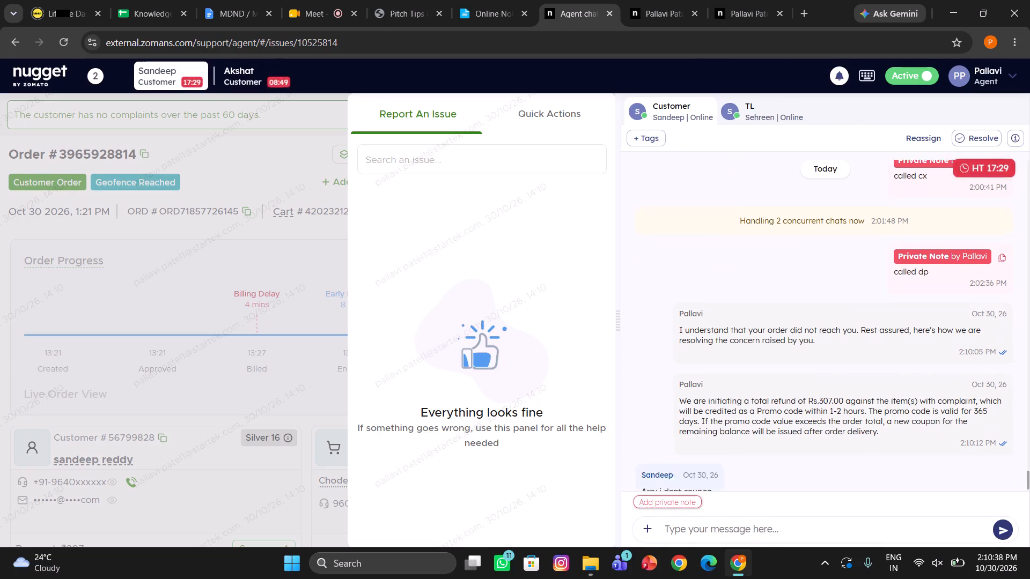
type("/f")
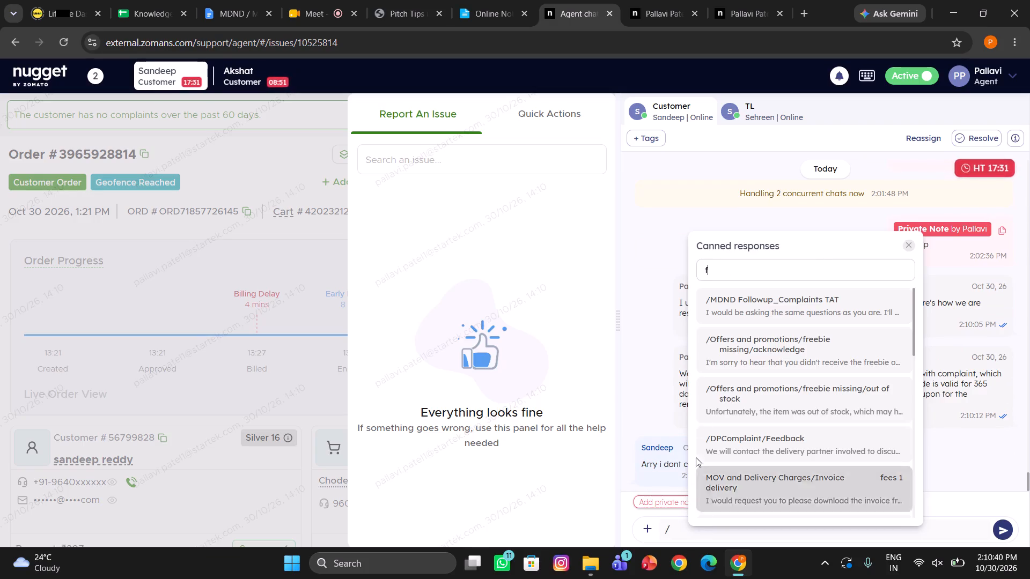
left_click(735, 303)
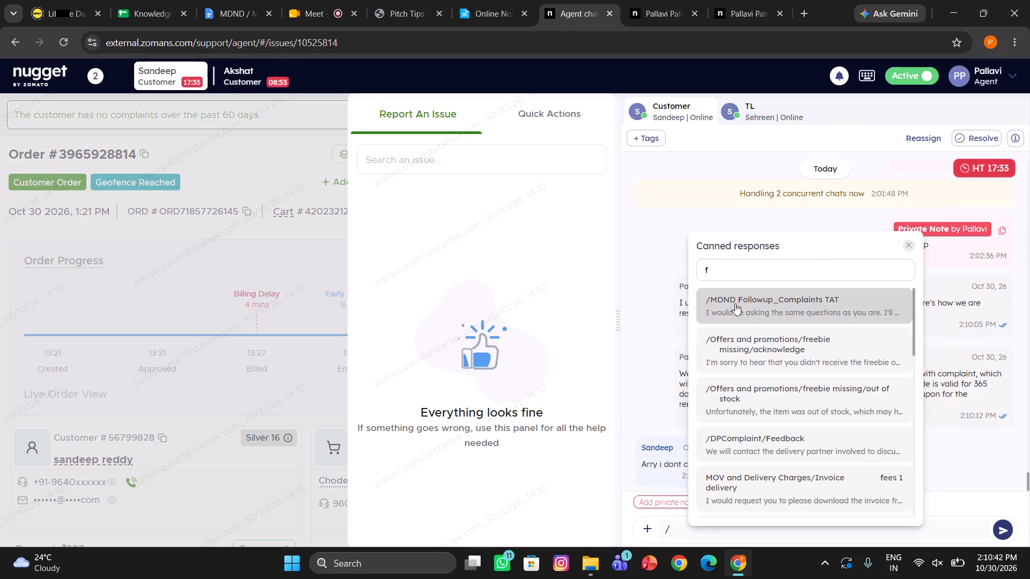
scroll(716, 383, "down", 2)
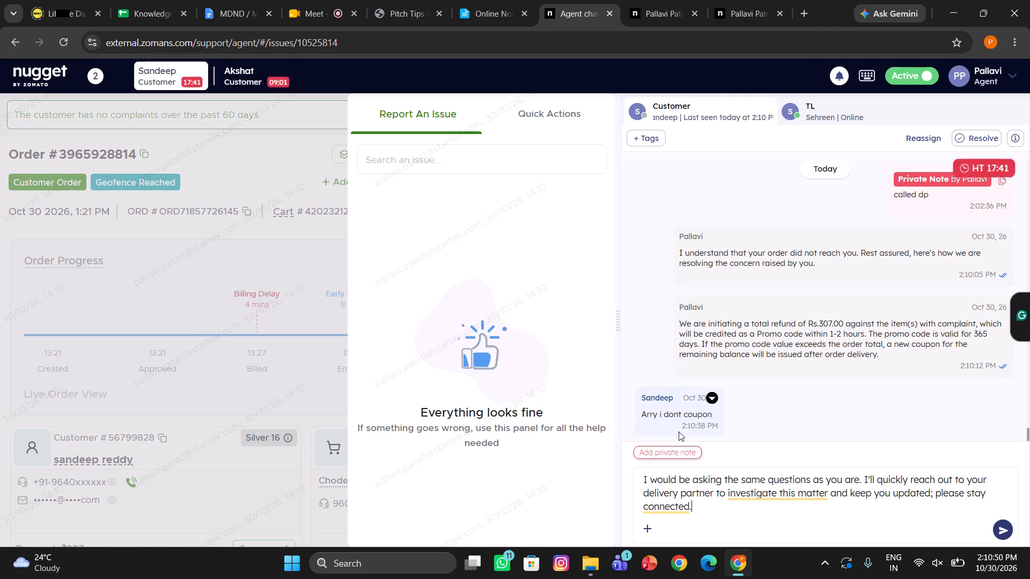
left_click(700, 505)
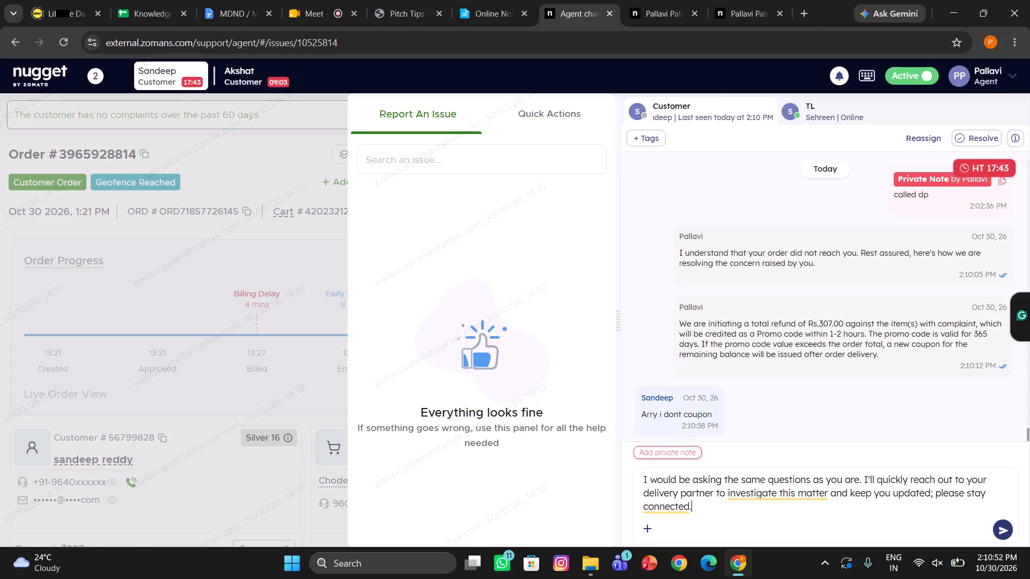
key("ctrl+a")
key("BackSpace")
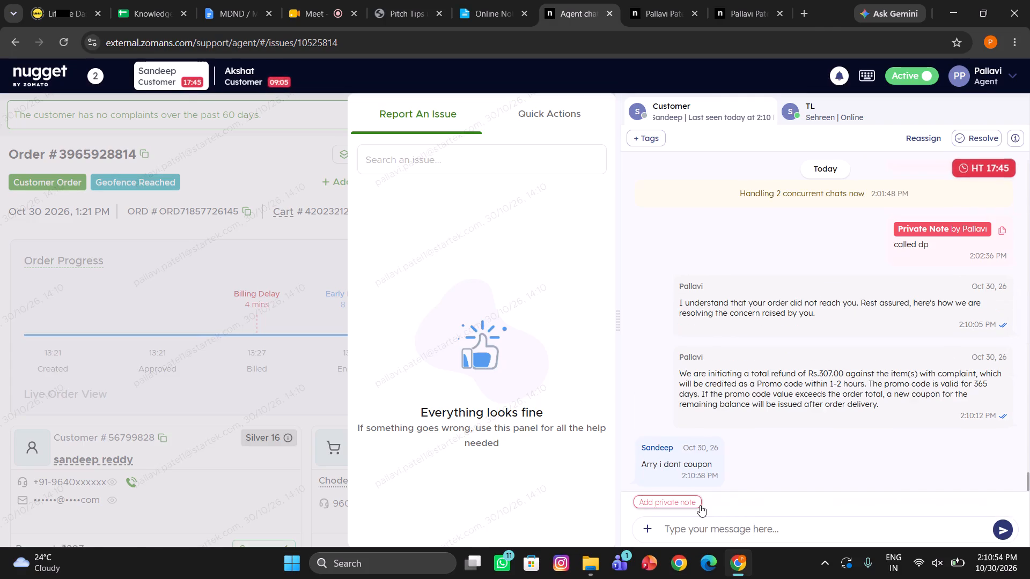
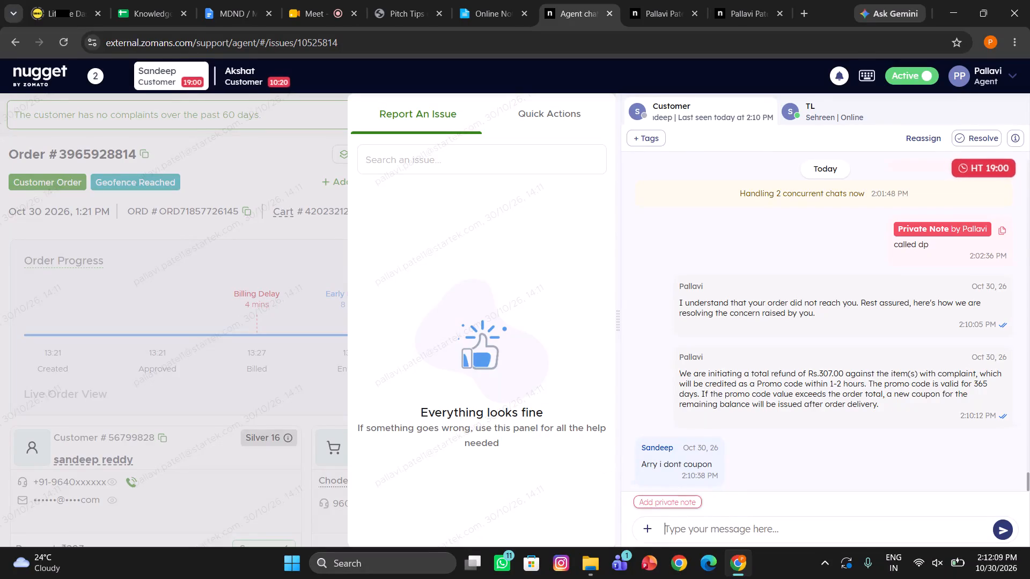
Reply to the customer who does not want a coupon with "Your refund has been initiated in promo code.".
left_click(682, 524)
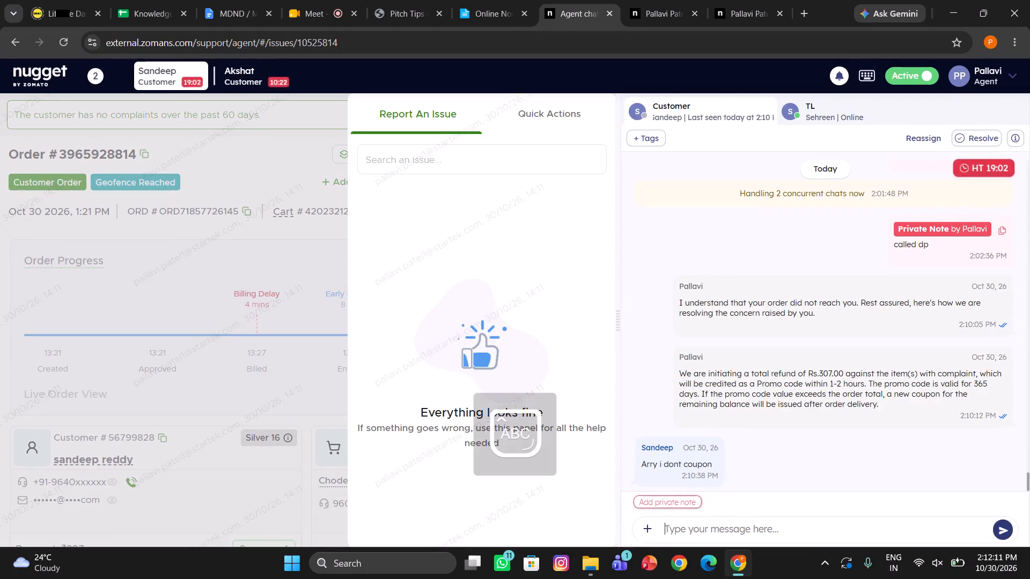
key("y")
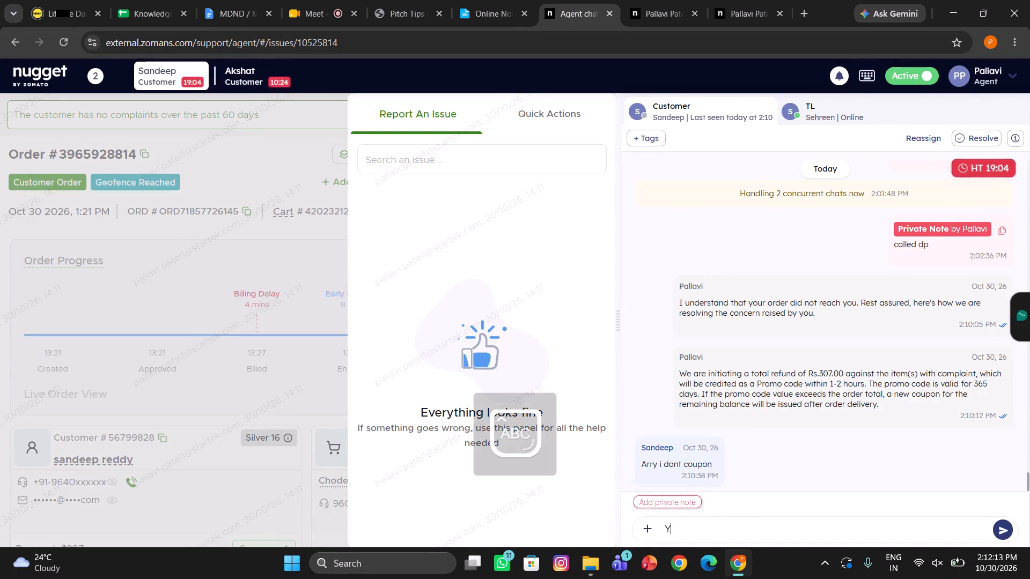
key("o")
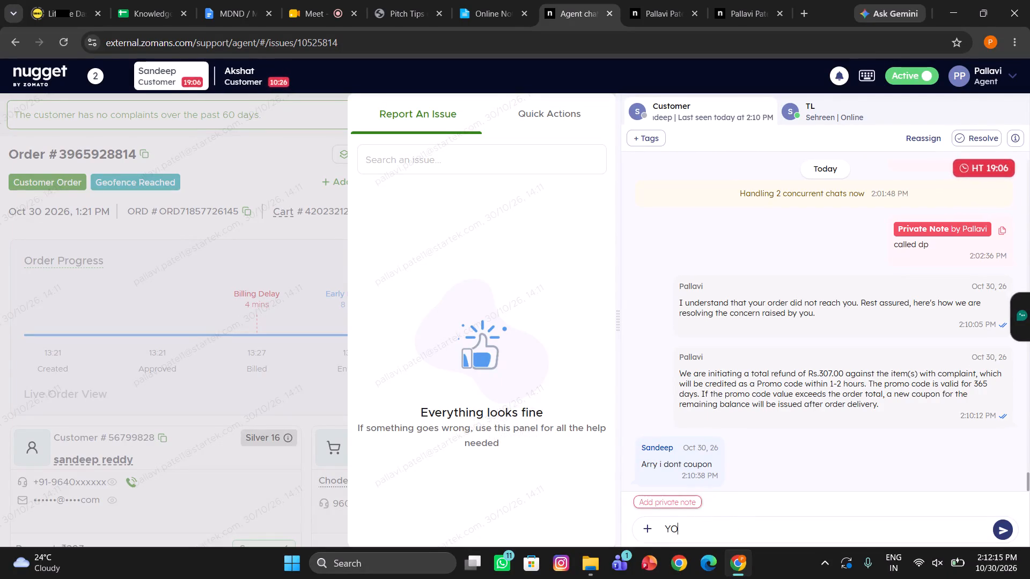
key("BackSpace")
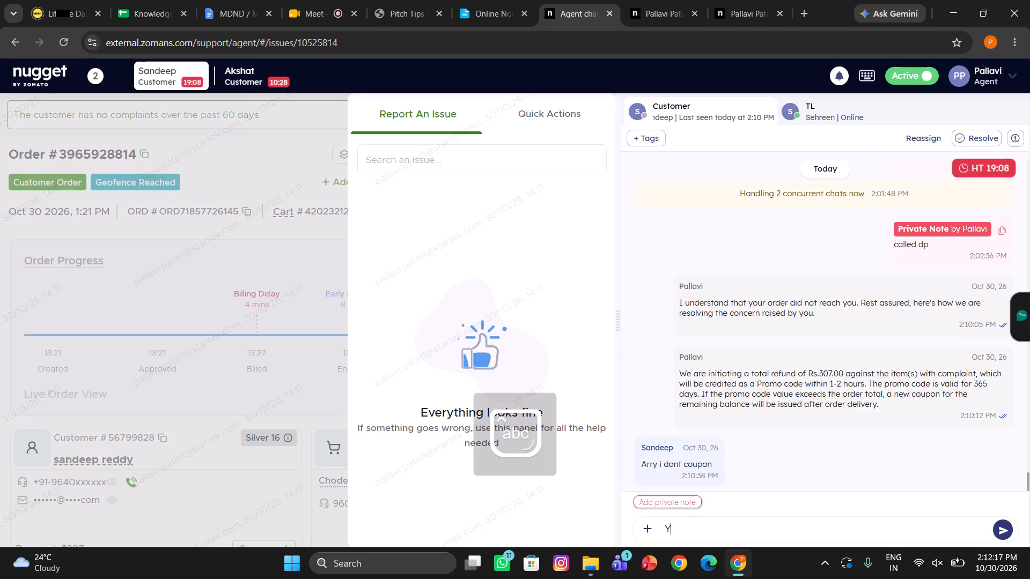
type("our")
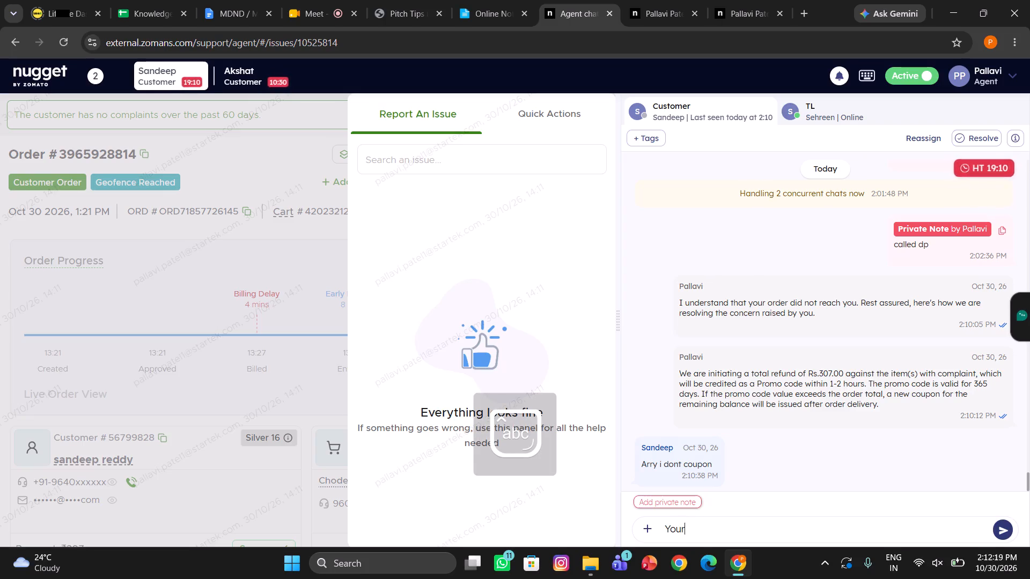
key("space")
type("refund has been initiate in")
key("space")
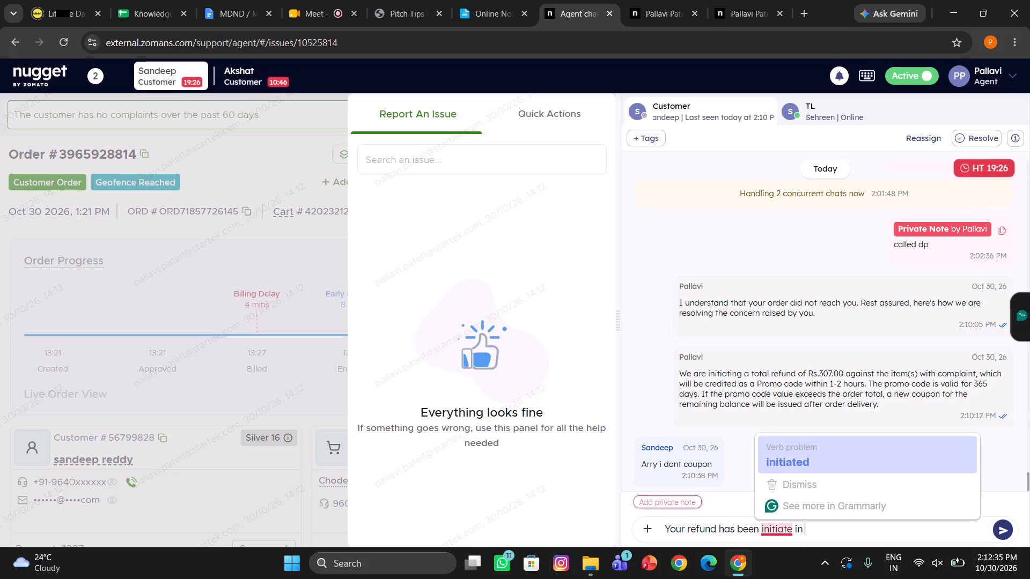
left_click(791, 464)
type("initiated")
left_click(811, 529)
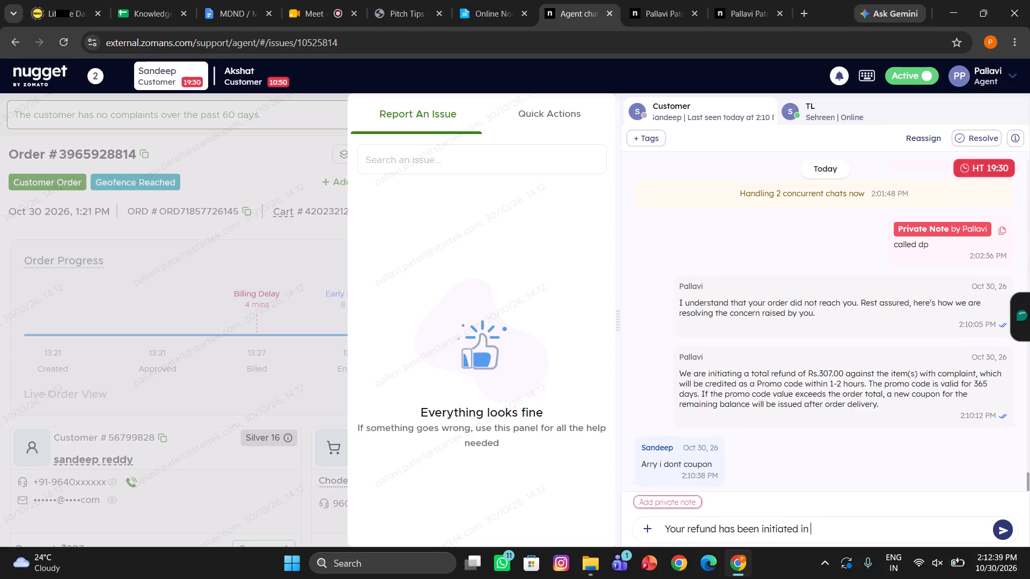
key("p")
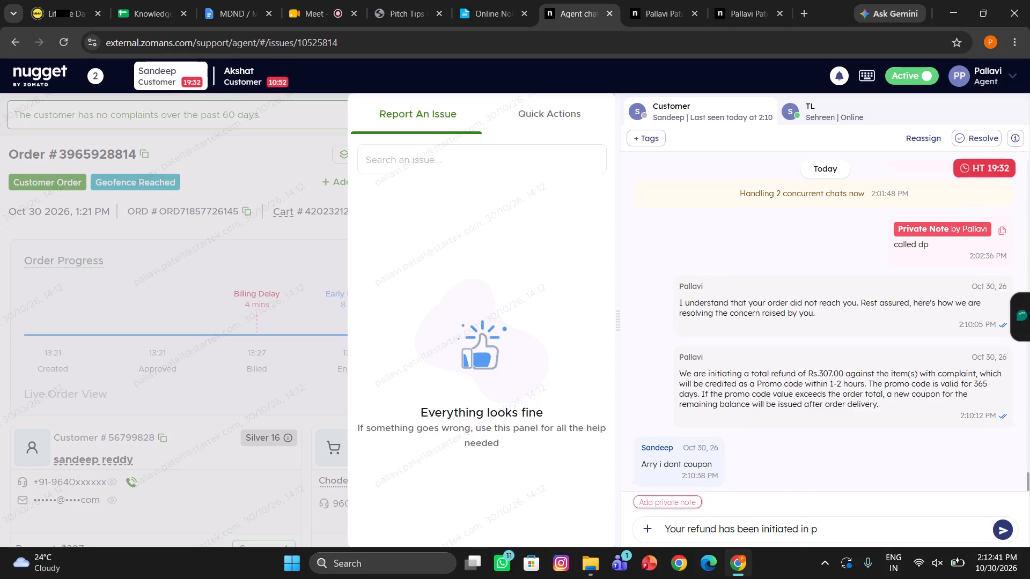
type("romo")
key("space")
type("code.")
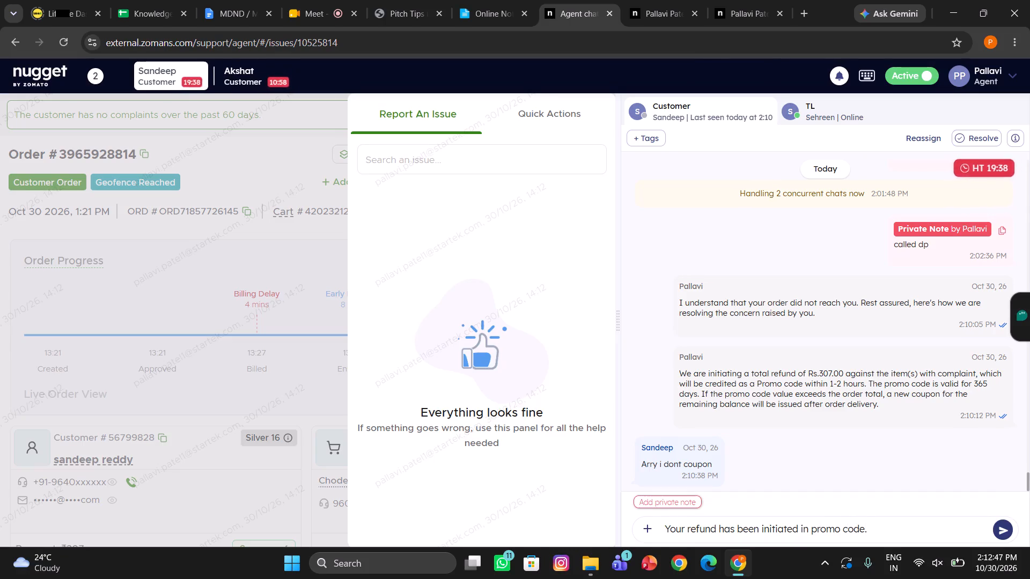
key("Return")
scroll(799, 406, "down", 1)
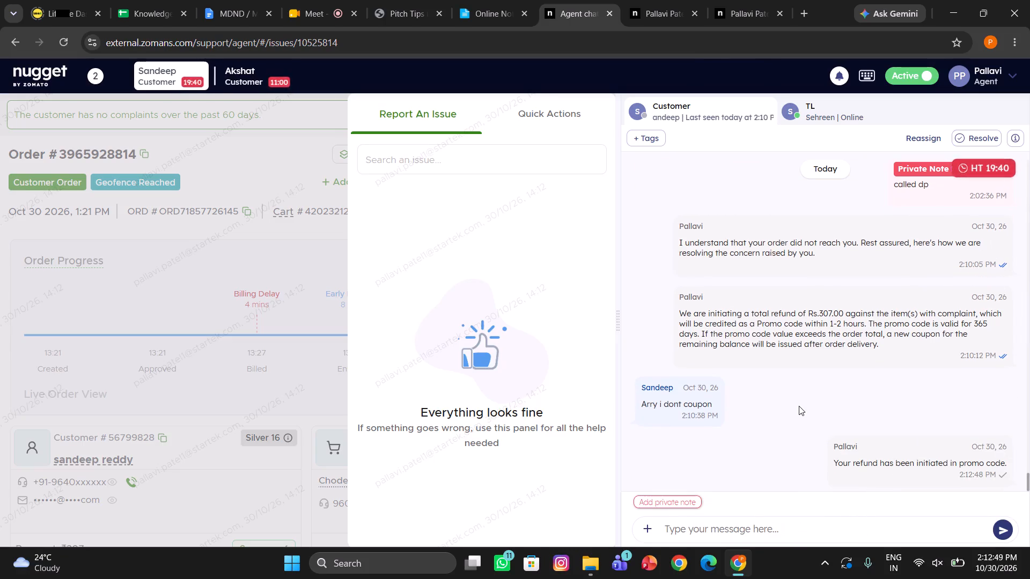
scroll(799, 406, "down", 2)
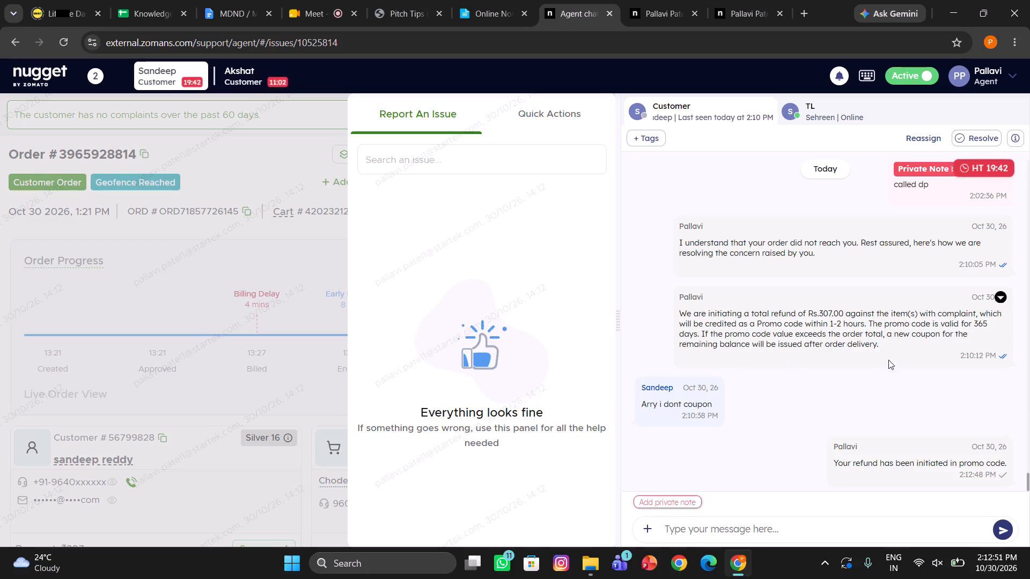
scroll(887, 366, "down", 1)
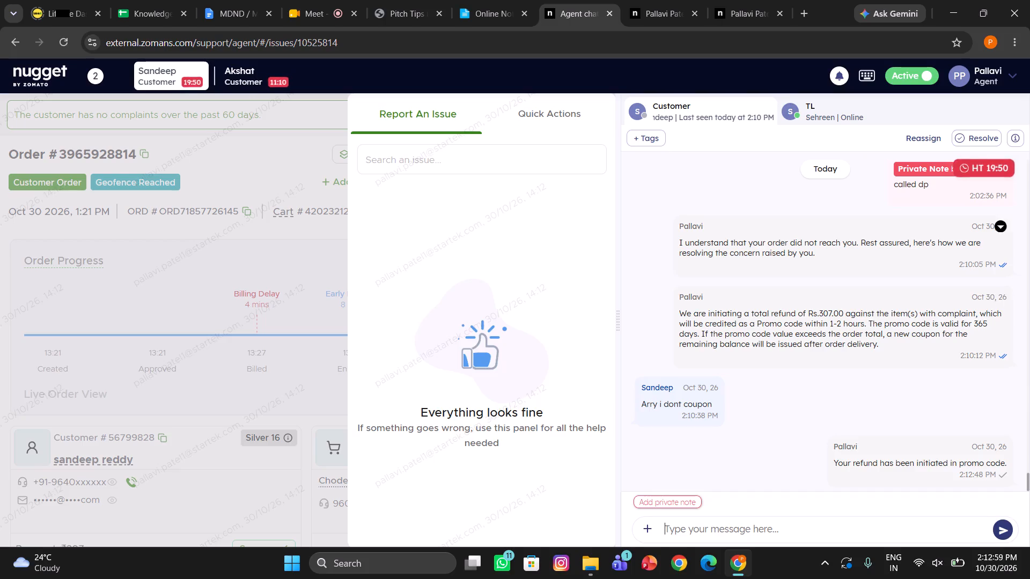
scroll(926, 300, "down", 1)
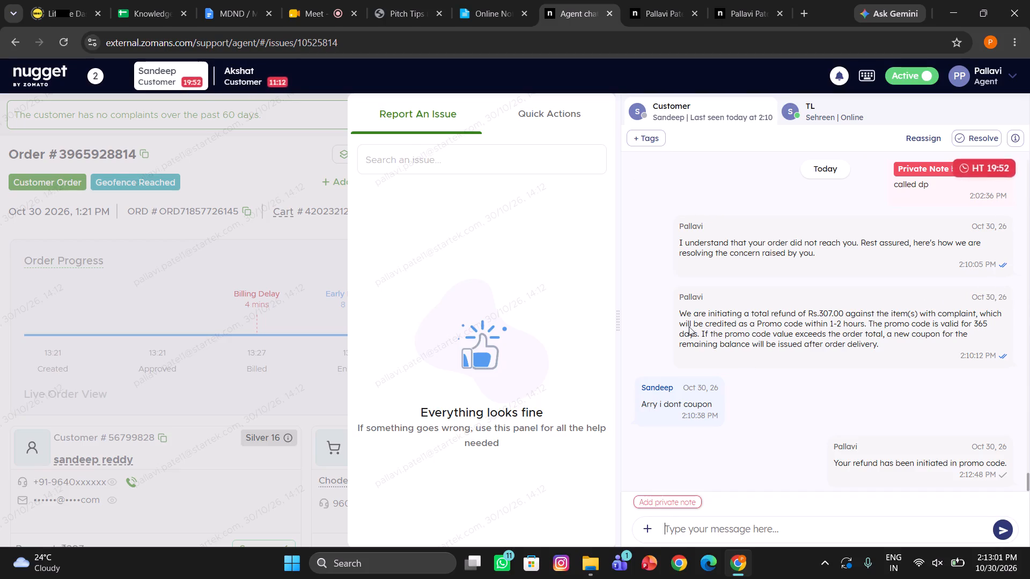
left_click(245, 63)
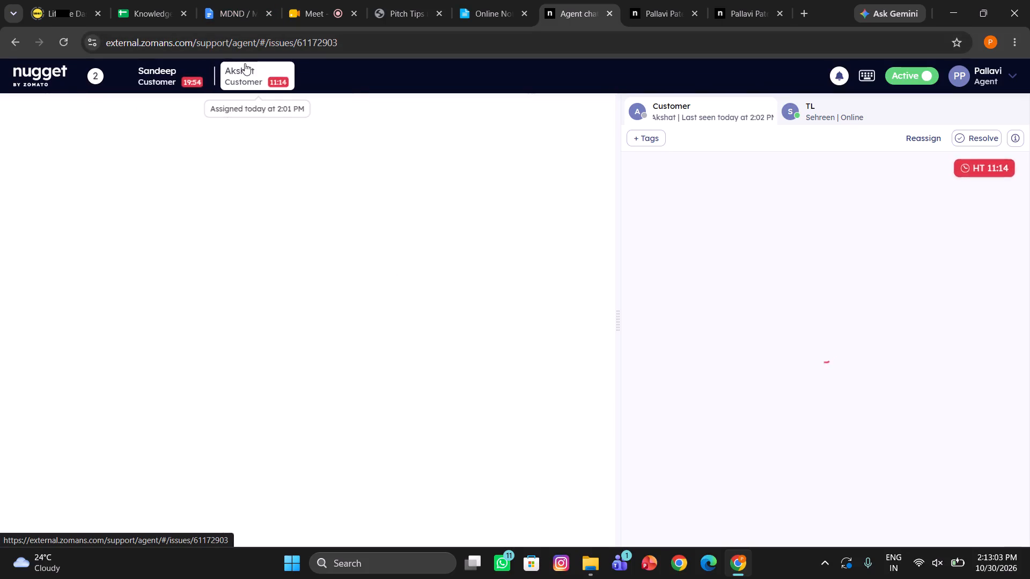
scroll(676, 328, "down", 2)
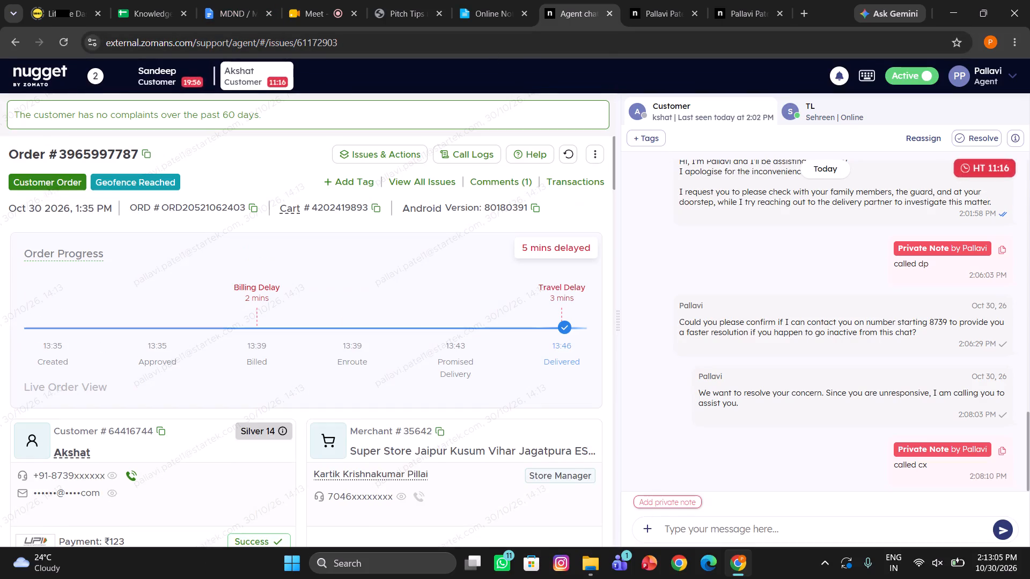
left_click(692, 532)
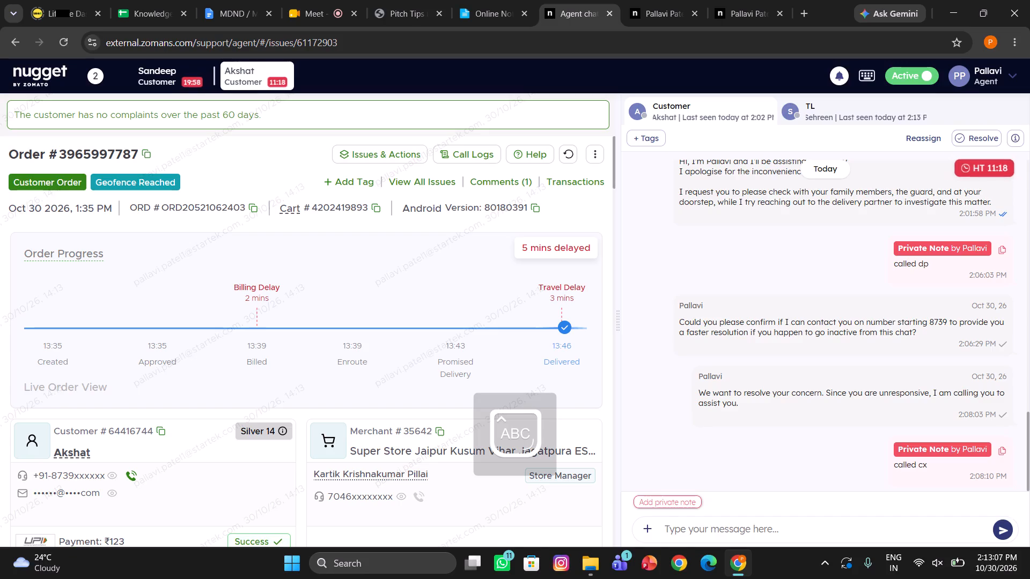
key("y")
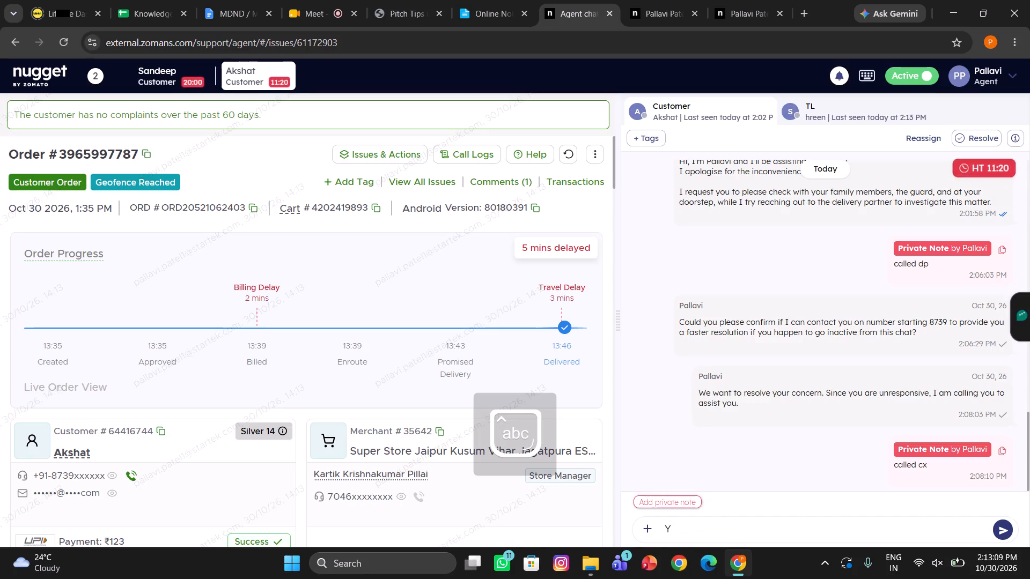
type("our")
key("space")
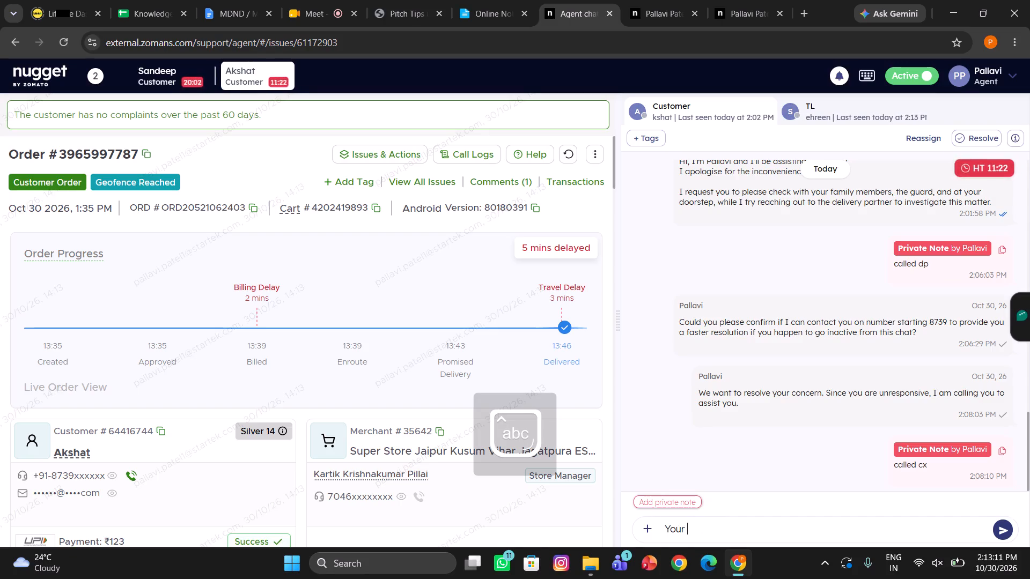
type("ord")
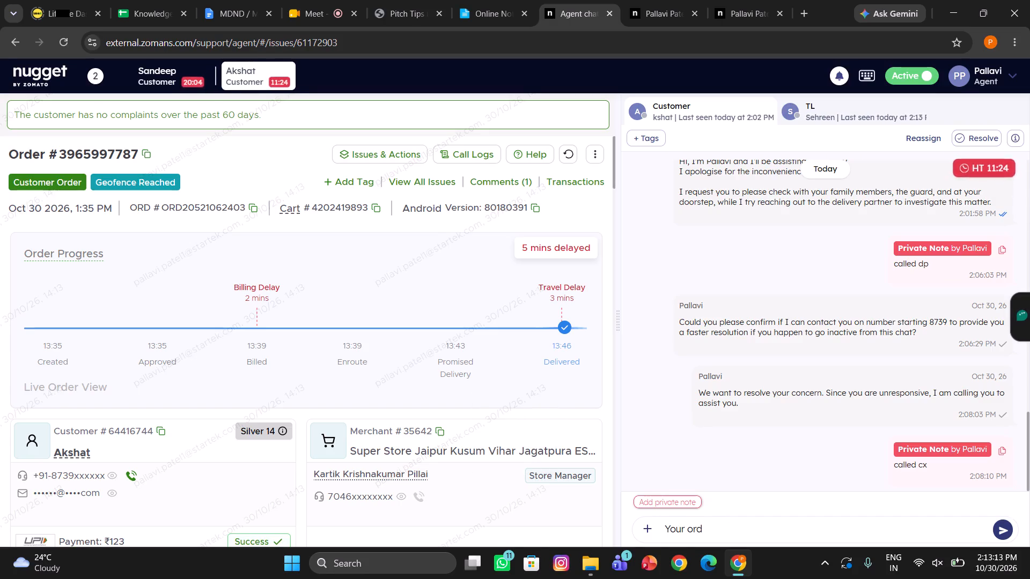
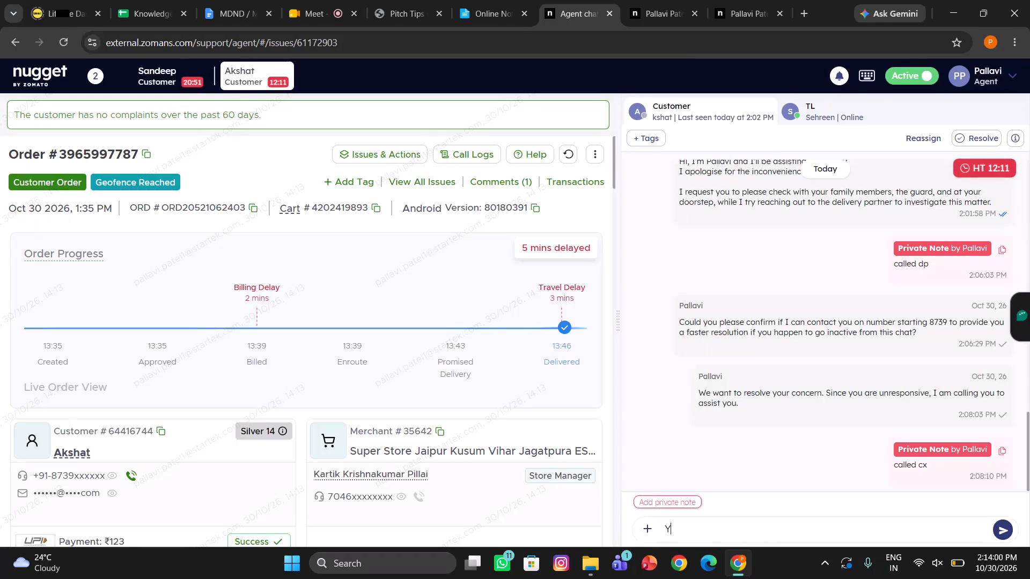
key("h")
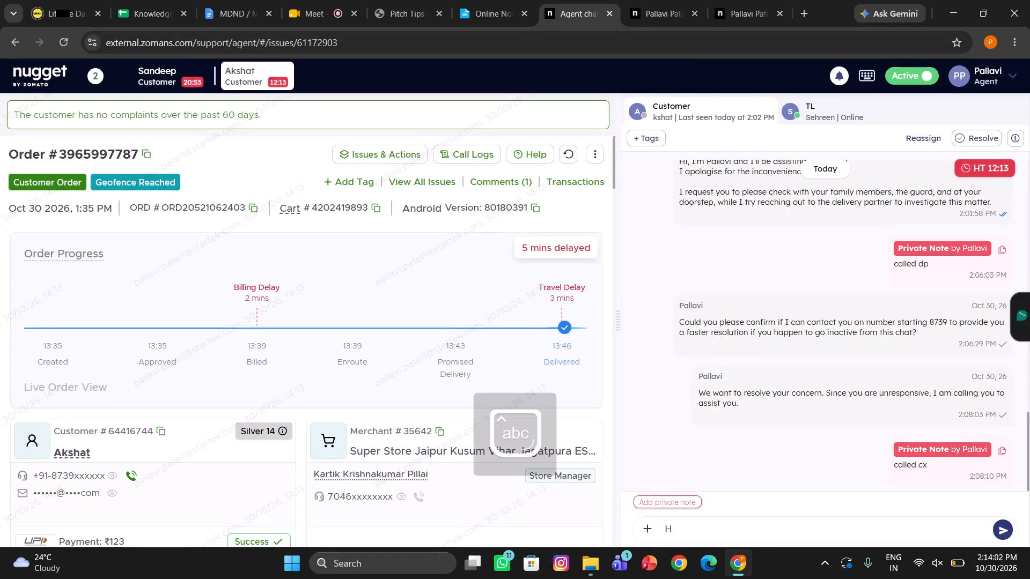
type("ave")
key("space")
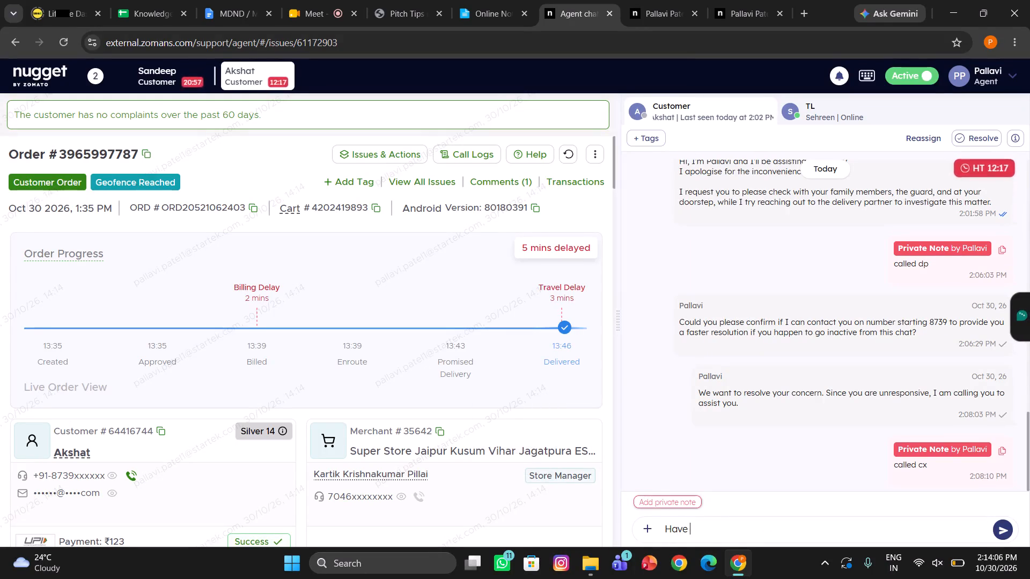
type("you received order")
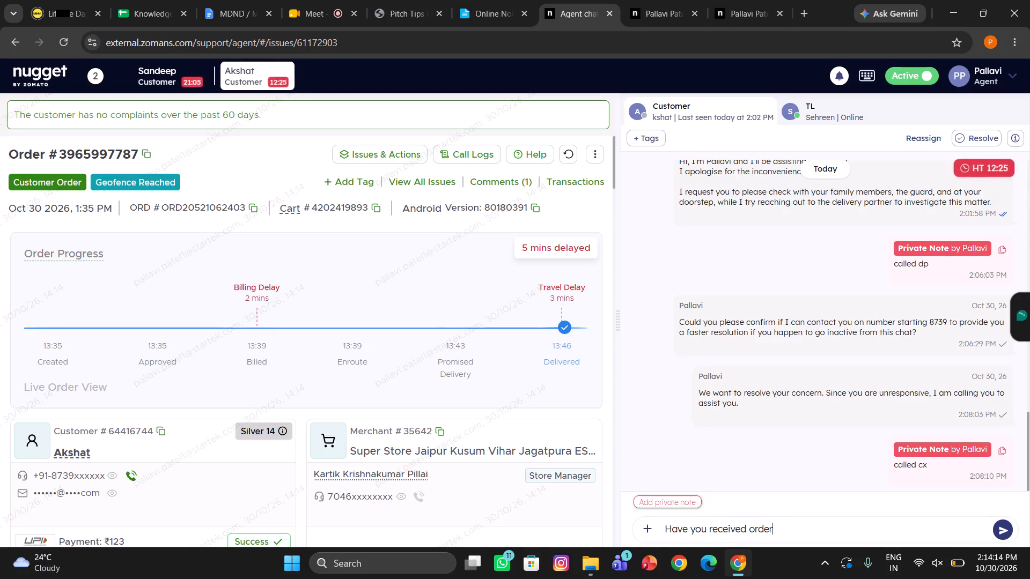
left_click(748, 529)
key("y")
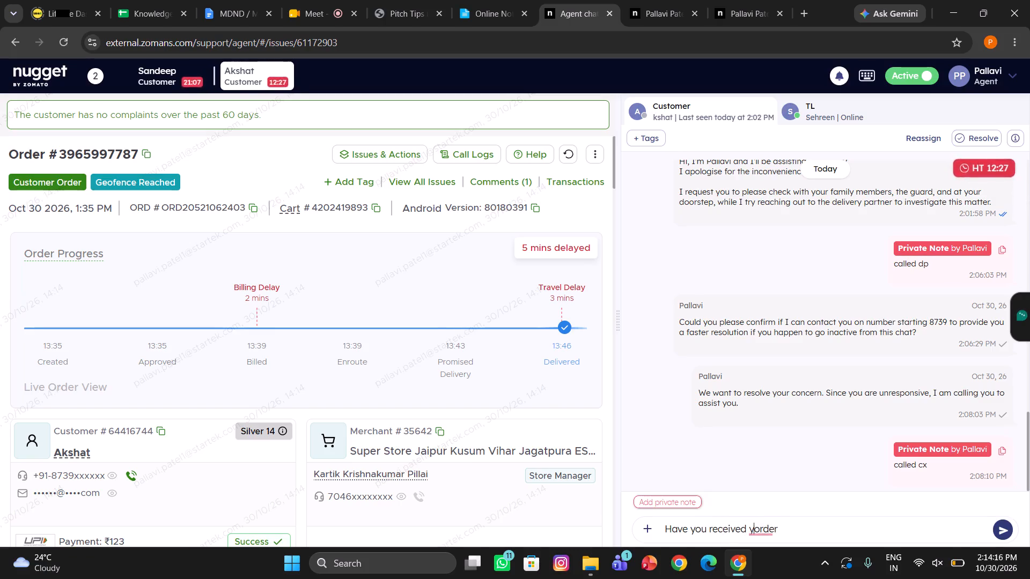
type("our")
key("space")
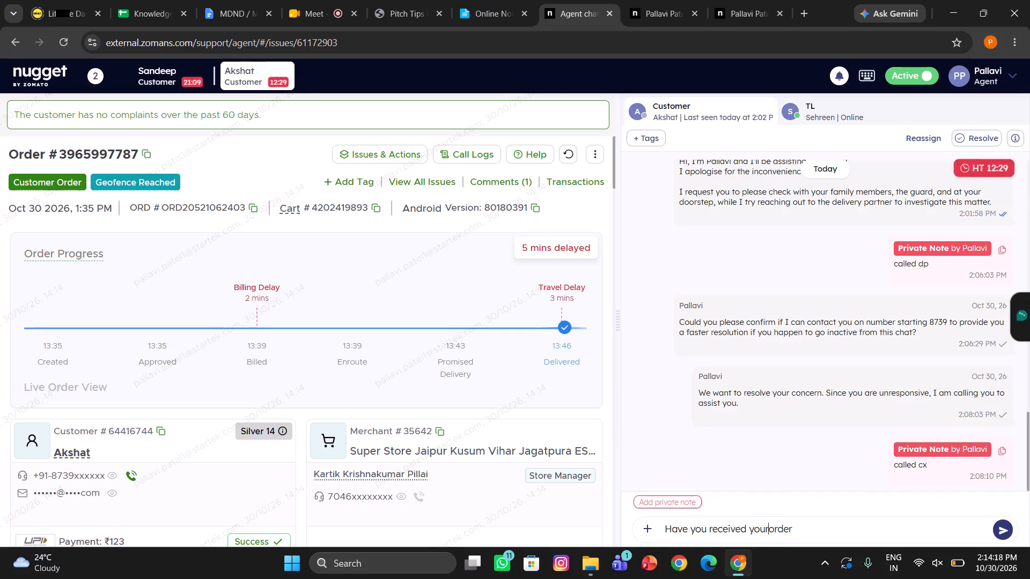
left_click(807, 528)
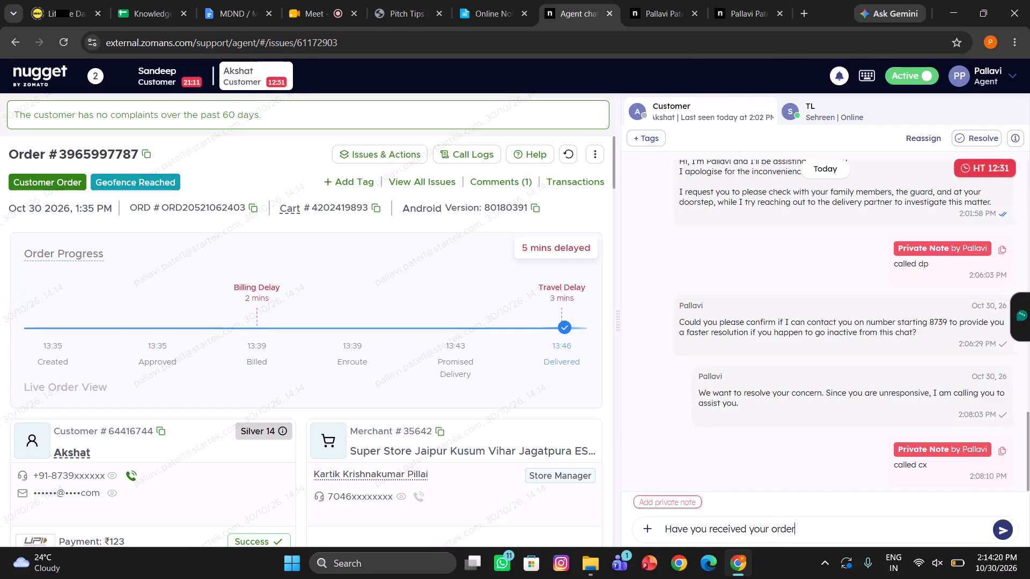
key("shift+question")
key("Return")
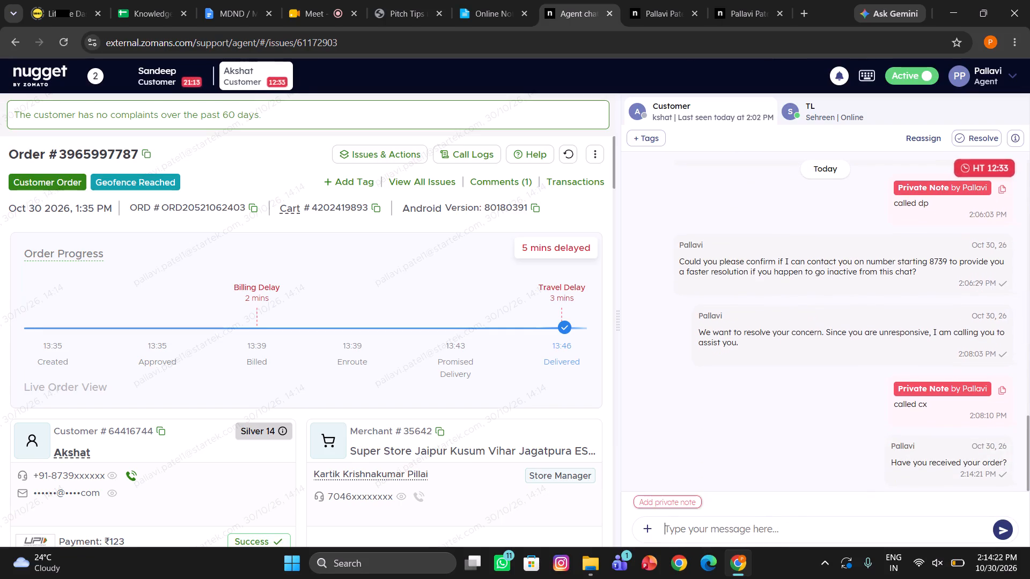
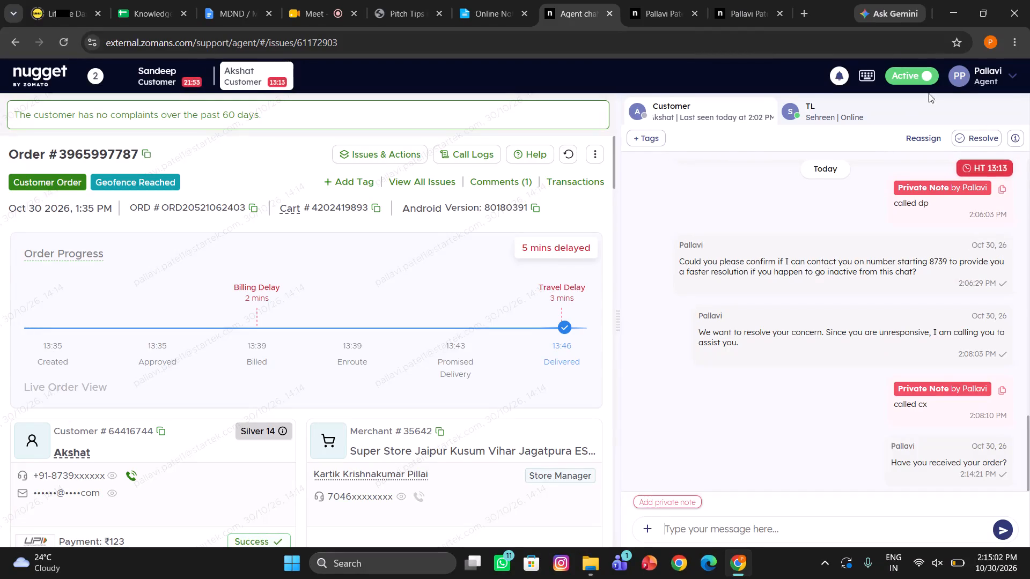
Open the agent's productivity hours report to check today's chat counts, online hours and break time.
left_click(958, 78)
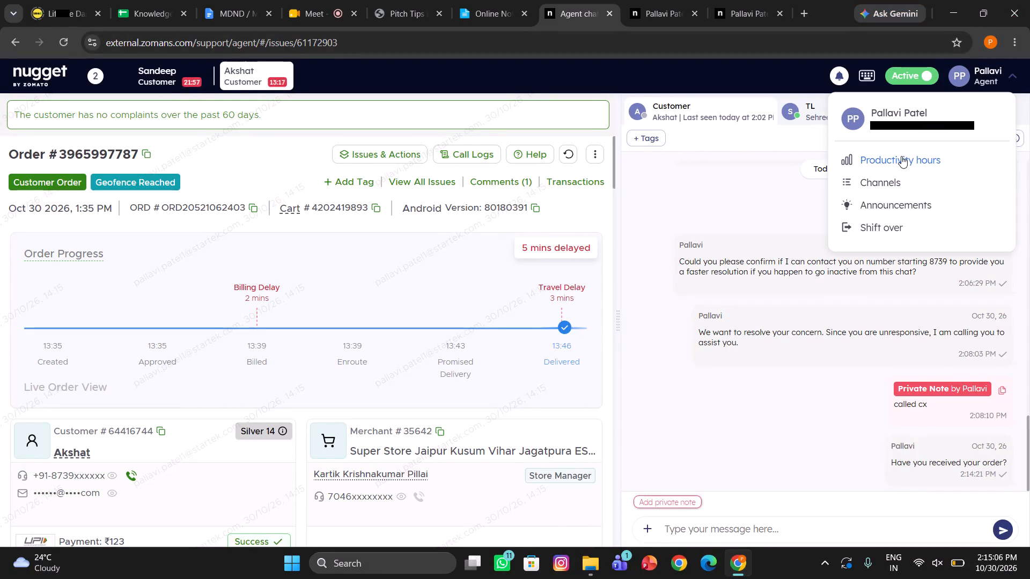
left_click(901, 156)
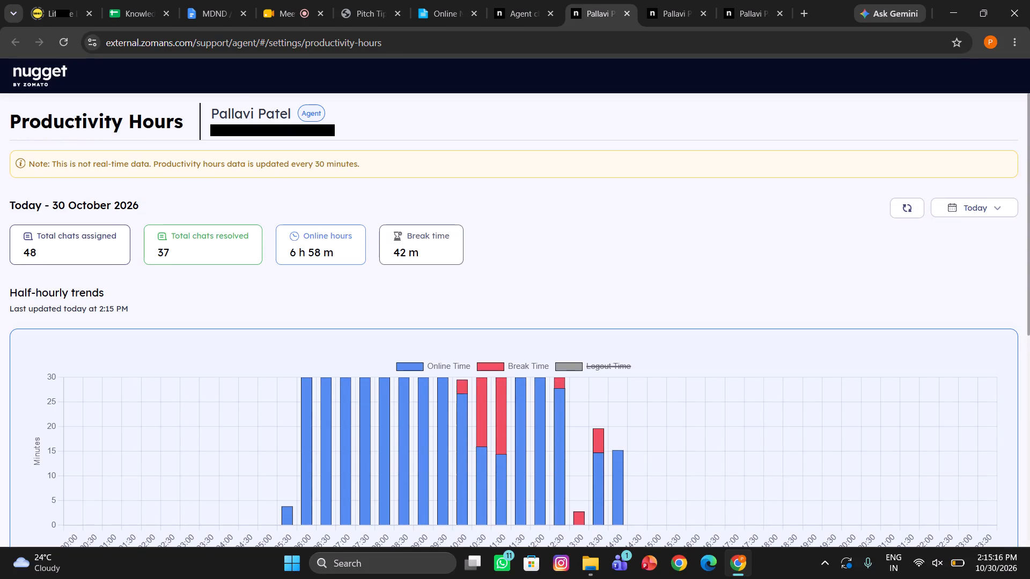
left_click(357, 0)
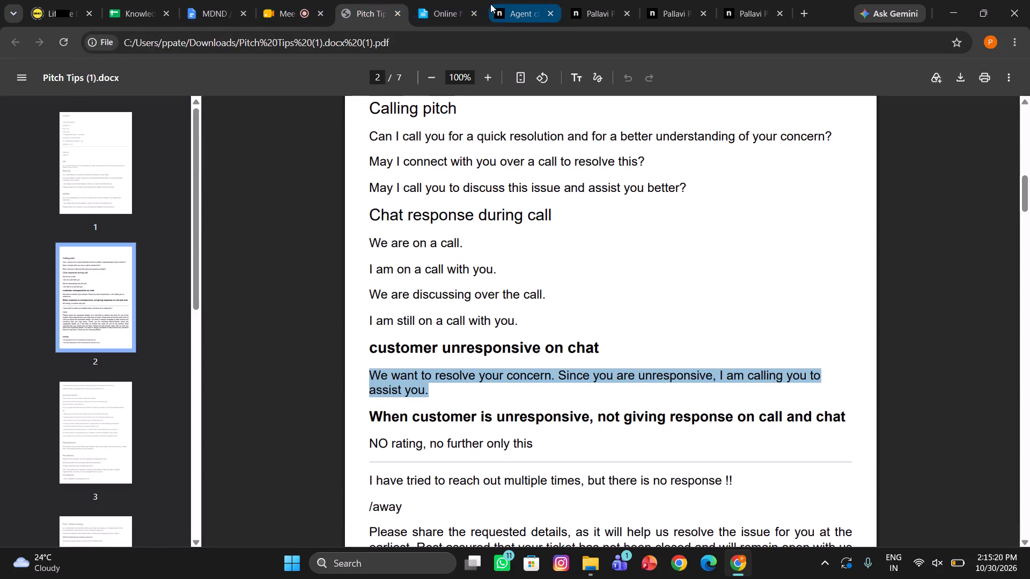
left_click(527, 7)
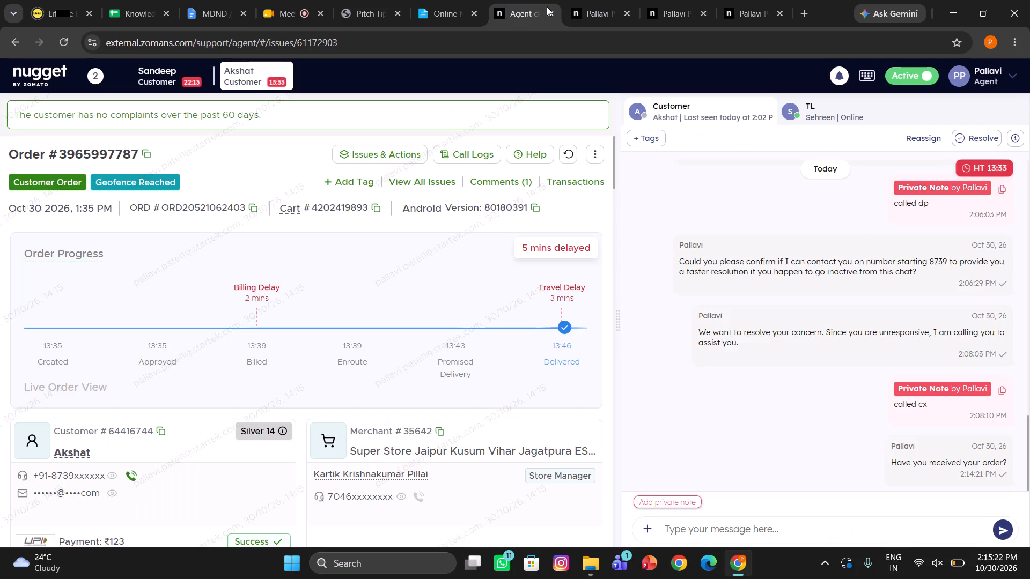
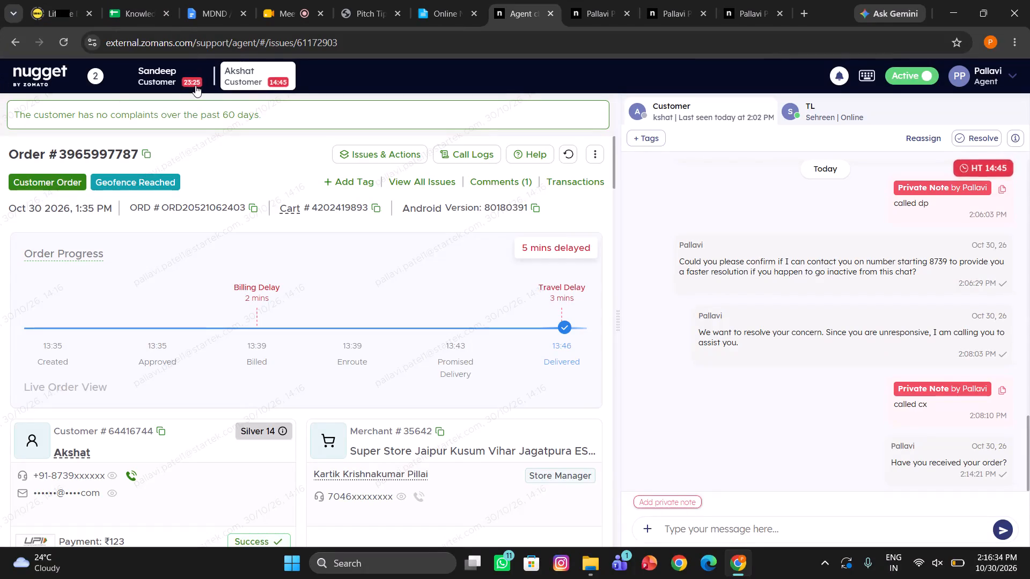
left_click(195, 85)
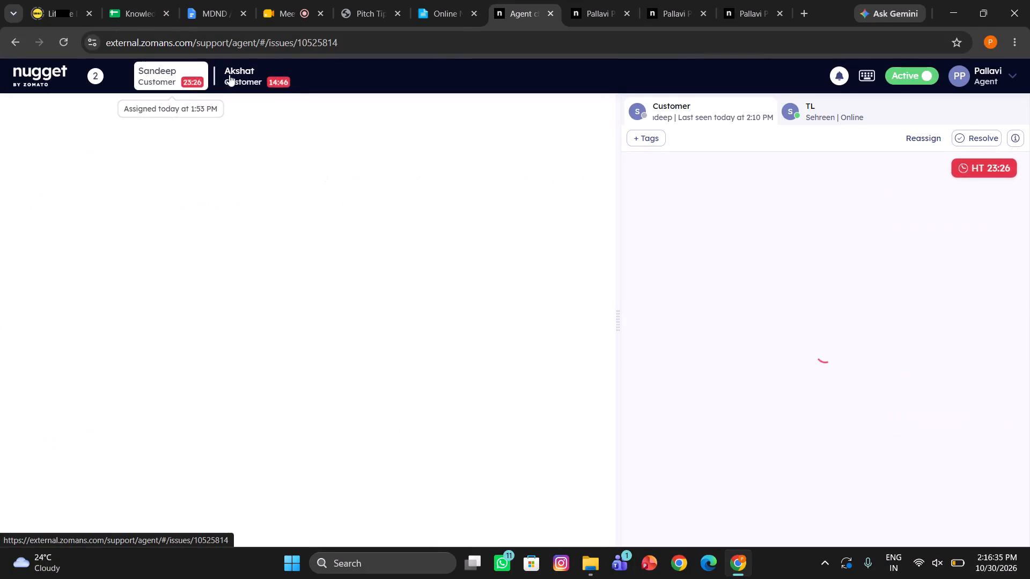
scroll(859, 259, "down", 1)
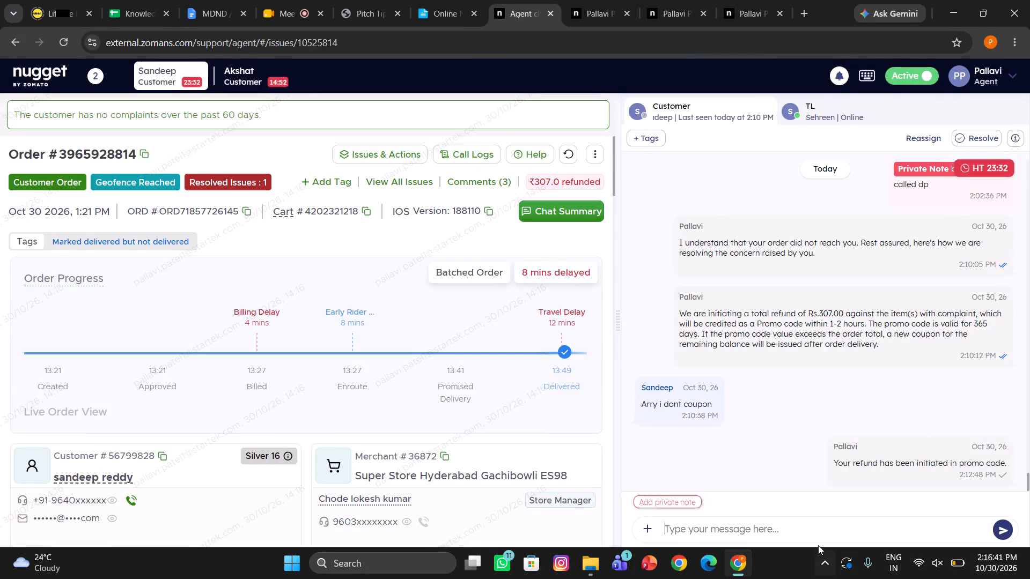
left_click(759, 534)
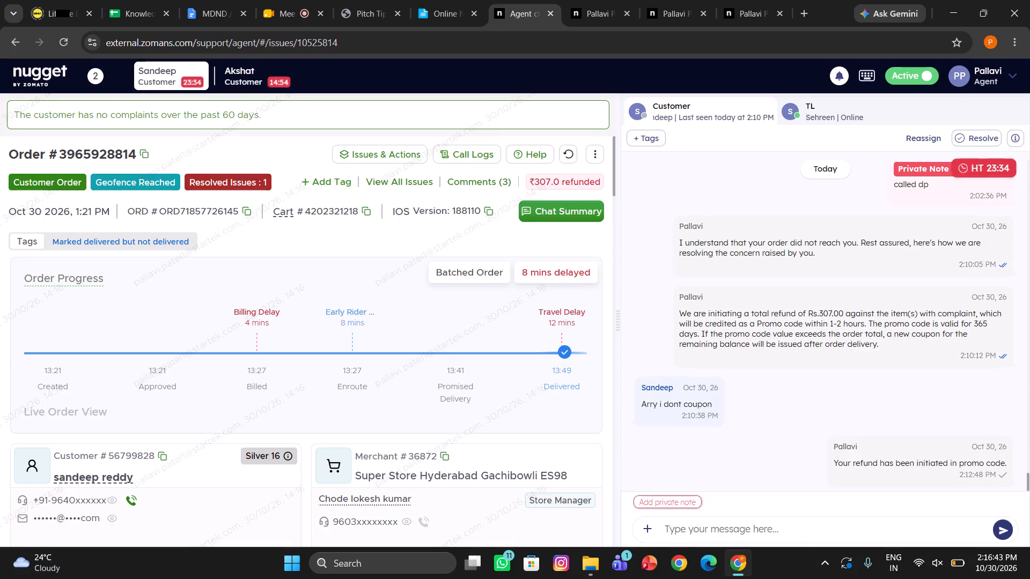
type("/f")
type("ur")
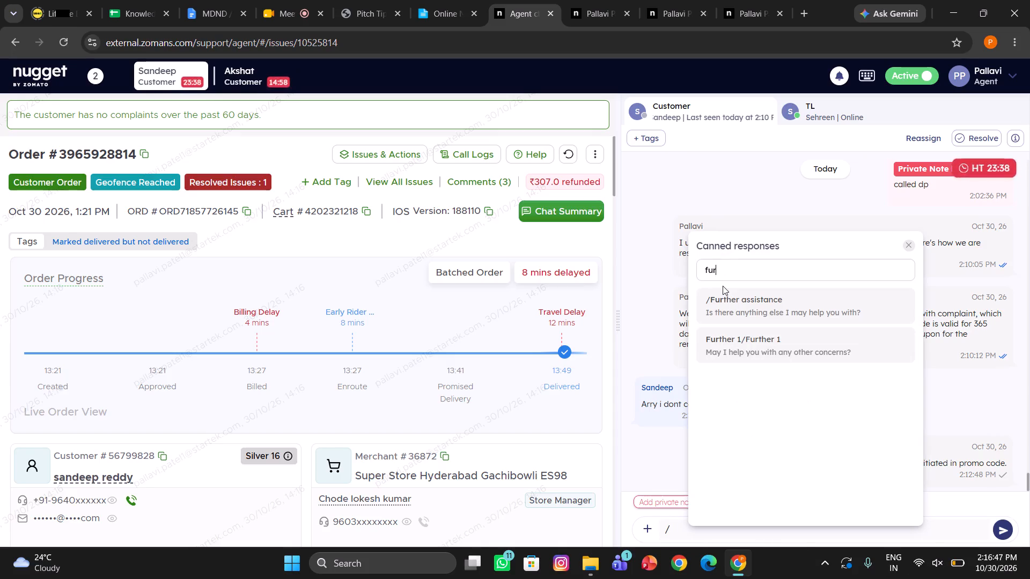
left_click(724, 302)
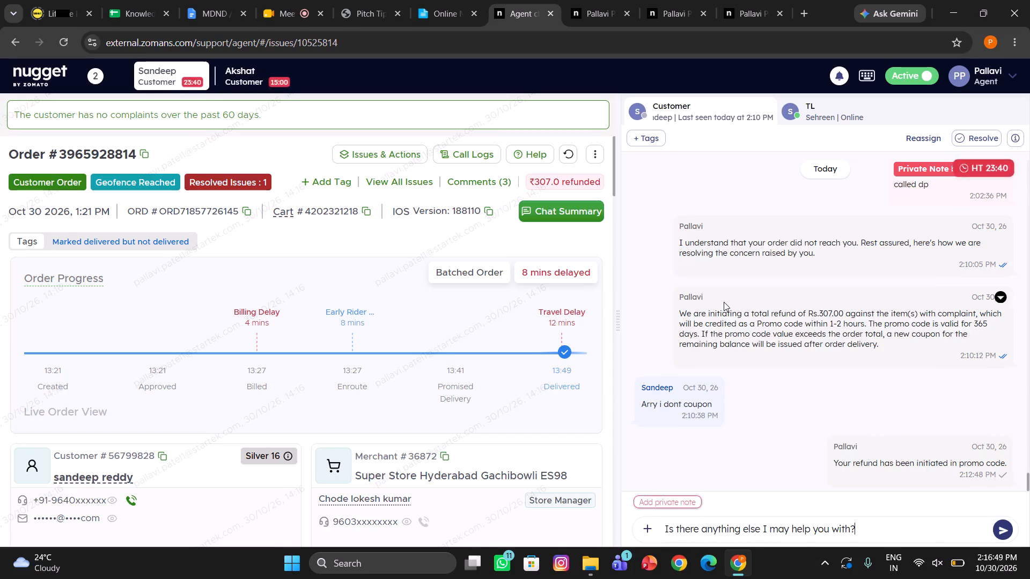
key("Return")
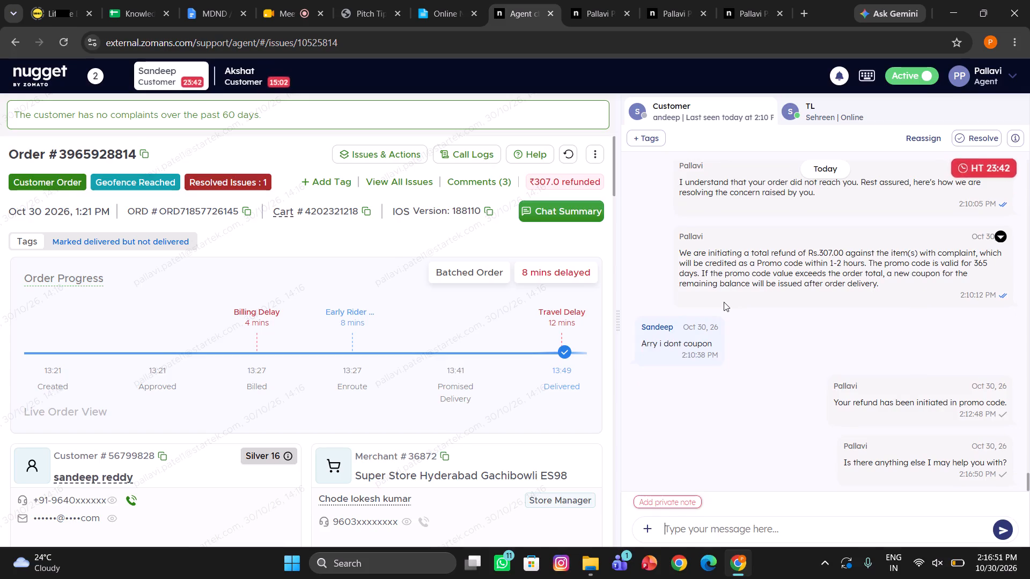
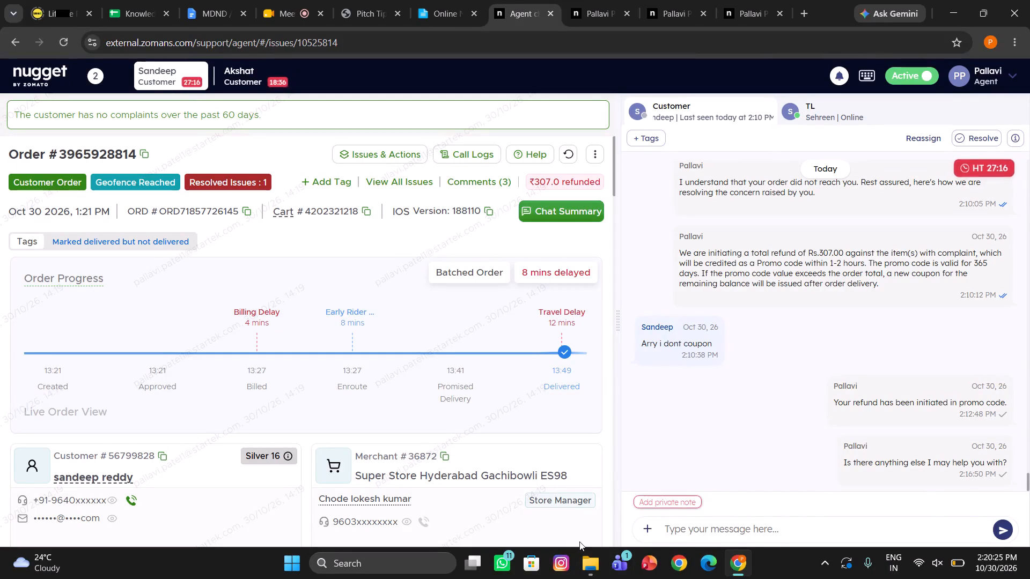
key("slash")
type("ra")
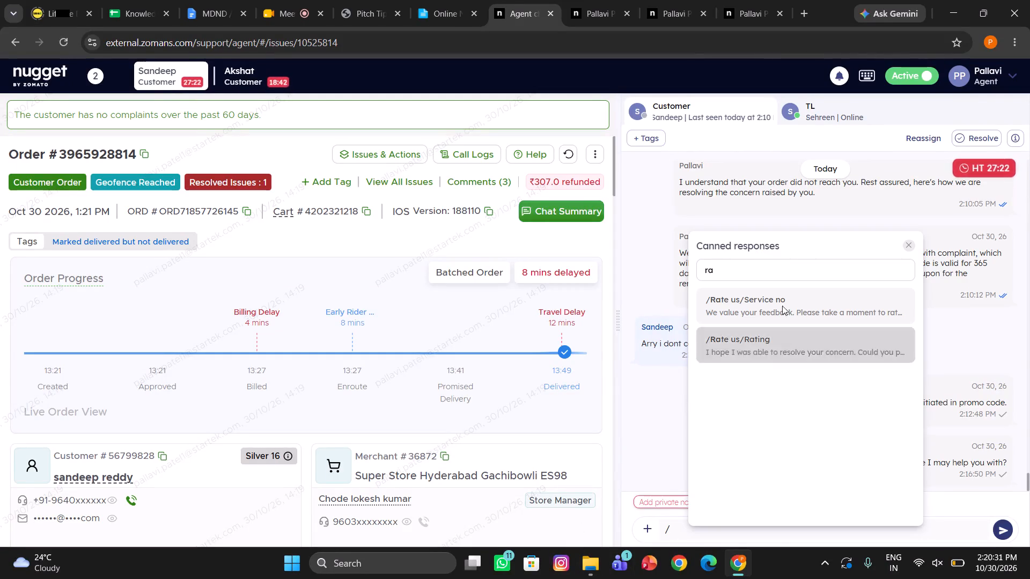
left_click(764, 292)
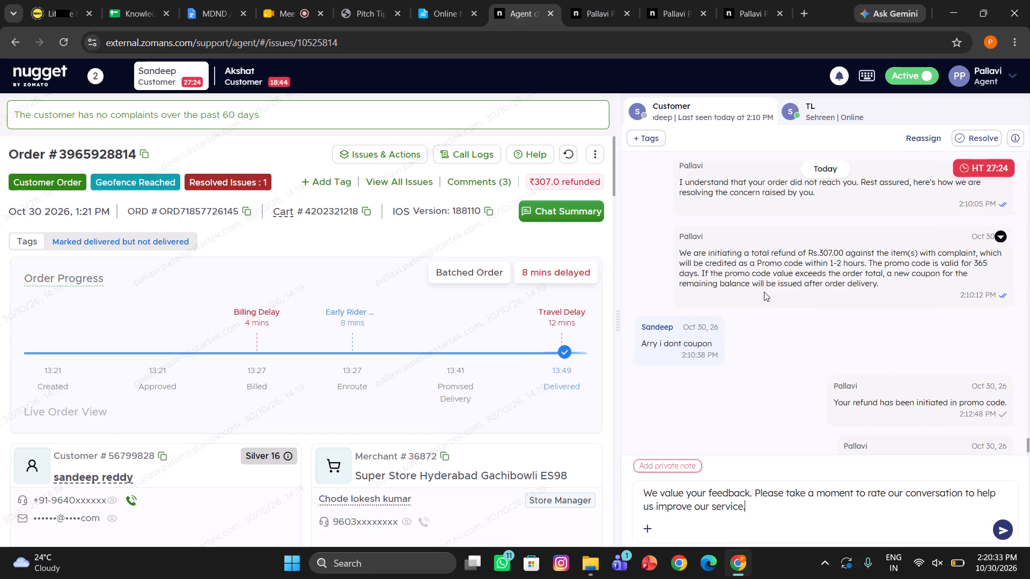
key("Return")
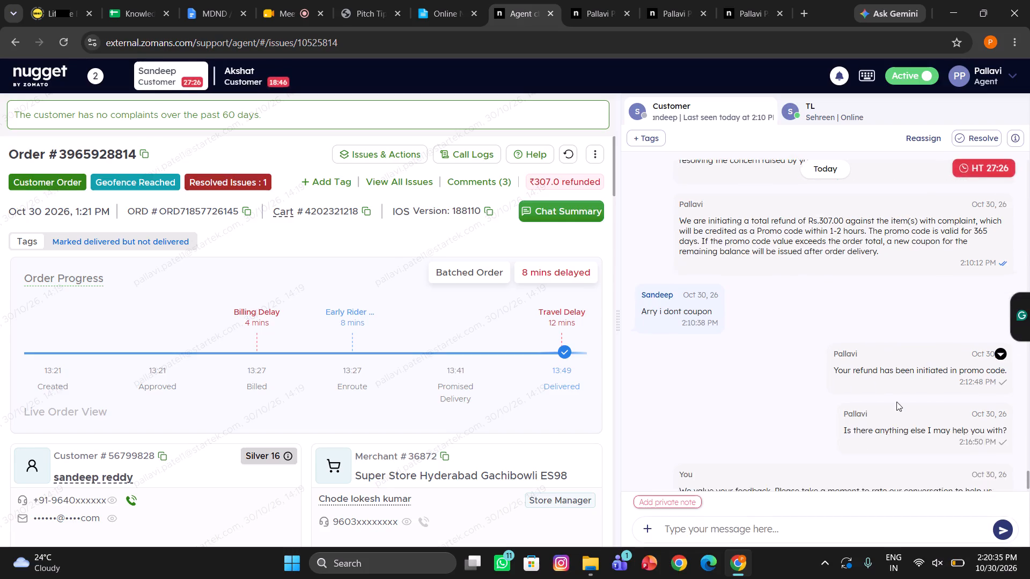
left_click(241, 76)
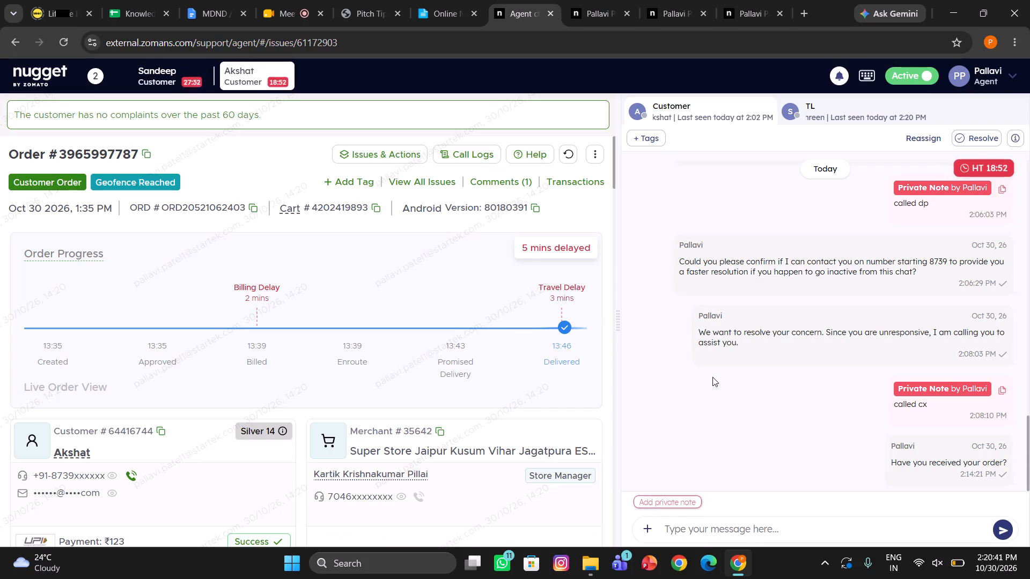
key("slash")
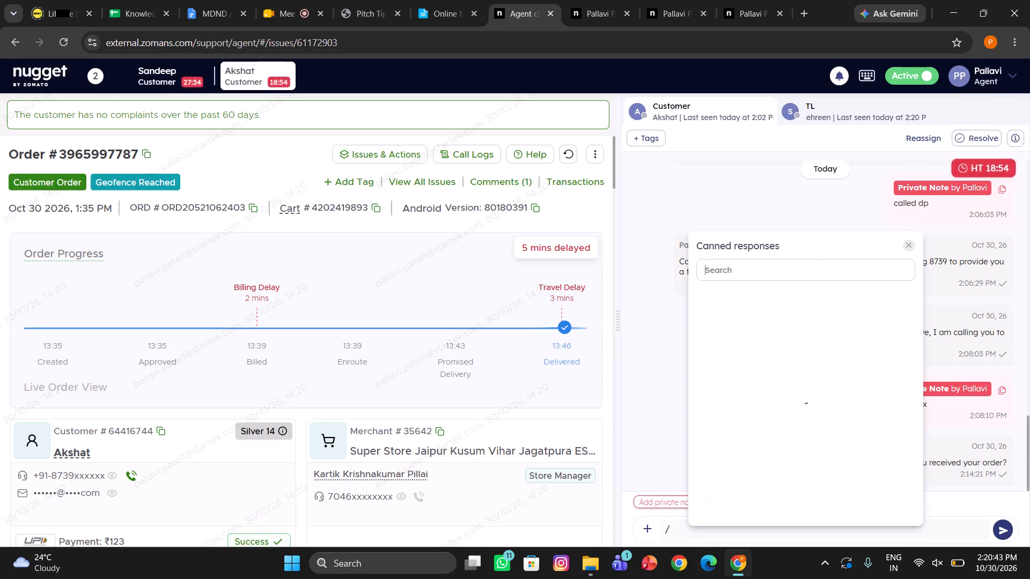
type("awa")
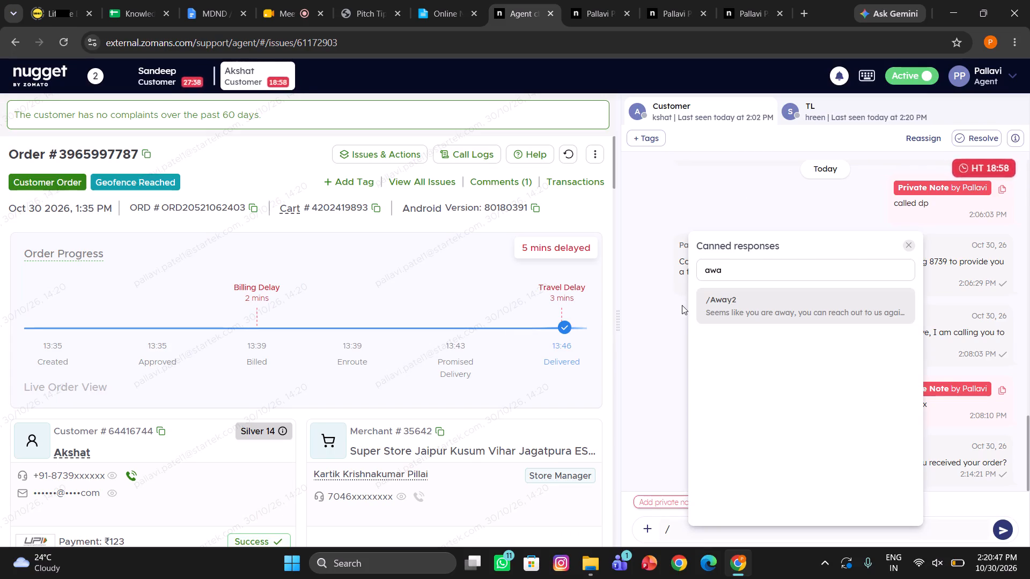
left_click(747, 287)
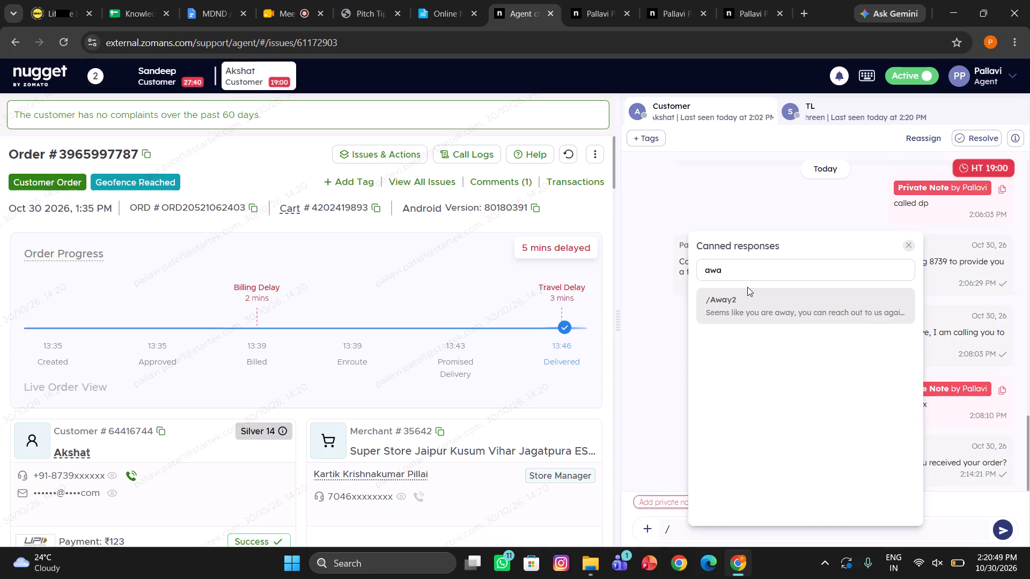
left_click(751, 299)
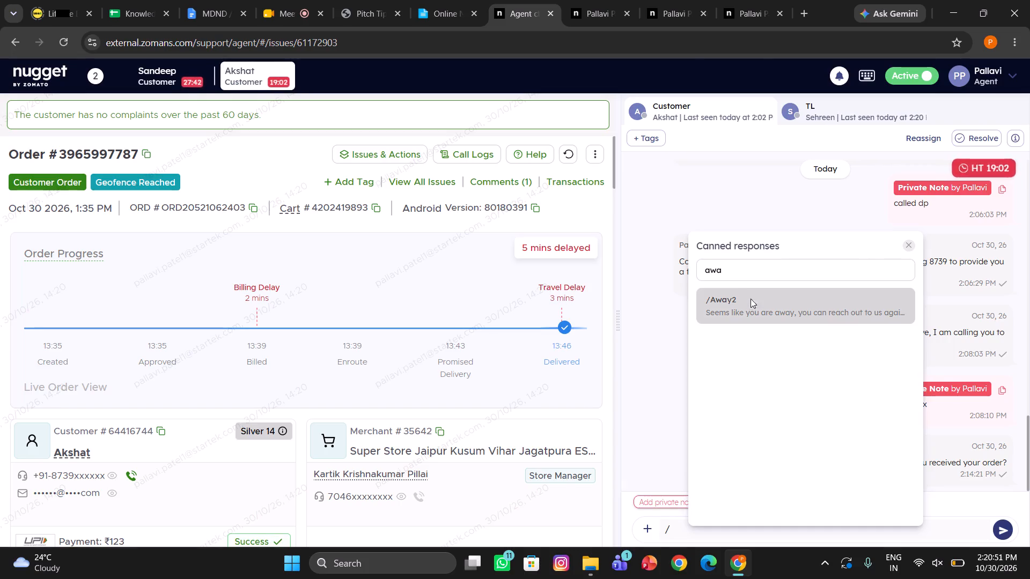
key("Return")
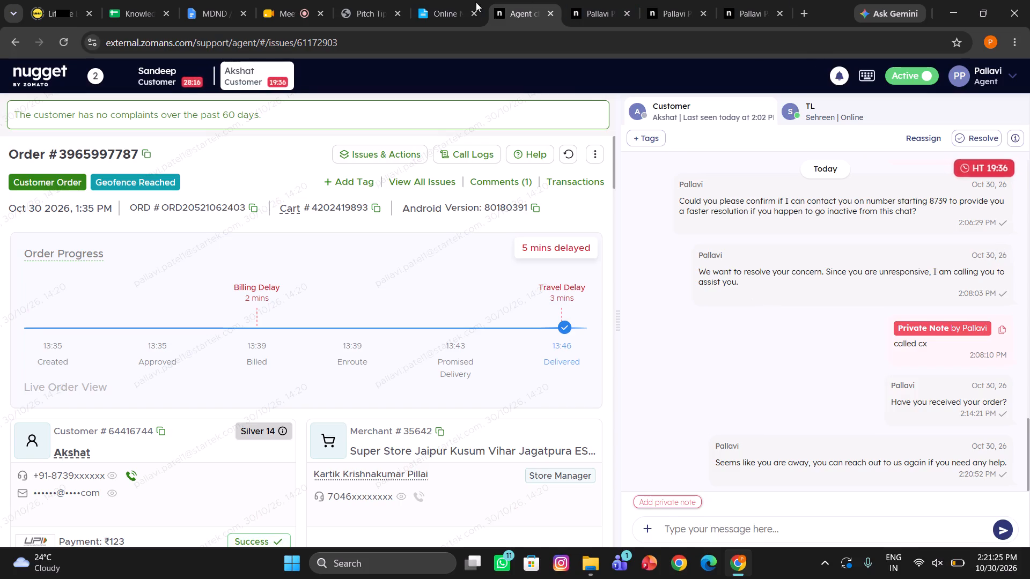
Reorder the open browser pages so the MDND / Missing Response Sheet sits directly before the agent chat page.
left_click_drag(205, 12, 207, 11)
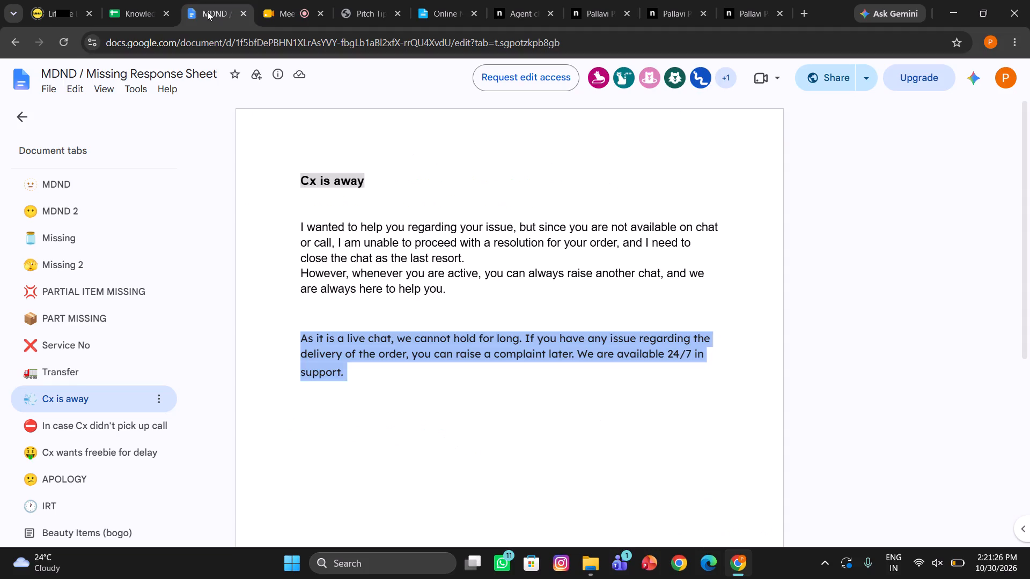
left_click_drag(207, 11, 404, 11)
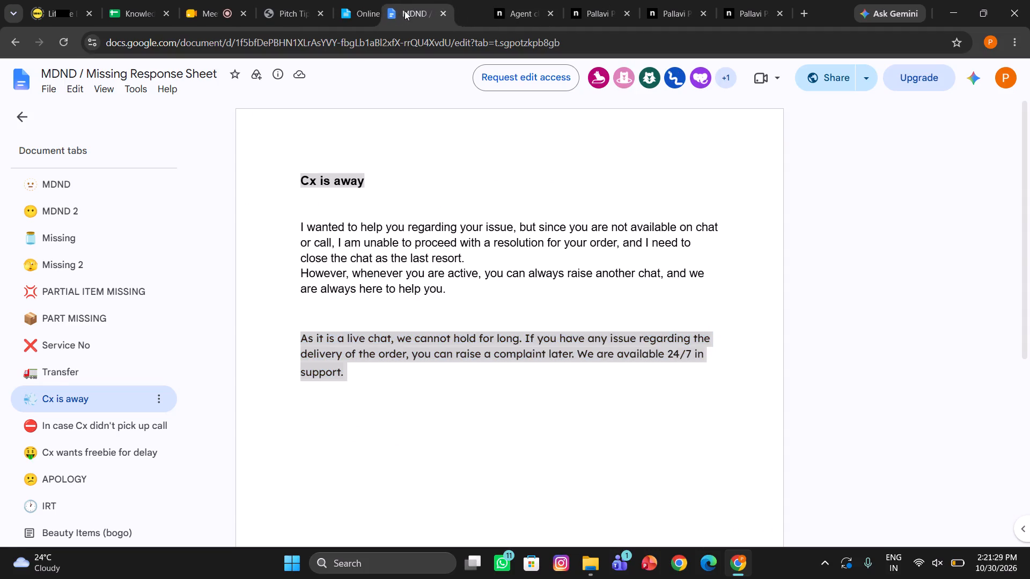
left_click_drag(404, 11, 404, 10)
left_click(404, 10)
left_click(432, 13)
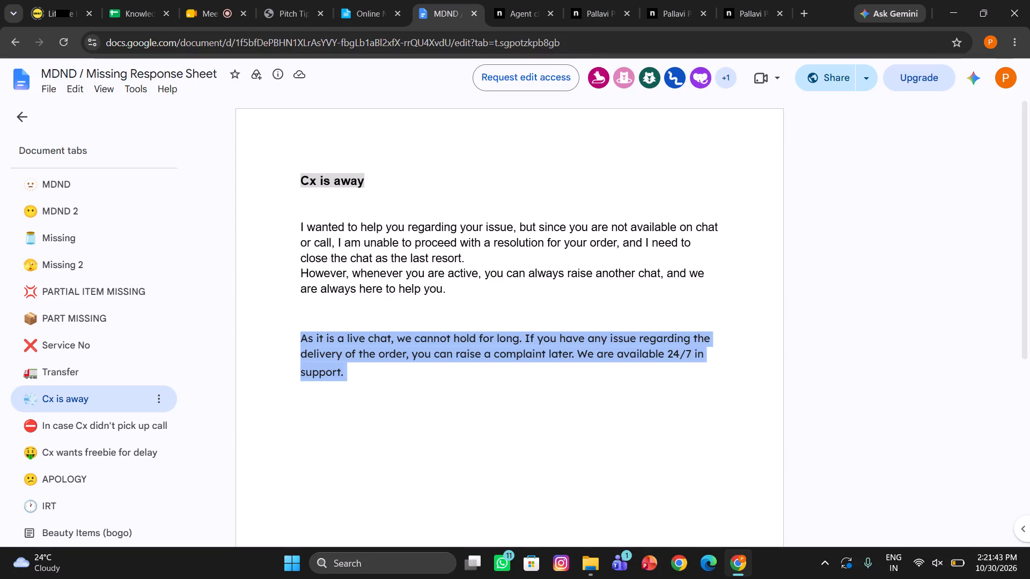
left_click_drag(467, 259, 291, 230)
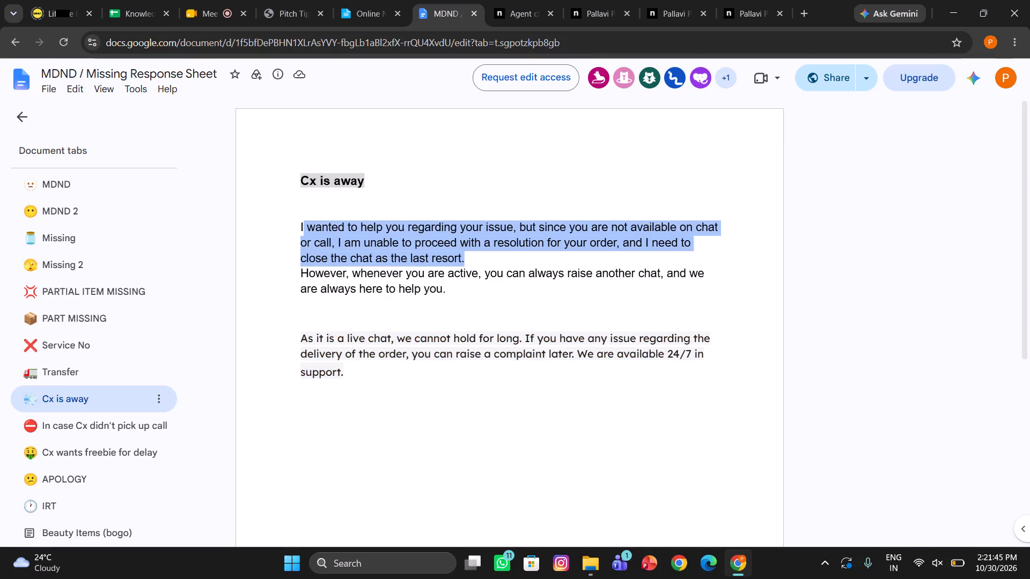
left_click_drag(291, 230, 290, 228)
key("ctrl+c")
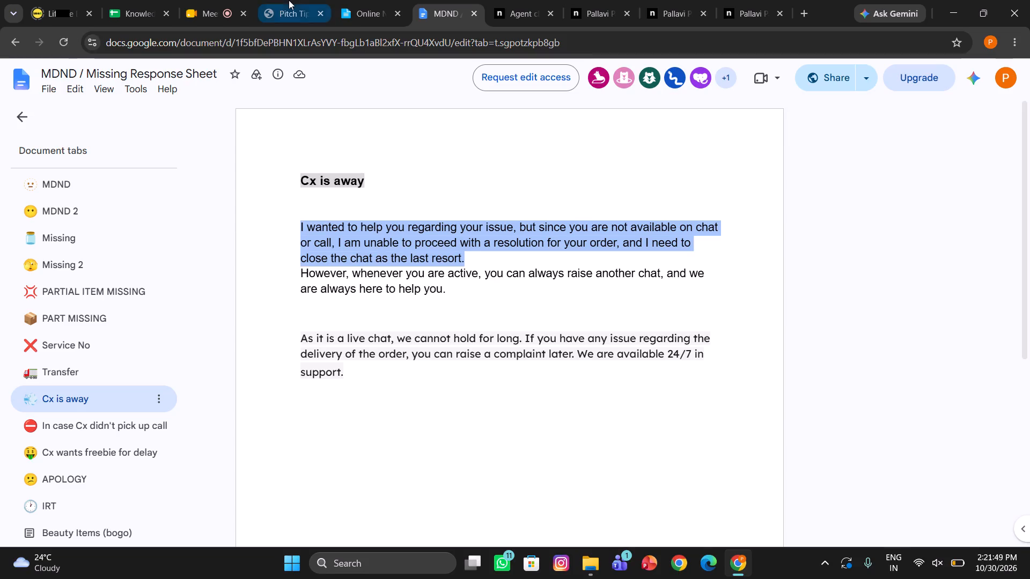
left_click(531, 7)
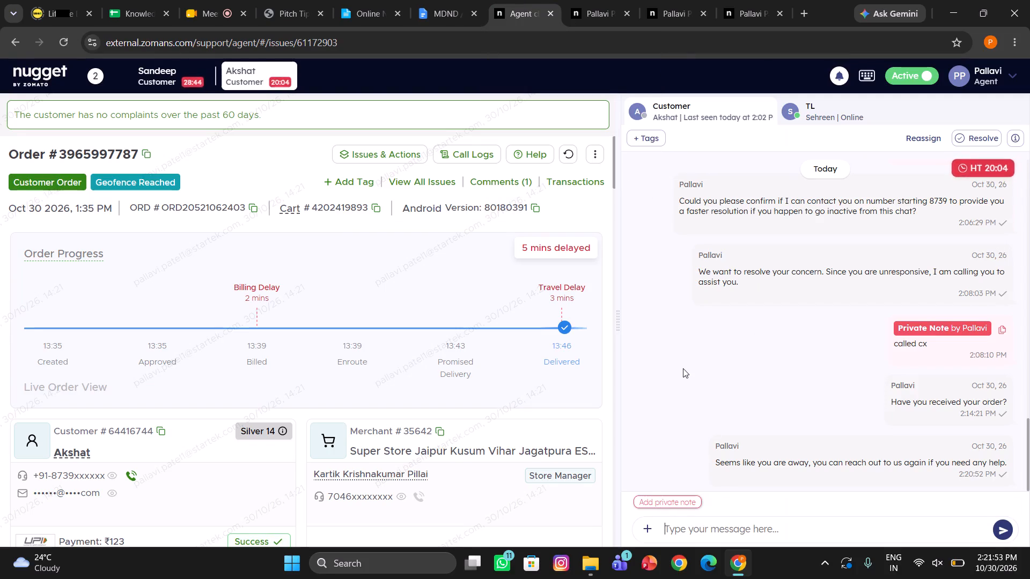
key("ctrl+v")
key("Return")
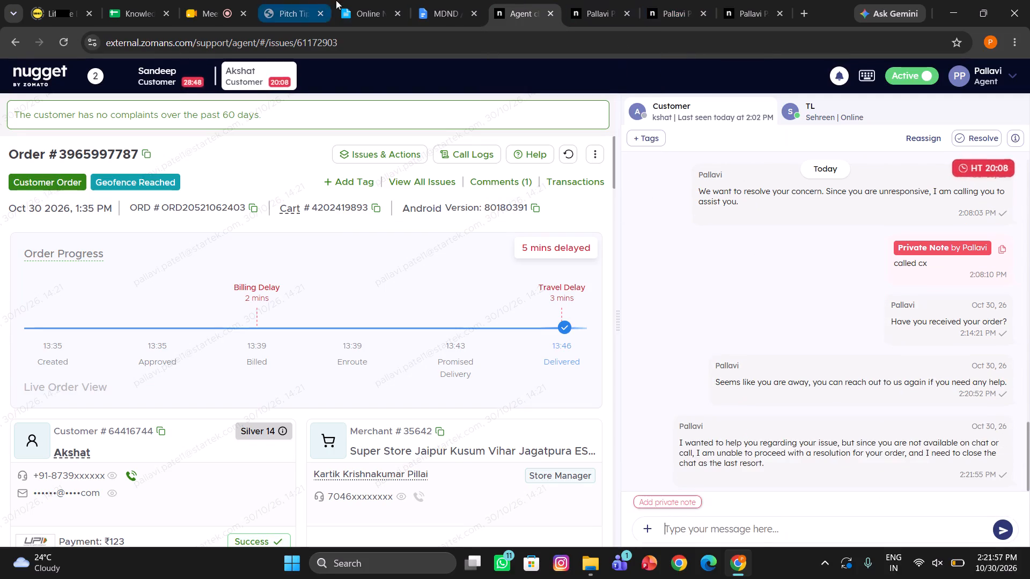
left_click(422, 8)
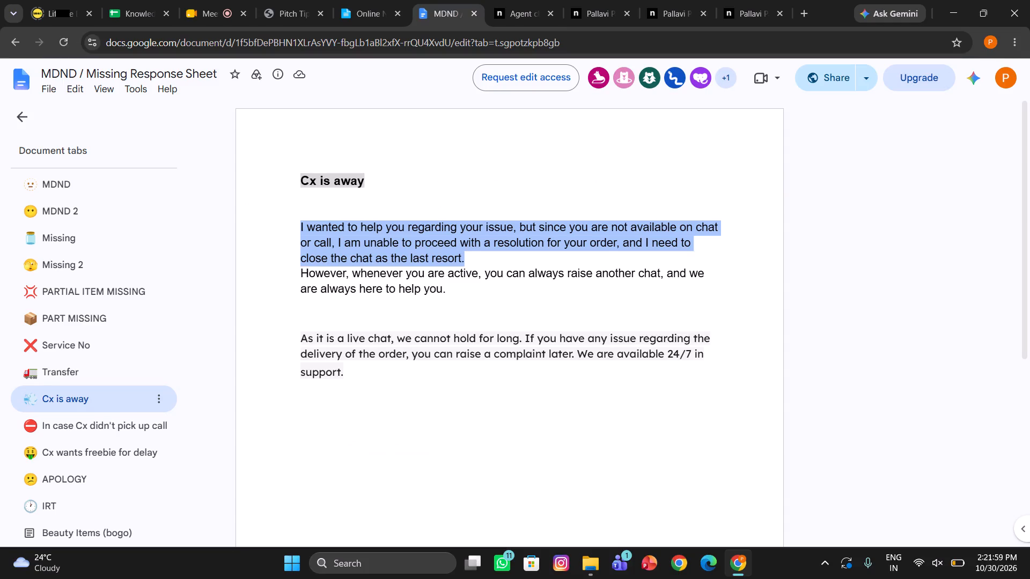
left_click_drag(446, 292, 306, 278)
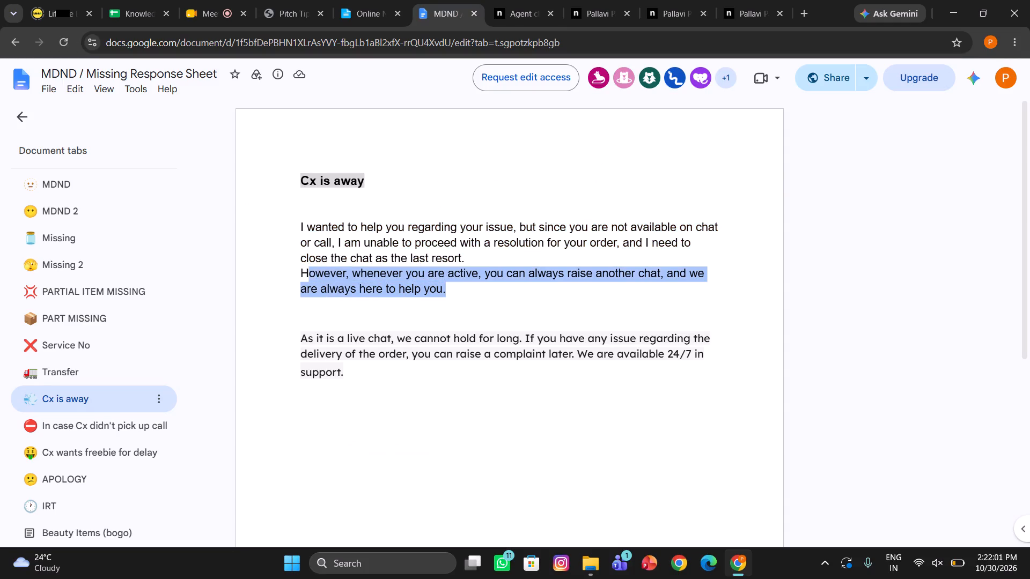
left_click_drag(306, 278, 291, 276)
key("ctrl+c")
left_click(507, 3)
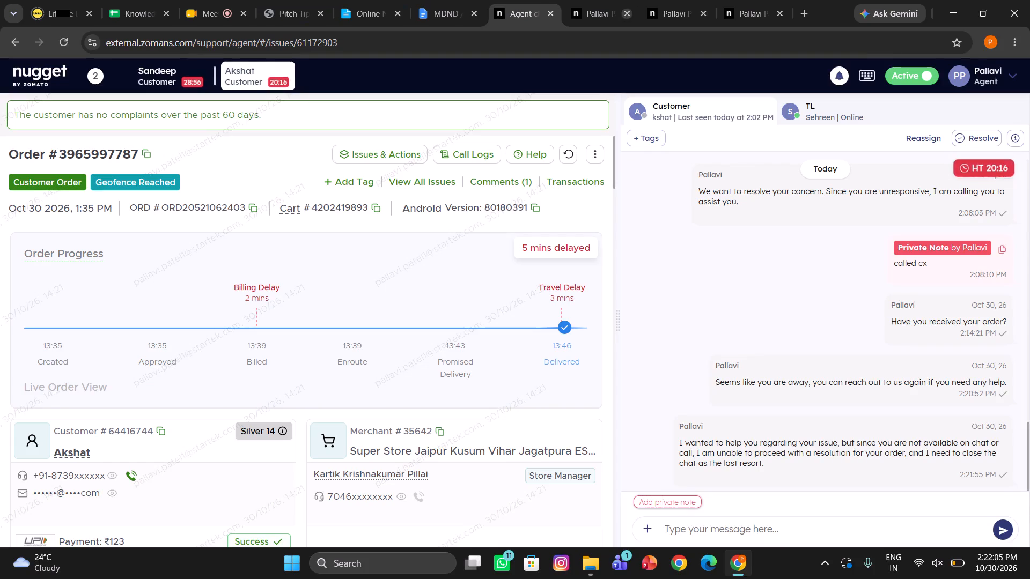
key("ctrl+v")
key("v")
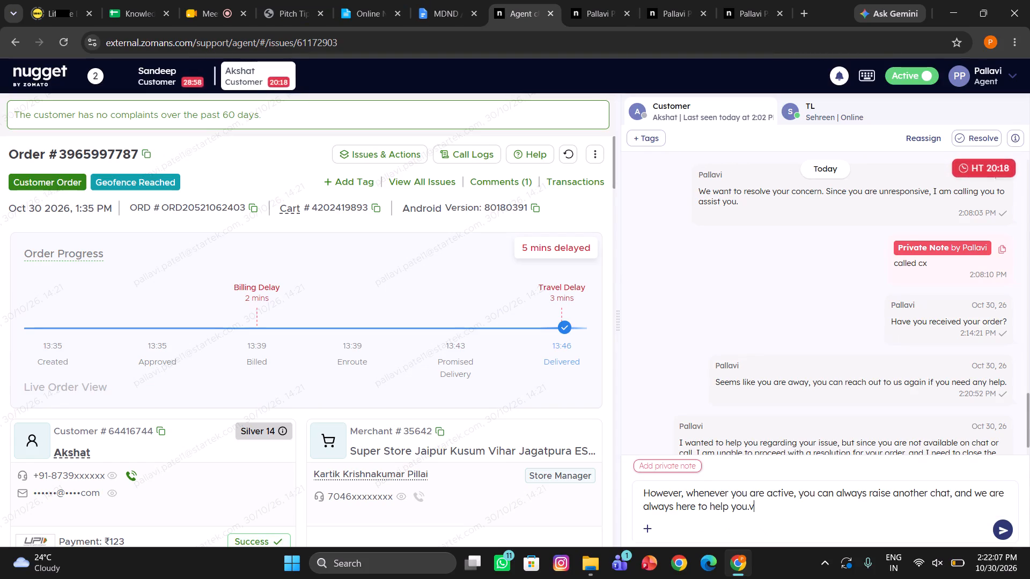
key("Return")
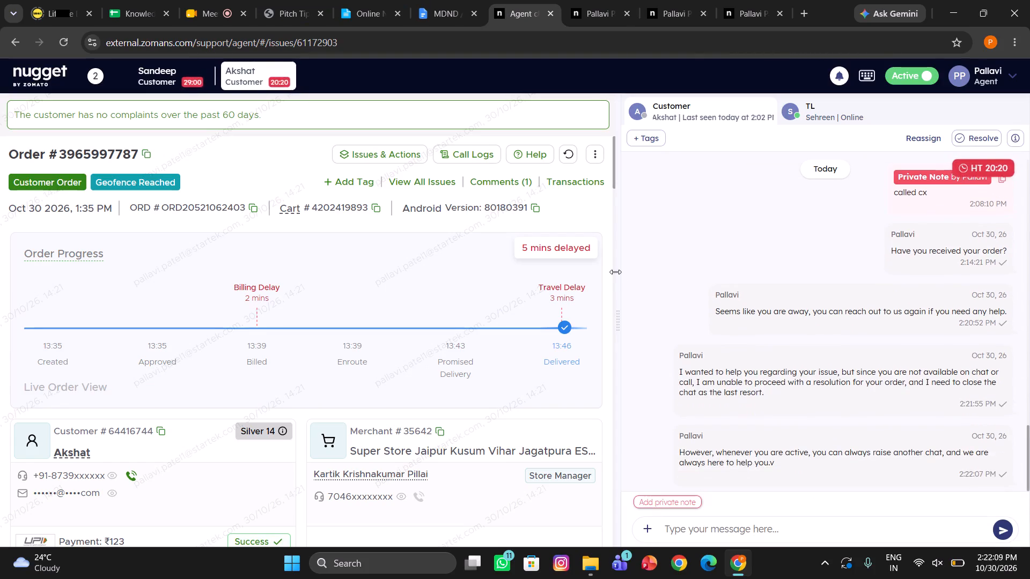
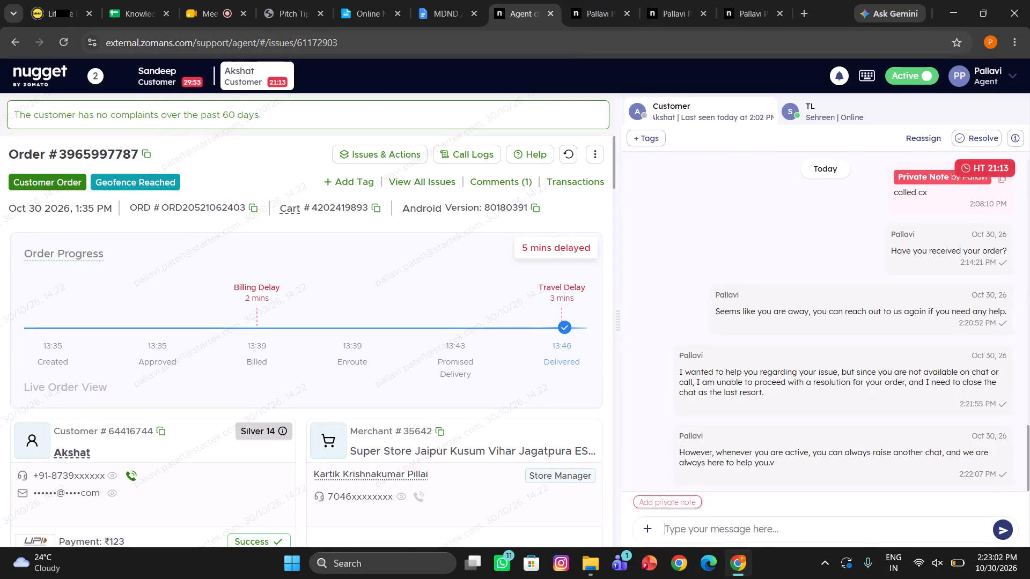
Send the "As it is a live chat, we cannot hold for long" reply from the response sheet's Cx is away section to Akshat's chat.
left_click(466, 7)
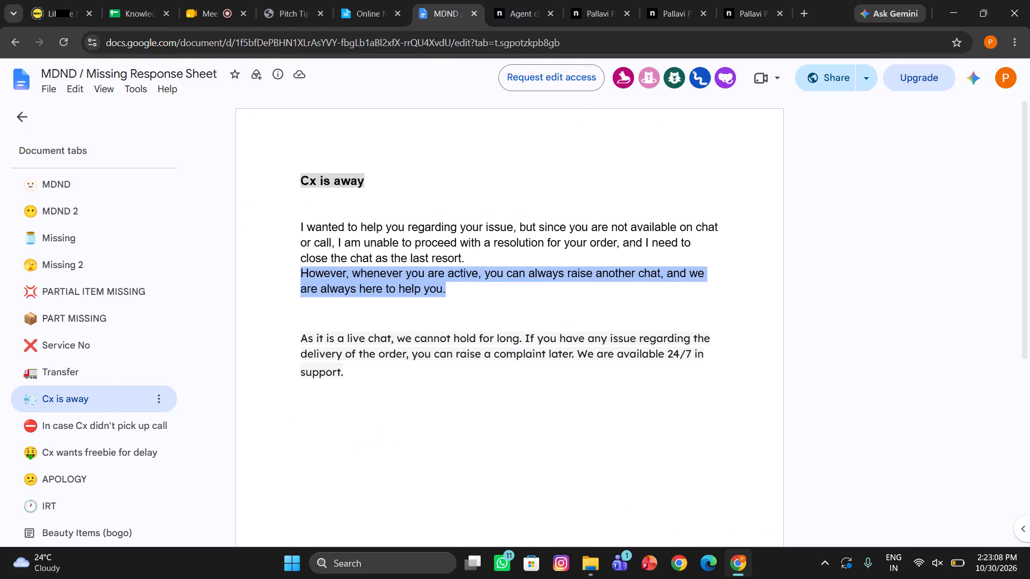
left_click_drag(352, 379, 258, 332)
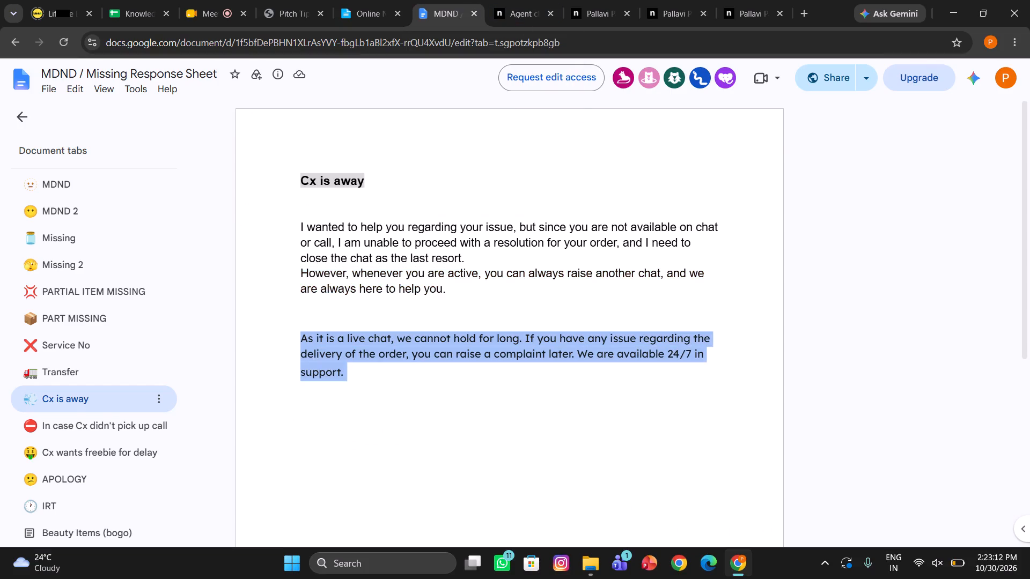
key("ctrl+c")
left_click(514, 0)
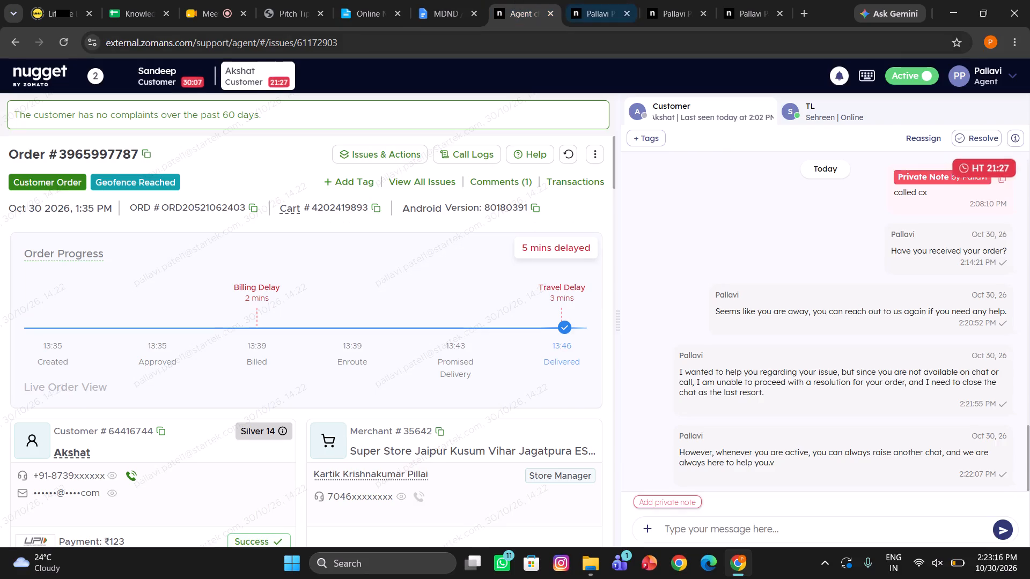
key("ctrl+v")
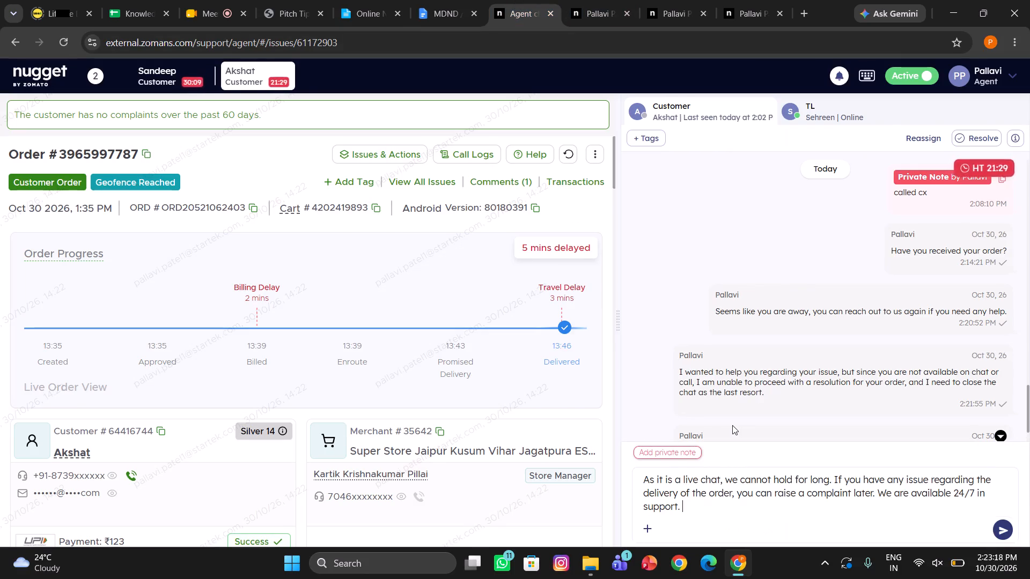
key("Return")
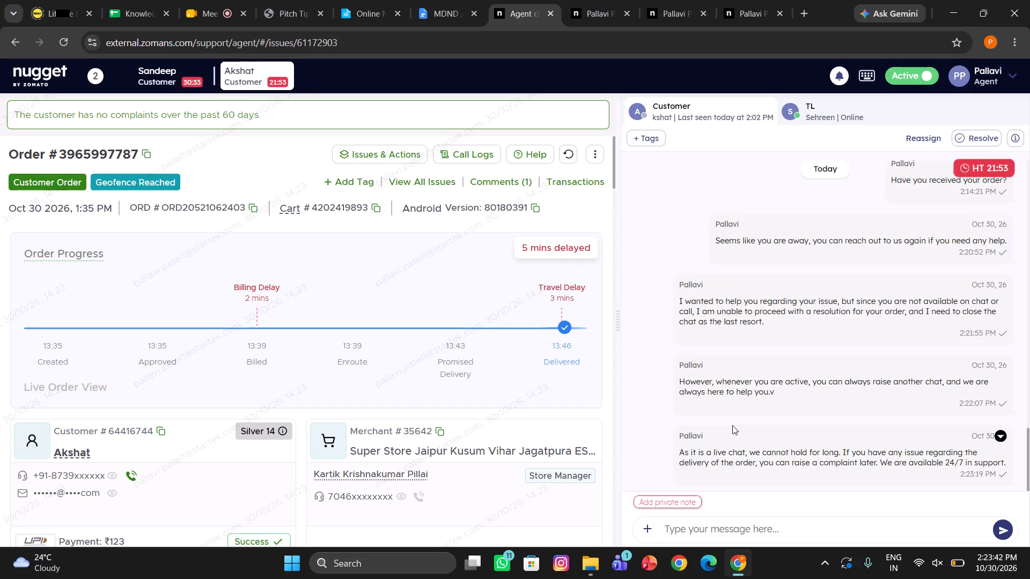
scroll(726, 381, "down", 1)
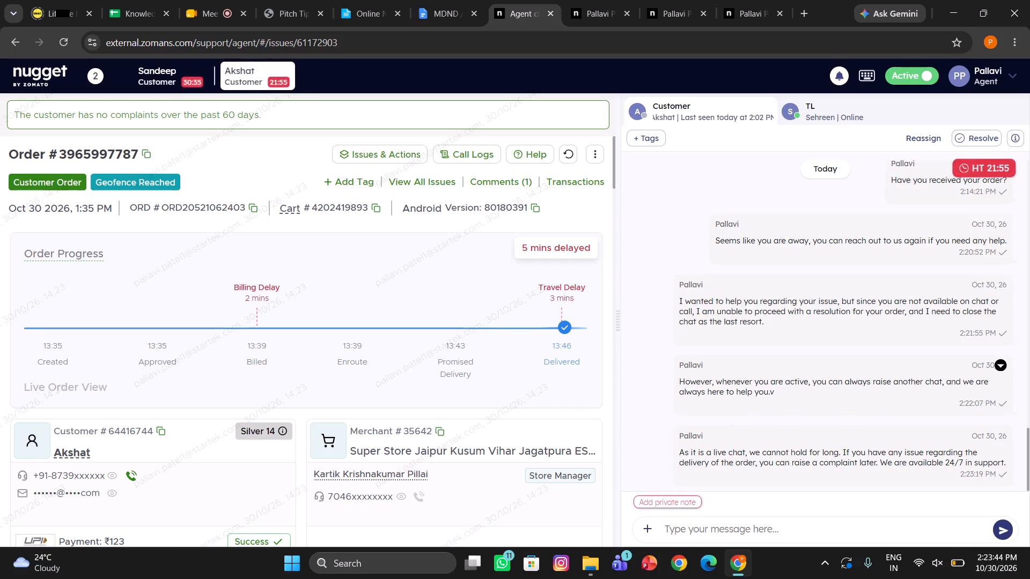
Start a private note in Sandeep's chat with the template from "DP Answered" to "Additional Comments" copied from the online notepad.
left_click(149, 68)
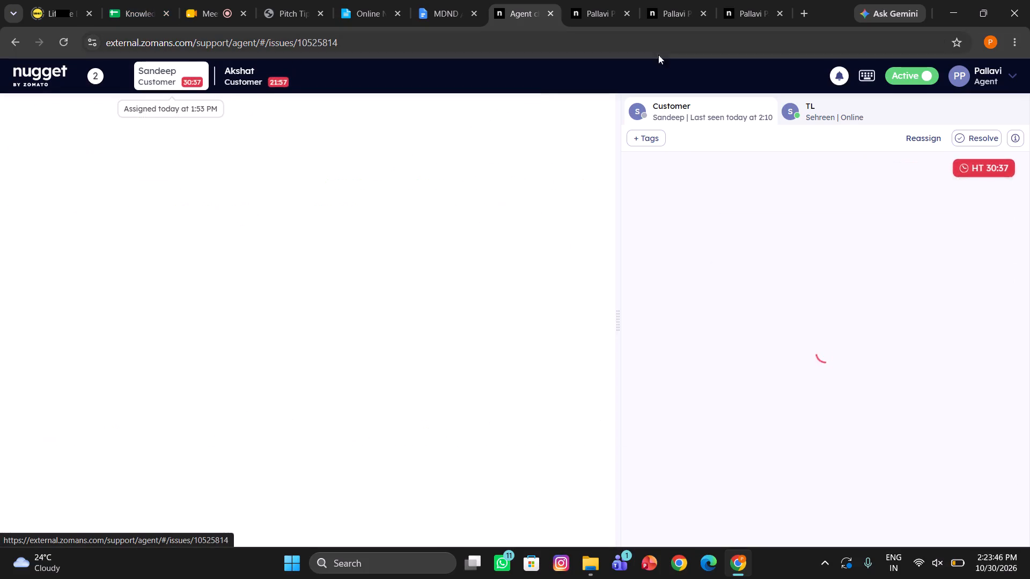
scroll(885, 289, "down", 2)
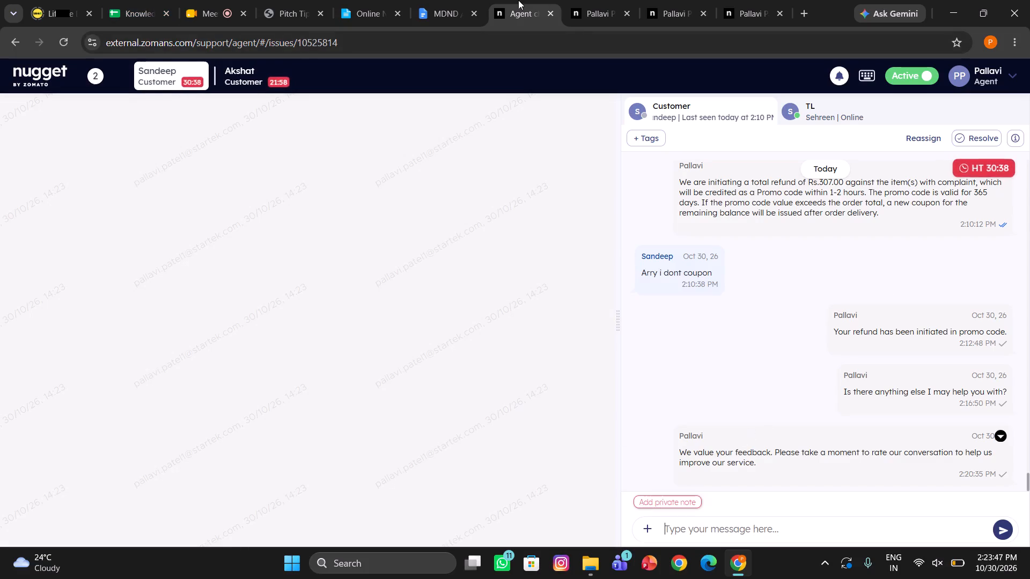
left_click(365, 4)
left_click(289, 360)
scroll(289, 360, "down", 2)
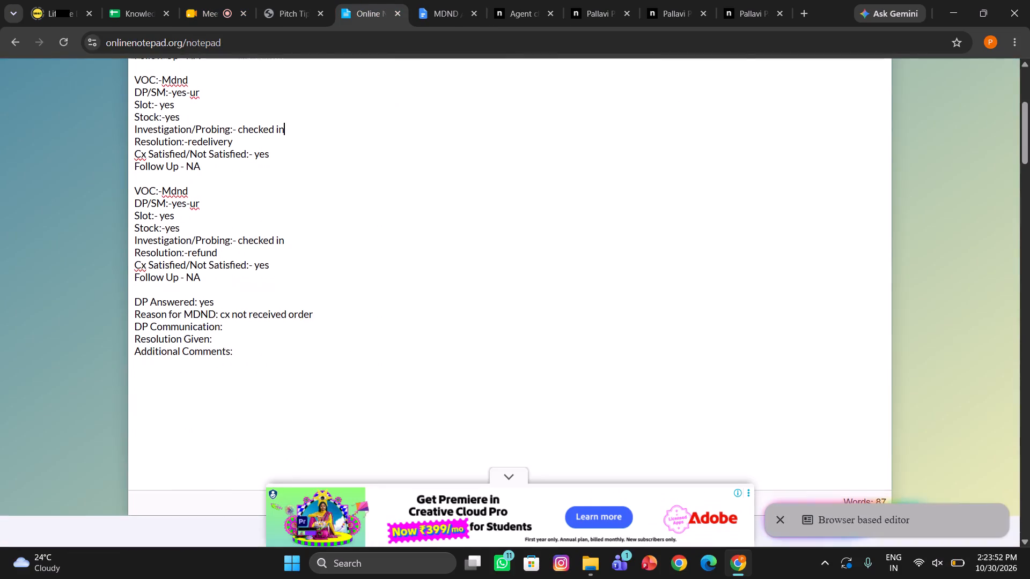
left_click_drag(247, 359, 127, 298)
key("ctrl+c")
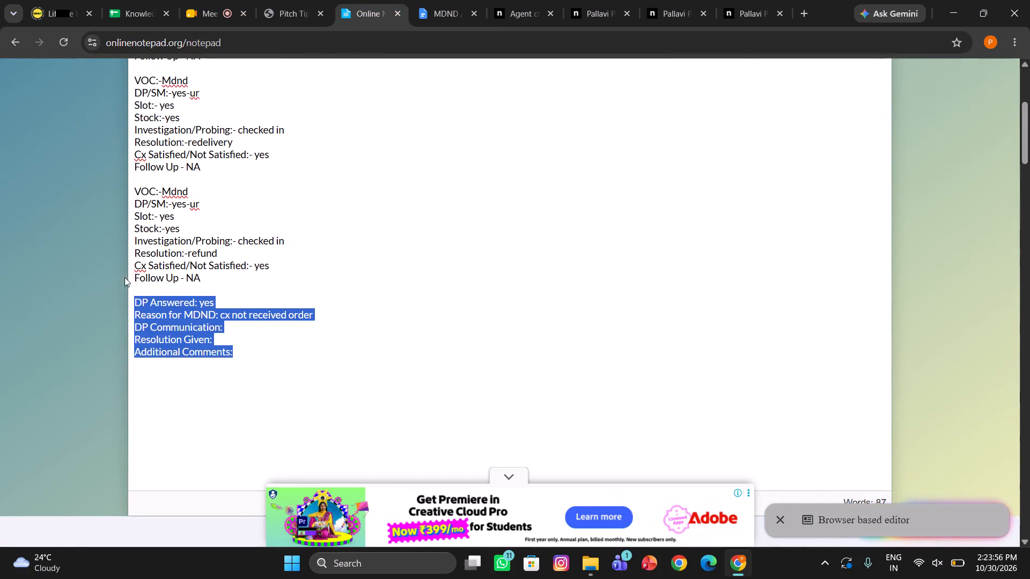
left_click(512, 4)
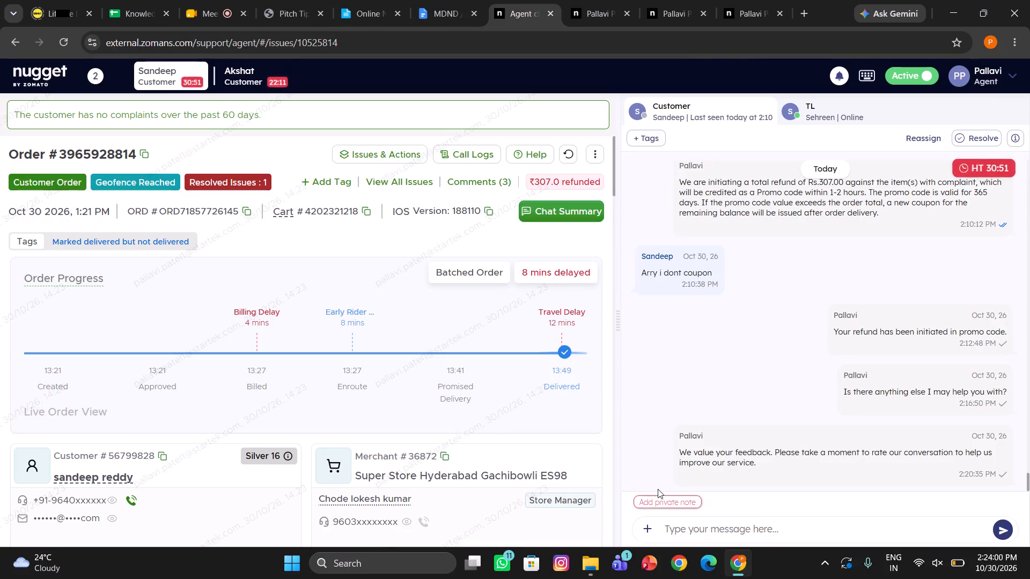
left_click(650, 501)
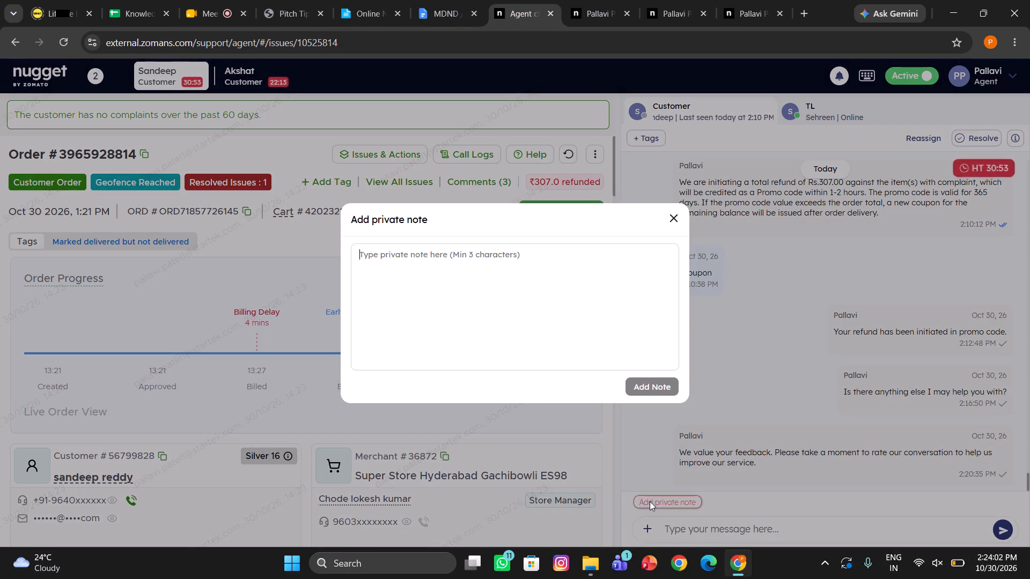
key("ctrl+v")
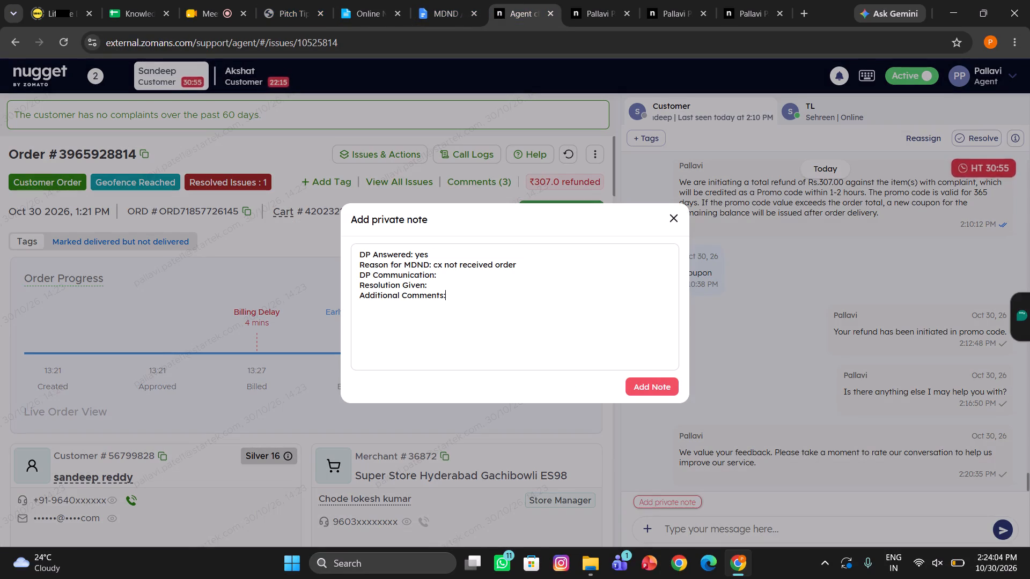
Complete the note with DP Communication "dp said delivered" and Resolution Given "refund", and add it to the chat.
left_click(438, 270)
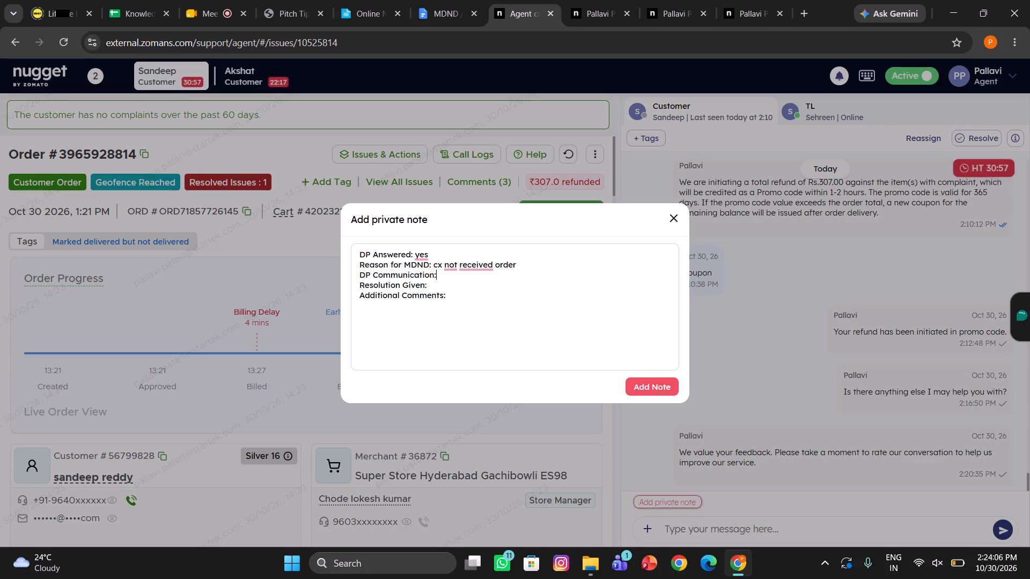
key("space")
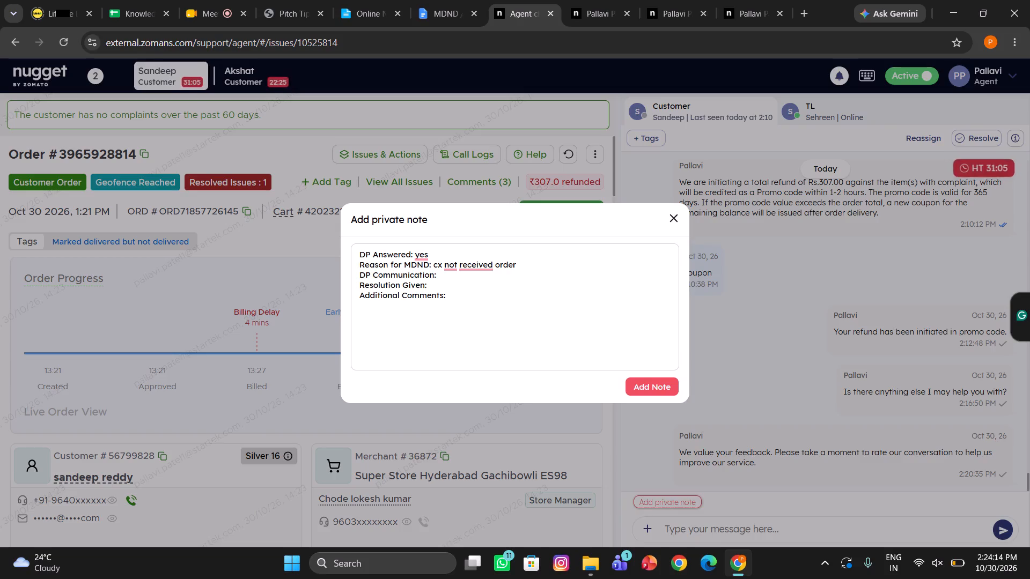
type("cx")
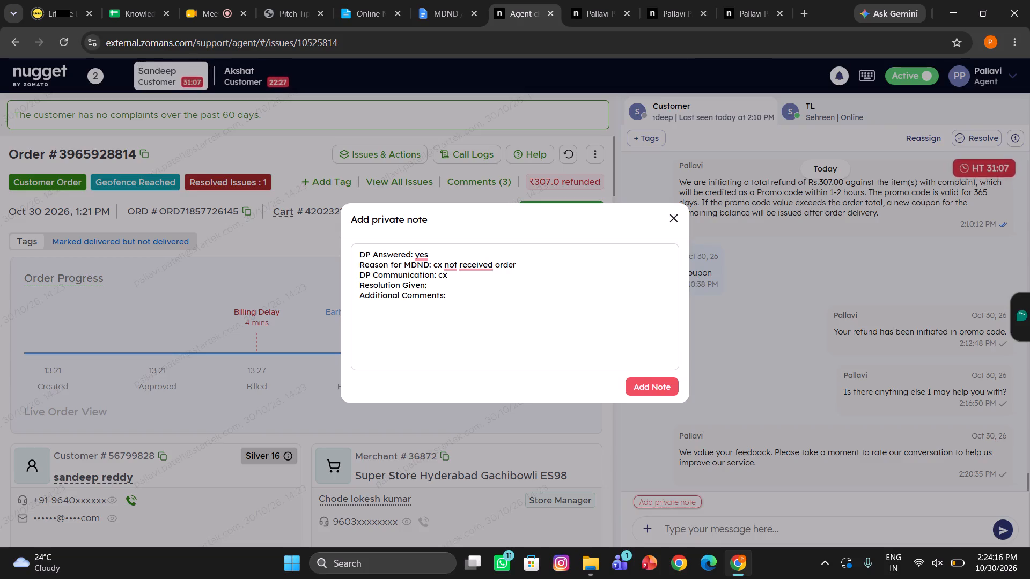
key("BackSpace")
key("BackSpace")
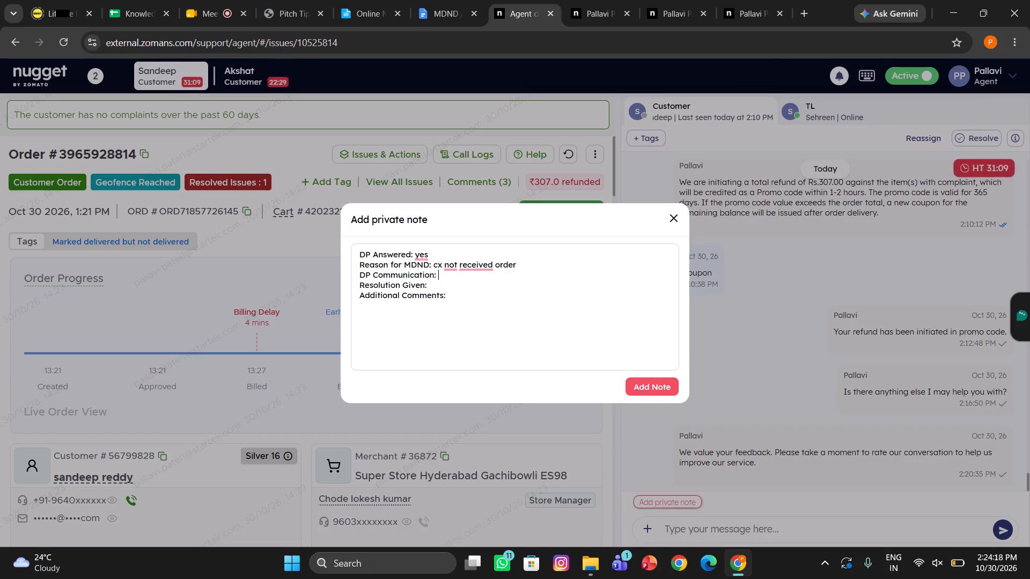
key("d")
type("p said deli")
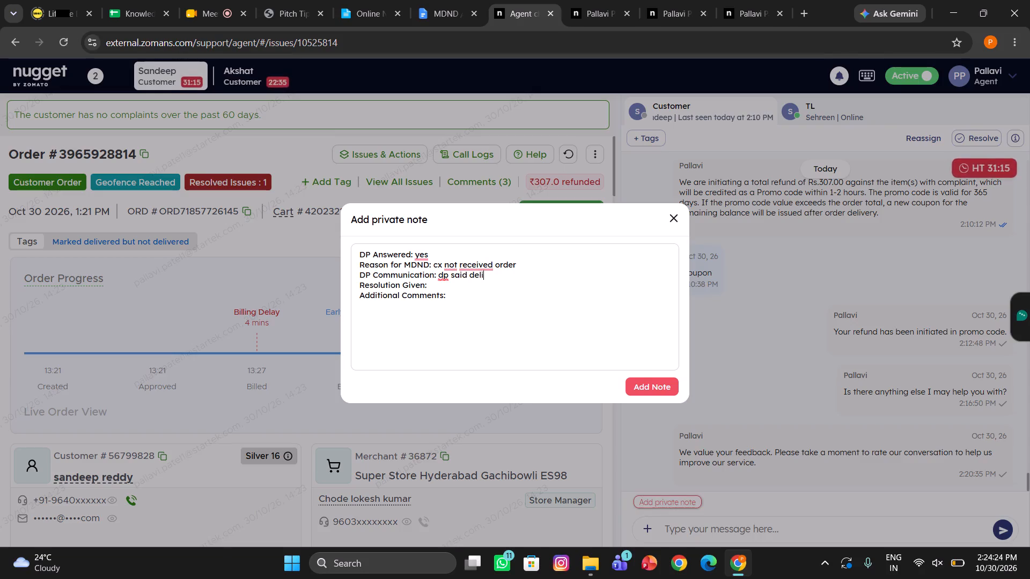
type("vere")
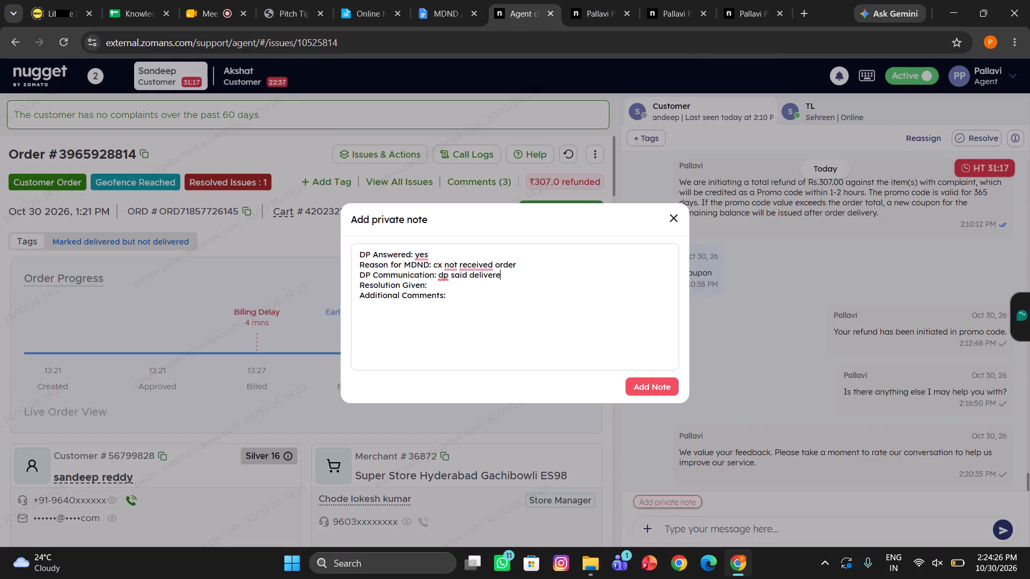
key("d")
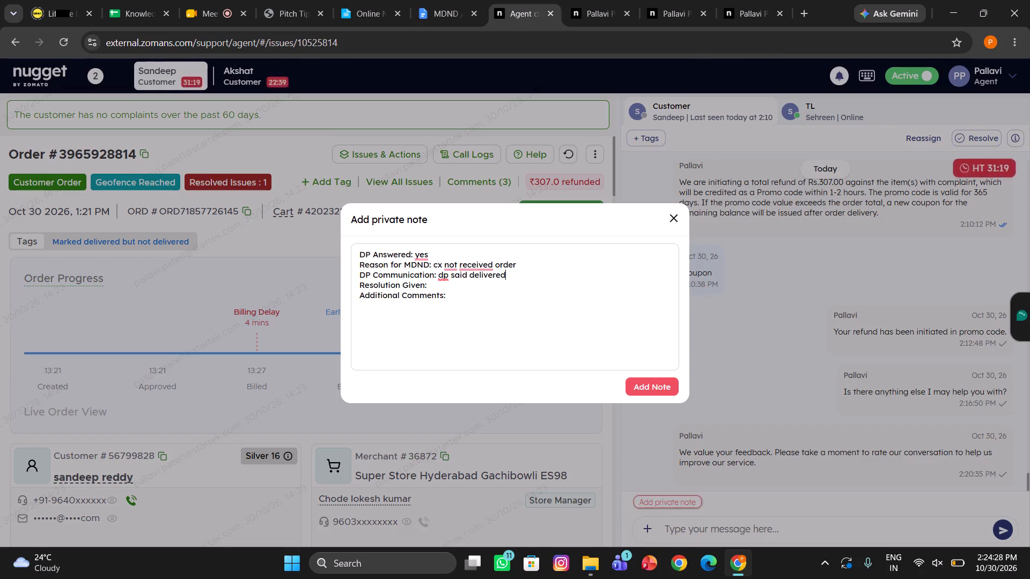
left_click(433, 284)
key("space")
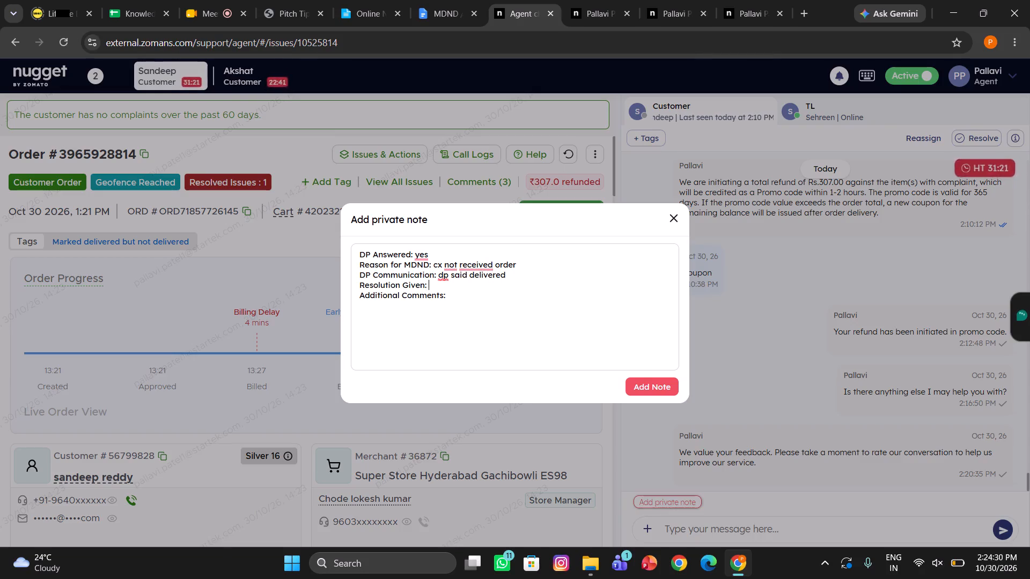
type("re")
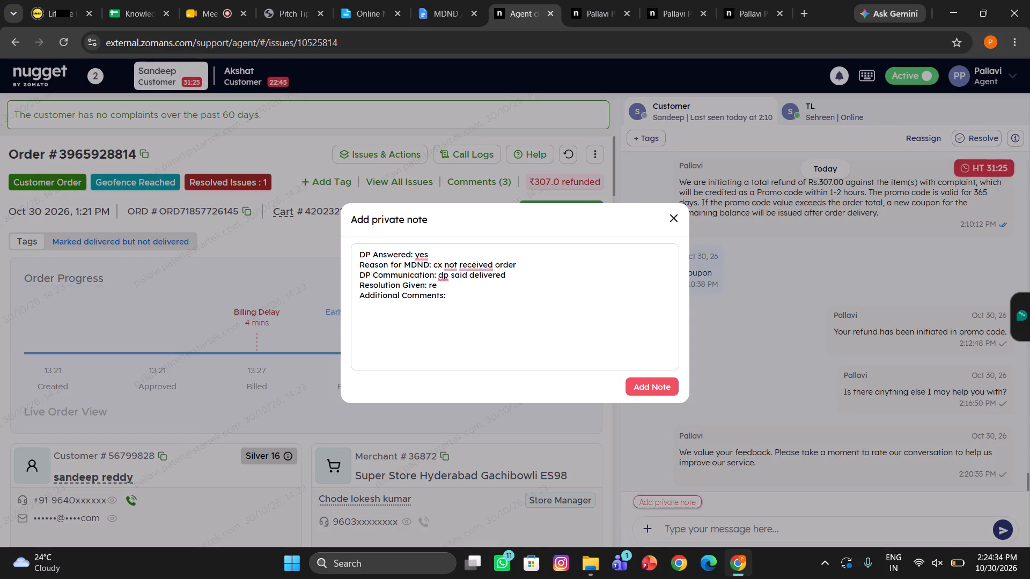
type("fund")
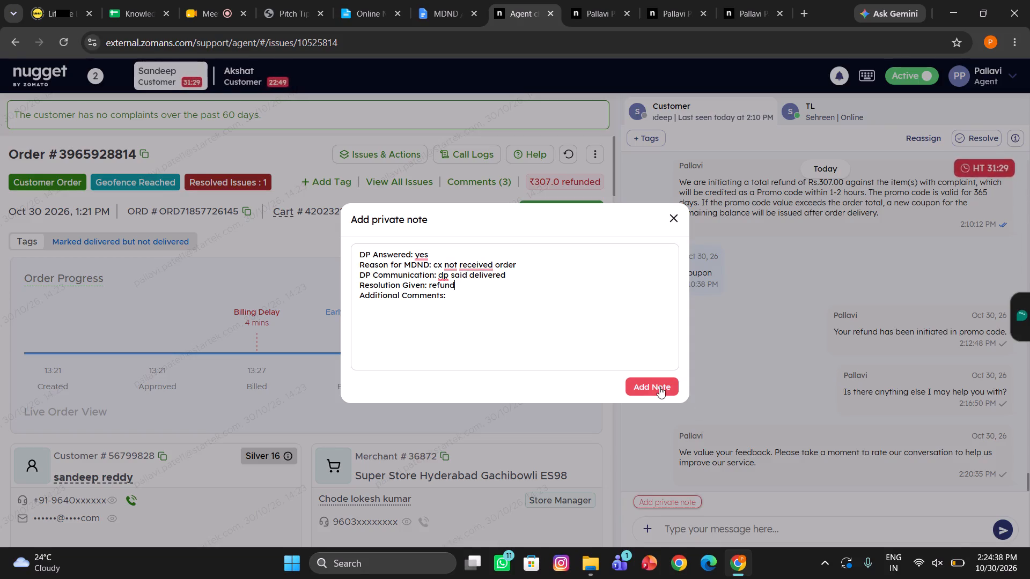
left_click(658, 386)
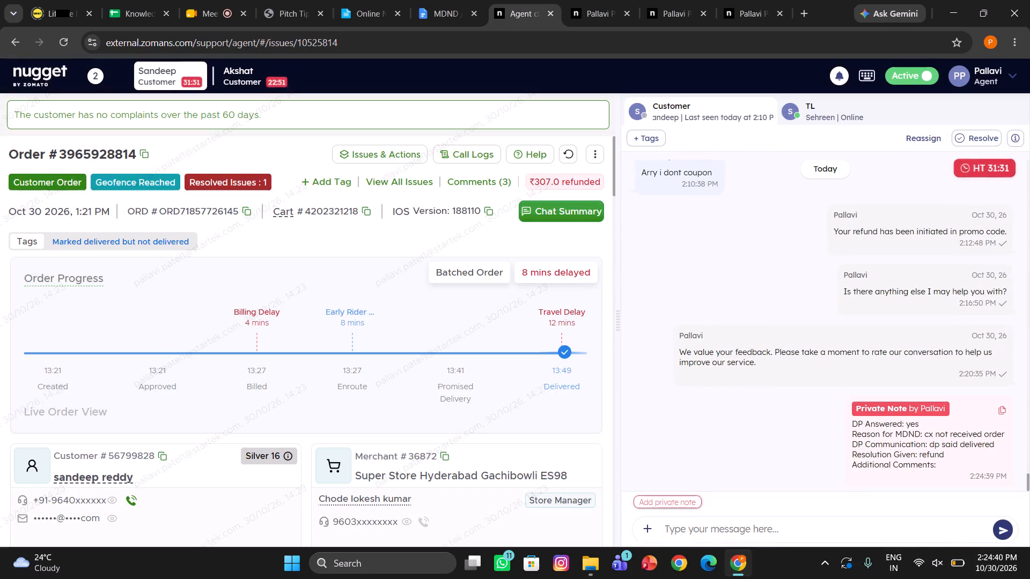
Send the /Closing canned response, "Thankyou for choosing Blinkit", to Sandeep.
left_click(736, 533)
key("slash")
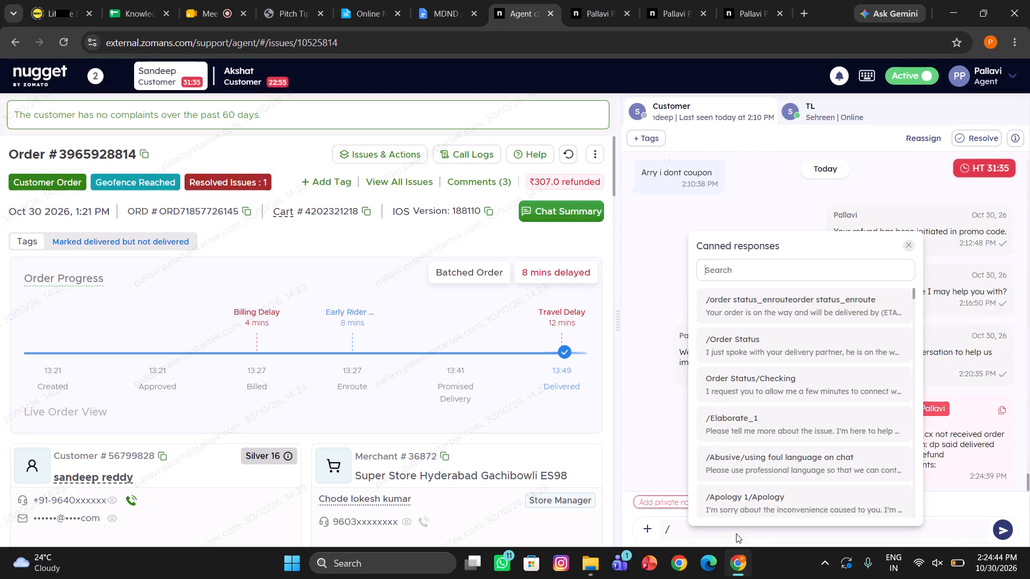
key("c")
type("lo")
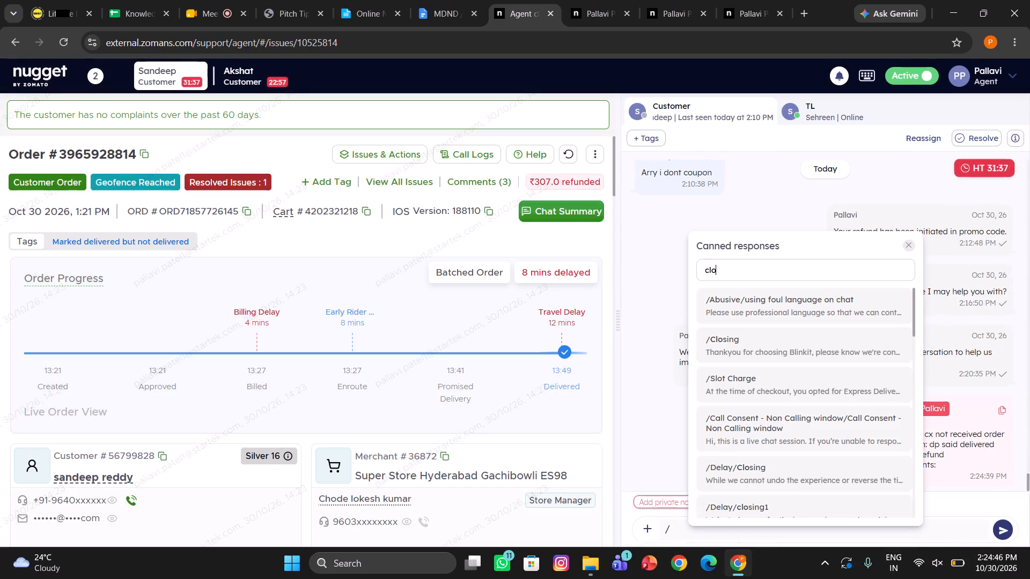
left_click(744, 324)
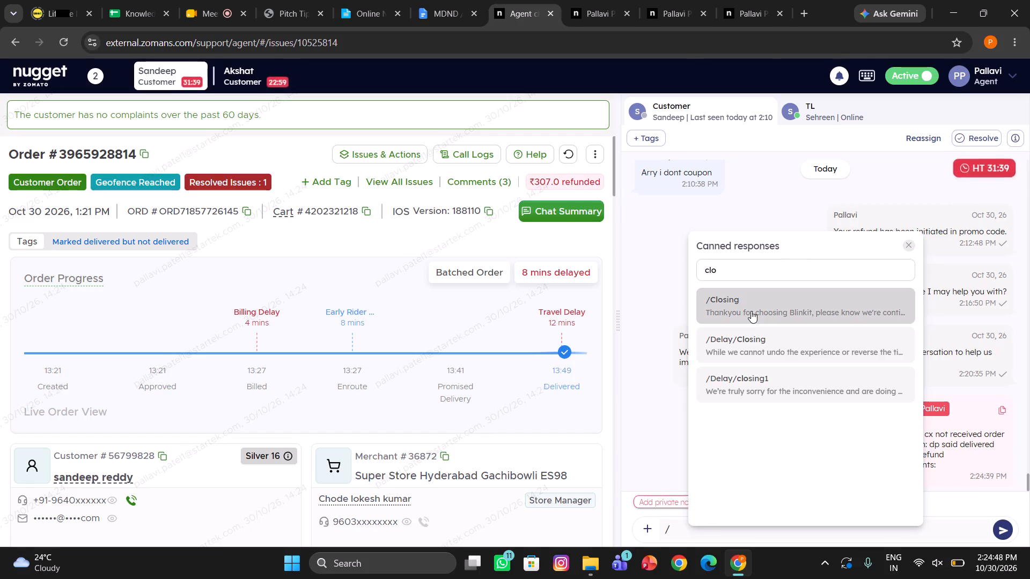
left_click(751, 311)
key("Return")
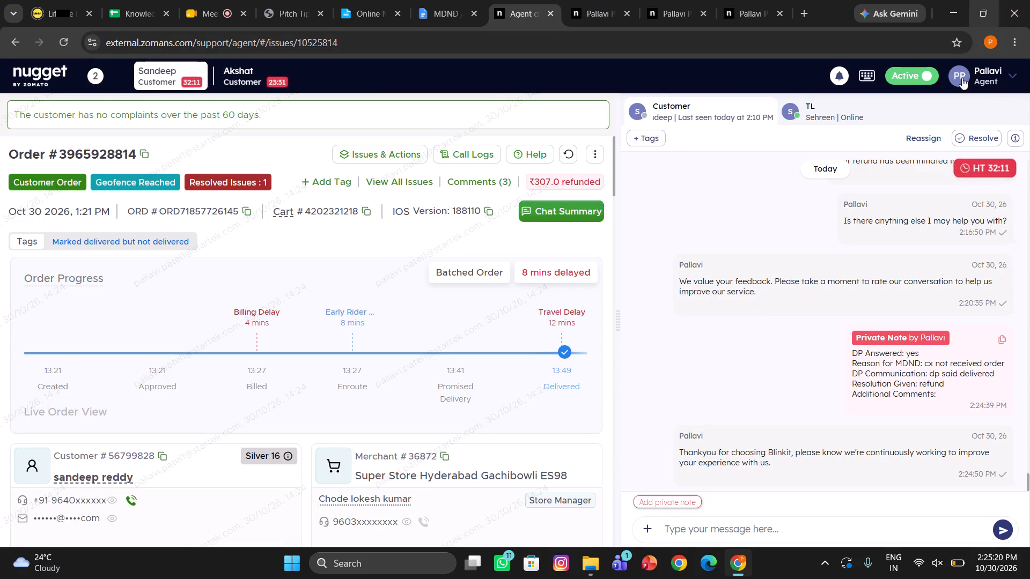
Start resolving Sandeep's issue and select the disposition tag "MDND – Resolved".
left_click(965, 132)
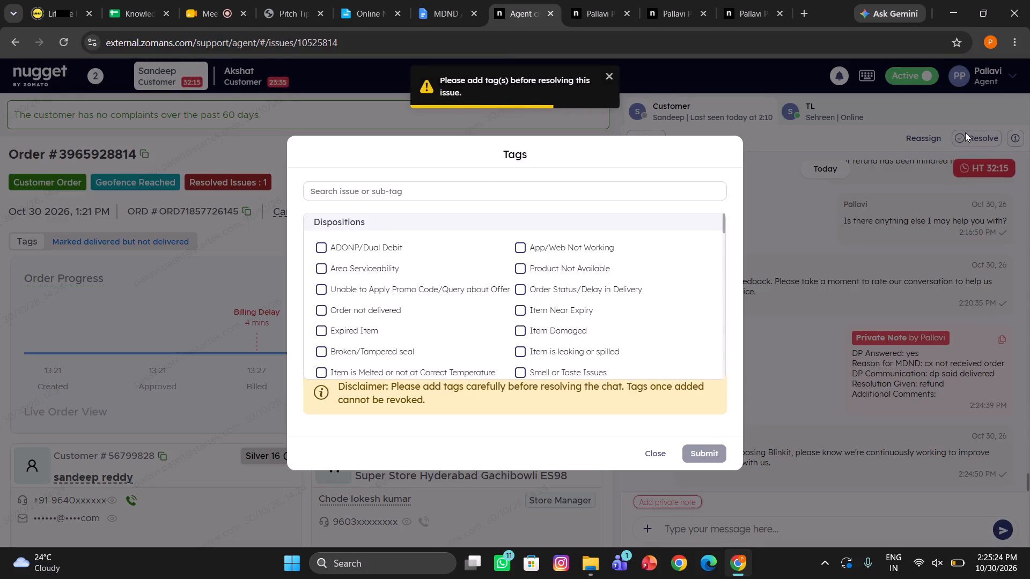
type("mdnd")
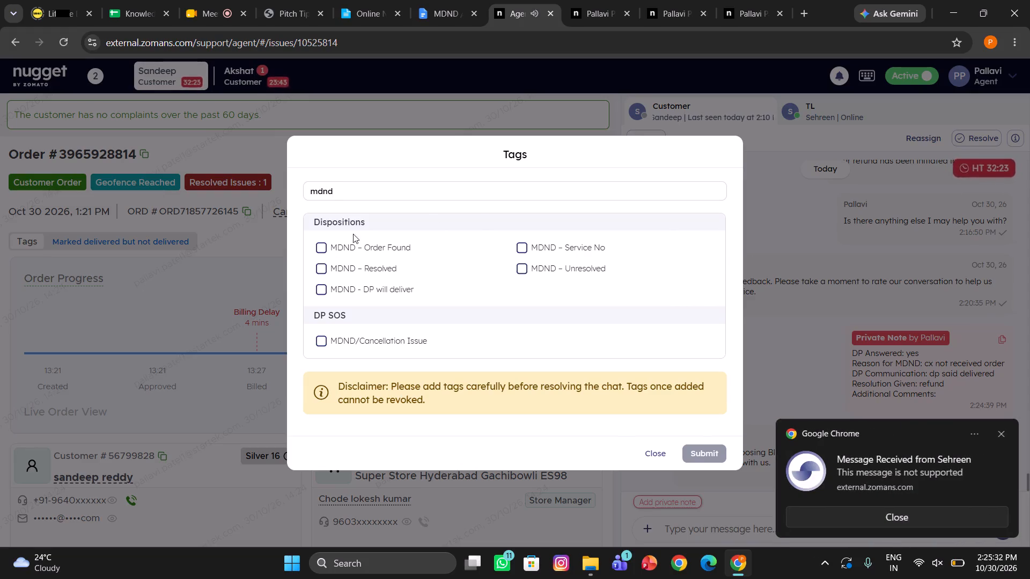
left_click(350, 268)
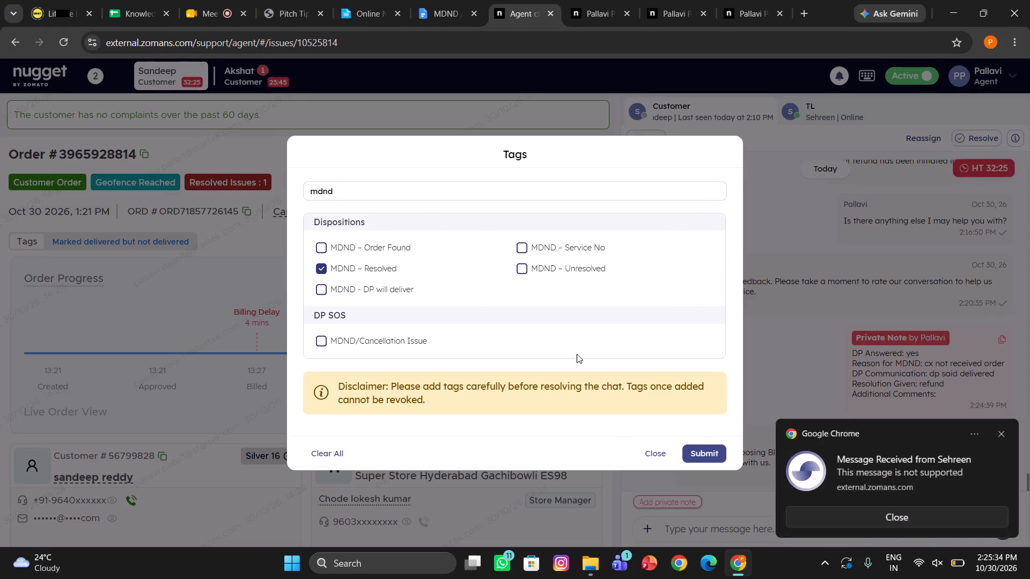
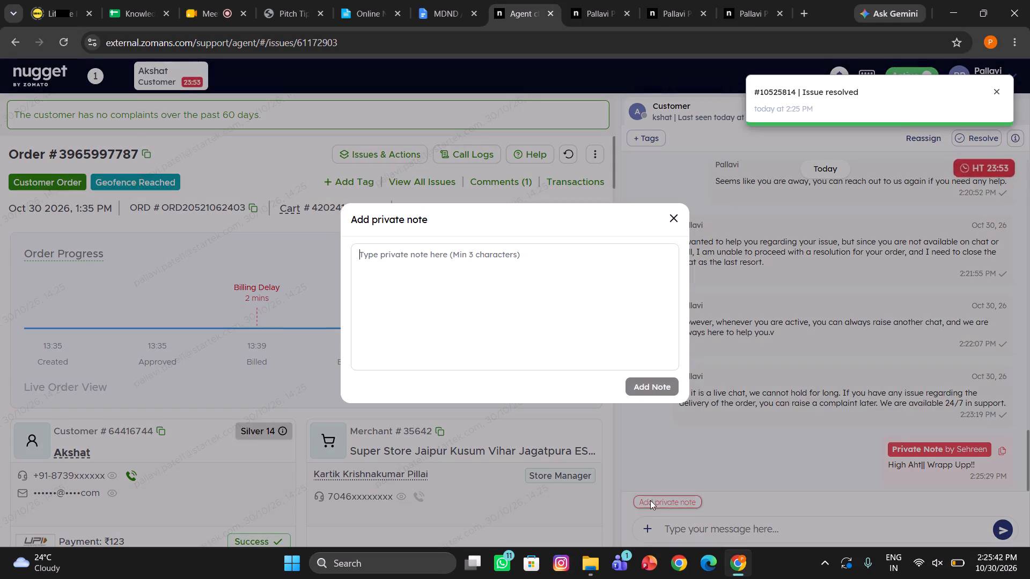
Fill Akshat's private note with the template from "DP Answered" to "Additional Comments" copied from the online notepad.
left_click(364, 0)
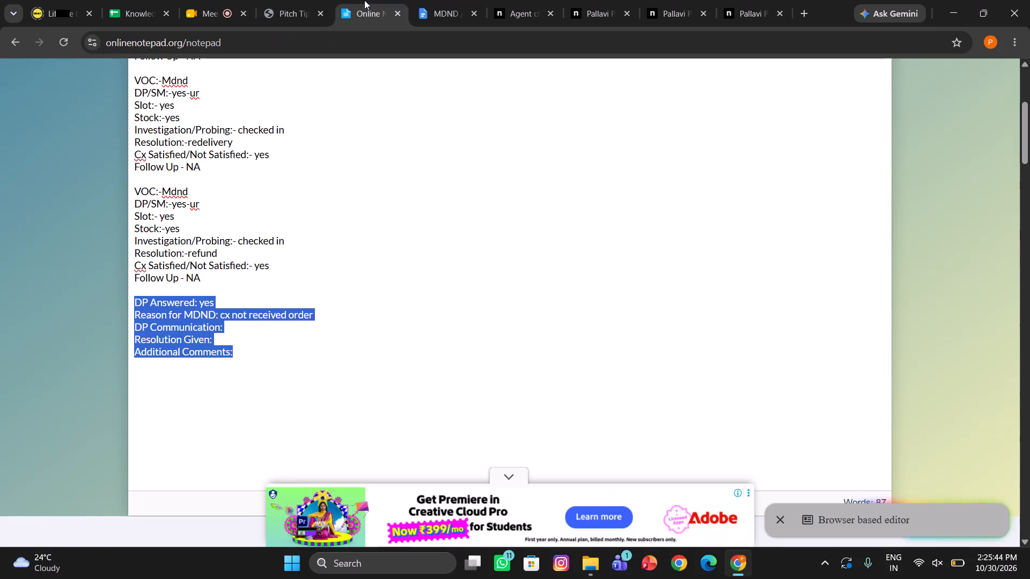
key("ctrl+c")
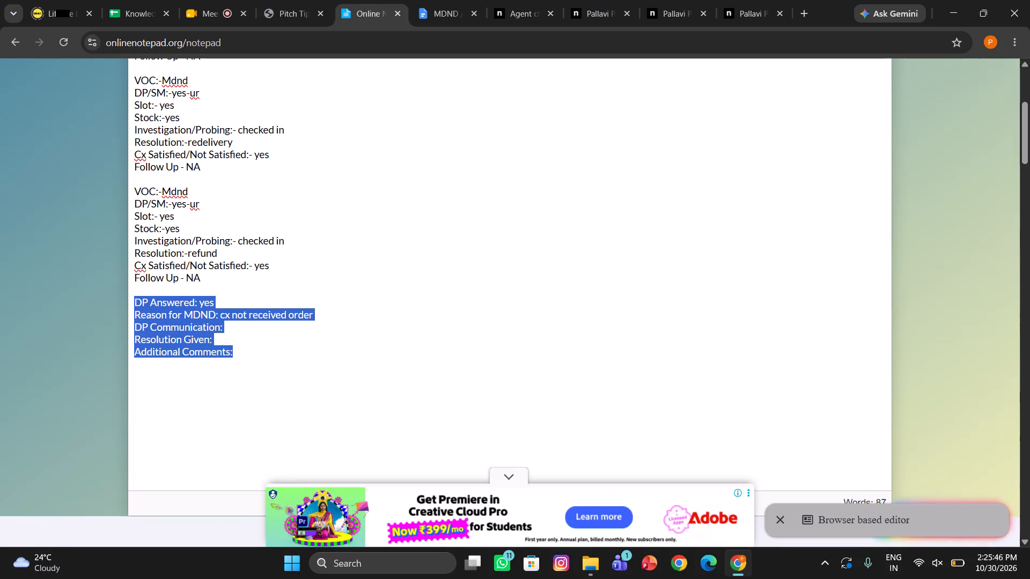
key("ctrl+c")
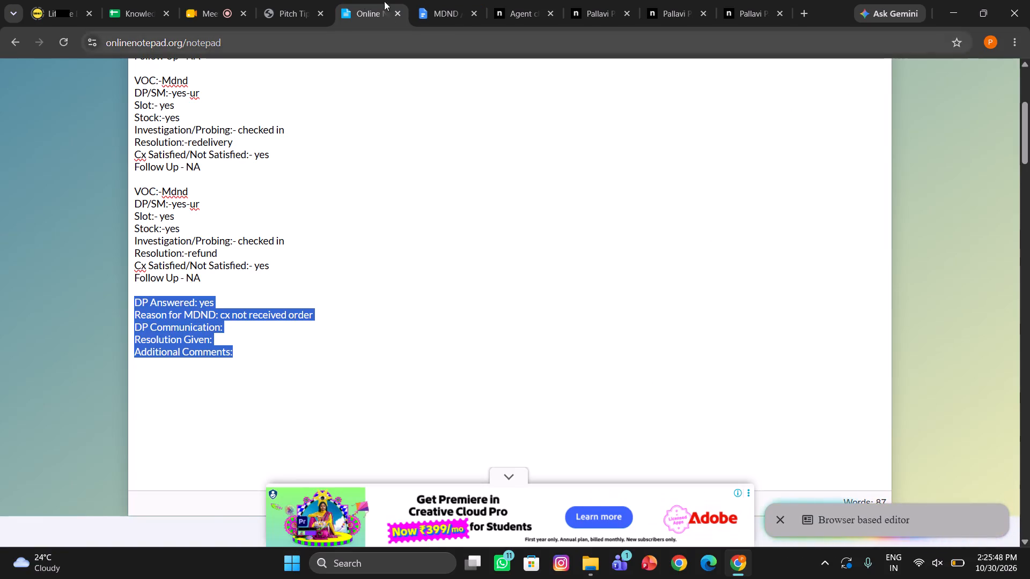
left_click(523, 8)
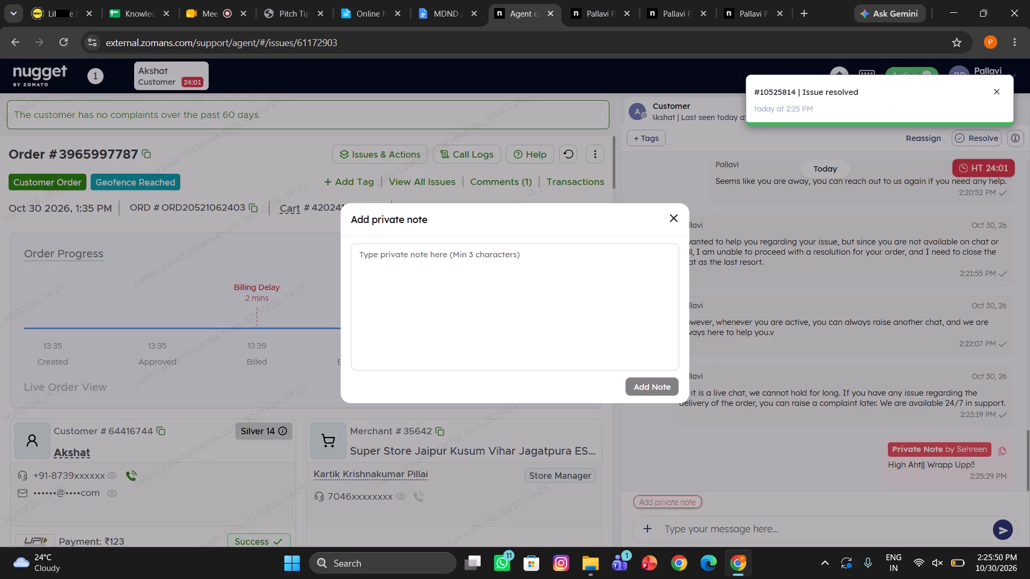
key("ctrl+v")
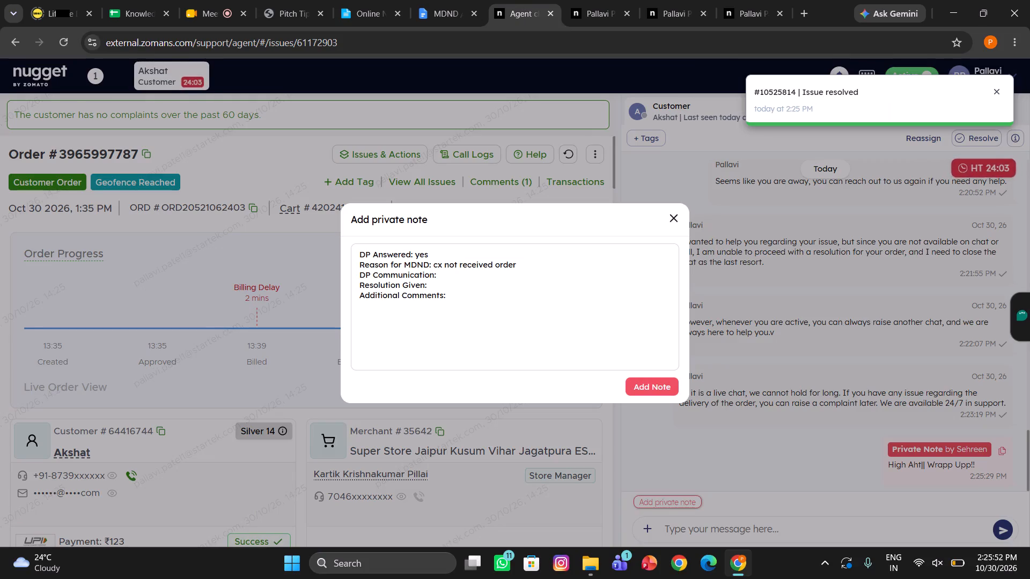
Enter "dp said will be delivered" as the DP Communication in Akshat's private note.
left_click(443, 274)
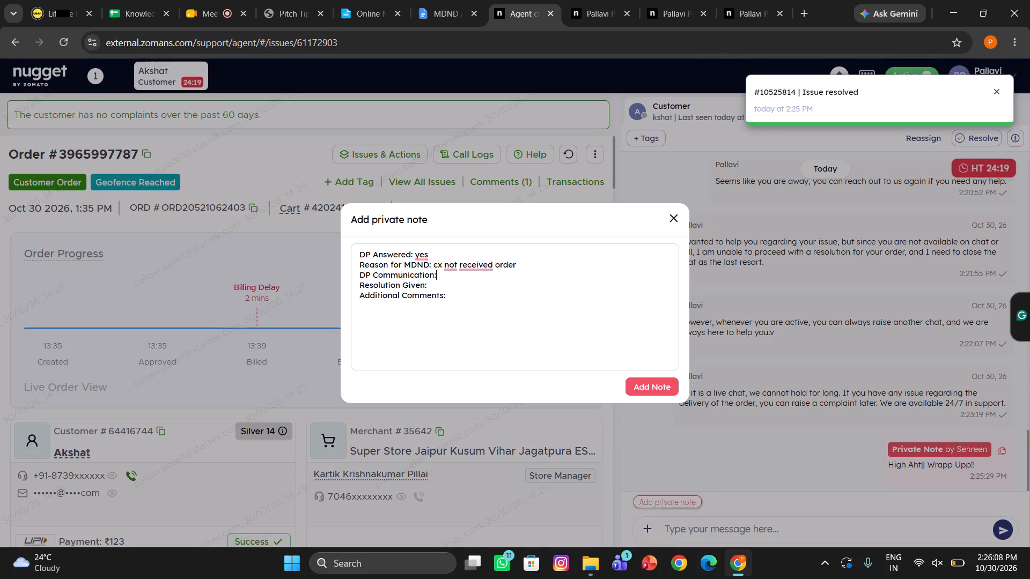
type("cx")
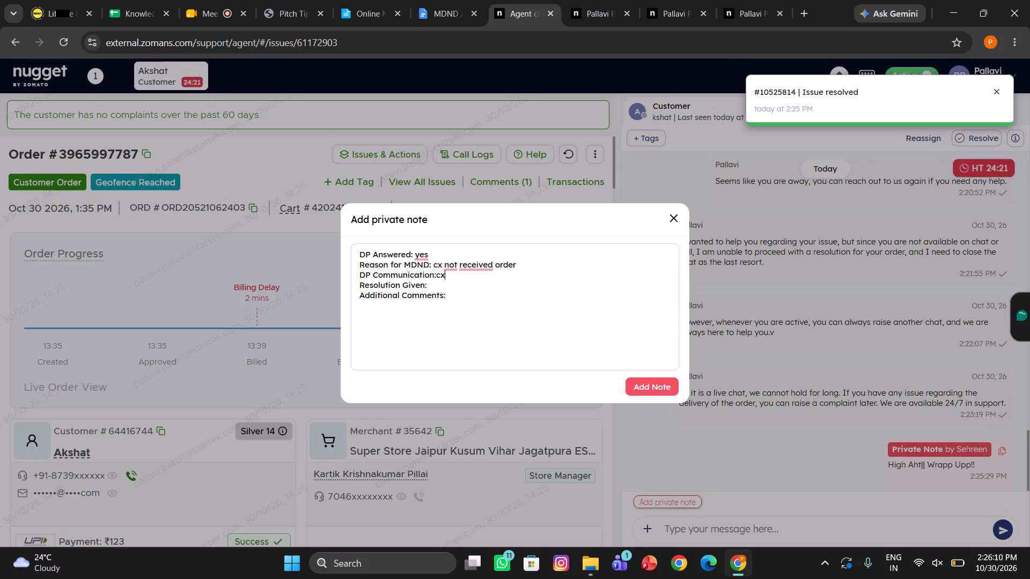
key("space")
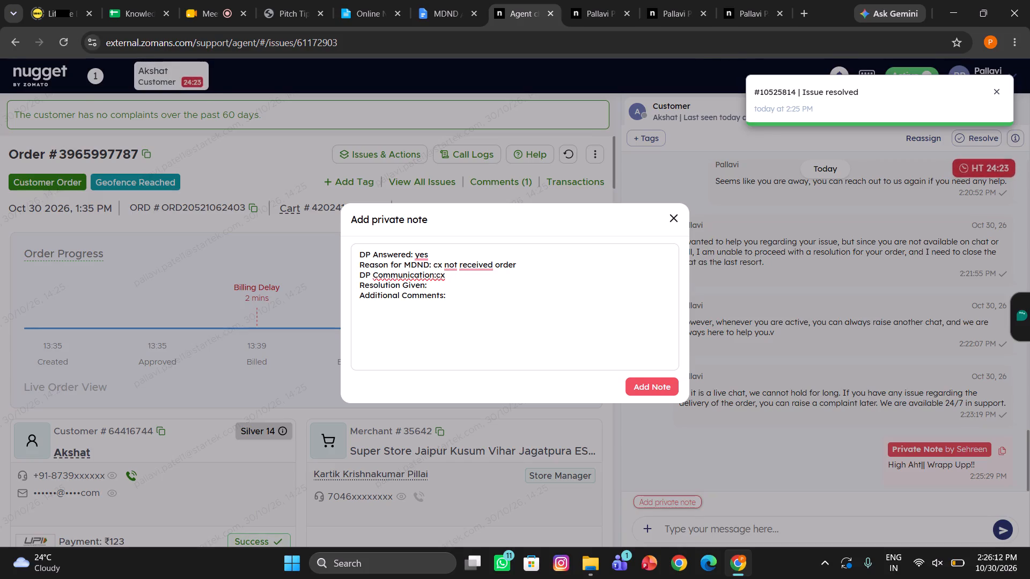
key("BackSpace")
key("BackSpace")
key("BackSpace")
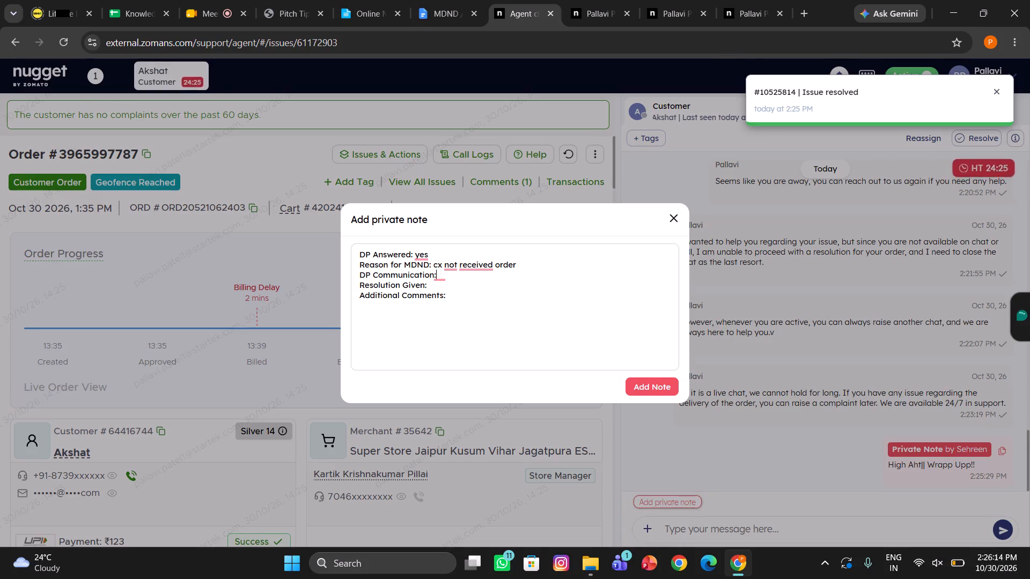
key("d")
type("p")
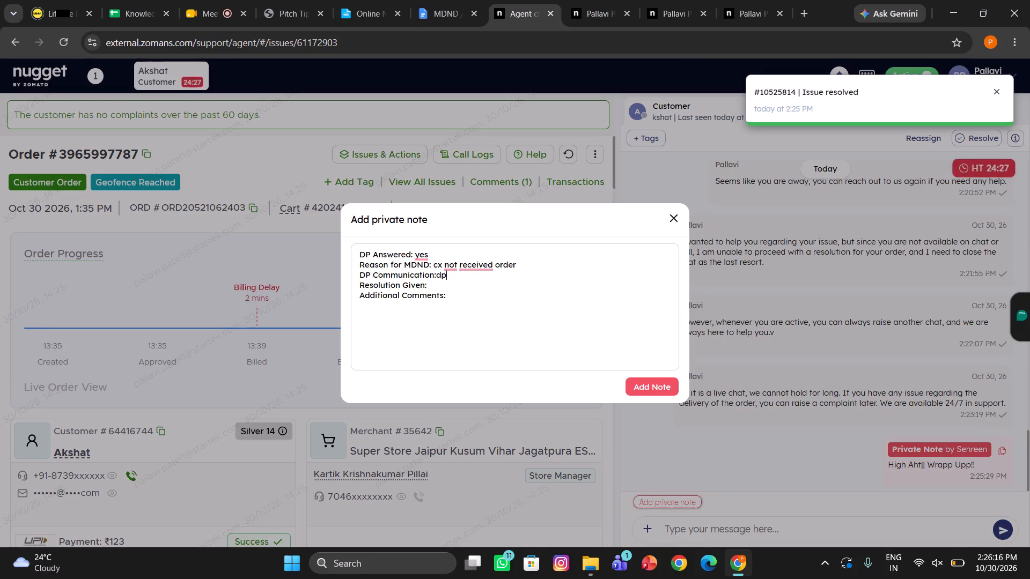
key("space")
type("said w")
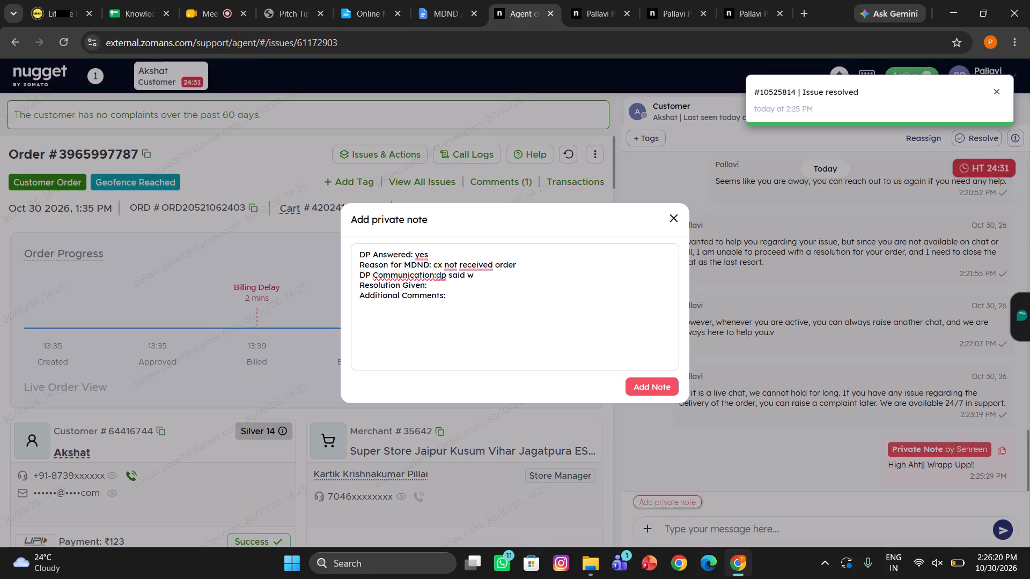
type("ill delivered")
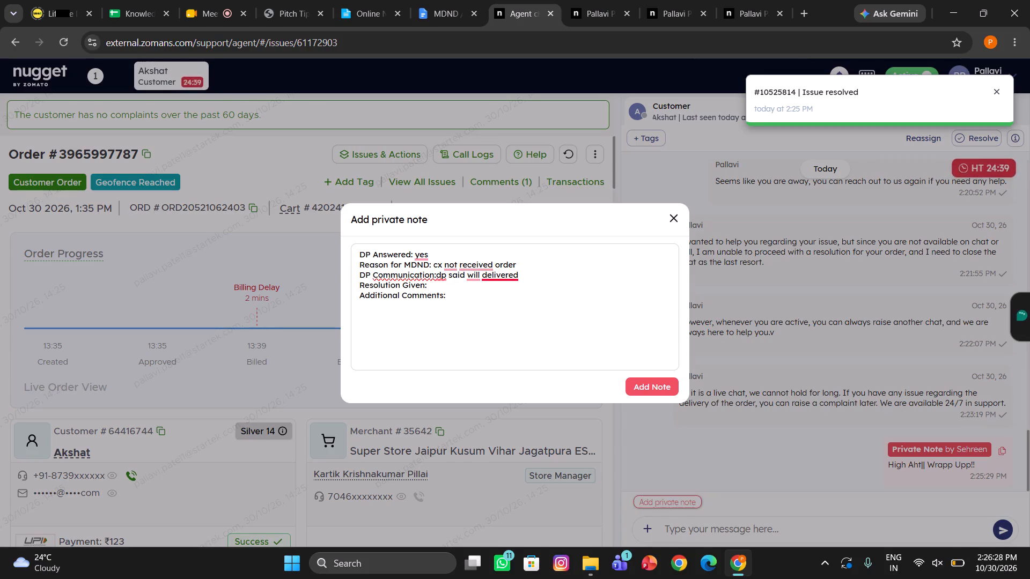
left_click(505, 296)
type("be")
key("space")
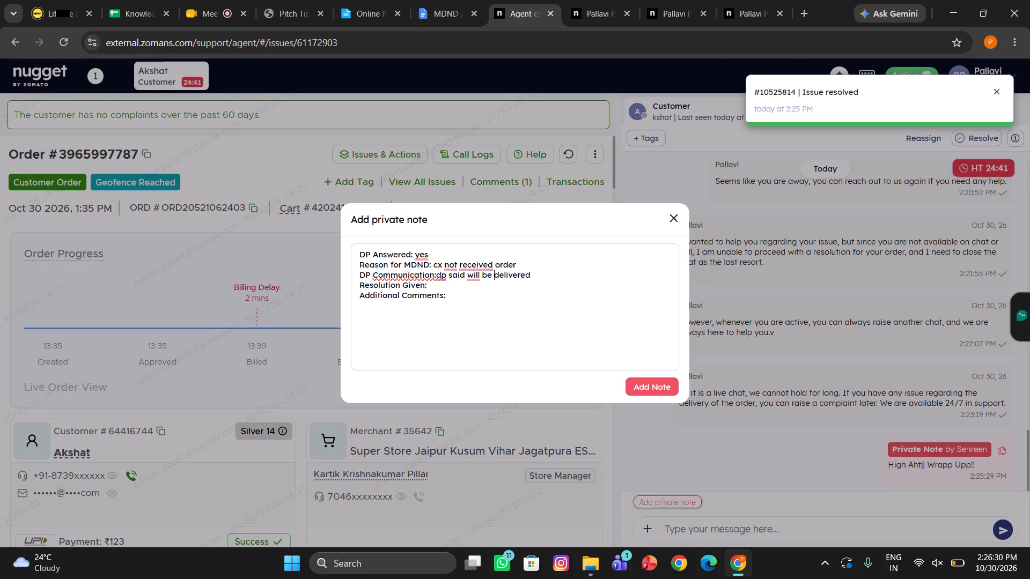
Enter "away" as the Resolution Given and add the private note to Akshat's chat.
left_click(476, 293)
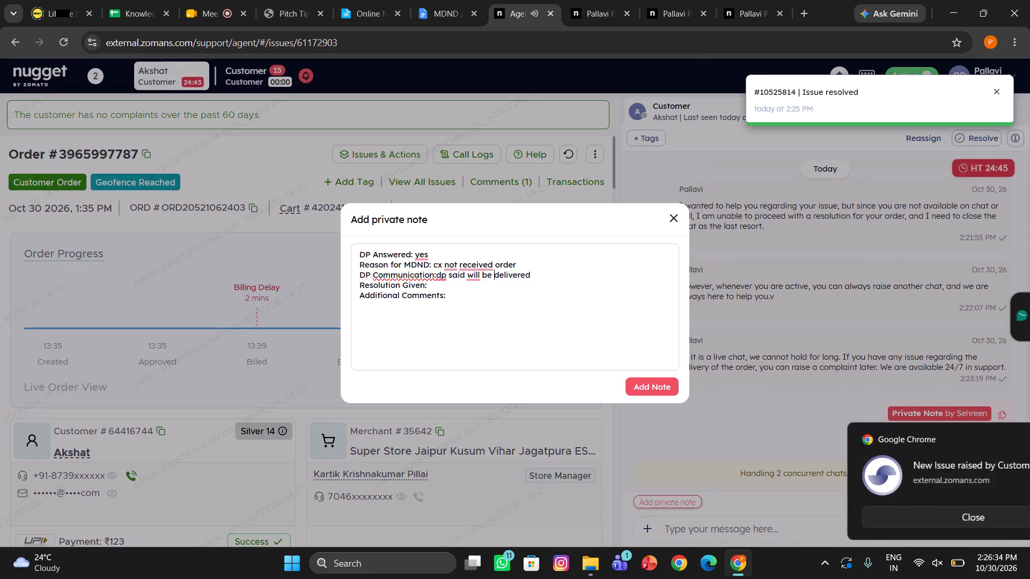
left_click(447, 286)
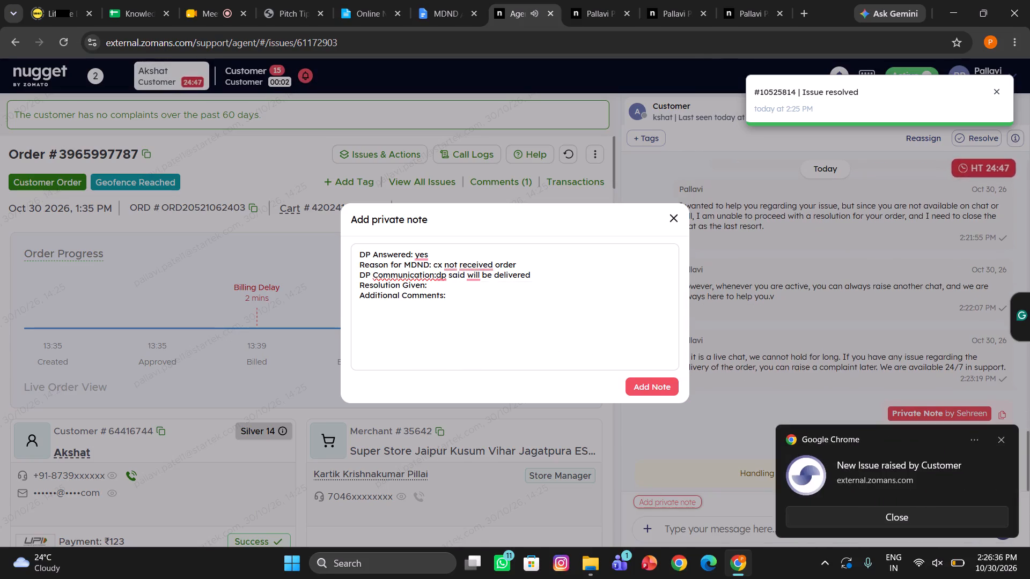
key("space")
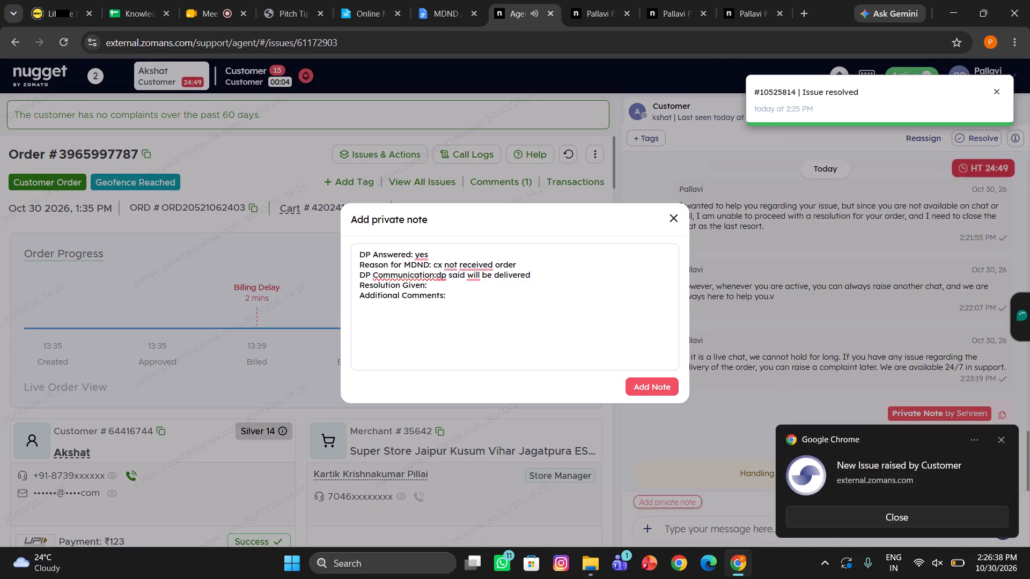
type("awa")
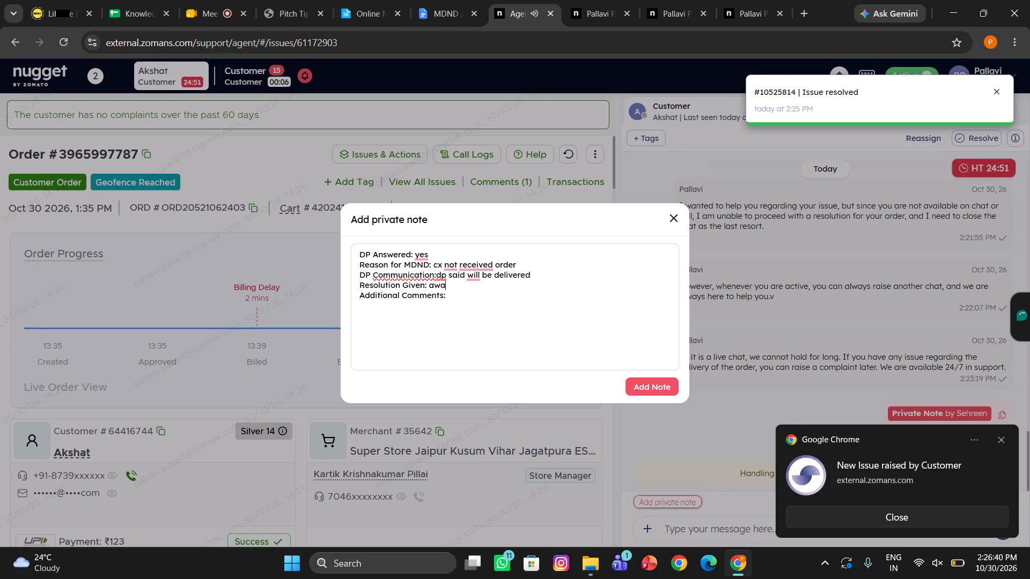
key("y")
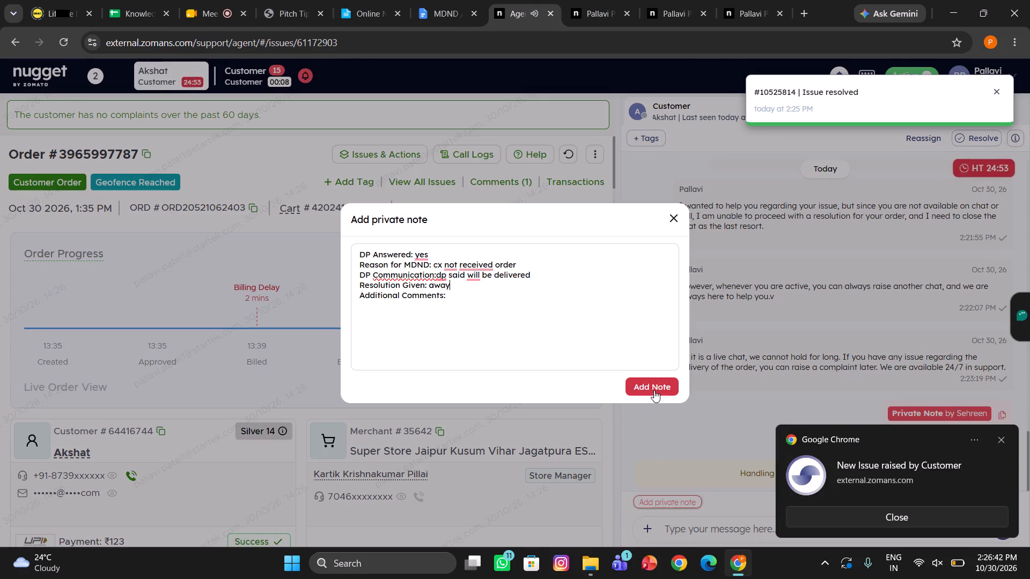
left_click(651, 377)
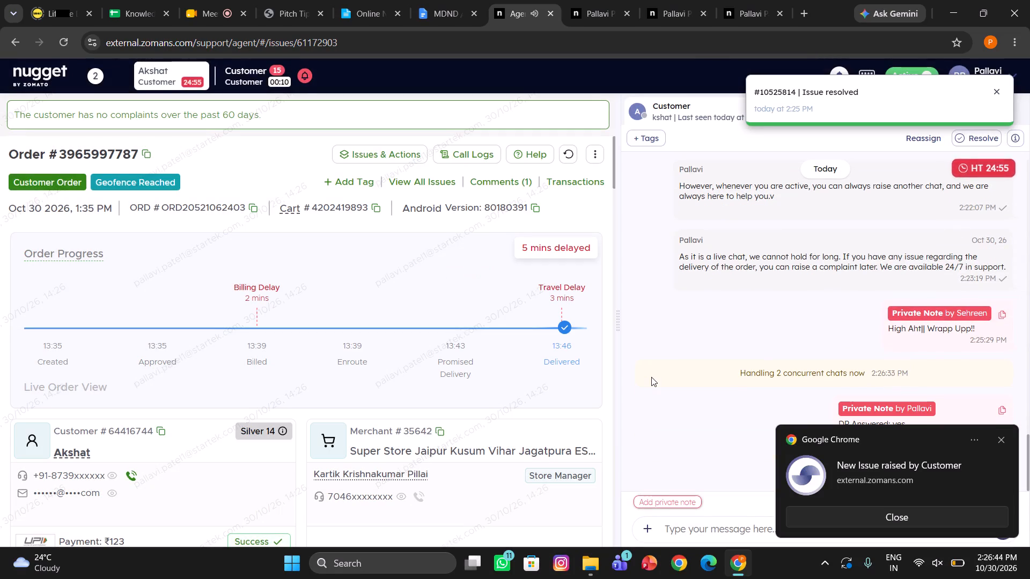
Open the newly assigned customer's chat and put the suggested greeting and apology into the reply message.
left_click(257, 66)
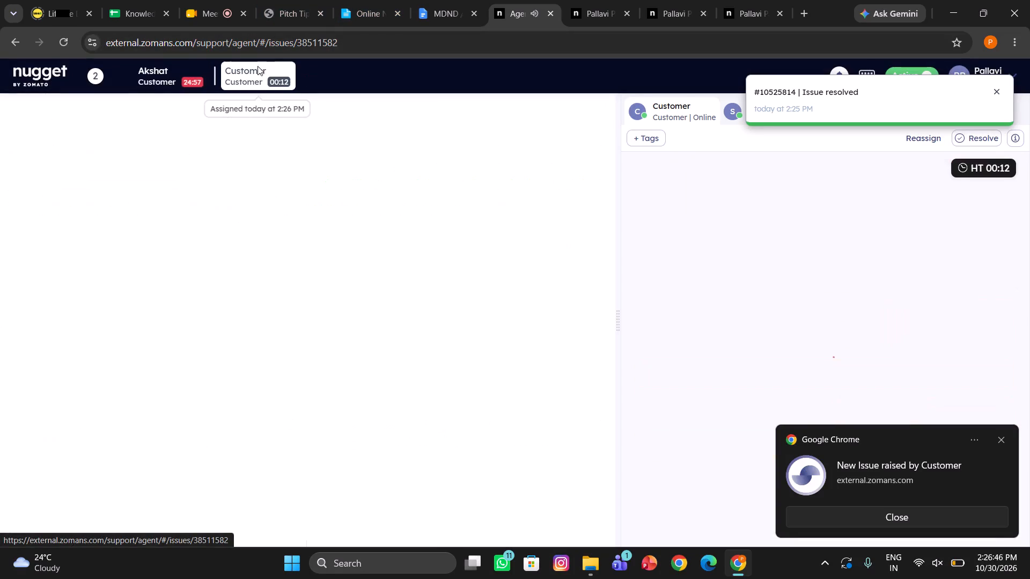
left_click(673, 473)
left_click(673, 473)
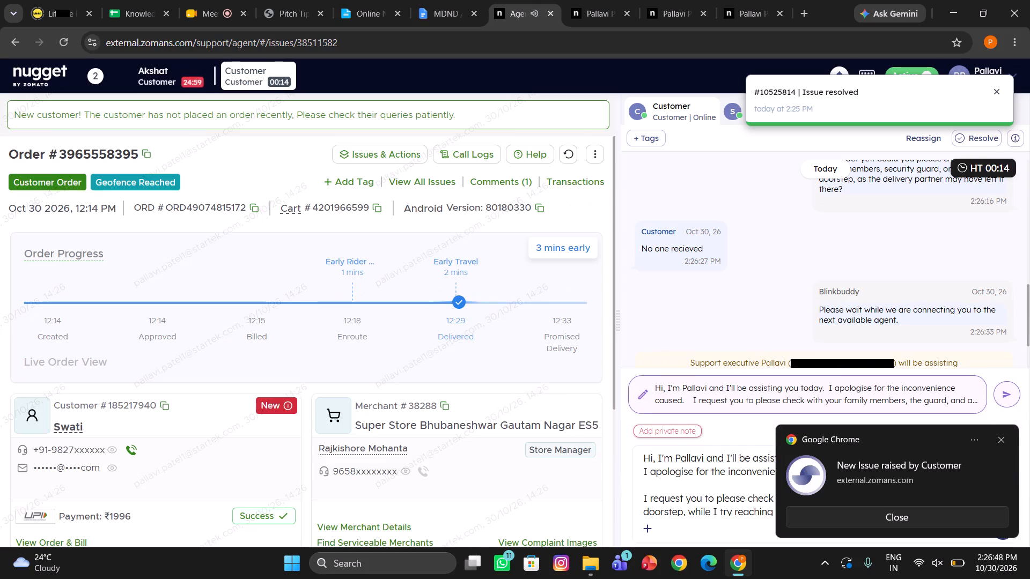
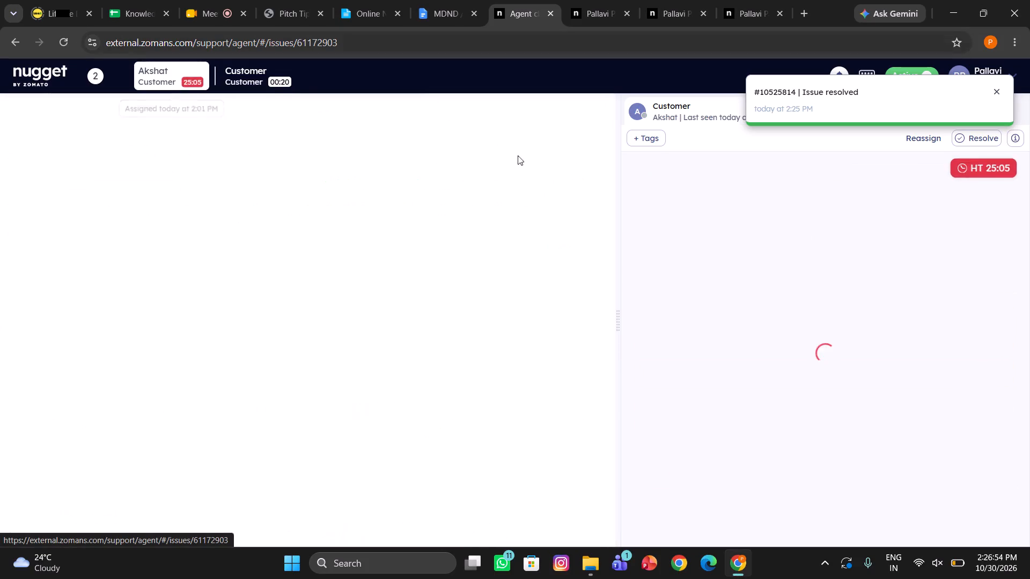
Send the "/Closing" canned response in Akshat's chat.
scroll(731, 426, "down", 1)
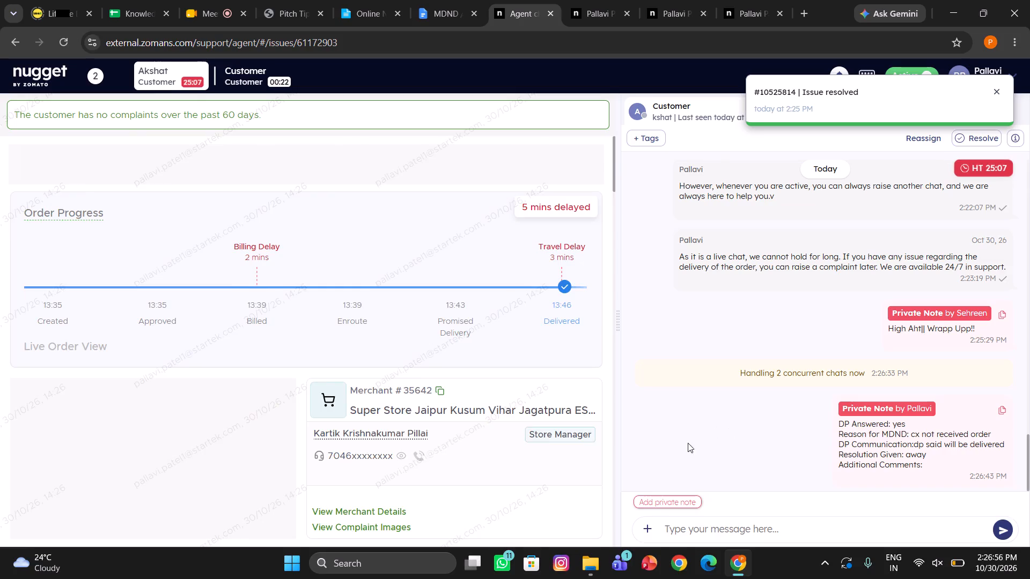
type("/clo")
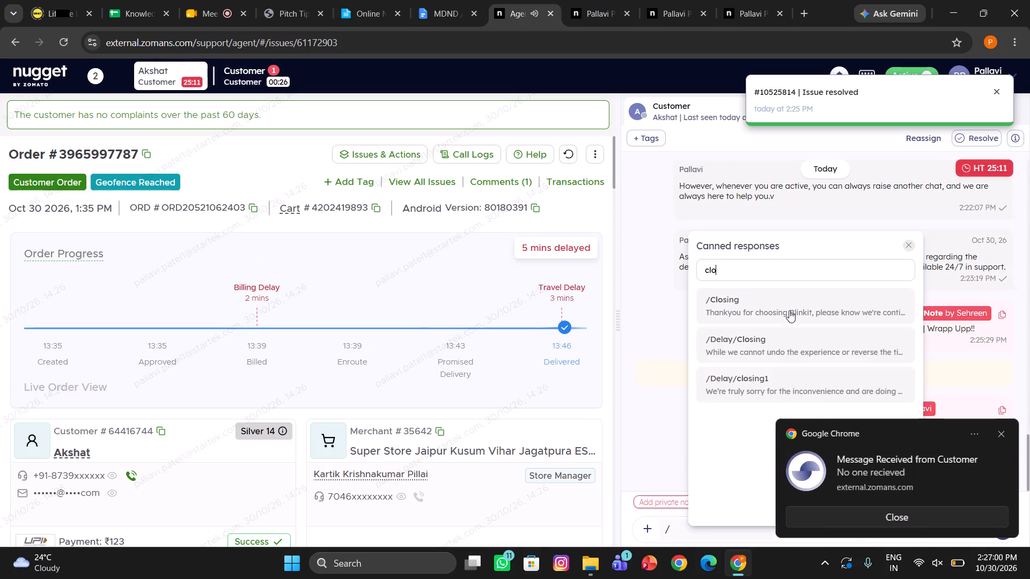
left_click(743, 301)
key("Return")
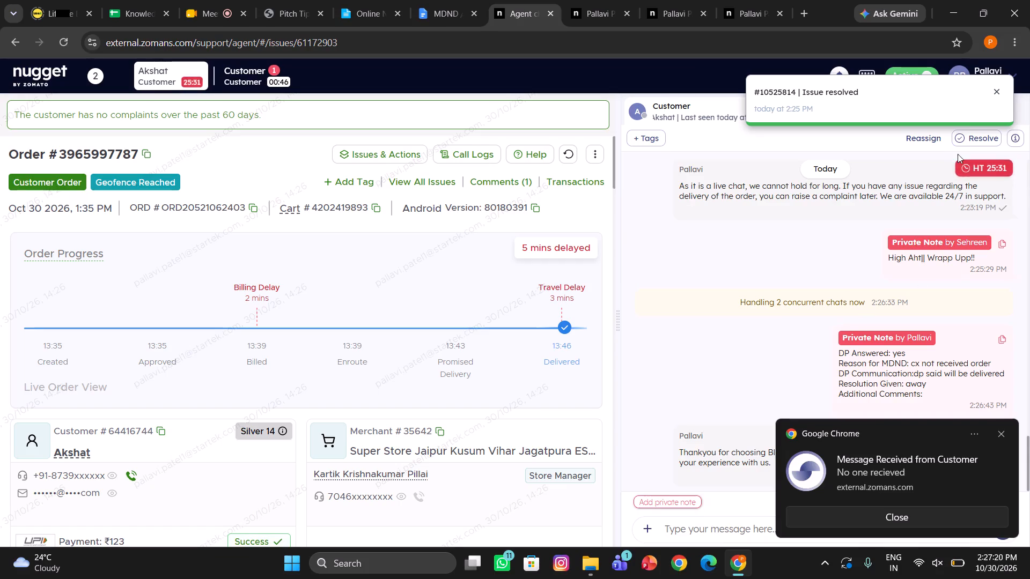
Start resolving Akshat's chat and select the "MDND – Resolved" disposition tag for it.
left_click(969, 137)
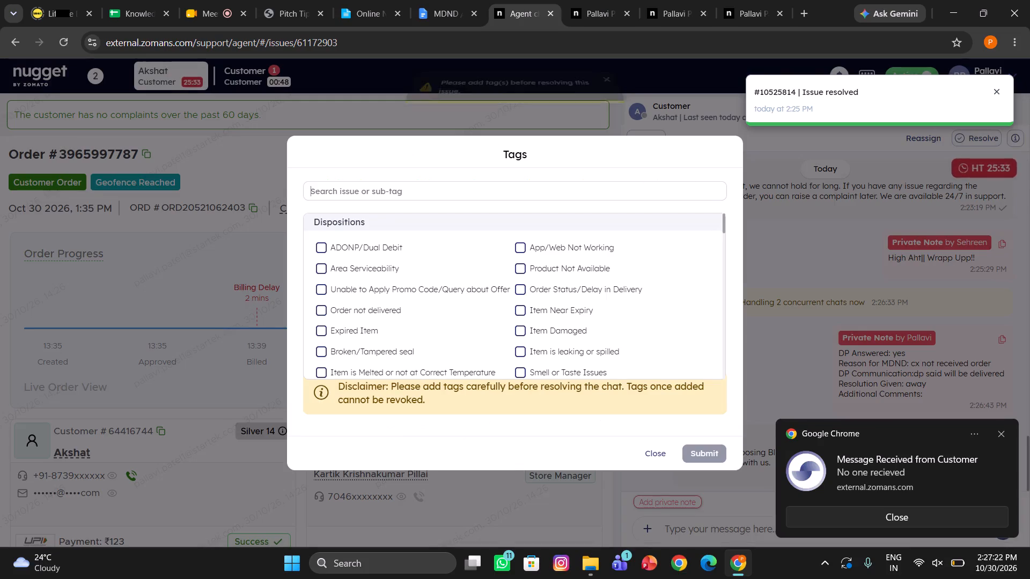
left_click(621, 193)
type("mdnd")
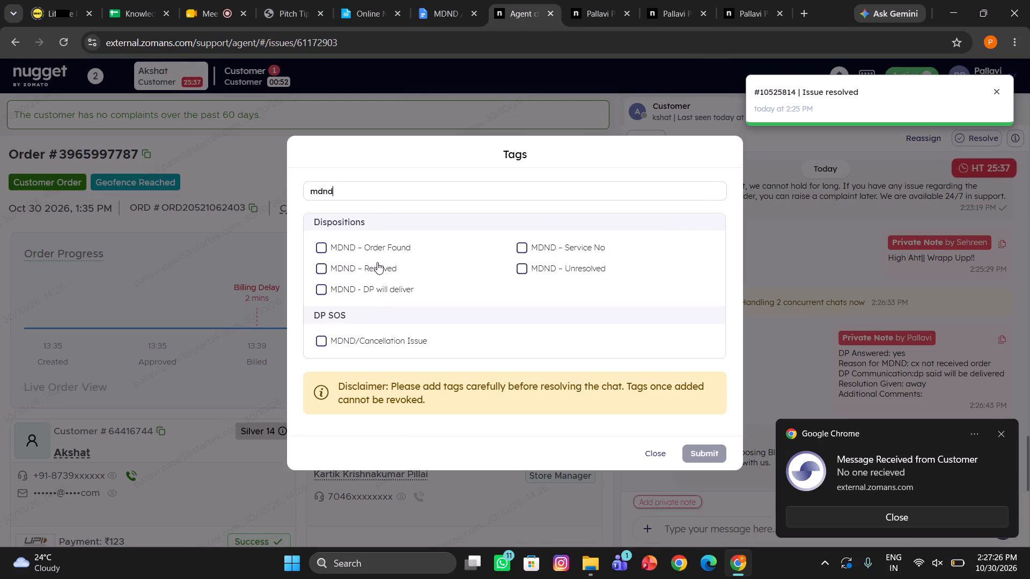
left_click(378, 261)
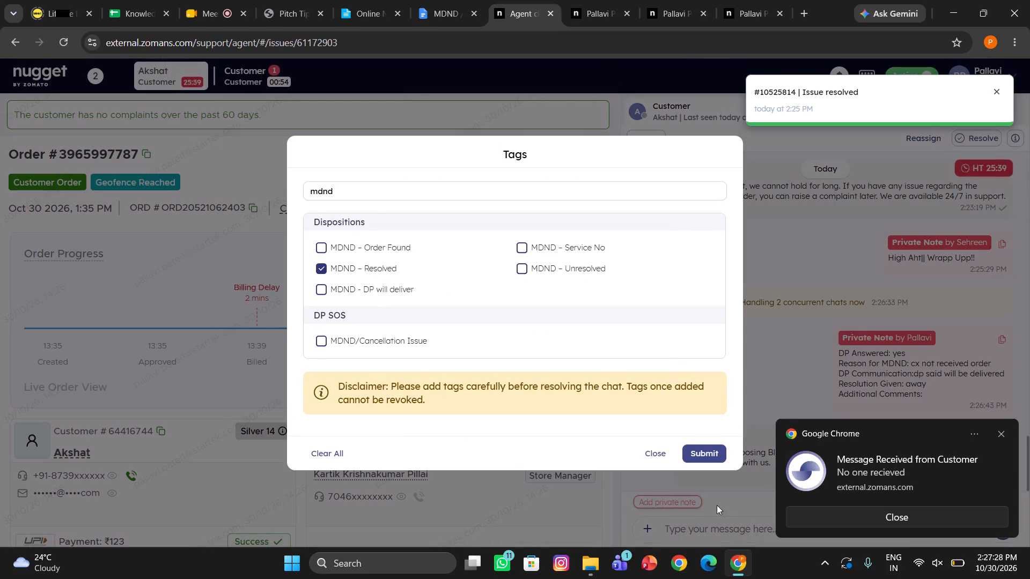
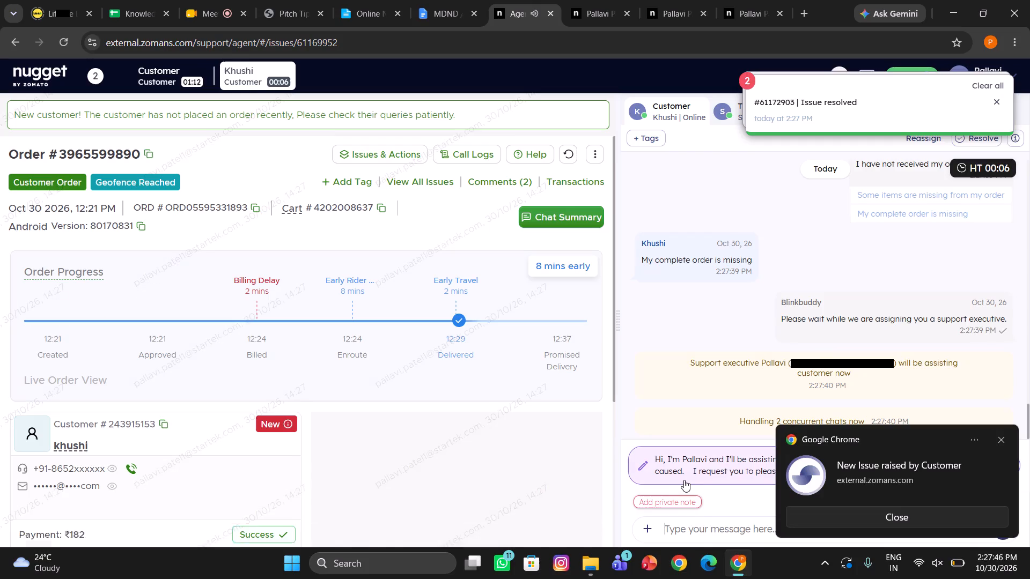
Send the suggested greeting in Khushi's chat, apologising and asking the customer to check with family members and the guard.
left_click(684, 480)
left_click(684, 480)
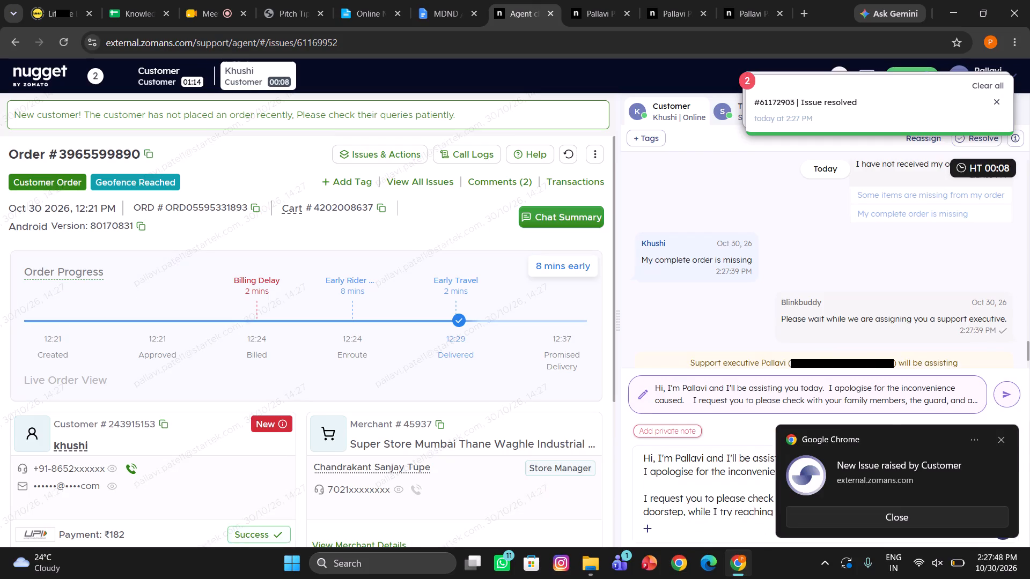
key("Return")
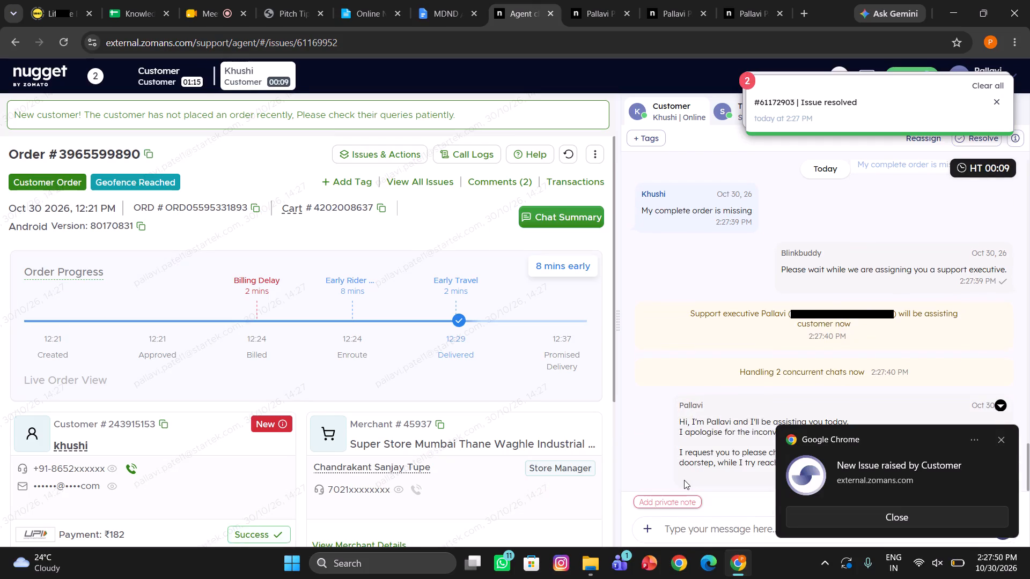
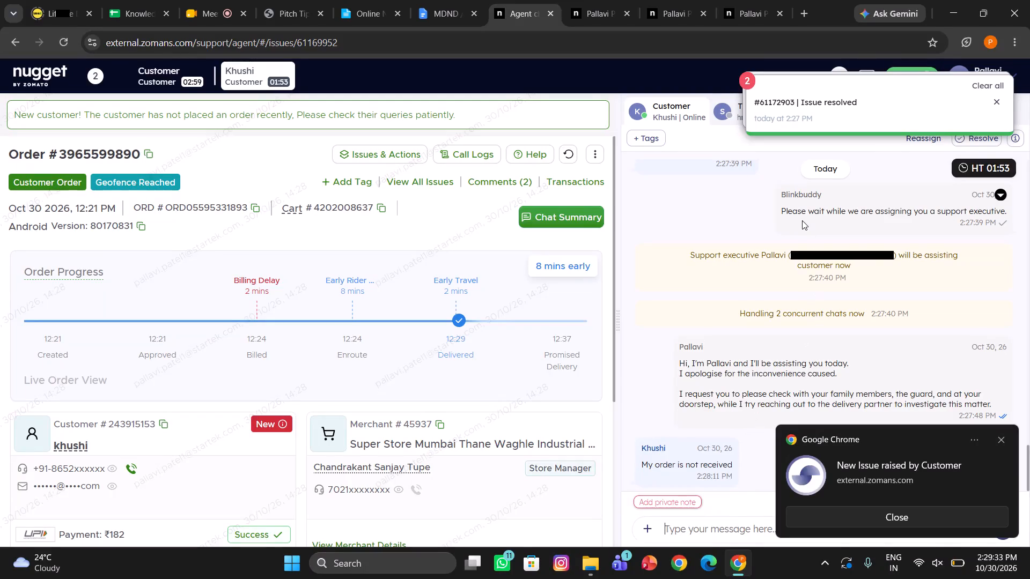
Check today's productivity hours for the agent profile and return to the support chats.
left_click(999, 78)
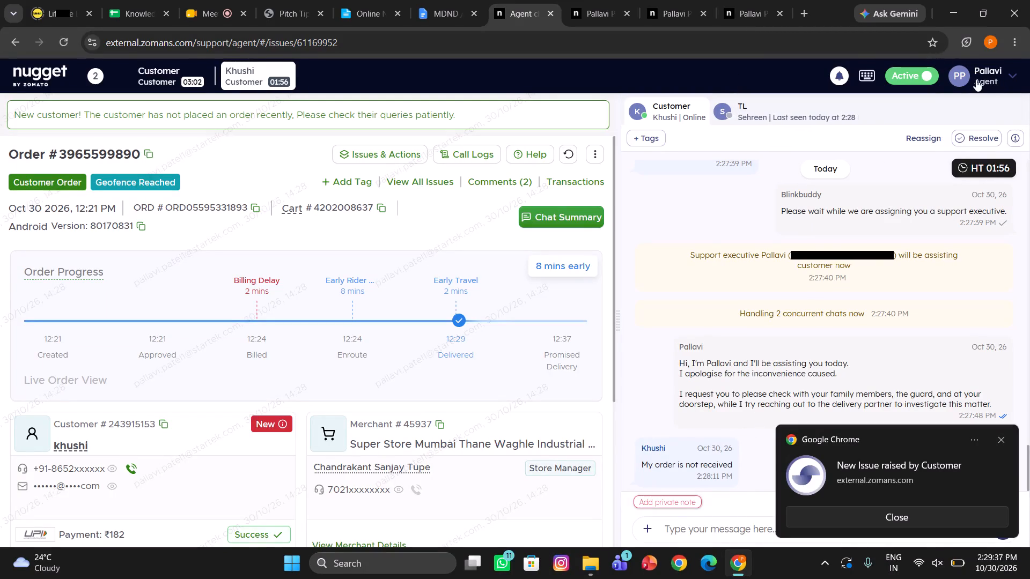
left_click(976, 79)
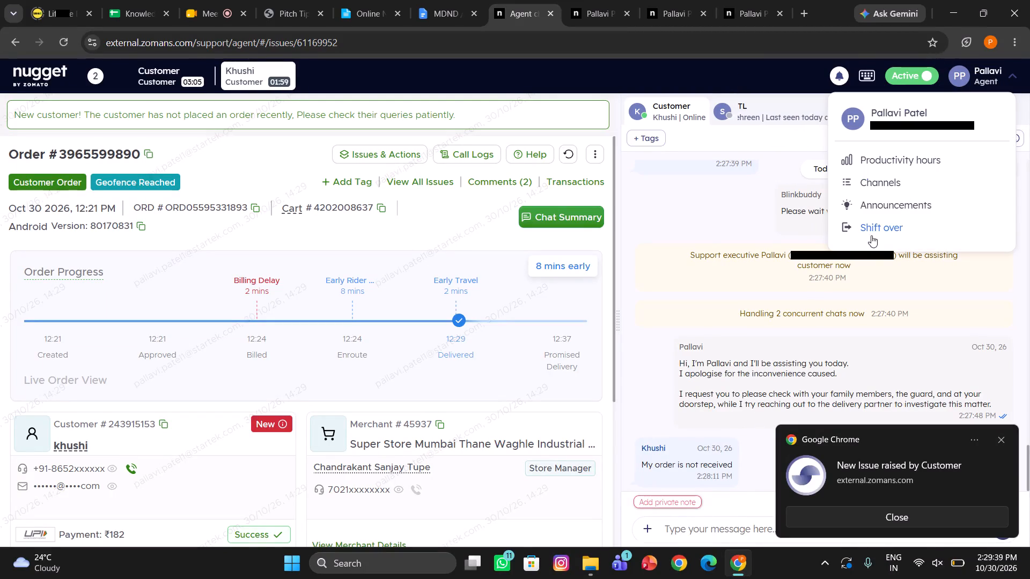
left_click(862, 158)
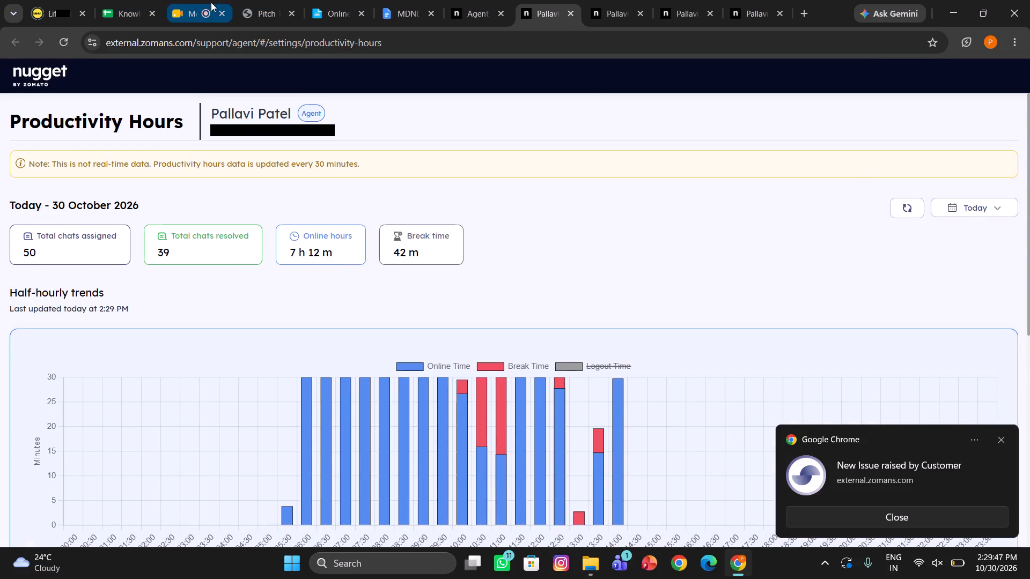
left_click(483, 10)
scroll(690, 277, "down", 1)
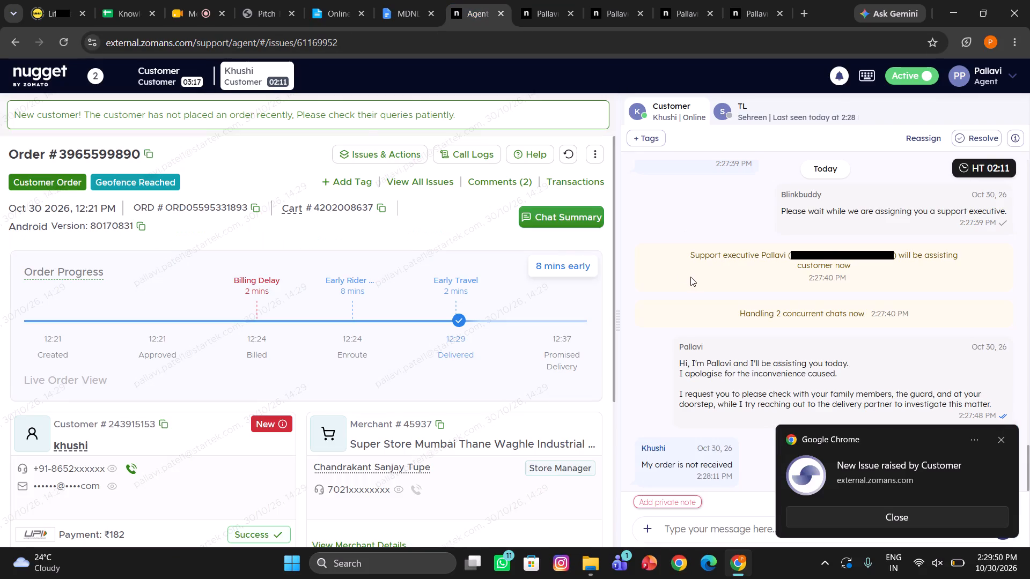
left_click(137, 80)
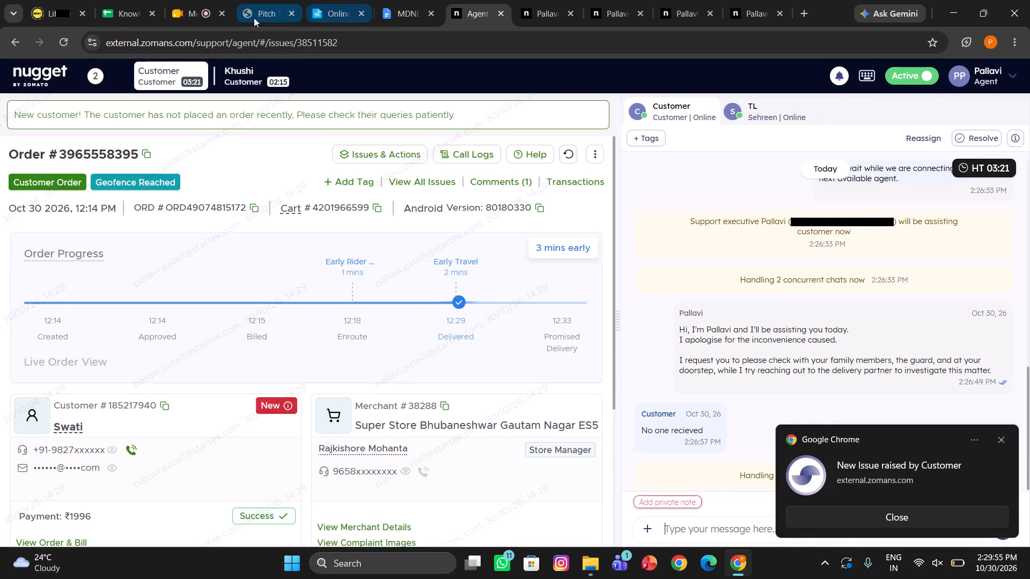
left_click(254, 17)
left_click(425, 405)
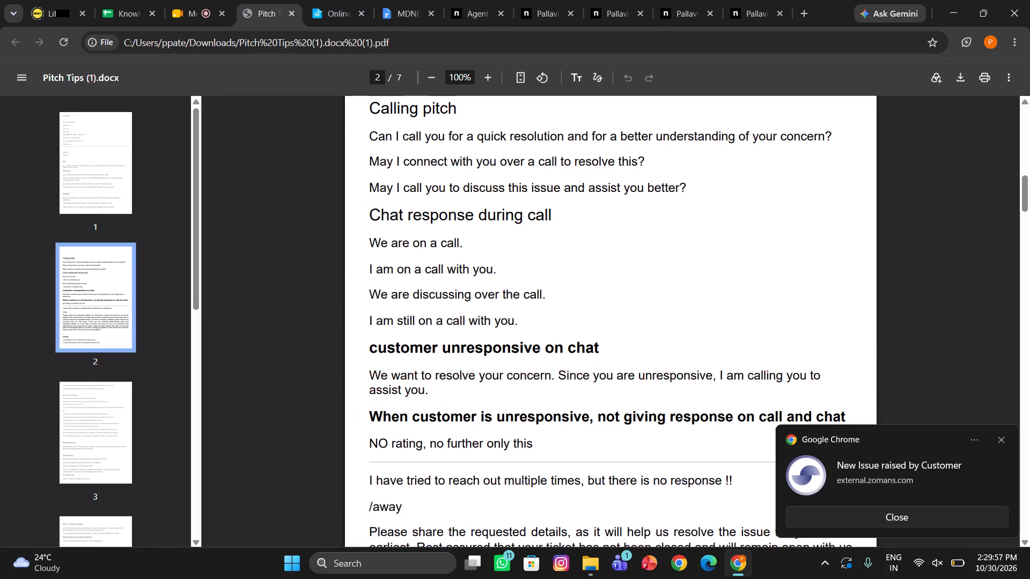
scroll(425, 405, "up", 4)
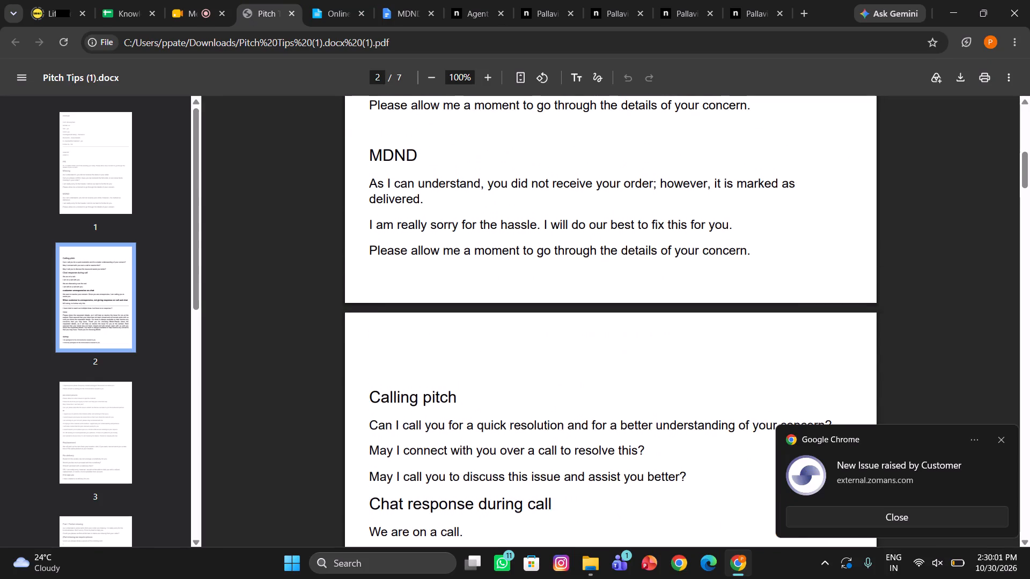
left_click(430, 194)
left_click_drag(430, 198, 424, 197)
left_click_drag(424, 197, 354, 162)
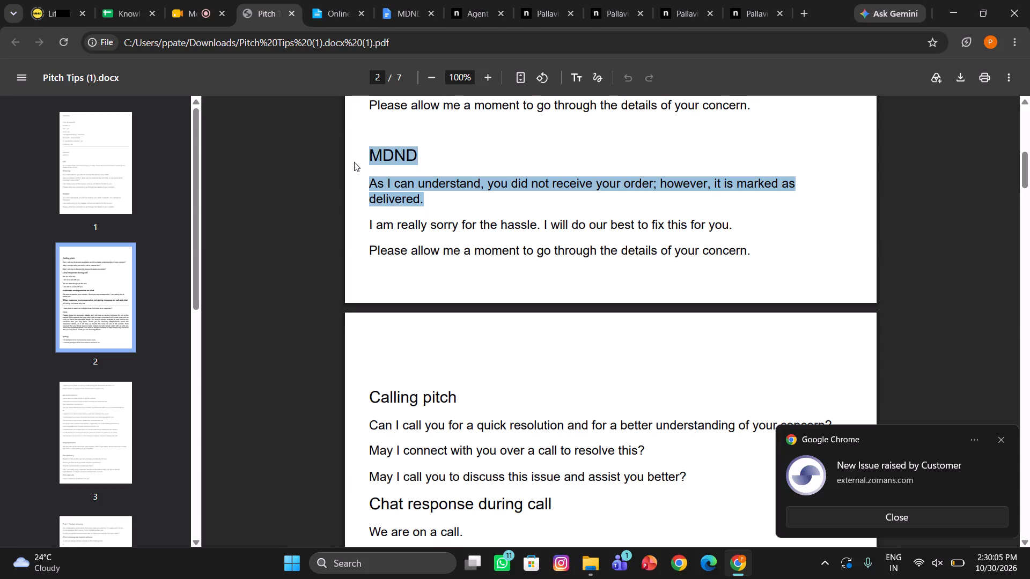
left_click(354, 162)
left_click_drag(364, 181, 434, 203)
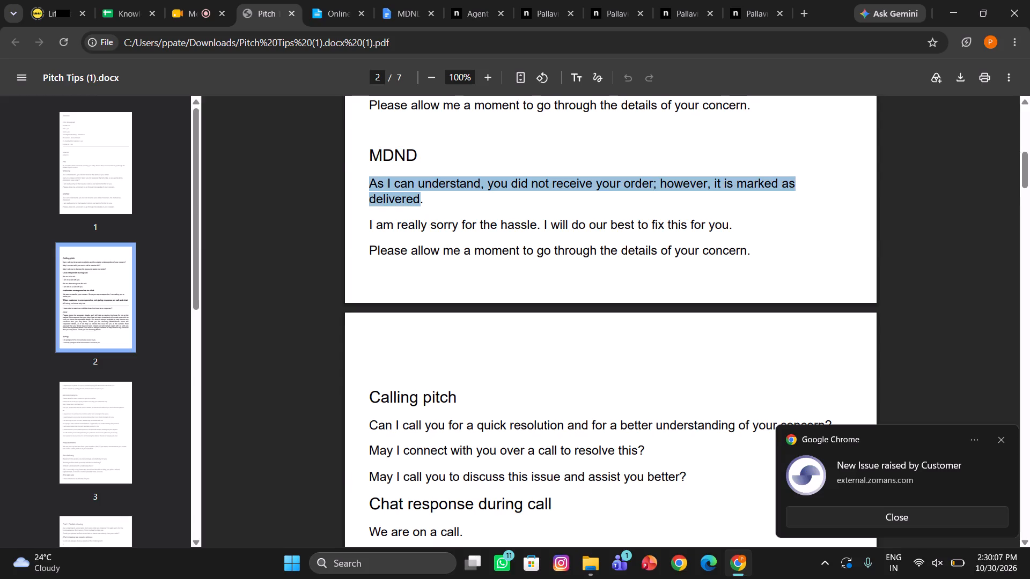
left_click_drag(434, 203, 426, 198)
key("ctrl+c")
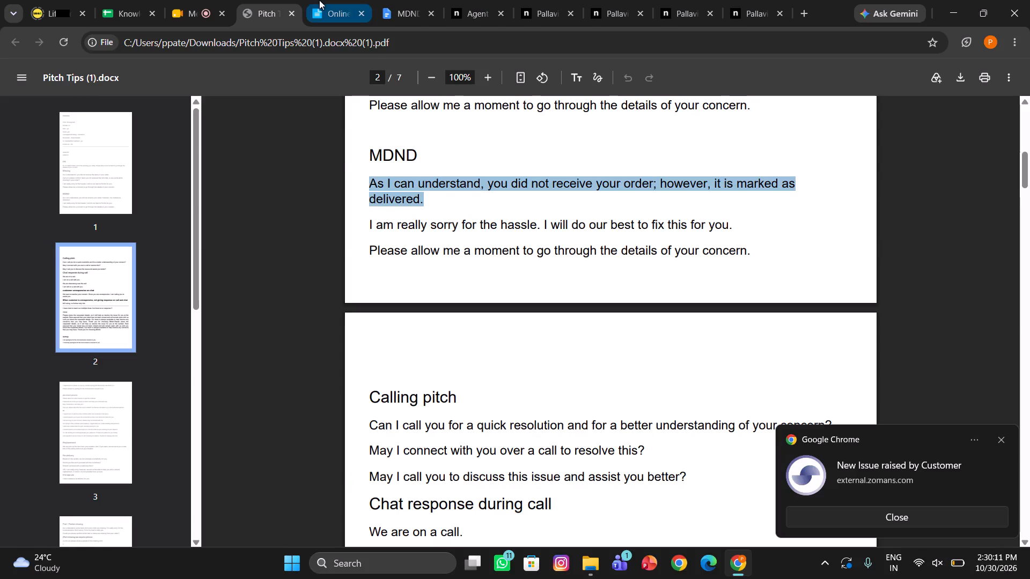
left_click(469, 6)
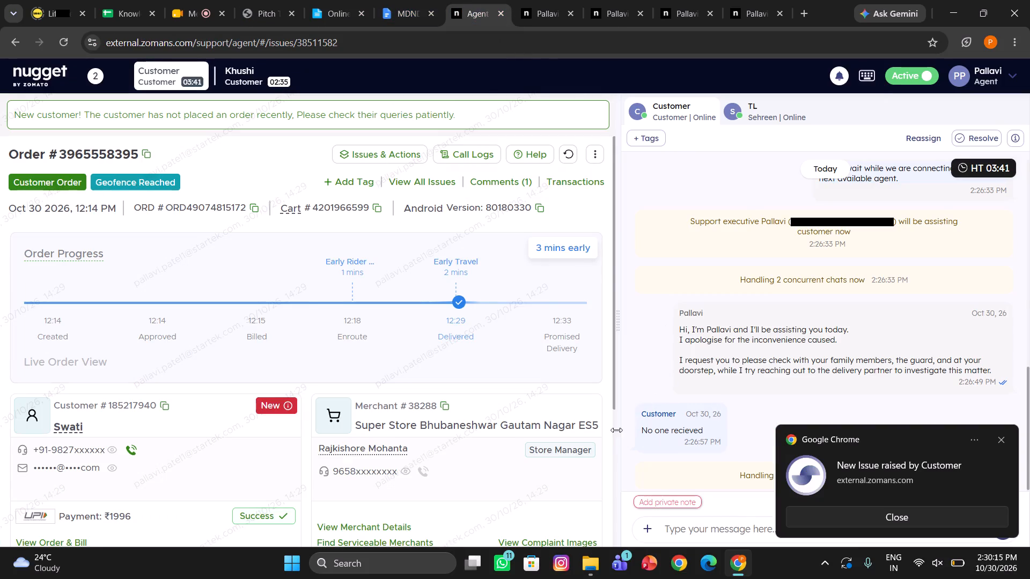
key("ctrl+v")
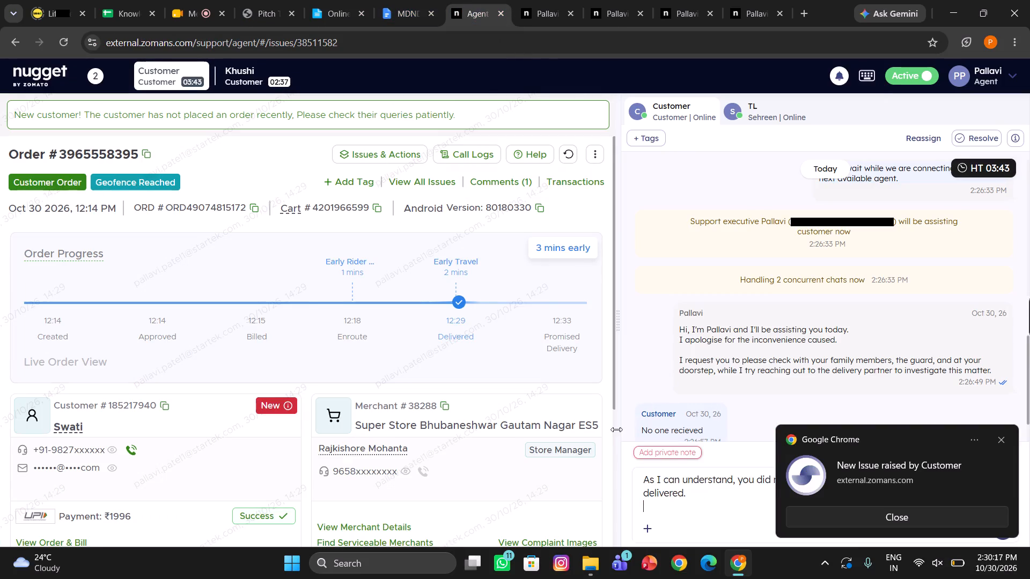
key("Return")
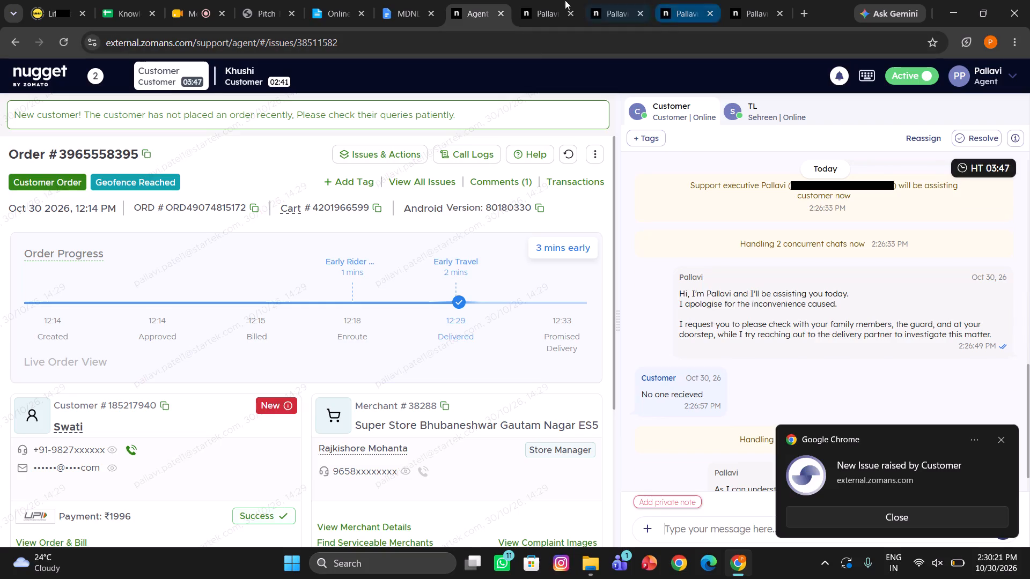
Send the same customer the second Pitch Tips MDND line, "I am really sorry for the hassle. I will do our best to fix this for you.".
left_click(256, 16)
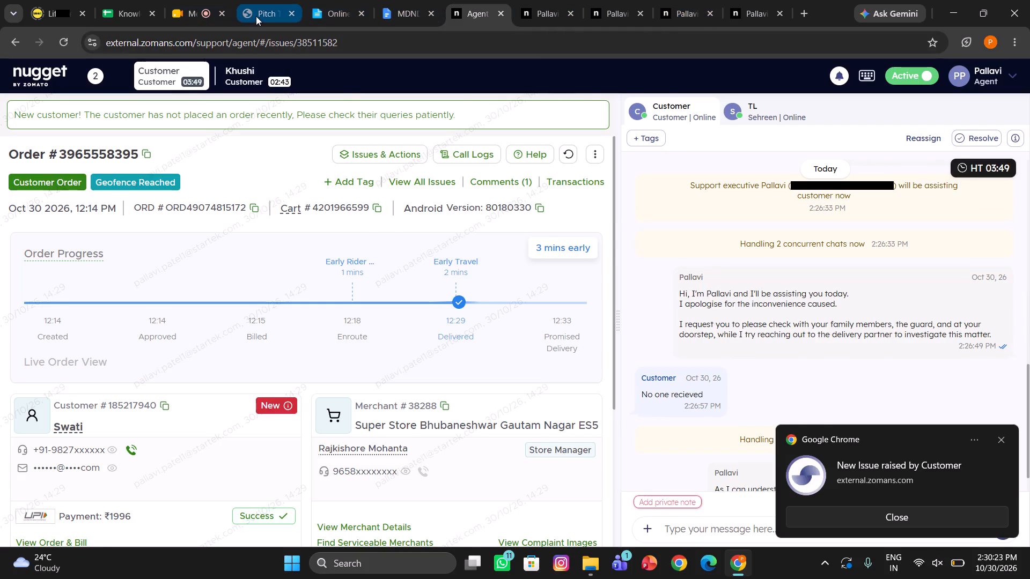
triple_click(406, 220)
double_click(406, 220)
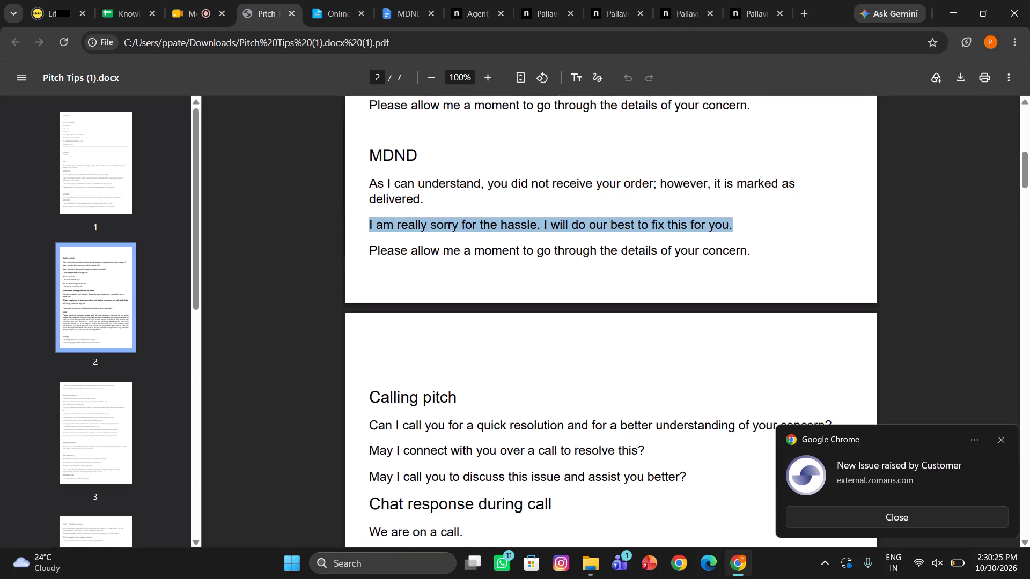
key("ctrl+c")
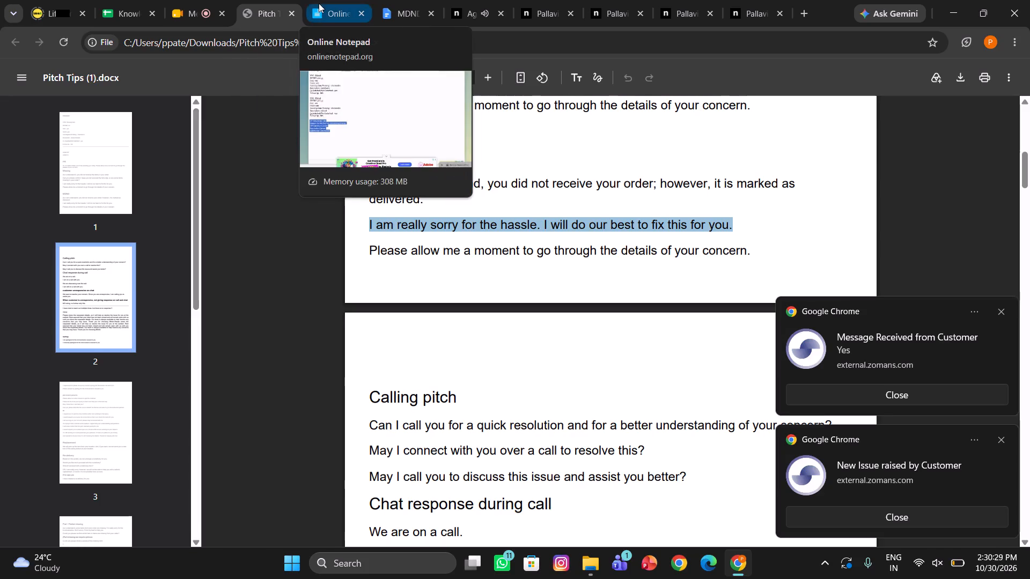
left_click(466, 4)
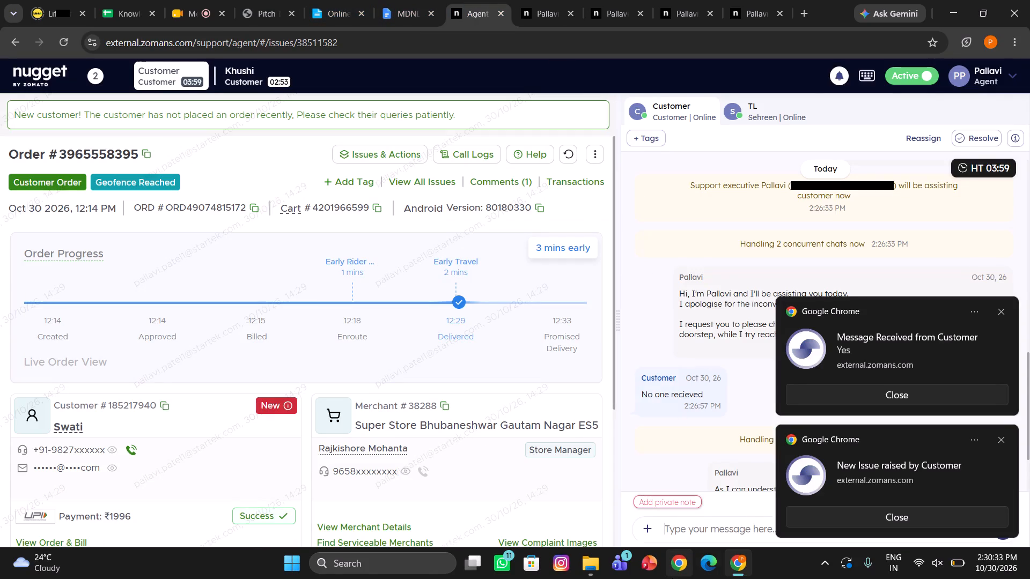
key("ctrl+v")
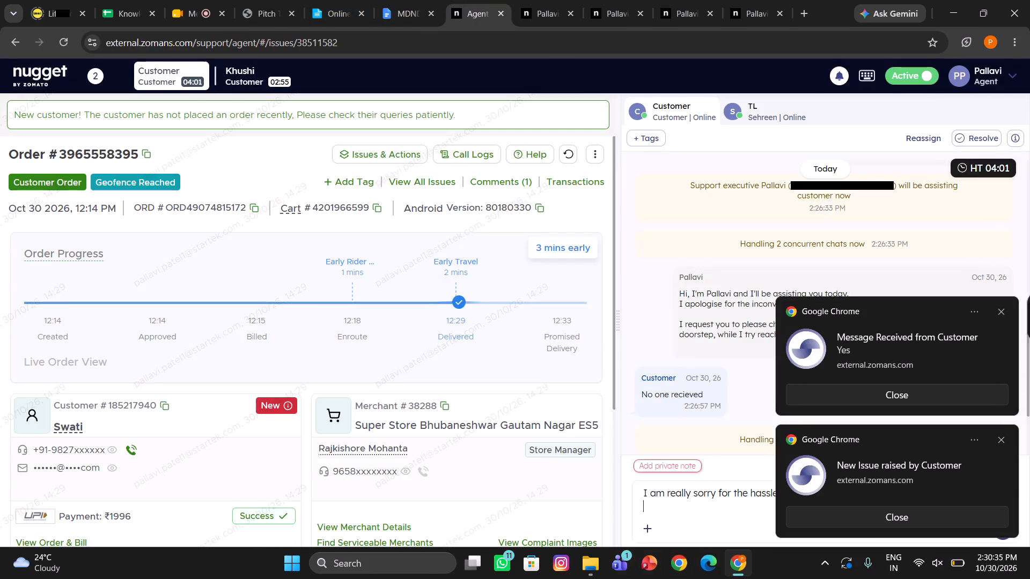
key("Return")
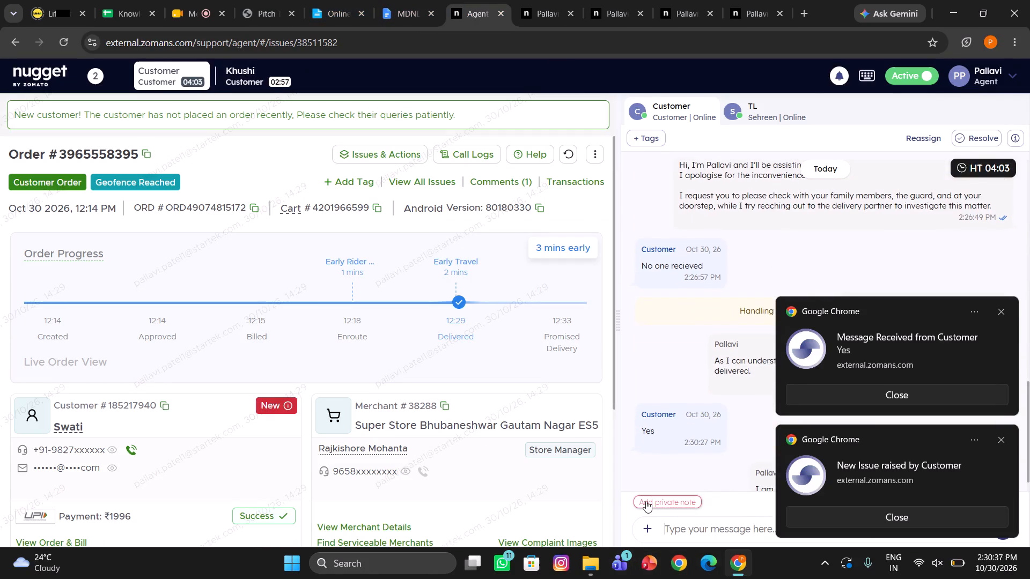
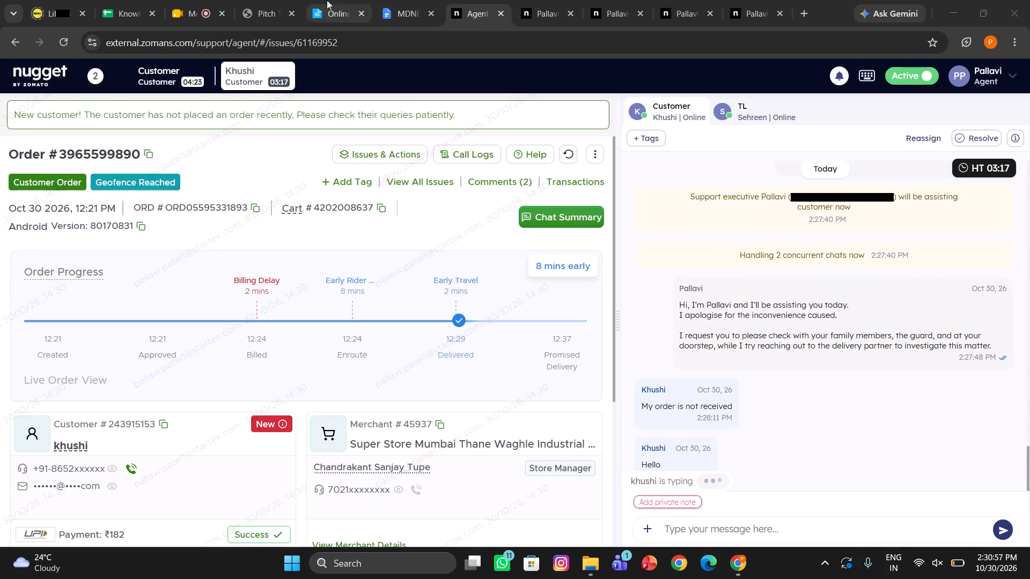
left_click(256, 8)
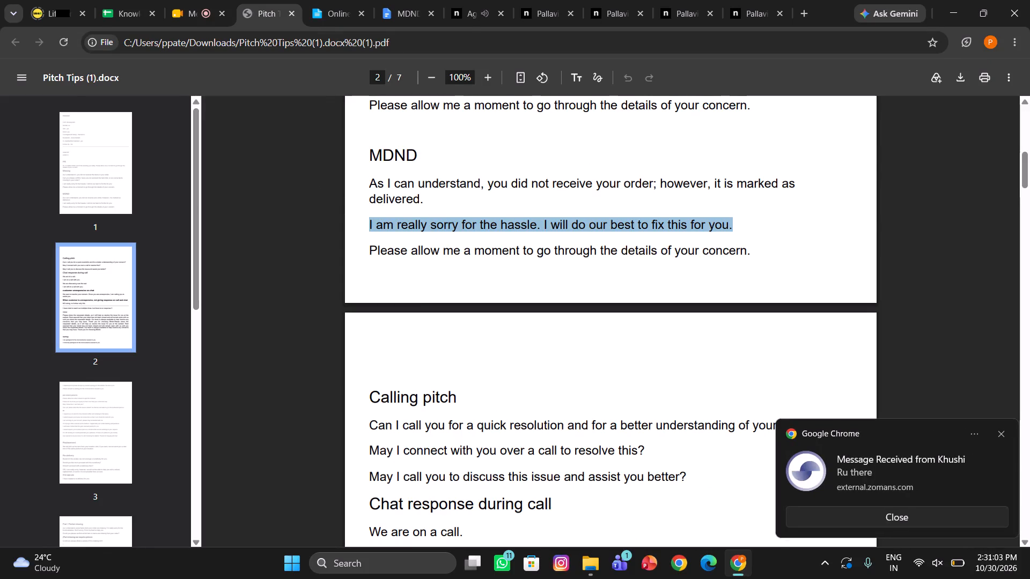
left_click_drag(425, 197, 335, 182)
key("ctrl+c")
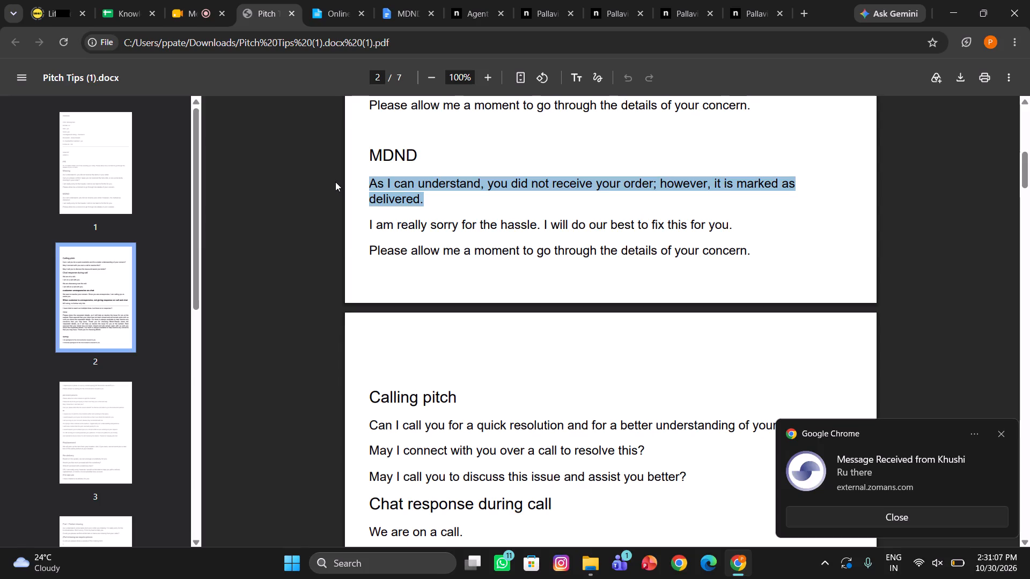
left_click(470, 6)
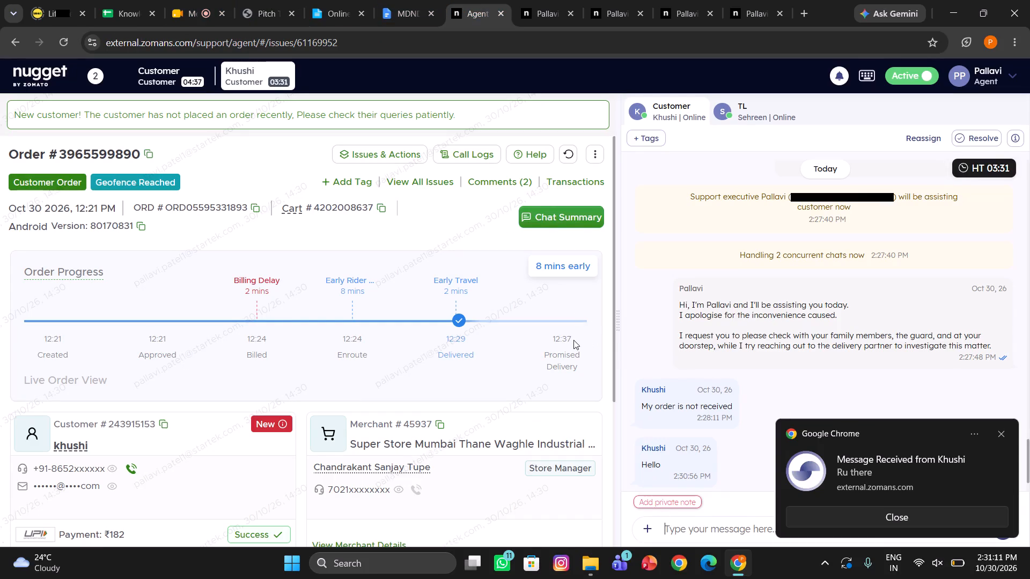
key("ctrl+v")
left_click(573, 340)
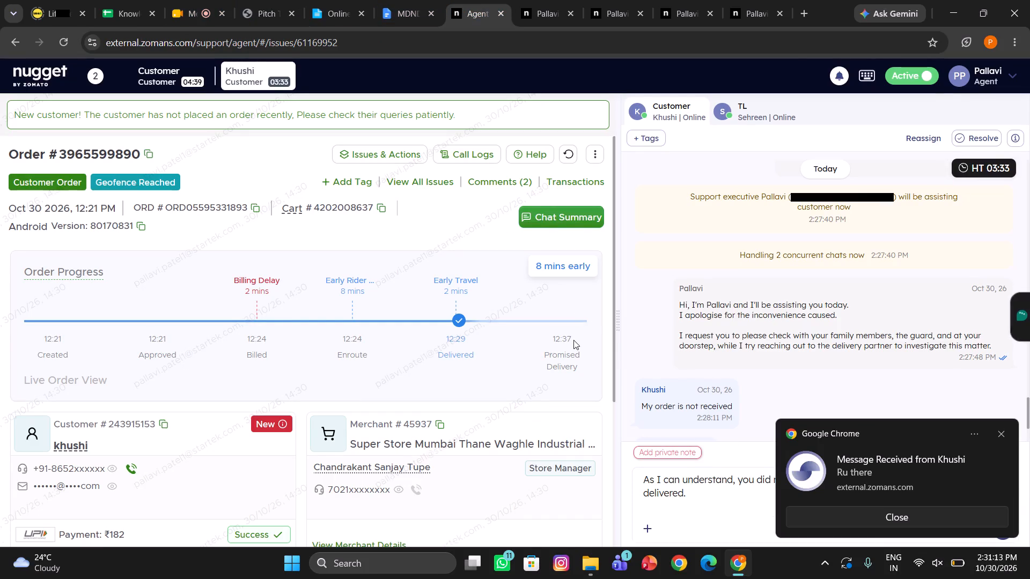
key("Return")
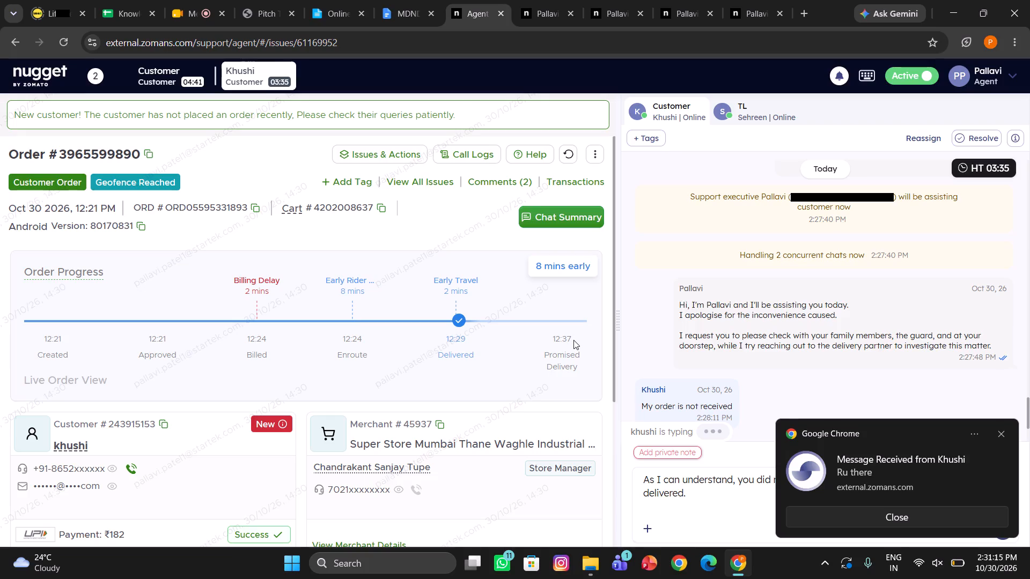
key("Return")
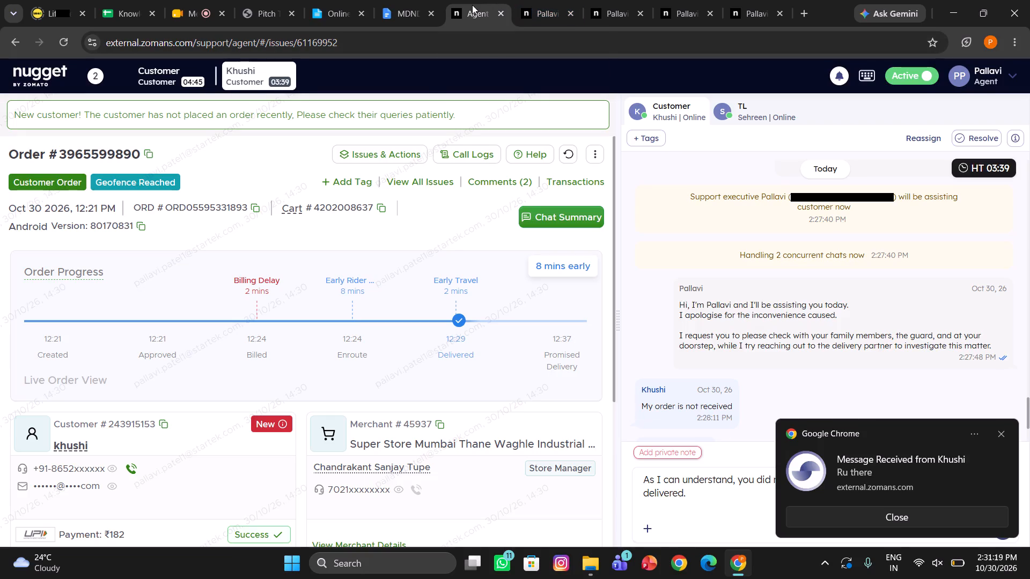
left_click(269, 0)
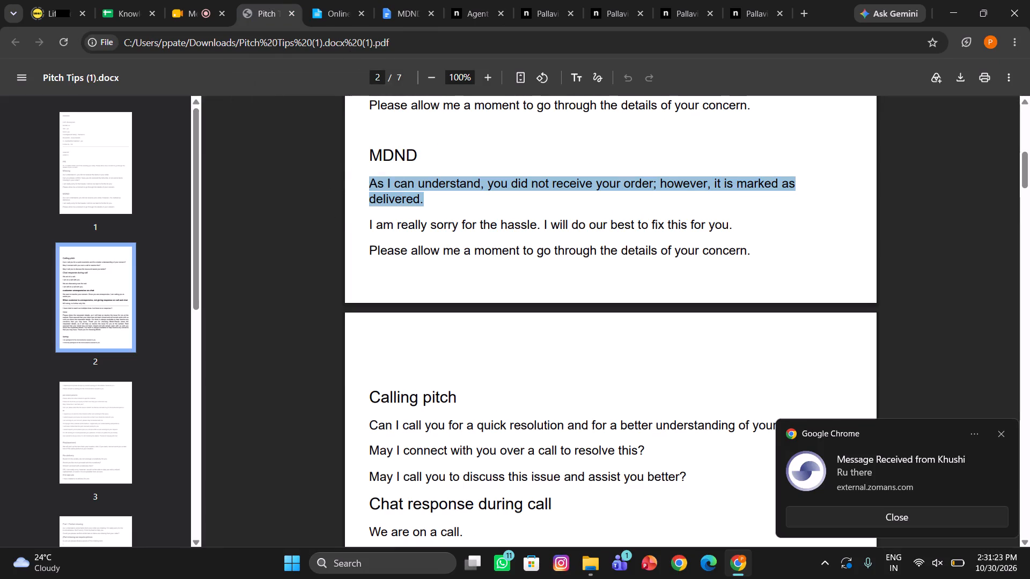
triple_click(403, 231)
key("ctrl+c")
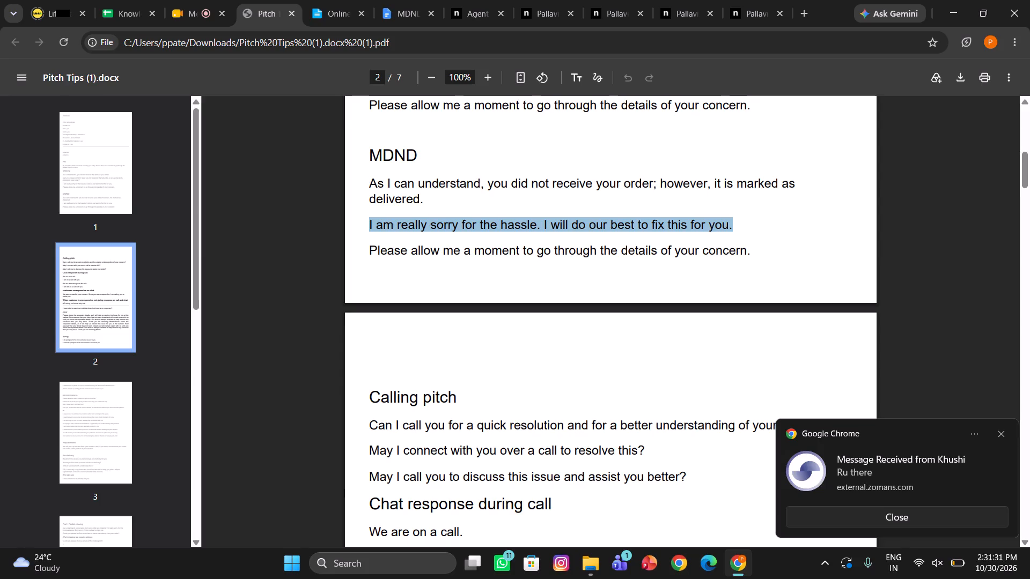
key("ctrl+c")
left_click(474, 5)
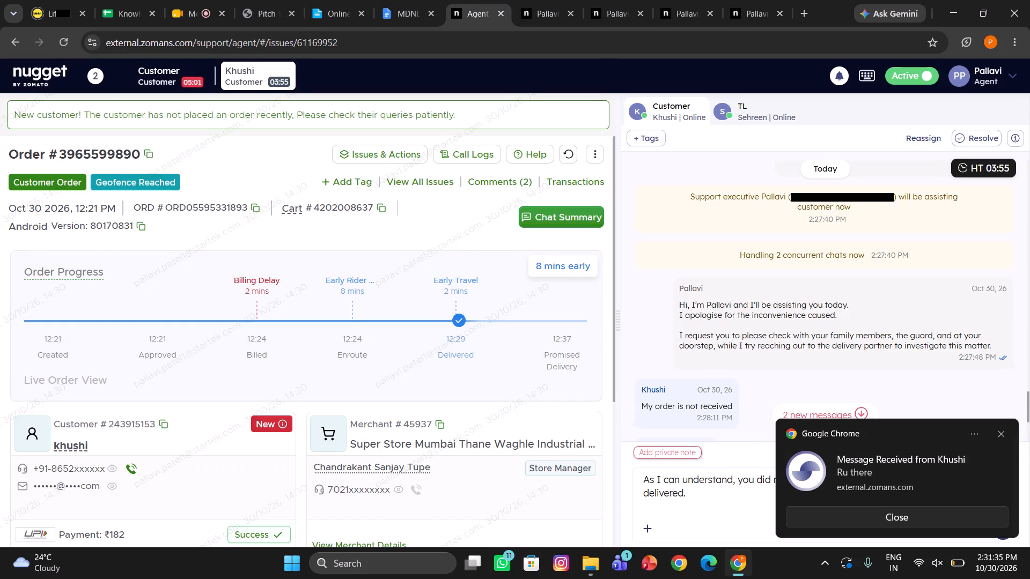
left_click(711, 495)
key("Return")
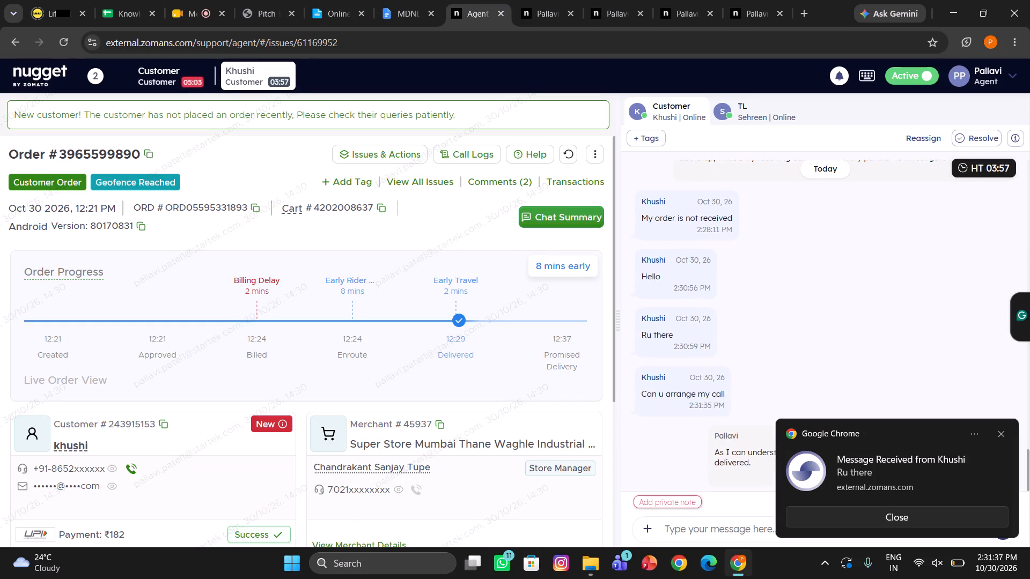
left_click(178, 85)
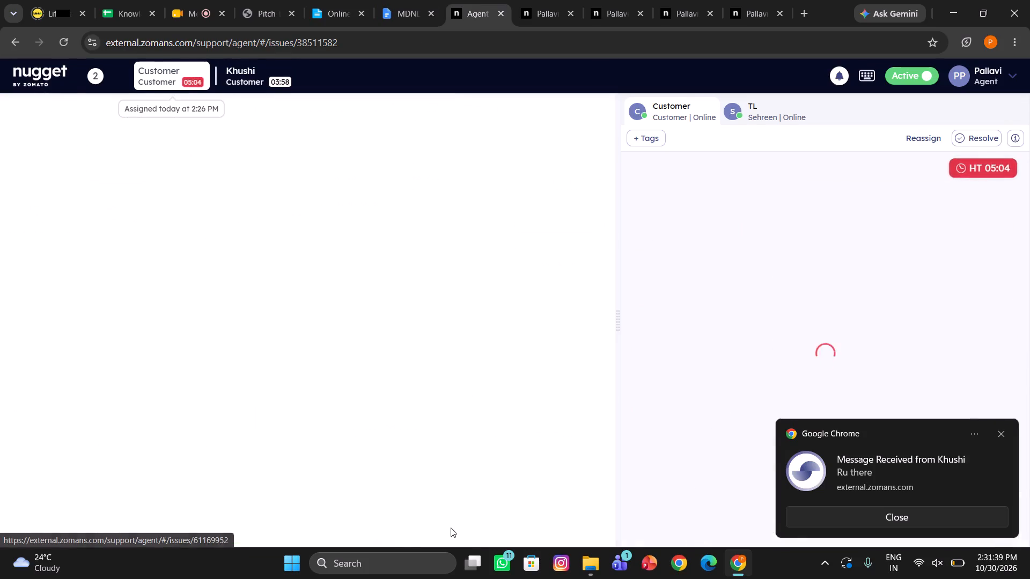
scroll(428, 415, "down", 4)
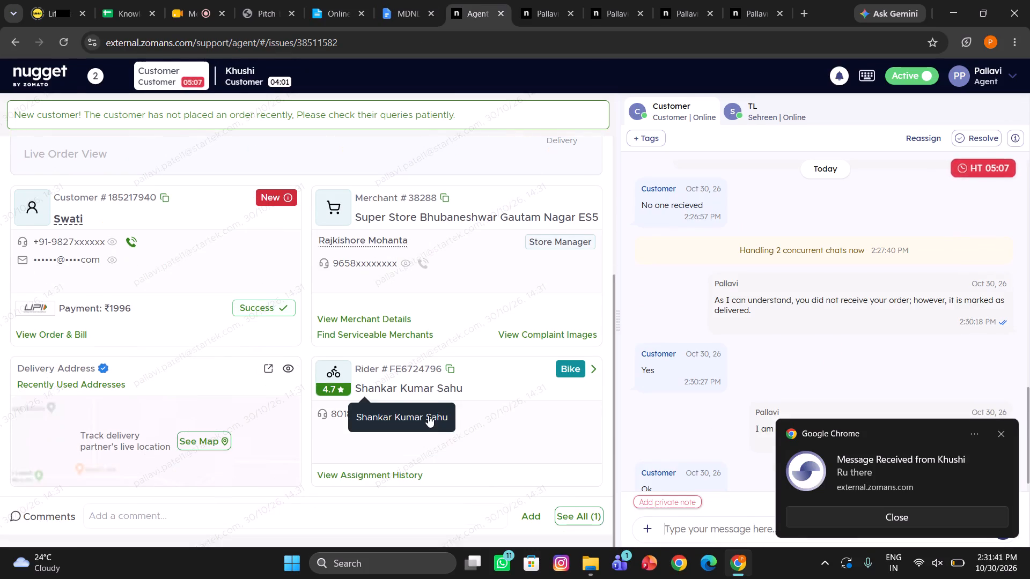
scroll(428, 415, "down", 1)
left_click(418, 418)
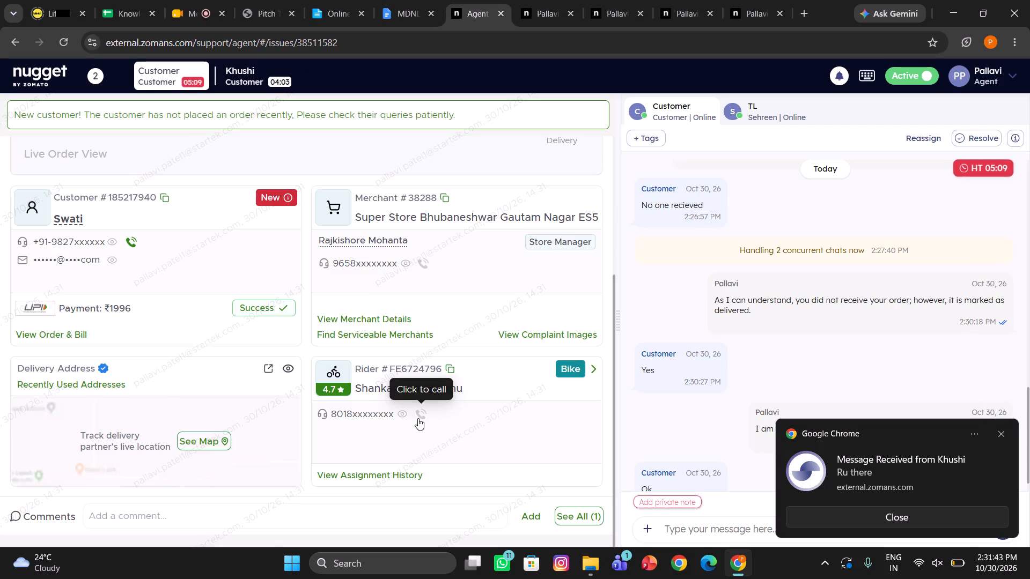
left_click(562, 398)
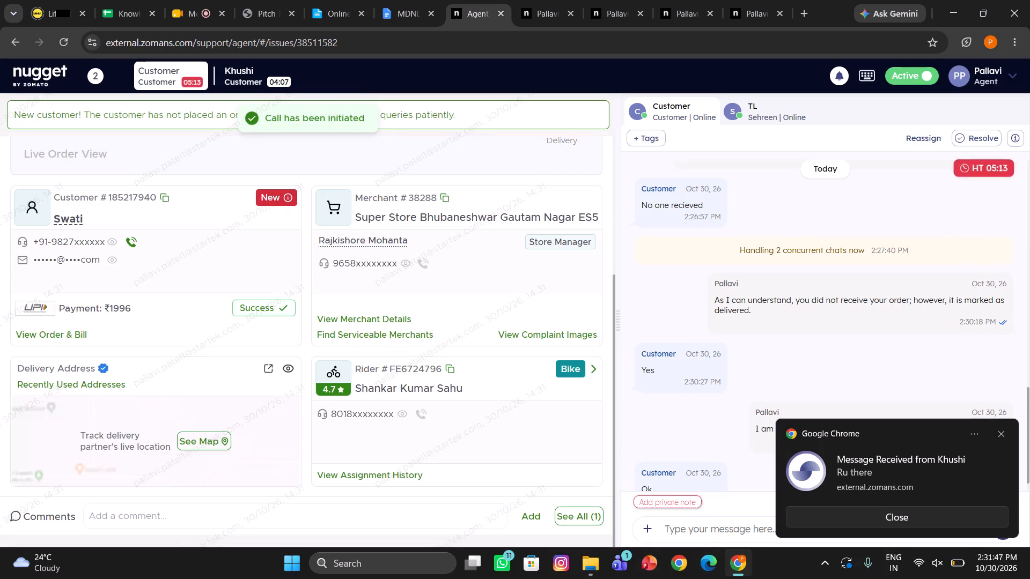
left_click(710, 532)
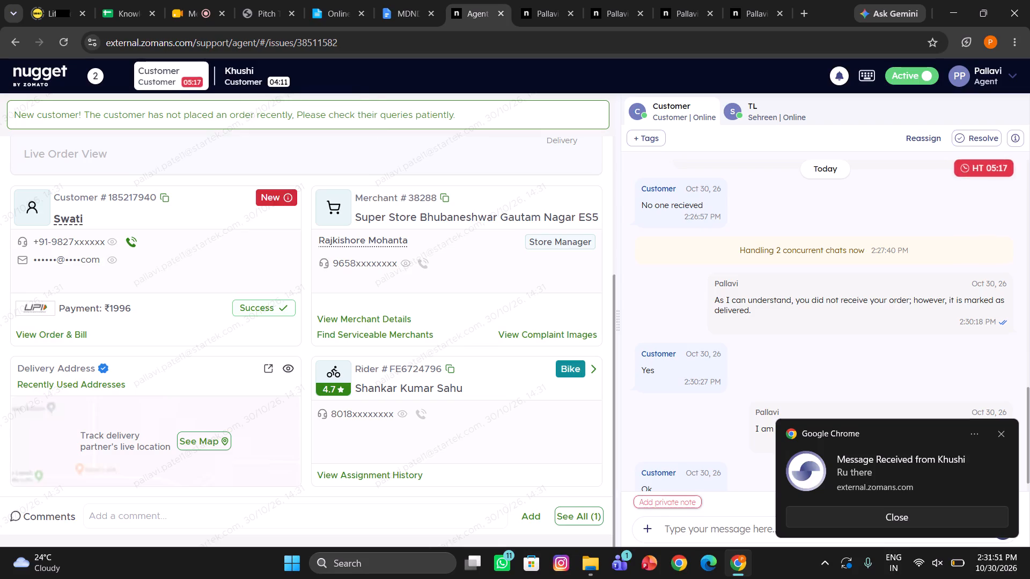
key("slash")
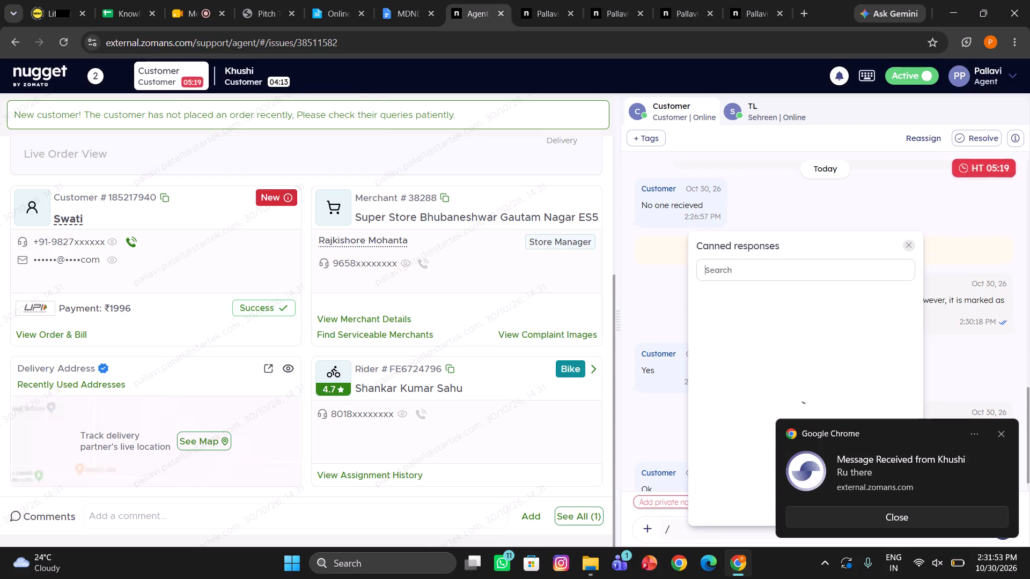
type("thi")
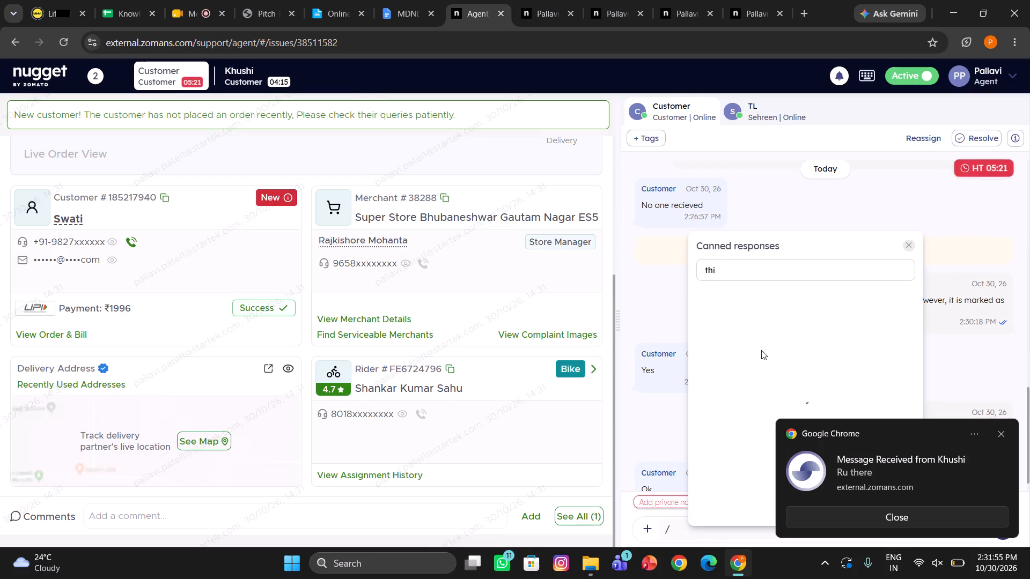
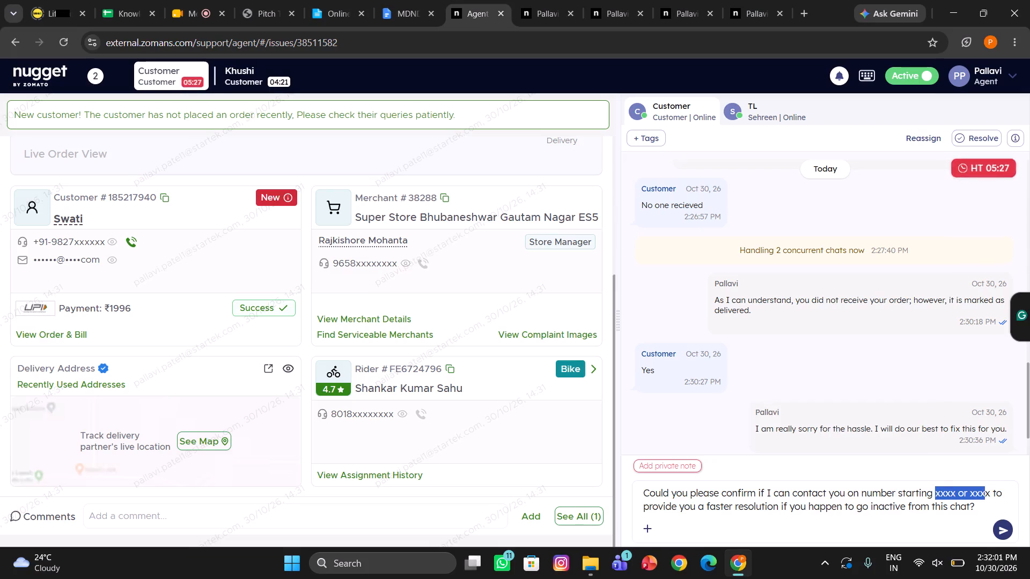
Replace the "xxxx or xxxx" placeholder with the first four digits of the customer's phone number and send the contact-confirmation message.
left_click_drag(988, 497, 989, 497)
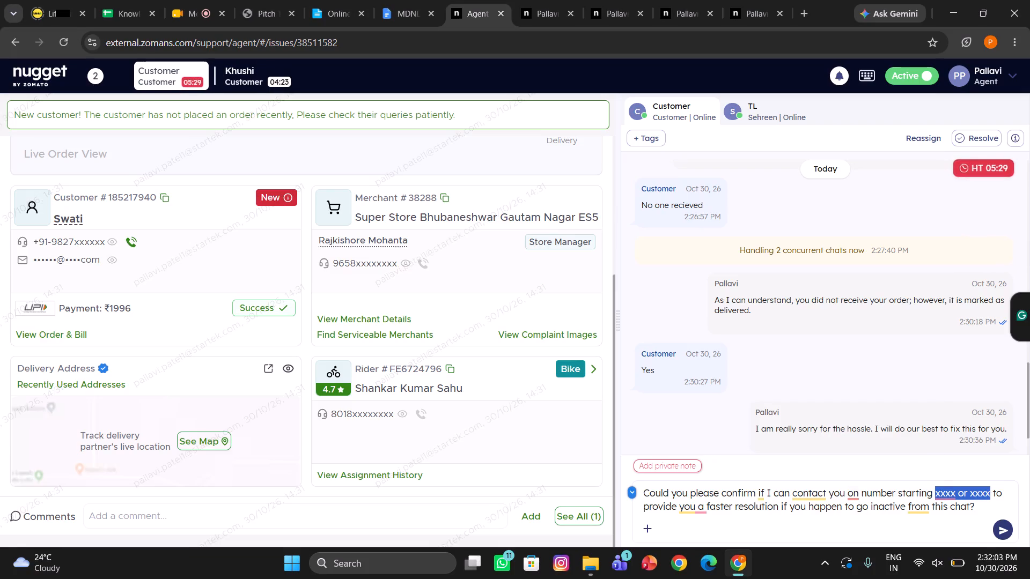
key("BackSpace")
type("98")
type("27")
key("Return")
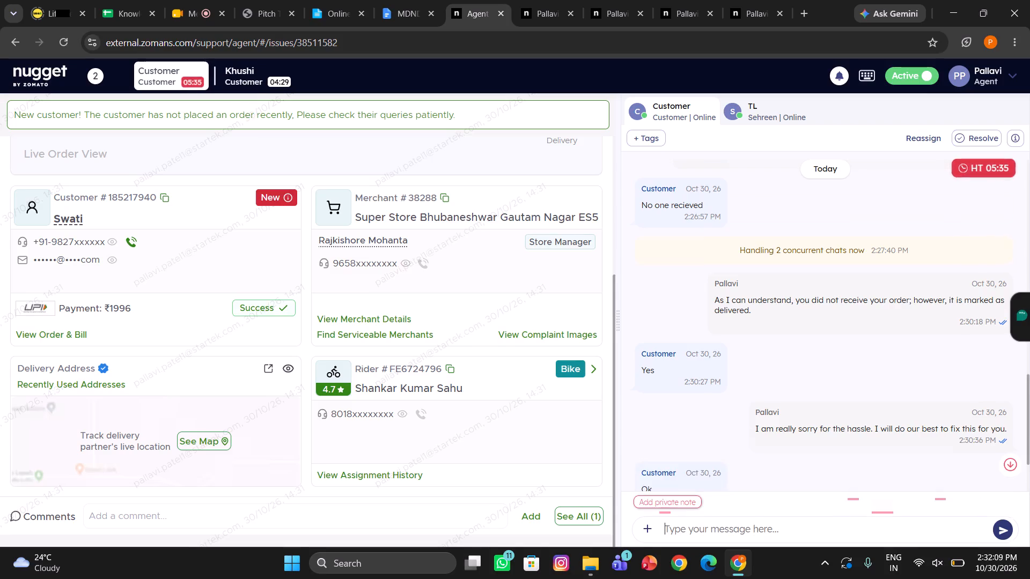
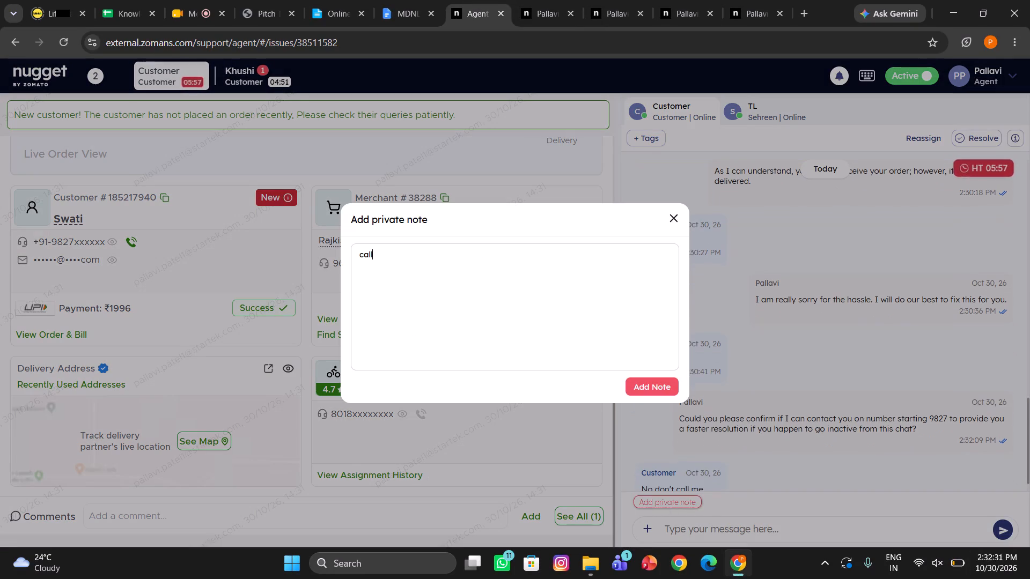
Finish the private note so it reads "called dp" and add it to the chat.
type("ed dp")
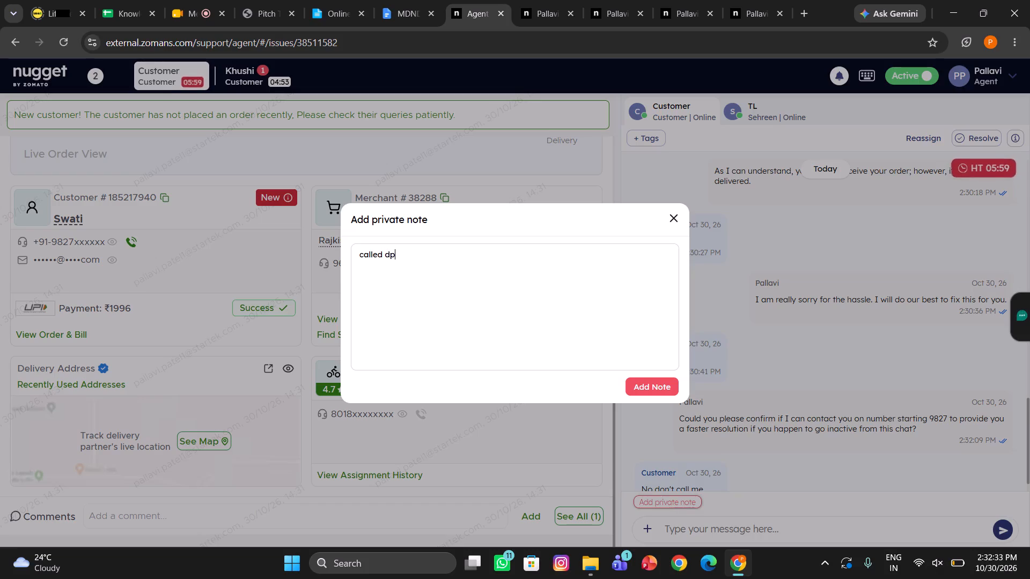
left_click(644, 392)
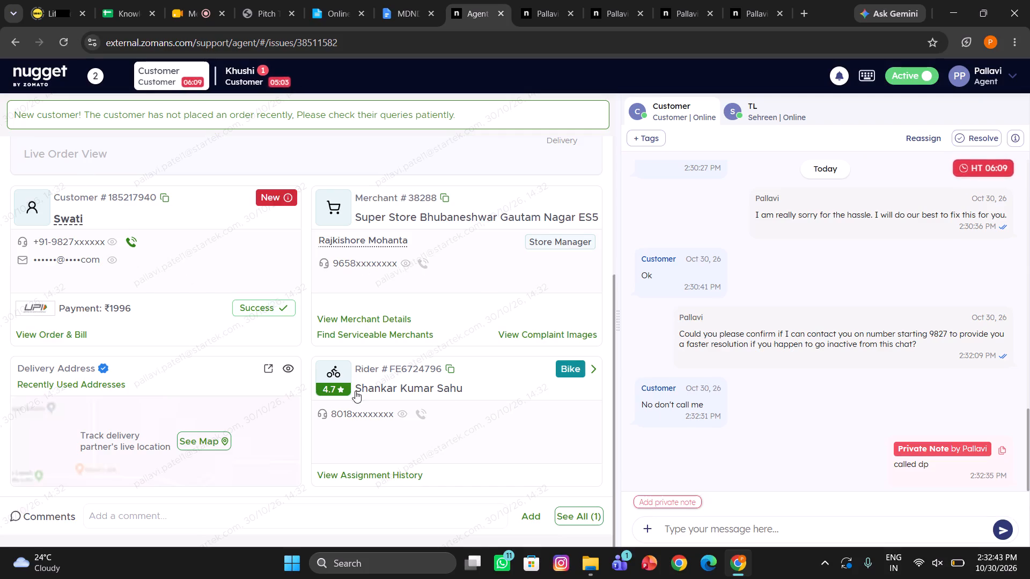
Initiate a call to the rider assigned to this order and confirm the callback request.
left_click(418, 412)
left_click(523, 411)
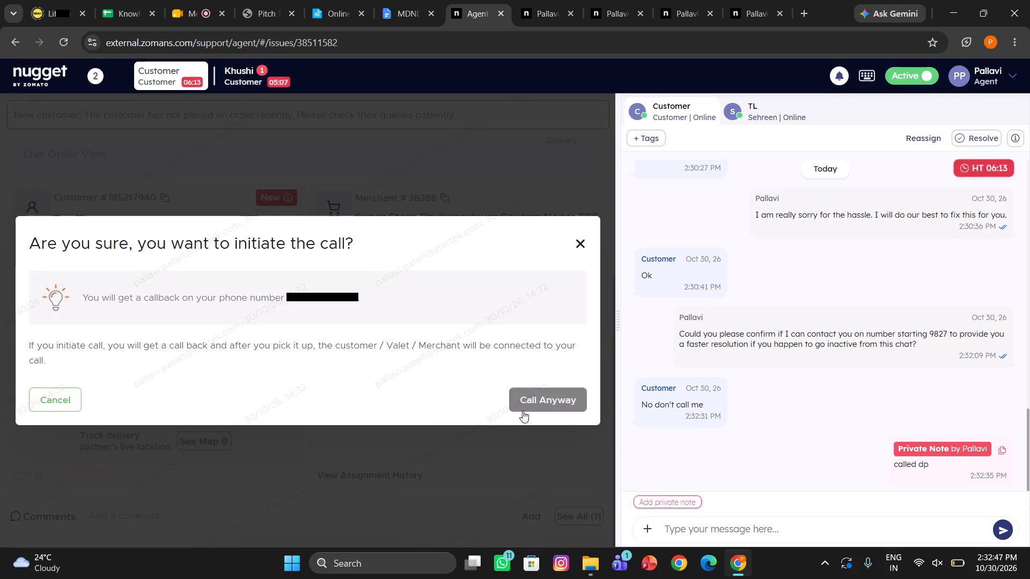
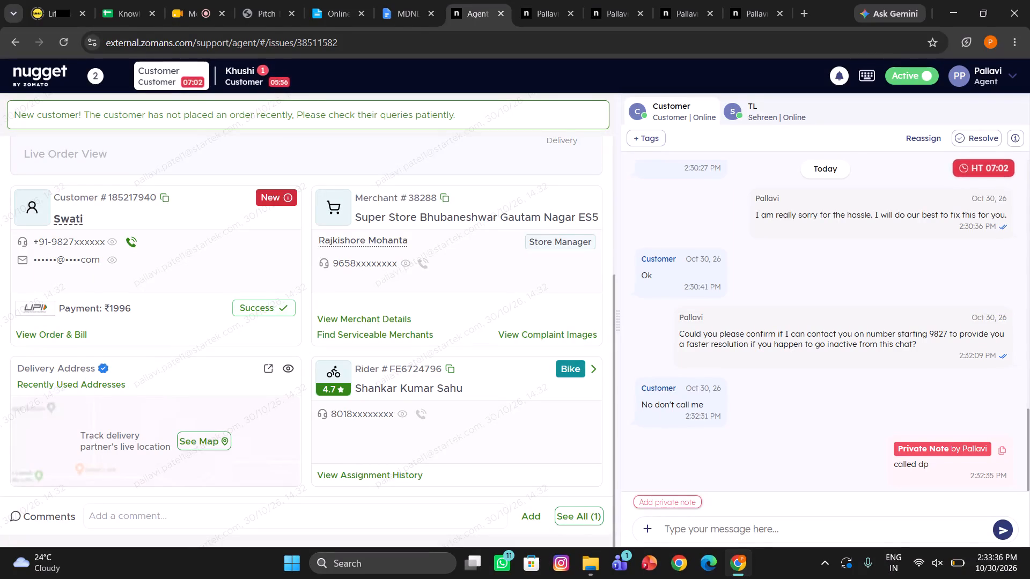
Switch to Khushi's chat and initiate a call to the rider assigned to the order, confirming the callback request.
left_click(249, 69)
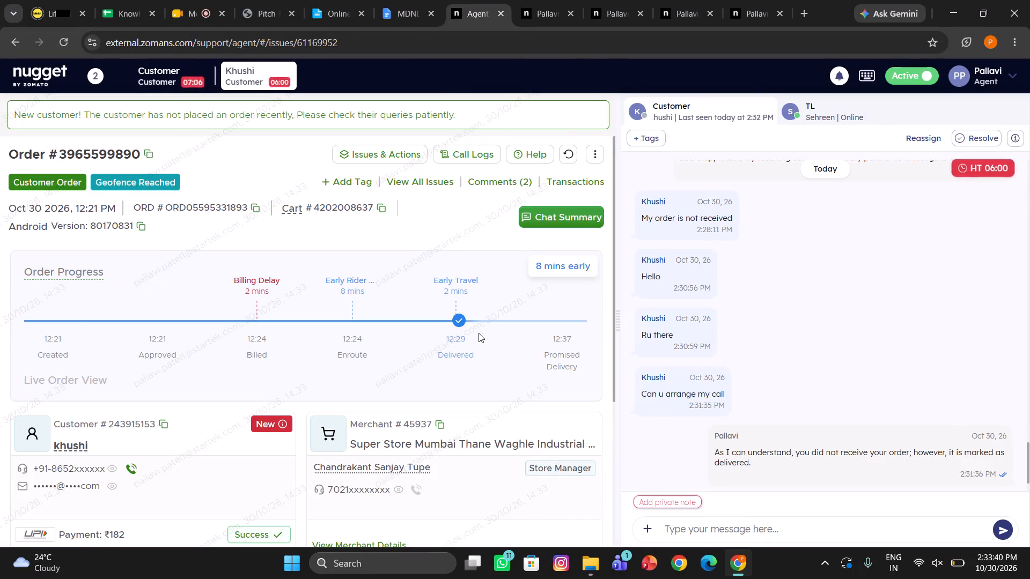
scroll(479, 333, "down", 1)
scroll(399, 425, "down", 1)
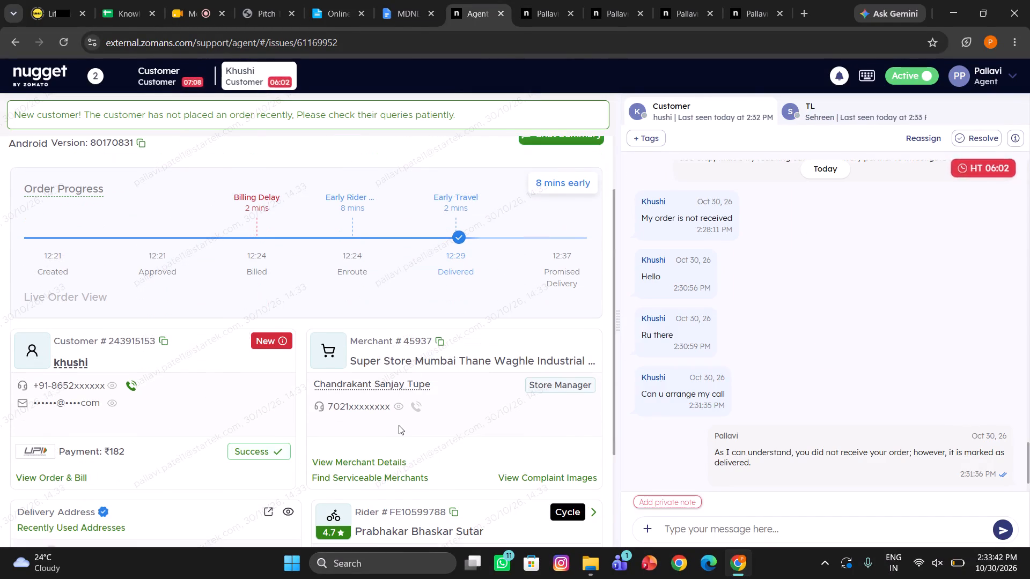
scroll(399, 425, "down", 2)
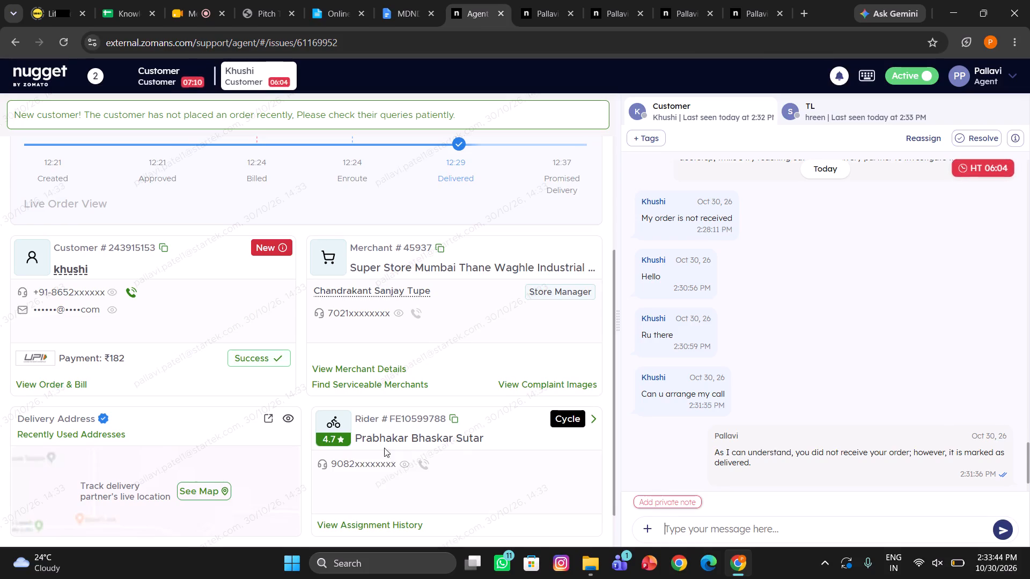
left_click(422, 465)
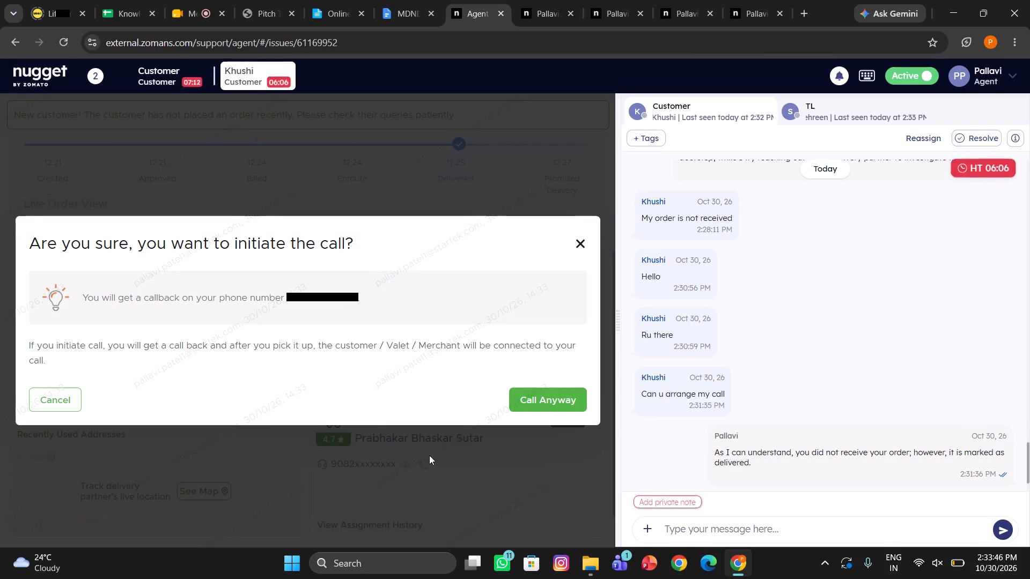
left_click(532, 404)
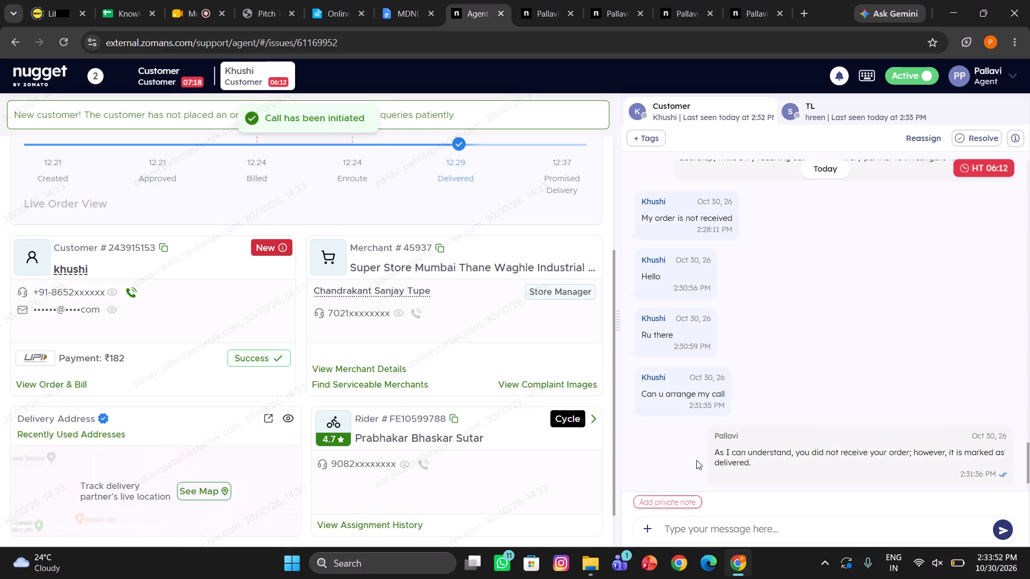
Add a private note reading "called dp" to Khushi's chat.
left_click(662, 500)
type("ca")
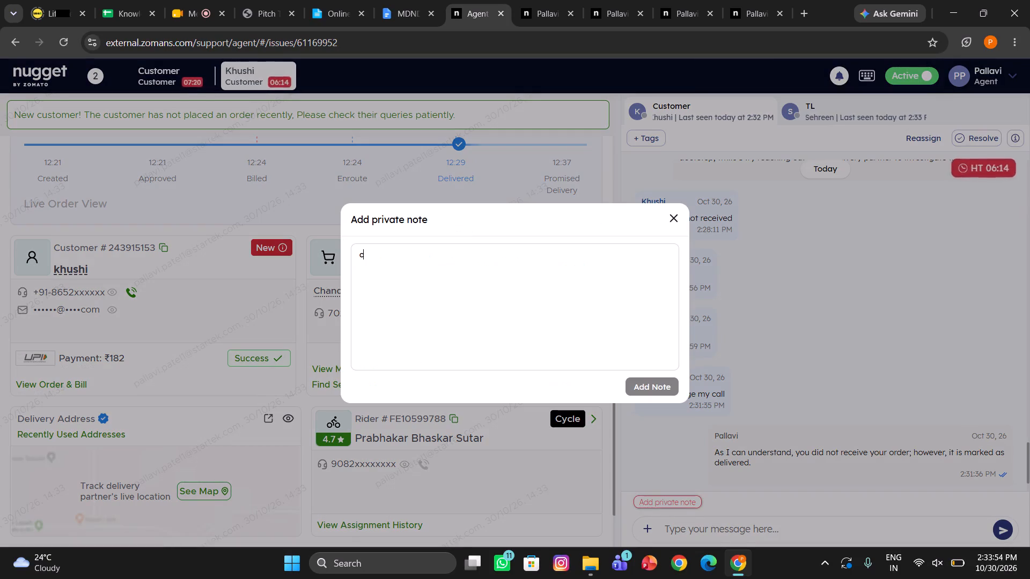
type("lled dpo")
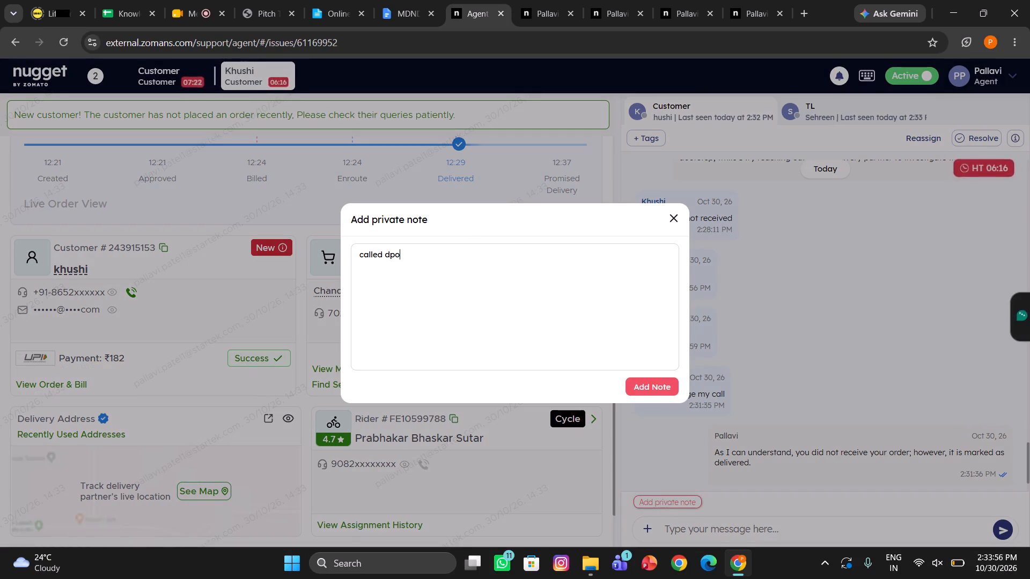
key("BackSpace")
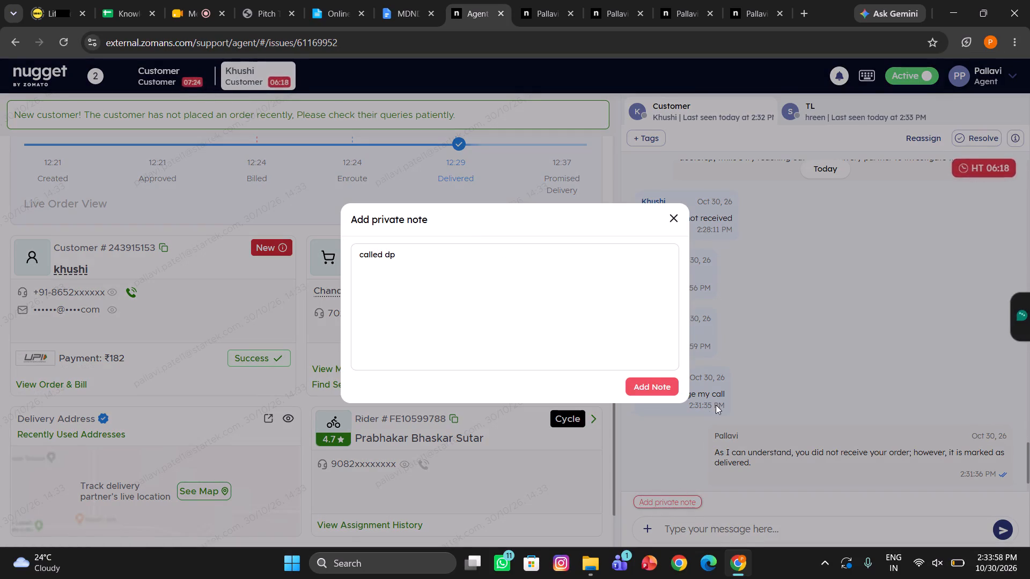
left_click(657, 376)
left_click(651, 384)
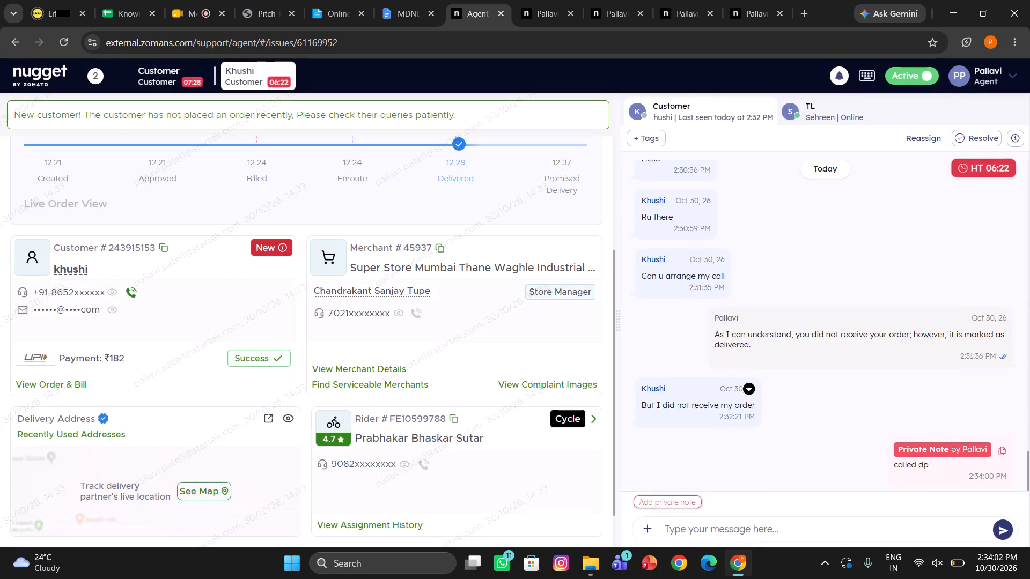
Send the Third Mandatory Response canned reply, replacing its xxxx placeholders with the first four digits of the customer's phone number.
scroll(750, 433, "down", 1)
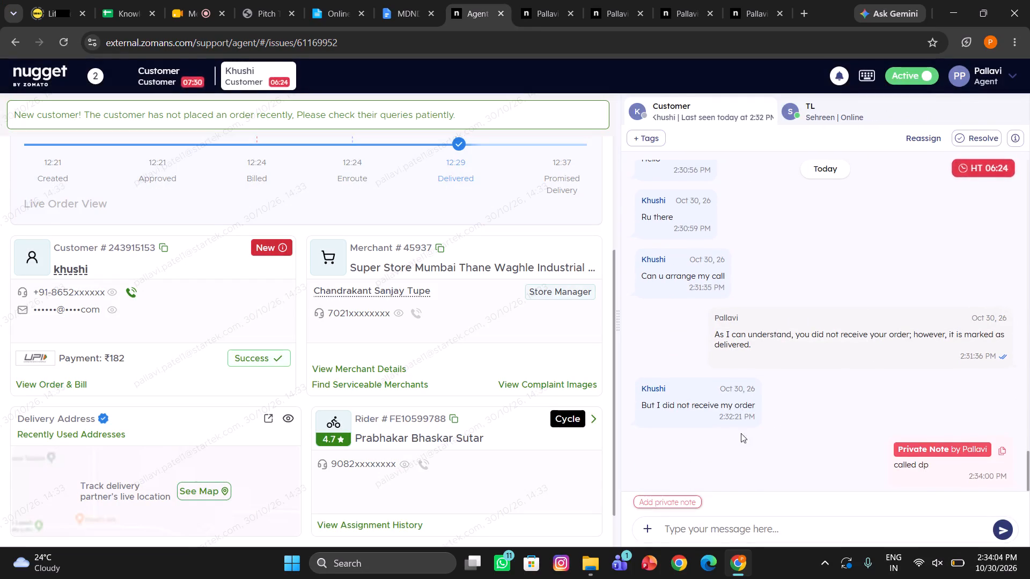
left_click(689, 529)
type("/thi")
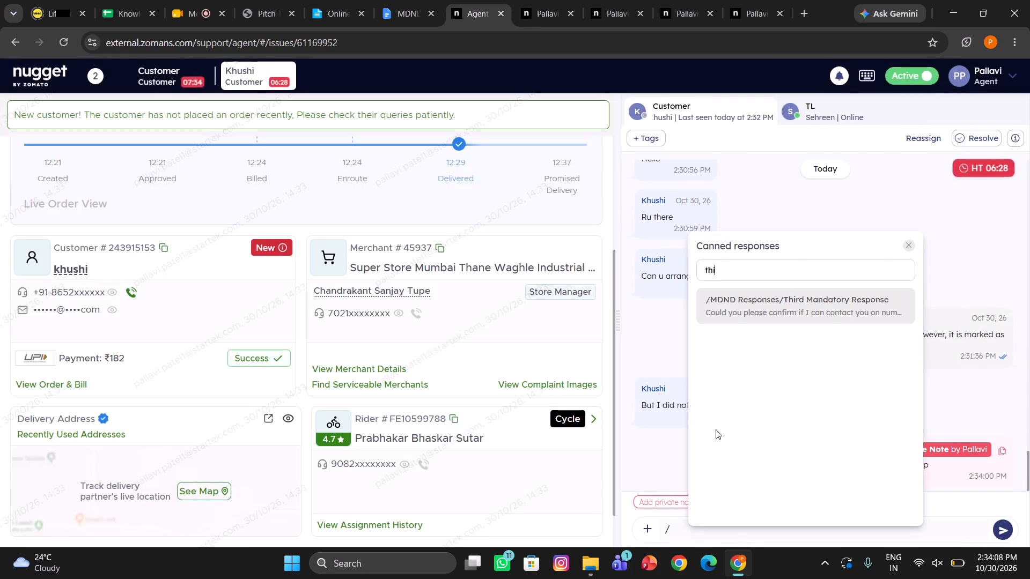
left_click(792, 314)
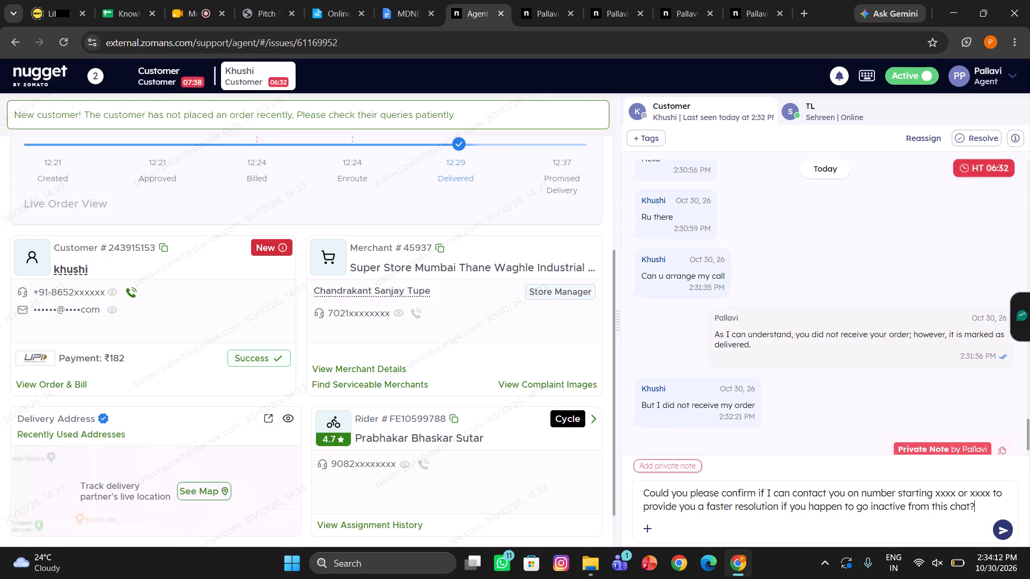
left_click_drag(936, 492, 989, 494)
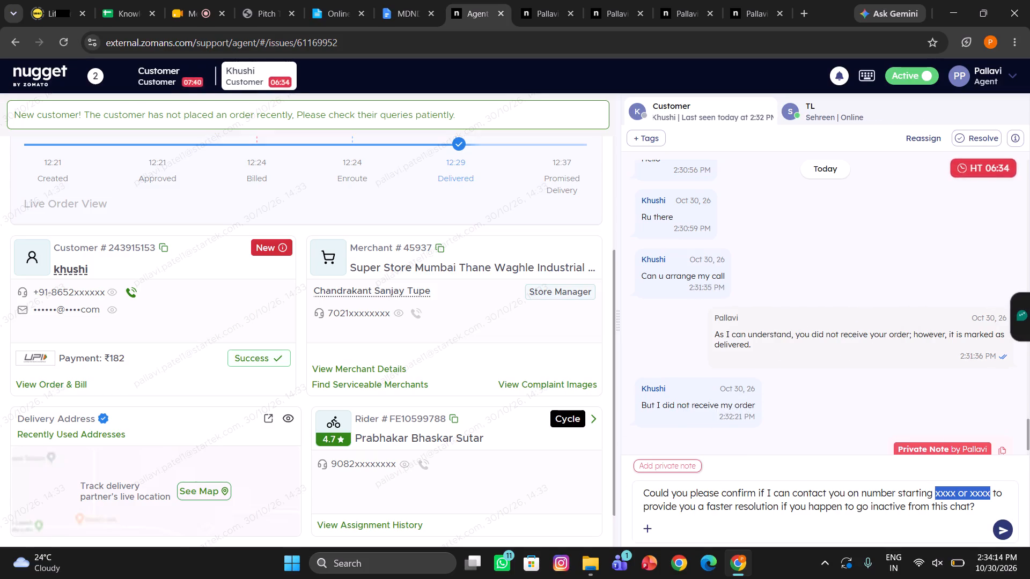
left_click_drag(989, 494, 988, 494)
key("BackSpace")
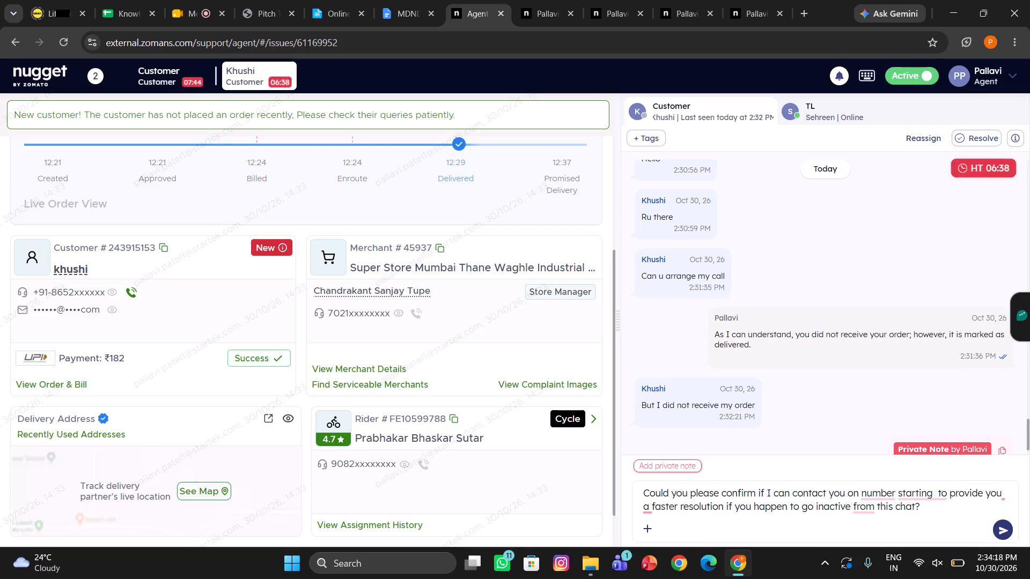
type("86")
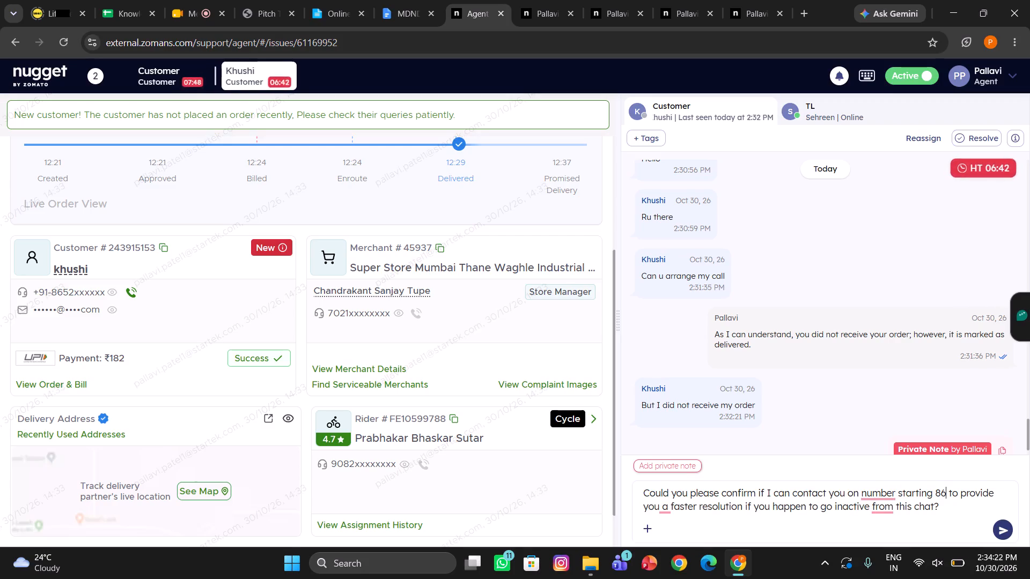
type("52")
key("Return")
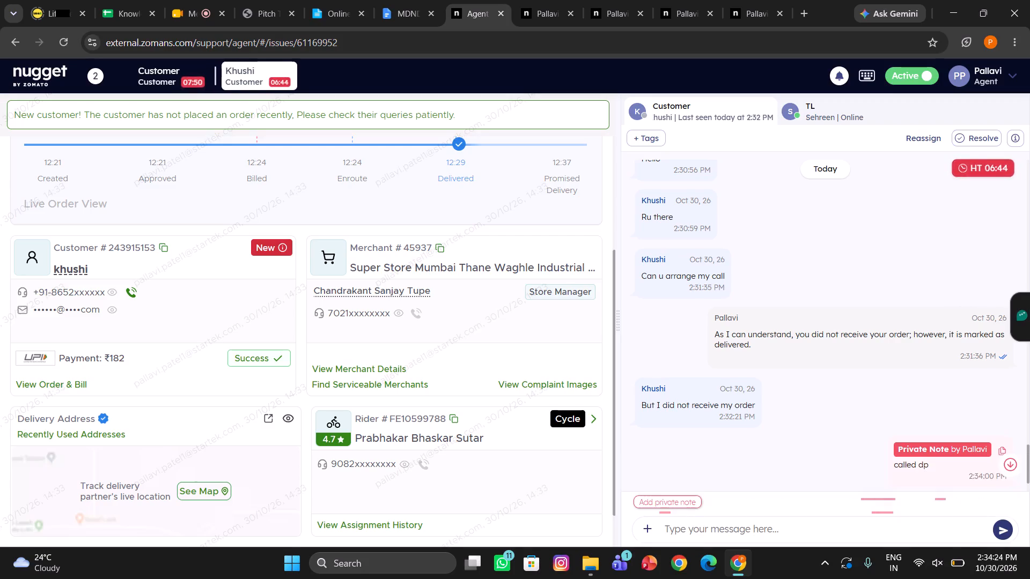
Reveal the full delivery address on Khushi's order and review it with the order details.
scroll(499, 340, "up", 4)
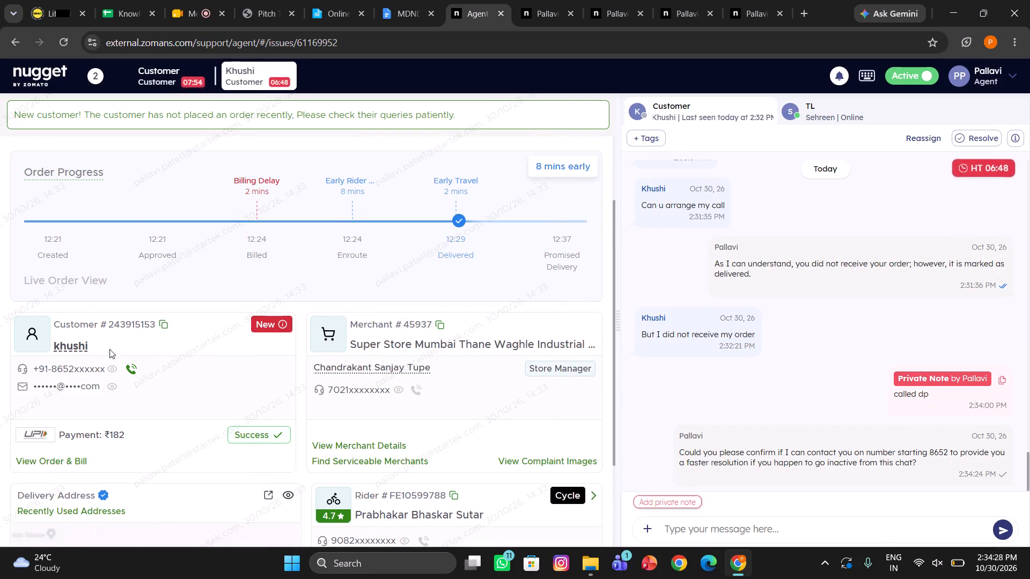
left_click(286, 495)
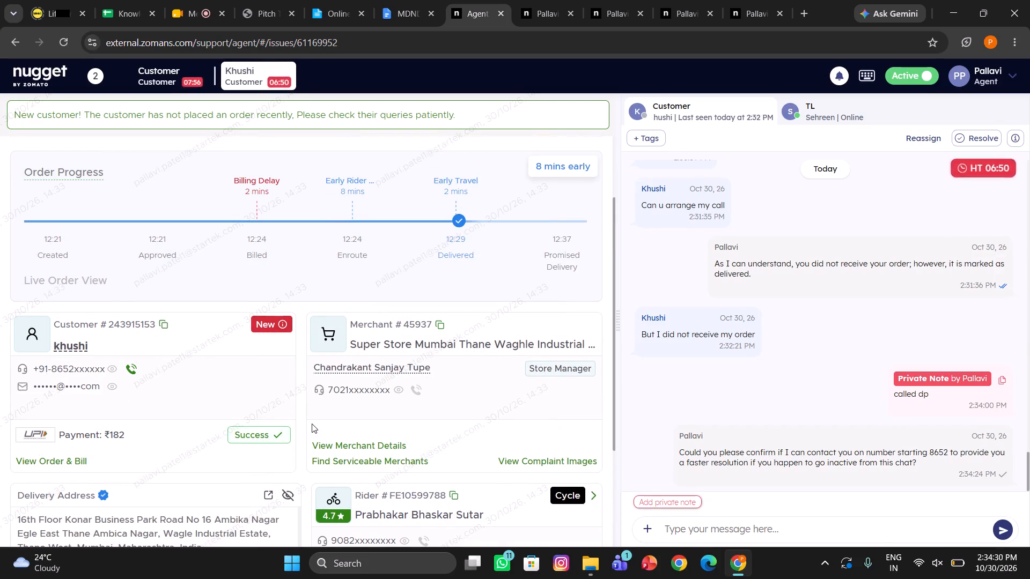
scroll(312, 424, "down", 1)
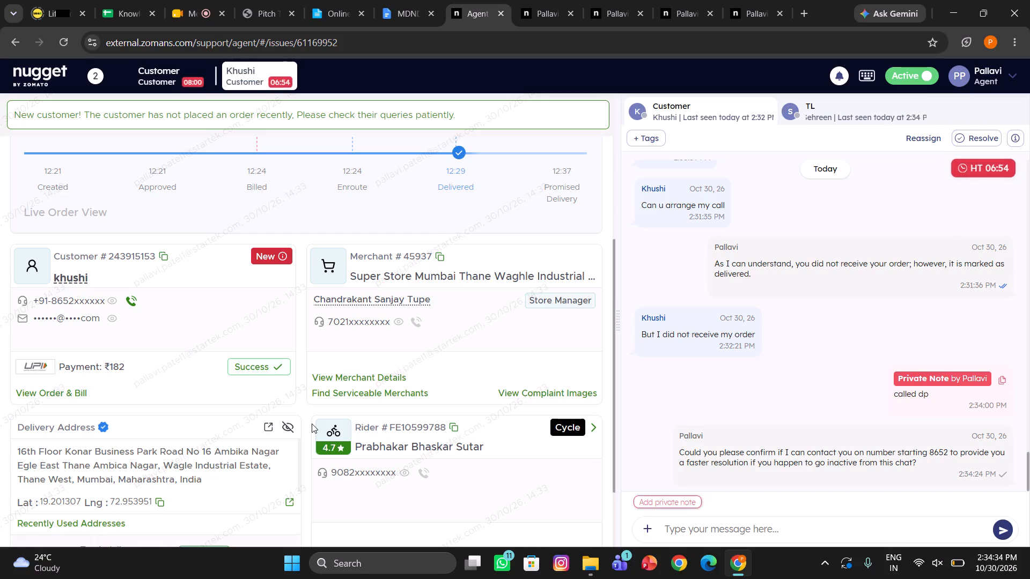
scroll(84, 348, "up", 4)
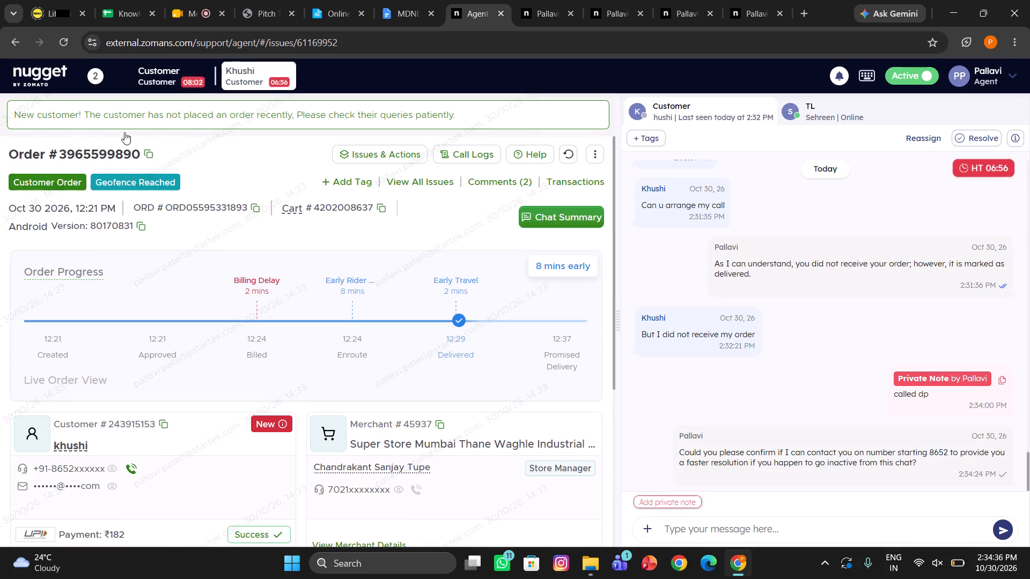
scroll(183, 330, "down", 1)
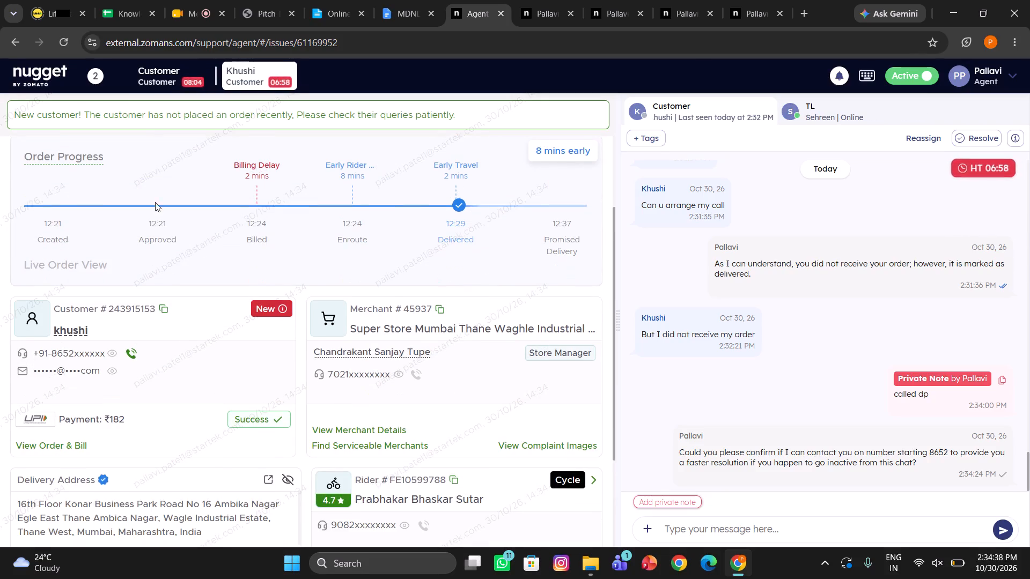
Switch to the other assigned customer's chat and begin a reply reading "As I tried to connect with the delivery partner".
left_click(163, 78)
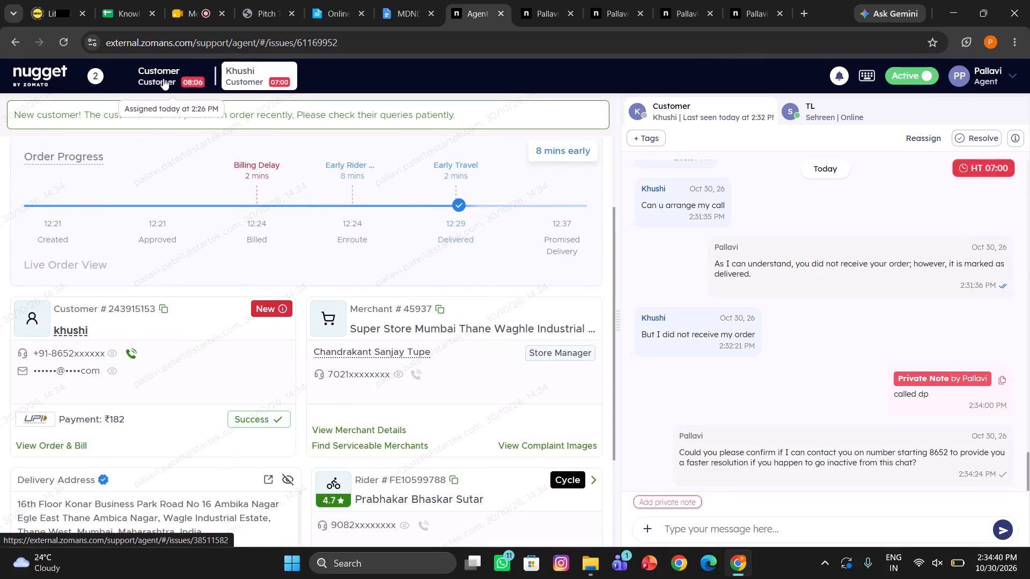
scroll(760, 314, "down", 2)
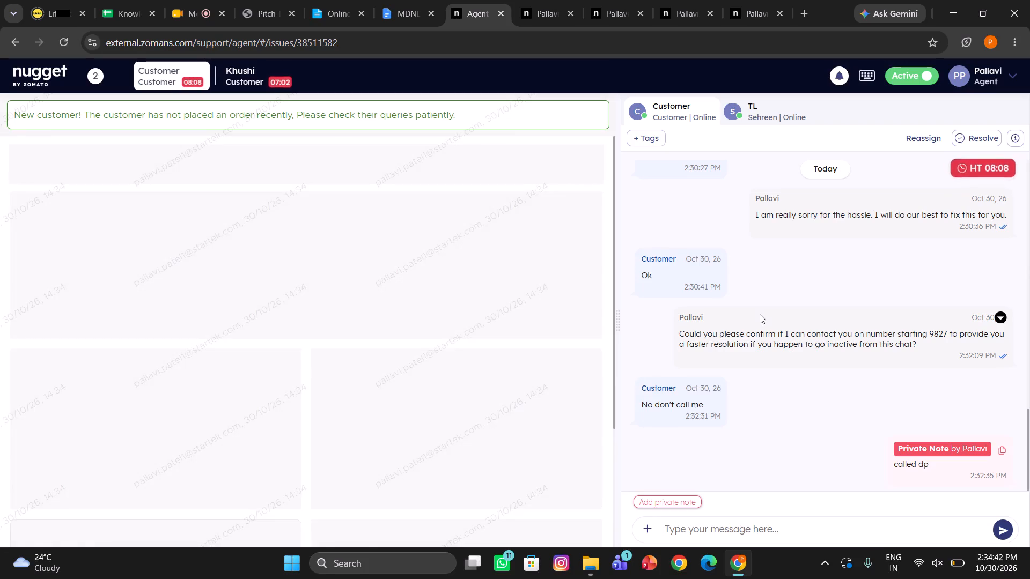
scroll(760, 314, "down", 4)
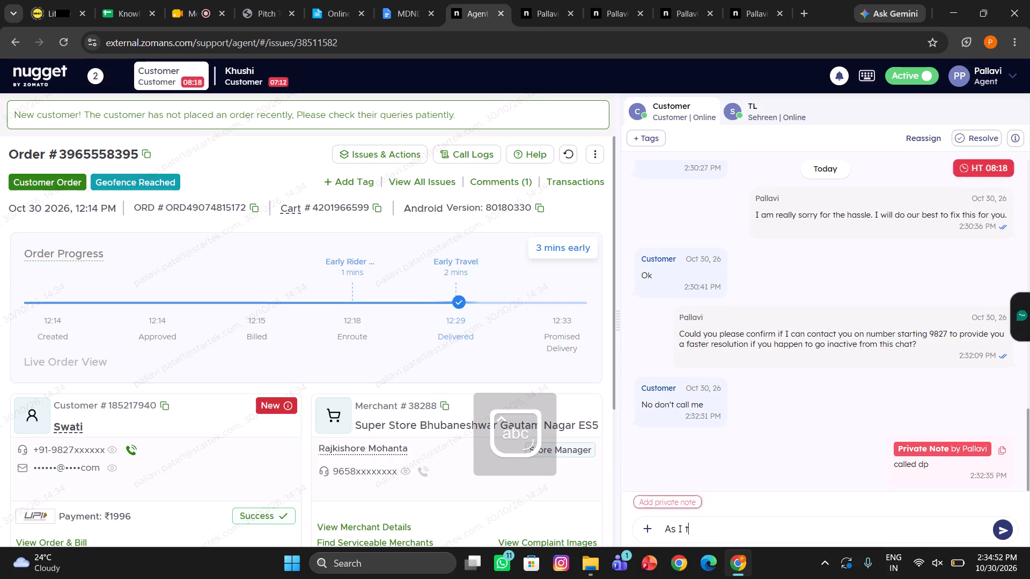
type("ed to connect with delie")
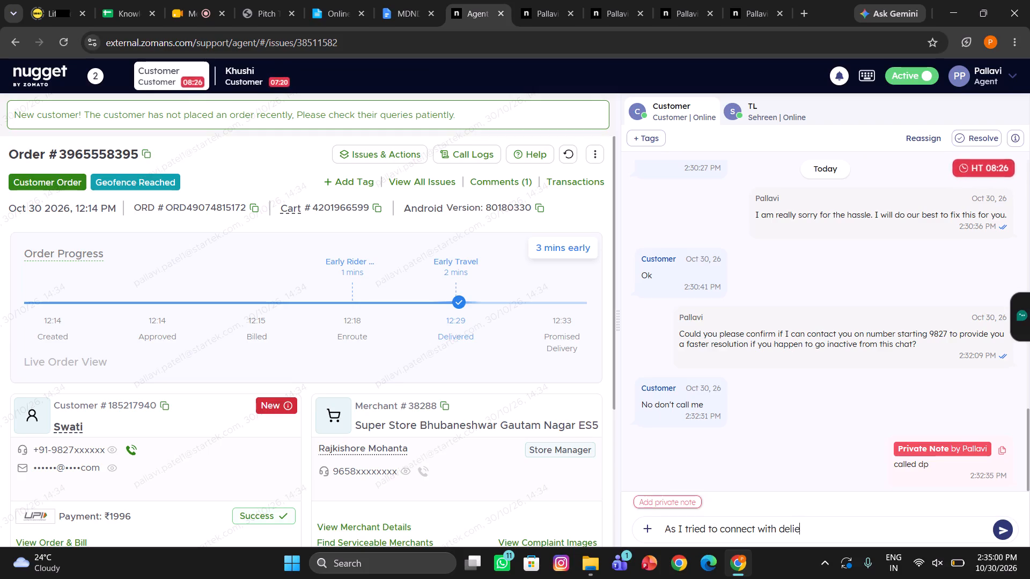
key("BackSpace")
type("very partner")
key("space")
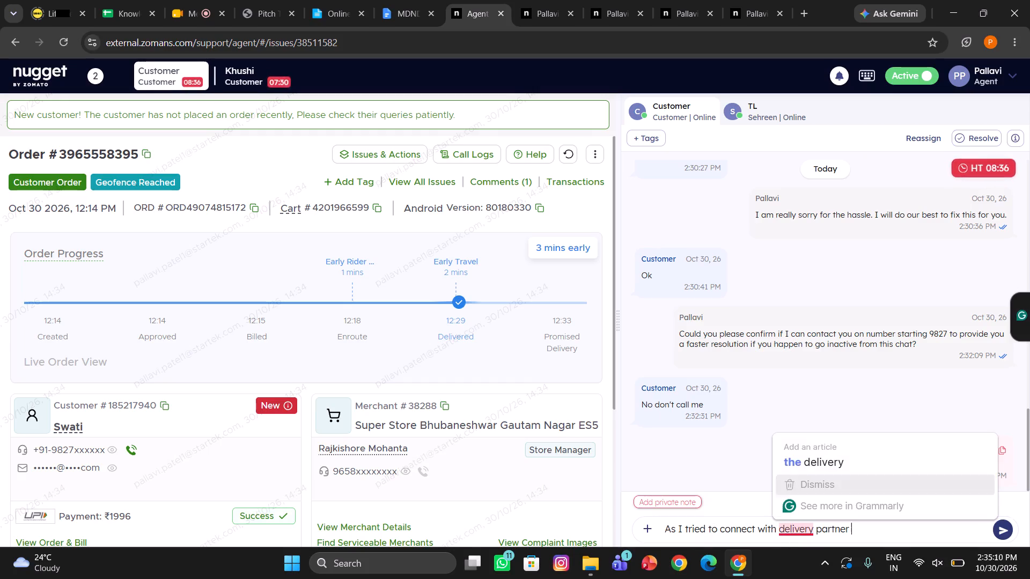
left_click(792, 454)
type("the")
key("space")
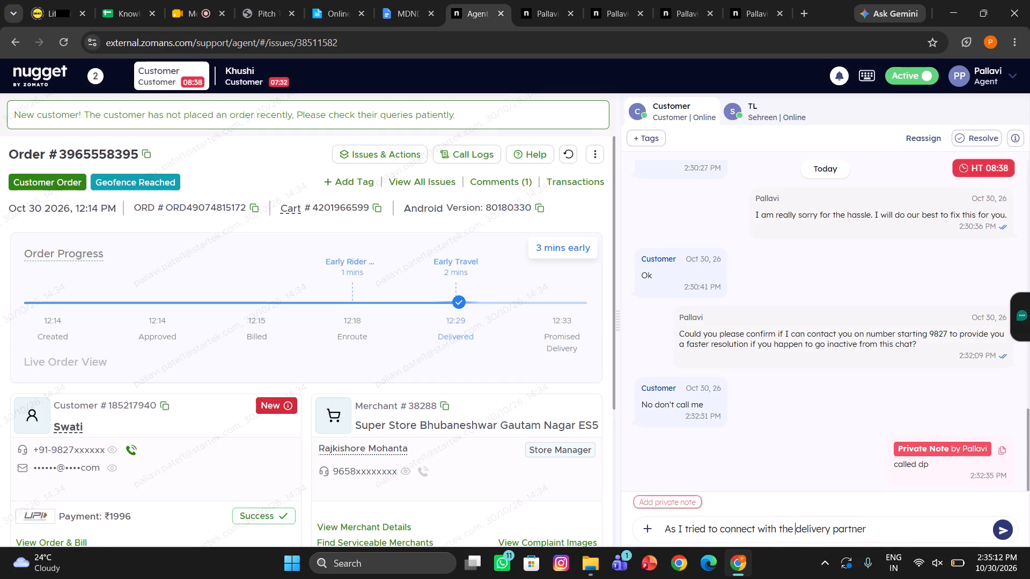
Complete the draft reply so it continues ", he is not responding to my calls." with punctuation and spelling corrected.
left_click(891, 530)
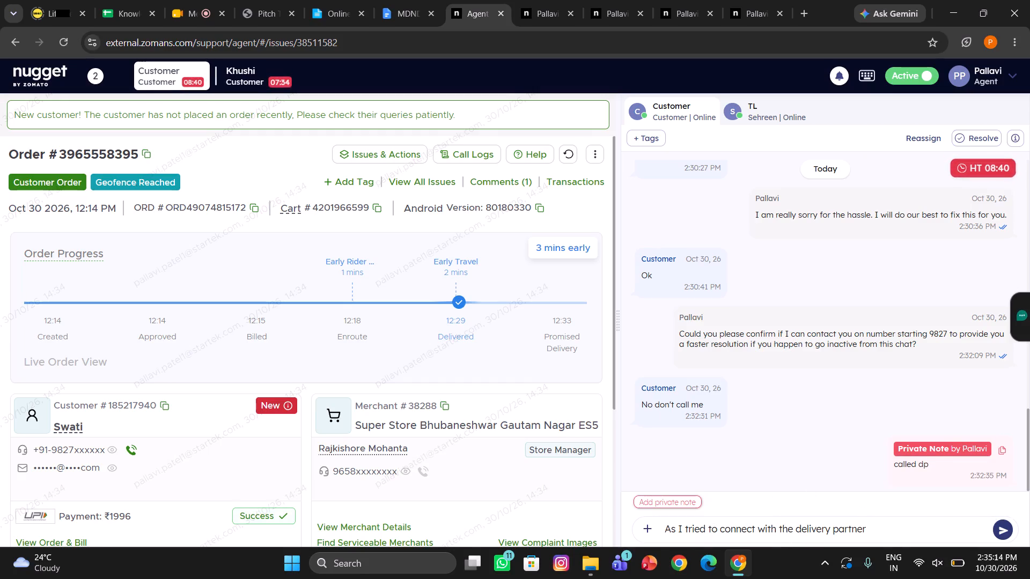
type("he")
key("space")
type("is not res")
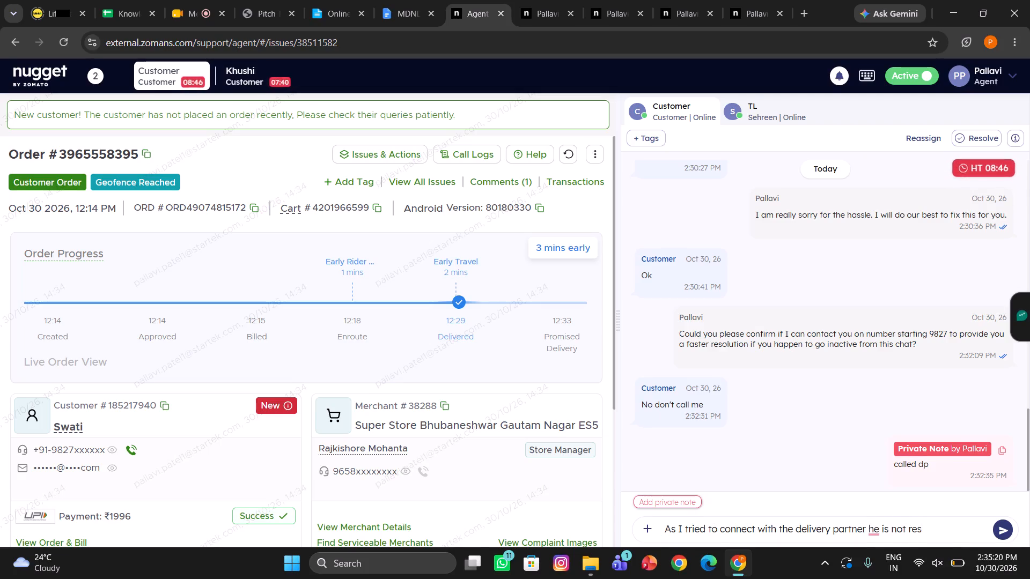
type("ponding to my calss.")
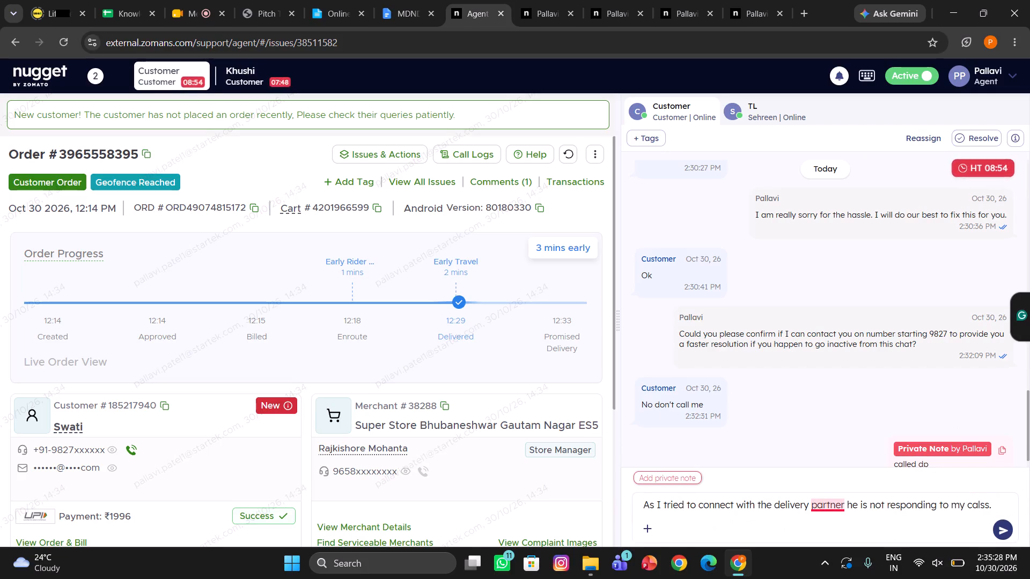
left_click(715, 439)
key("comma")
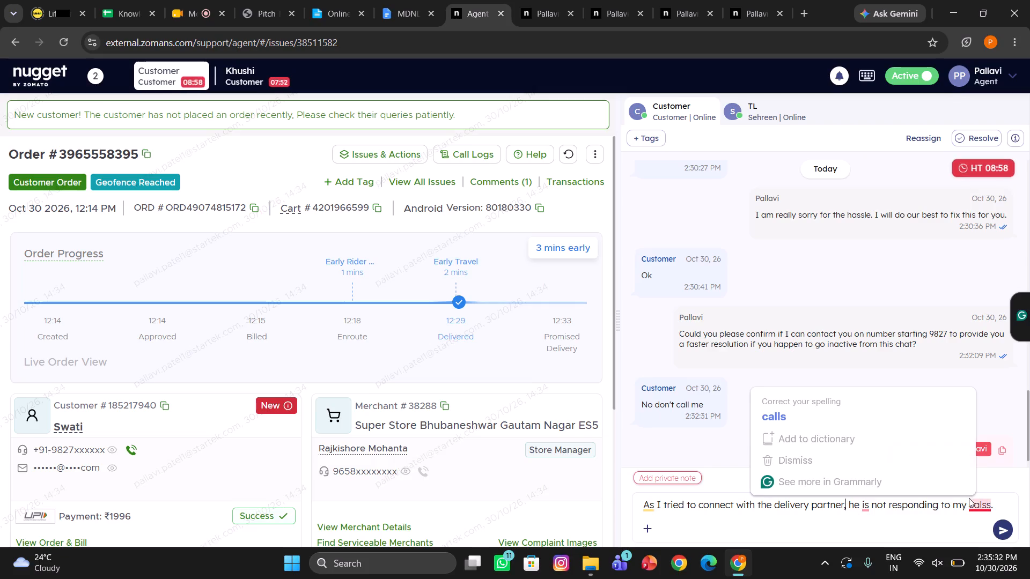
left_click(814, 424)
type("calls")
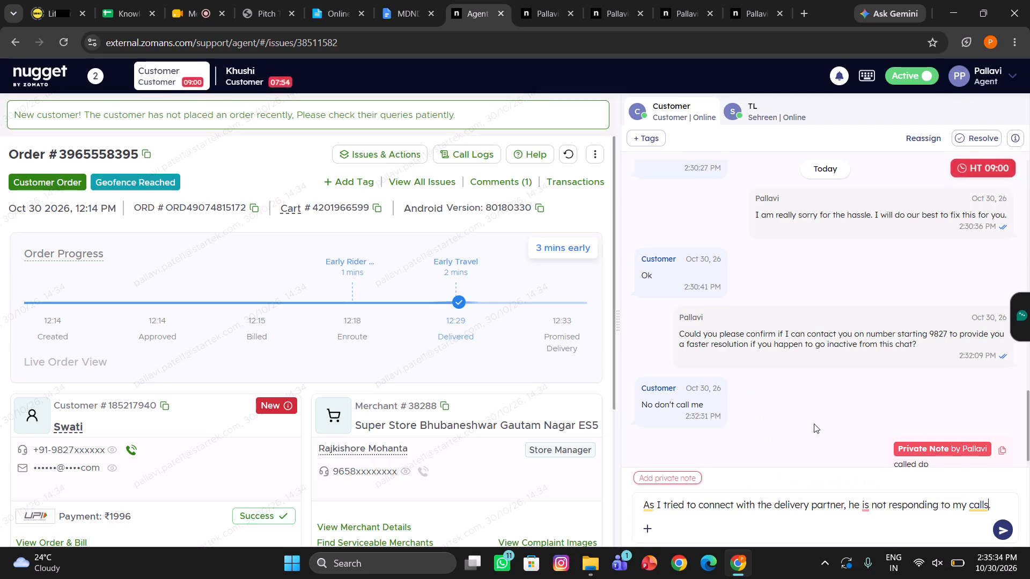
Check the order's call logs for the rider call attempts and close the call history.
left_click(460, 151)
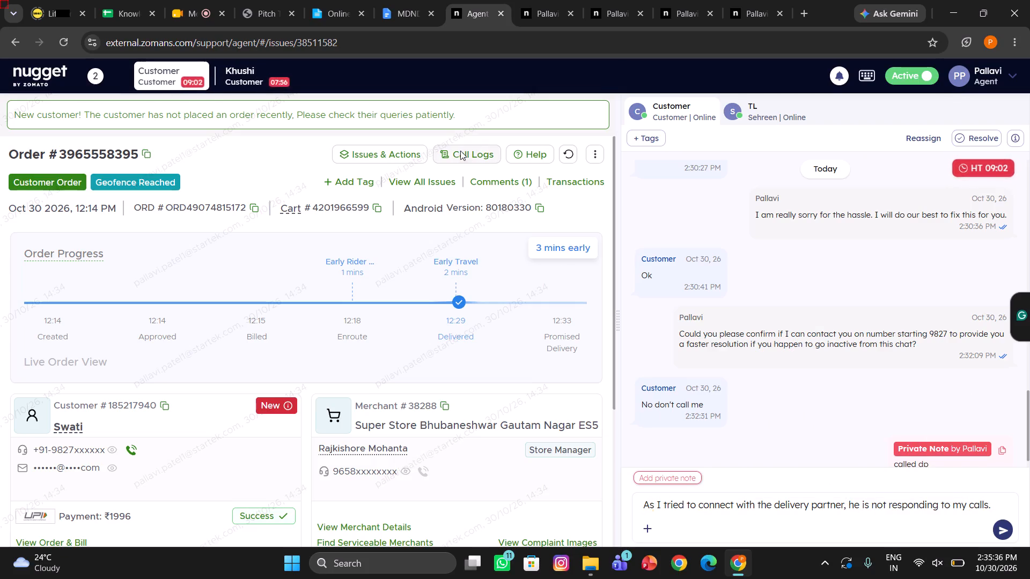
left_click_drag(460, 151, 577, 227)
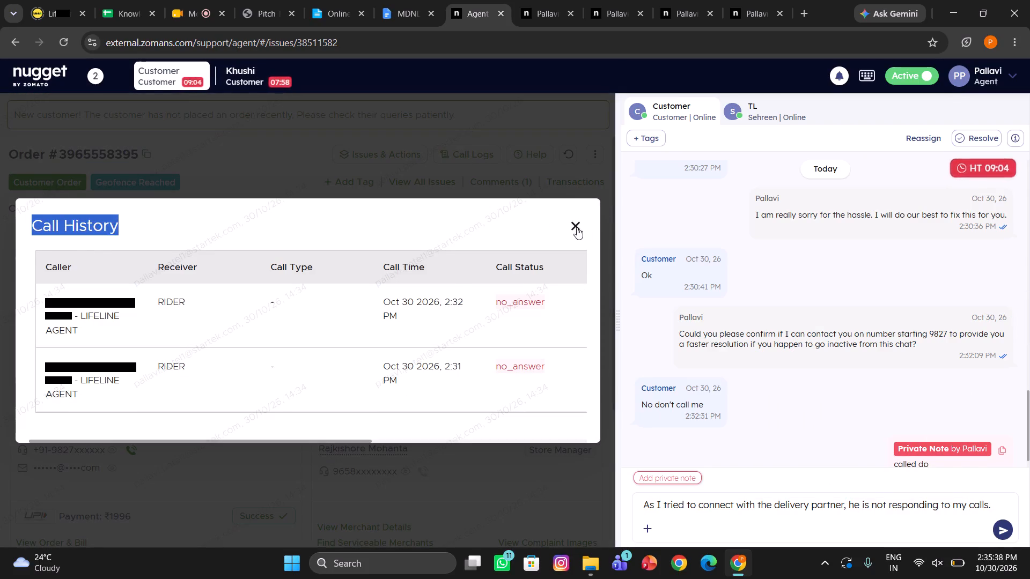
left_click_drag(577, 227, 577, 228)
left_click(577, 228)
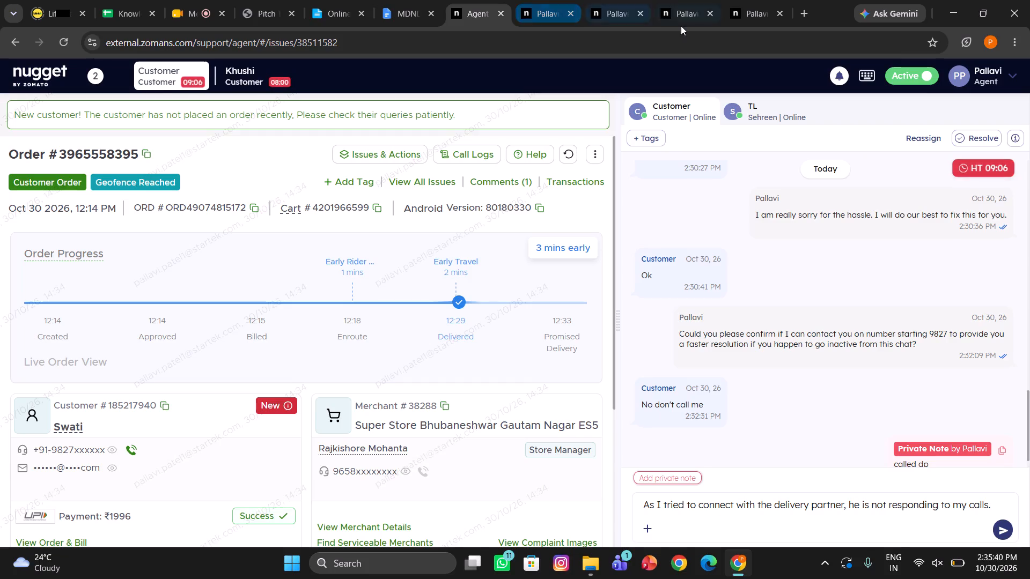
Copy the re-delivery line "Based on the update, we can arrange a re-delivery for you." from the Pitch Tips document.
left_click(268, 1)
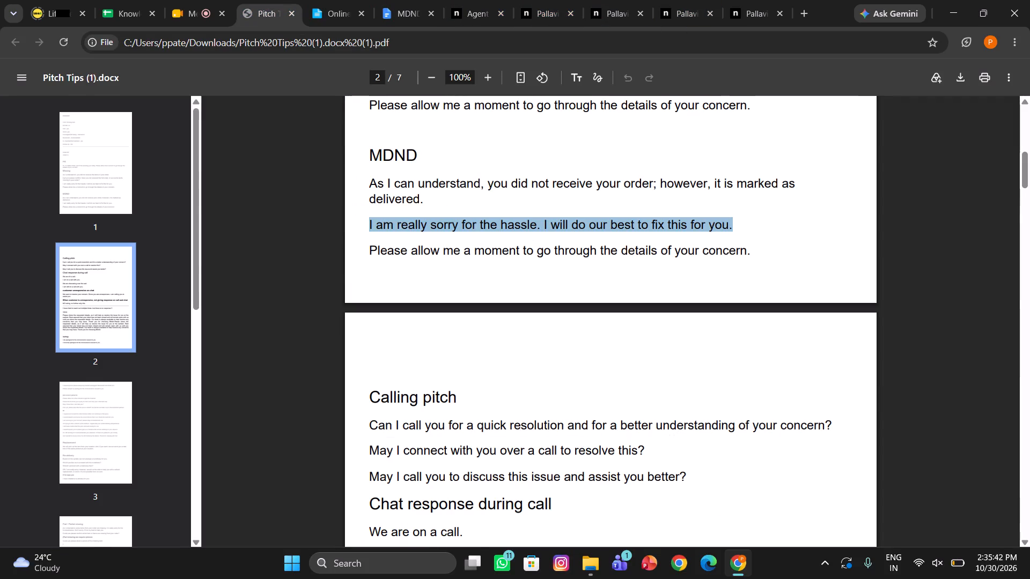
scroll(468, 429, "down", 7)
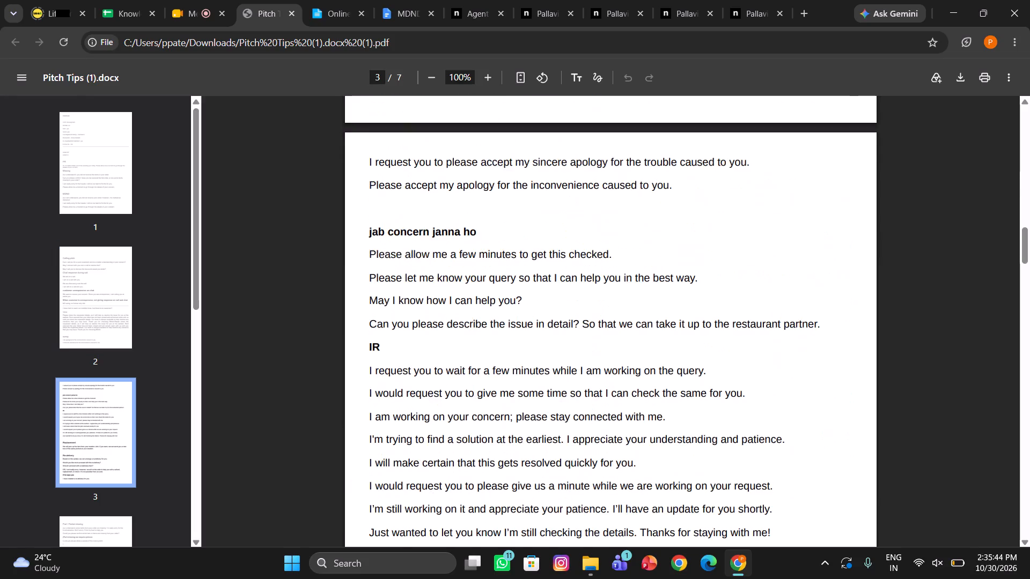
scroll(468, 429, "down", 4)
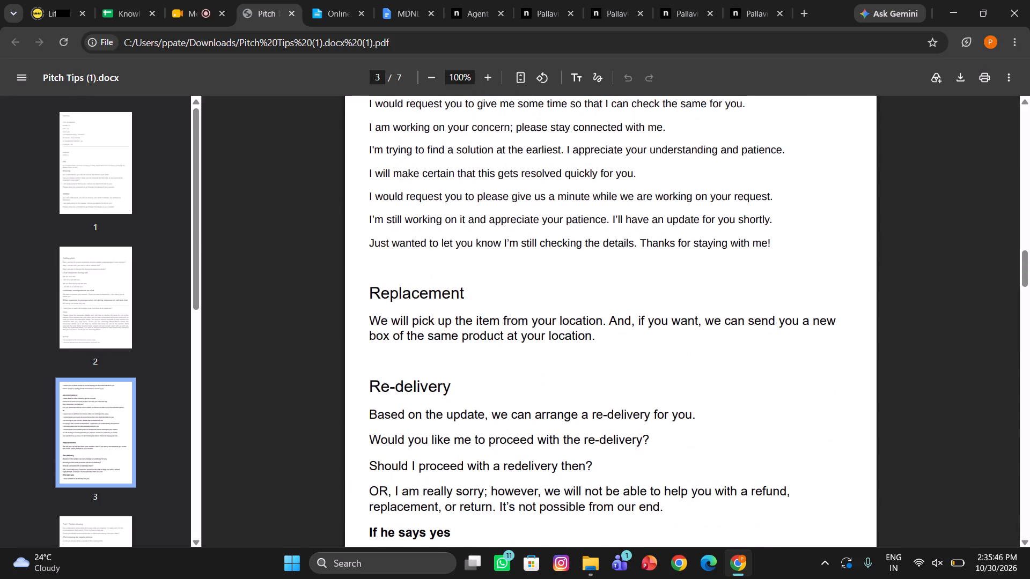
left_click_drag(368, 419, 701, 423)
key("ctrl+c")
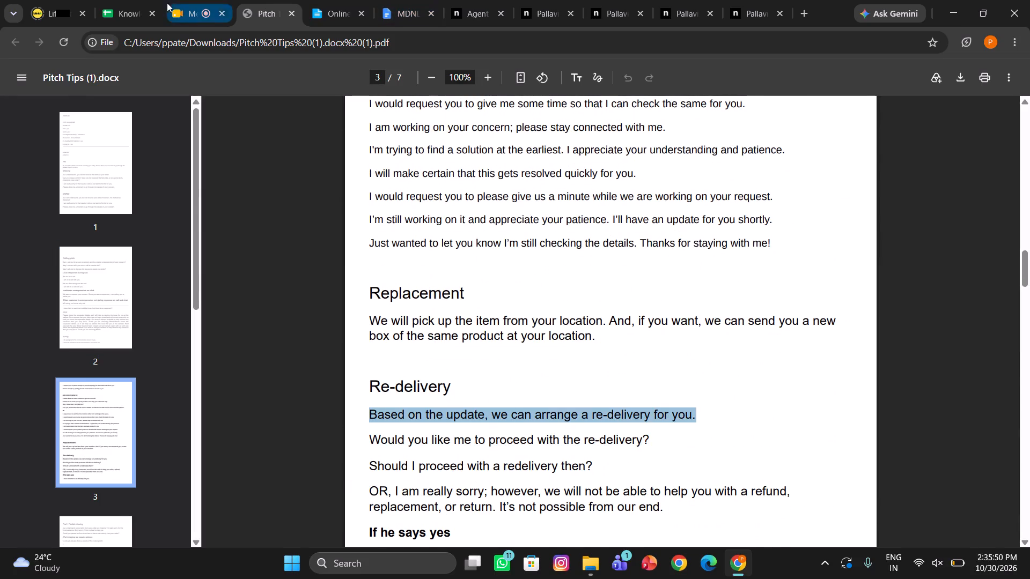
left_click(472, 16)
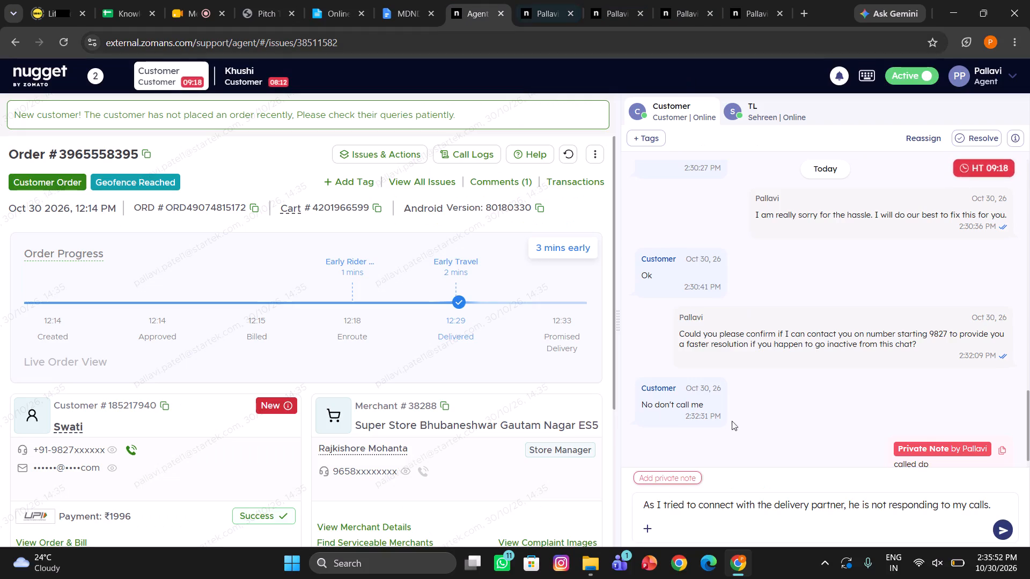
left_click(664, 513)
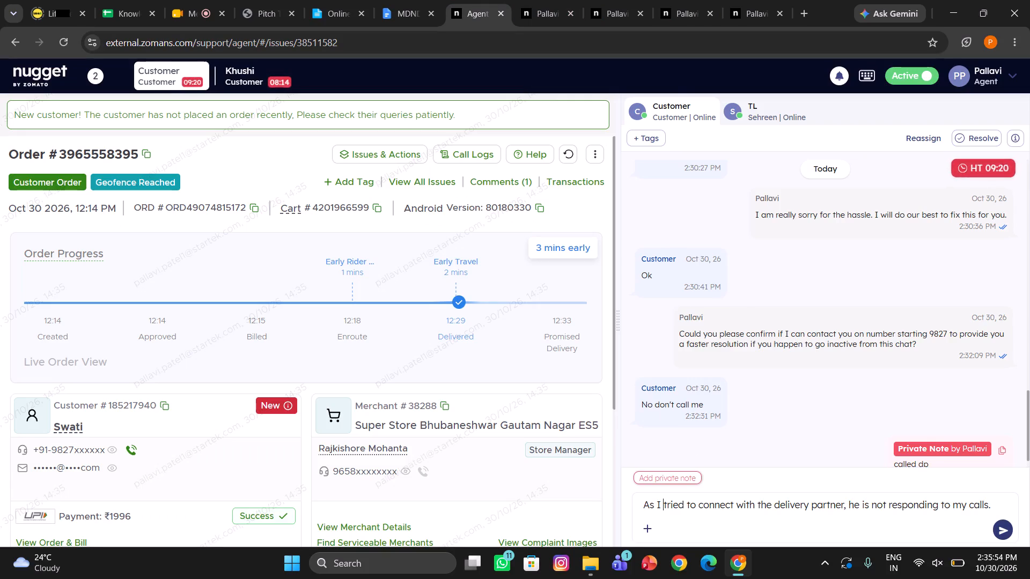
left_click(650, 517)
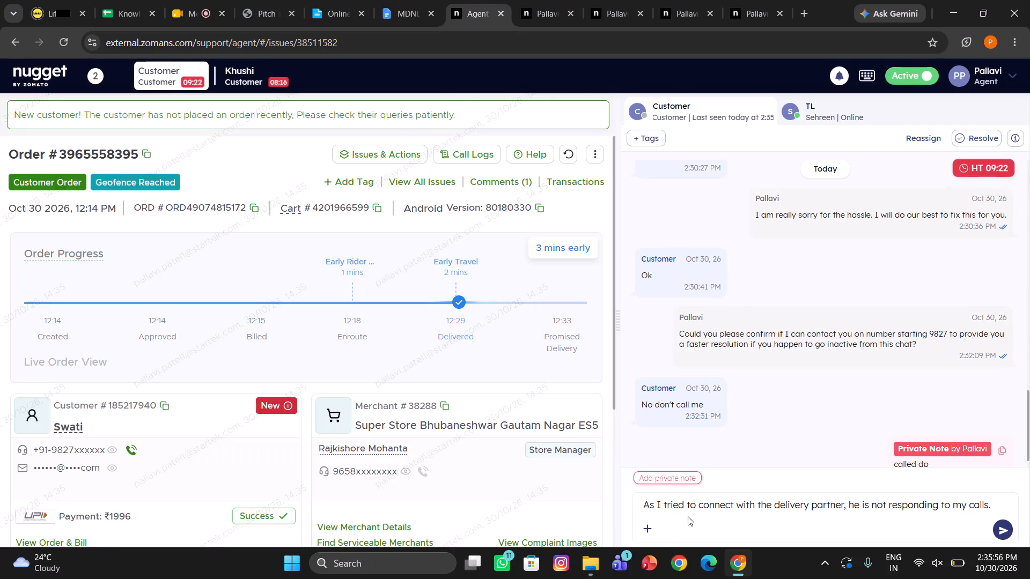
left_click(688, 516)
left_click(707, 509)
key("Return")
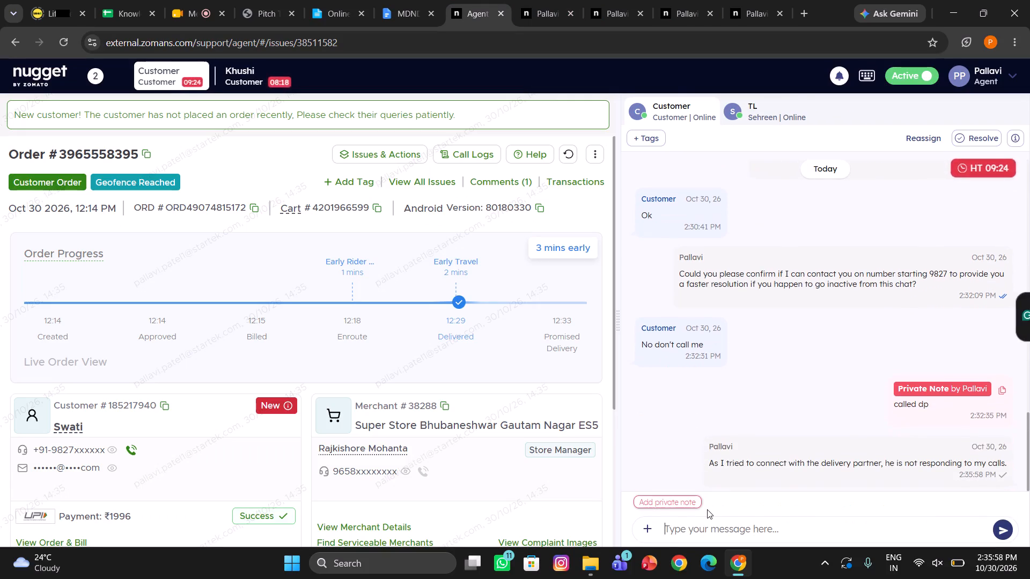
Send the copied message "Based on the update, we can arrange a re-delivery for you." in the same chat.
key("ctrl+v")
key("Return")
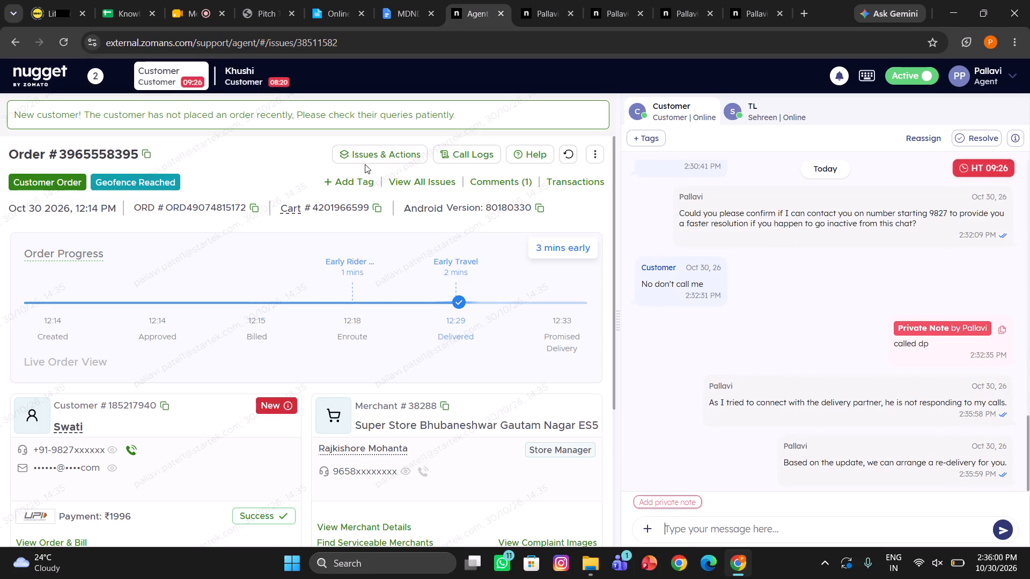
Check the order's items in the Missing Item issue form and close it without reporting anything.
left_click(381, 162)
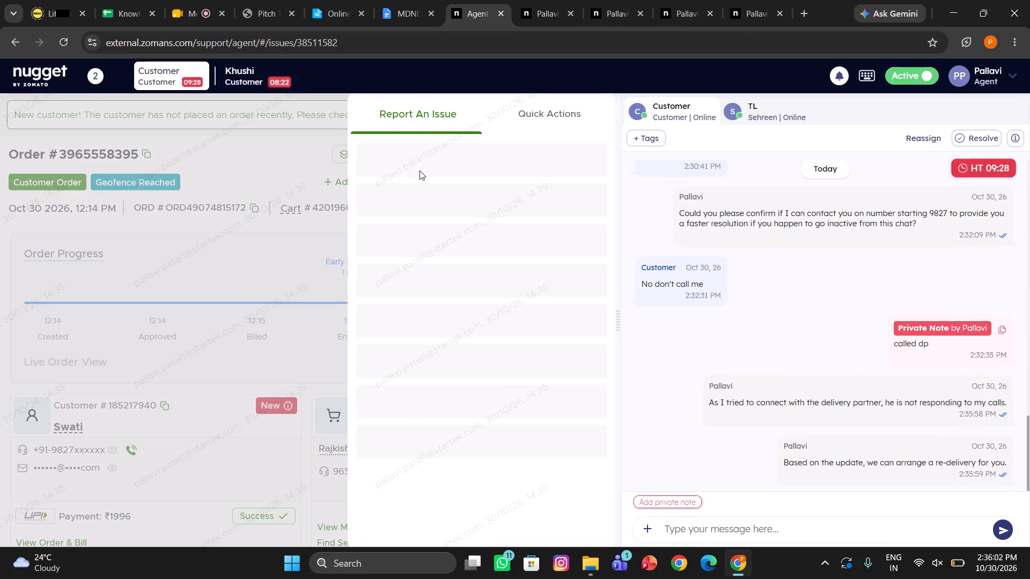
left_click(457, 195)
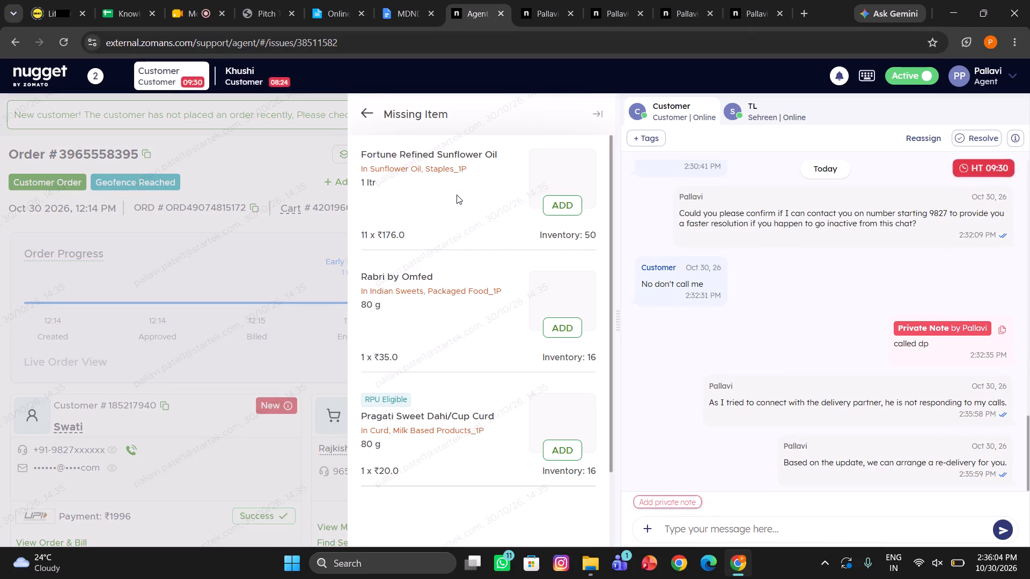
left_click(236, 227)
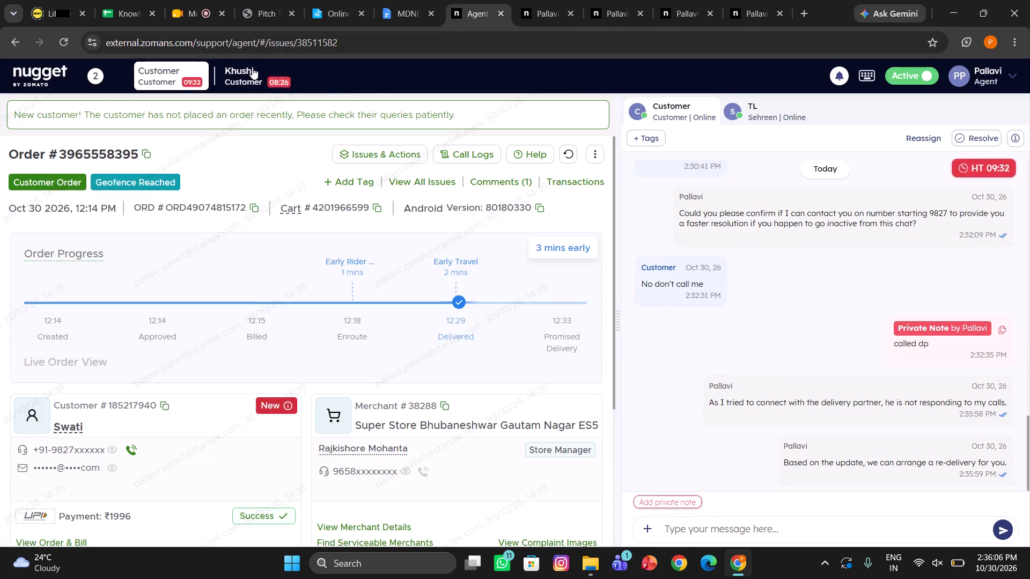
Open Khushi's chat and copy the Pitch Tips line "We want to resolve your concern. Since you are unresponsive, I am calling you to assist you.".
left_click(252, 68)
scroll(721, 288, "down", 2)
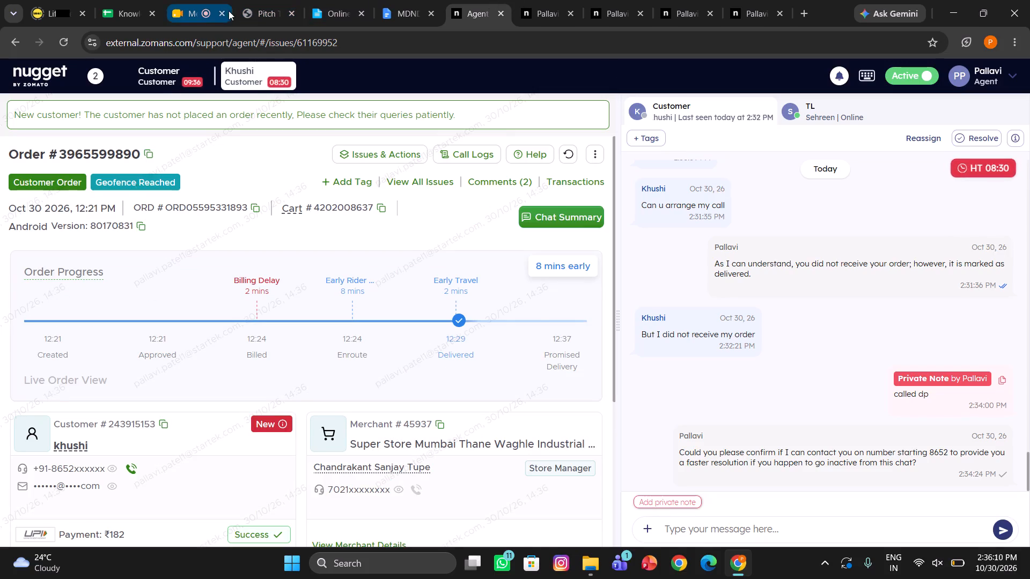
left_click(252, 10)
scroll(433, 362, "up", 2)
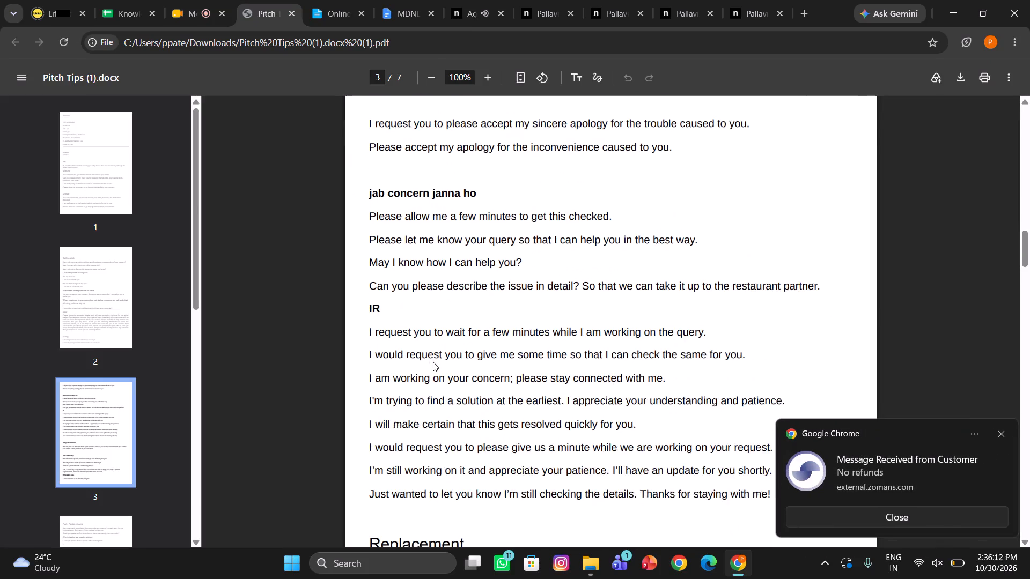
scroll(433, 362, "up", 3)
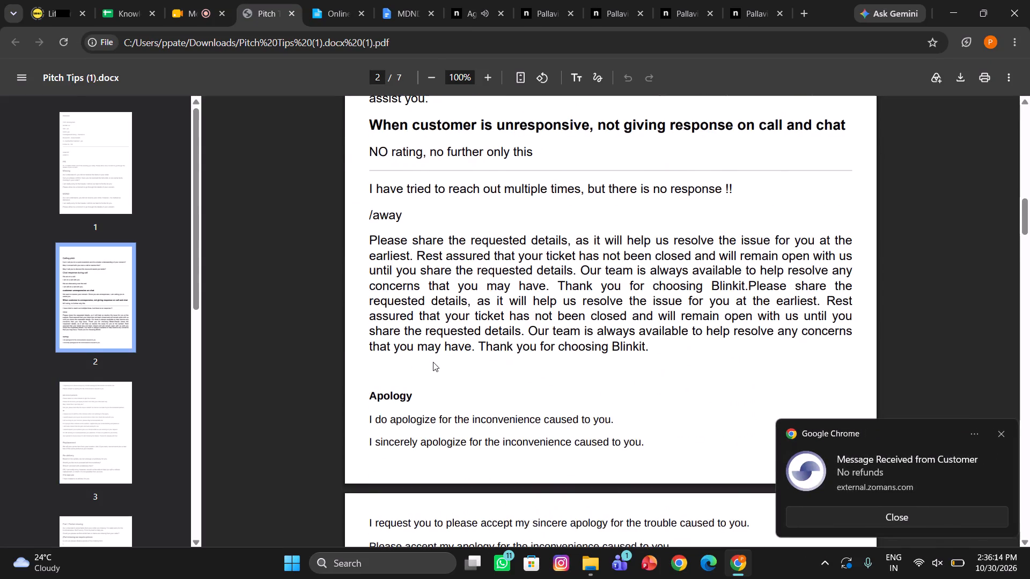
scroll(433, 362, "up", 2)
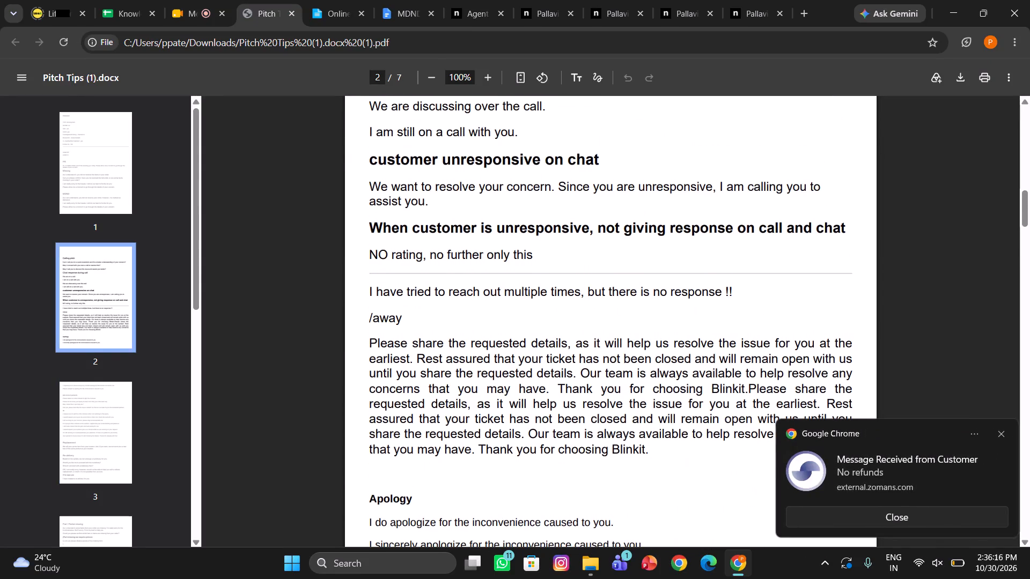
left_click_drag(369, 176, 435, 205)
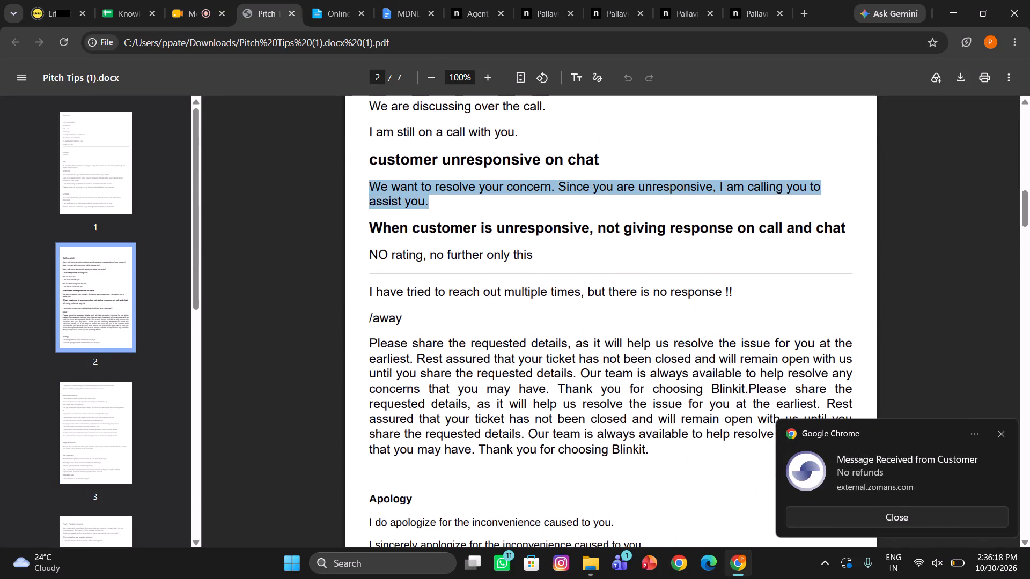
left_click_drag(435, 205, 435, 205)
key("ctrl+c")
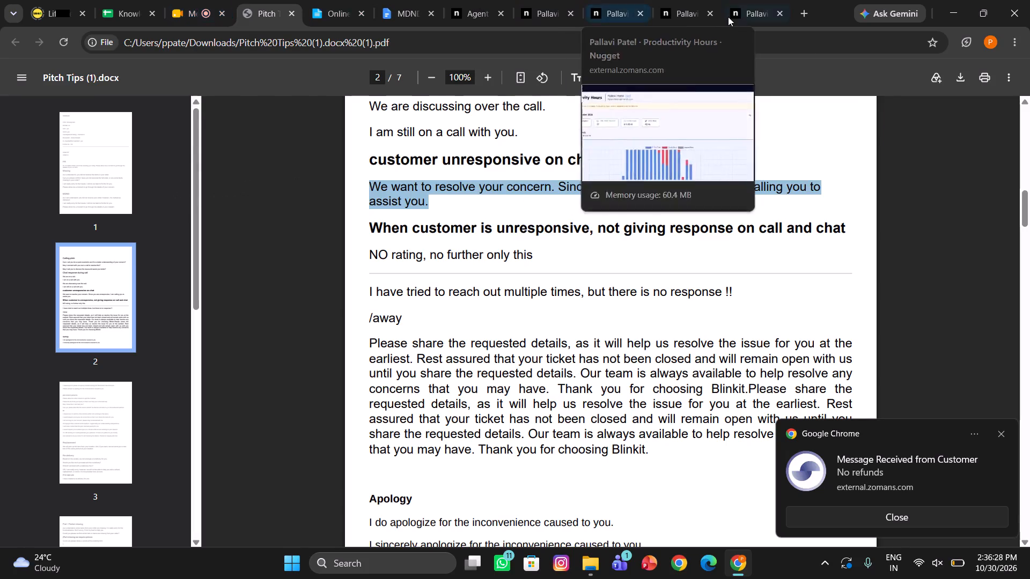
Return to Khushi's chat and begin a reply reading "Sorry but refund is not possbile beac".
left_click(476, 16)
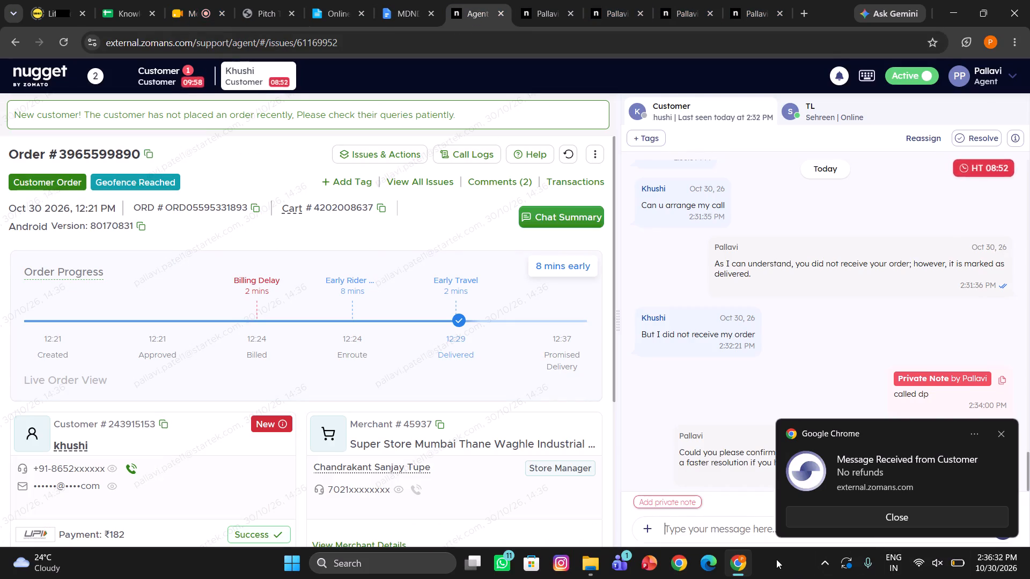
type("orry but refund is not possbile")
key("space")
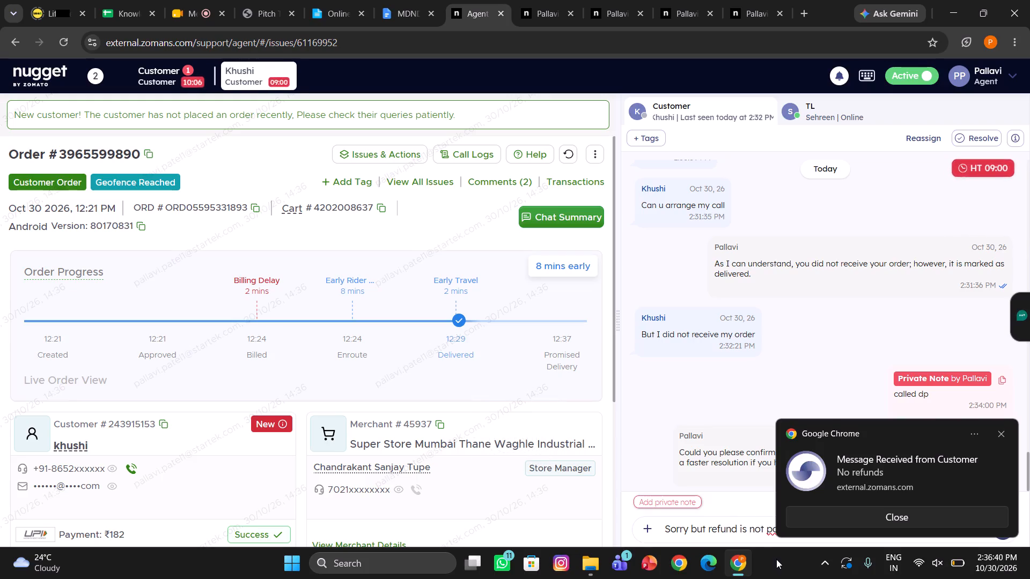
type("b")
type("eac")
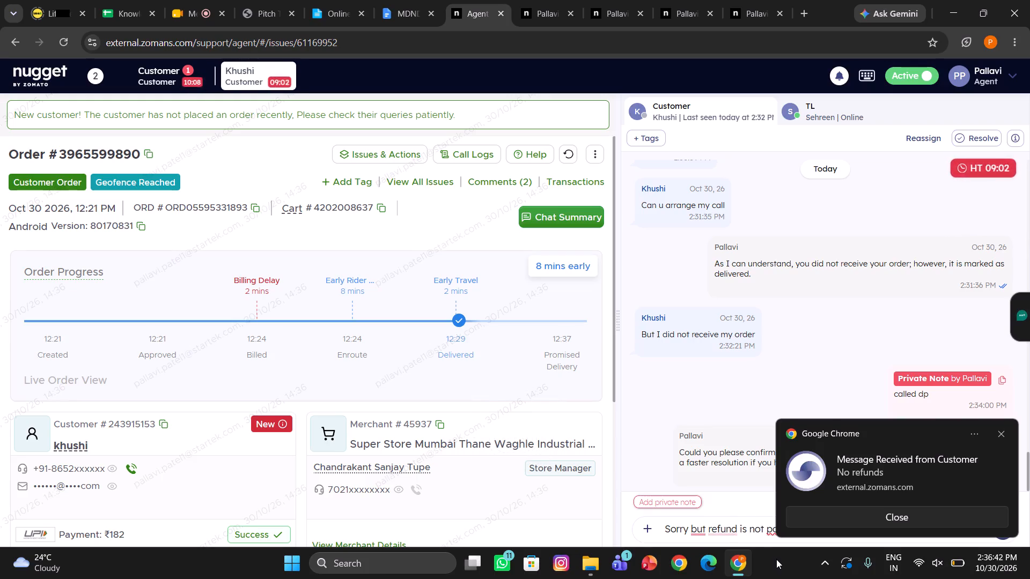
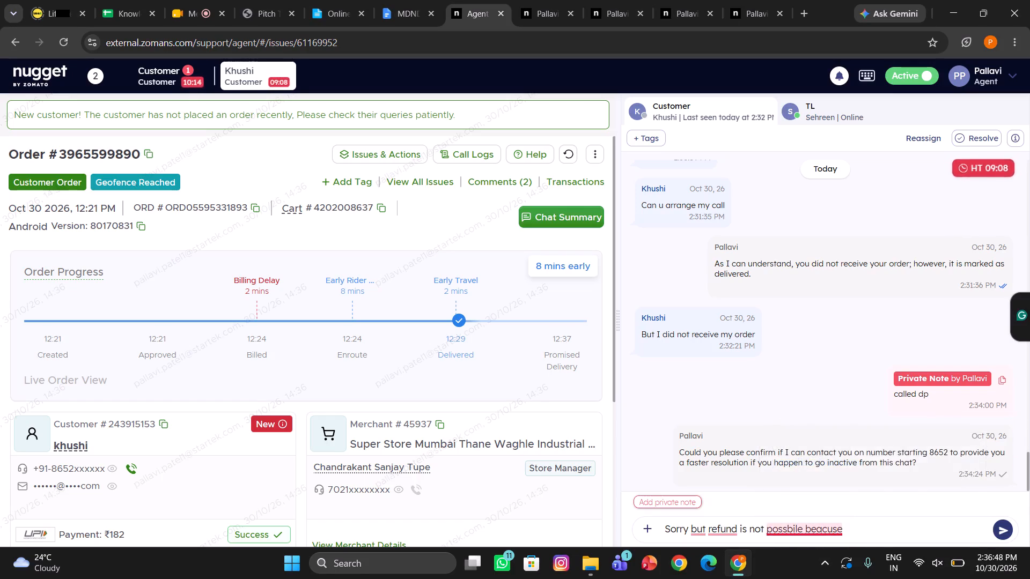
Correct the draft reply's spelling and grammar to read "Sorry, but a refund is not possible because".
left_click(787, 454)
type("possible because")
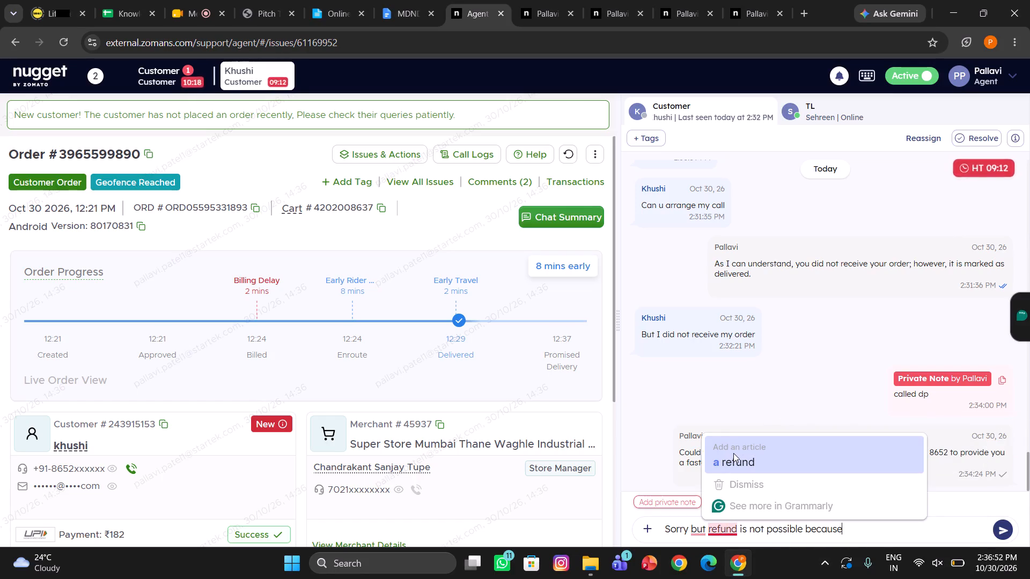
left_click(733, 453)
type("a")
key("space")
left_click(733, 453)
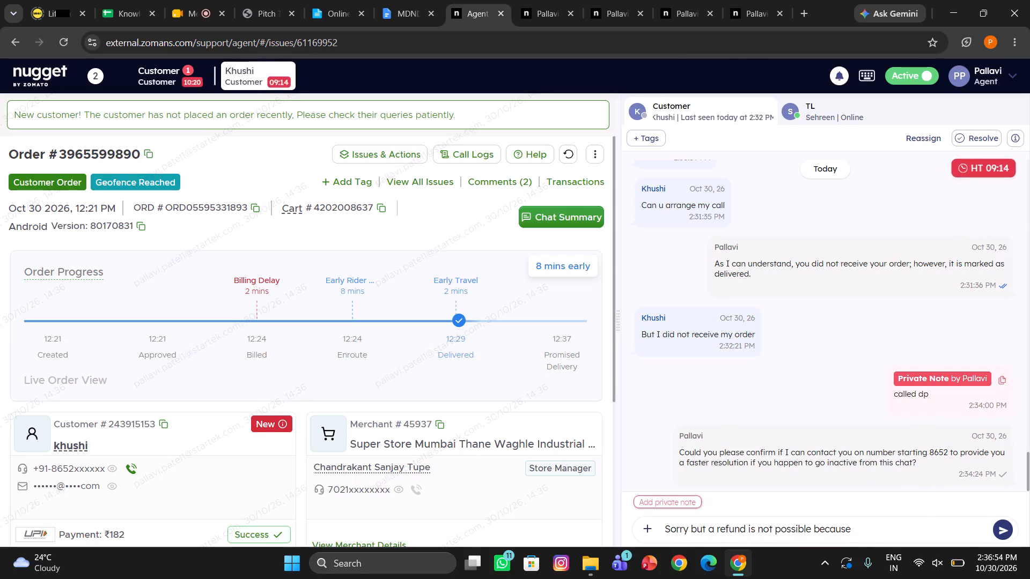
left_click(859, 524)
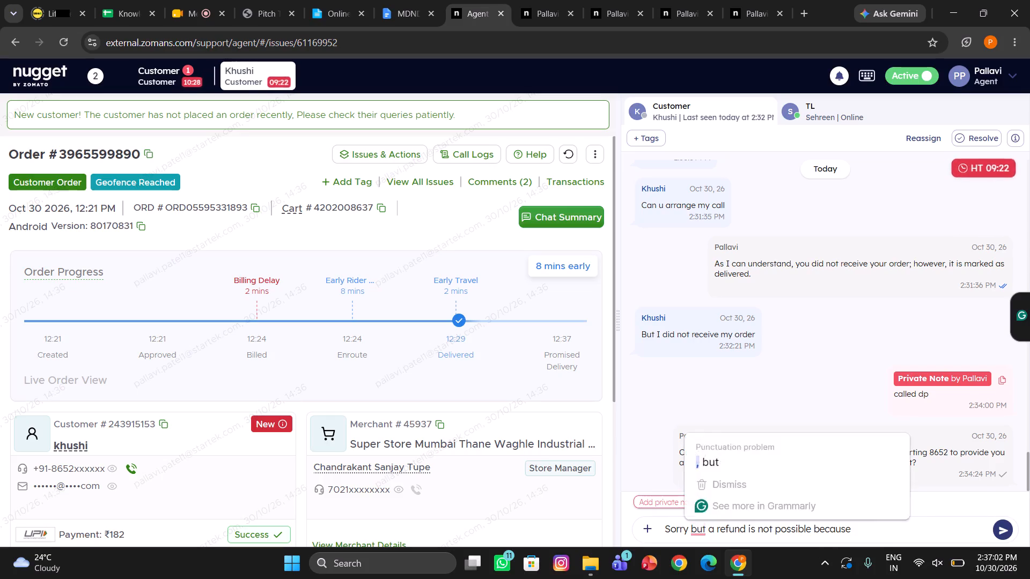
left_click(709, 453)
key("comma")
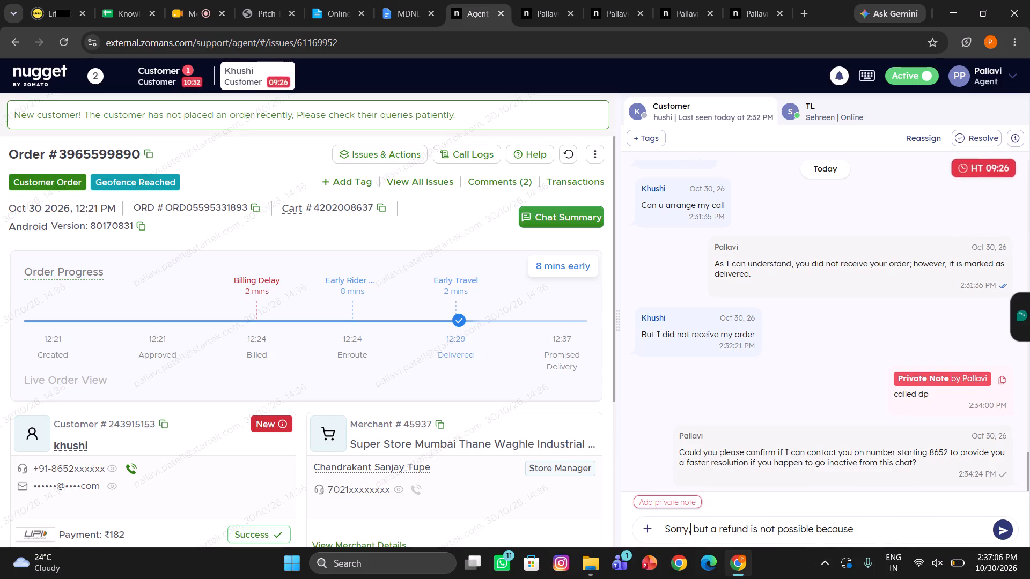
Remove "because" from the draft, end it with a period, and send "Sorry, but a refund is not possible ." in Khushi's chat.
left_click(870, 524)
key("BackSpace")
key("BackSpace")
key("BackSpace")
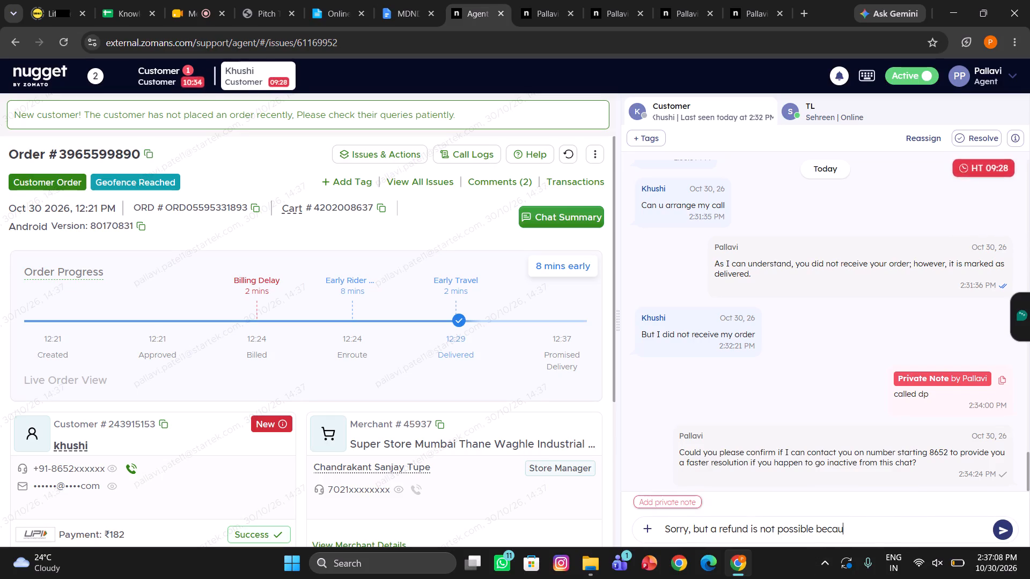
key("BackSpace")
key("BackSpace")
key("BackSpace")
key("BackSpace")
key("BackSpace")
key("period")
key("Return")
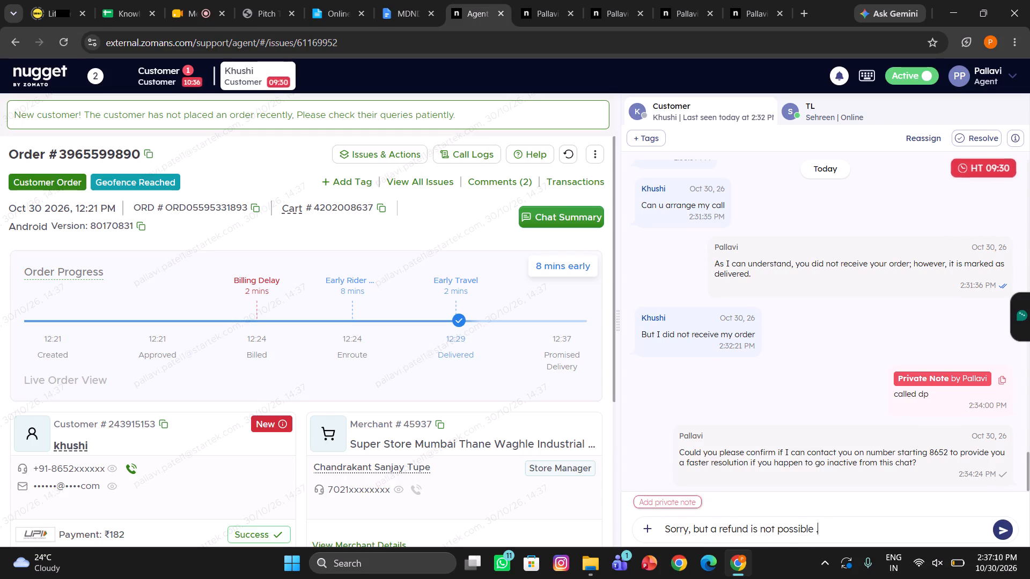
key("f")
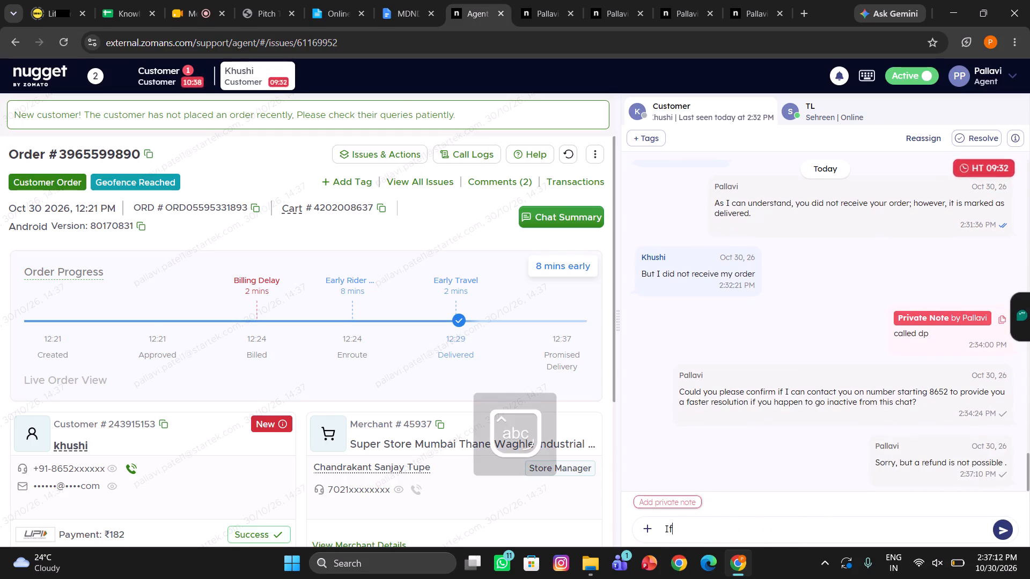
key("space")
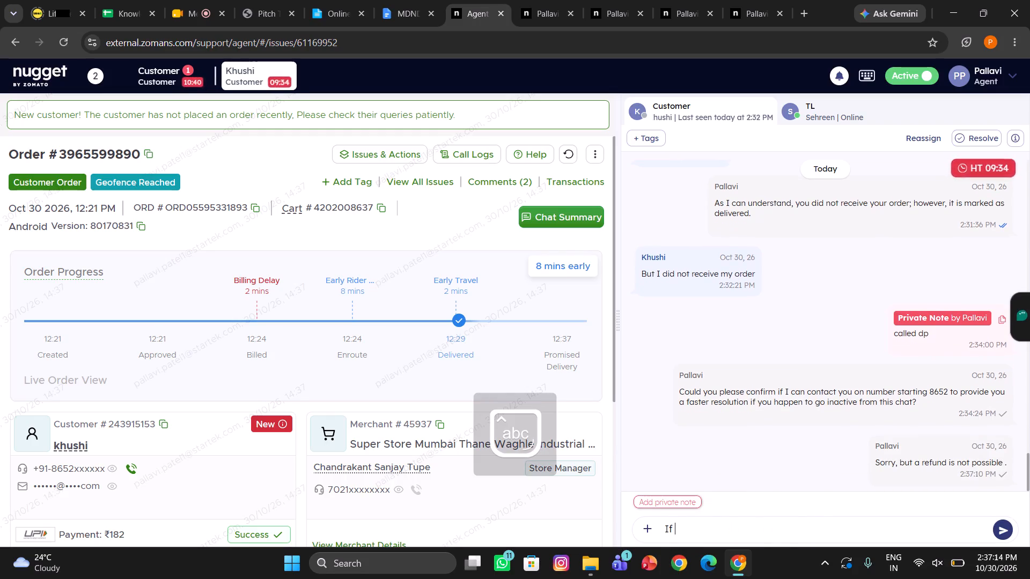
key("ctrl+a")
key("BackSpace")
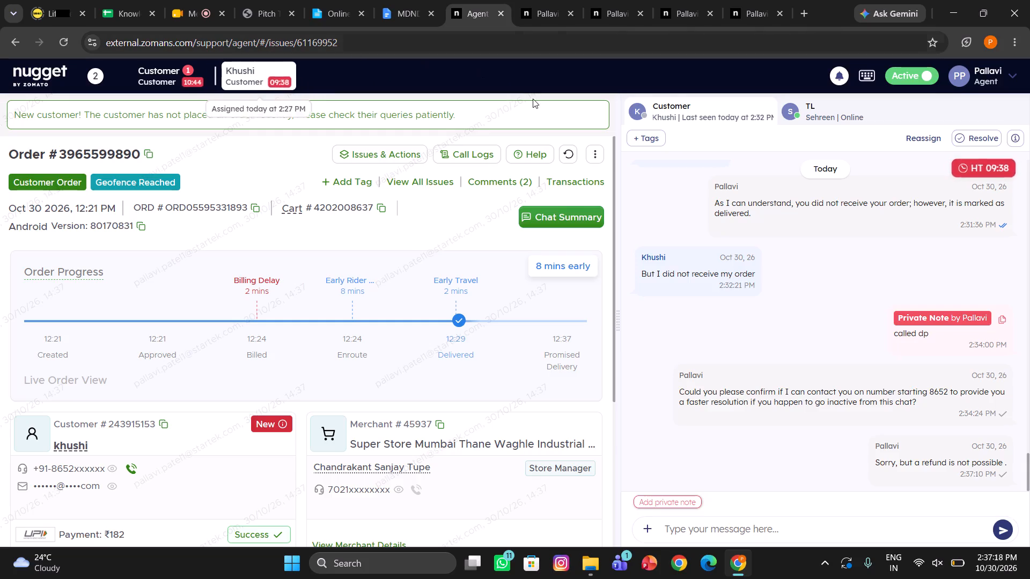
Copy the sent refund refusal from Khushi's chat and send it in the other assigned customer's chat.
scroll(762, 318, "down", 1)
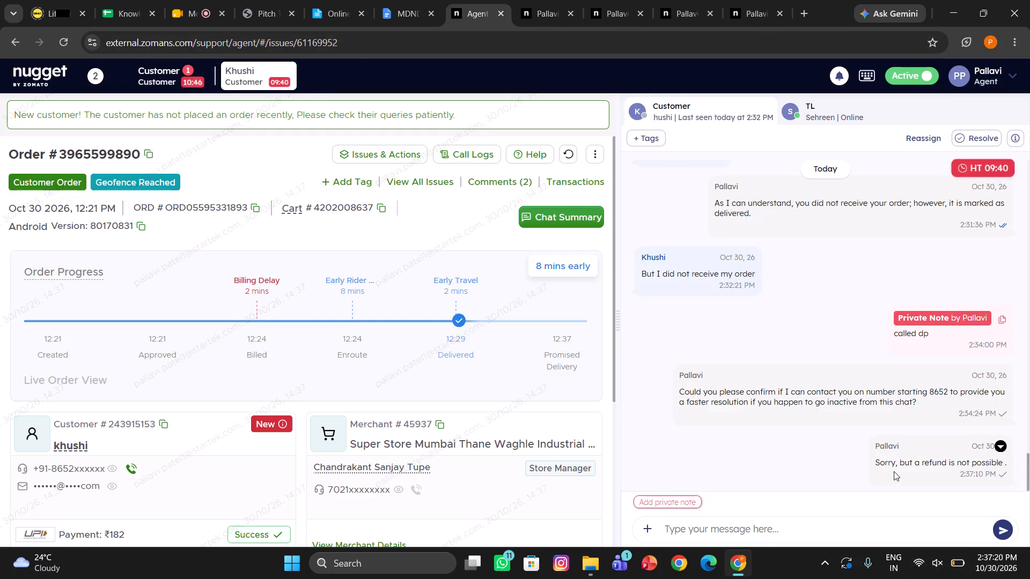
triple_click(897, 467)
triple_click(897, 467)
left_click(897, 467, "ctrl")
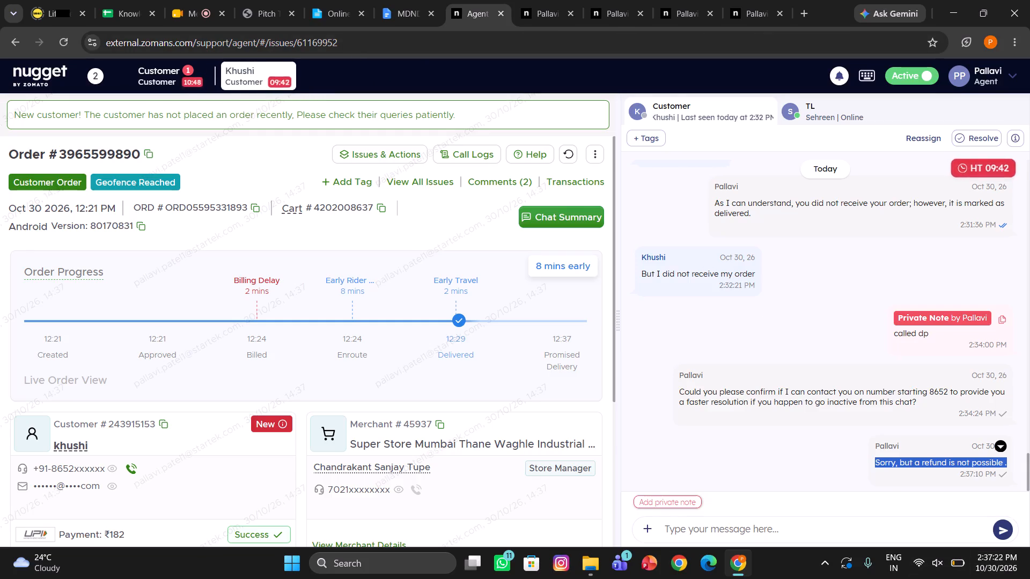
key("ctrl+c")
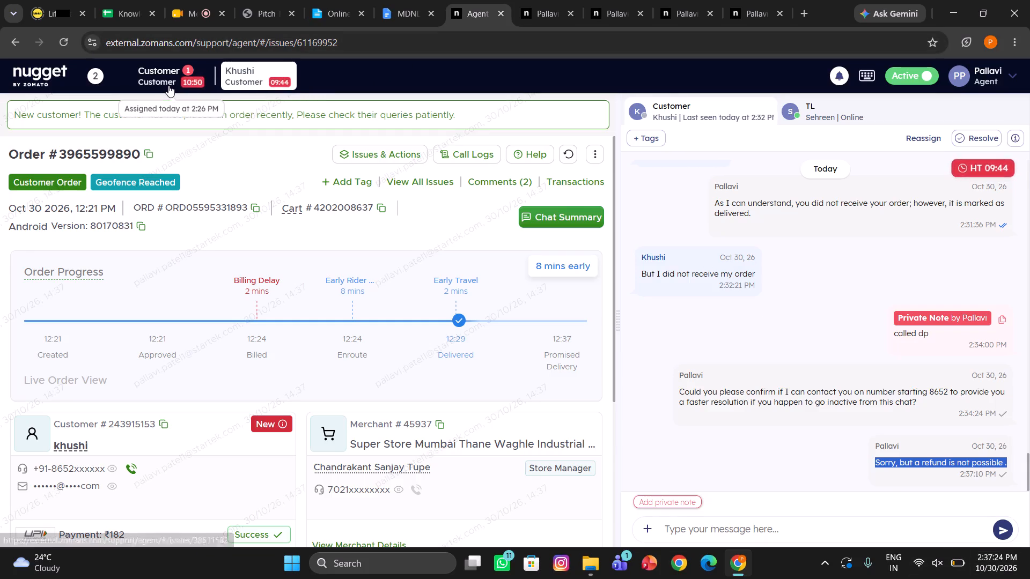
left_click(168, 85)
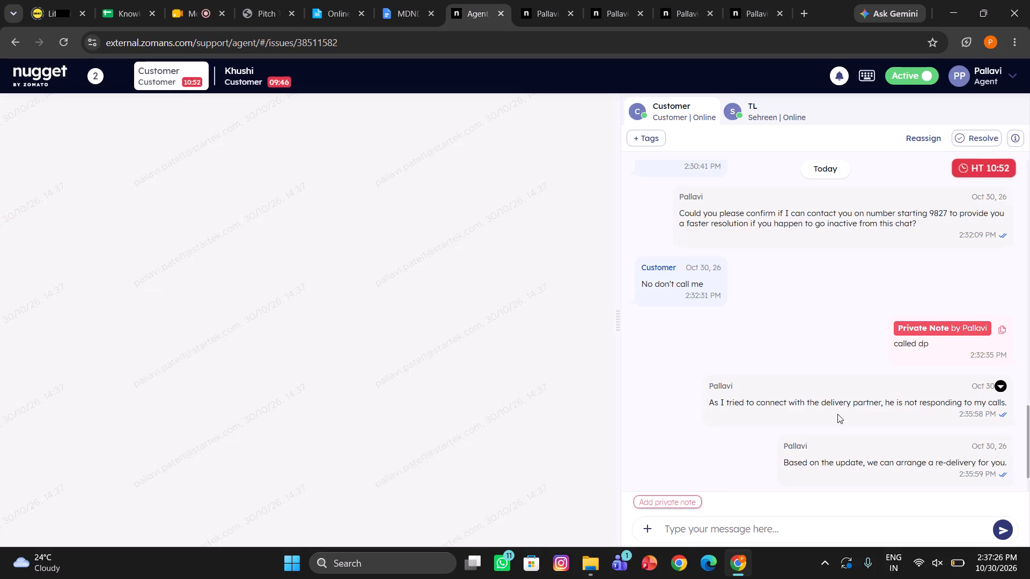
key("ctrl+v")
key("Return")
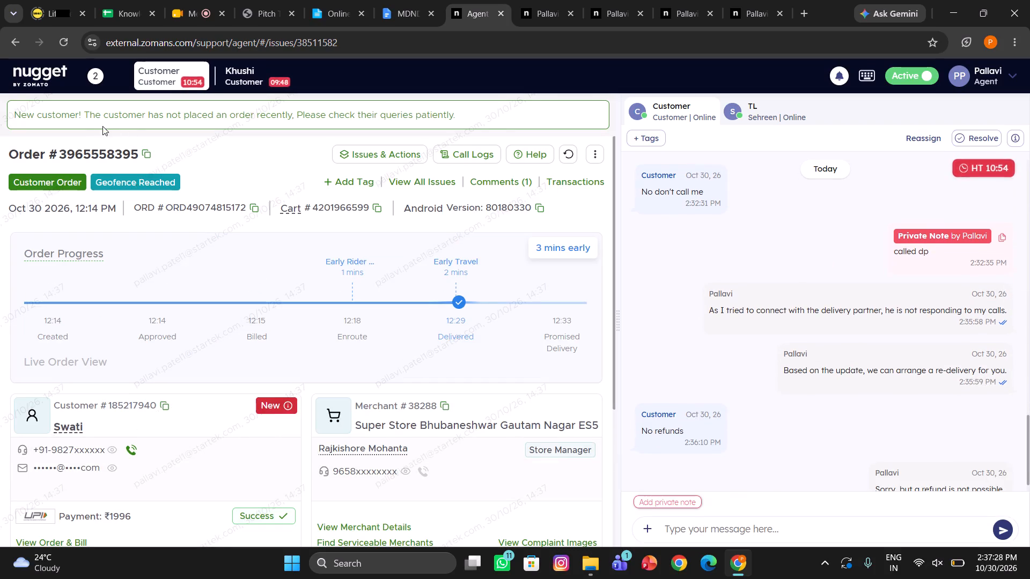
Copy the Pitch Tips line "We want to resolve your concern. Since you are unresponsive, I am calling you to assist you." and send it in Khushi's chat.
left_click(244, 85)
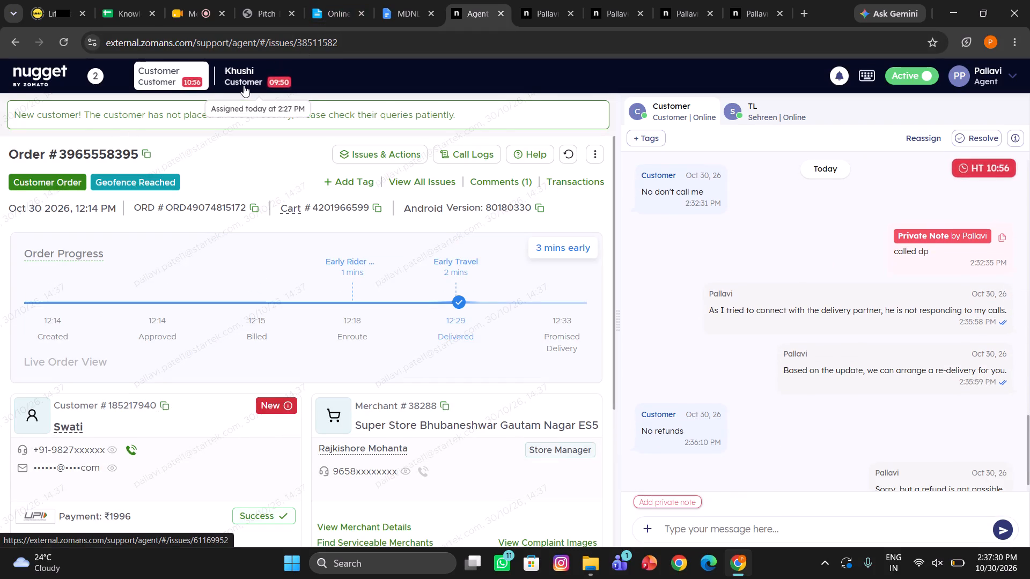
scroll(290, 333, "down", 1)
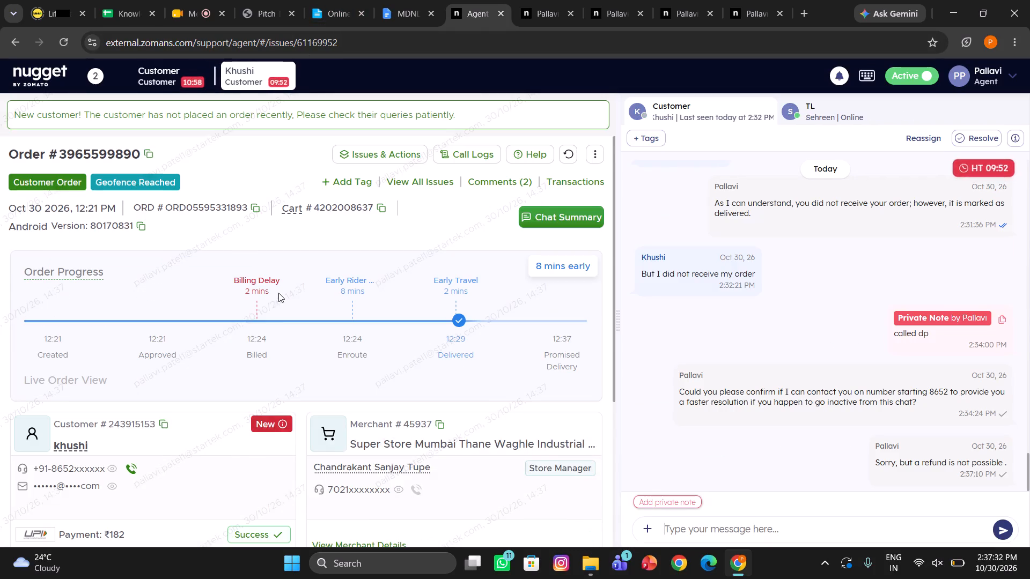
left_click(266, 5)
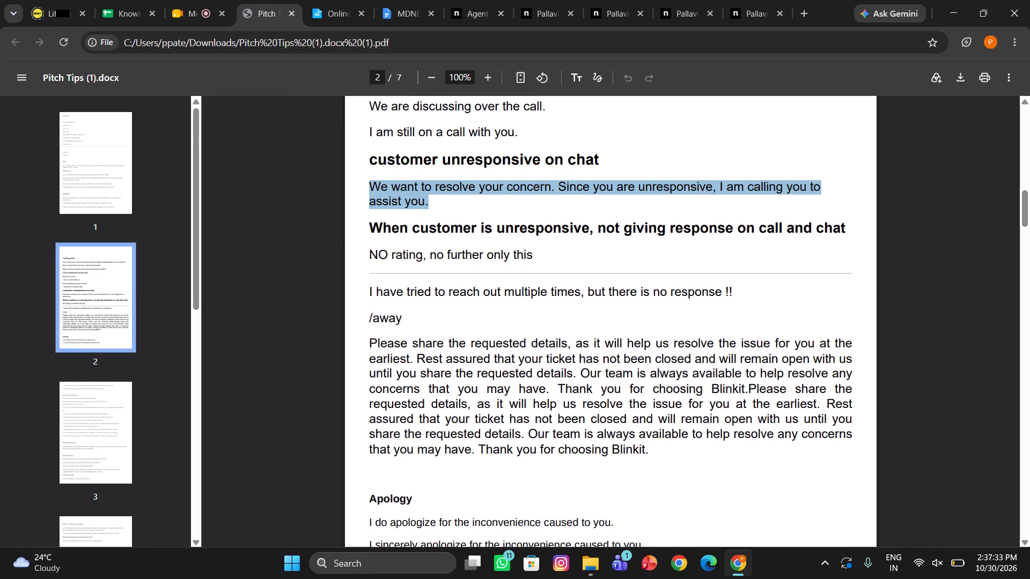
key("ctrl+c")
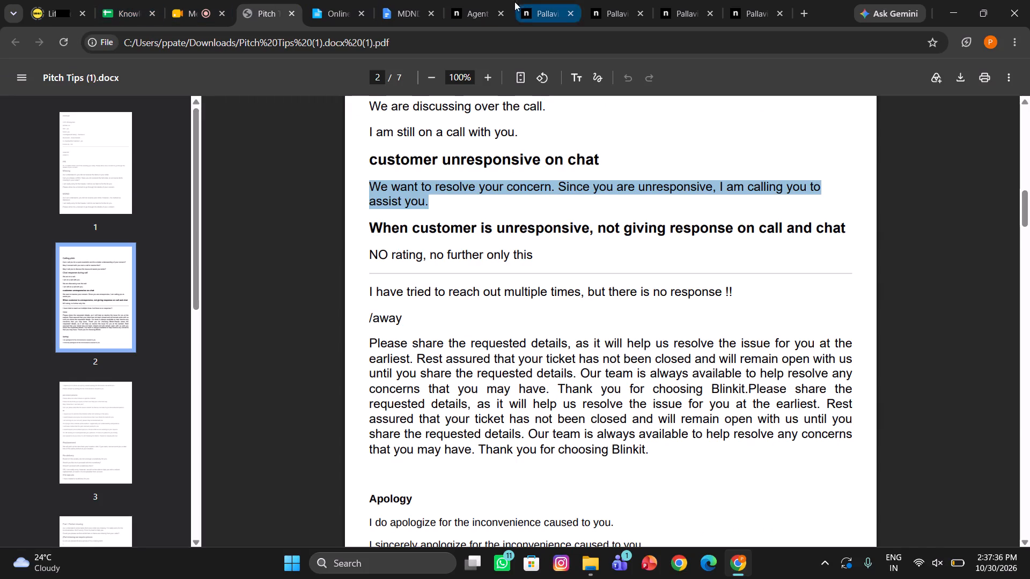
left_click(464, 10)
key("ctrl+v")
key("Return")
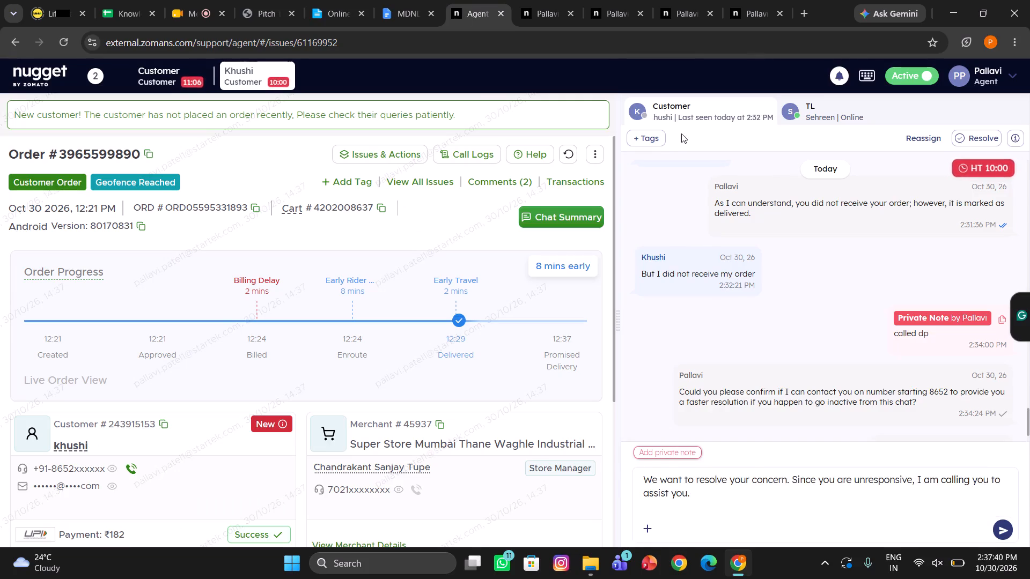
Initiate a call to the customer from Khushi's order details.
scroll(377, 382, "down", 2)
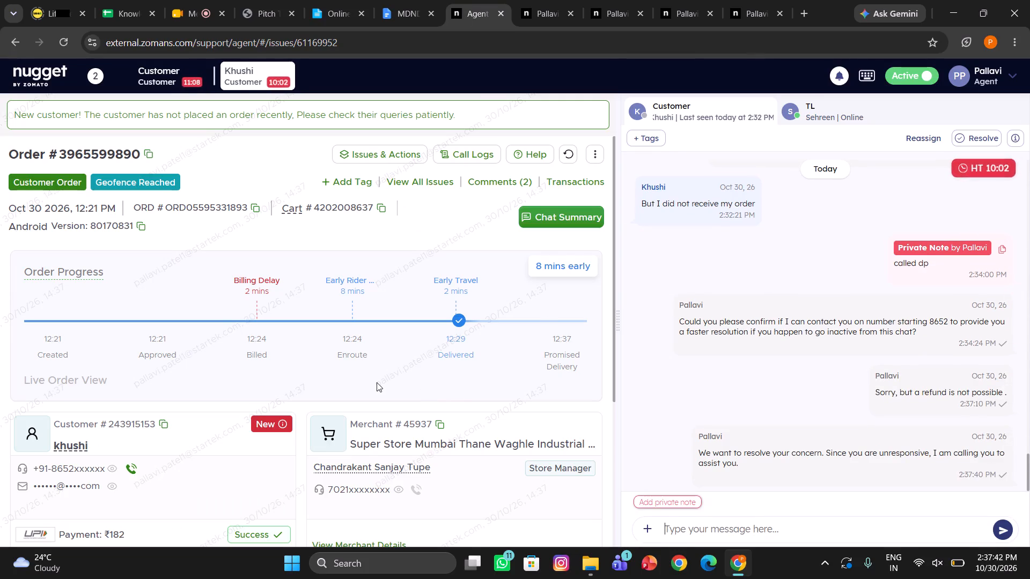
scroll(290, 447, "down", 1)
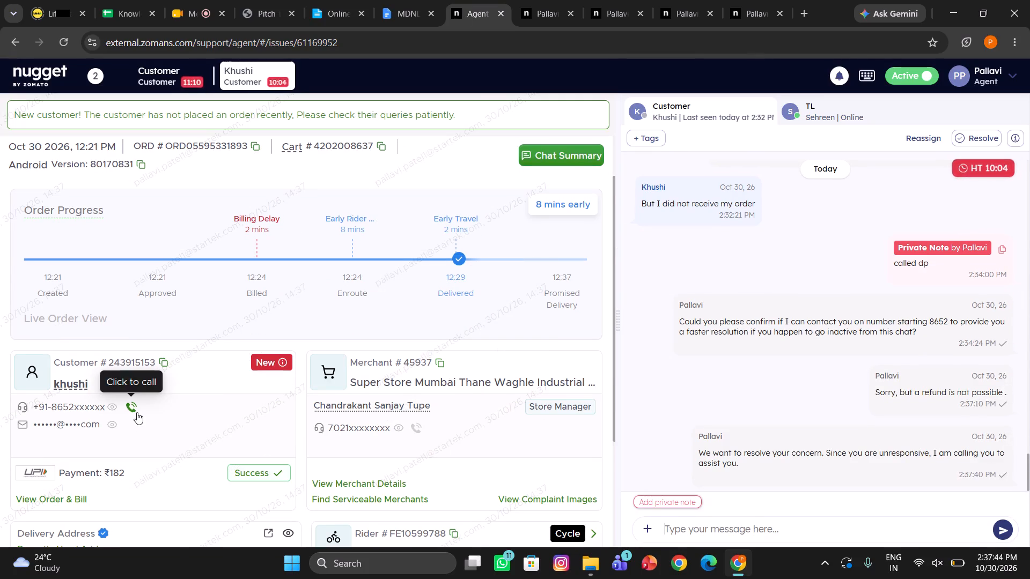
left_click(137, 412)
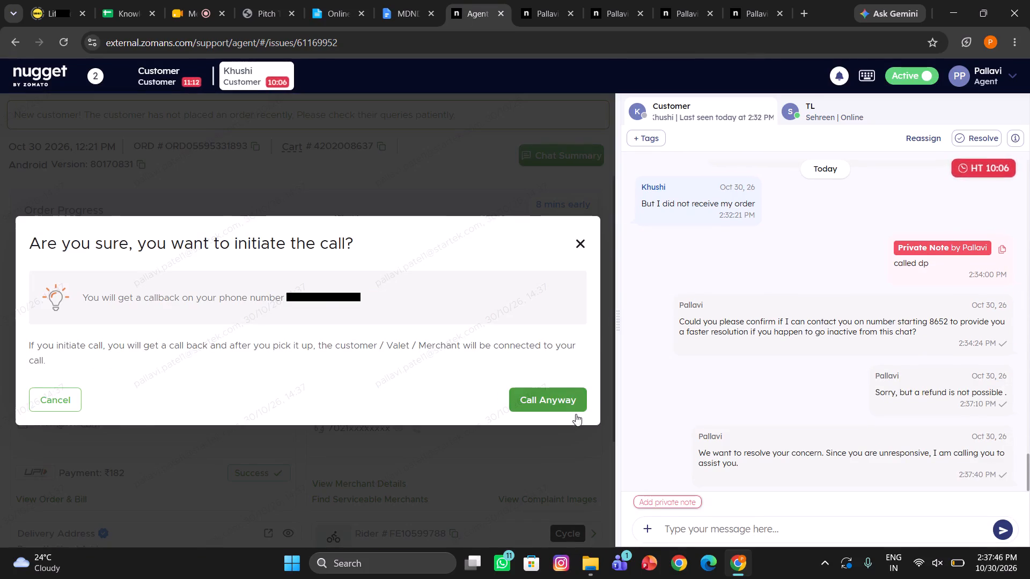
left_click(555, 392)
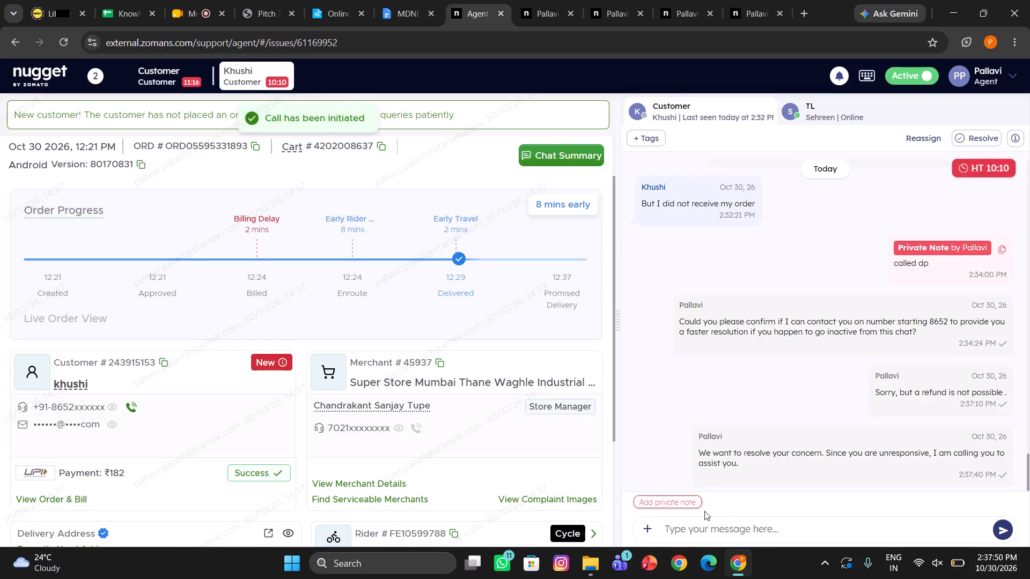
Add a private note reading "called cx" to Khushi's chat.
left_click(646, 500)
type("called cx")
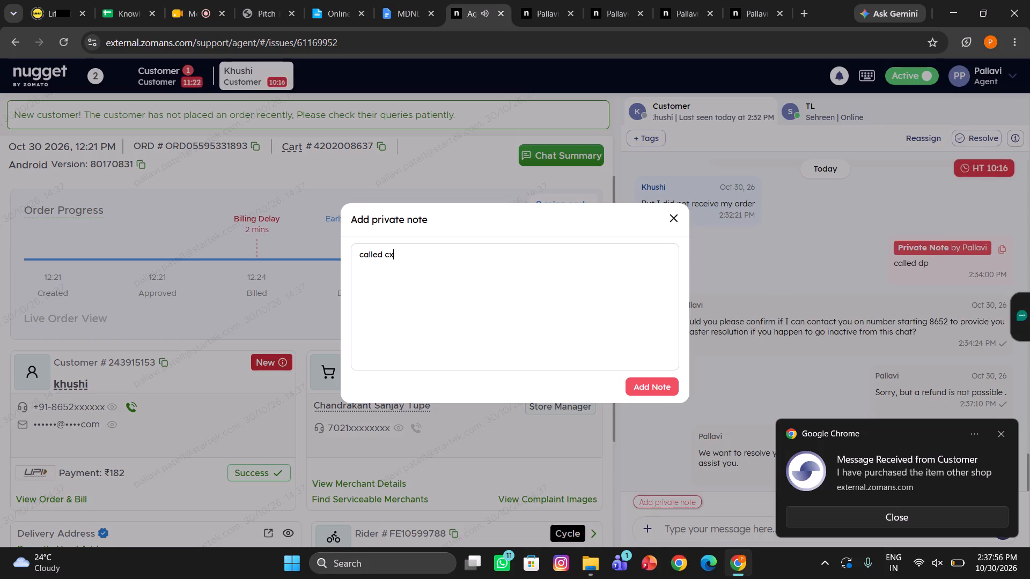
left_click(643, 382)
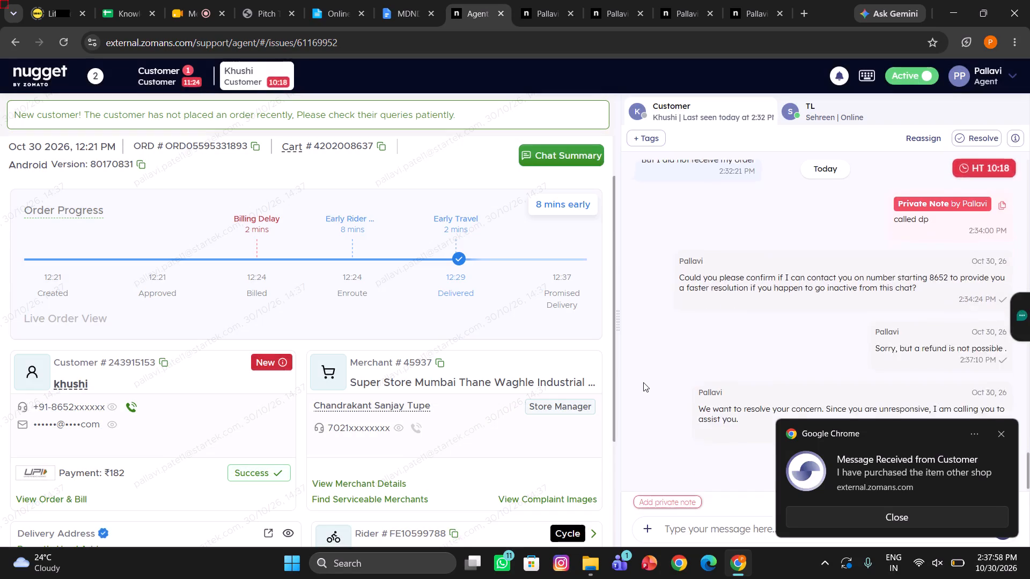
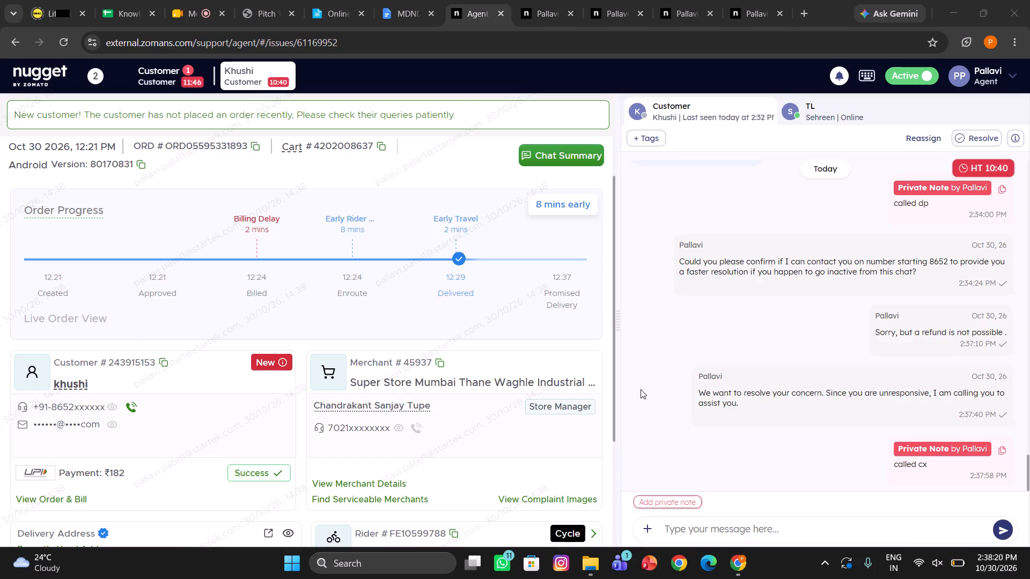
Select the merchant name "Super Store Mumbai Thane Waghle Industrial ES271" in Khushi's order details.
scroll(641, 389, "down", 1)
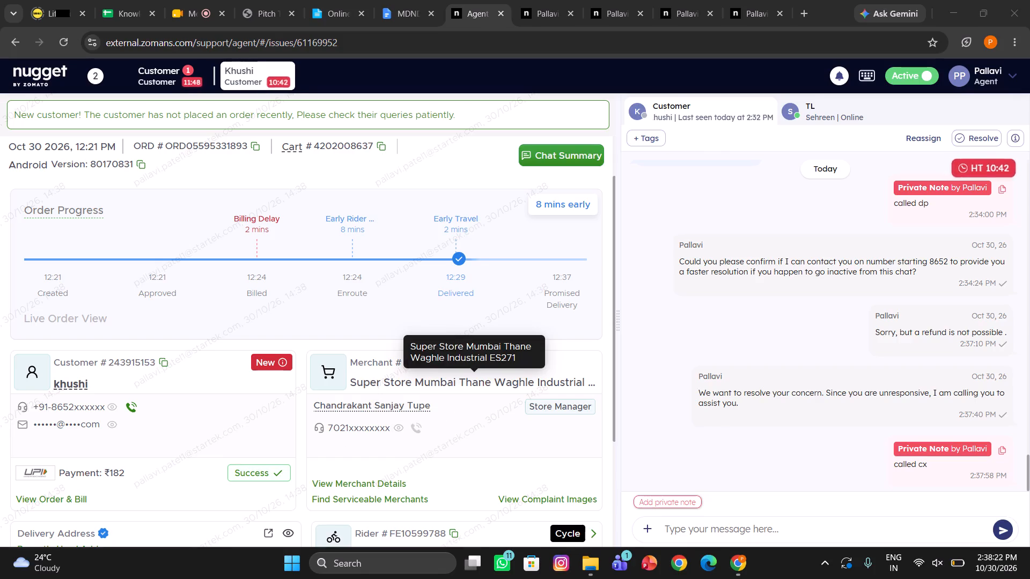
triple_click(474, 383)
left_click(474, 383)
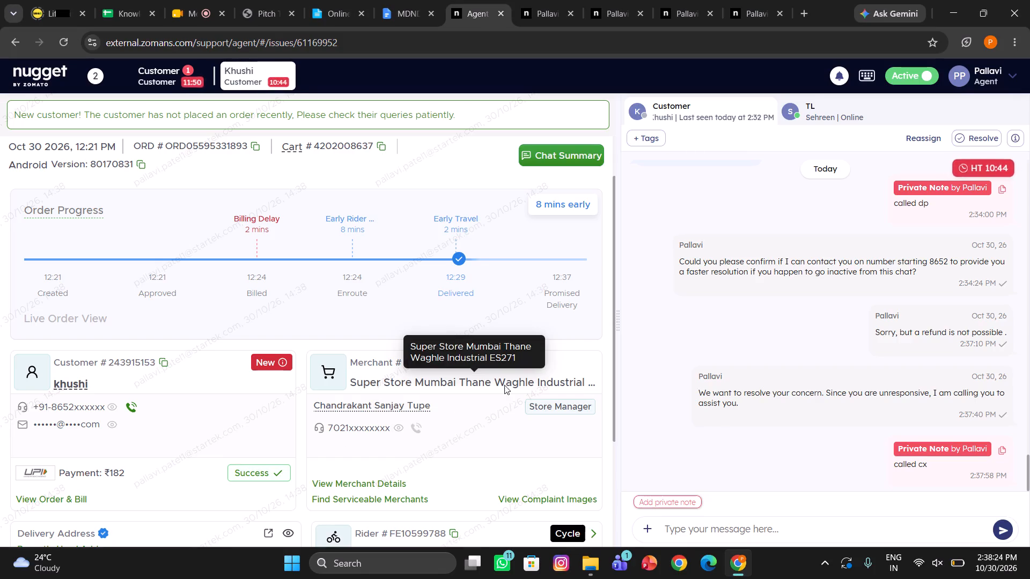
triple_click(429, 385)
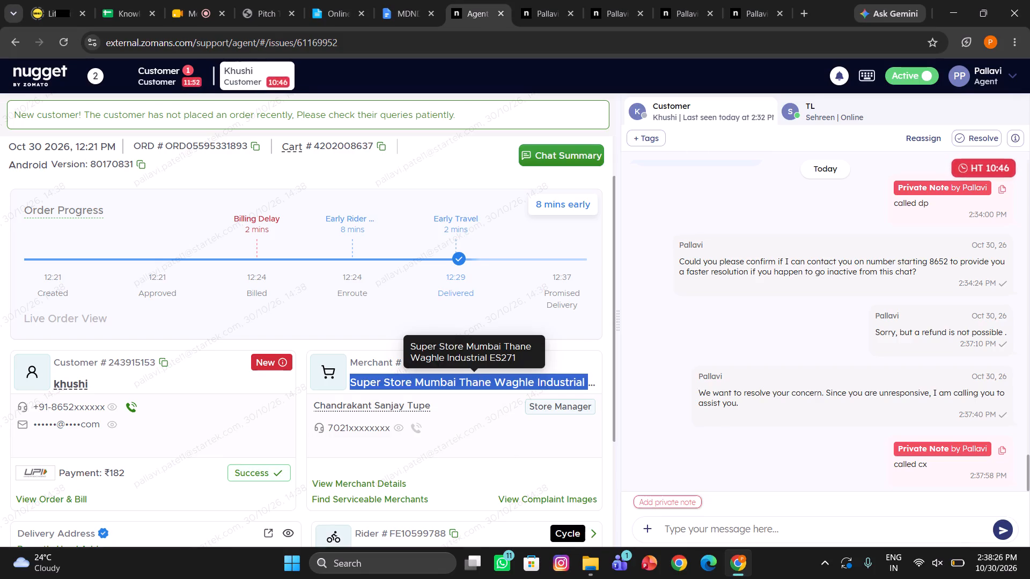
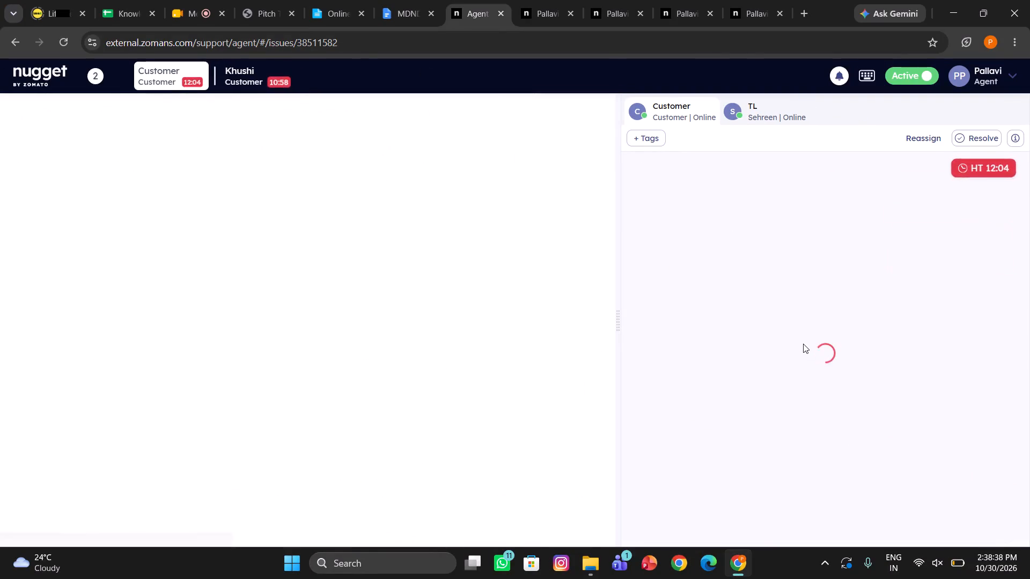
scroll(803, 344, "down", 6)
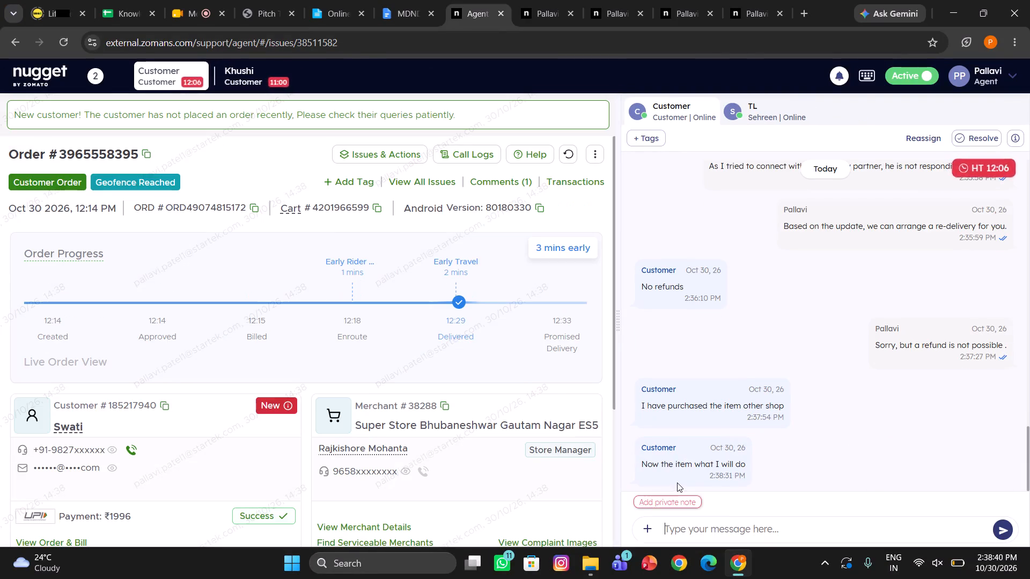
left_click(711, 527)
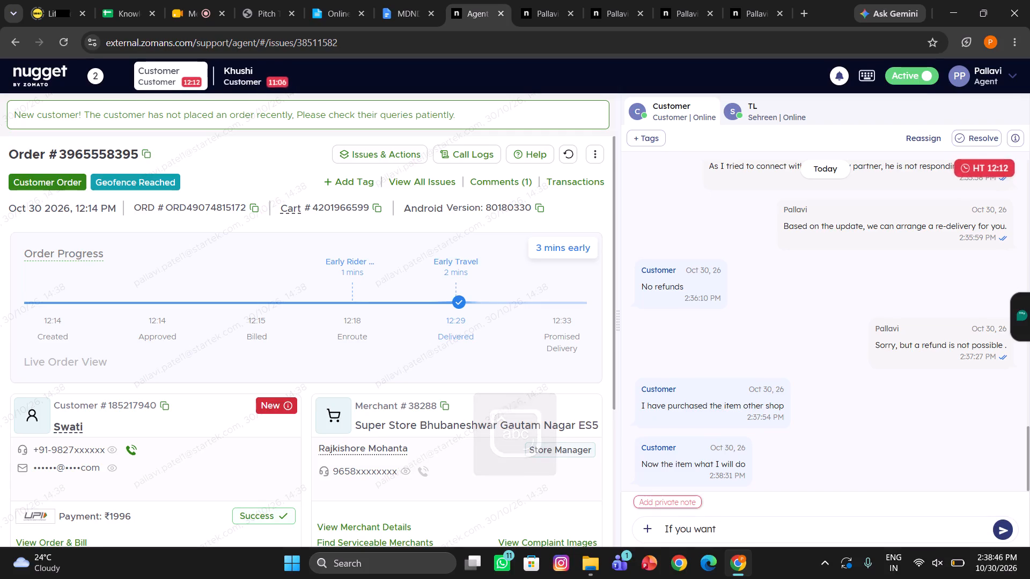
key("space")
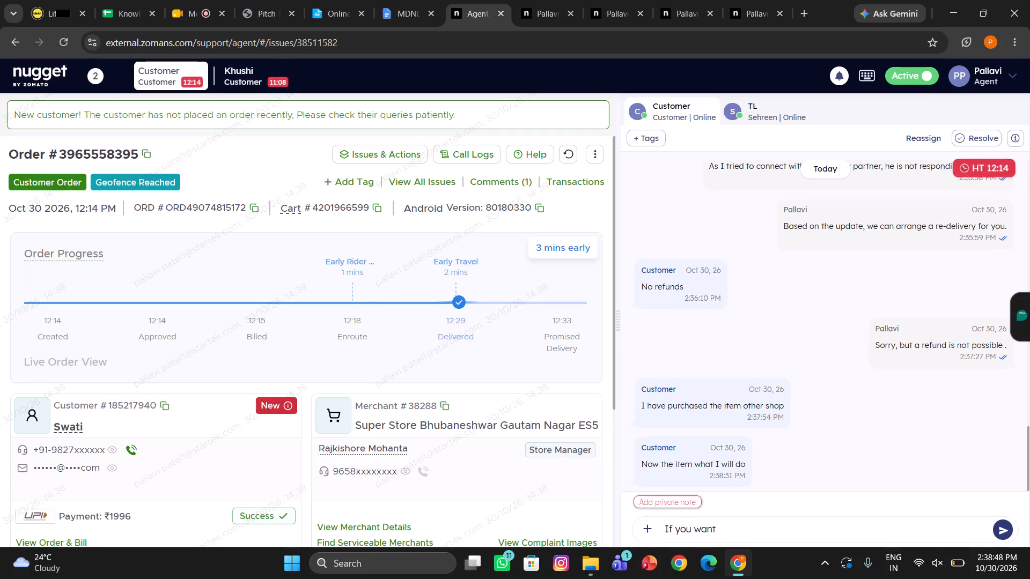
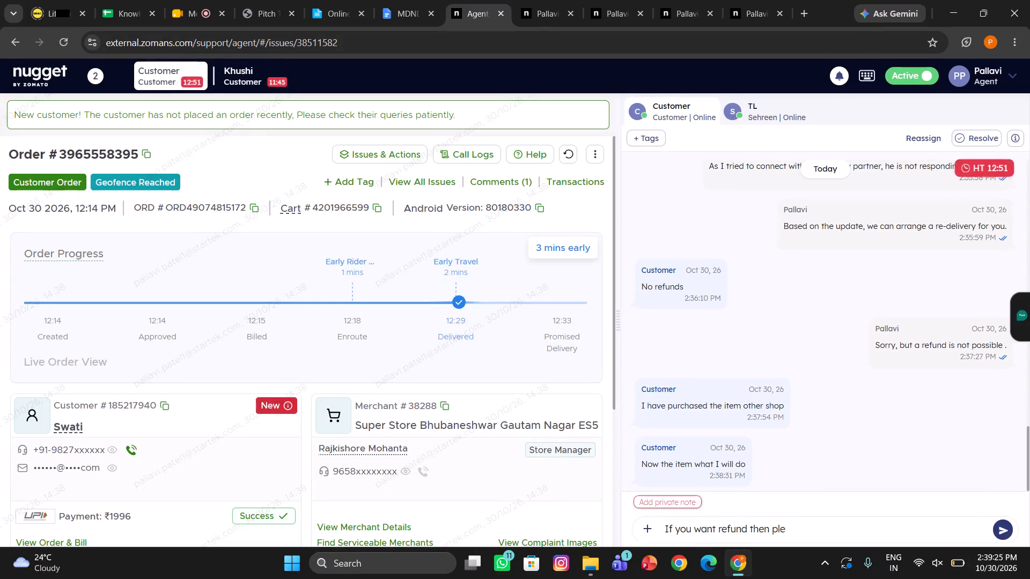
Complete the drafted reply with "please connect with us after 1-2 hour after geeting confirmation we can proceed with refund".
type("ase connect with us after 1-2")
key("space")
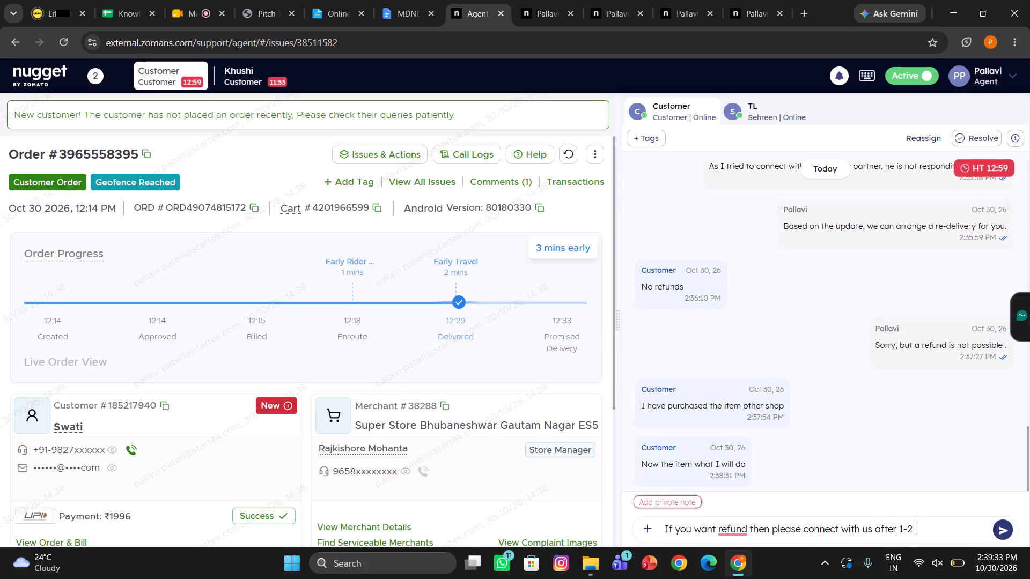
type("hour after geeting confirmation")
key("space")
type("we can proceed with refund")
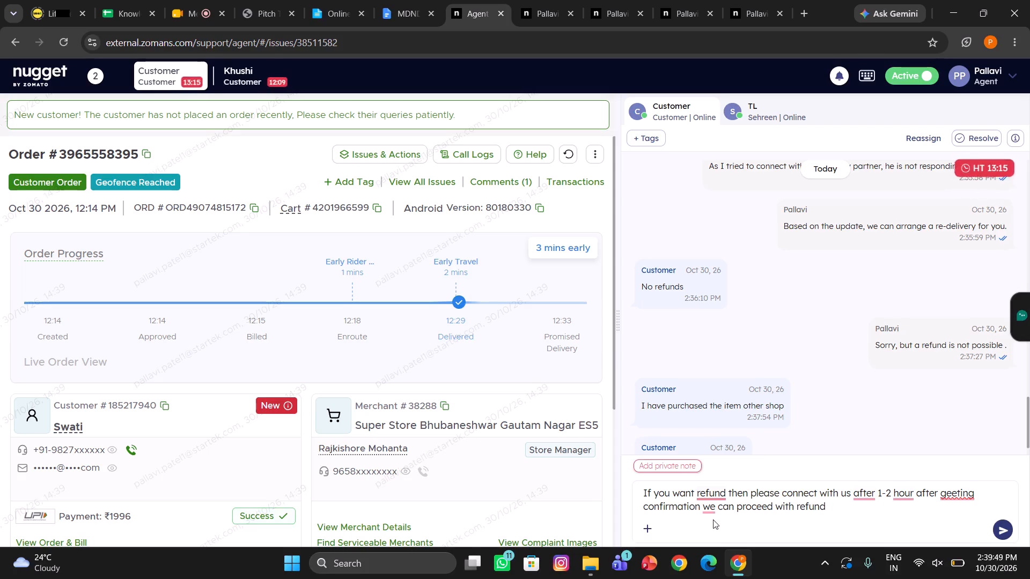
Correct the opening of the drafted reply to read "If you want a refund, then".
left_click(695, 494)
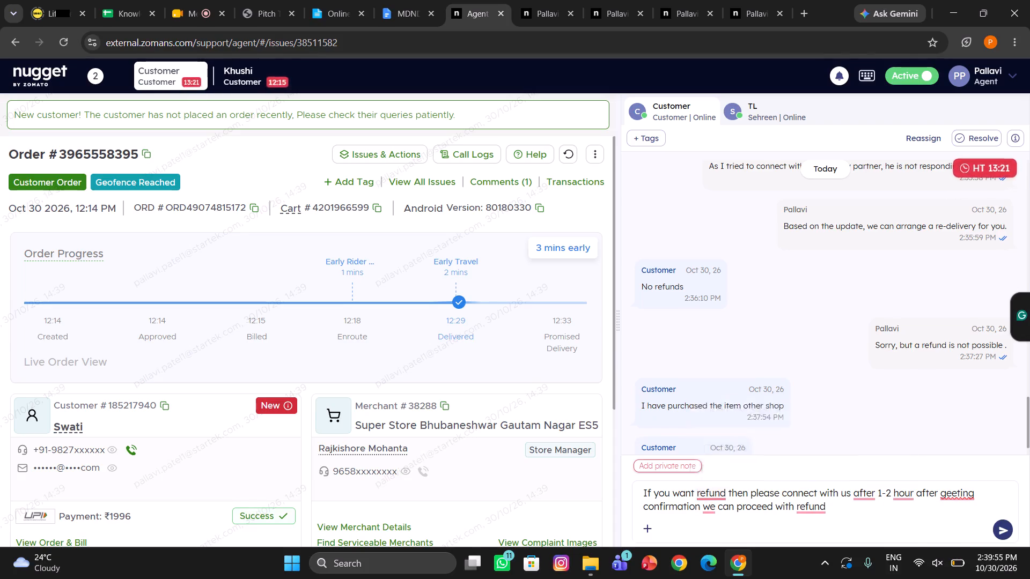
left_click(717, 427)
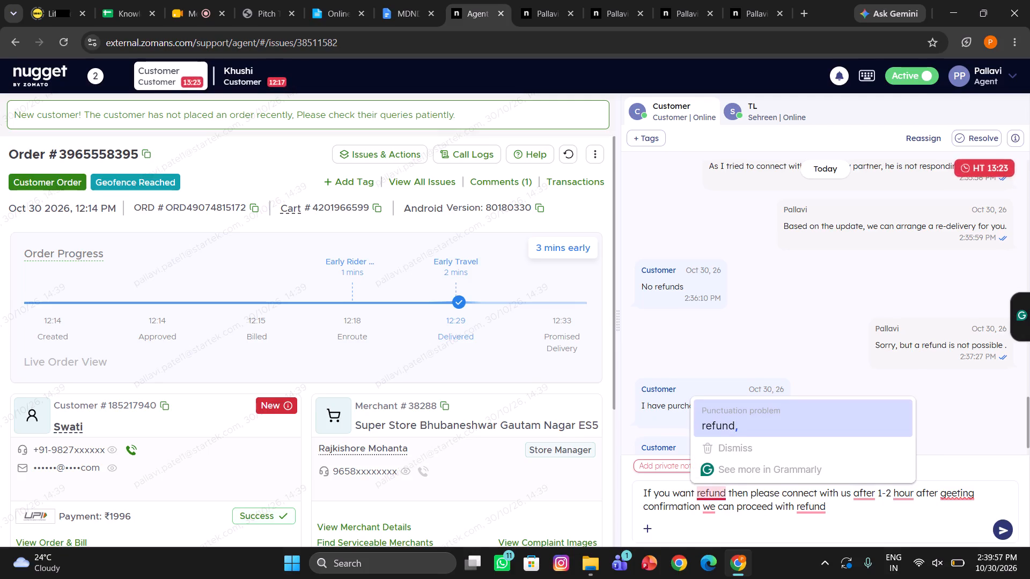
key("comma")
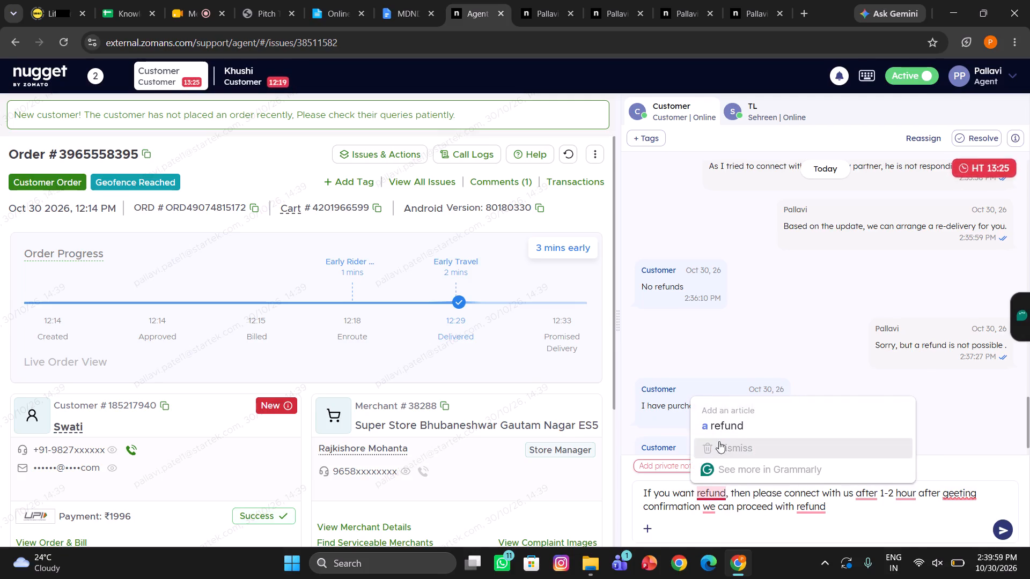
left_click(721, 426)
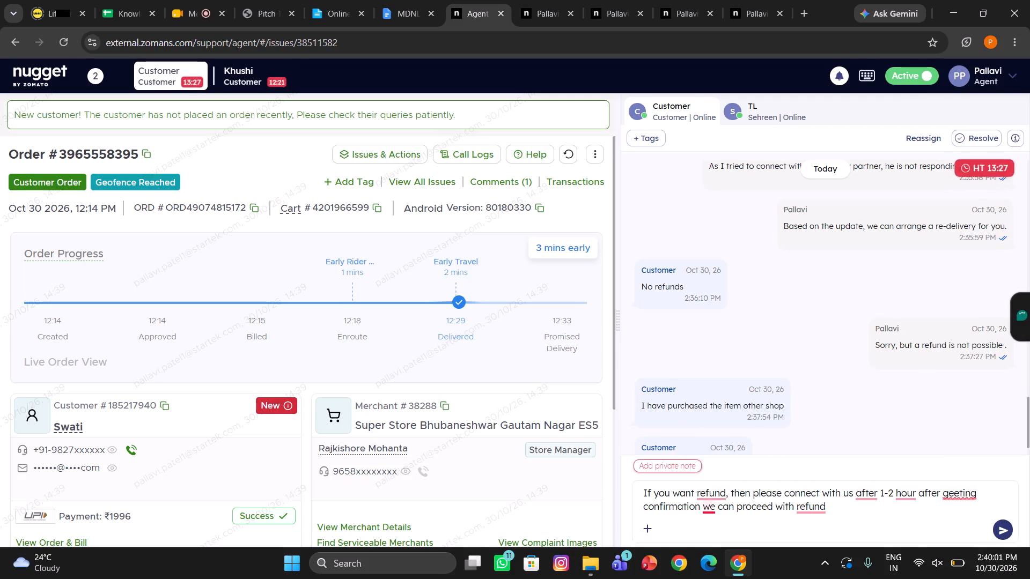
left_click(719, 434)
type("a")
key("space")
left_click(719, 434)
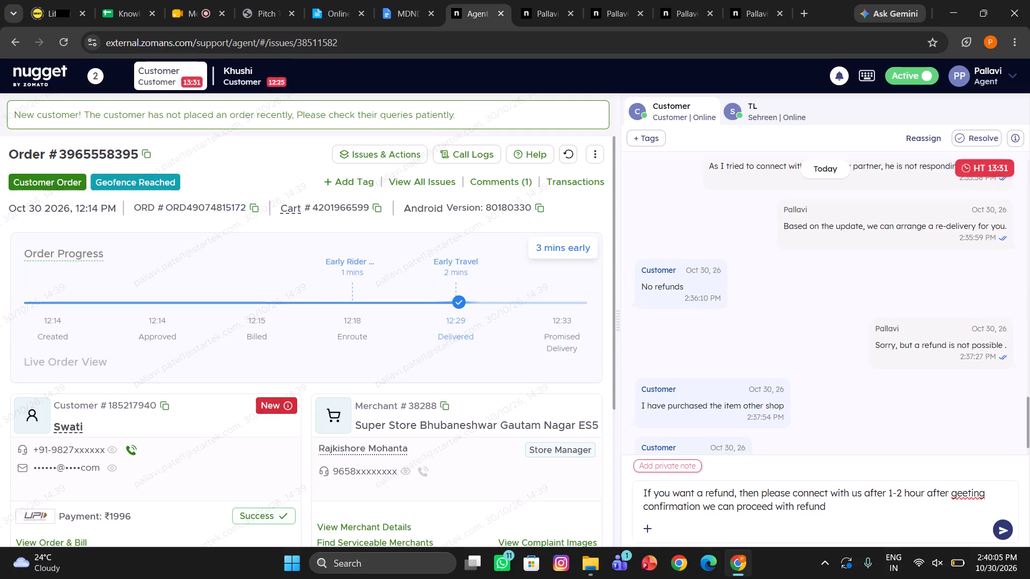
Correct the rest of the draft to read "connect with us 1-2 hours after getting confirmation we can proceed with the refund".
left_click(966, 496)
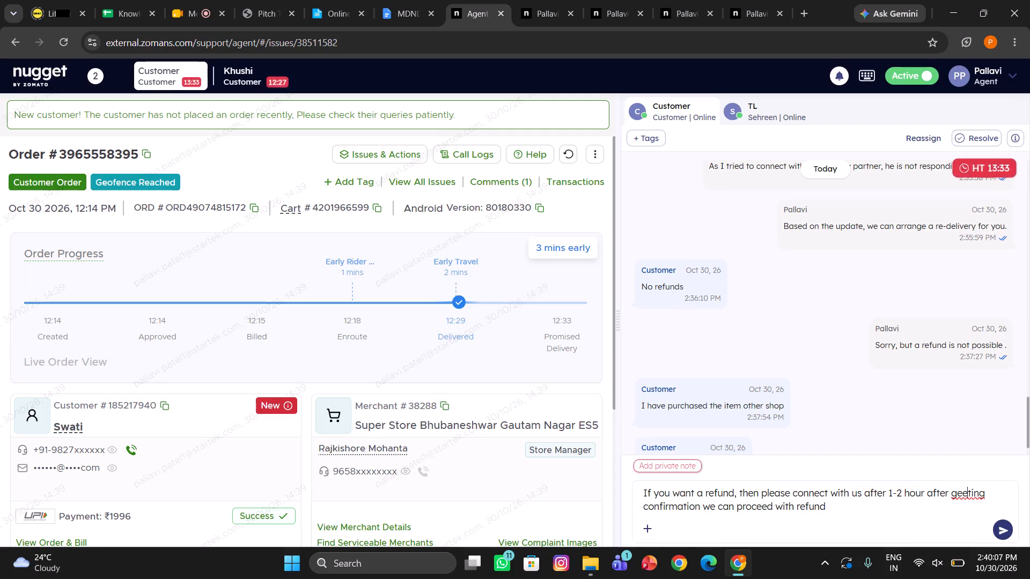
key("BackSpace")
key("t")
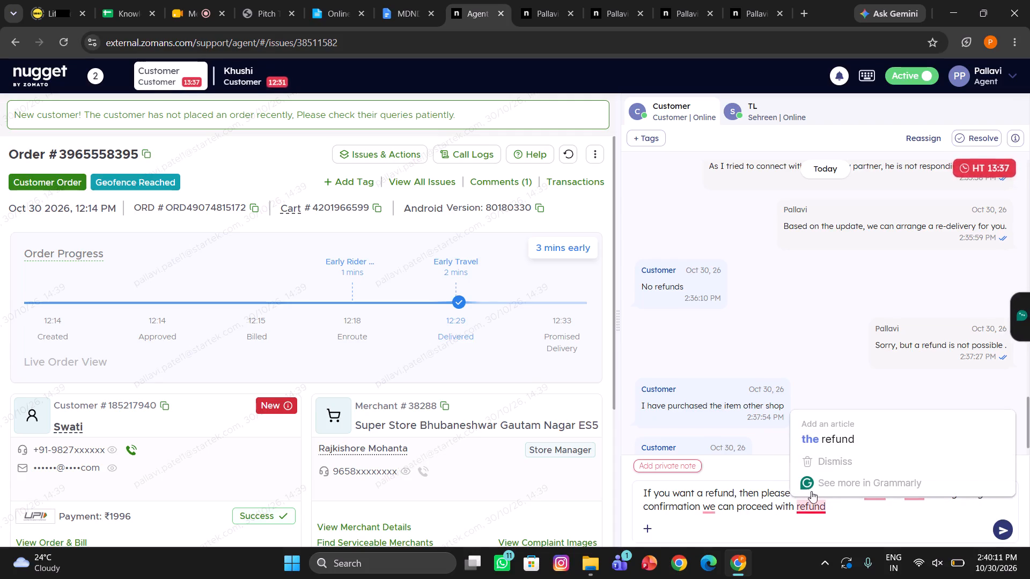
left_click(804, 444)
type("the")
key("space")
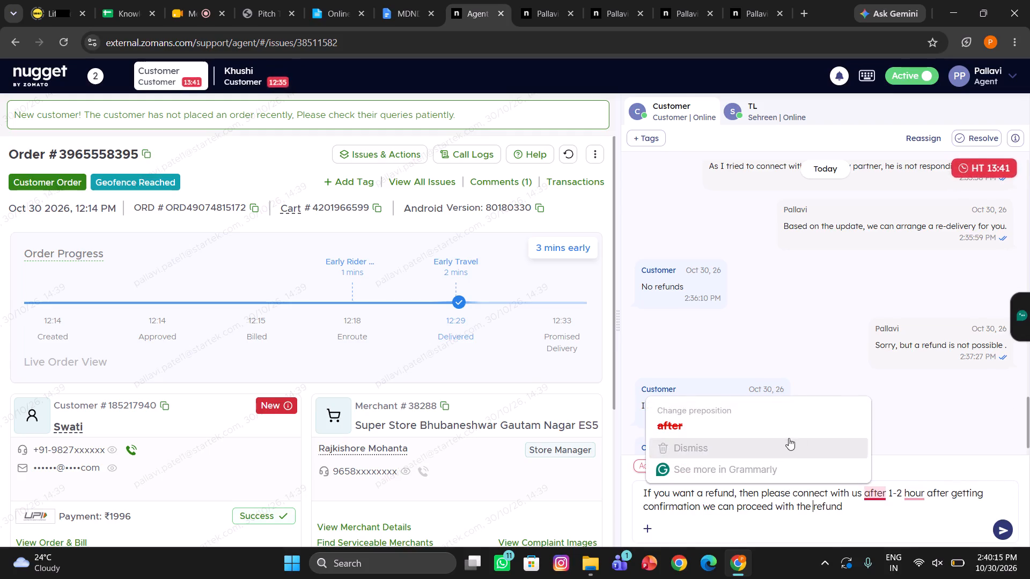
left_click(766, 428)
key("BackSpace")
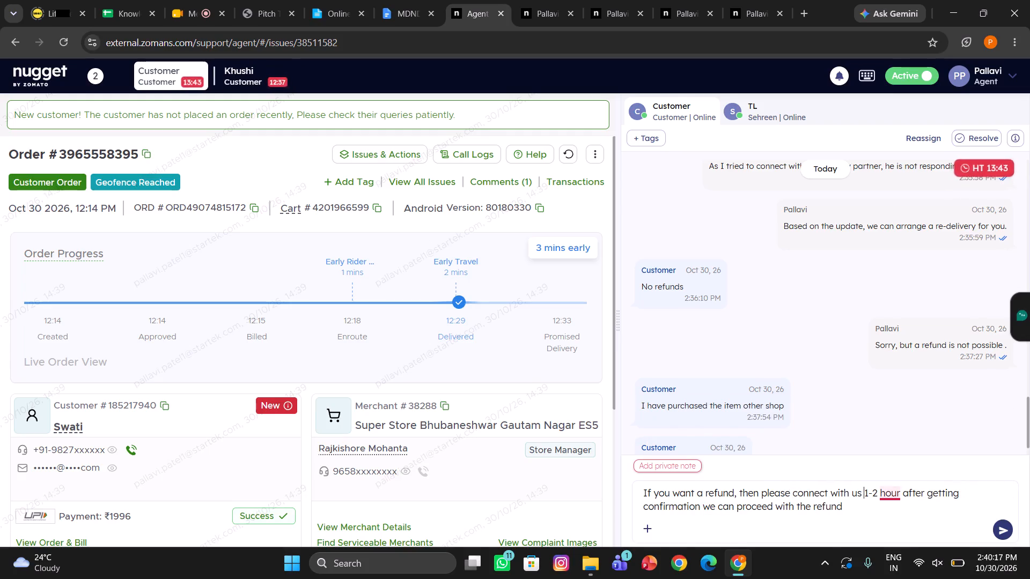
left_click(763, 419)
type("hours")
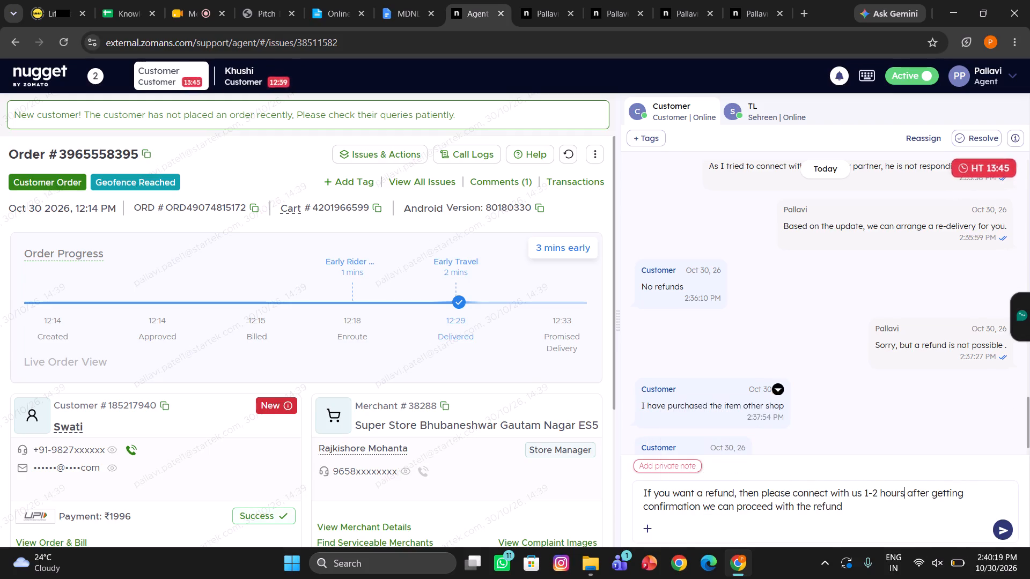
End the corrected refund reply with a full stop and send it to the customer.
left_click(854, 508)
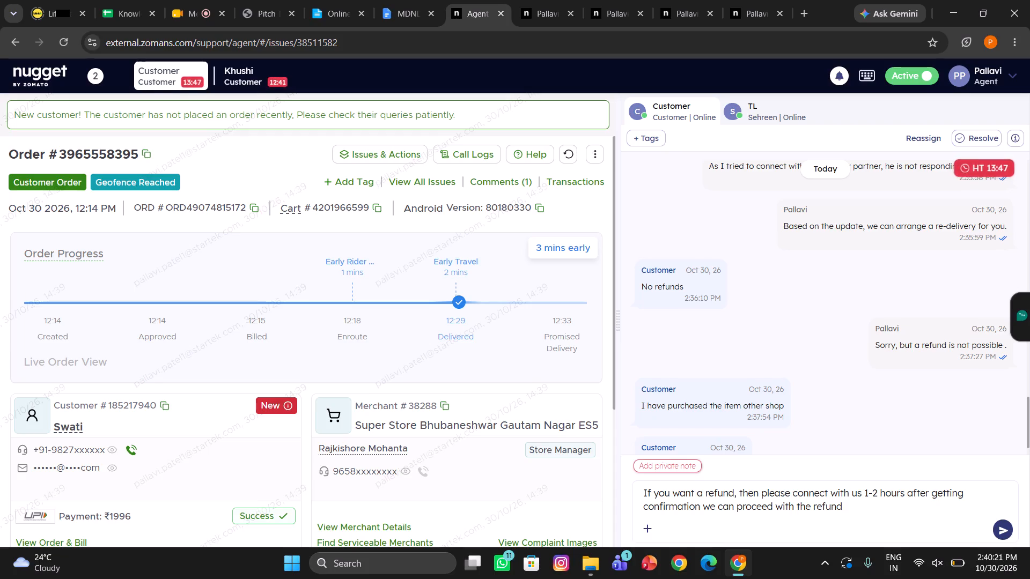
key("period")
key("Return")
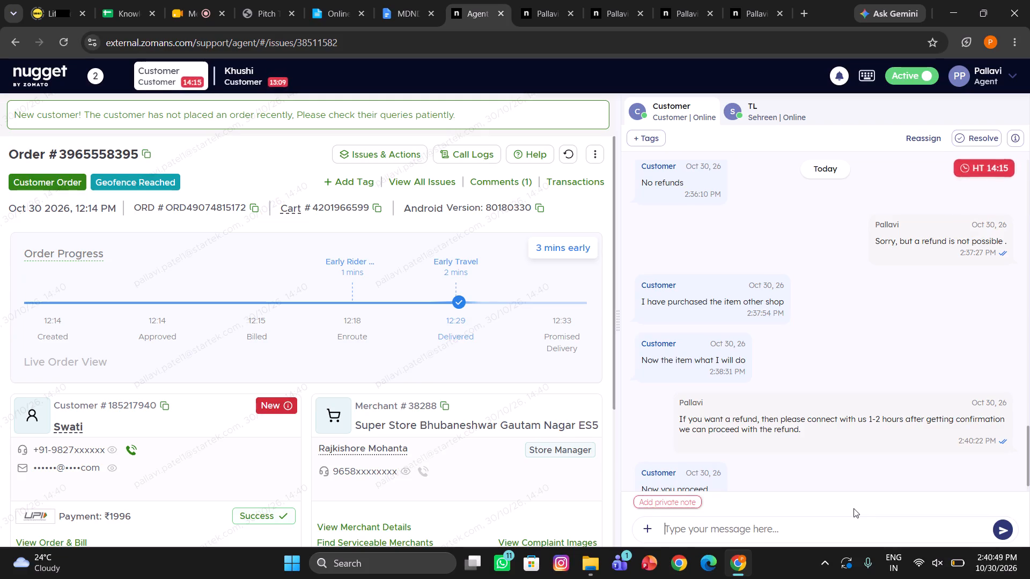
scroll(827, 336, "down", 1)
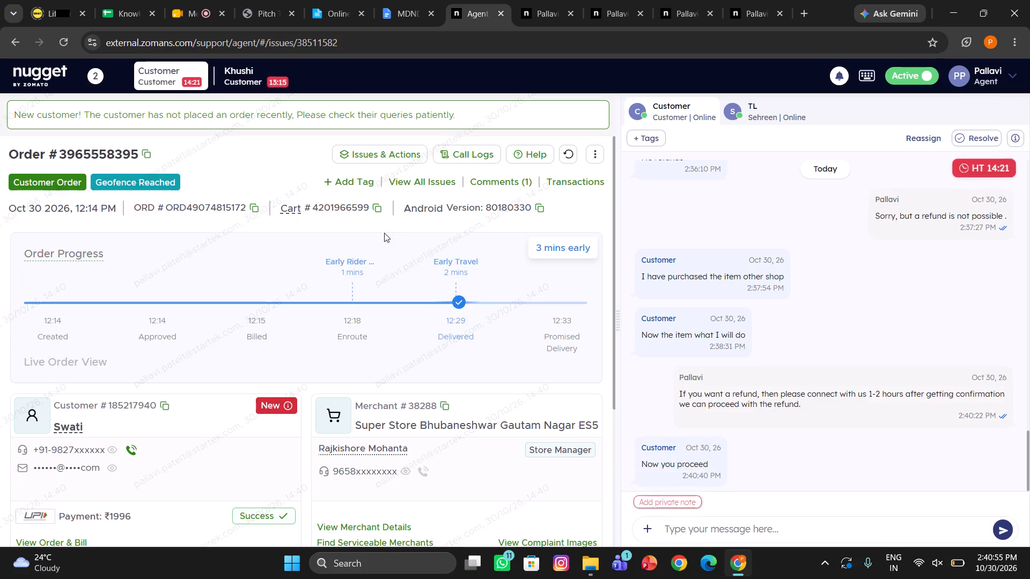
left_click(248, 70)
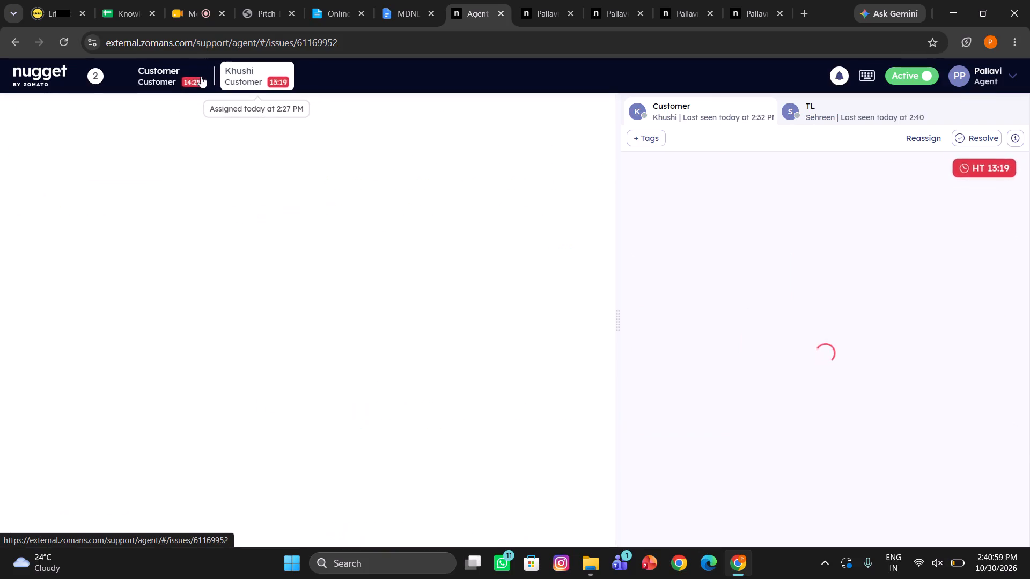
left_click(176, 74)
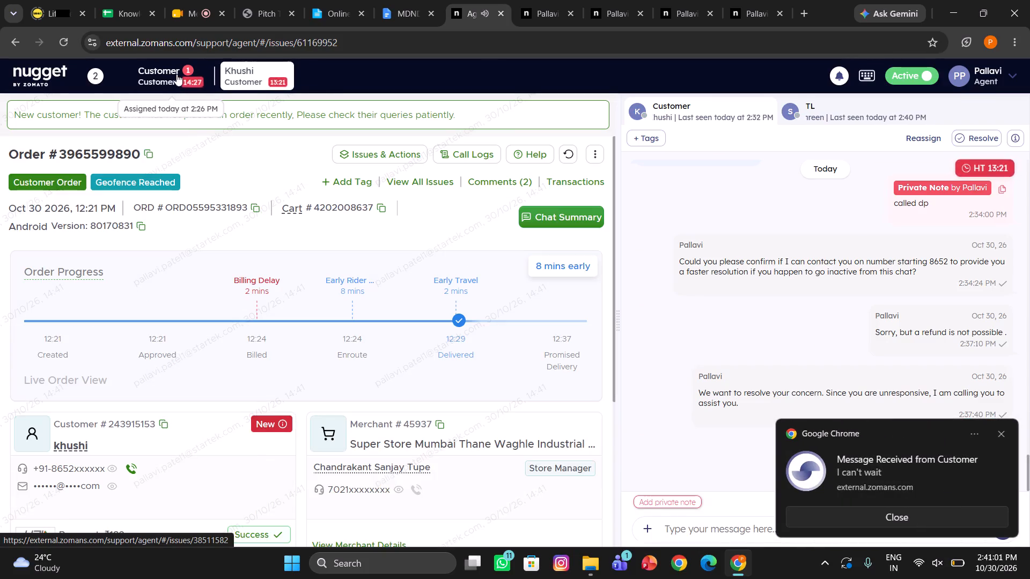
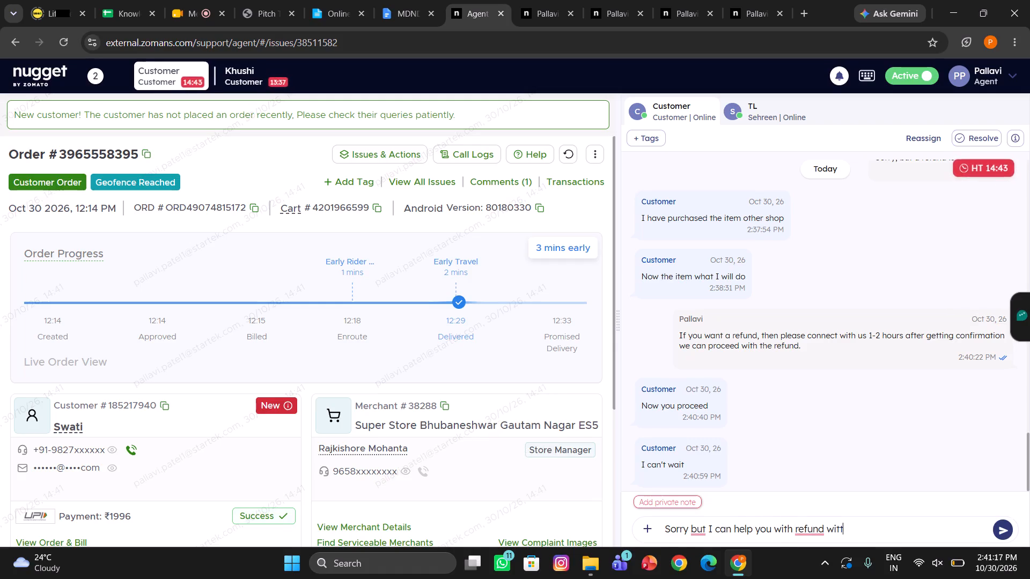
Finish the drafted reply about the refund with "without confirmation.".
type("out co")
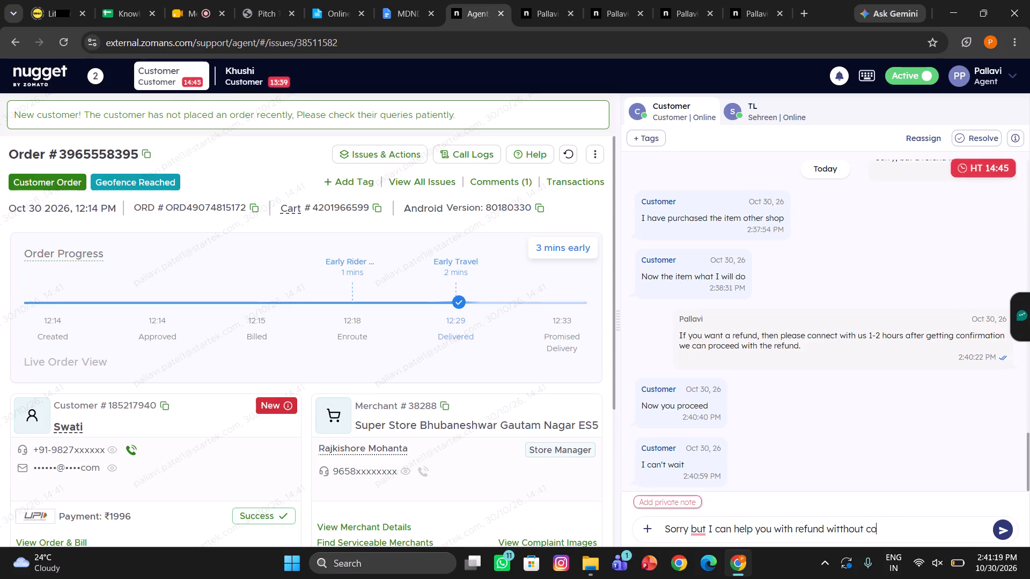
type("nfirmati")
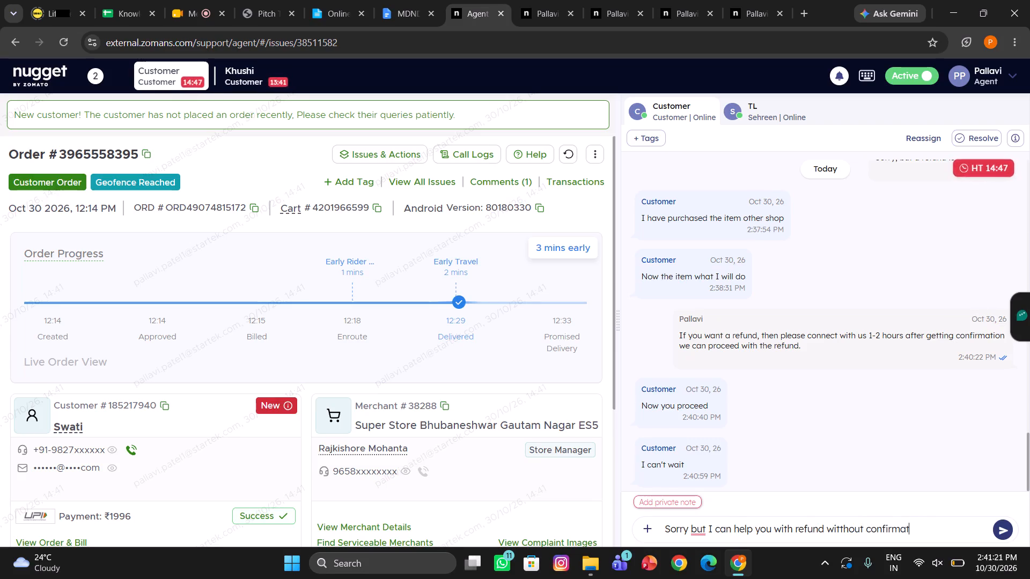
type("on.")
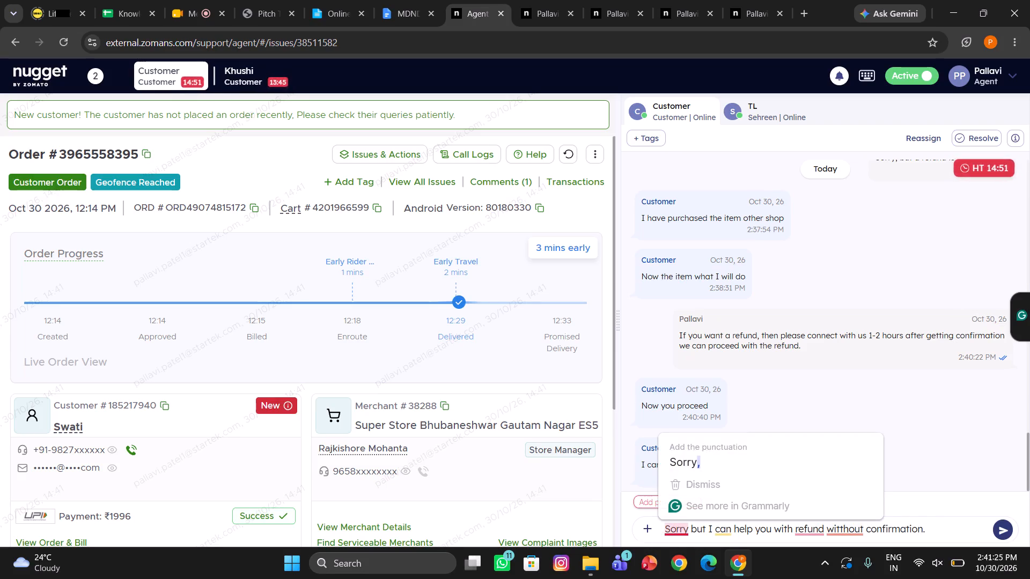
Correct the draft to "Sorry, but I can help you with a refund without confirmation." and send it to the customer.
left_click(689, 469)
key("comma")
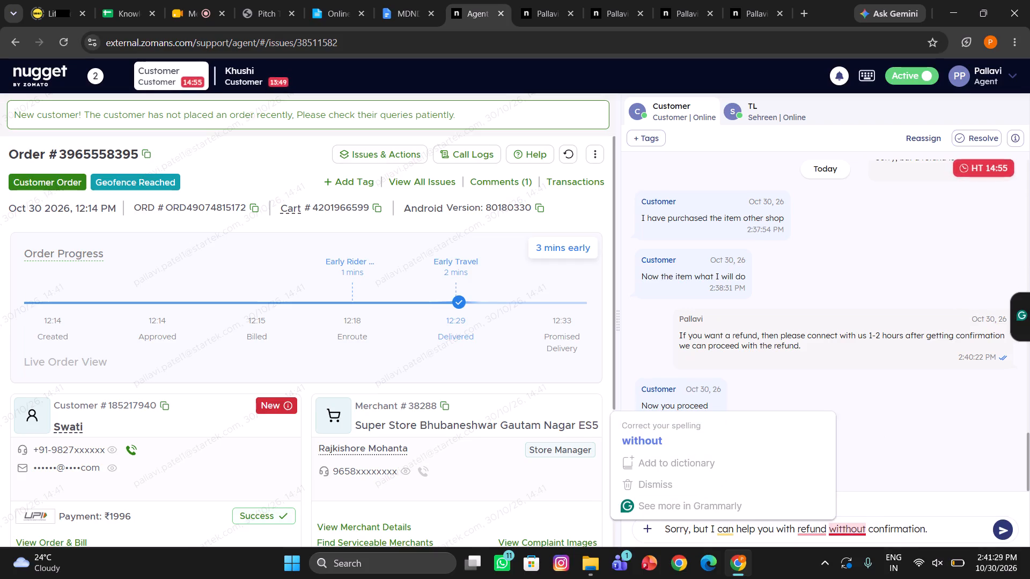
left_click(715, 437)
type("without")
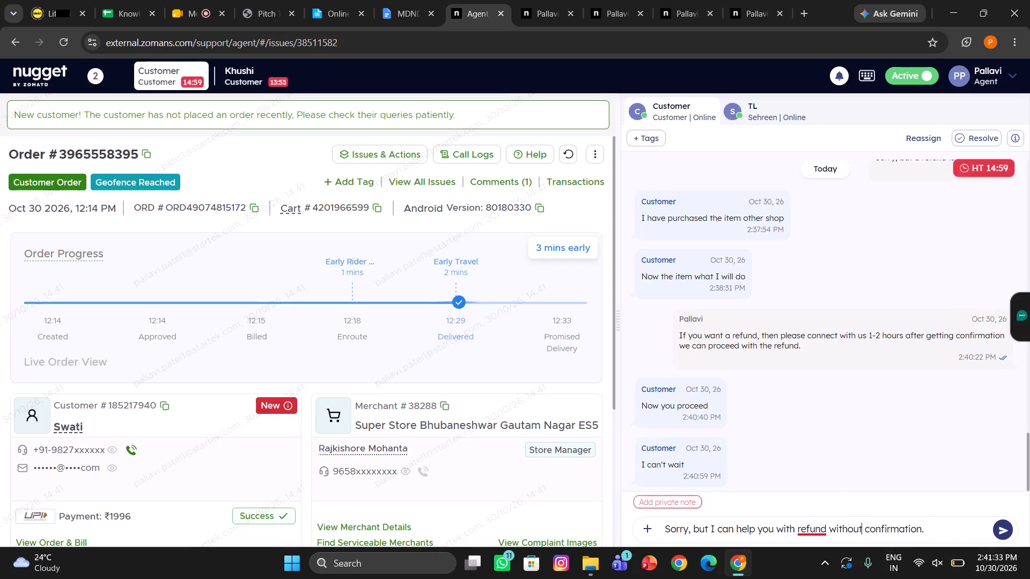
left_click(810, 461)
type("a")
key("space")
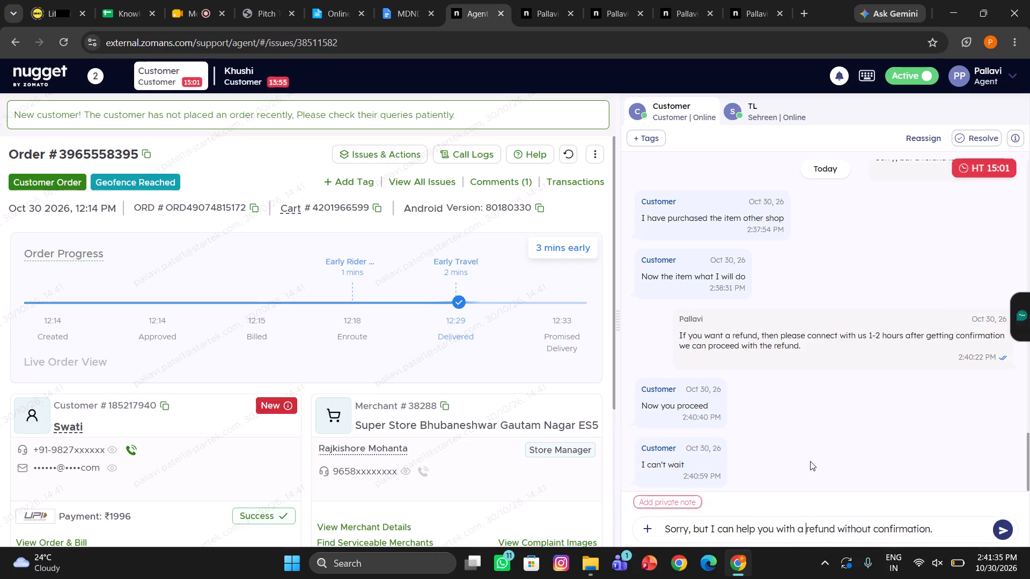
left_click(938, 526)
key("backslash")
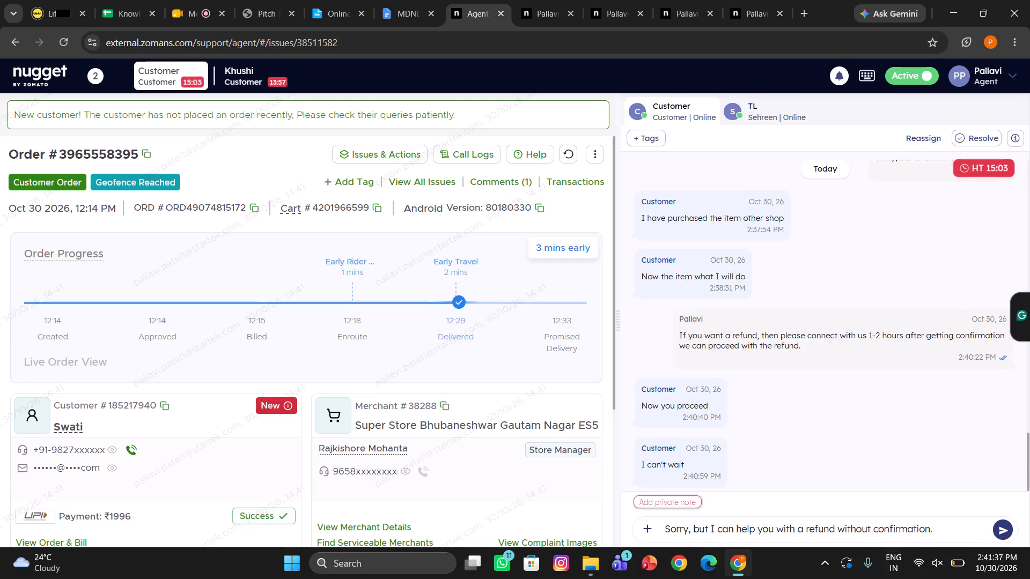
key("BackSpace")
key("Return")
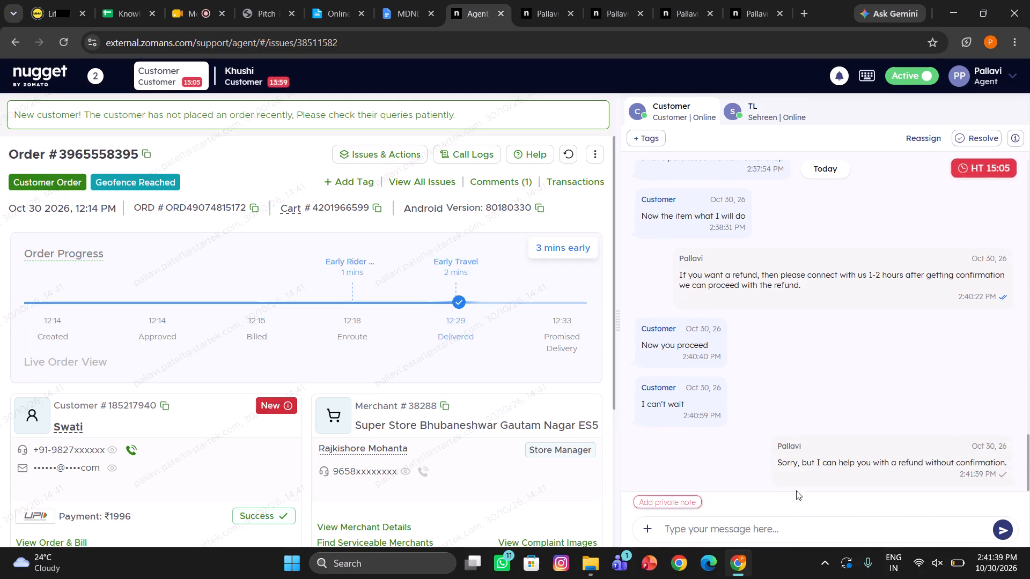
scroll(102, 536, "down", 1)
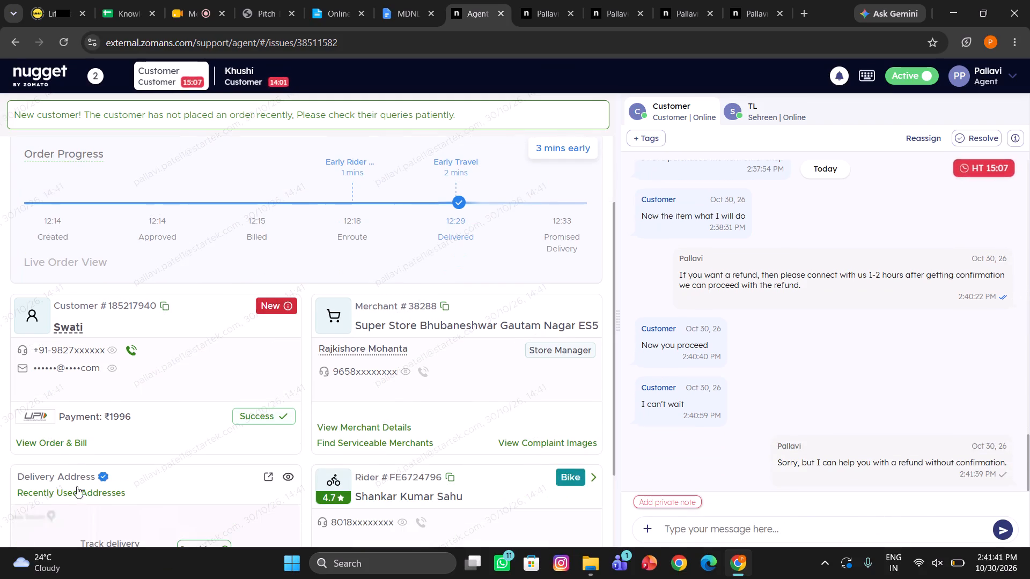
left_click(51, 444)
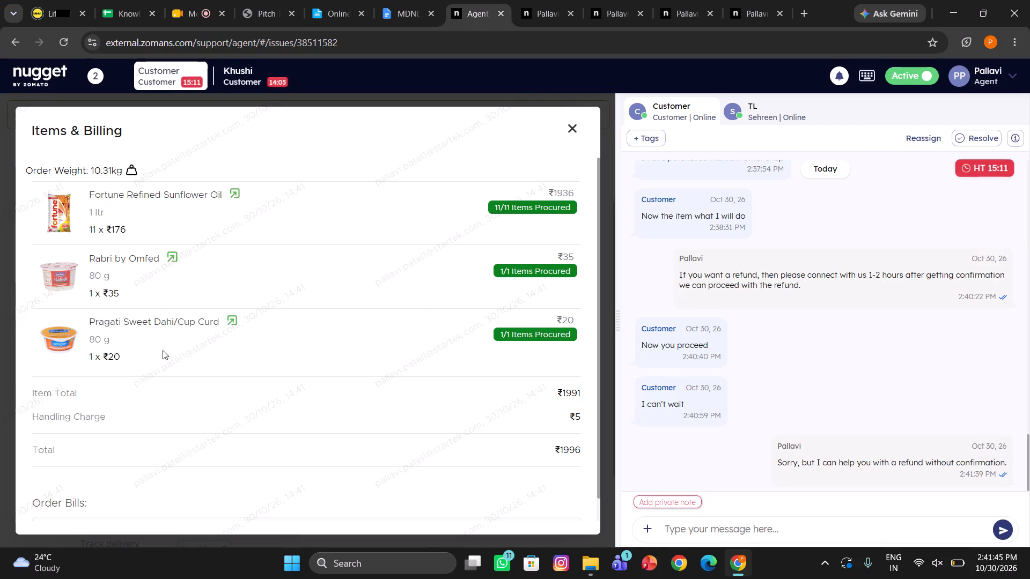
left_click(565, 133)
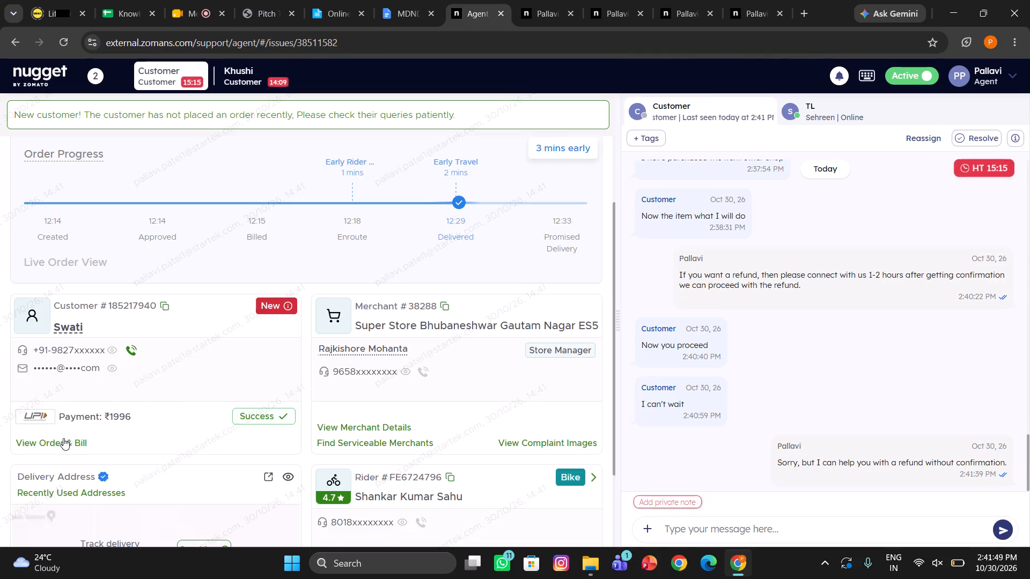
scroll(144, 412, "up", 1)
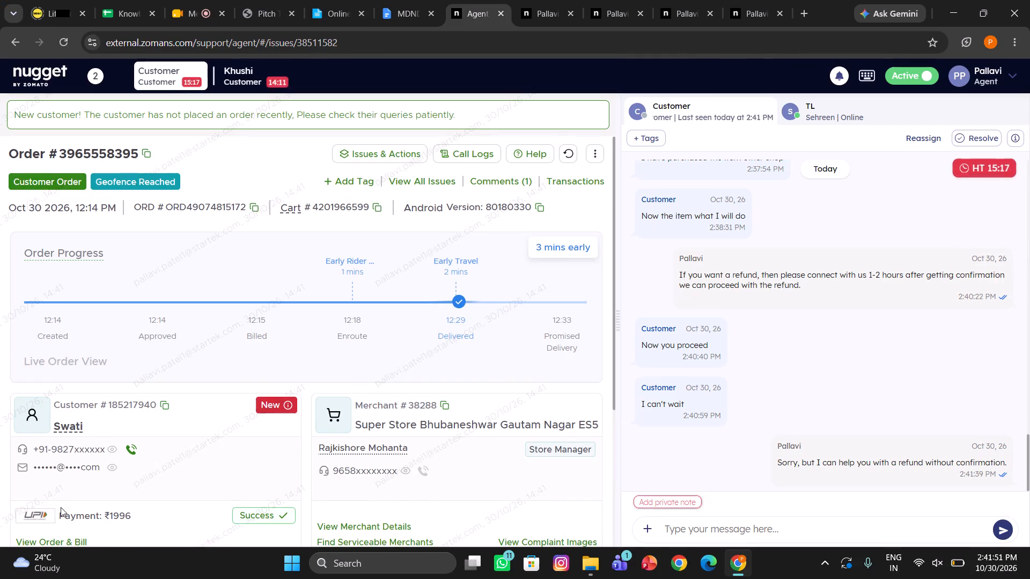
scroll(61, 507, "down", 1)
left_click(77, 459)
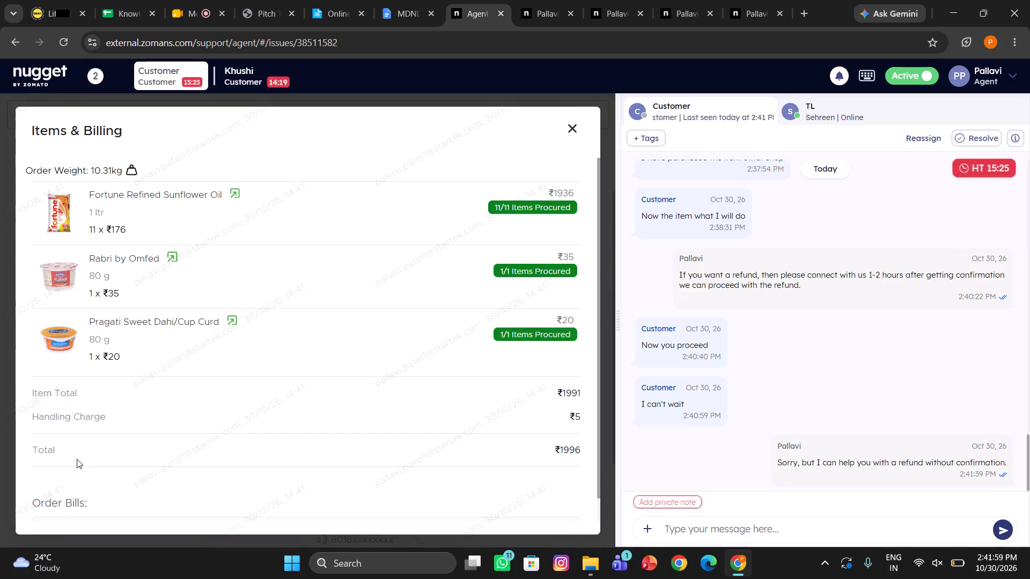
left_click(558, 133)
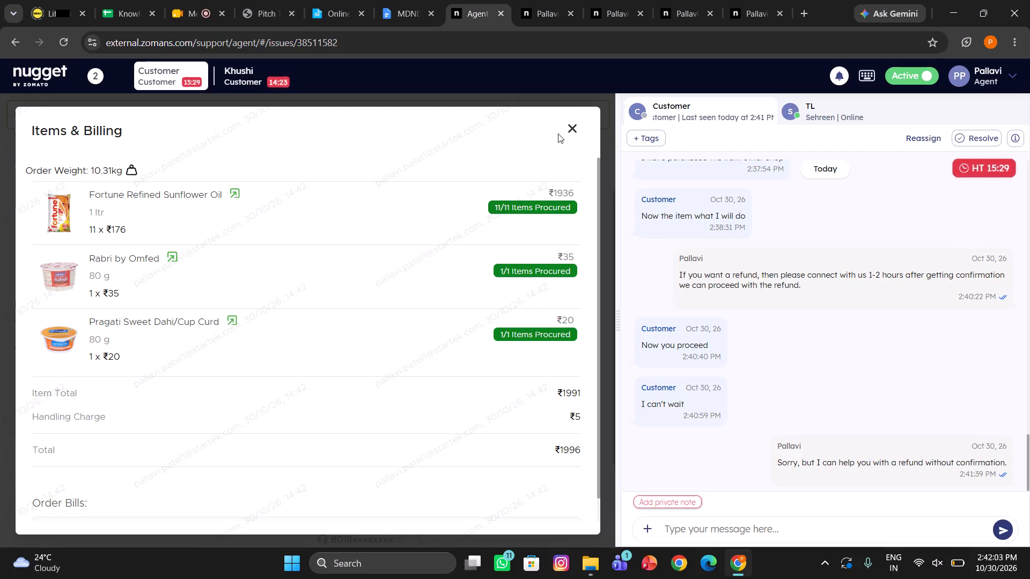
left_click(568, 128)
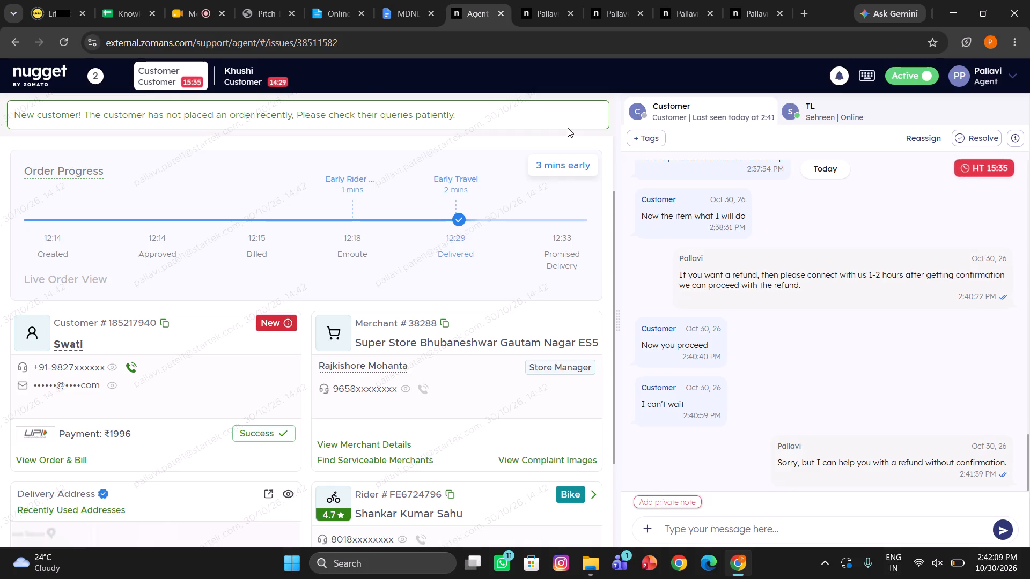
left_click(257, 78)
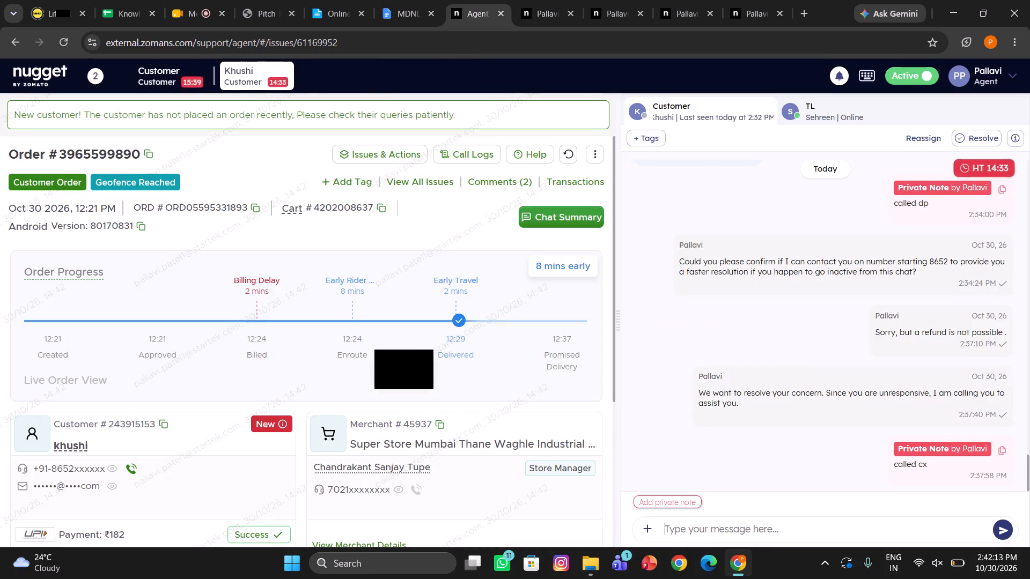
type("ave you received your order")
key("shift+question")
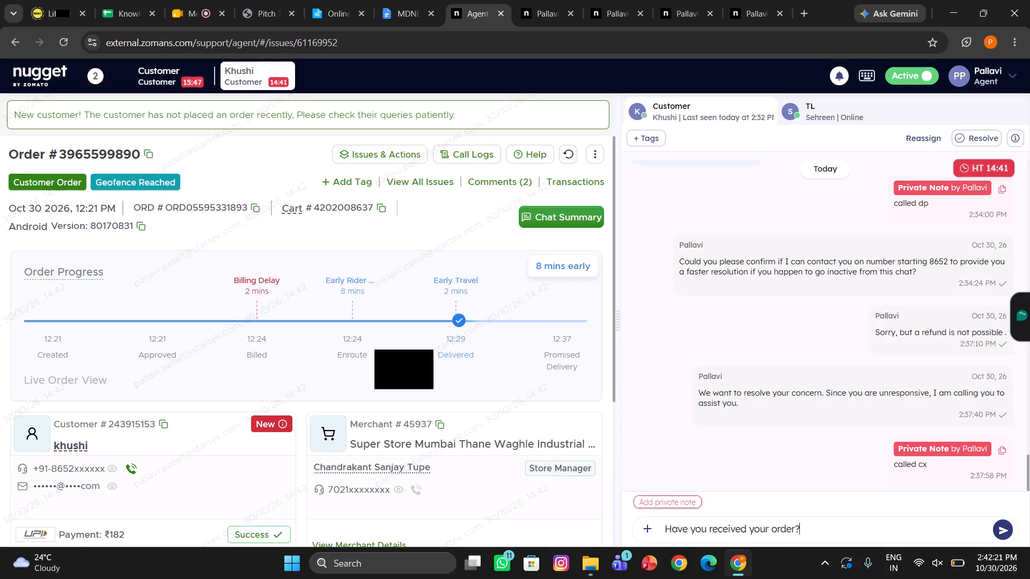
key("Return")
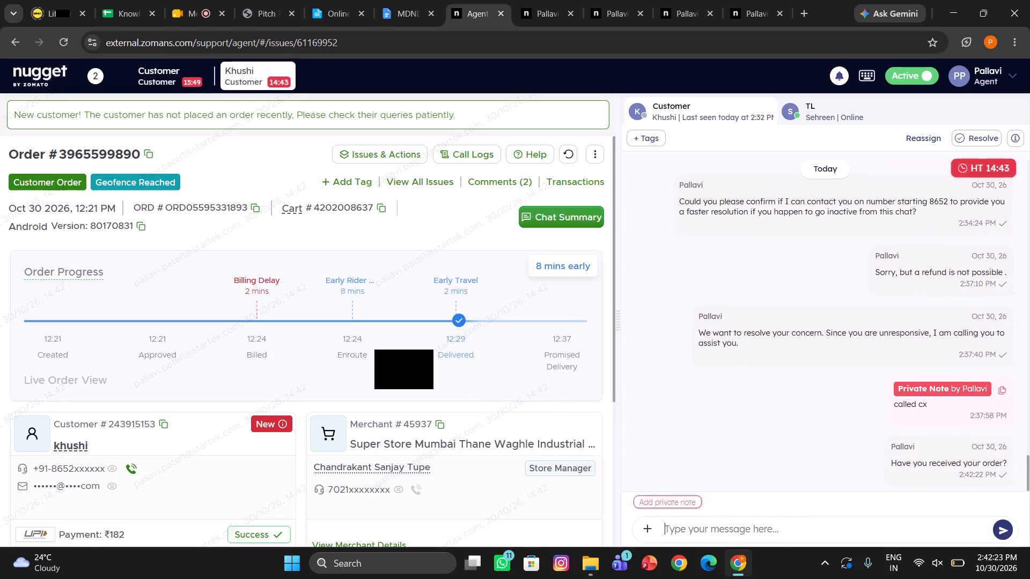
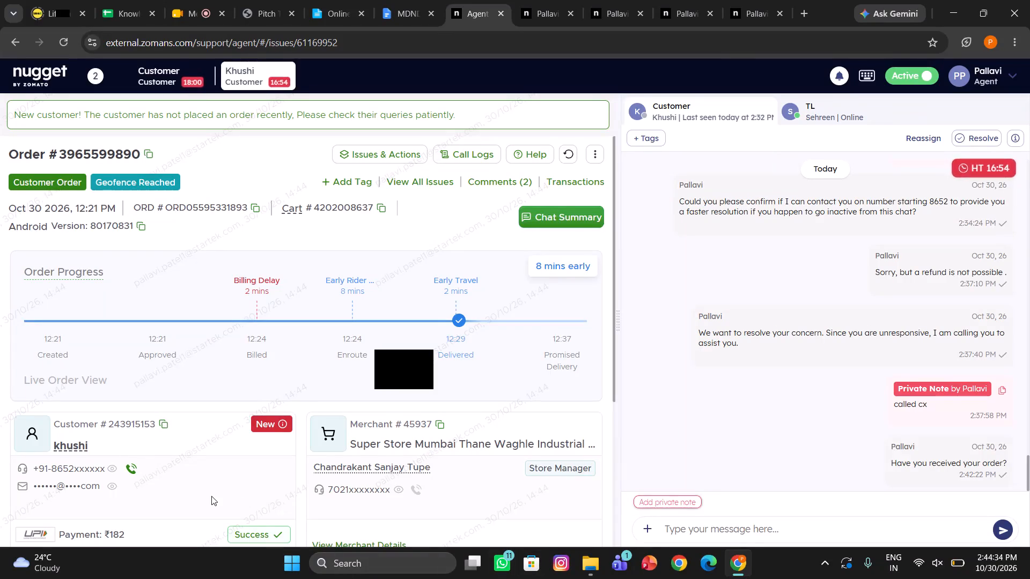
left_click(136, 469)
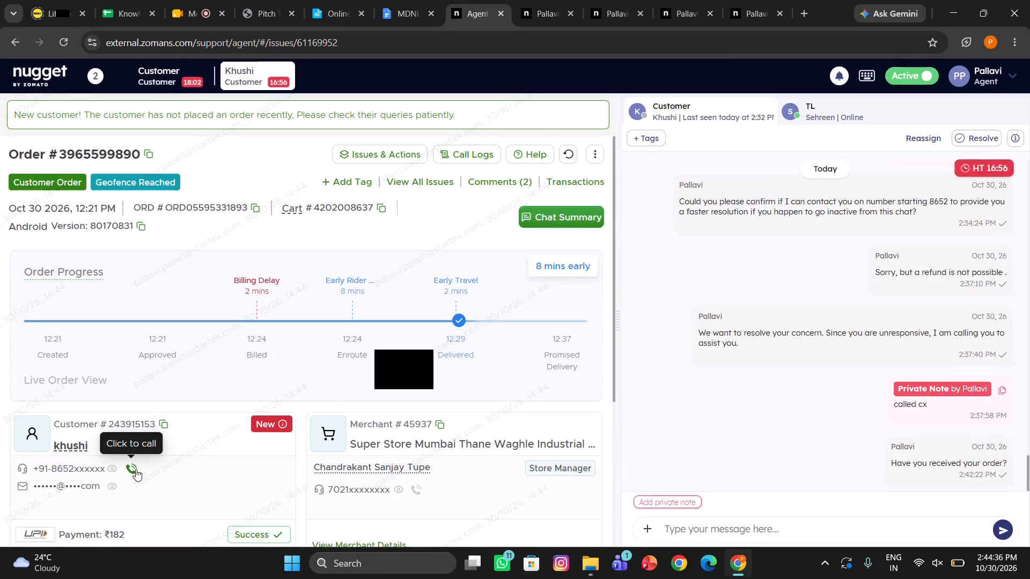
left_click(548, 402)
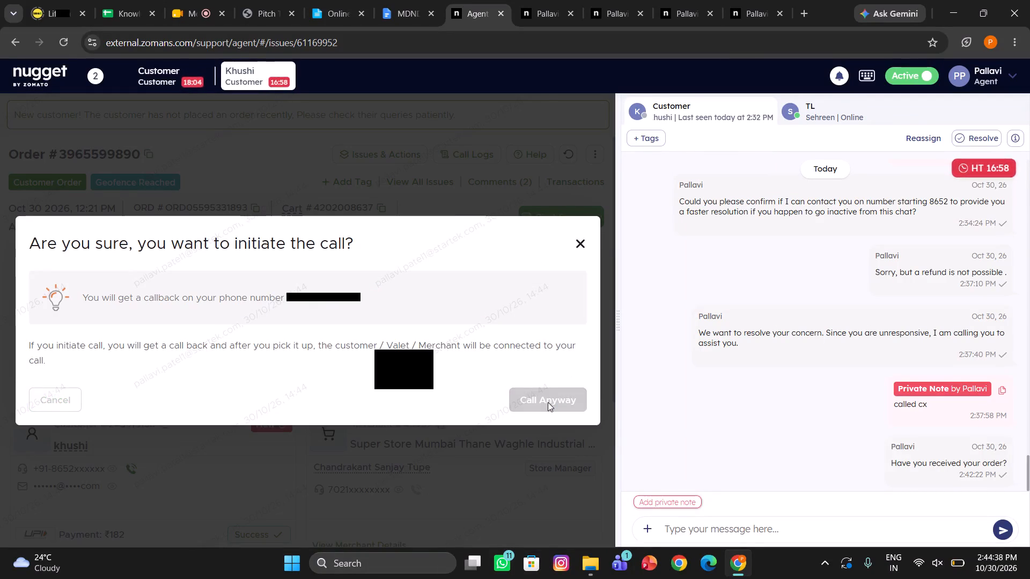
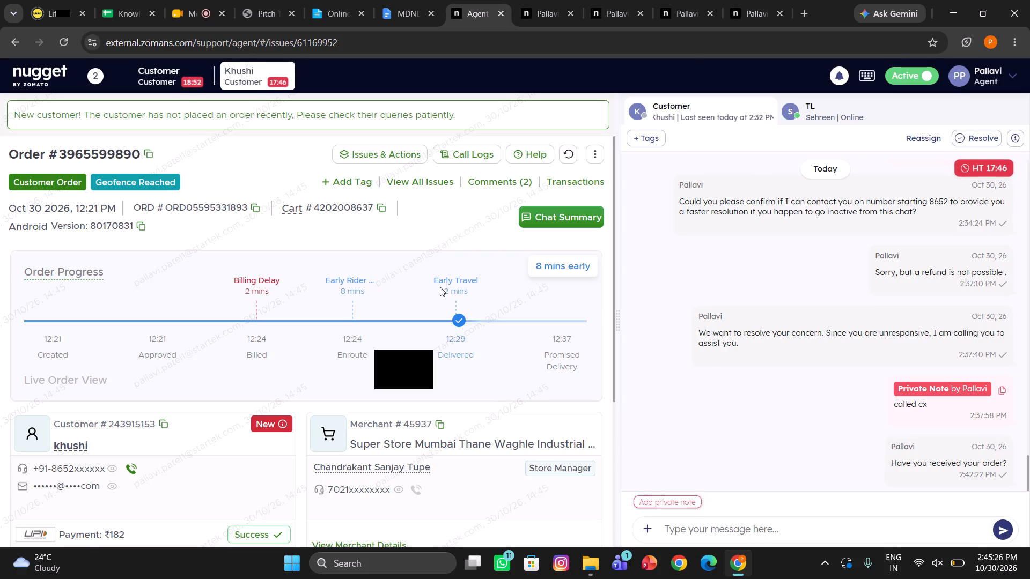
scroll(317, 410, "down", 1)
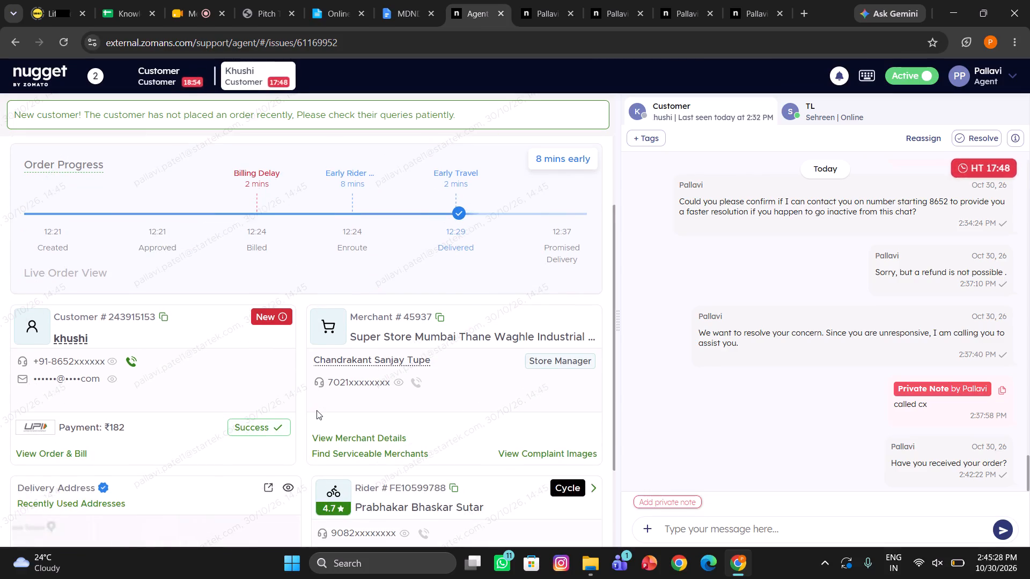
scroll(317, 410, "up", 2)
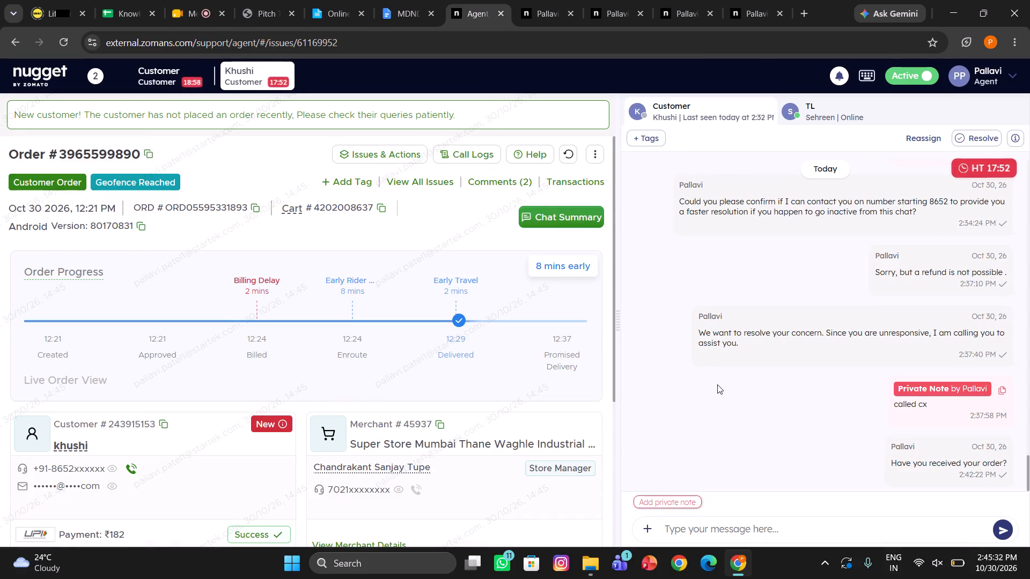
scroll(716, 419, "down", 1)
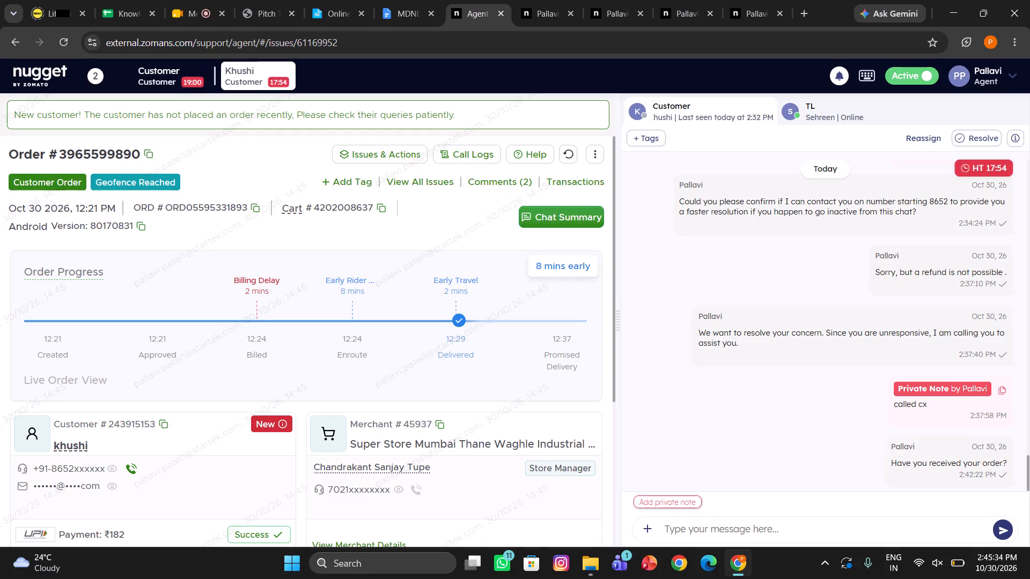
left_click(675, 535)
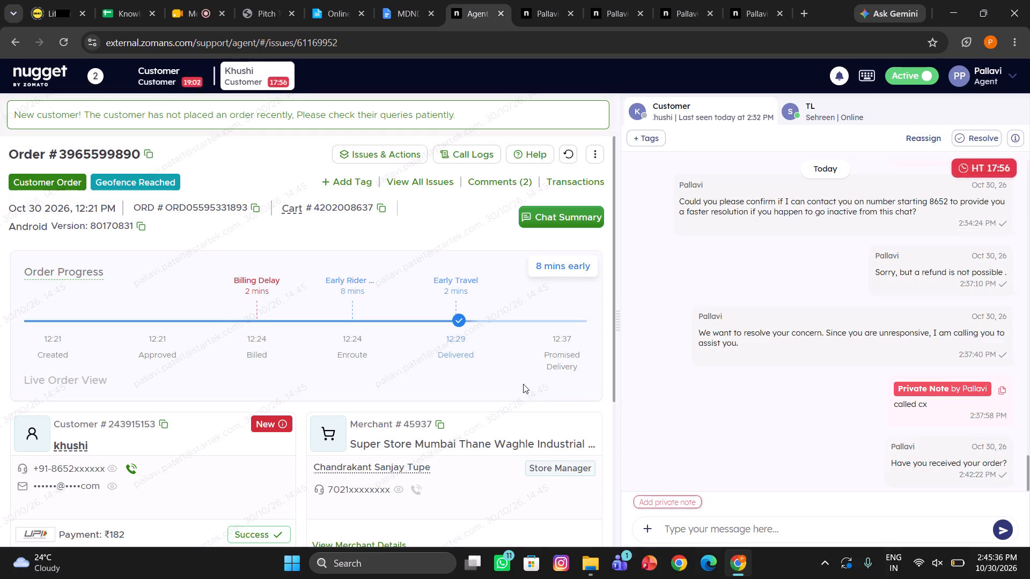
scroll(391, 314, "up", 1)
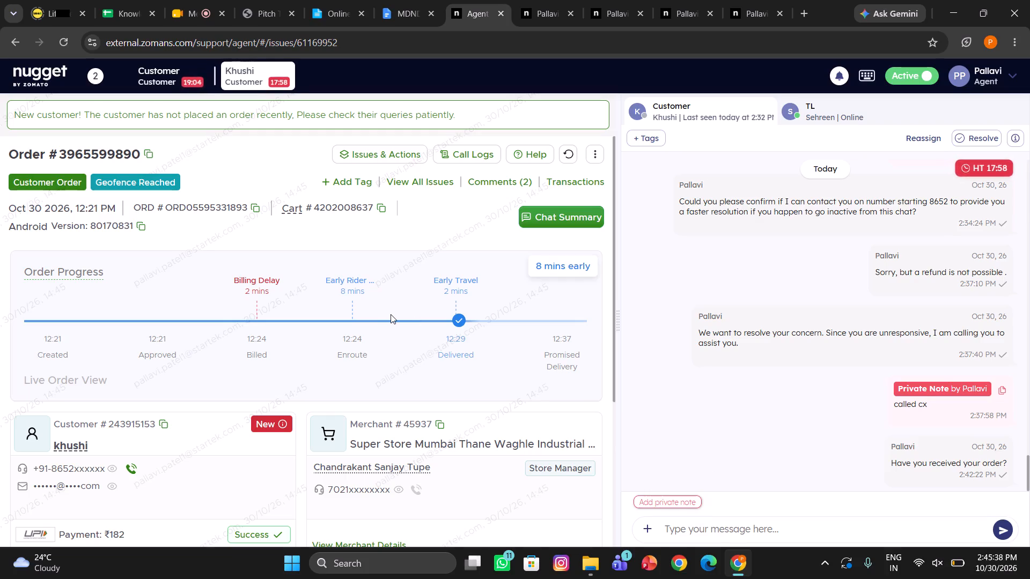
scroll(352, 322, "down", 2)
scroll(352, 322, "up", 5)
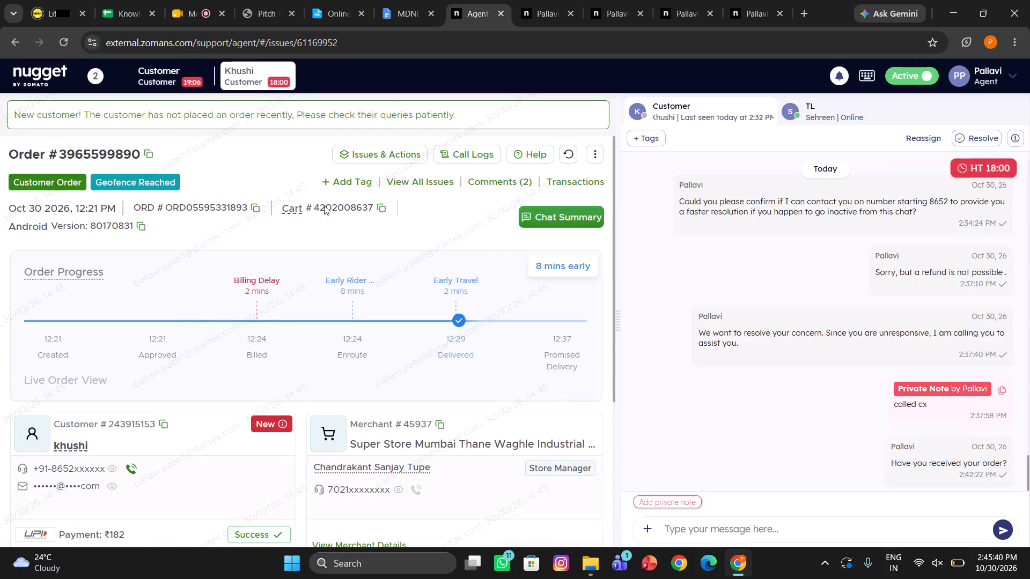
left_click(406, 150)
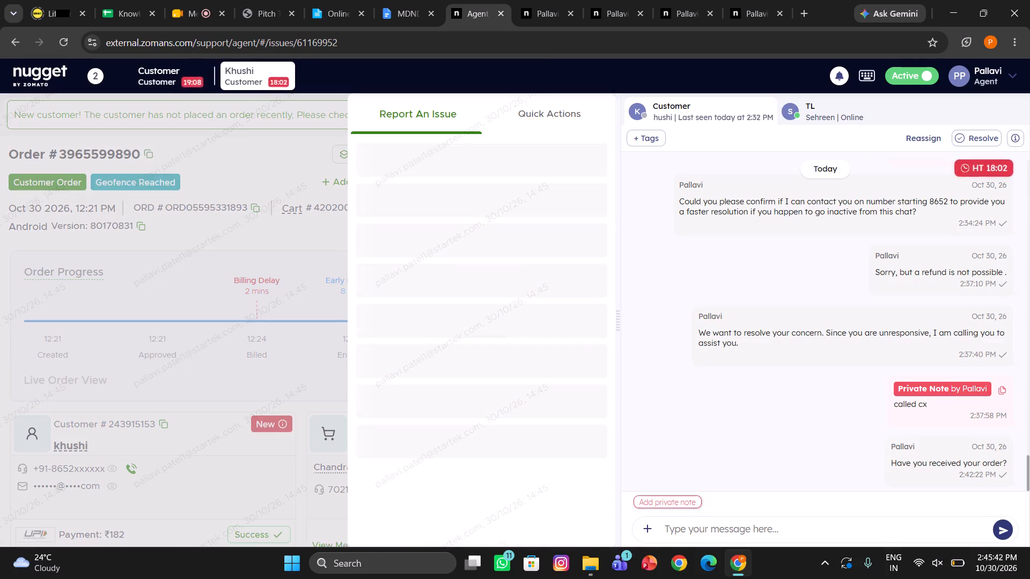
left_click(423, 197)
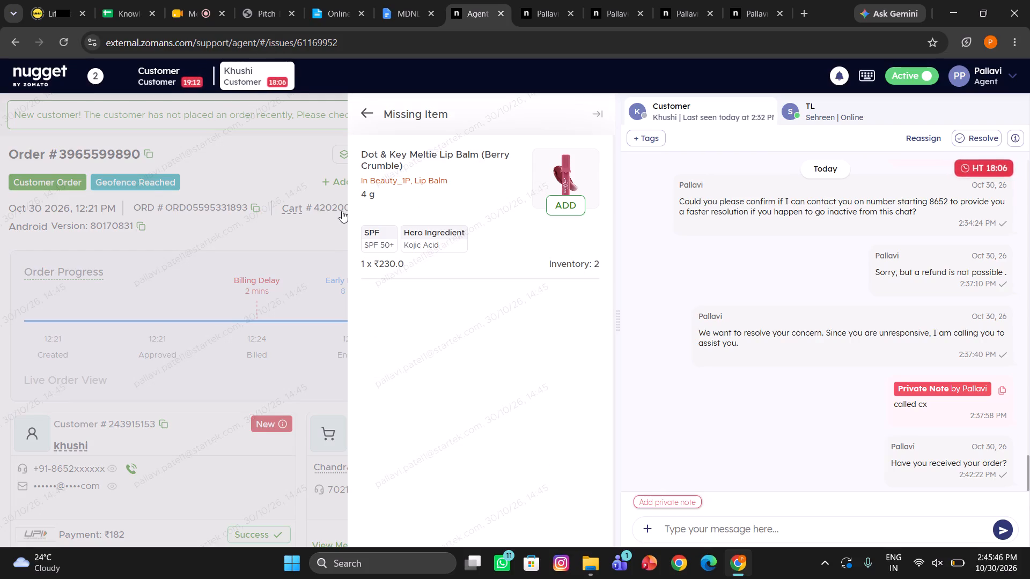
left_click(319, 217)
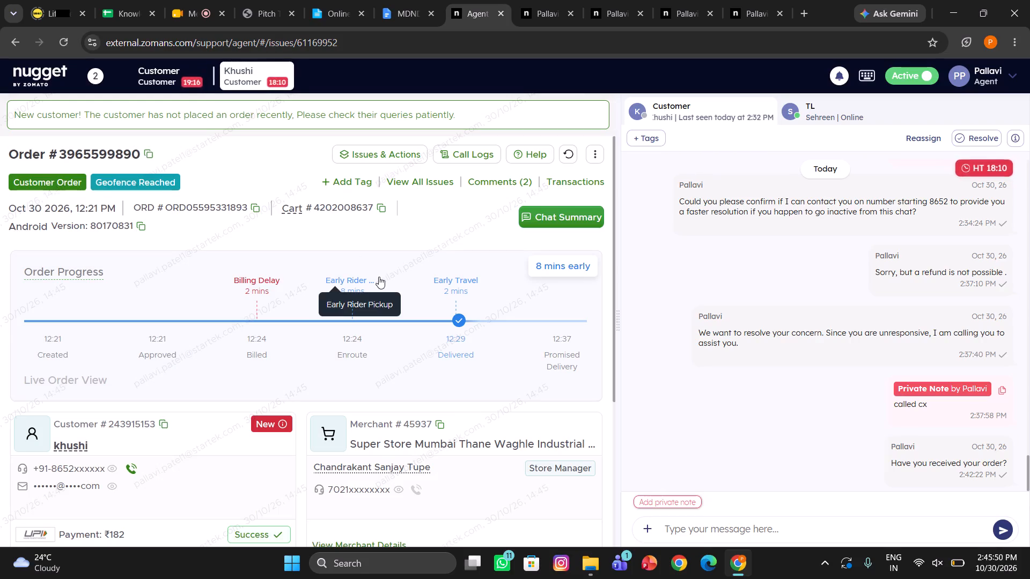
left_click(685, 519)
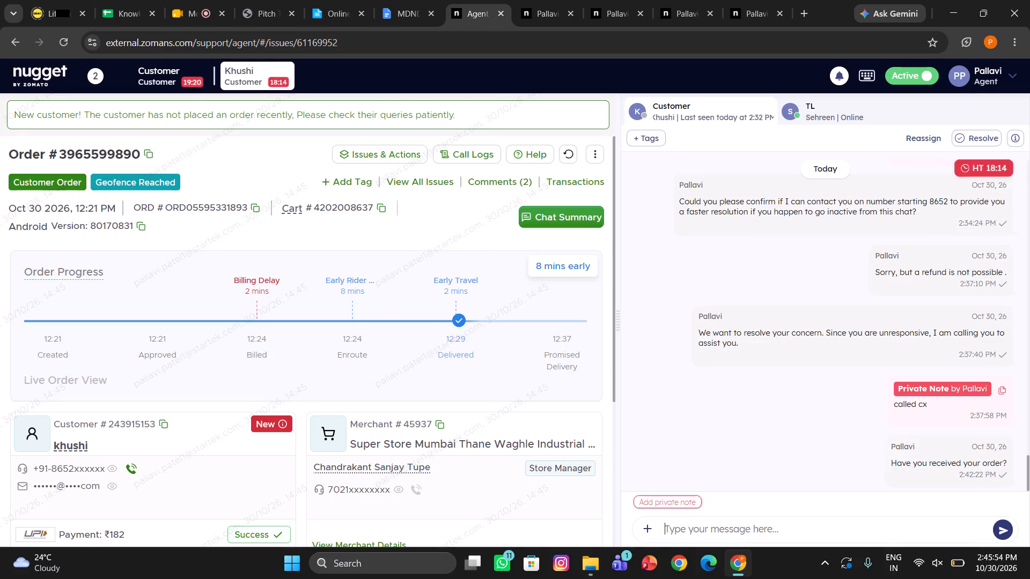
left_click(685, 519)
type("/ra")
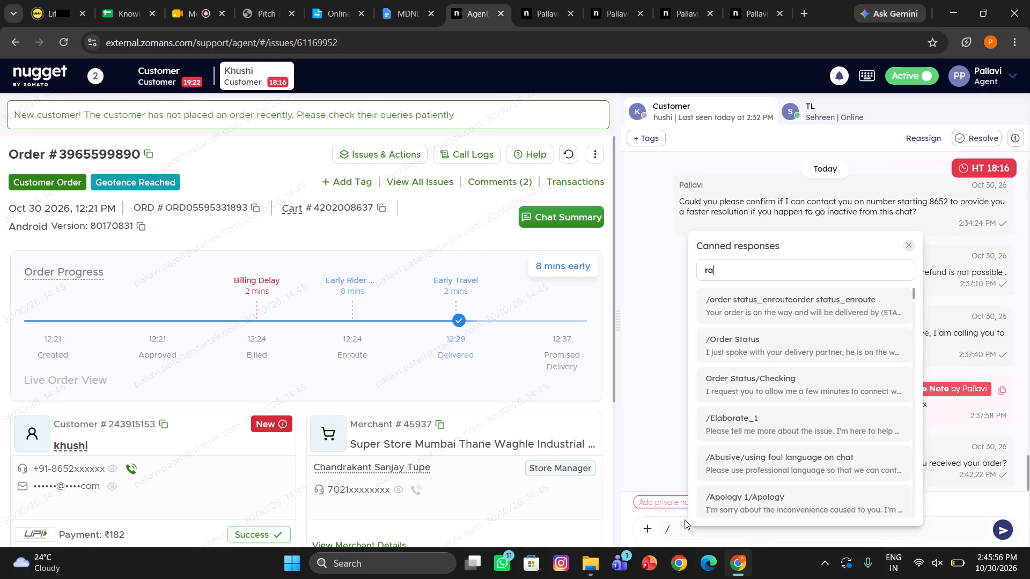
left_click(742, 325)
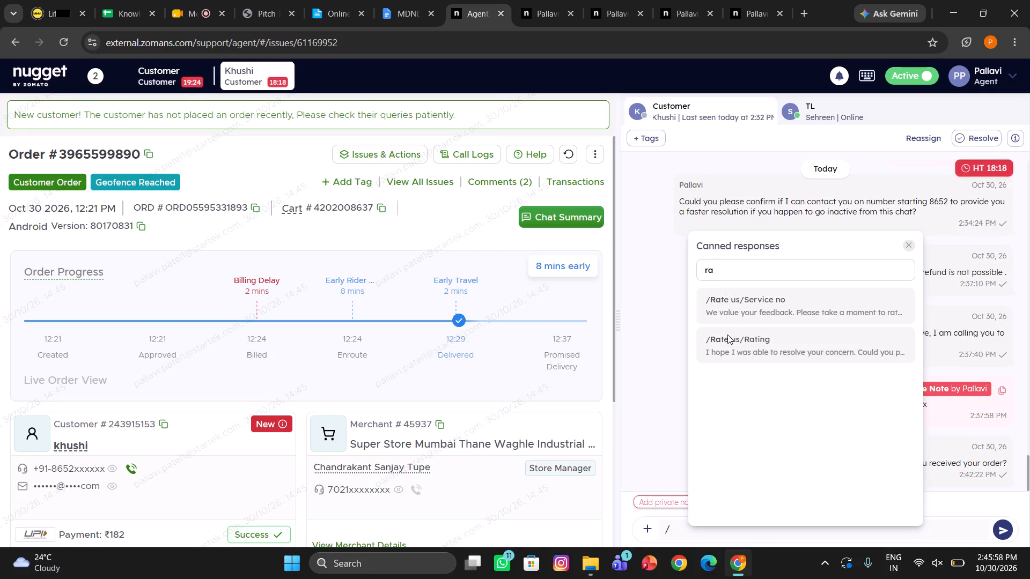
left_click(727, 335)
key("Return")
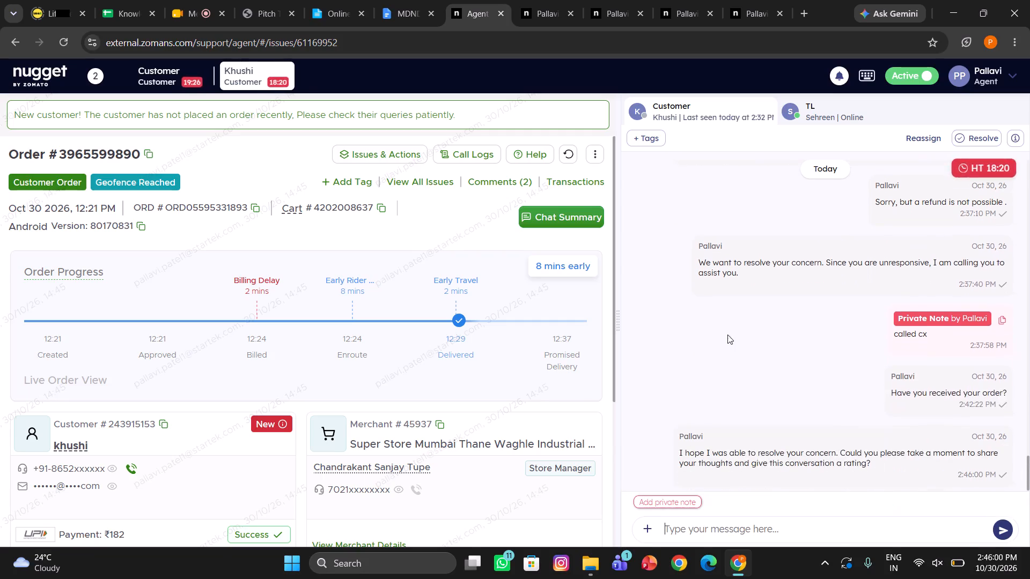
left_click(159, 70)
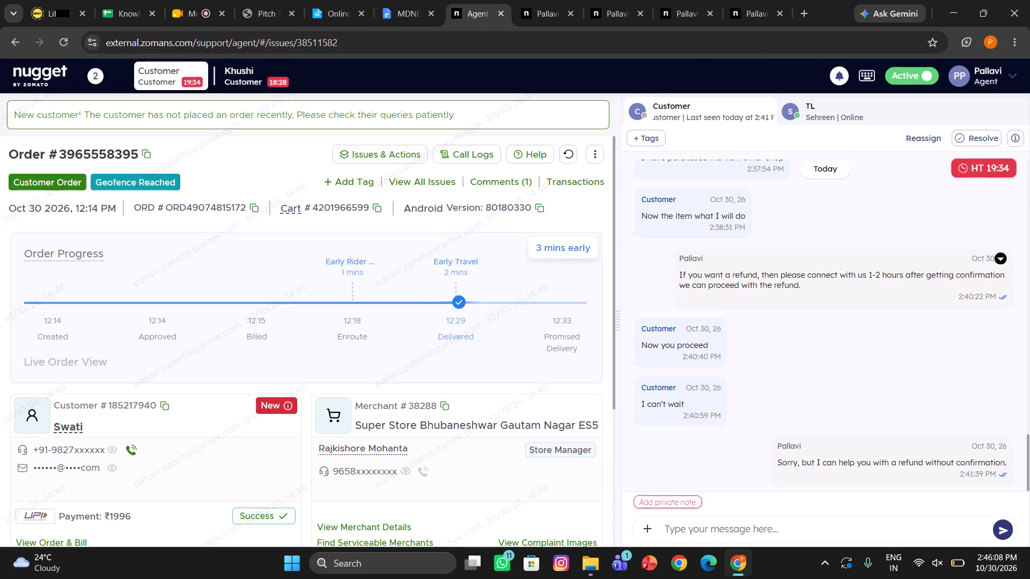
scroll(729, 281, "down", 1)
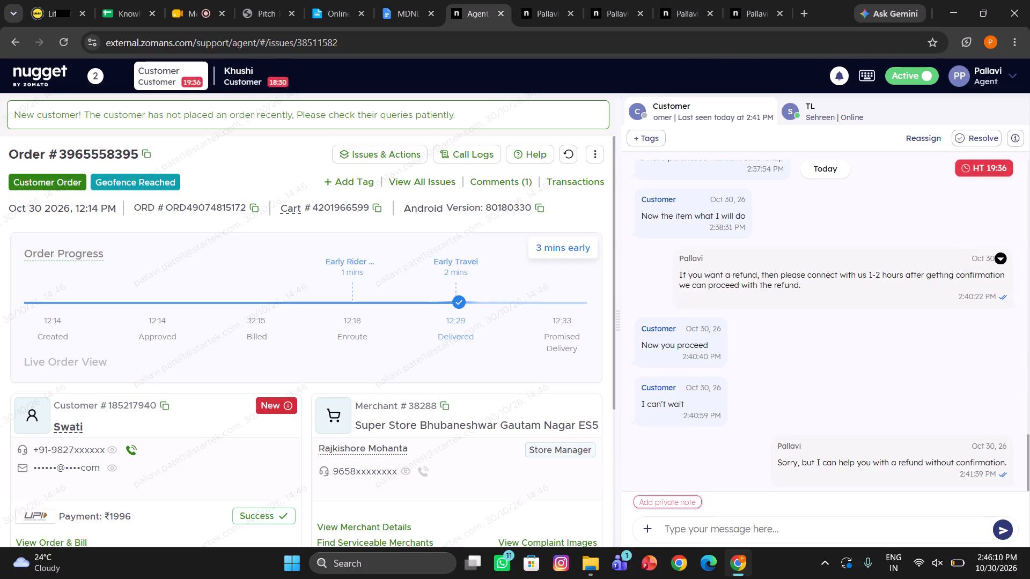
scroll(729, 281, "down", 1)
scroll(779, 405, "down", 1)
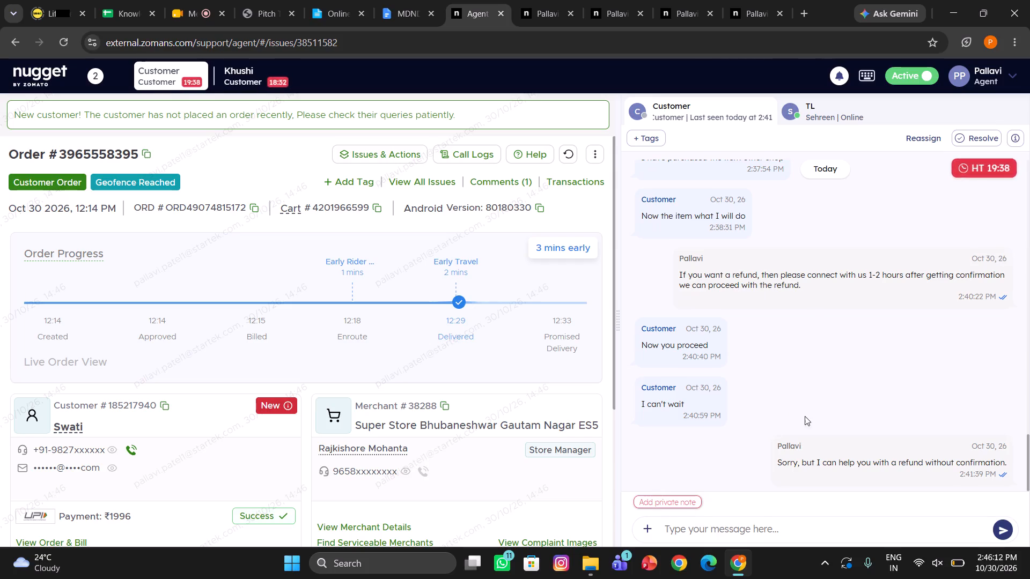
left_click(710, 525)
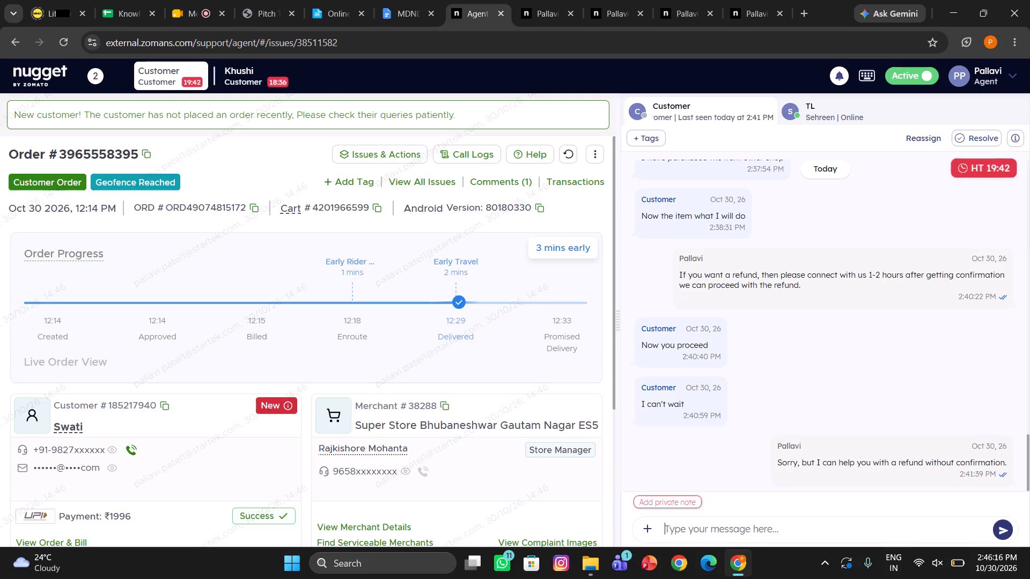
left_click(334, 14)
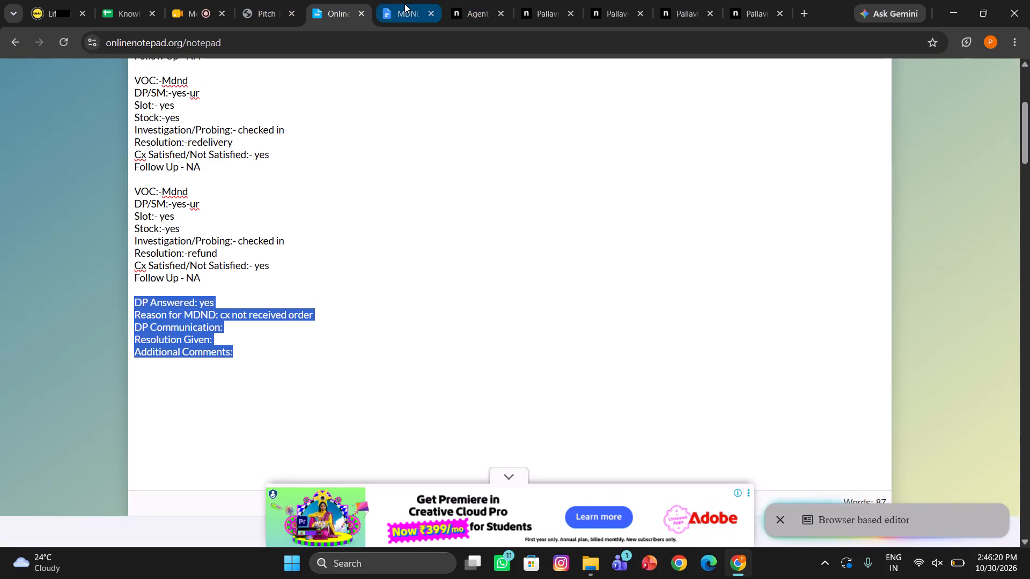
left_click(404, 4)
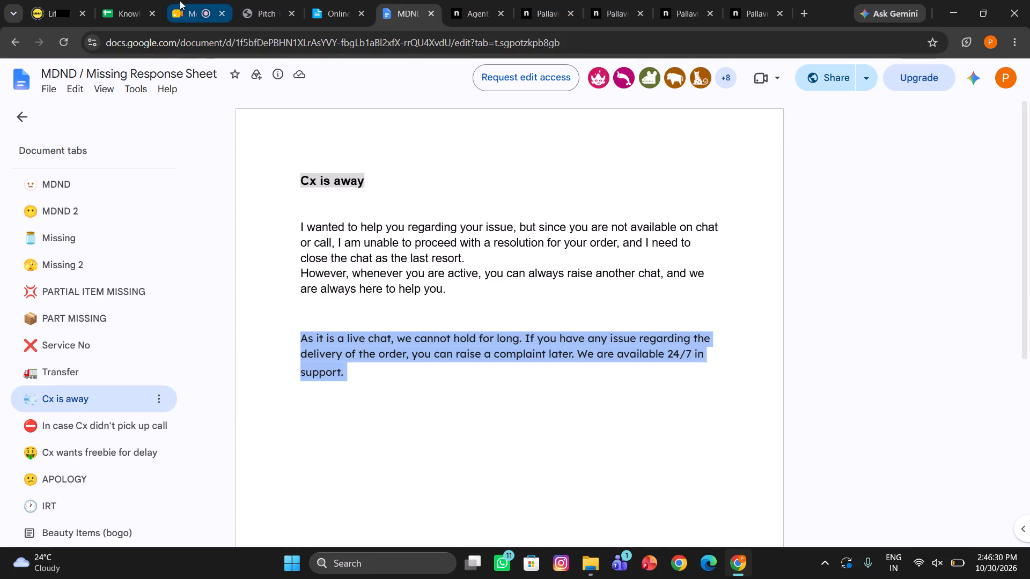
left_click(462, 9)
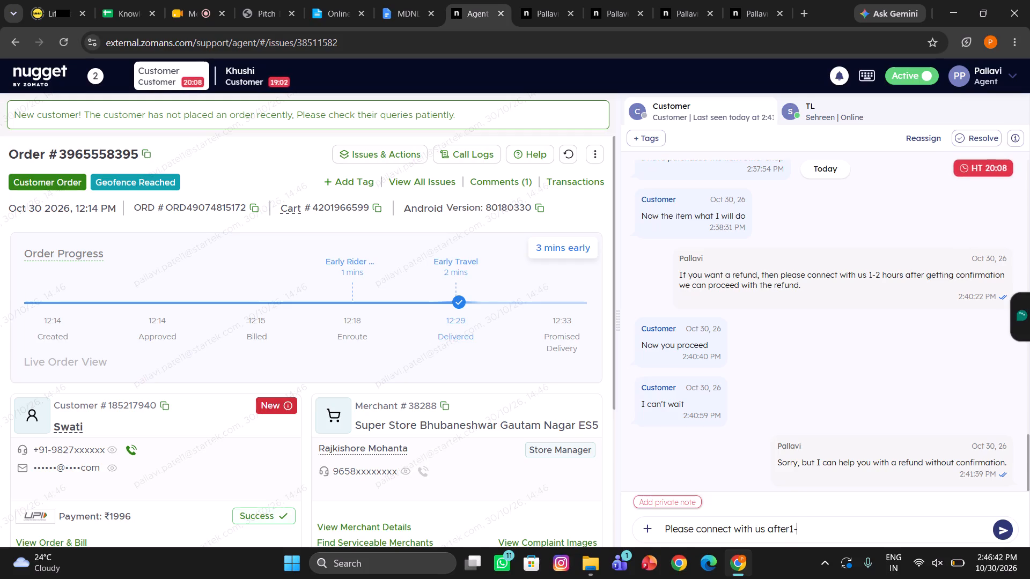
type("2")
key("space")
type("hourd")
key("BackSpace")
key("BackSpace")
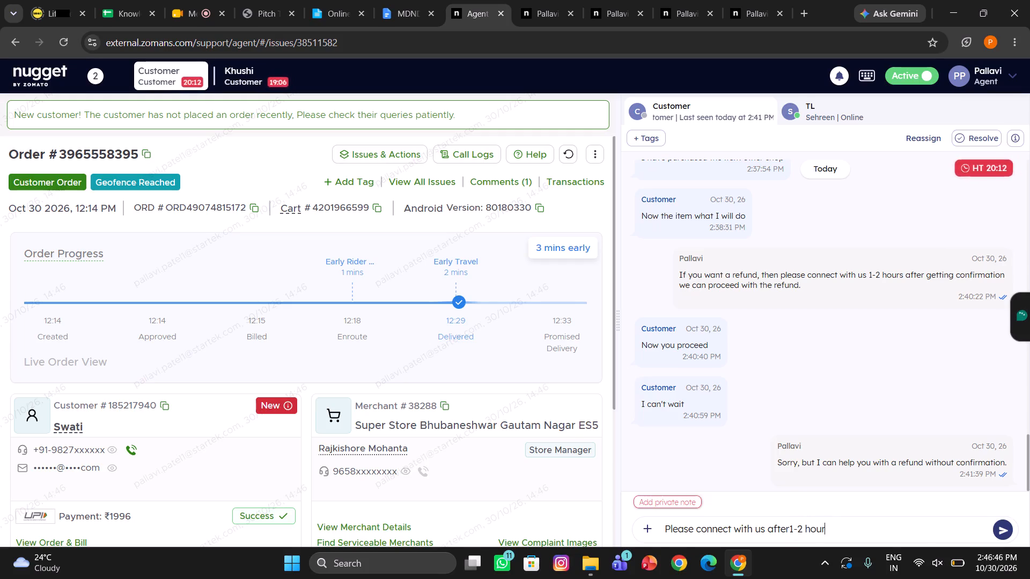
key("BackSpace")
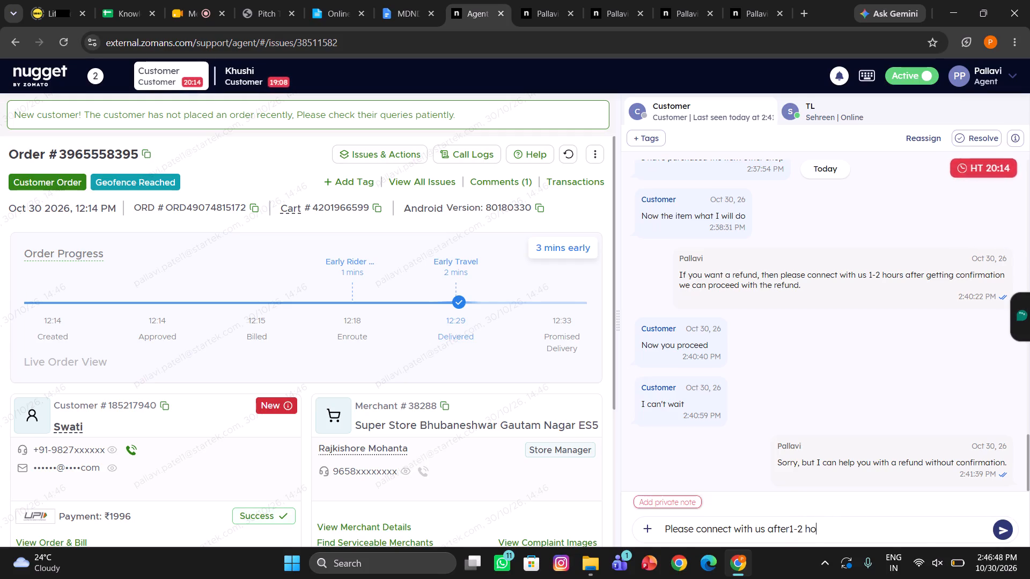
type("ur")
key("space")
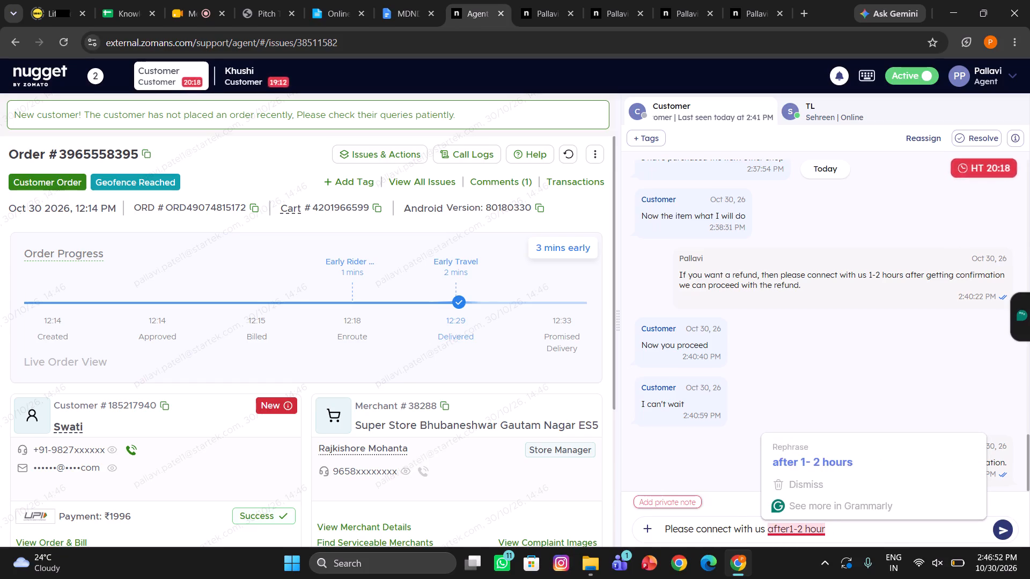
left_click(786, 451)
type("after 1- 2 hours")
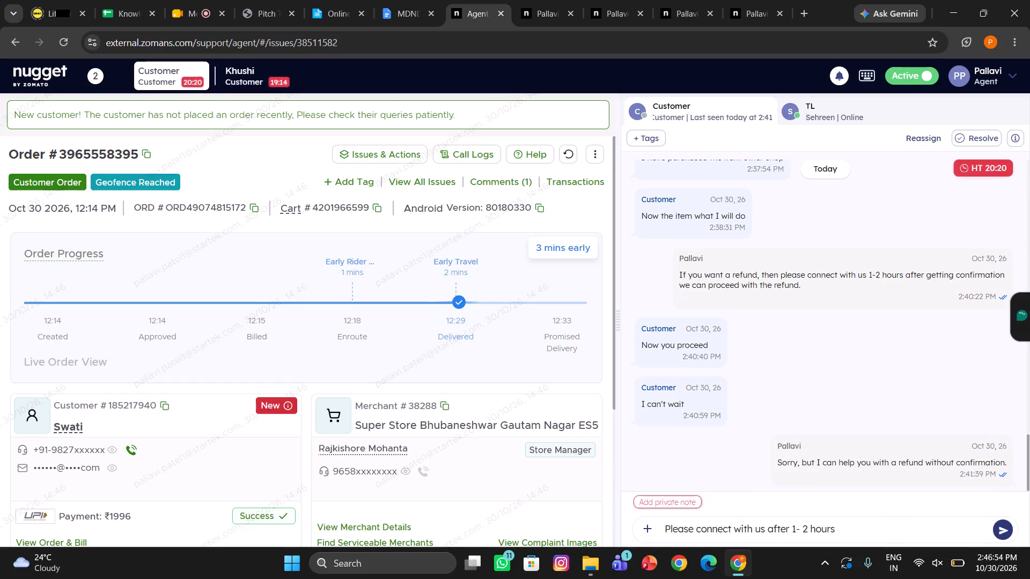
left_click(869, 525)
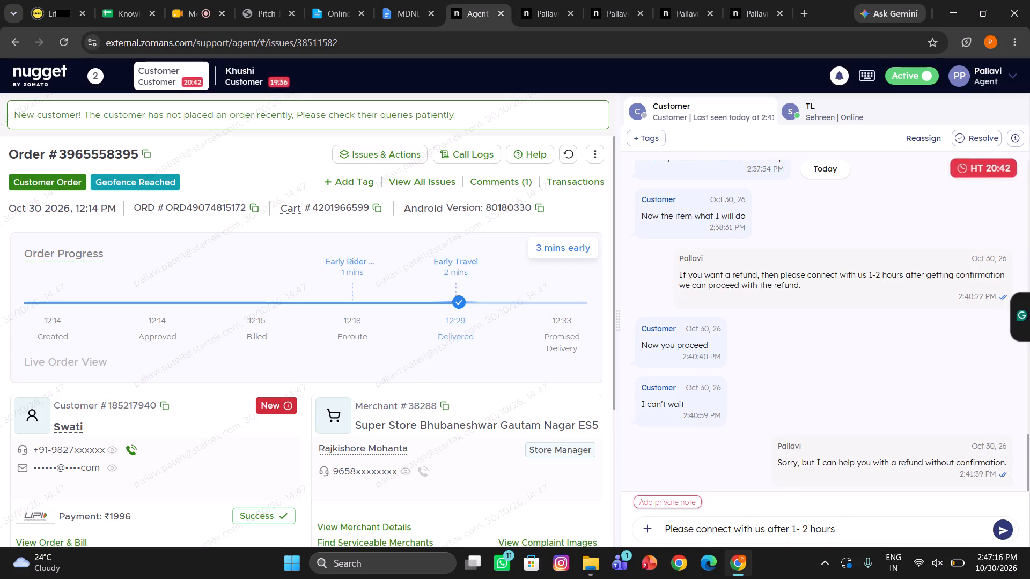
key("period")
key("Return")
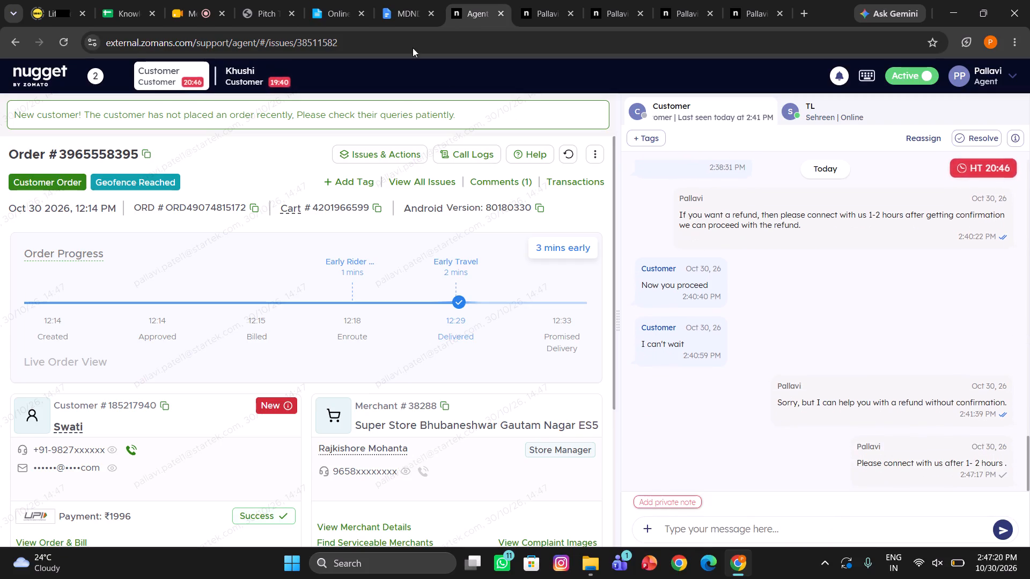
left_click(262, 78)
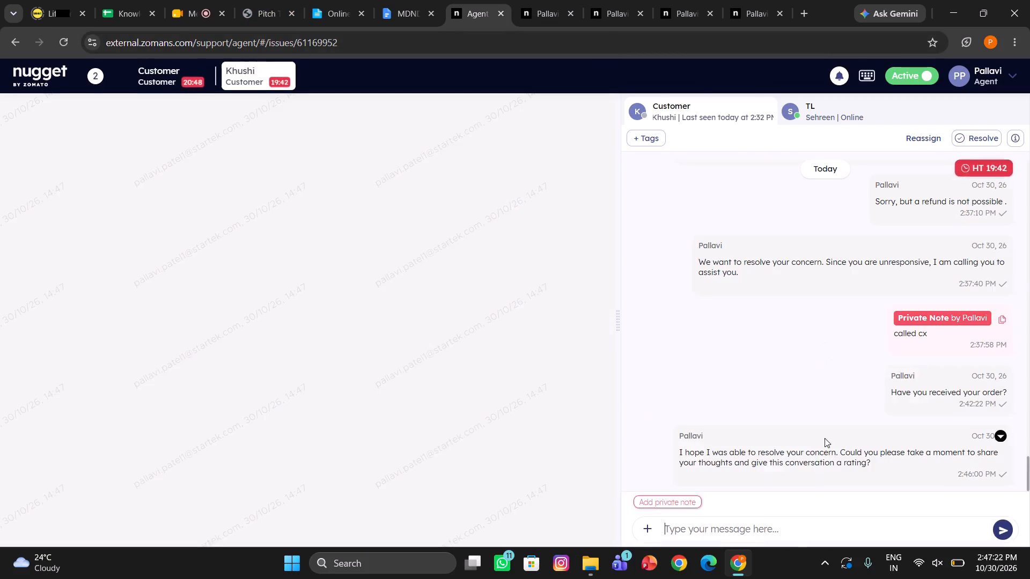
left_click(960, 81)
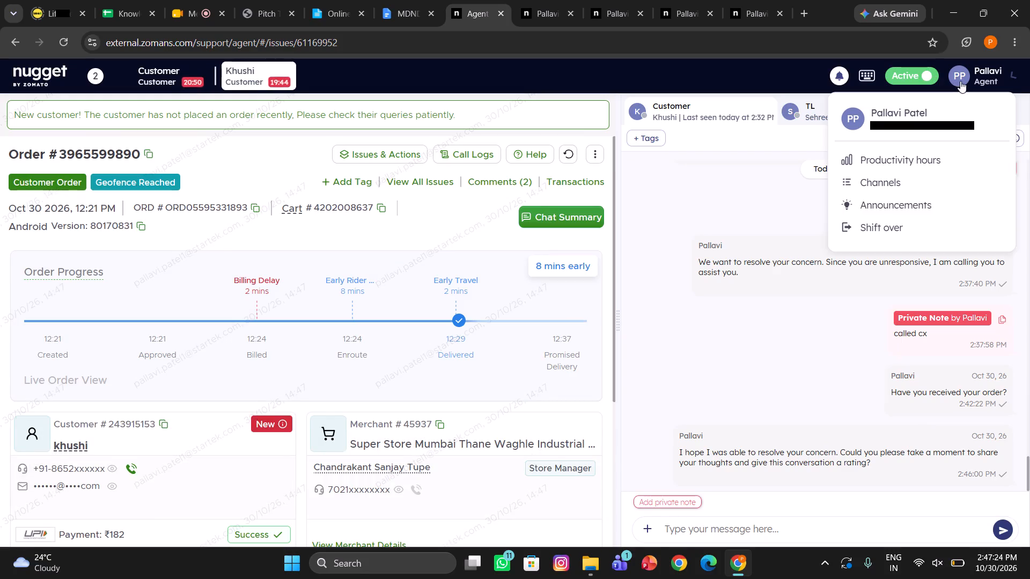
left_click(890, 150)
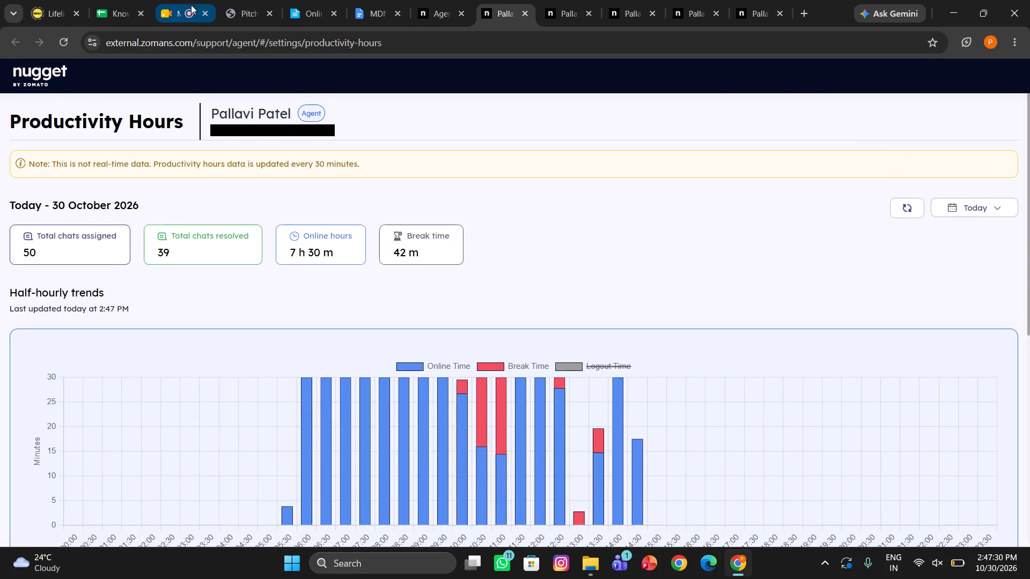
left_click(444, 11)
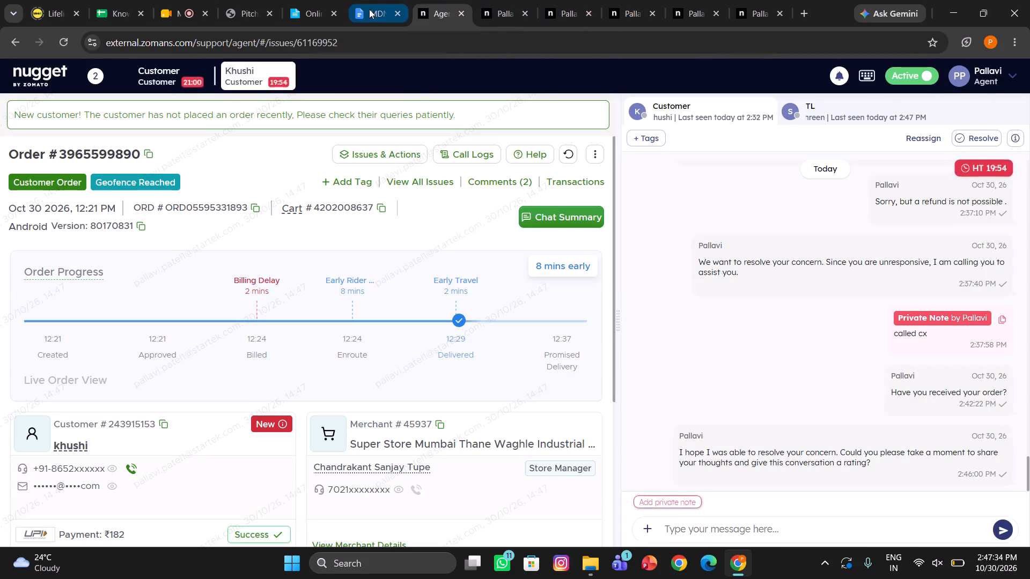
left_click(293, 6)
key("ctrl+c")
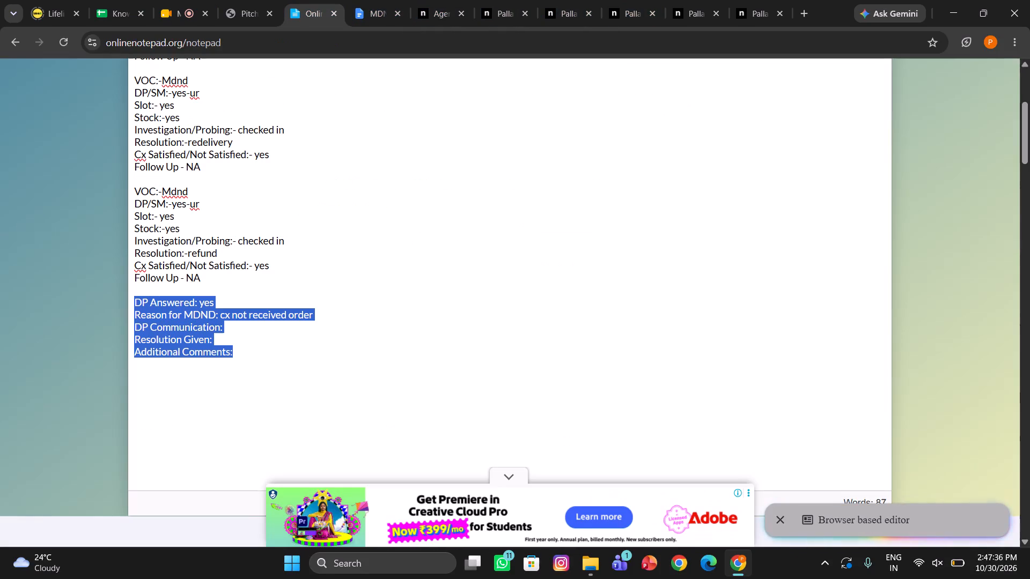
left_click(438, 4)
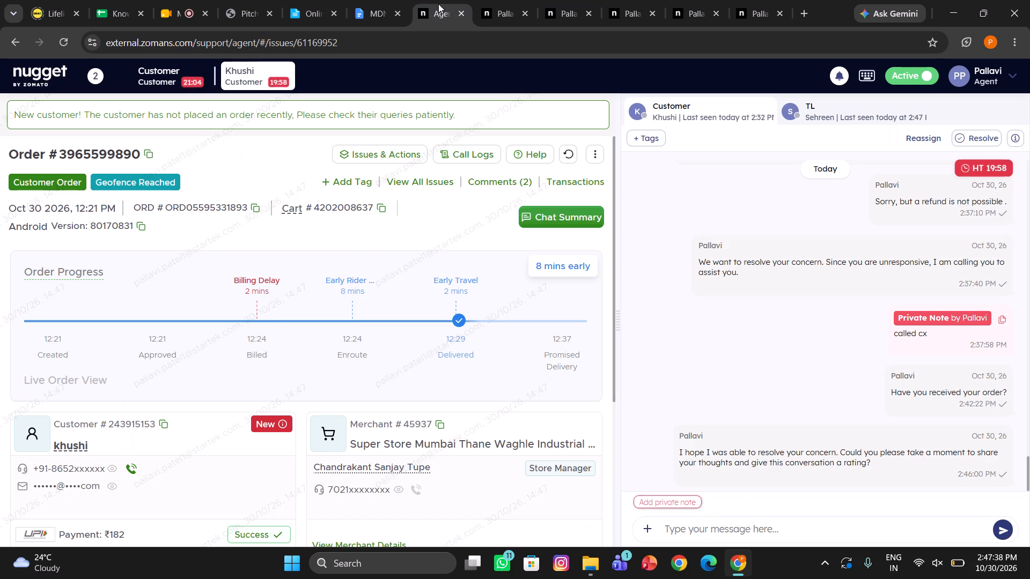
left_click(666, 504)
key("ctrl+v")
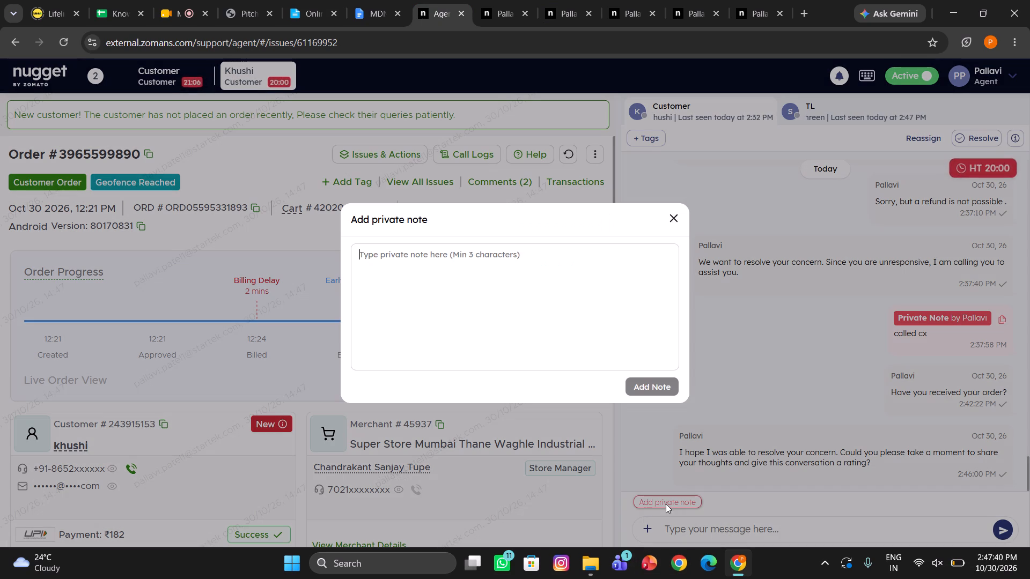
left_click(441, 274)
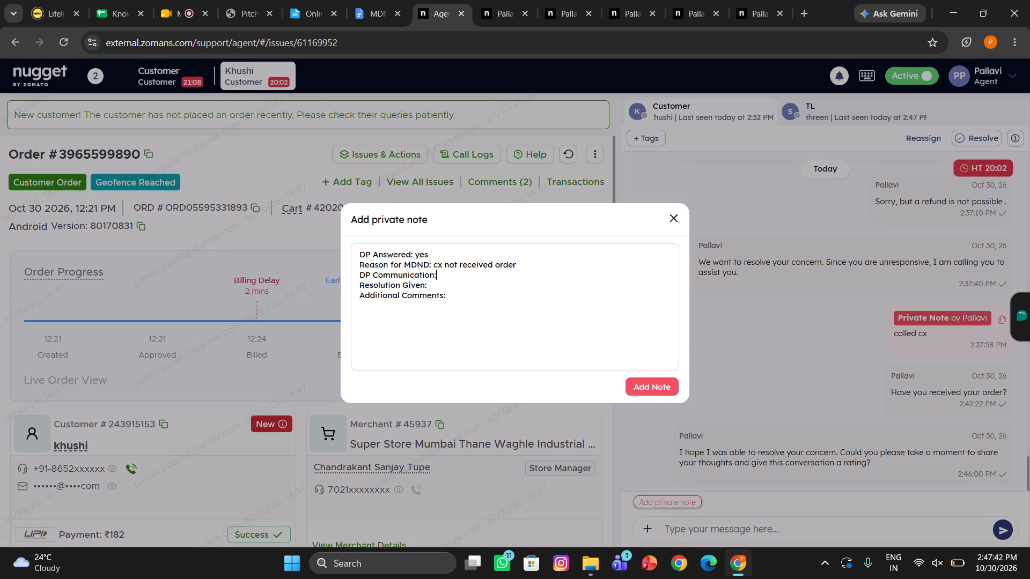
key("space")
type("c")
key("BackSpace")
type("dp said delivered")
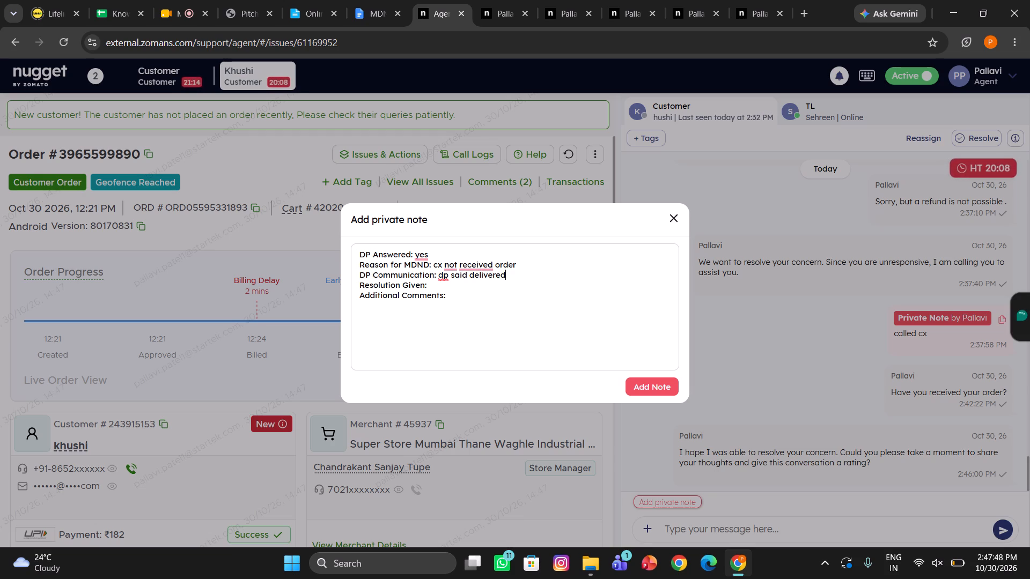
left_click(436, 283)
key("space")
type("cx received")
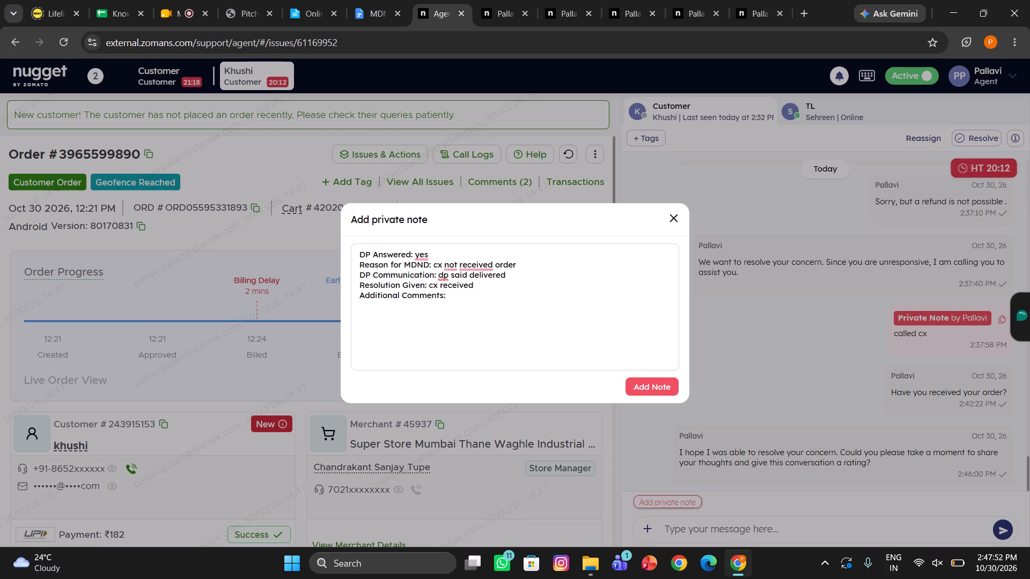
left_click(662, 382)
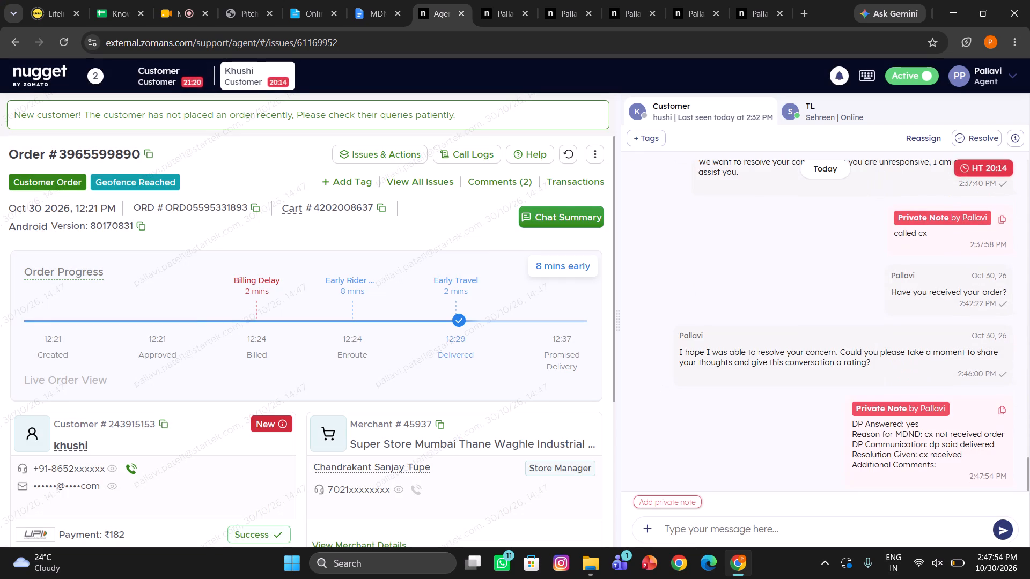
left_click(694, 530)
type("/clo")
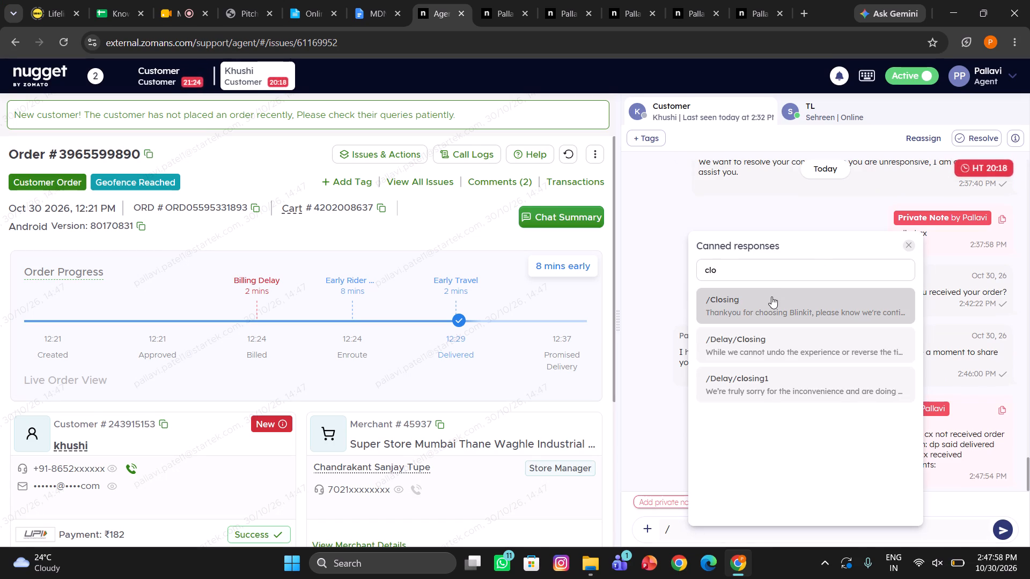
left_click(771, 296)
key("Return")
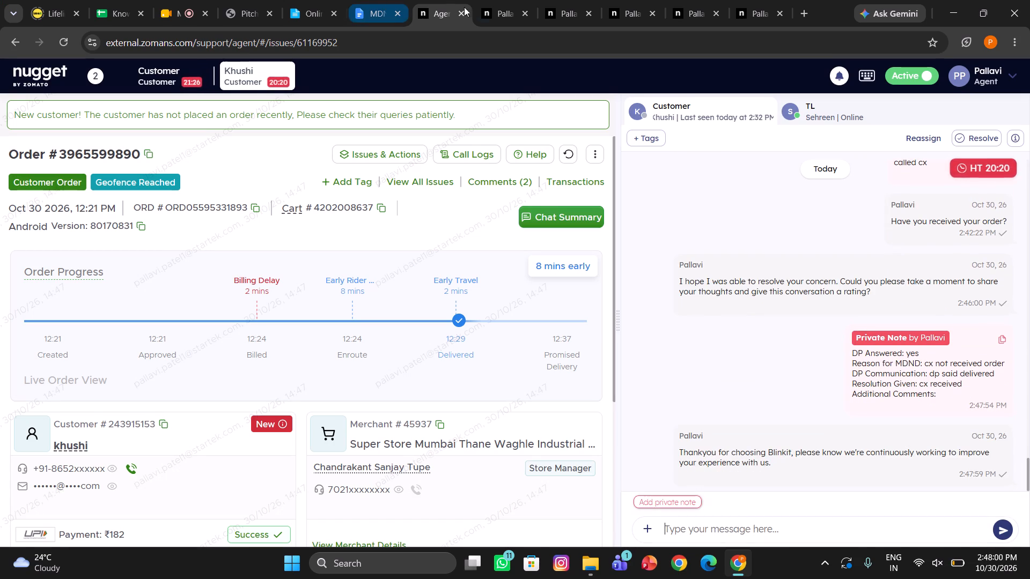
left_click(304, 11)
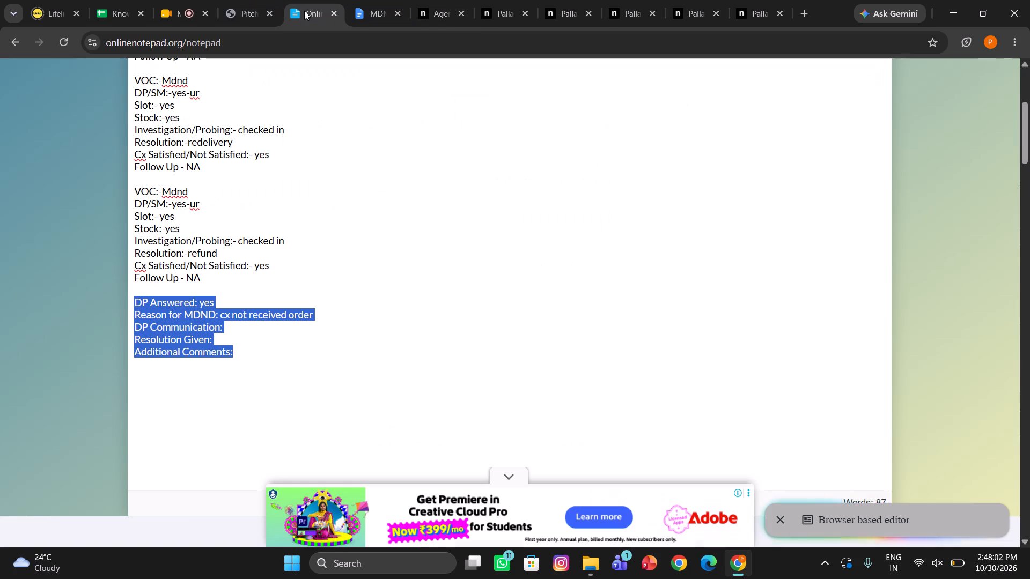
scroll(231, 135, "up", 6)
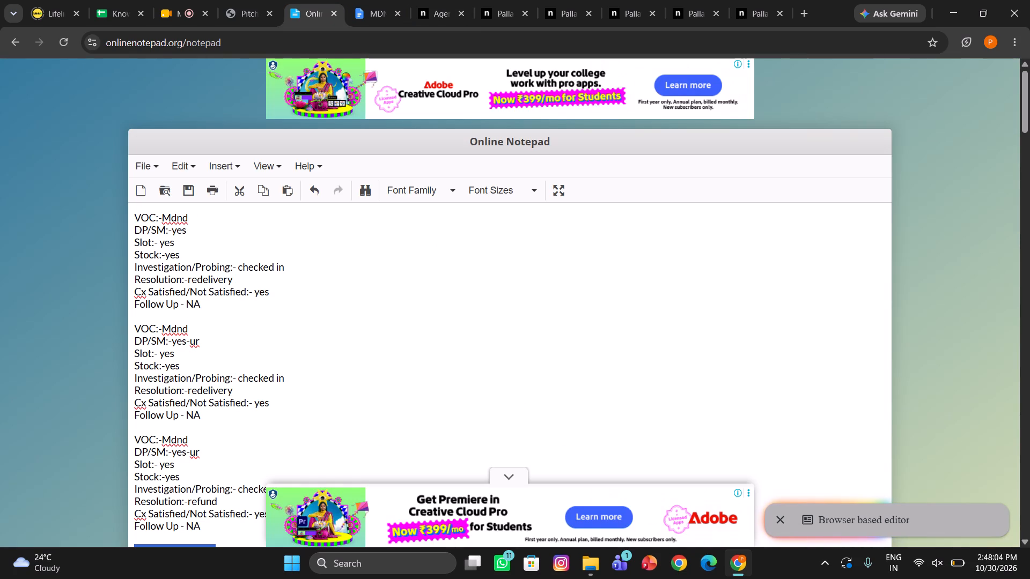
left_click_drag(205, 306, 107, 189)
key("ctrl+c")
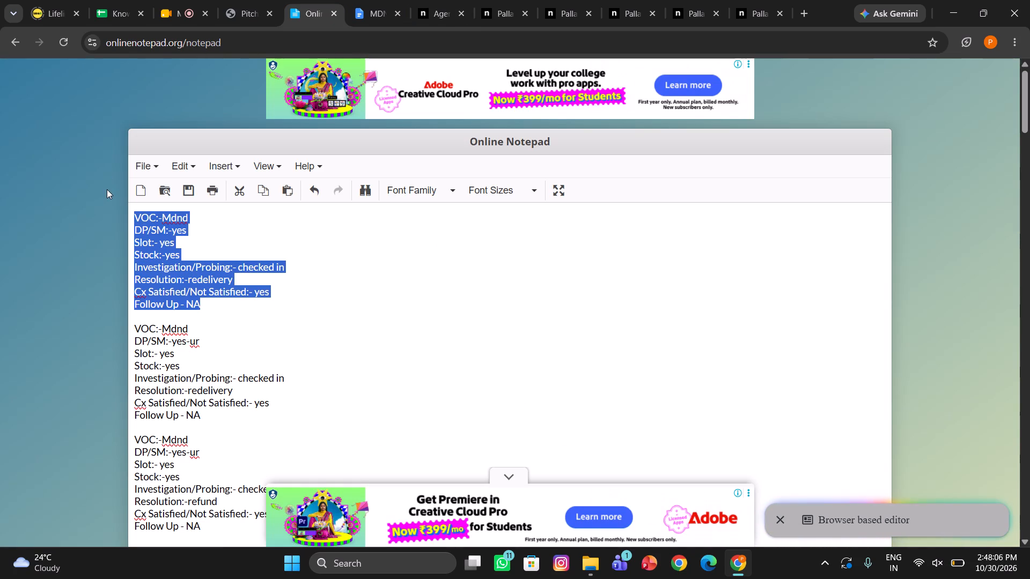
left_click(440, 15)
scroll(286, 378, "down", 3)
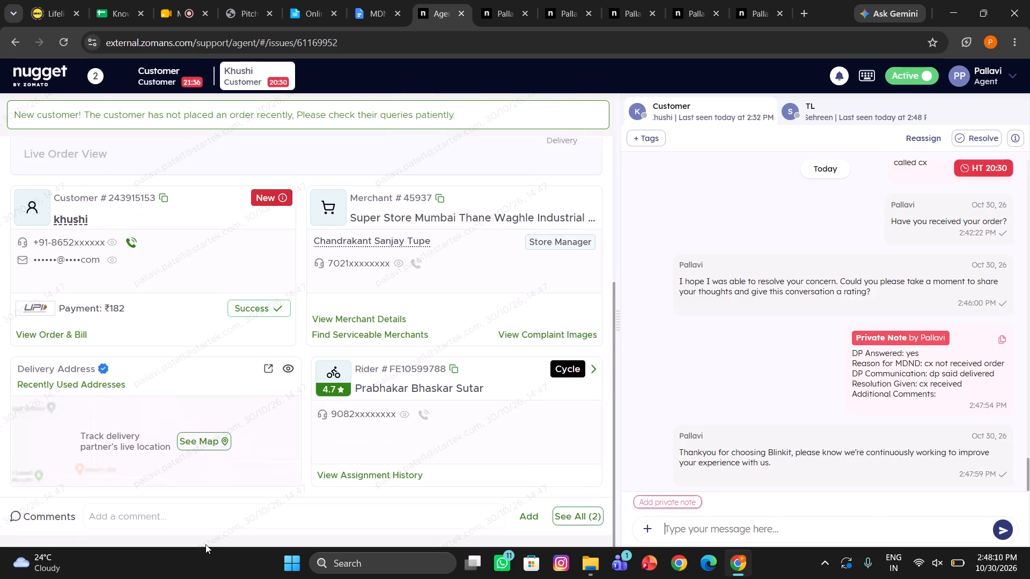
left_click(246, 516)
key("ctrl+v")
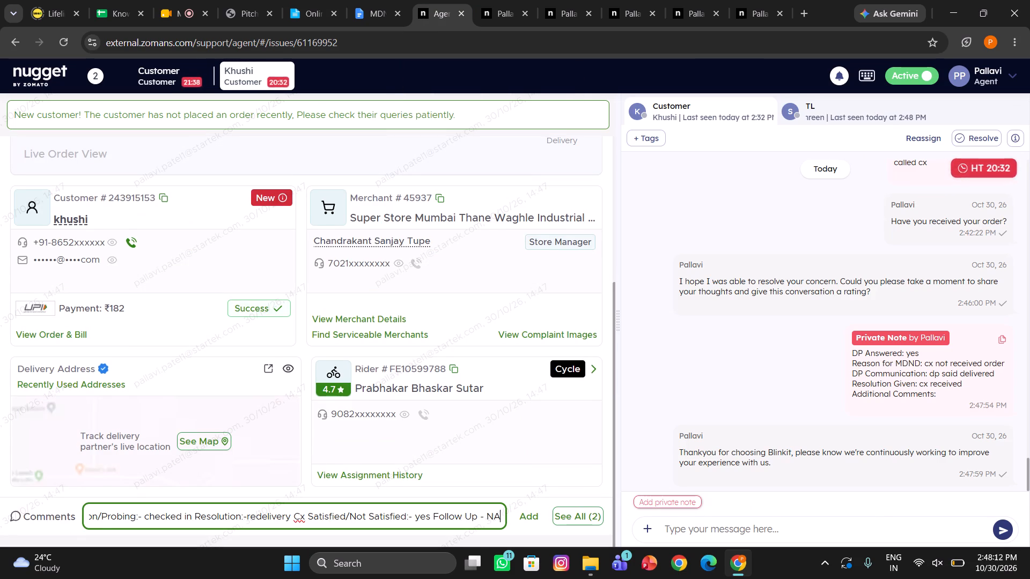
scroll(277, 515, "right", 1)
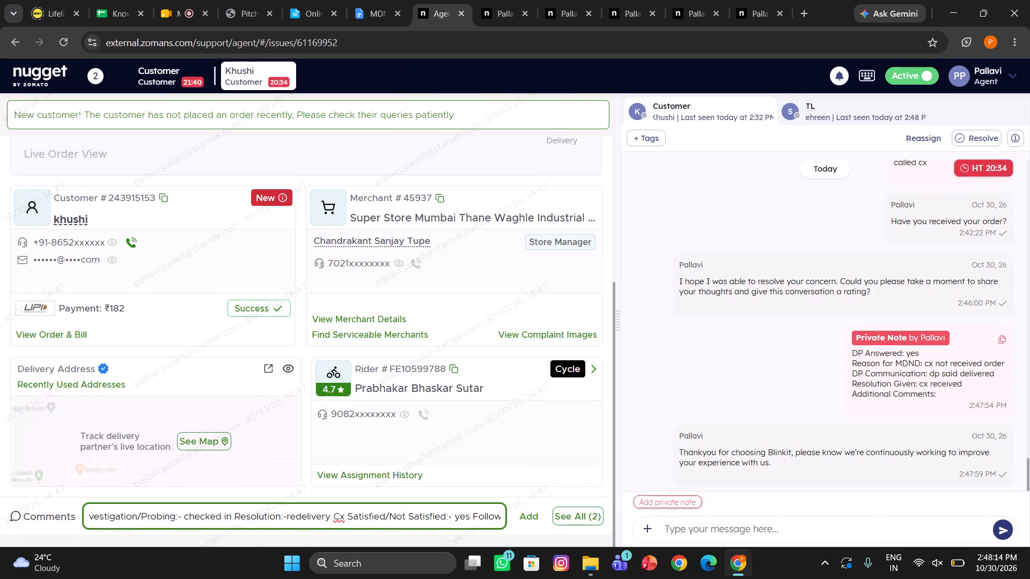
left_click_drag(330, 515, 297, 514)
key("BackSpace")
type("ceived")
key("Return")
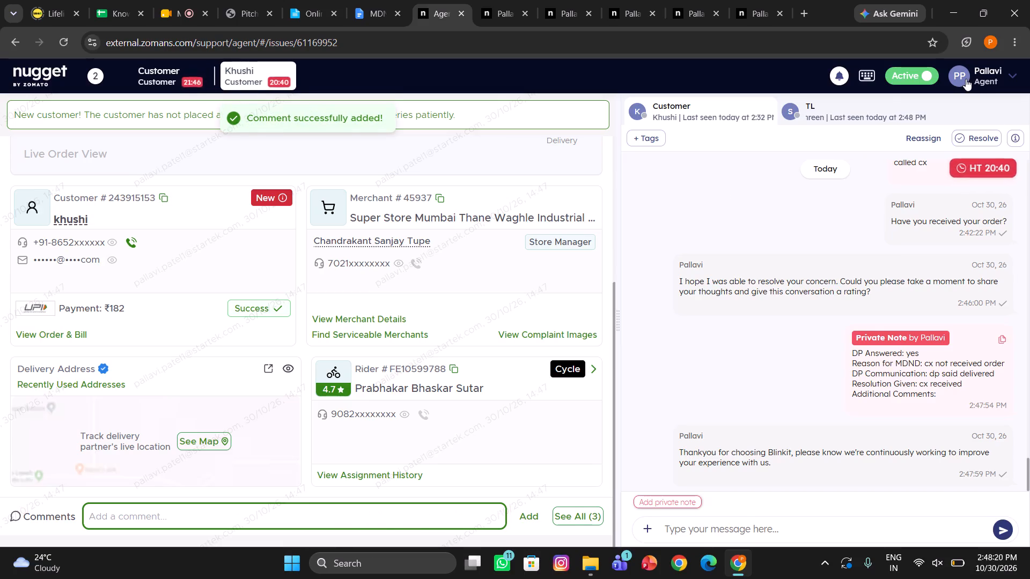
Mark the agent's shift as over and submit the confirmation.
left_click(966, 79)
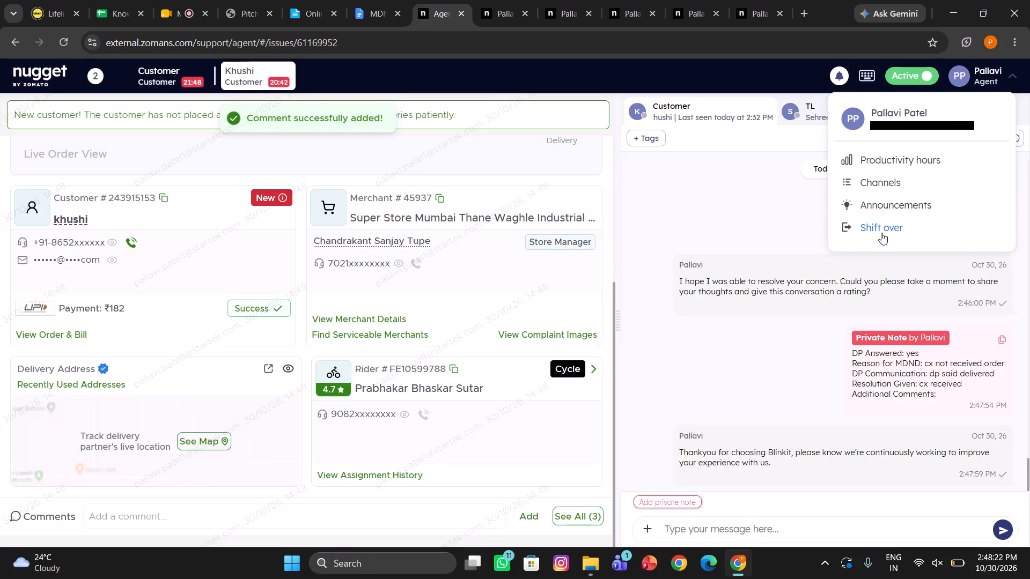
left_click(881, 233)
left_click(641, 342)
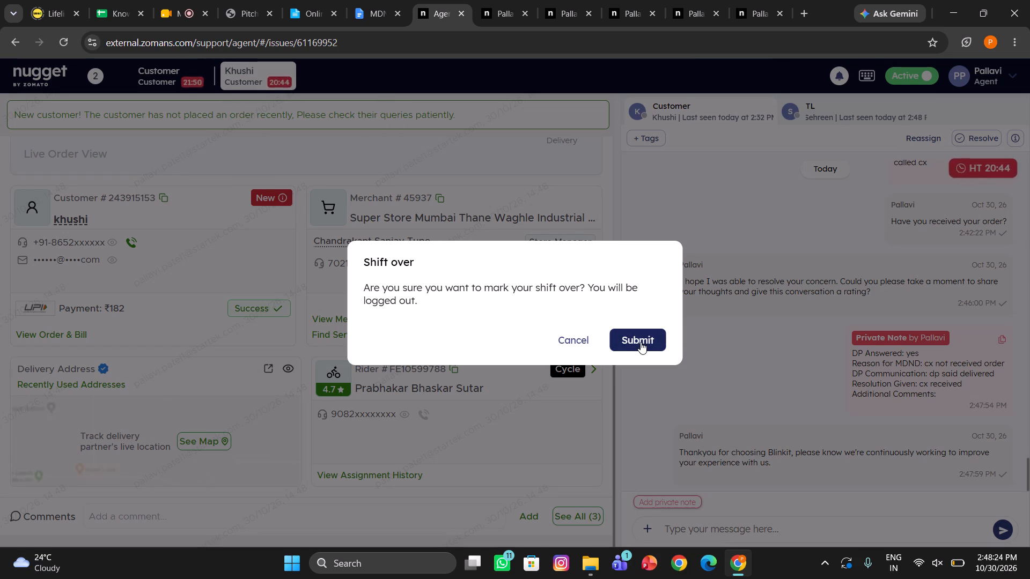
left_click(641, 342)
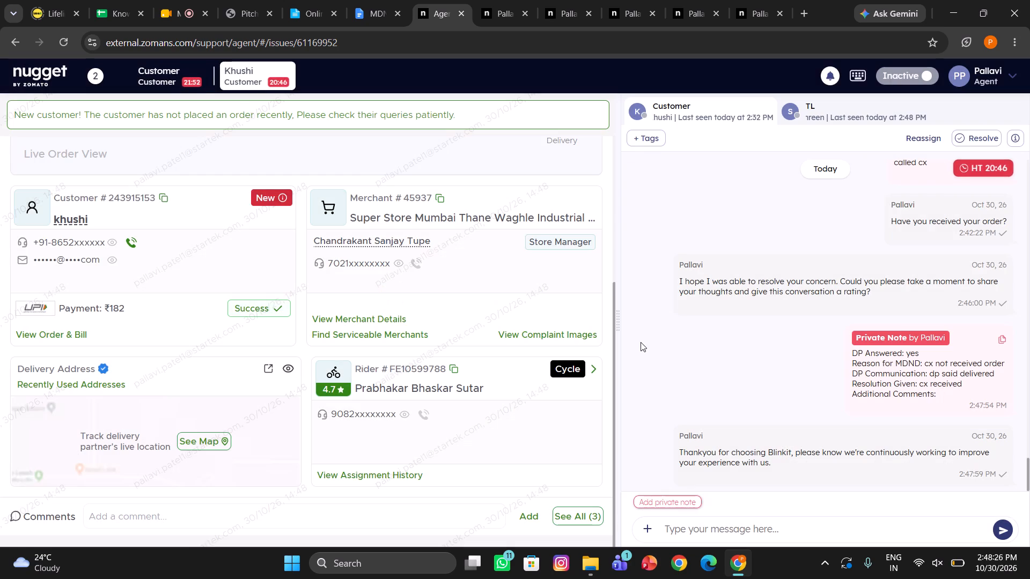
left_click(979, 141)
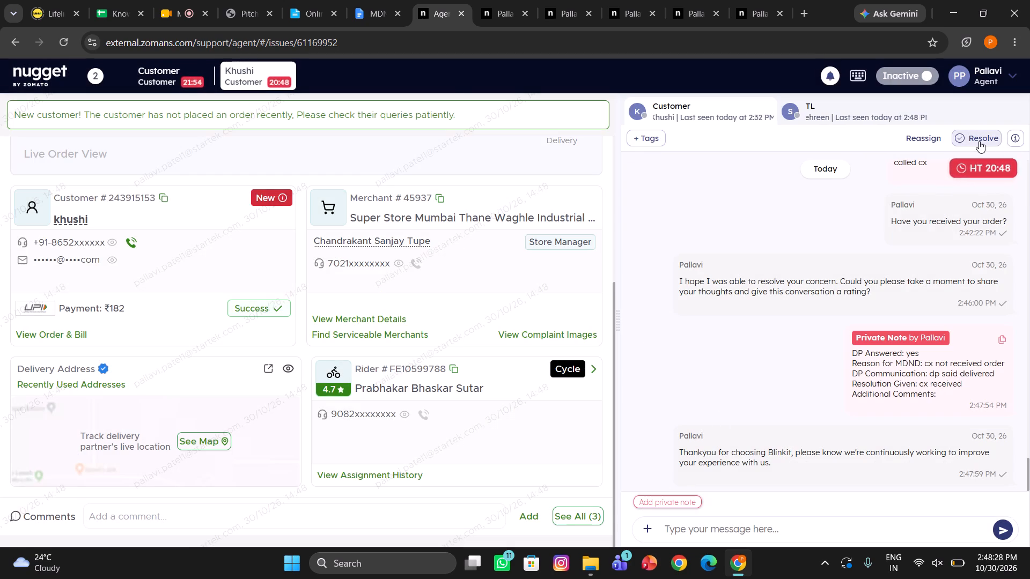
type("mdnd")
left_click(385, 240)
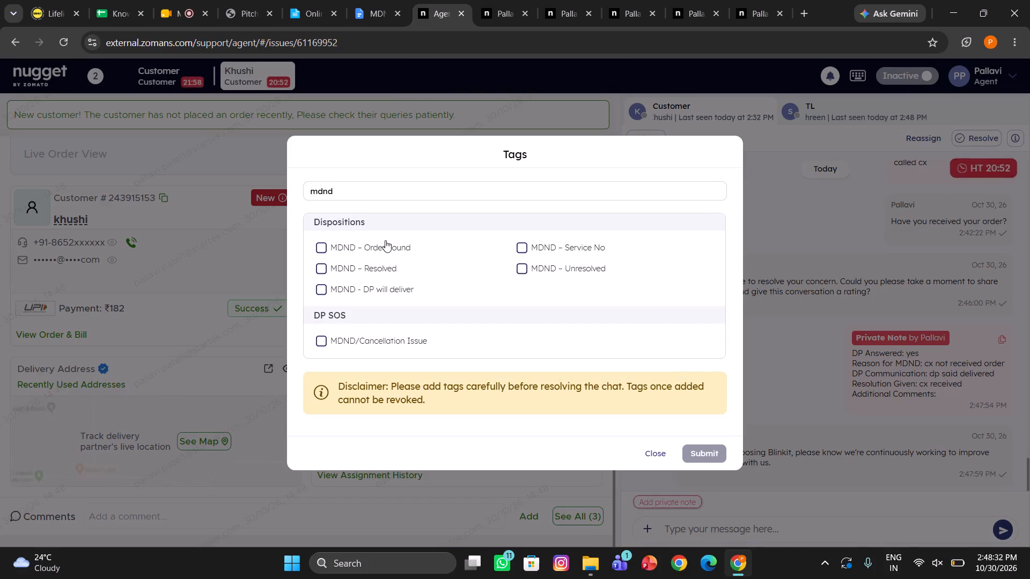
left_click(688, 450)
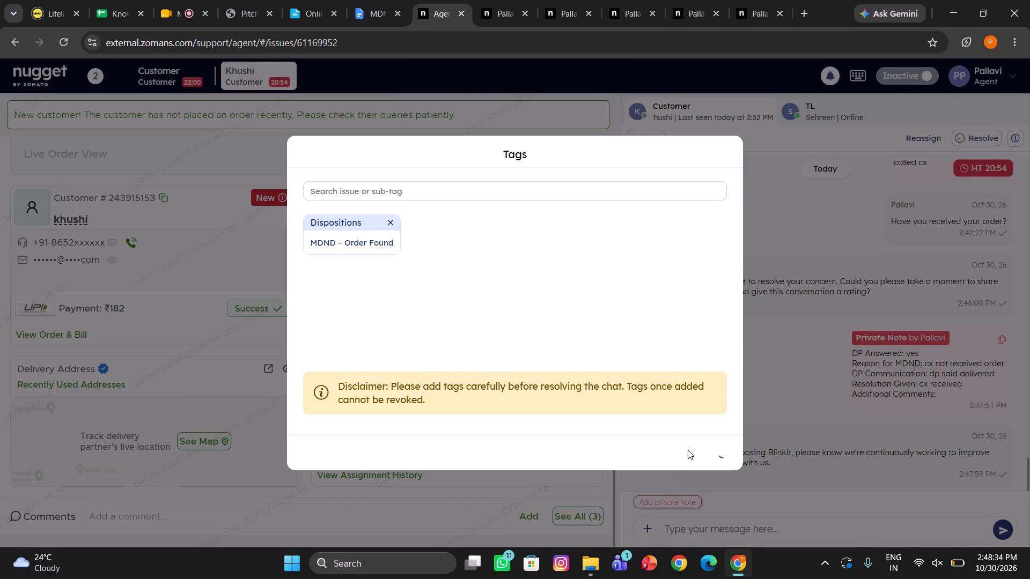
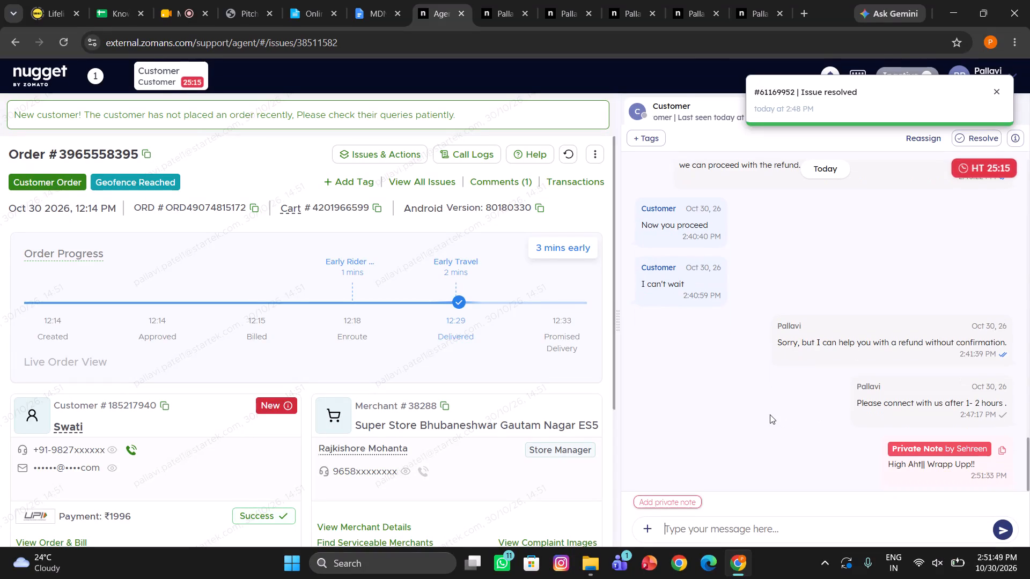
scroll(770, 414, "down", 1)
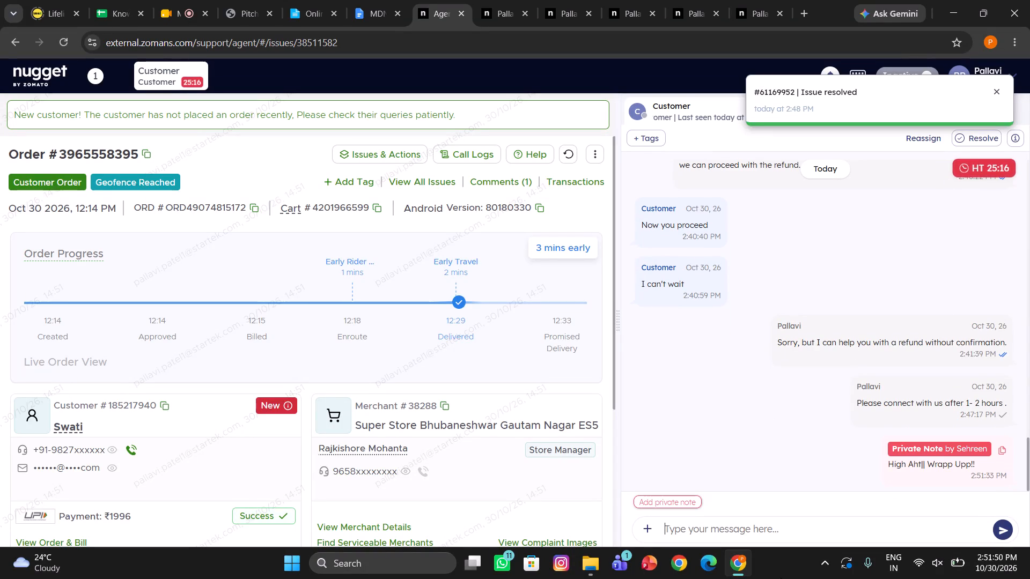
left_click(697, 537)
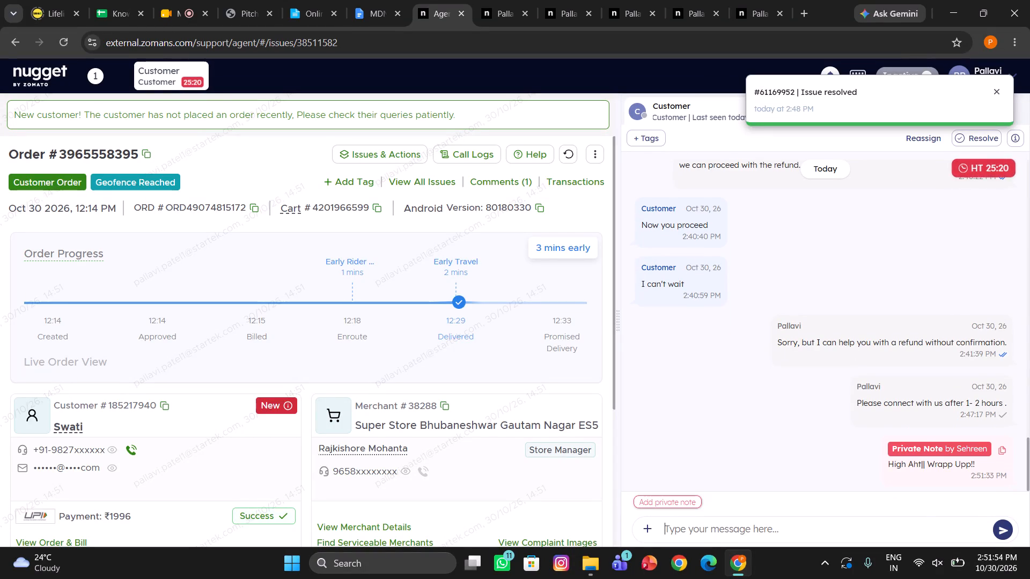
key("slash")
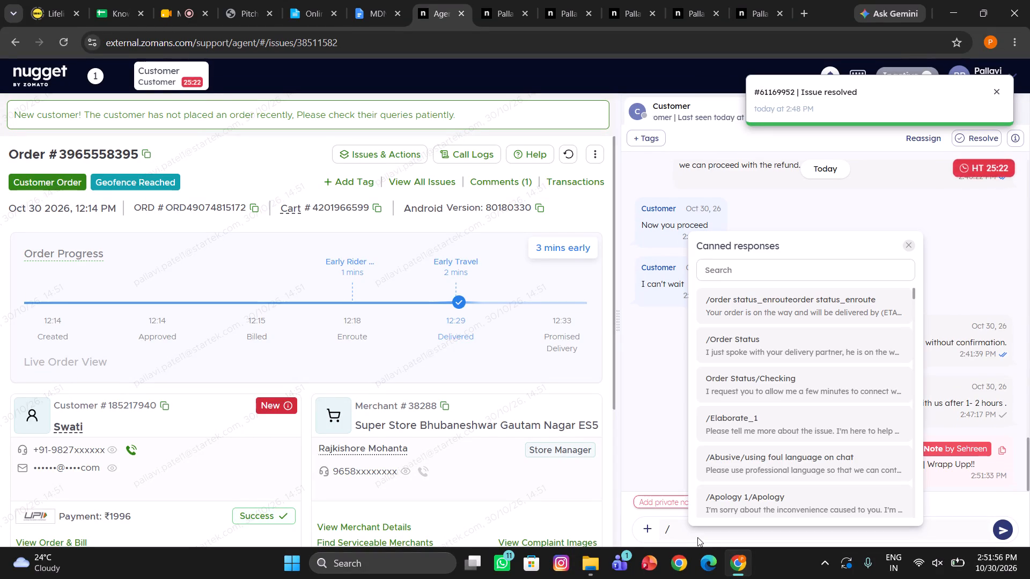
key("BackSpace")
left_click(658, 452)
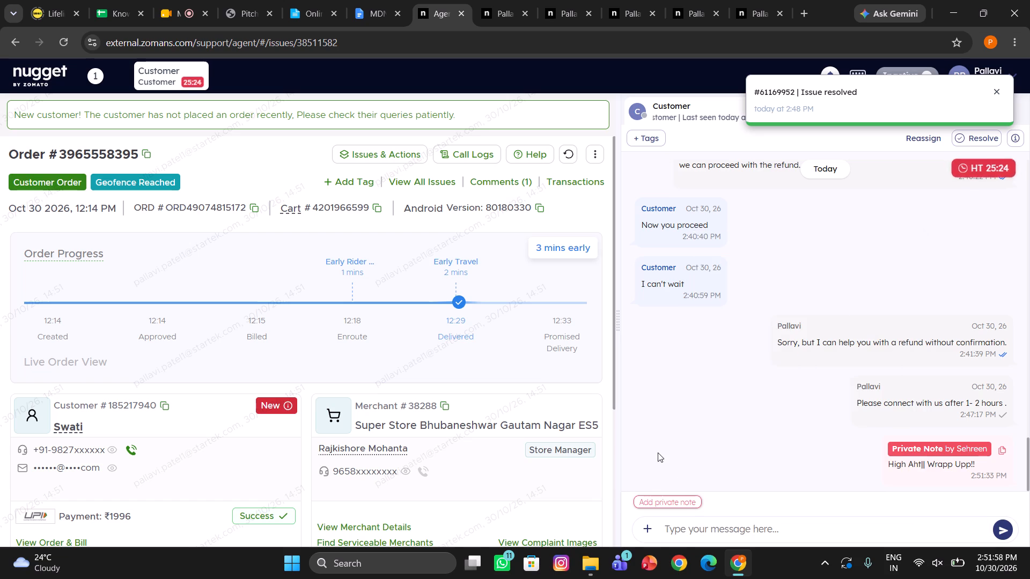
type("re we connected?")
key("Return")
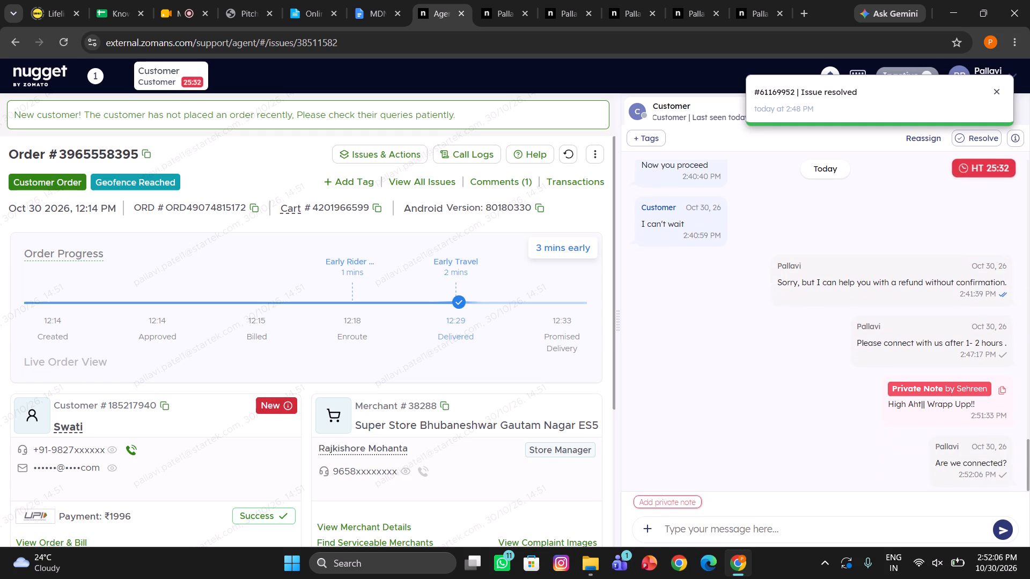
Dismiss the "Issue resolved" notification for issue #61169952.
left_click(993, 93)
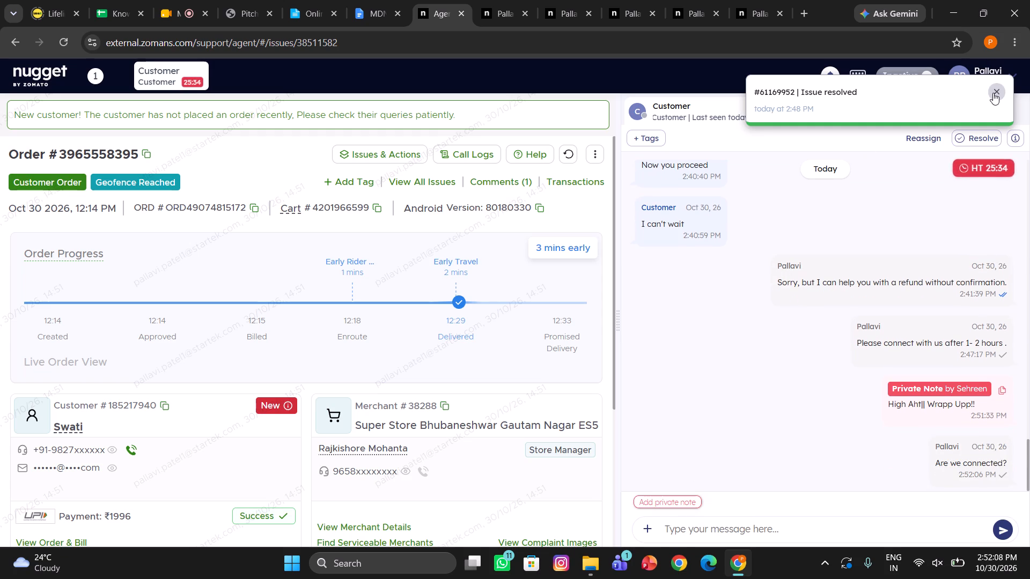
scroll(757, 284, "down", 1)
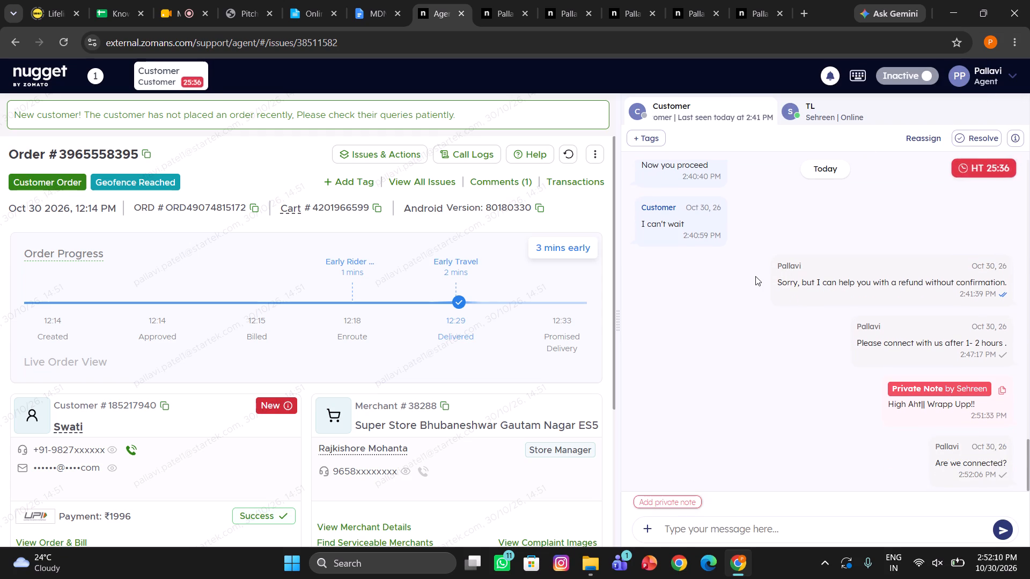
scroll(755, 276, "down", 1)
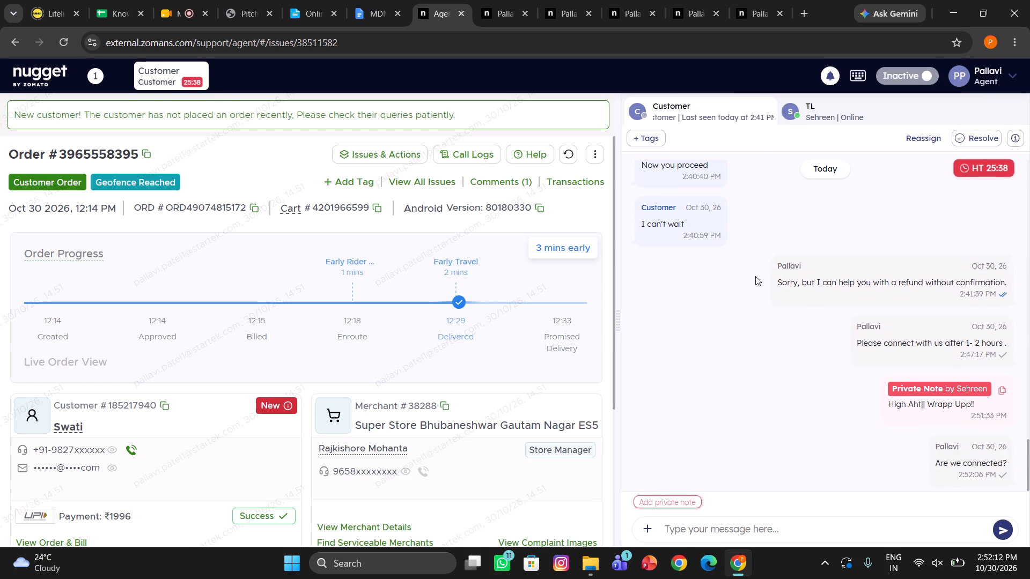
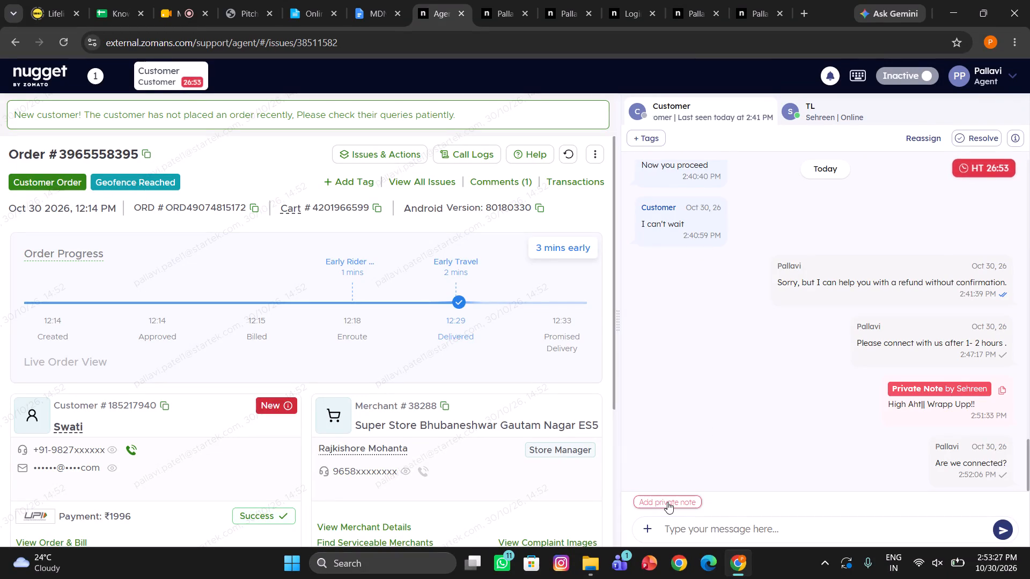
left_click(648, 505)
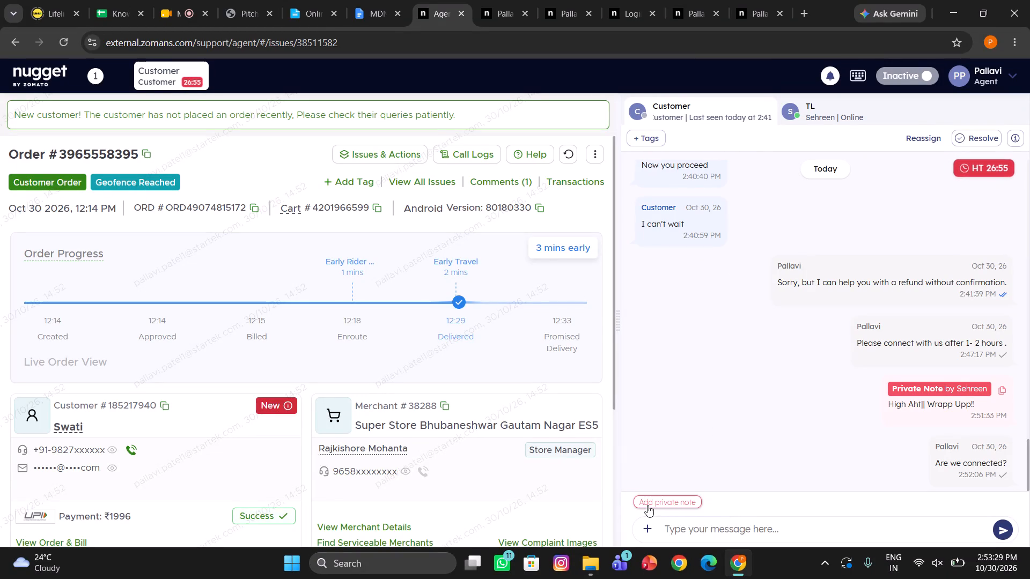
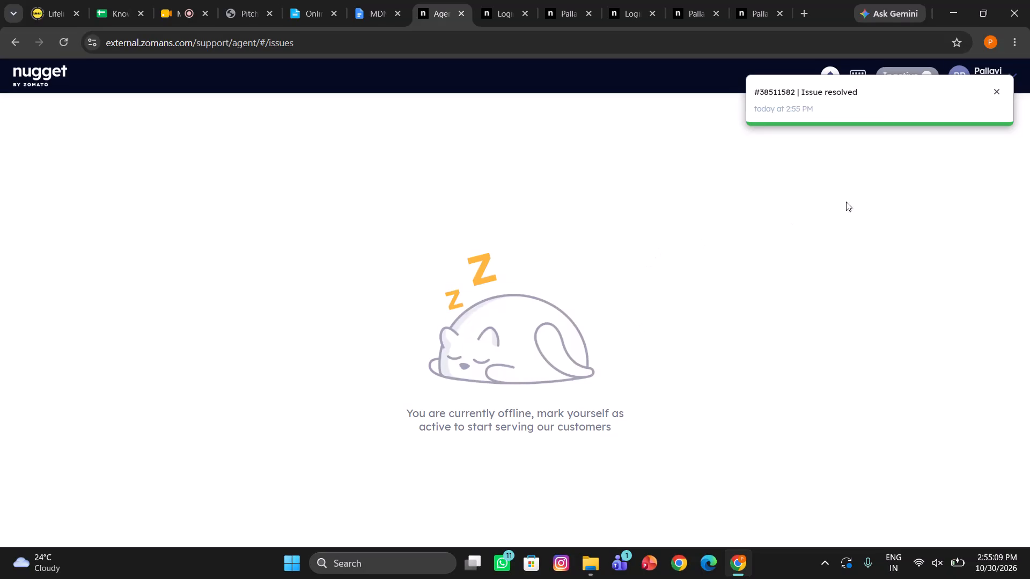
Dismiss the issue-resolved notification for #38511582.
left_click(992, 91)
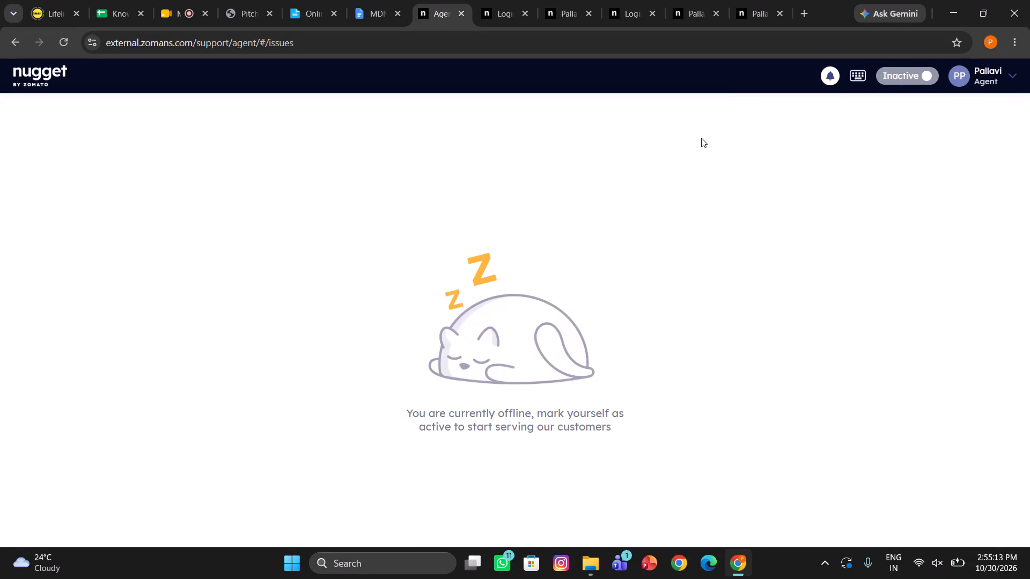
scroll(701, 138, "left", 2)
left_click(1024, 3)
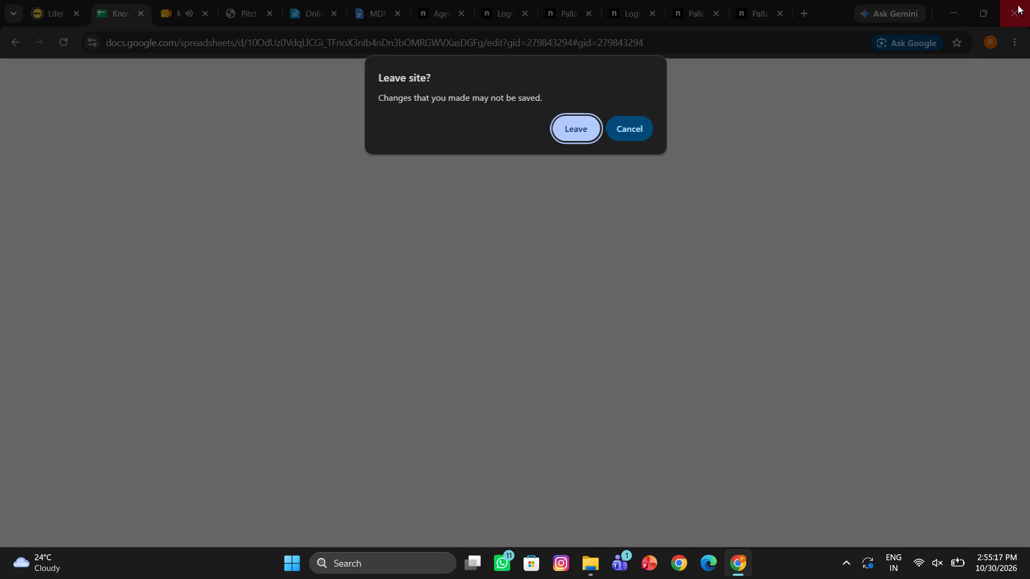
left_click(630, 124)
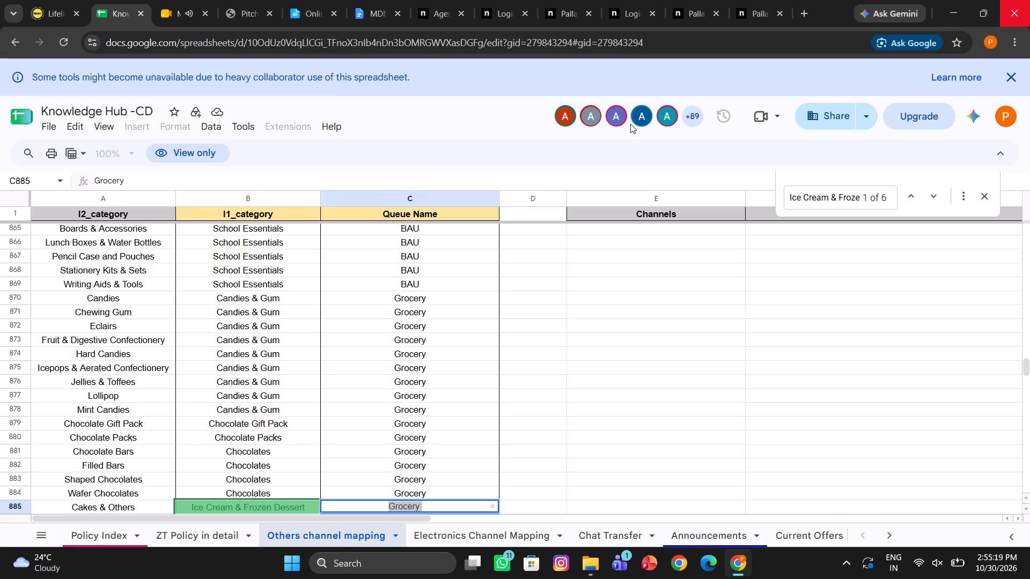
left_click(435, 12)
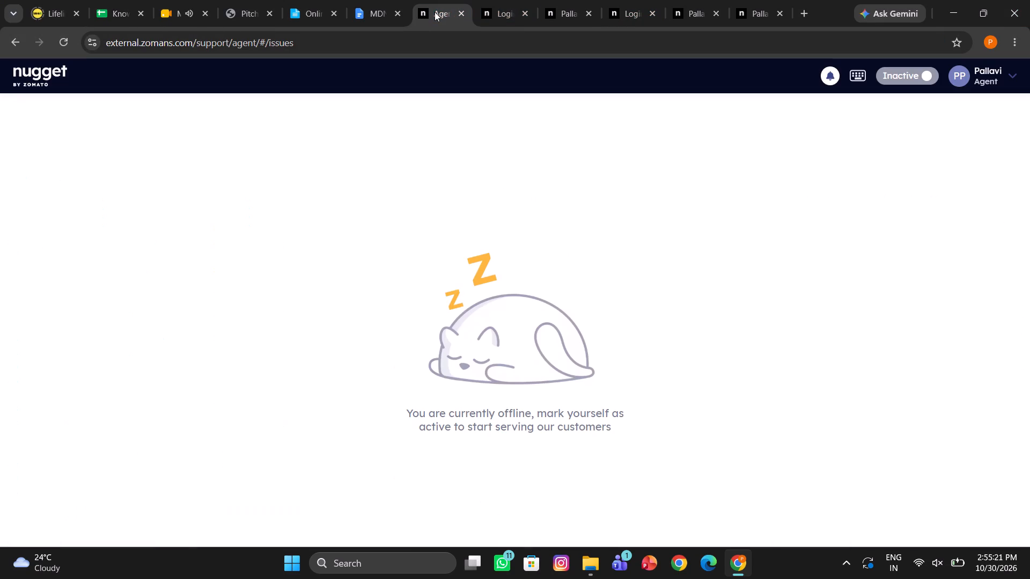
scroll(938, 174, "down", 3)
Close the whole browser window with all its tabs, agreeing to leave the Knowledge Hub -CD spreadsheet.
left_click(1028, 0)
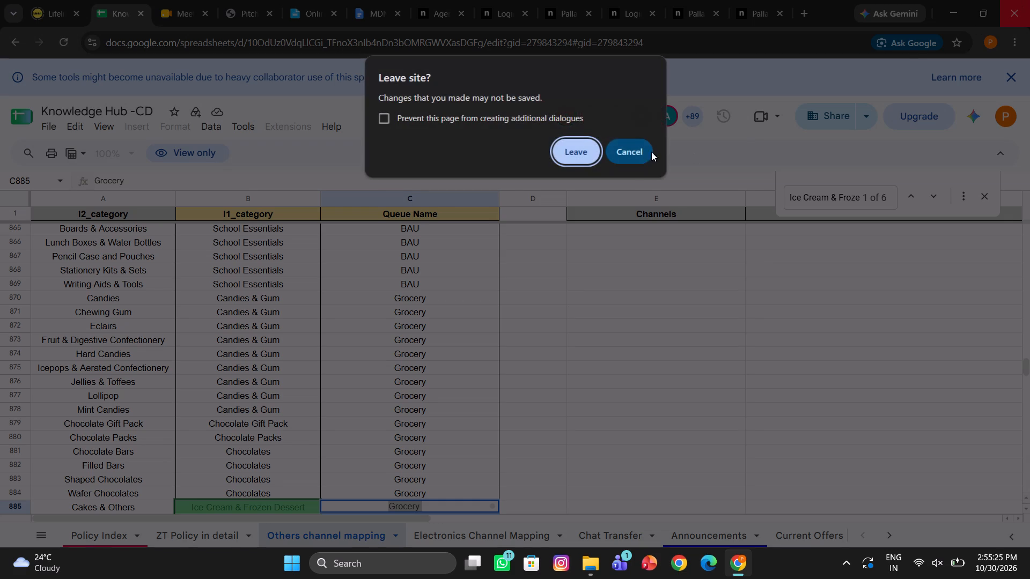
left_click(564, 149)
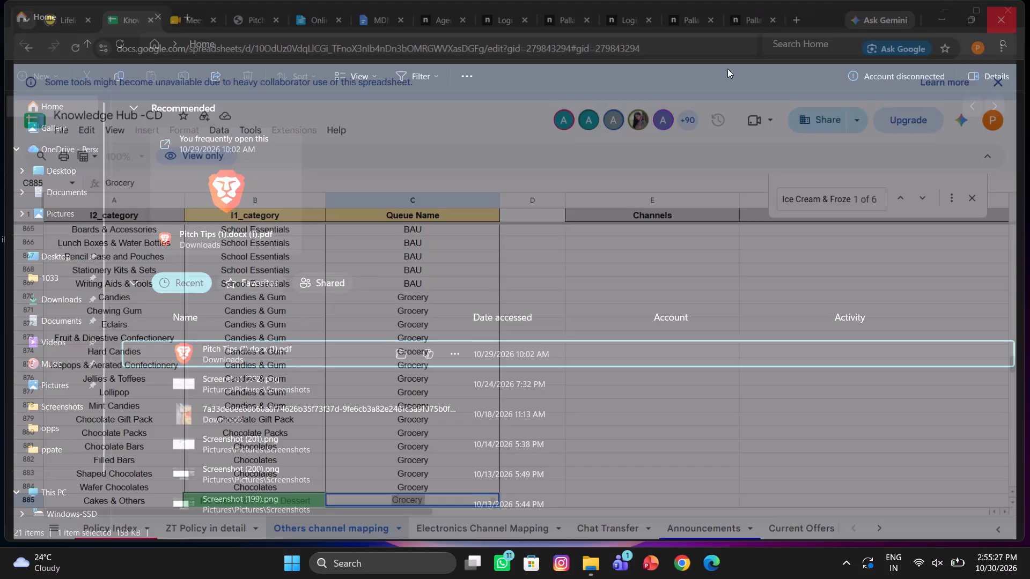
Close the File Explorer window to return to the empty desktop.
left_click(1008, 18)
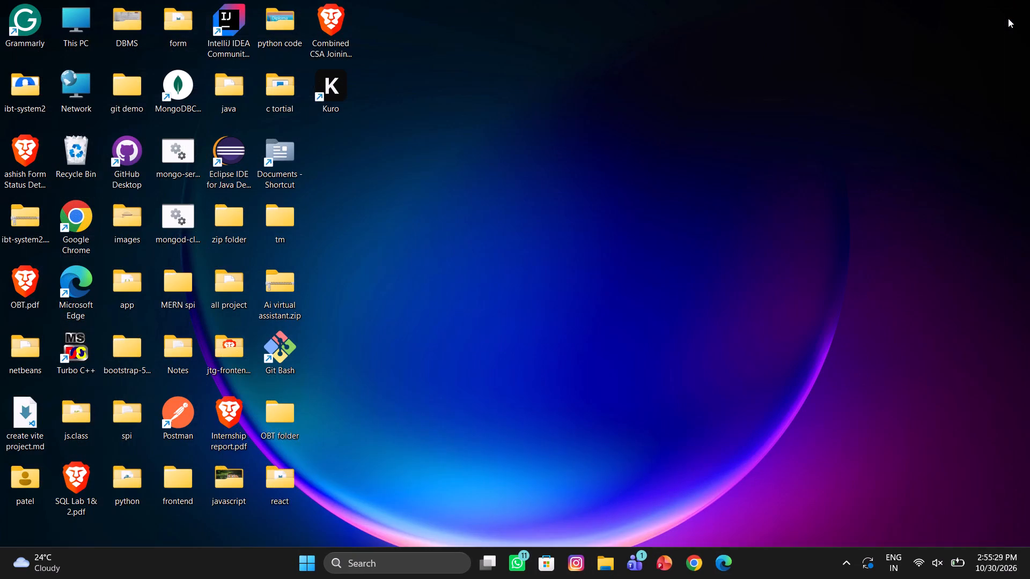